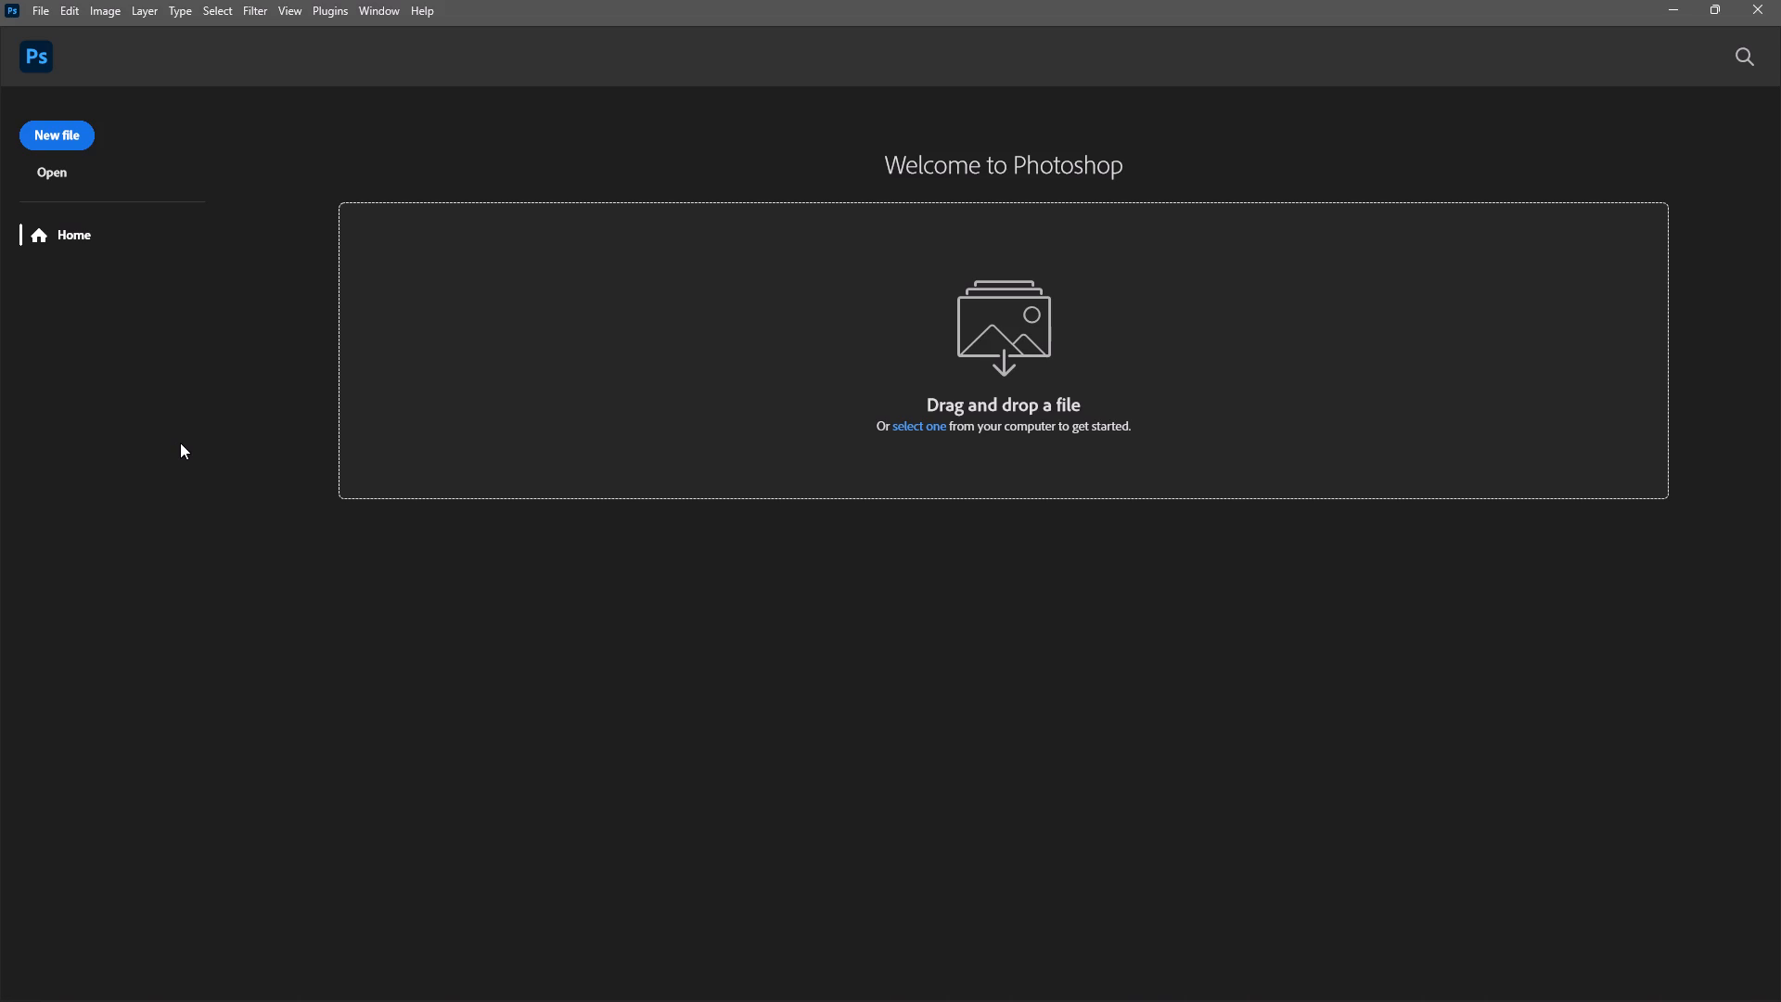
Create a new 4 x 6 inch portrait Postcard document at 300 ppi in RGB Color with a white background.
left_click(40, 133)
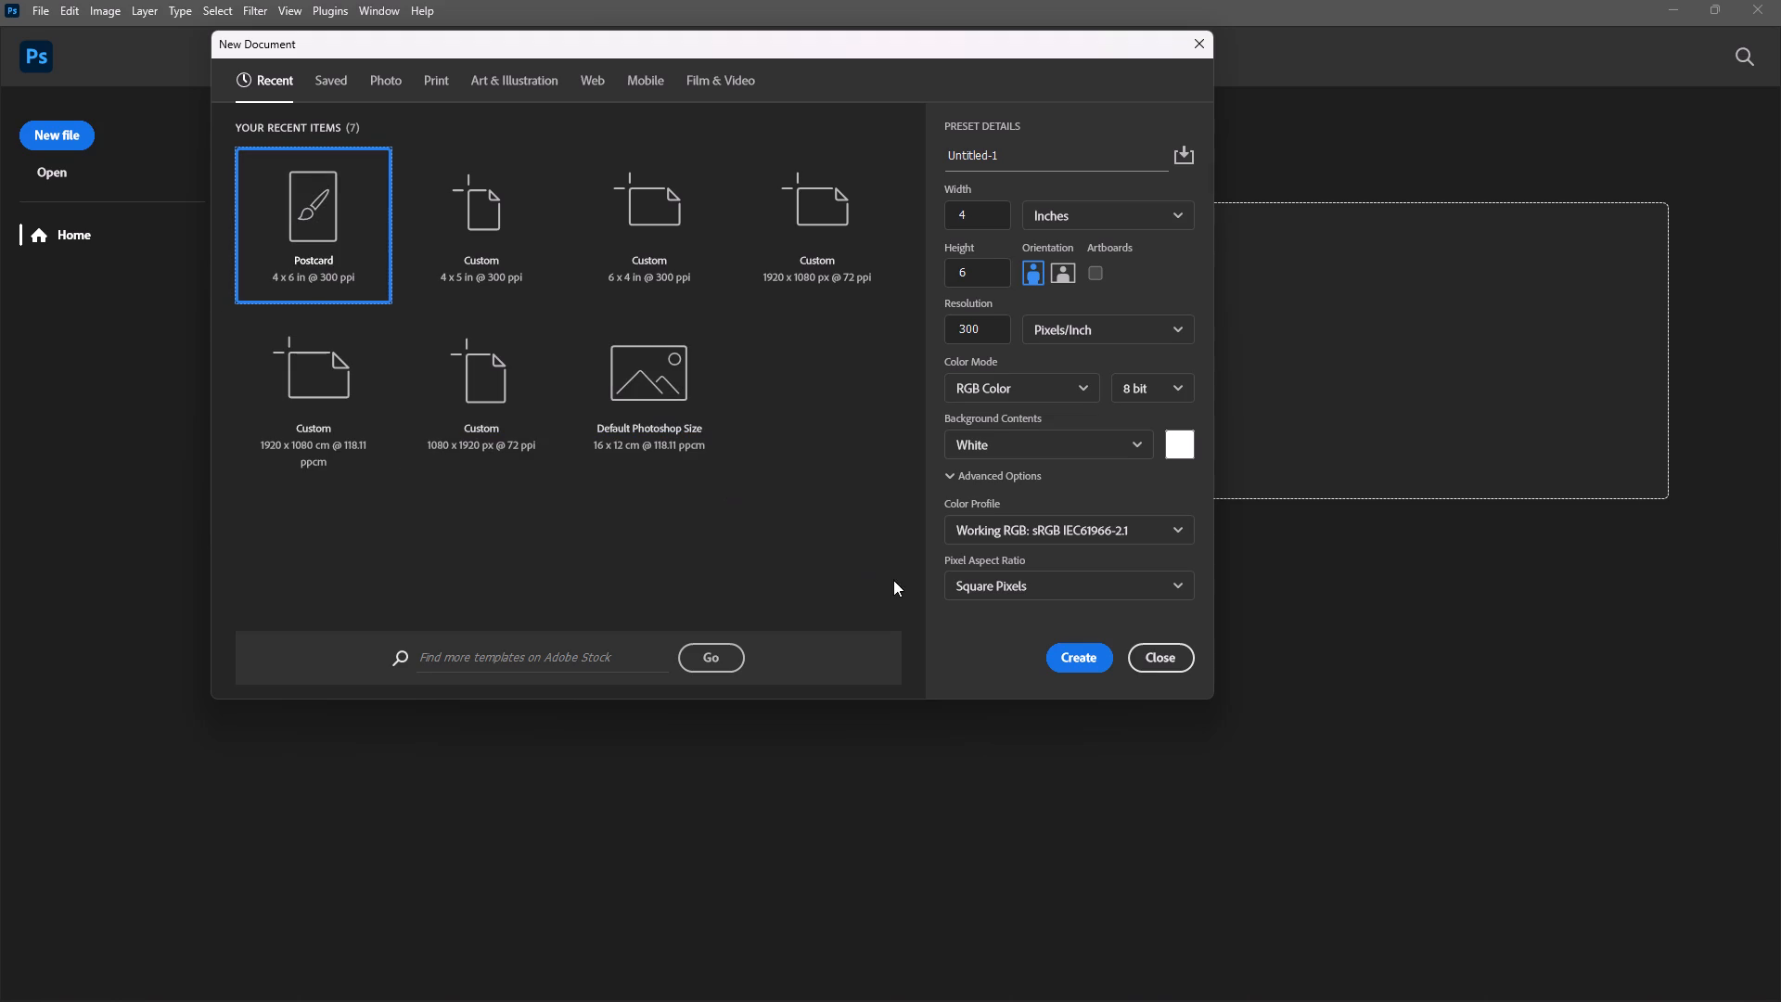
left_click(1088, 664)
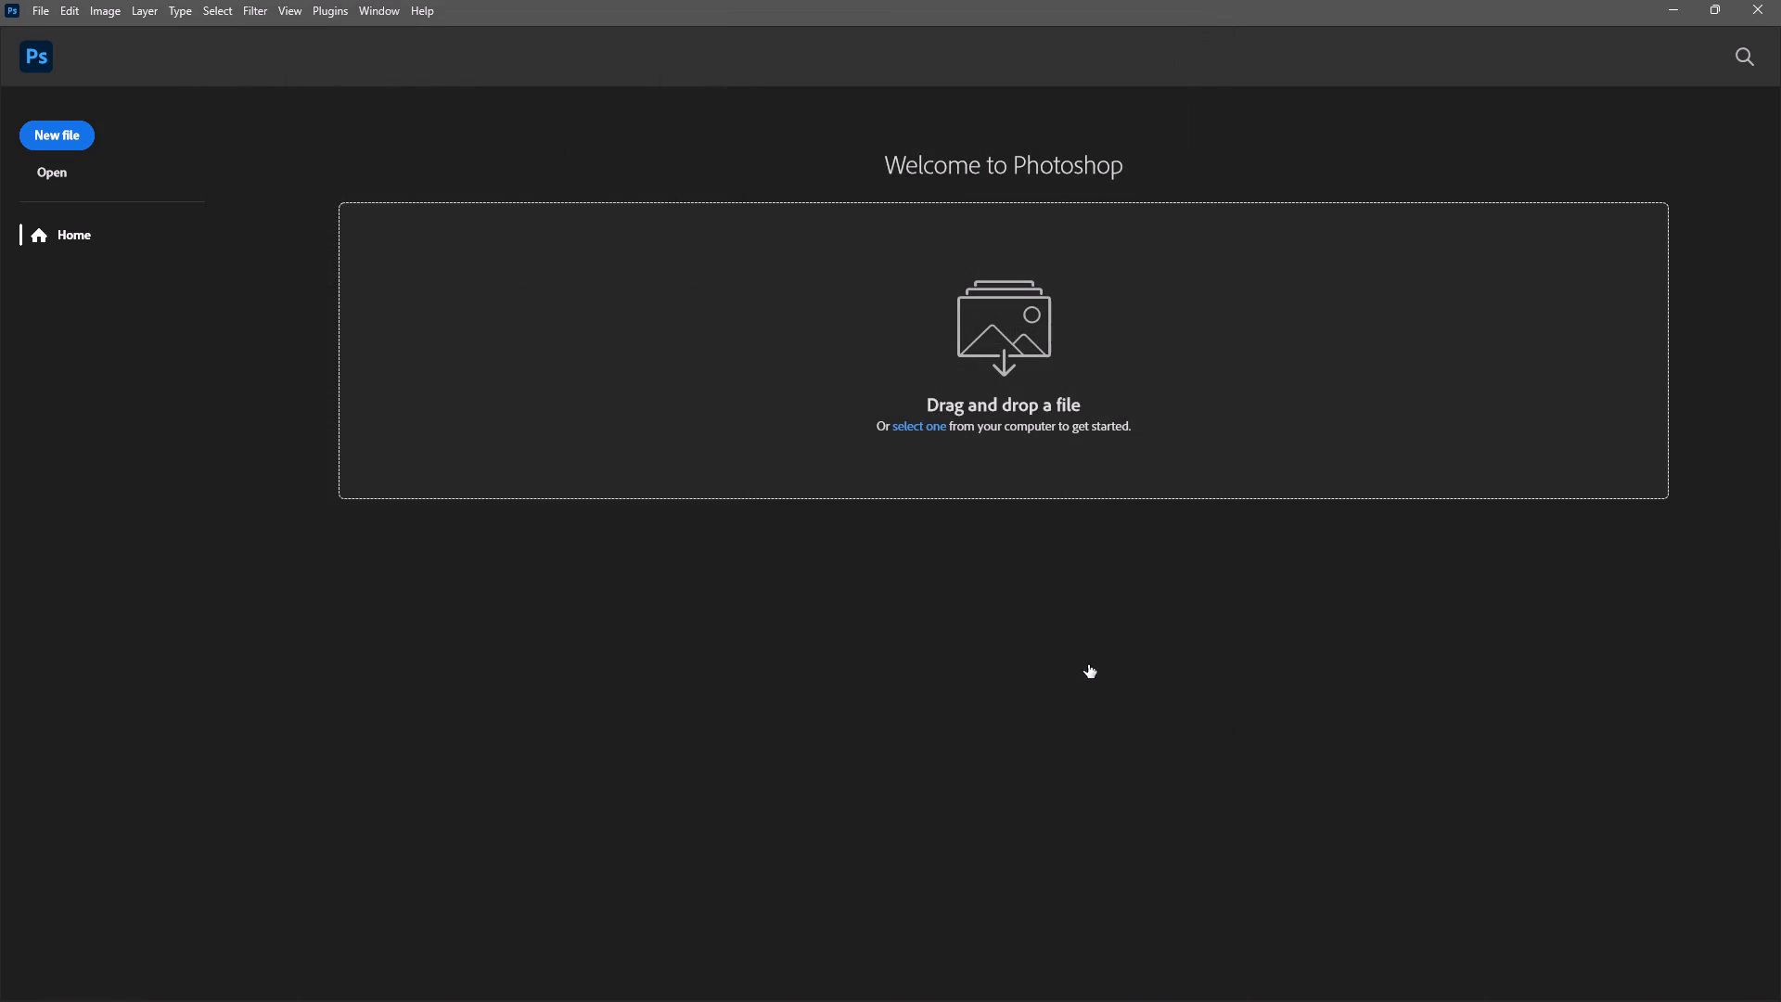
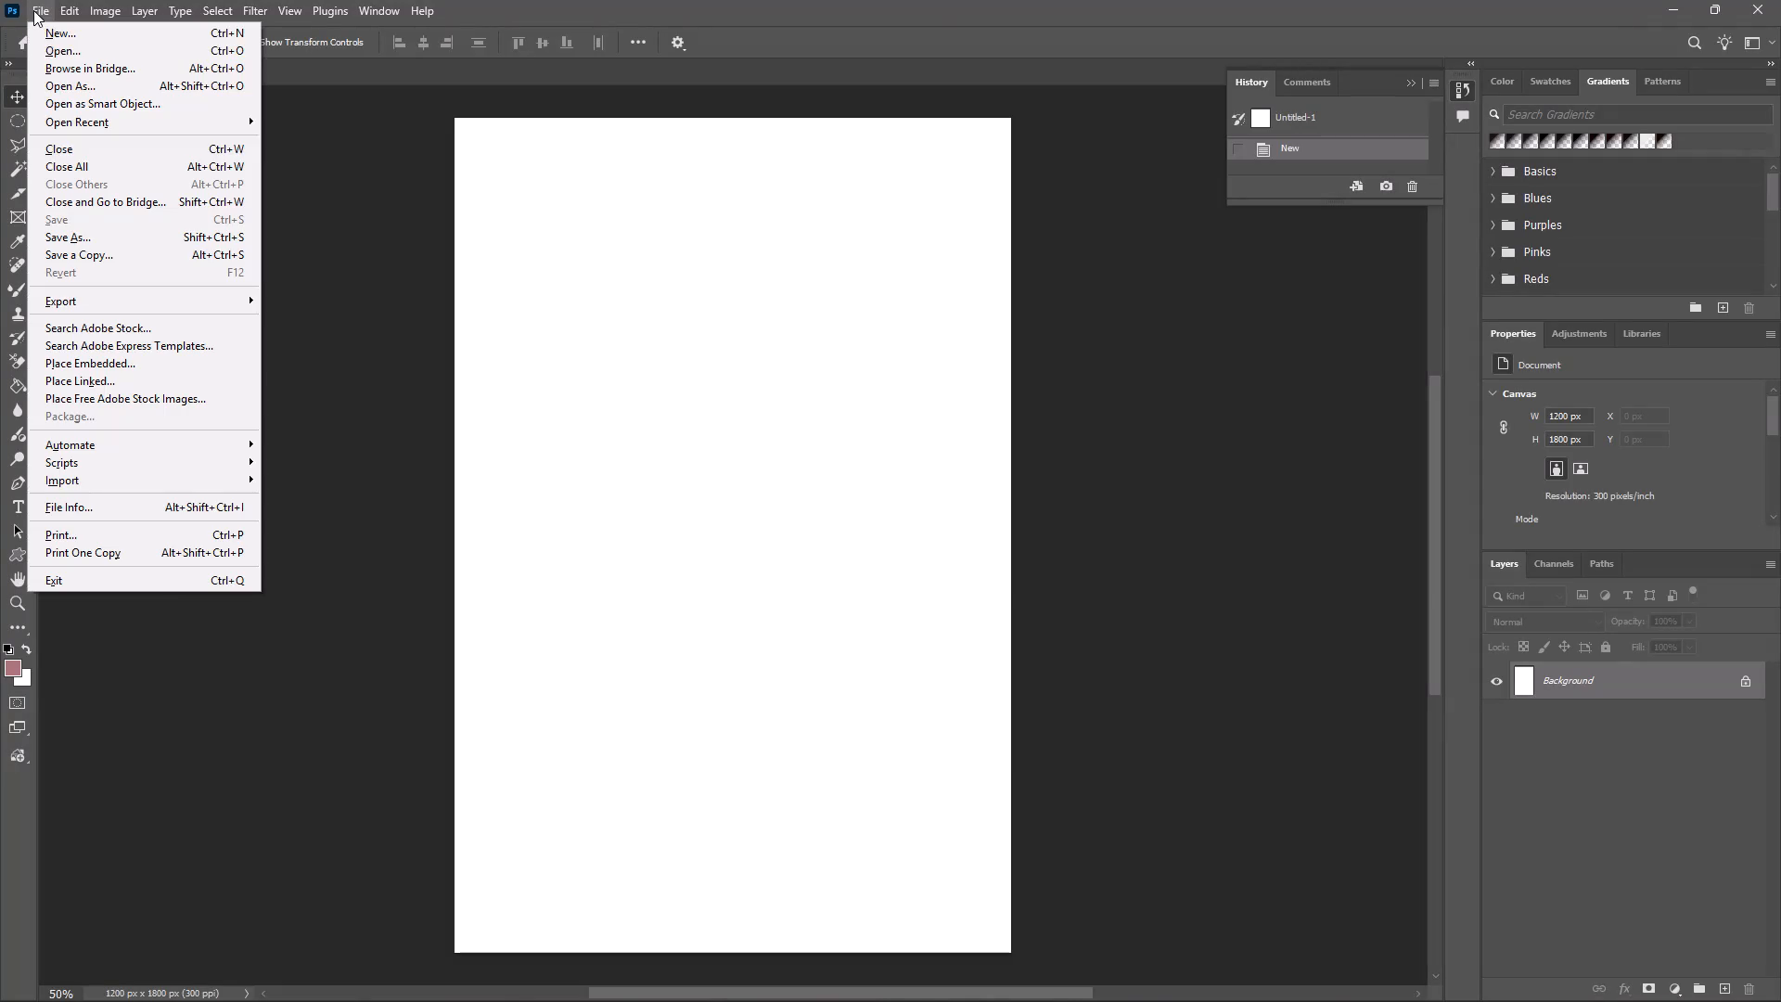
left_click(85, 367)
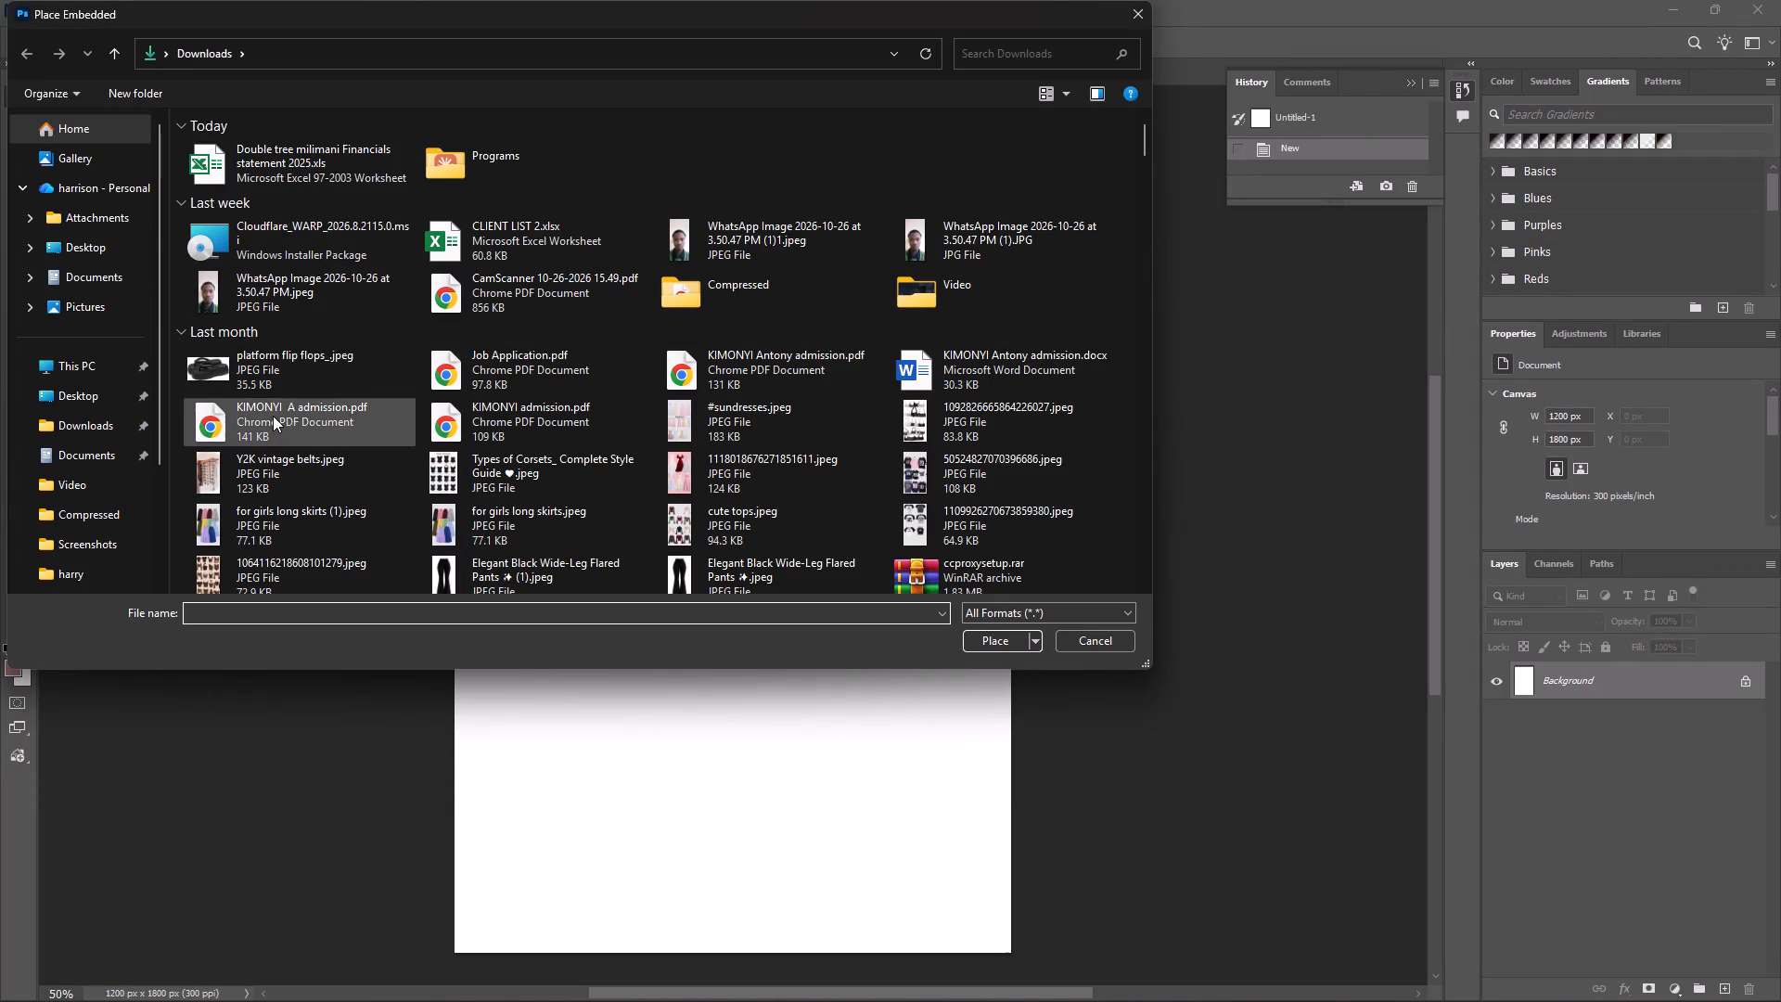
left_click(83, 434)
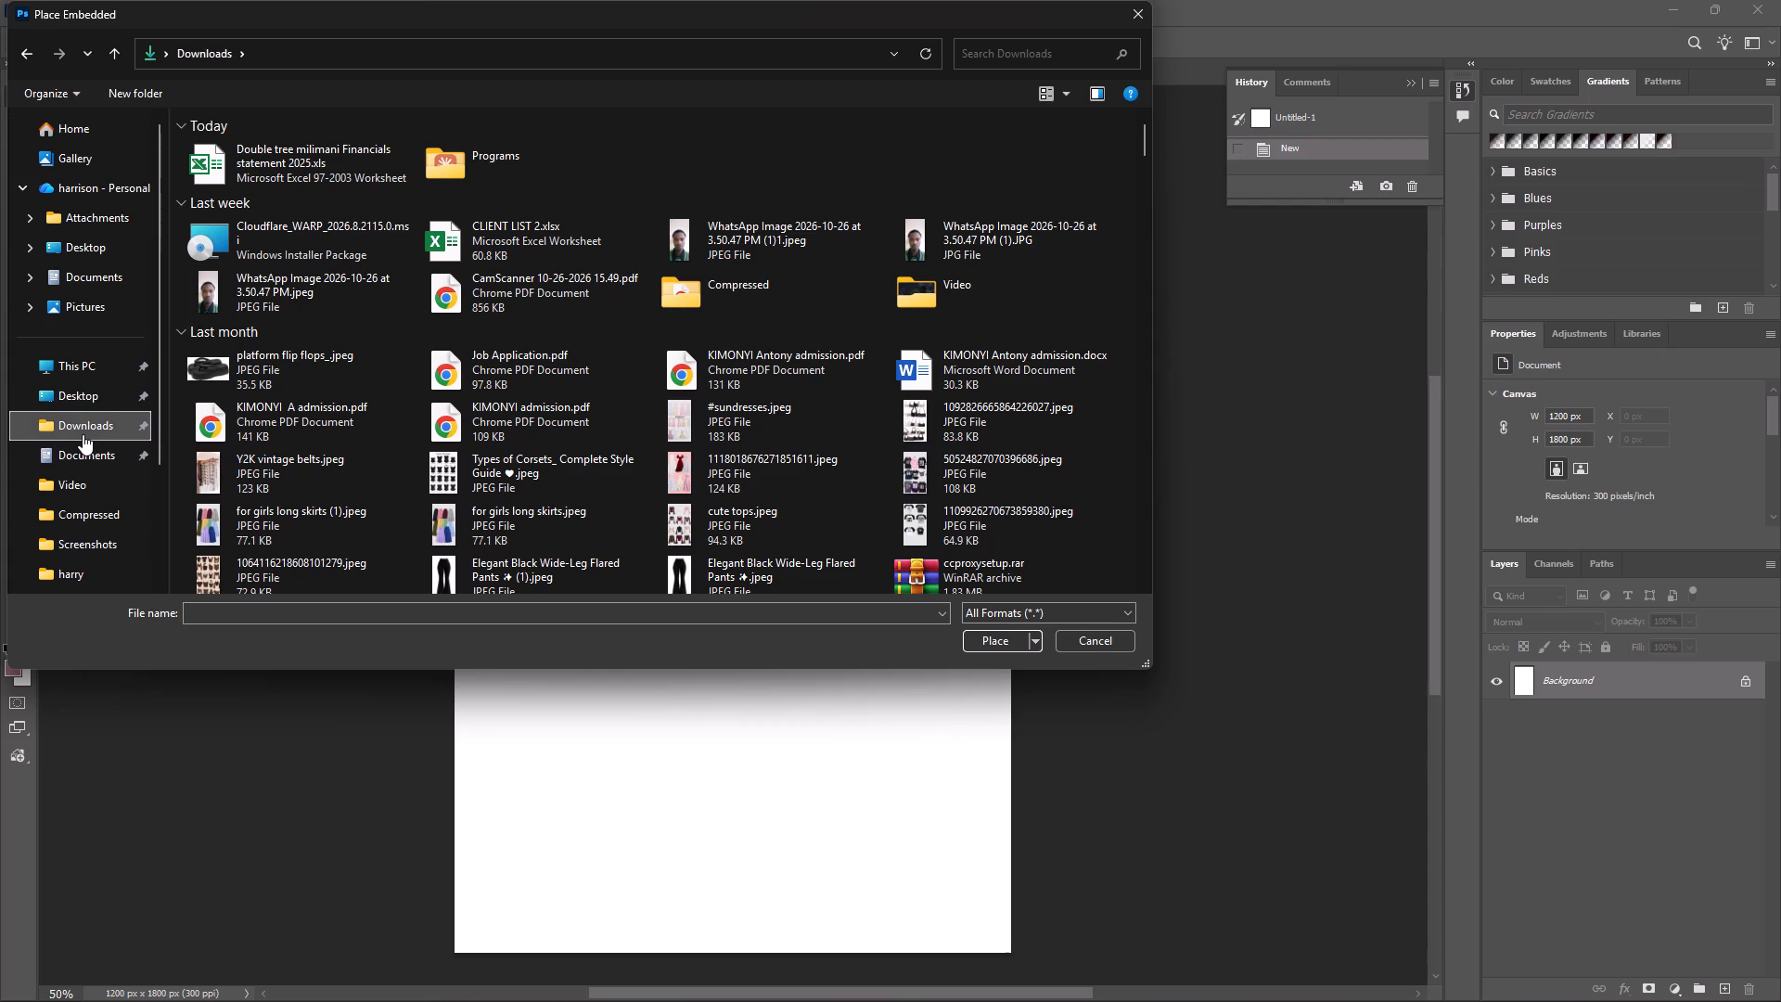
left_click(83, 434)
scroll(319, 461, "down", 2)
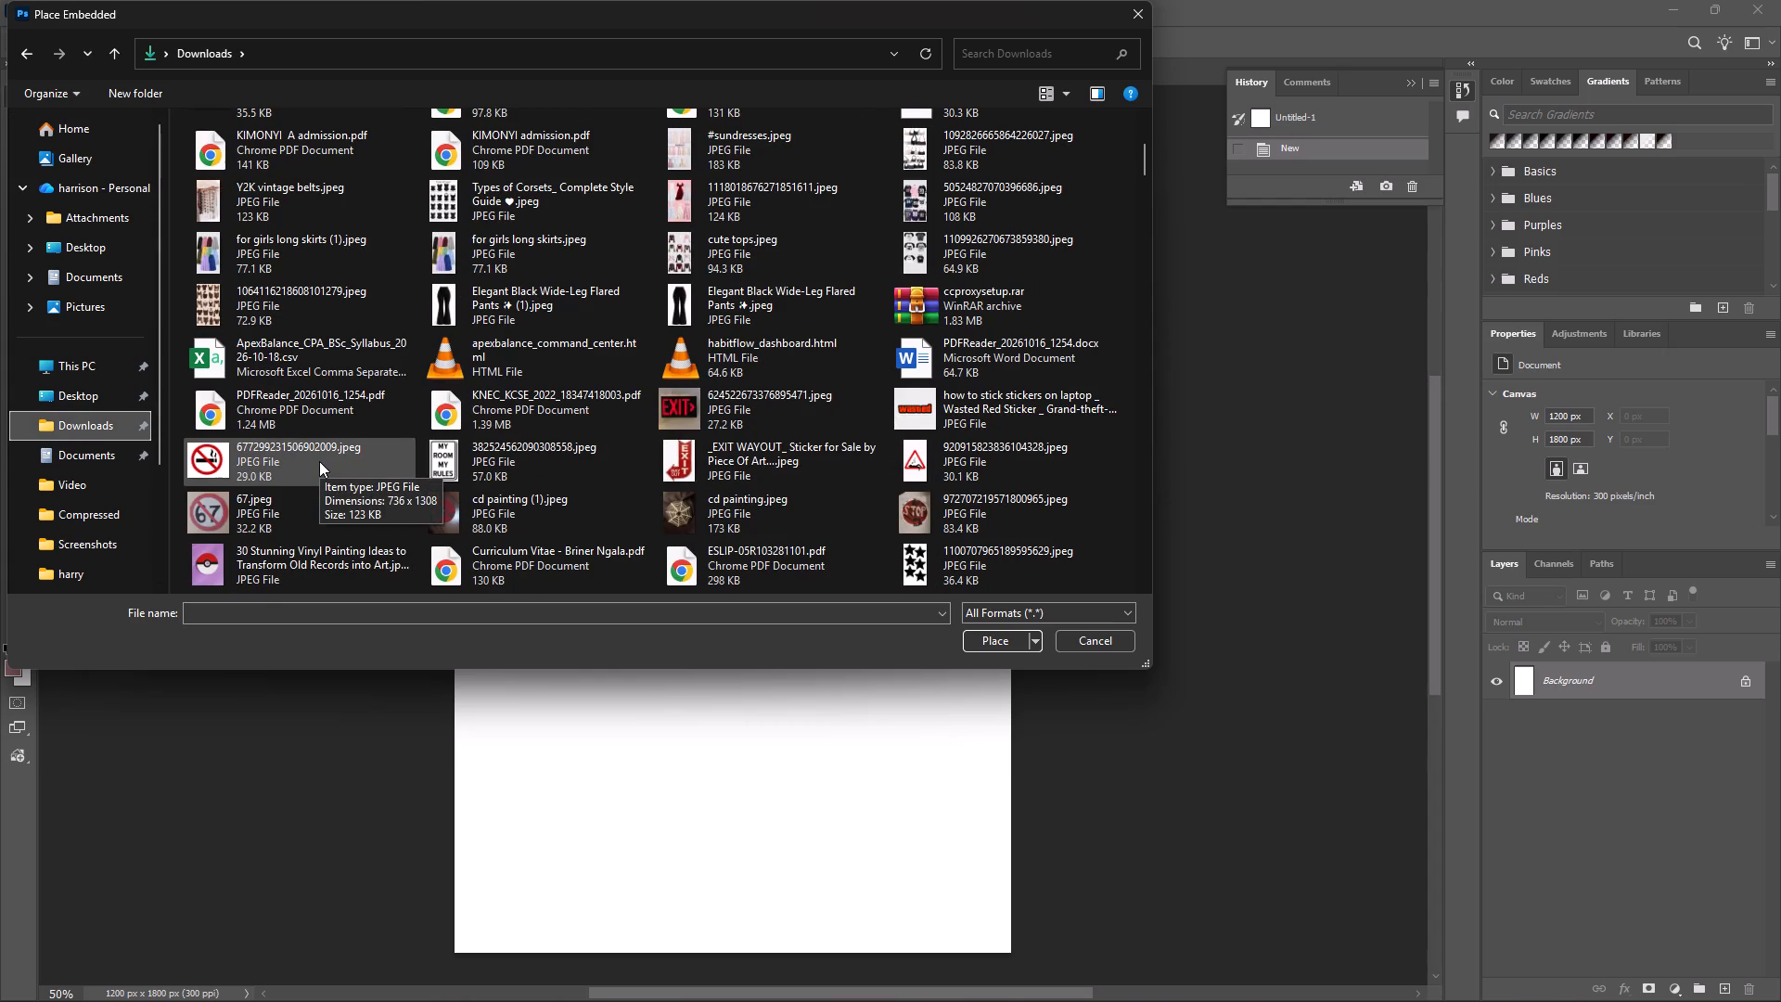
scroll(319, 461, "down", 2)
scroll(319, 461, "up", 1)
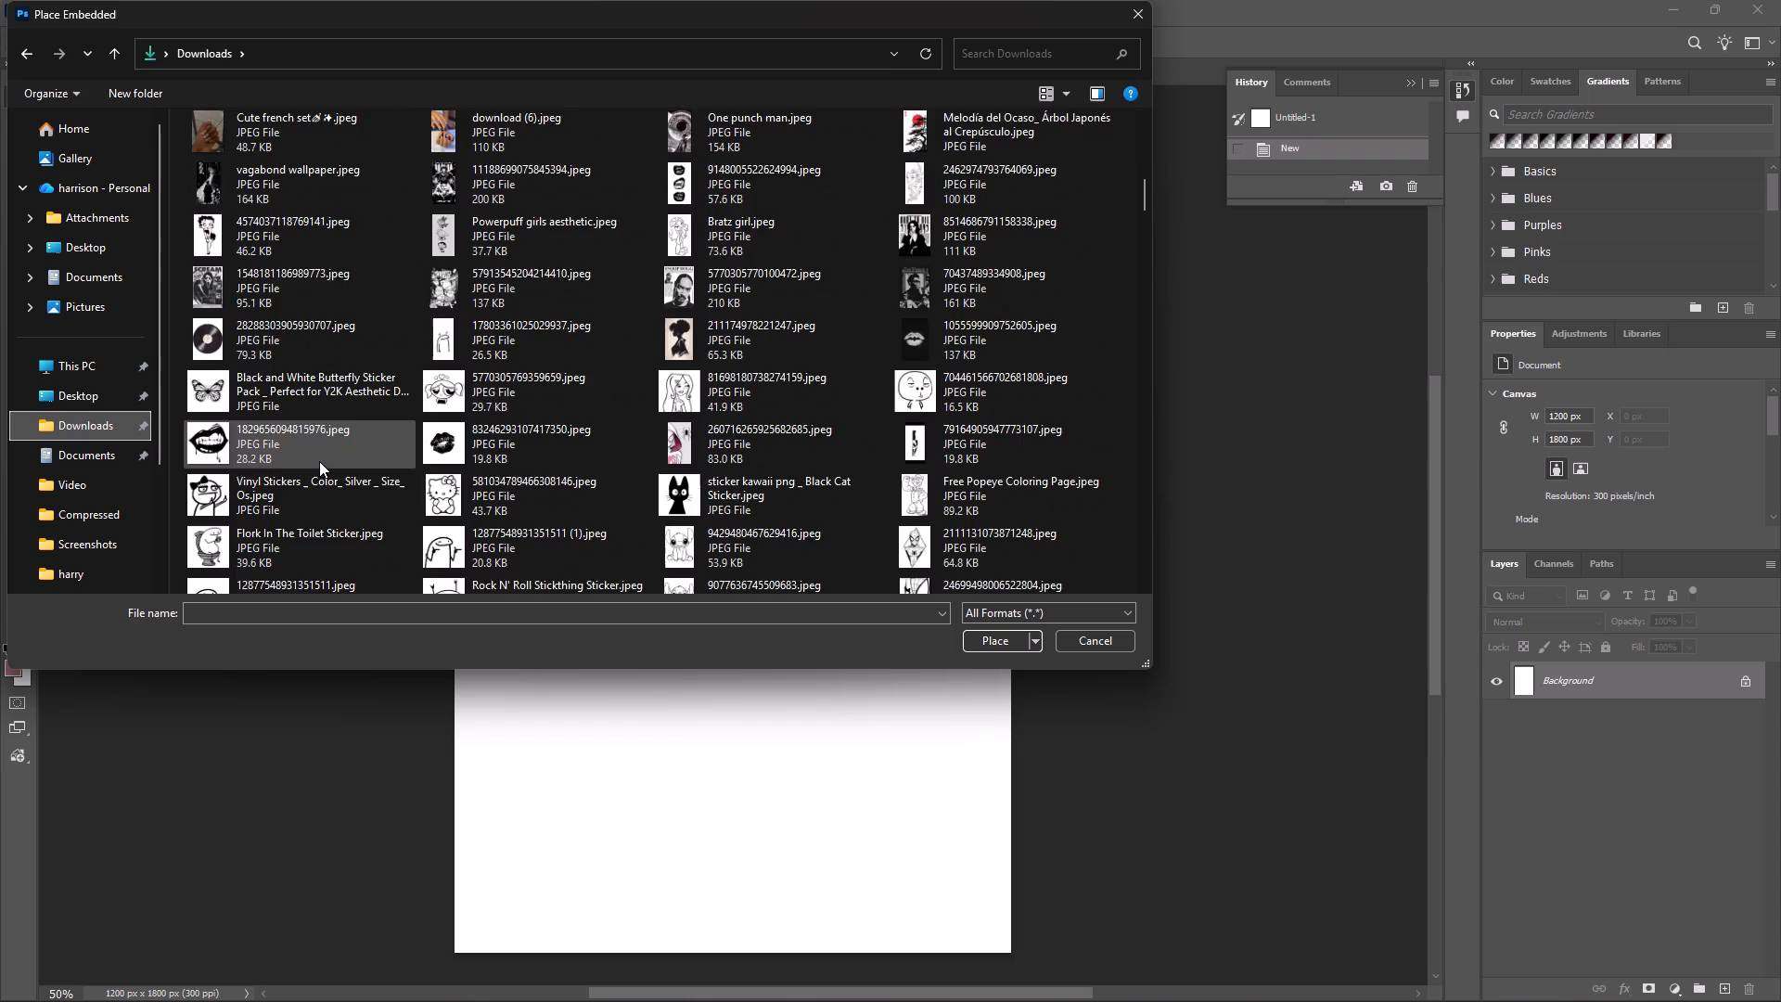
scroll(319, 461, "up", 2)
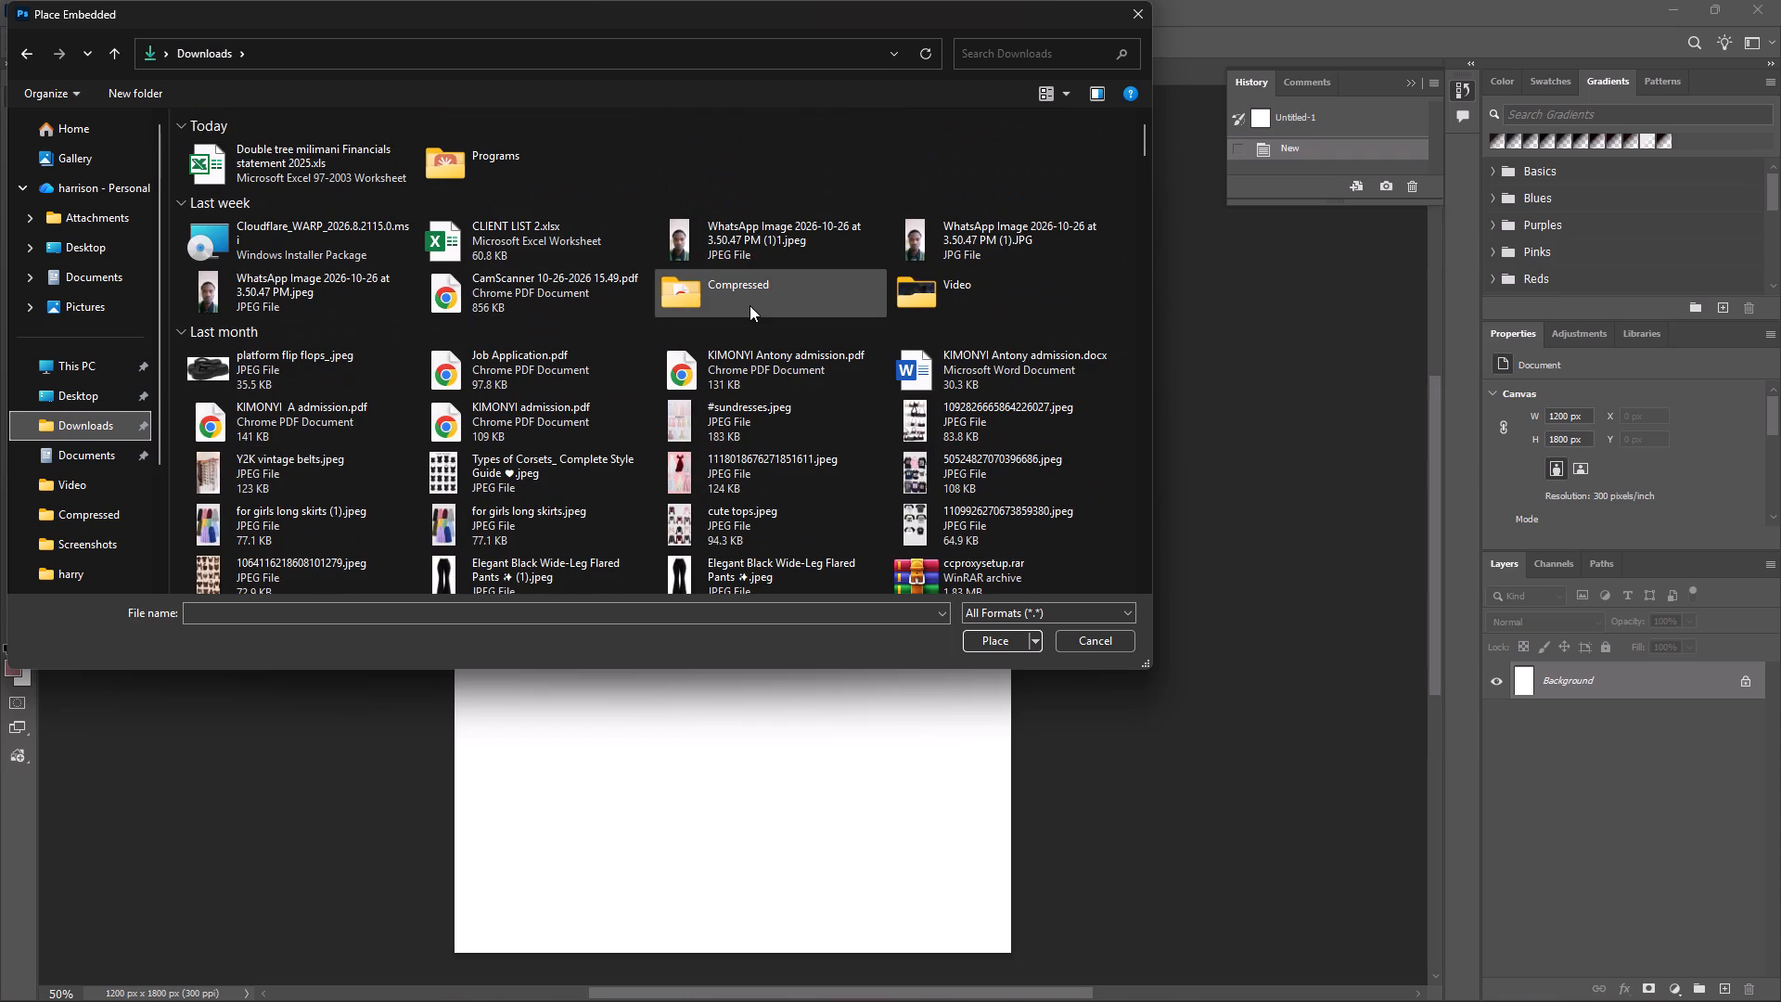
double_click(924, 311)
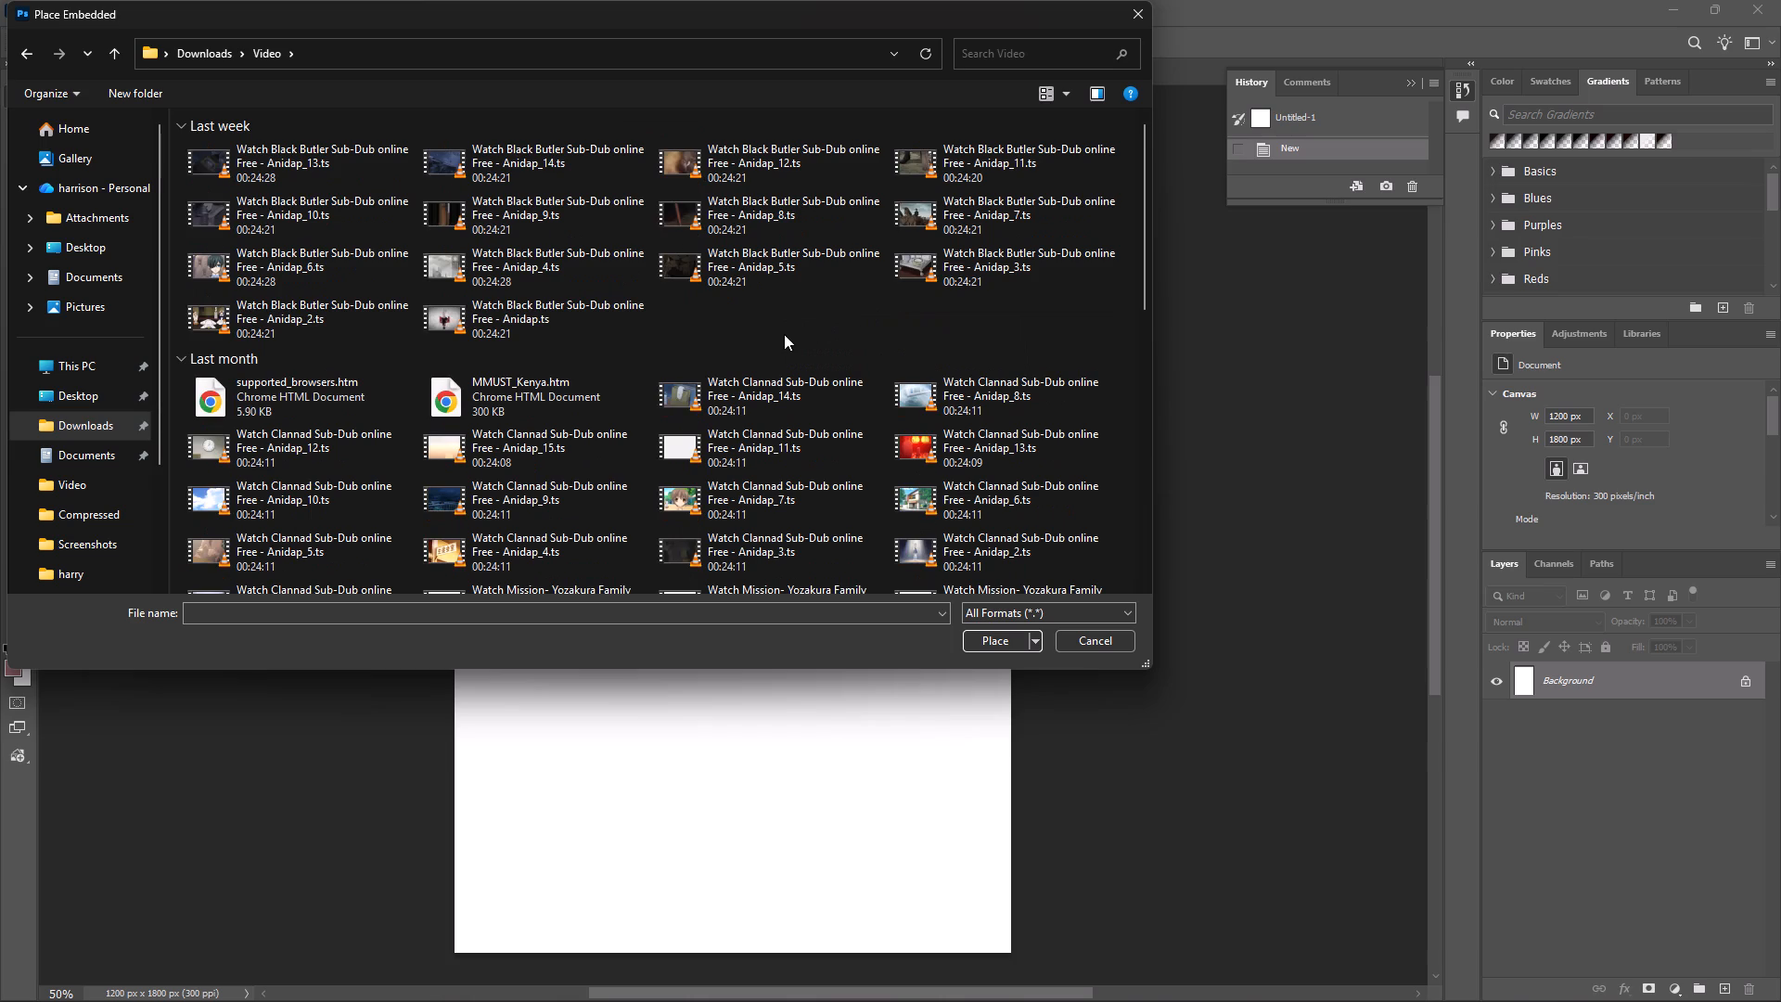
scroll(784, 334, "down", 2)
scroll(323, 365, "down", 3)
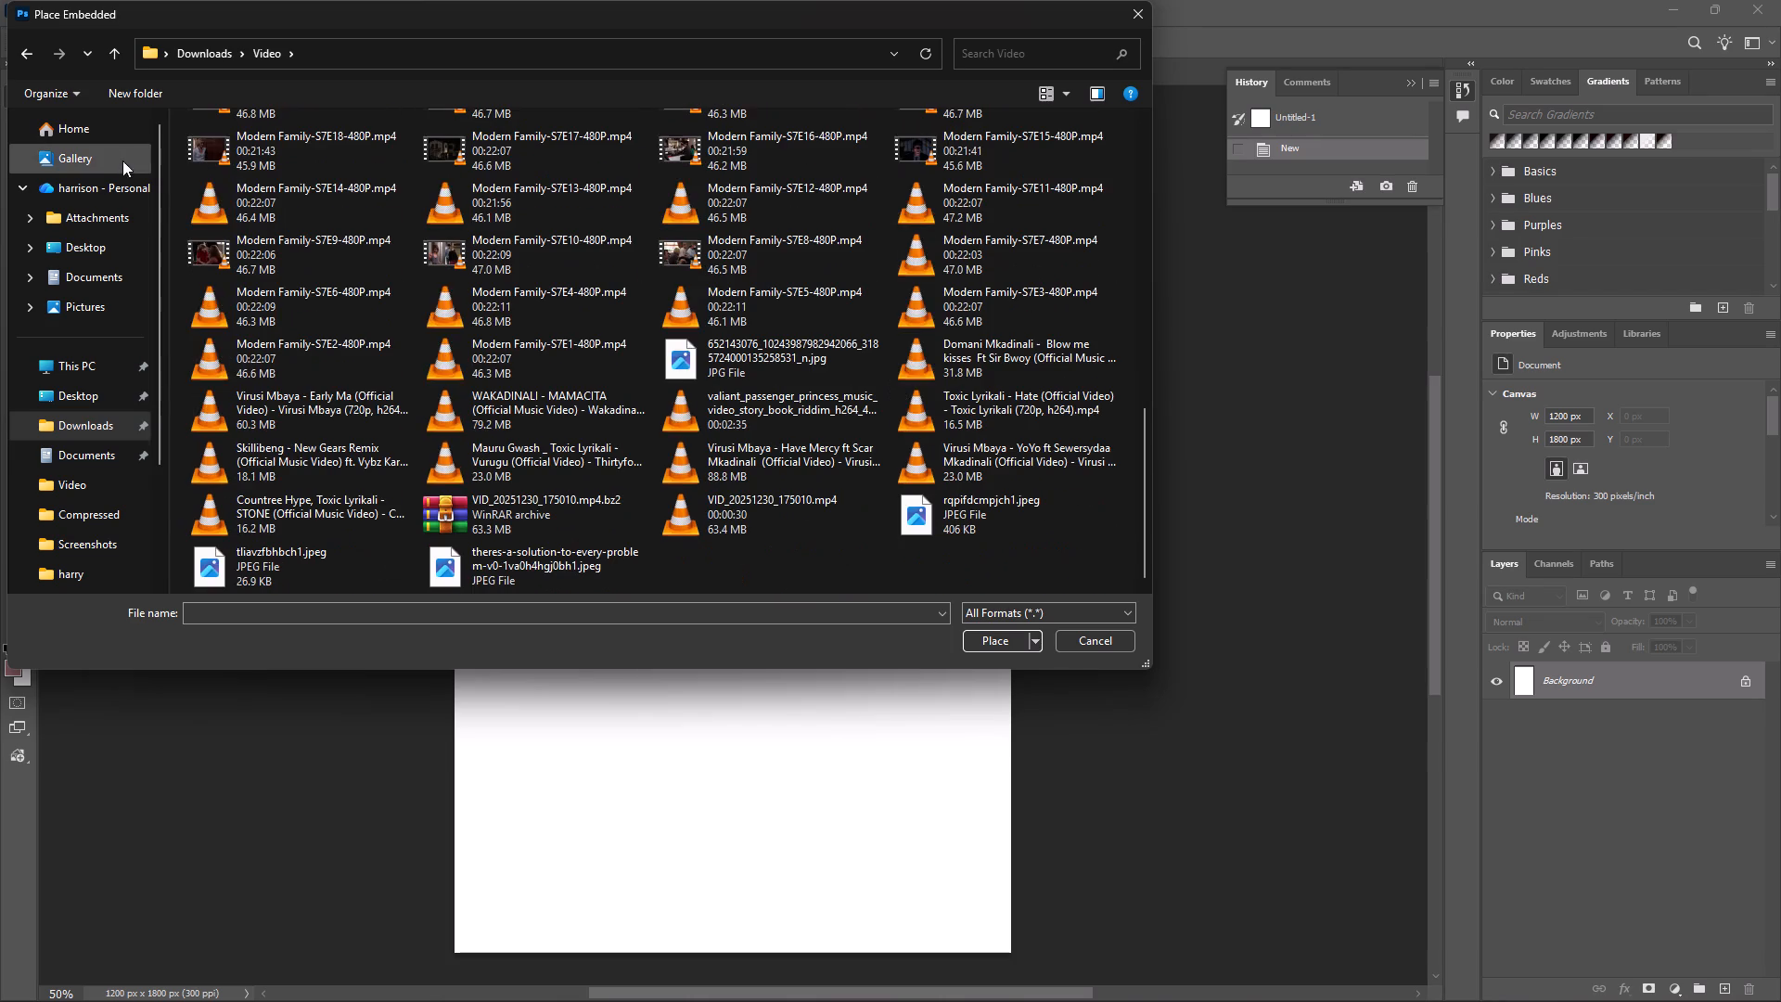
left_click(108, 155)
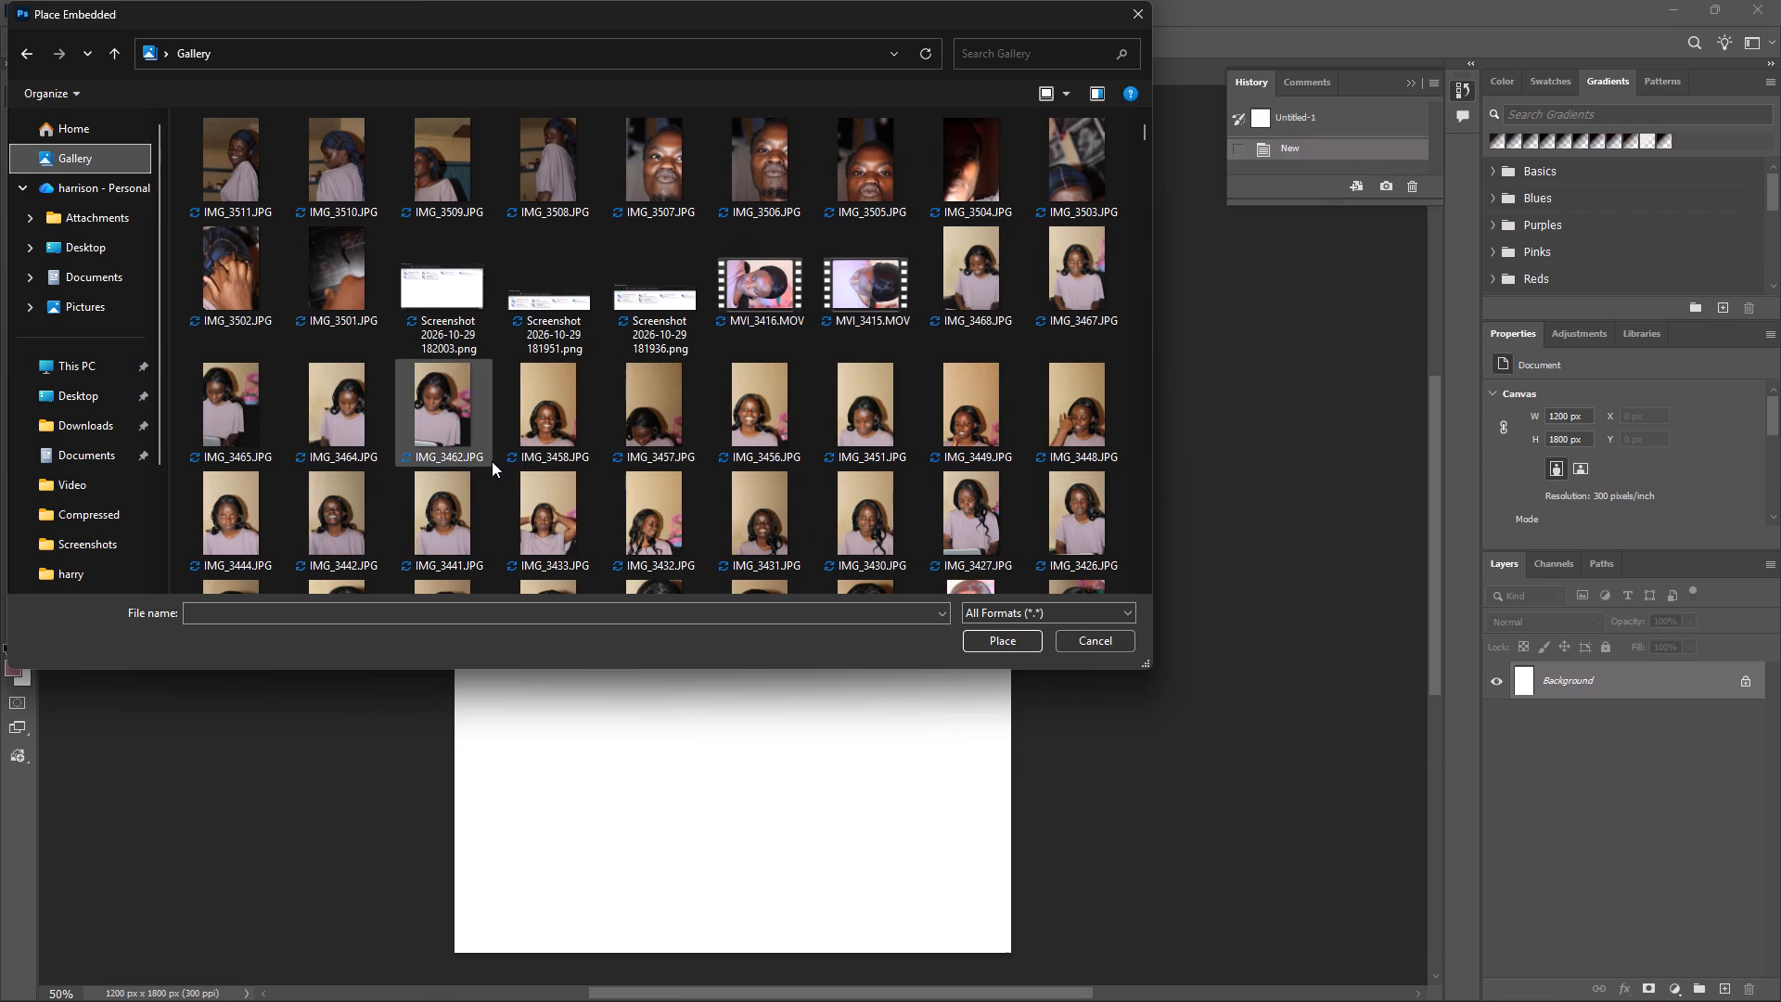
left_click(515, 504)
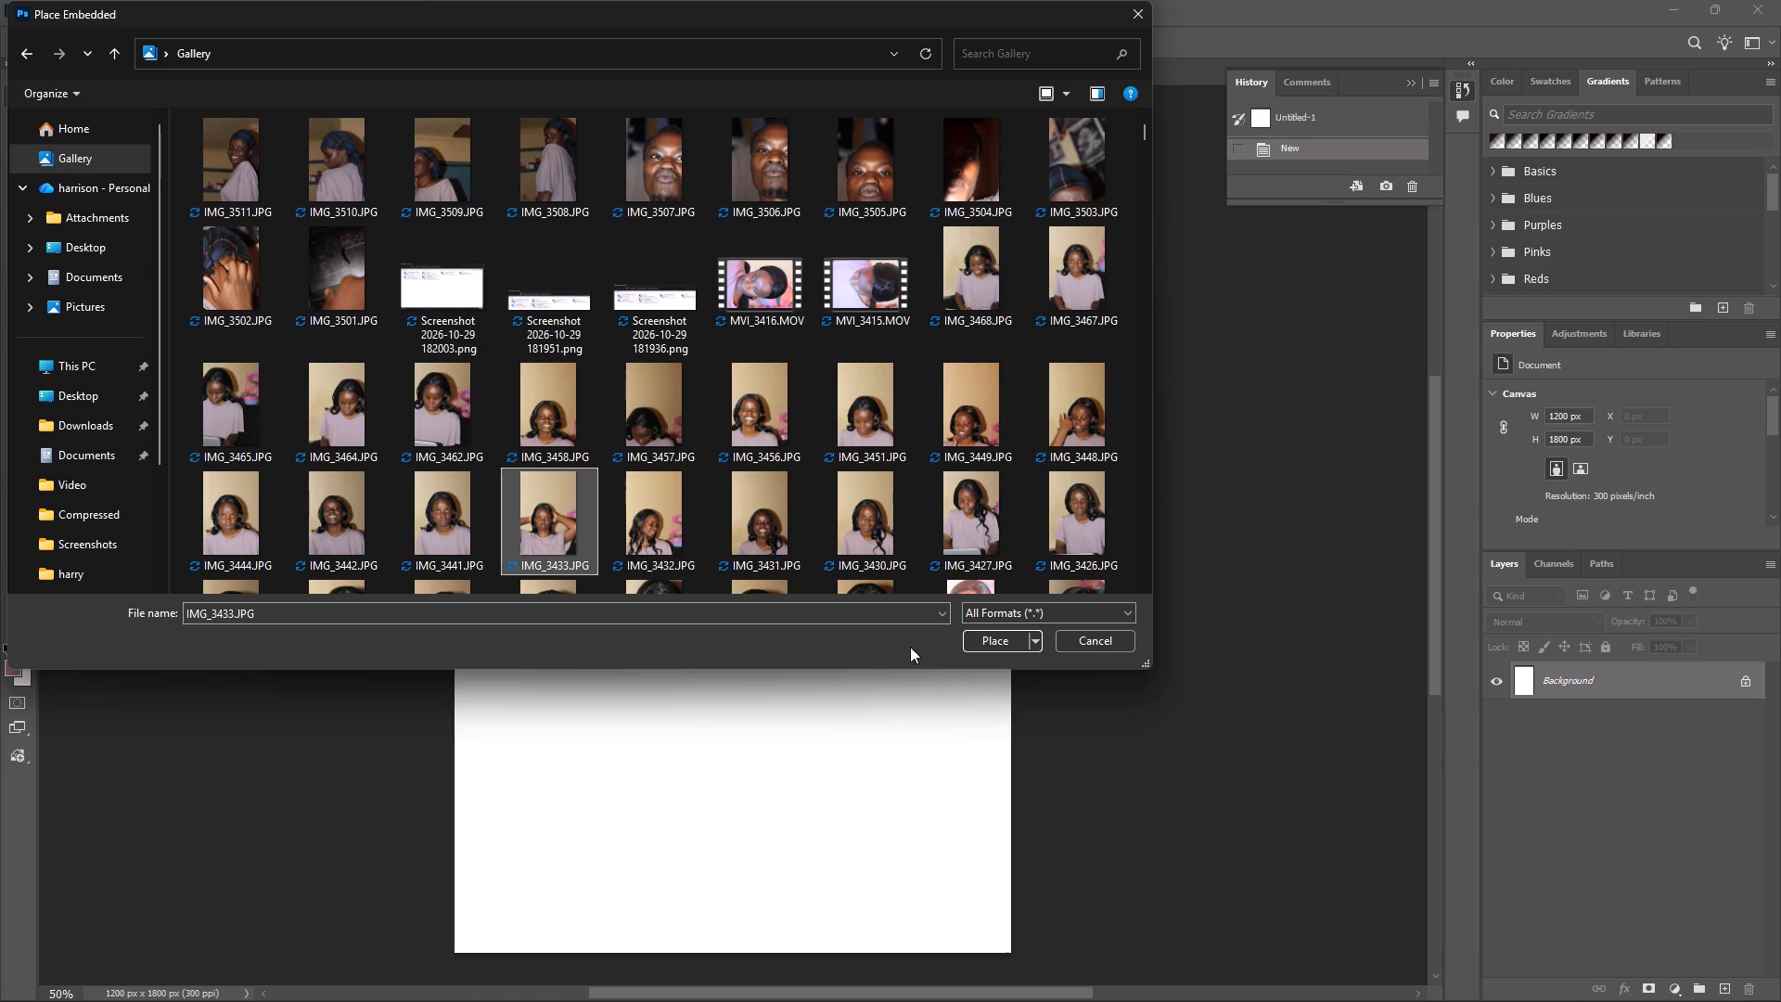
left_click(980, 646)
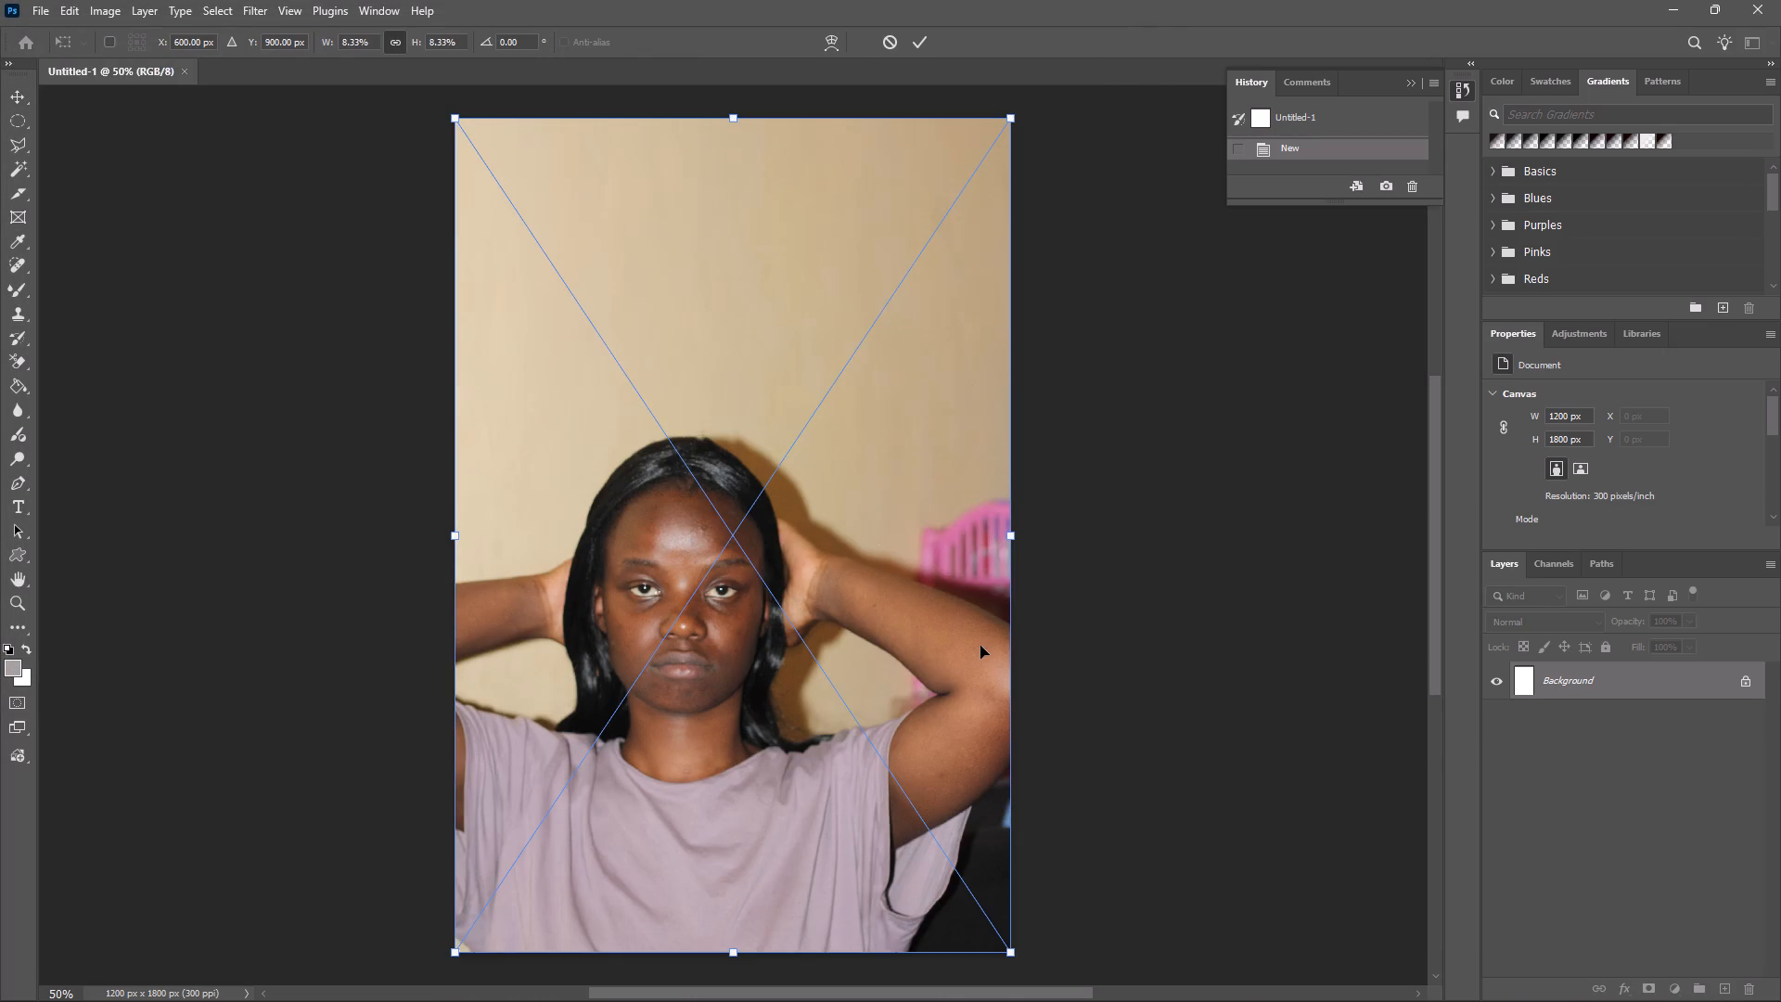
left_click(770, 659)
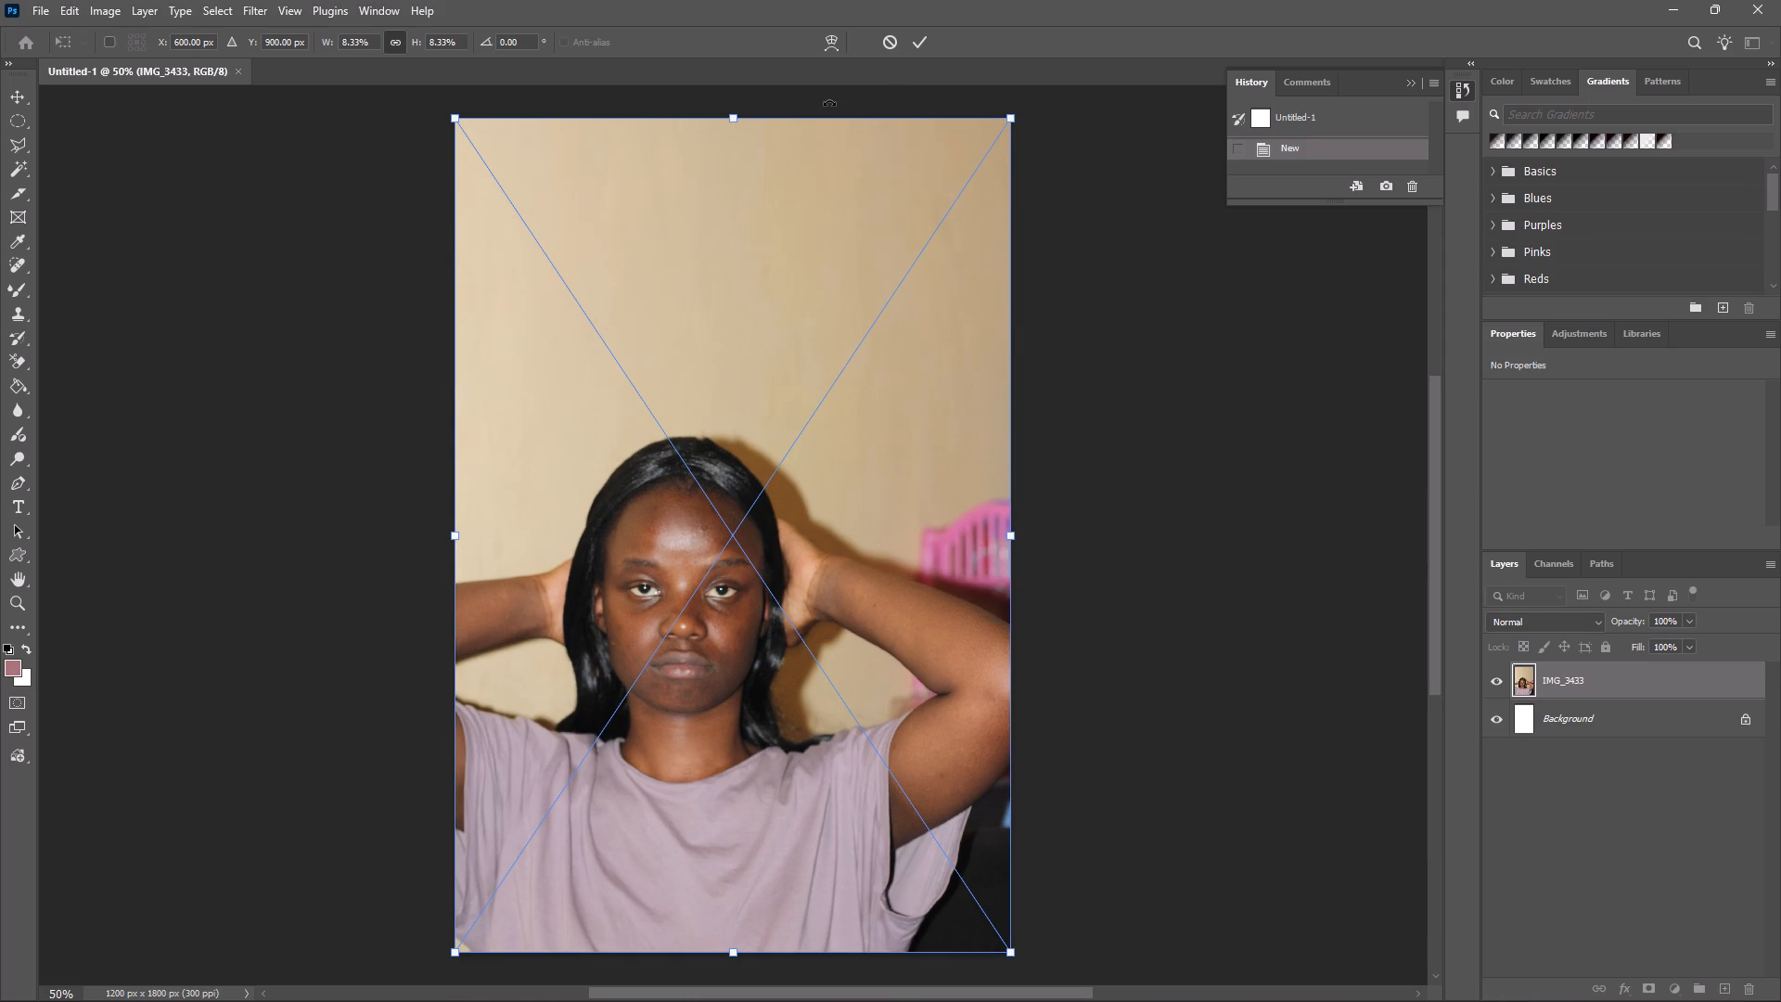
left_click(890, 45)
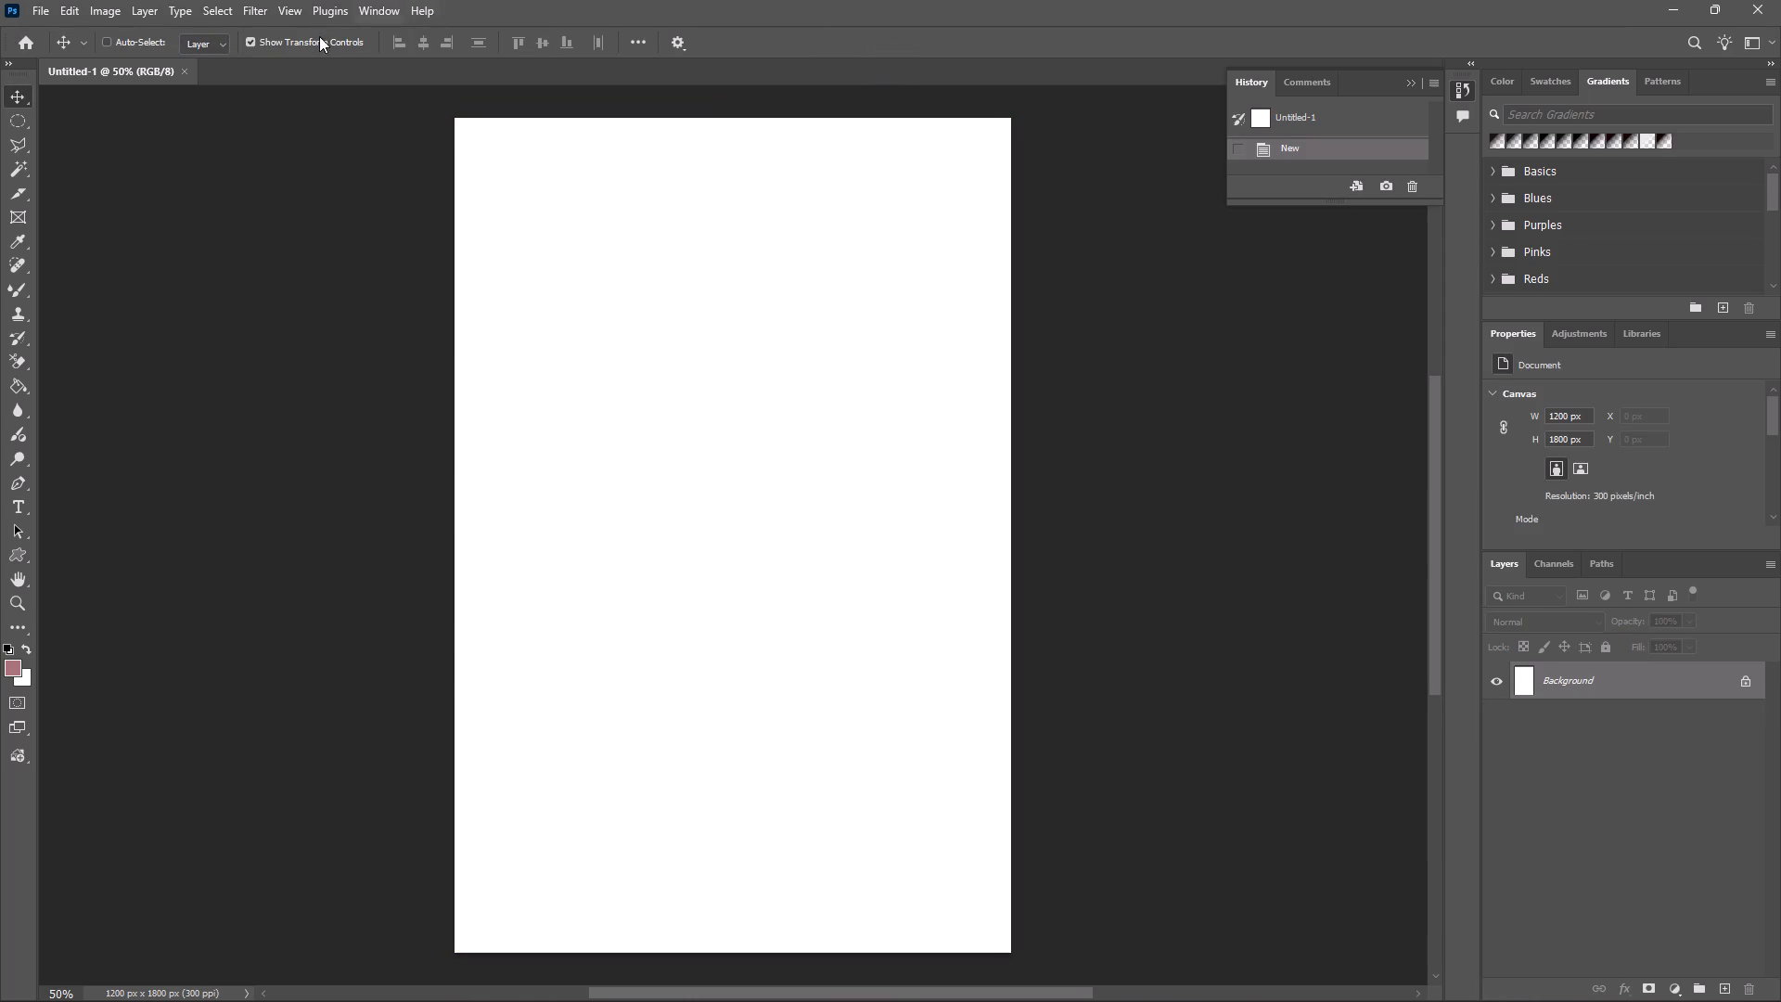
Place the image 70437489334908.jpeg from the Downloads folder into the postcard as an embedded object.
left_click(45, 11)
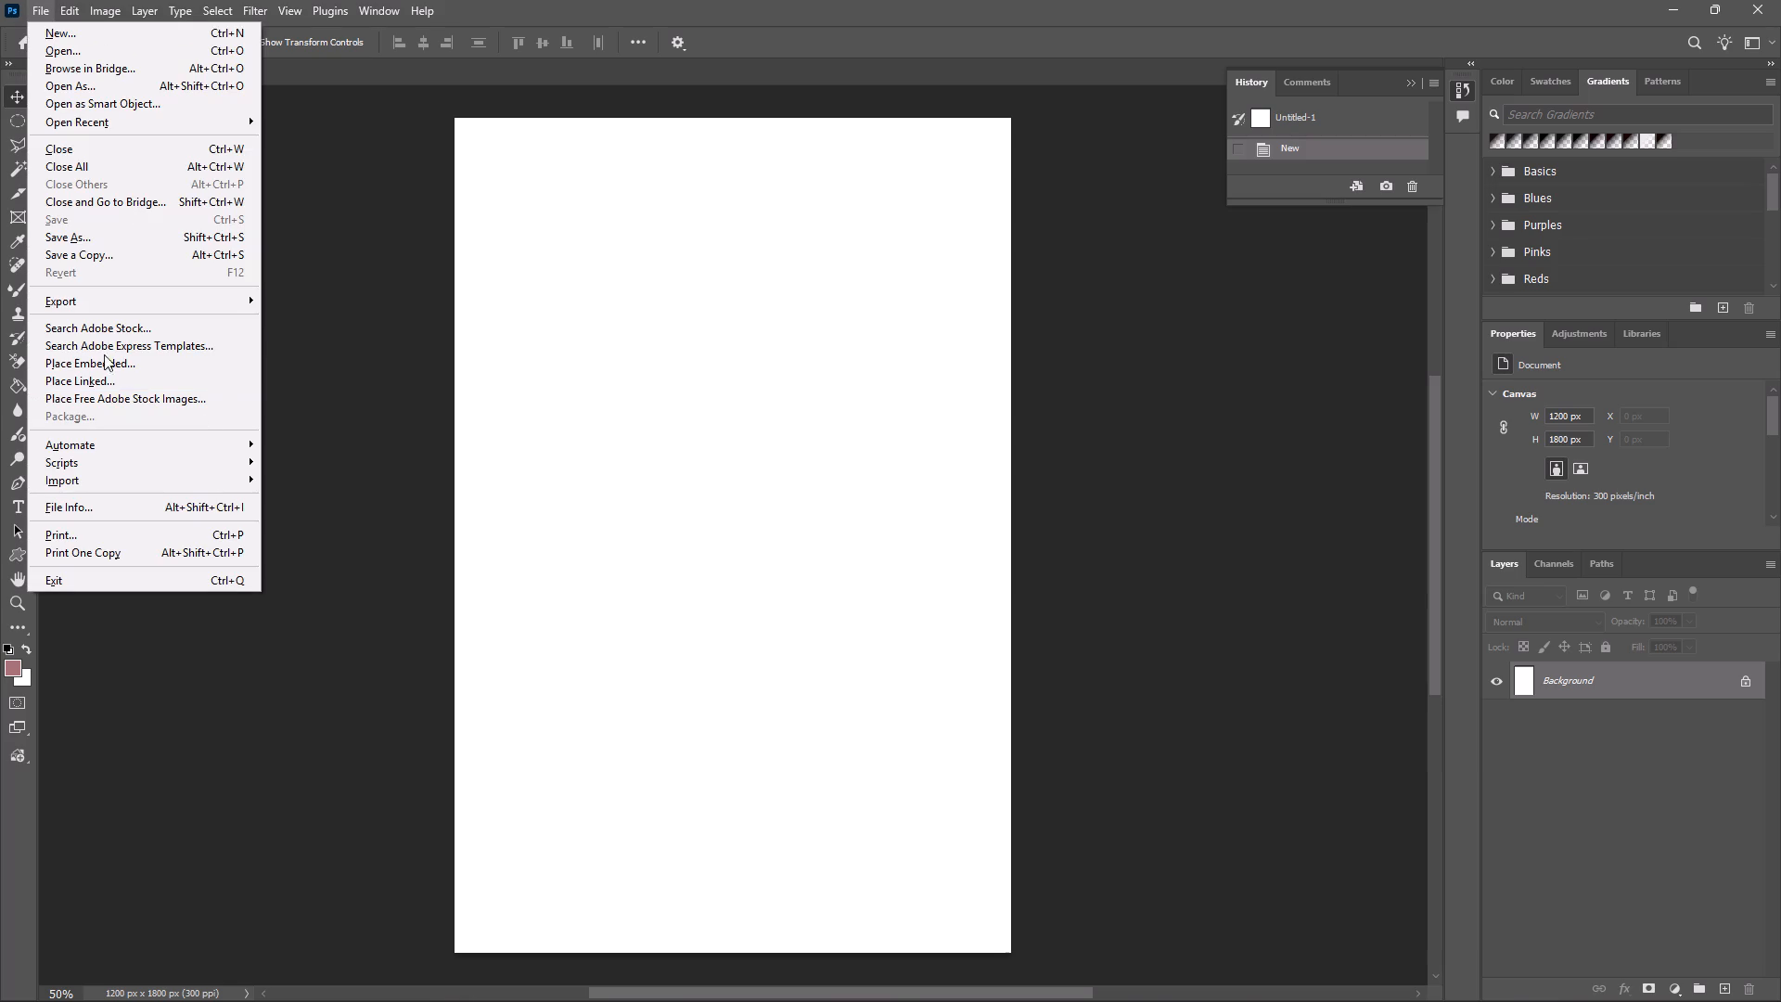
left_click(101, 359)
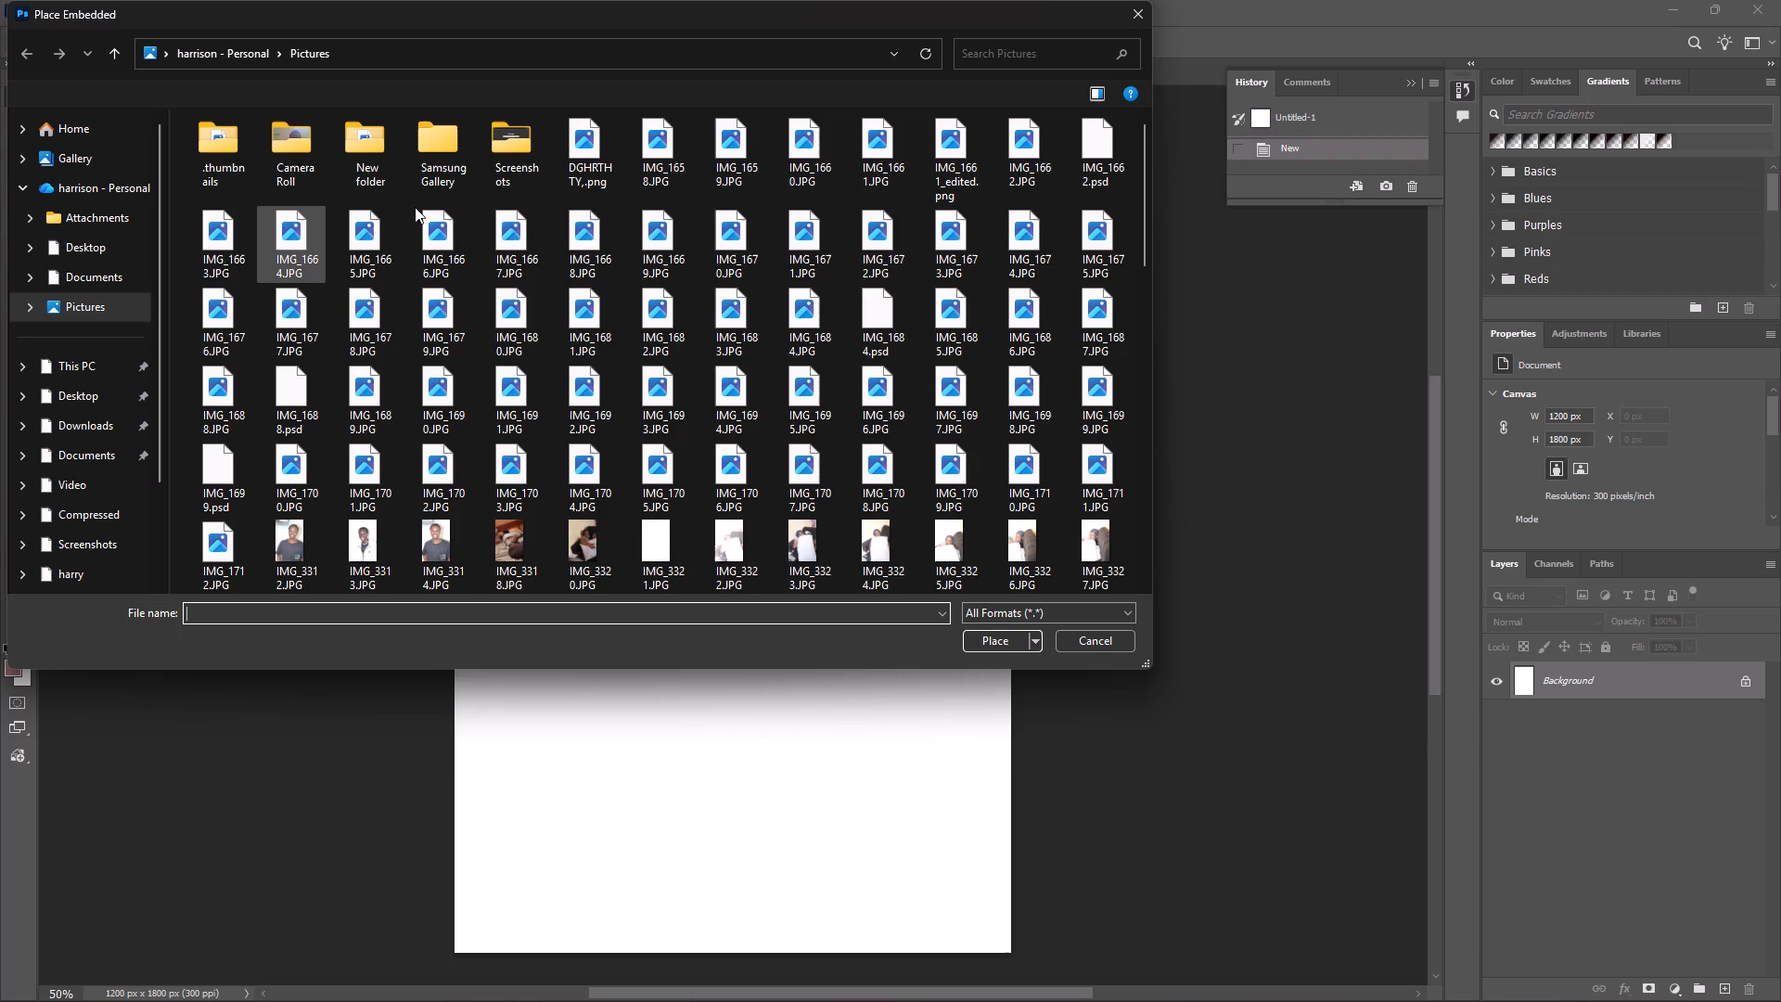
left_click(83, 301)
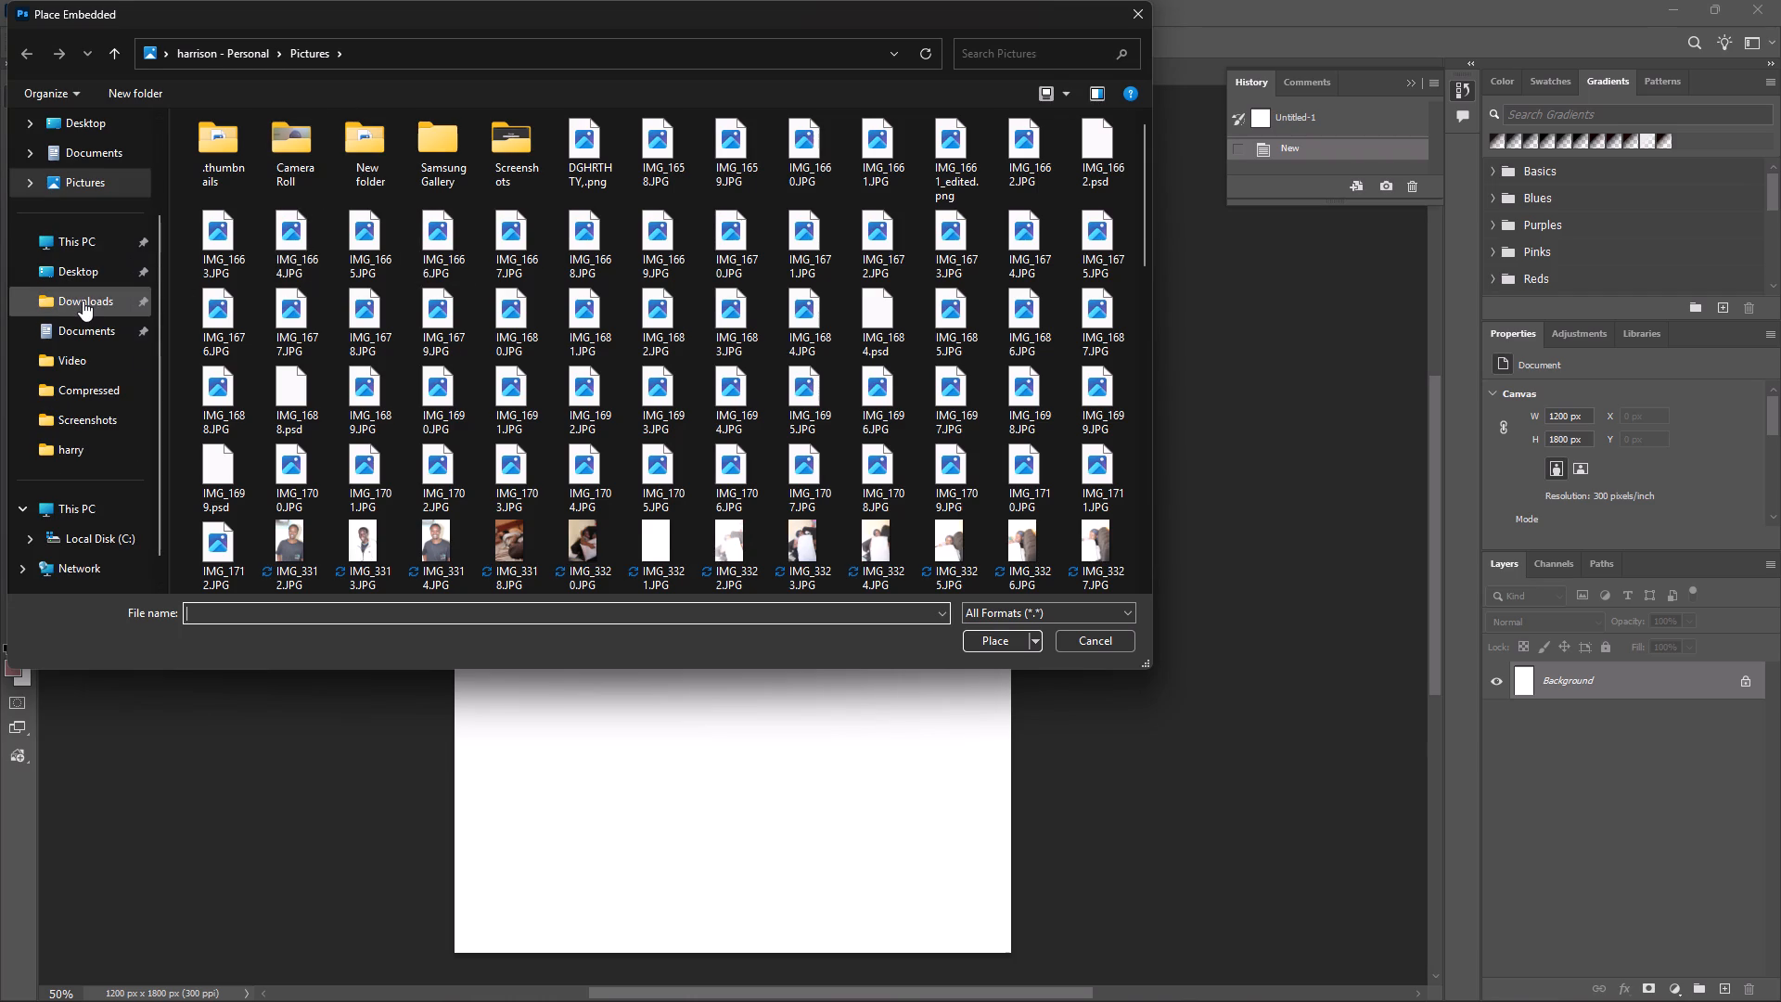
scroll(486, 376, "down", 1)
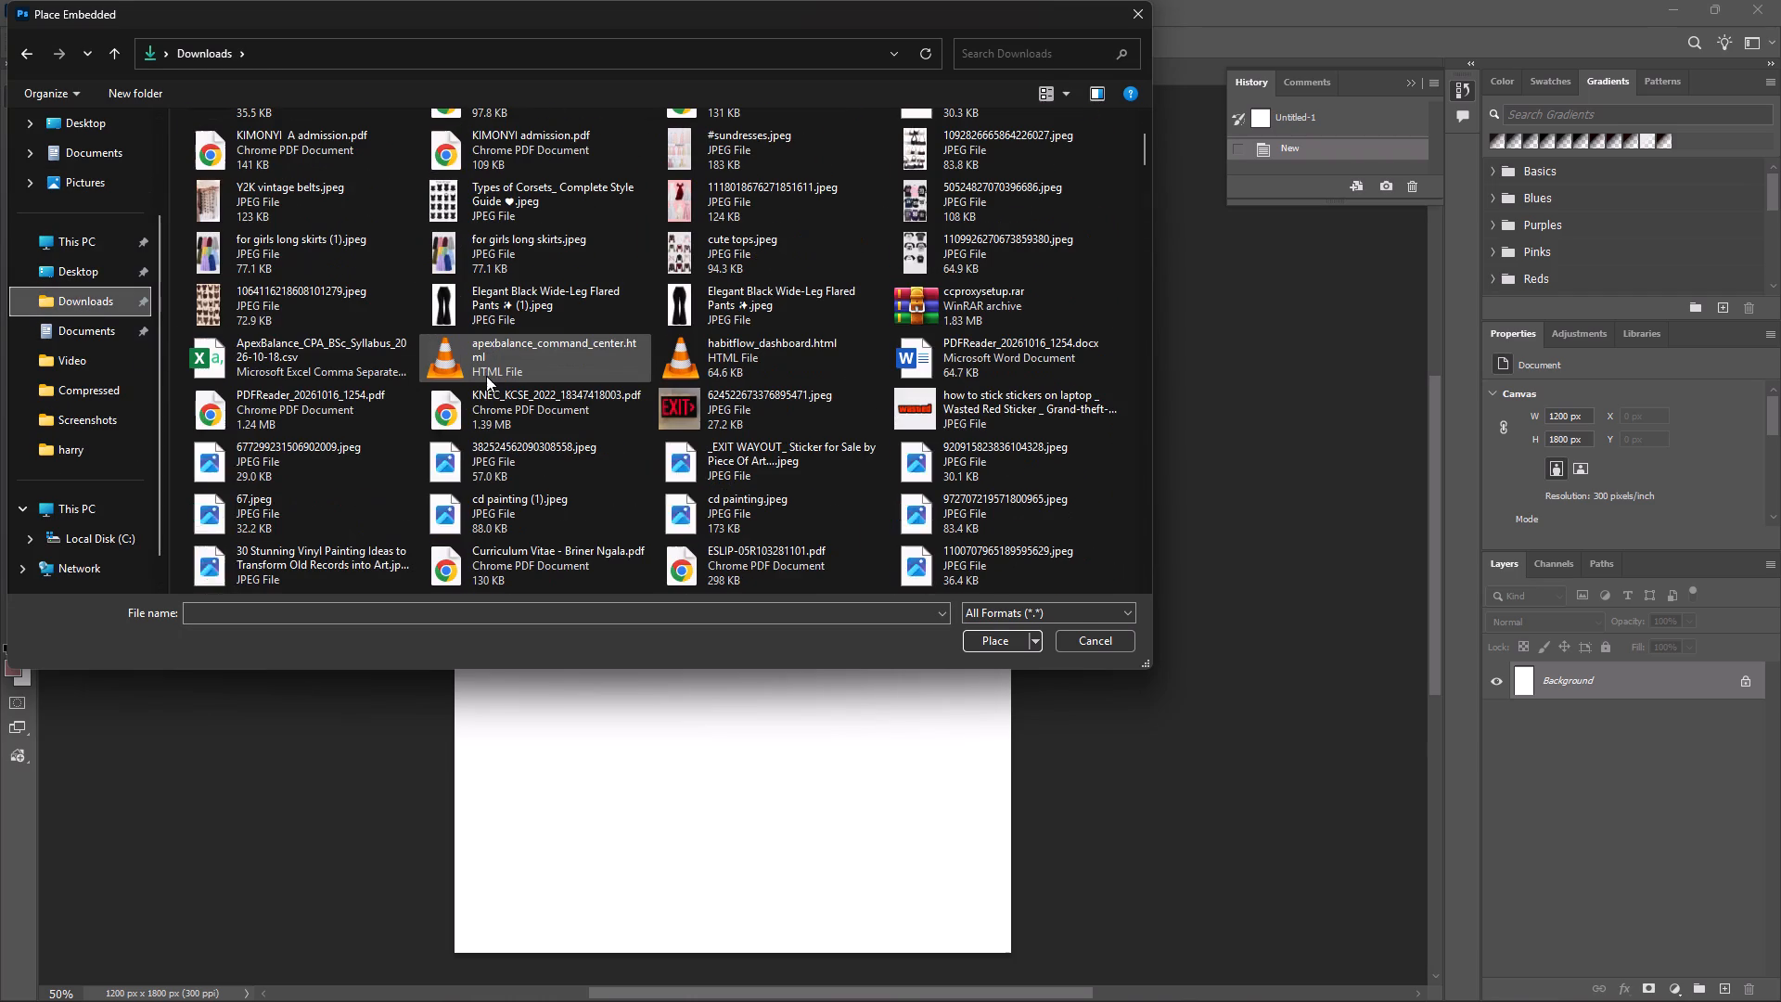
scroll(486, 376, "down", 1)
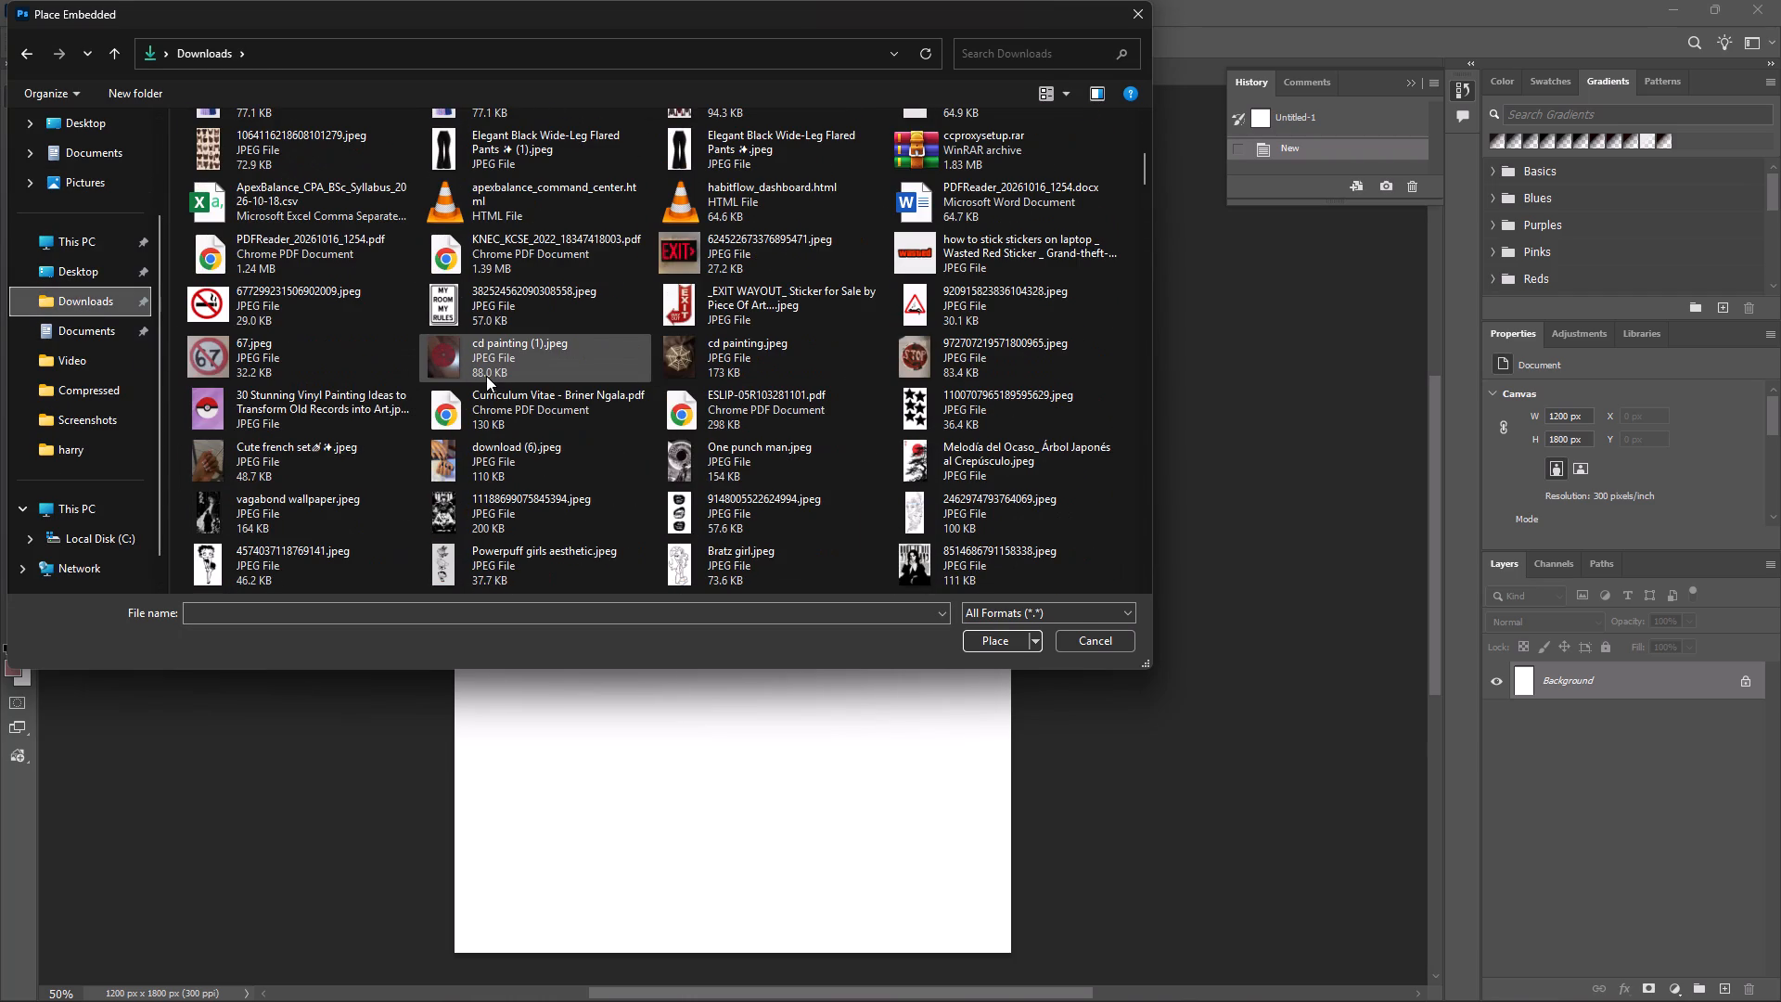
scroll(494, 466, "down", 1)
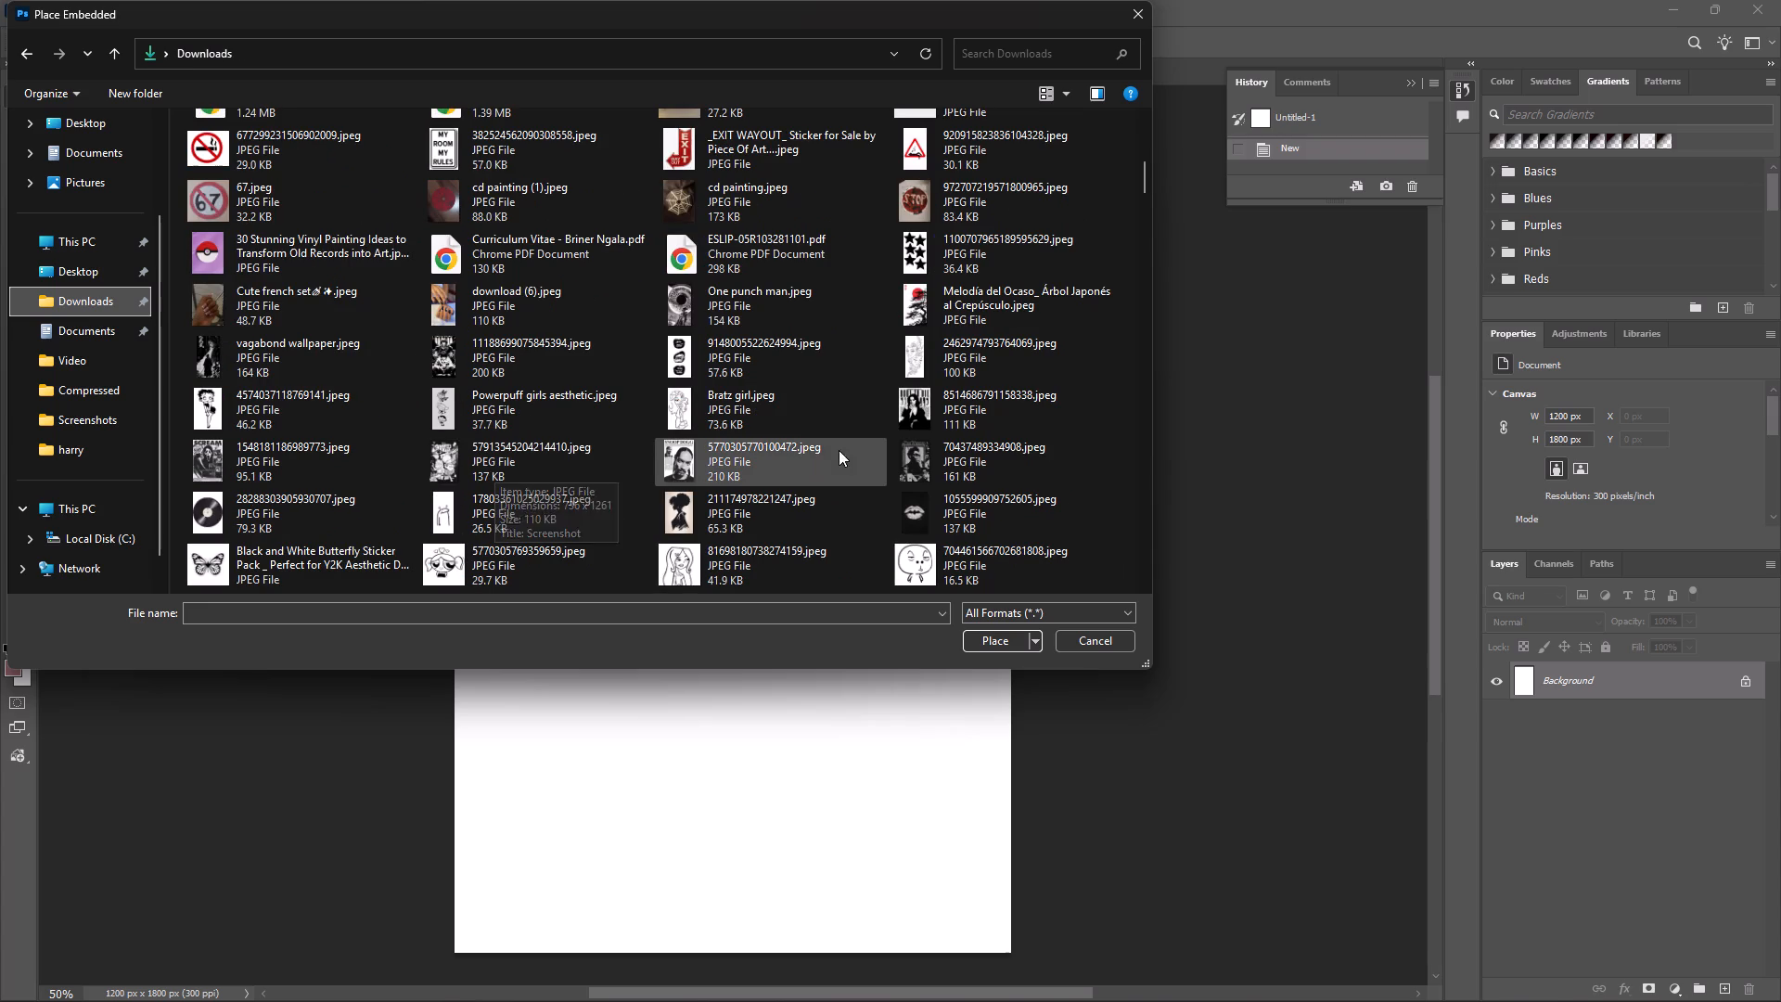
left_click(901, 453)
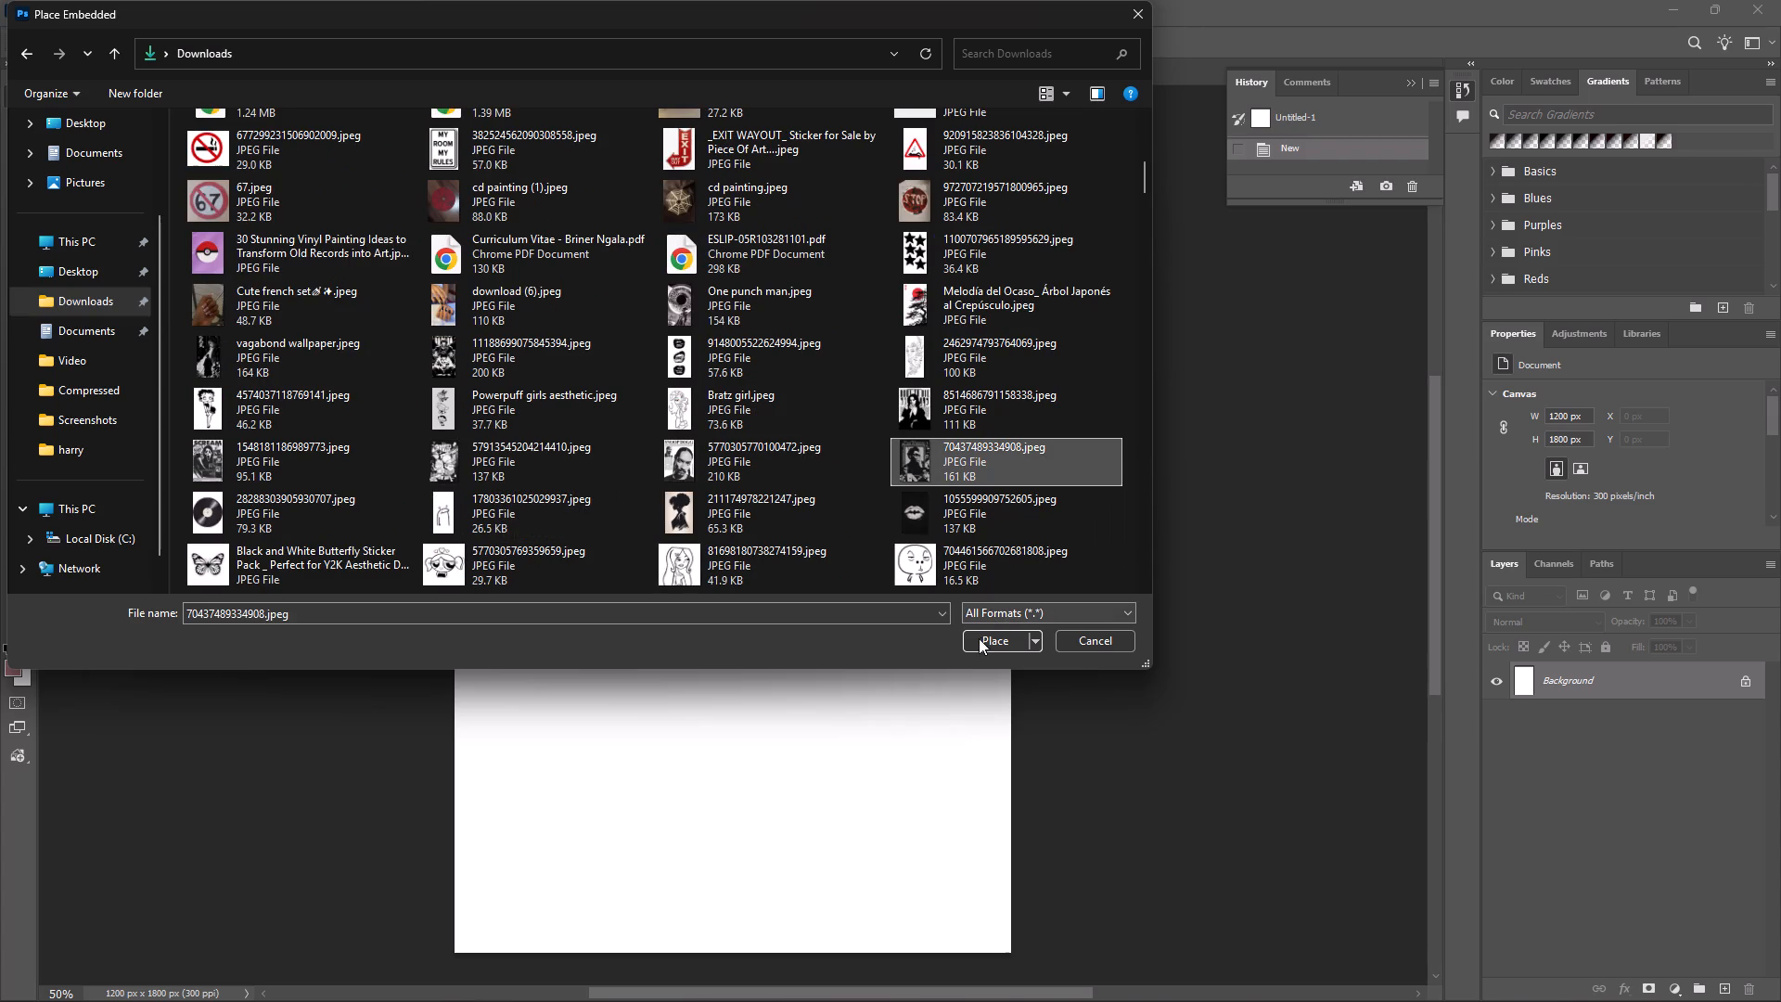
left_click(978, 640)
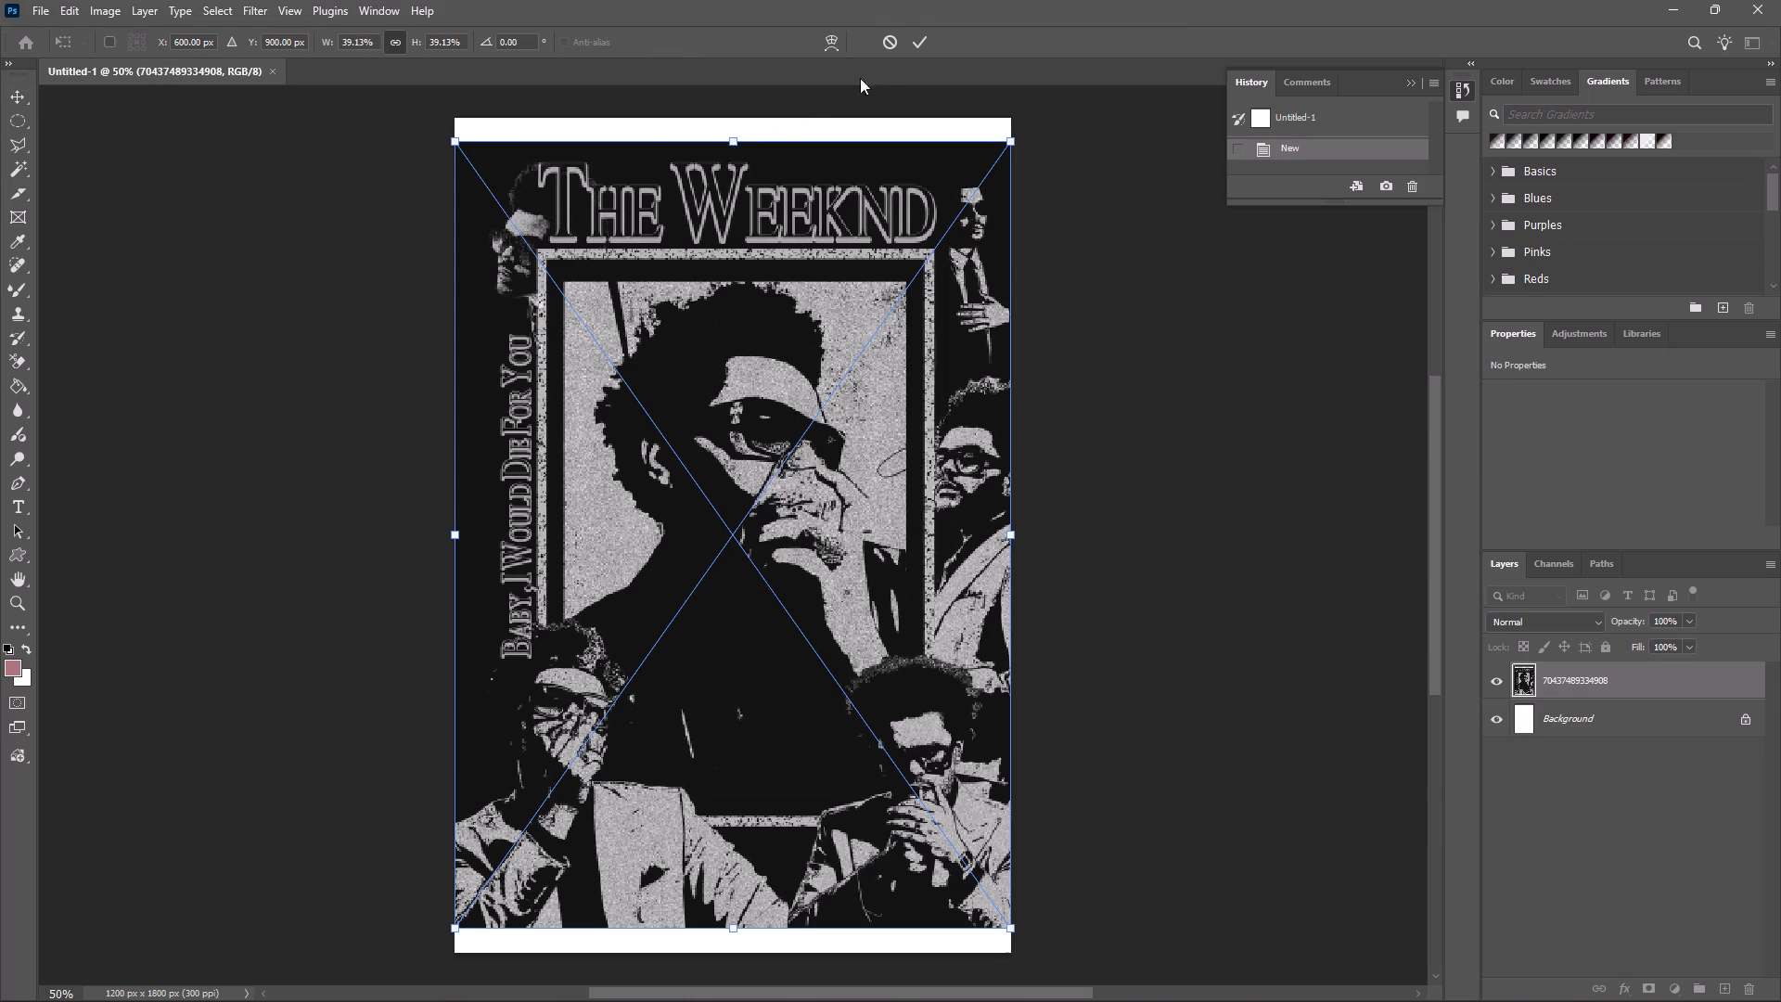
Scale the placed image proportionally to about 42.6% so it covers the whole canvas from top to bottom, and commit the placement.
left_click_drag(733, 140, 726, 102)
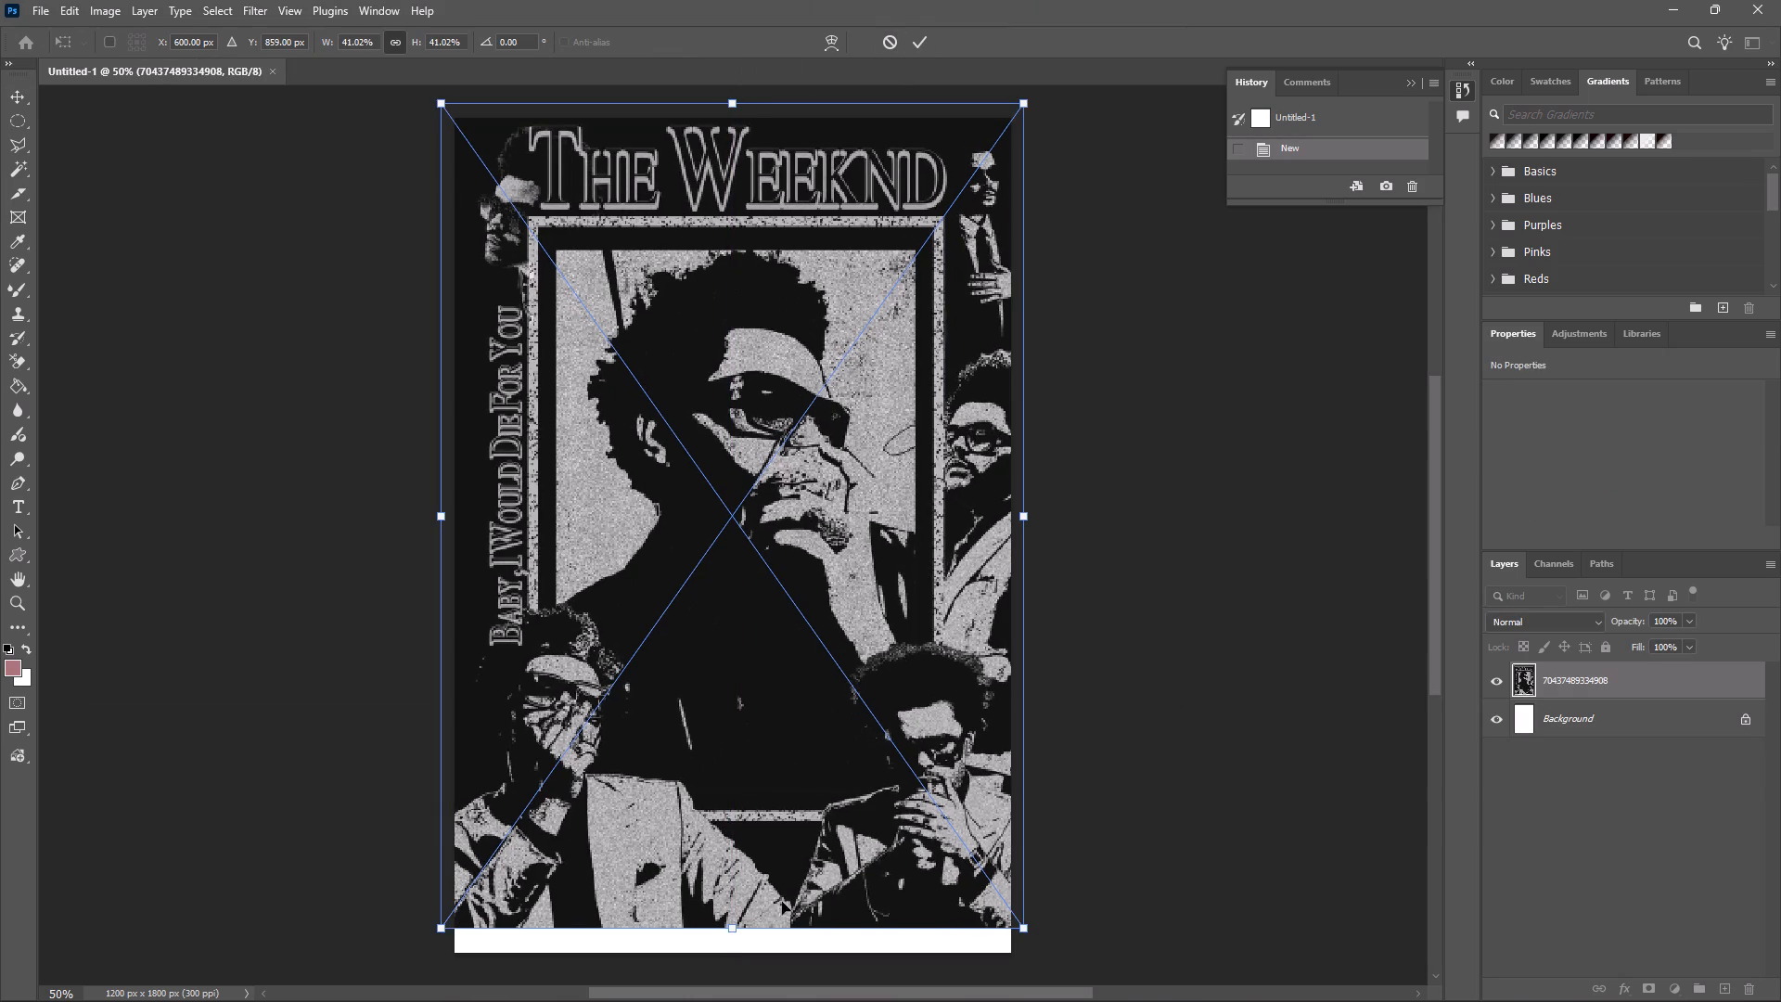
left_click_drag(731, 931, 731, 949)
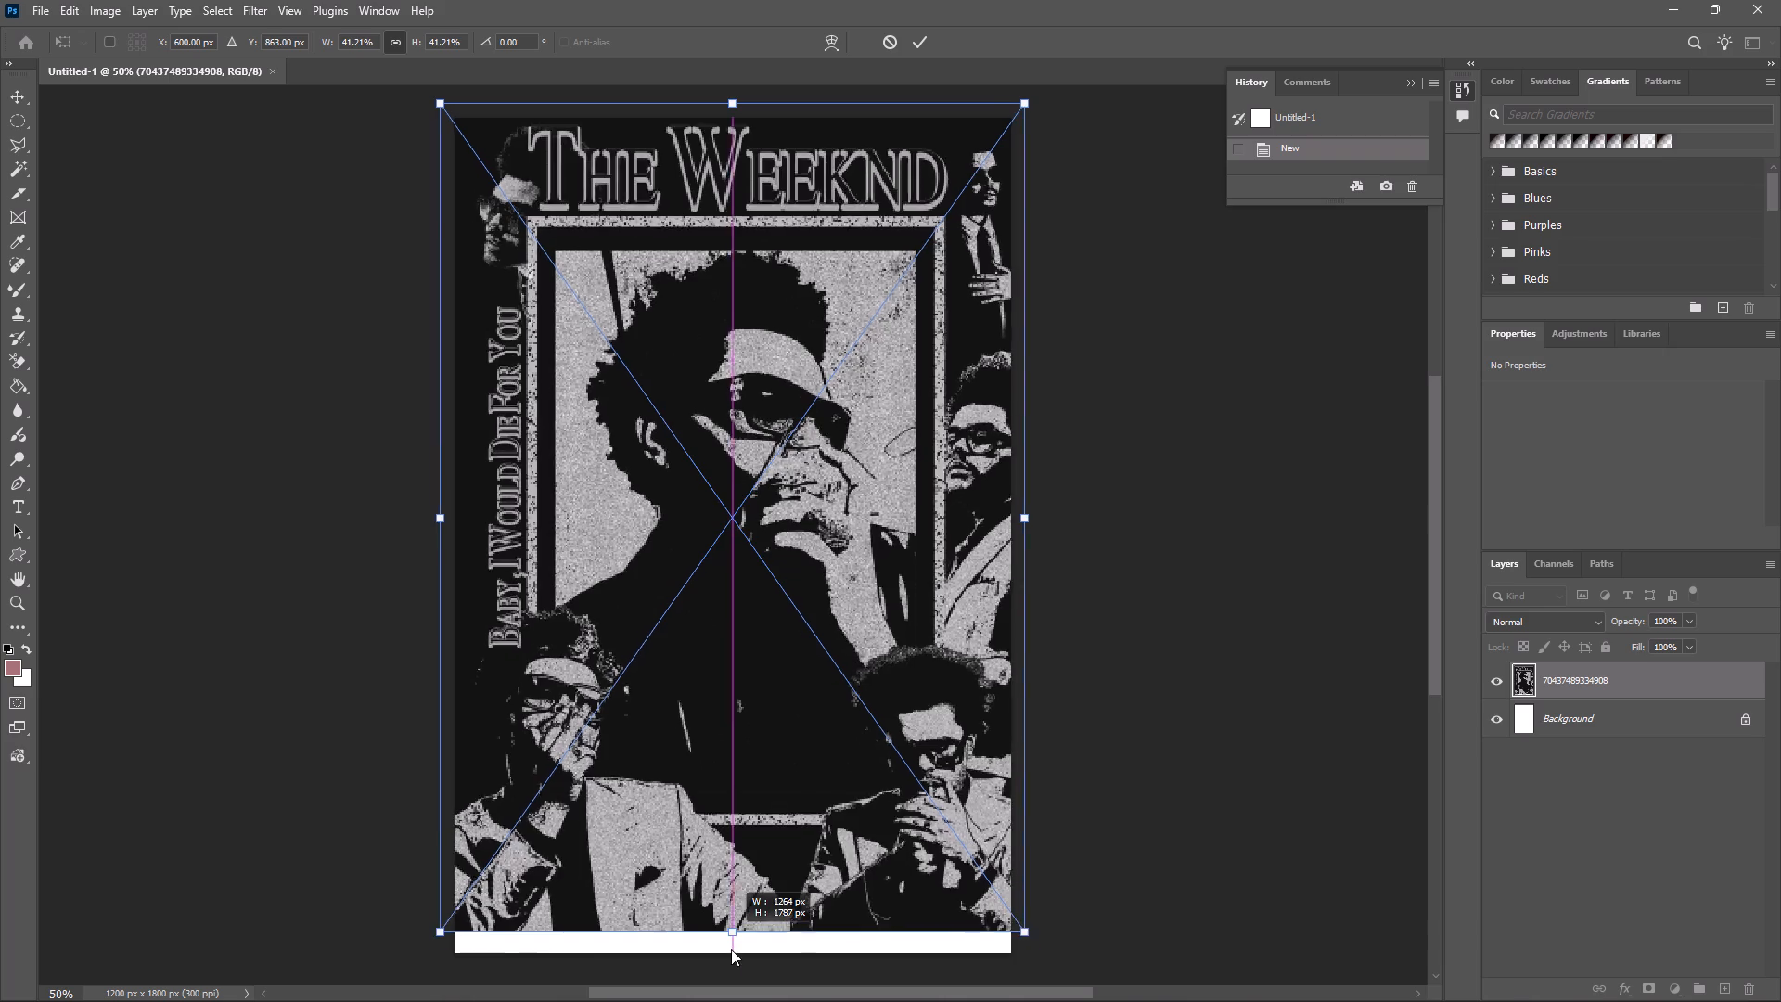
left_click_drag(731, 949, 731, 963)
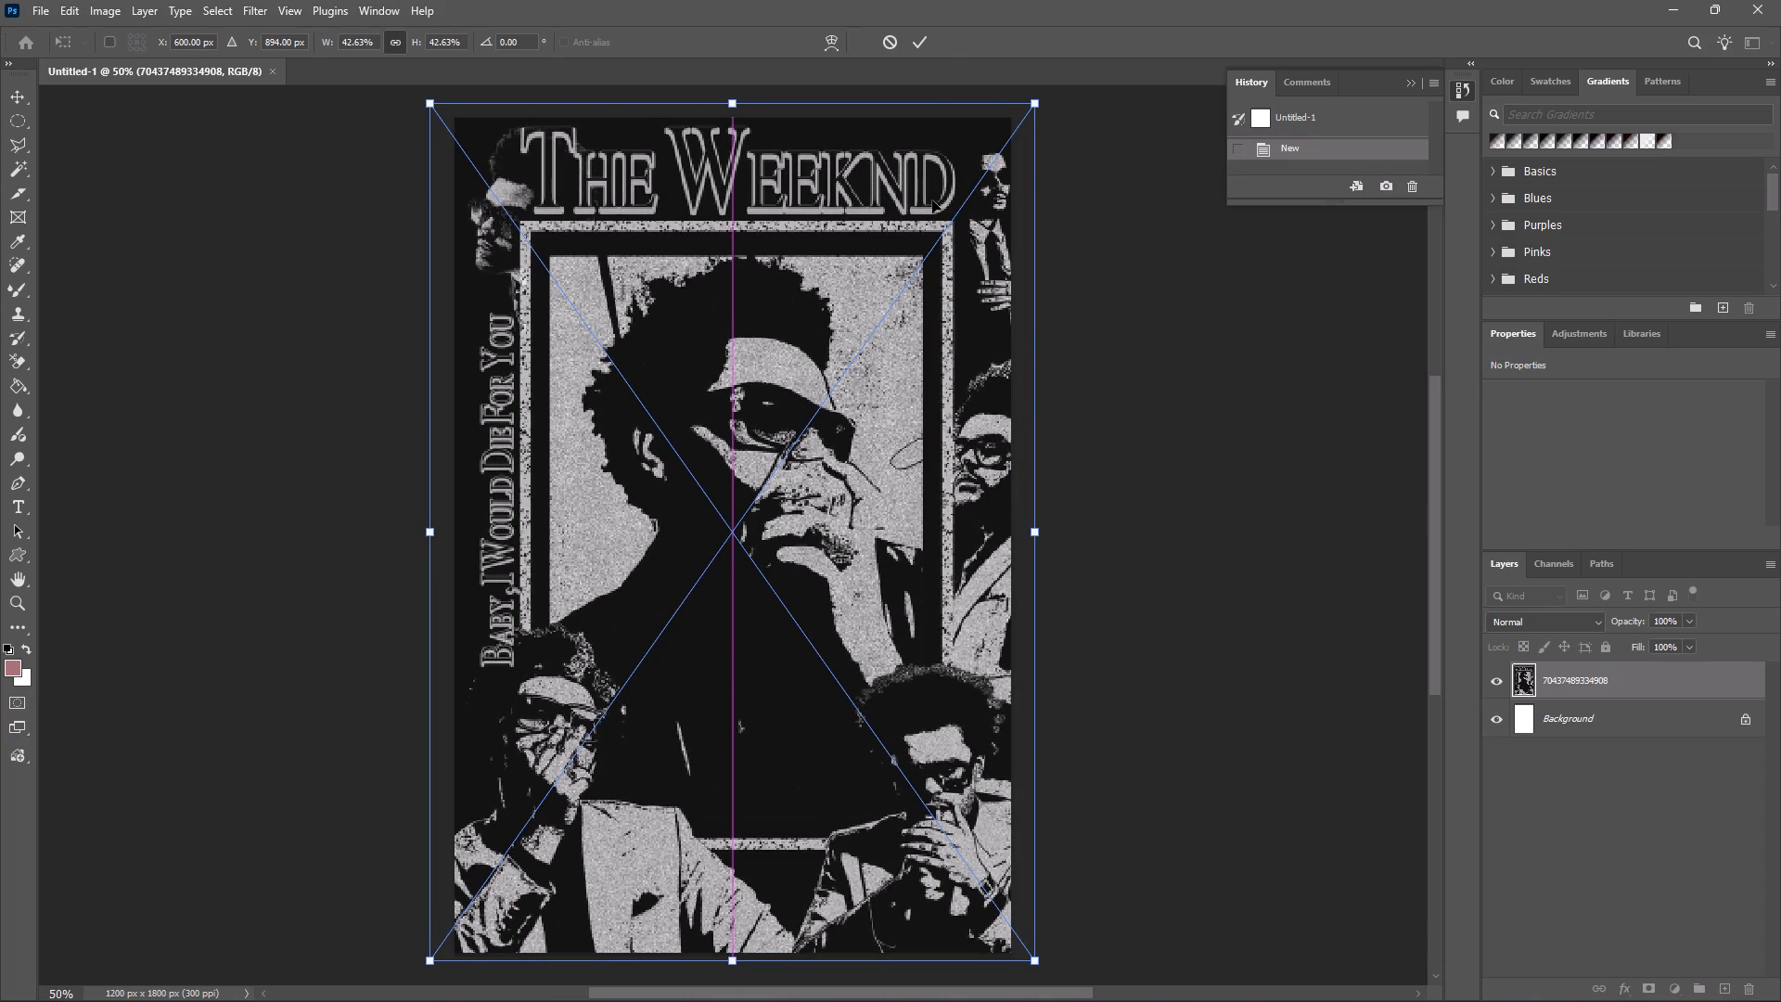
left_click(921, 42)
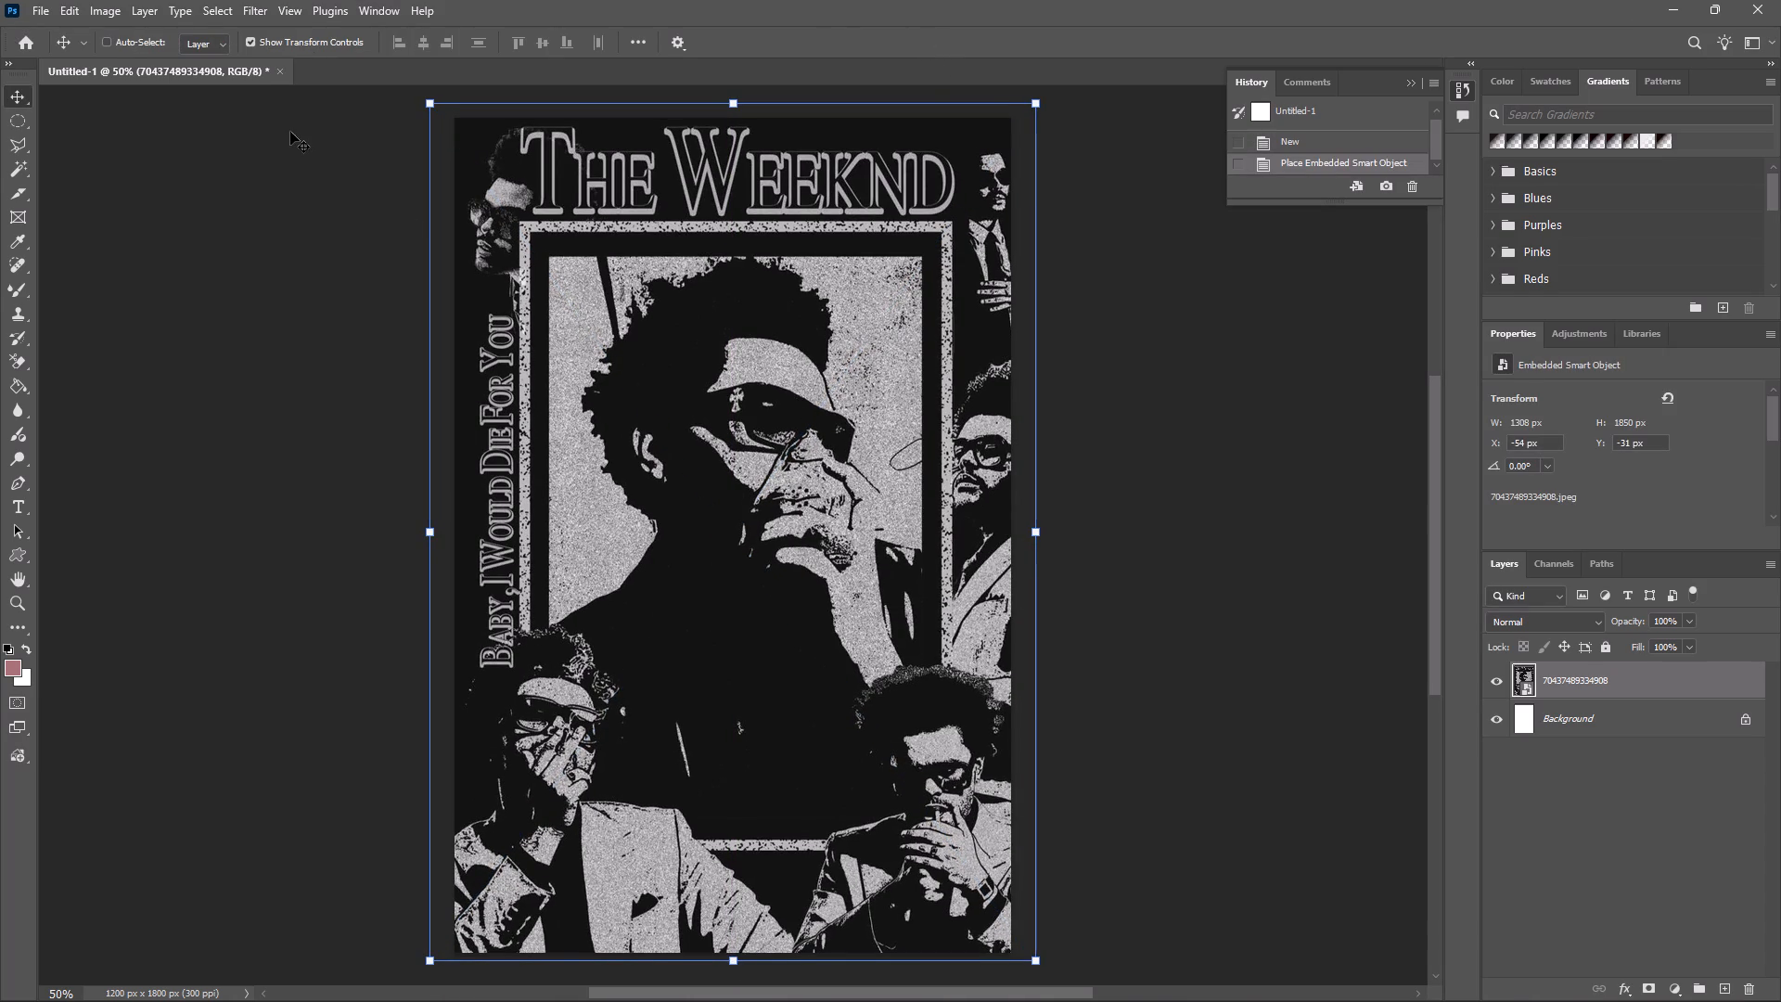
Apply a Gaussian Blur with a radius of 47 pixels to the placed image layer.
left_click(262, 14)
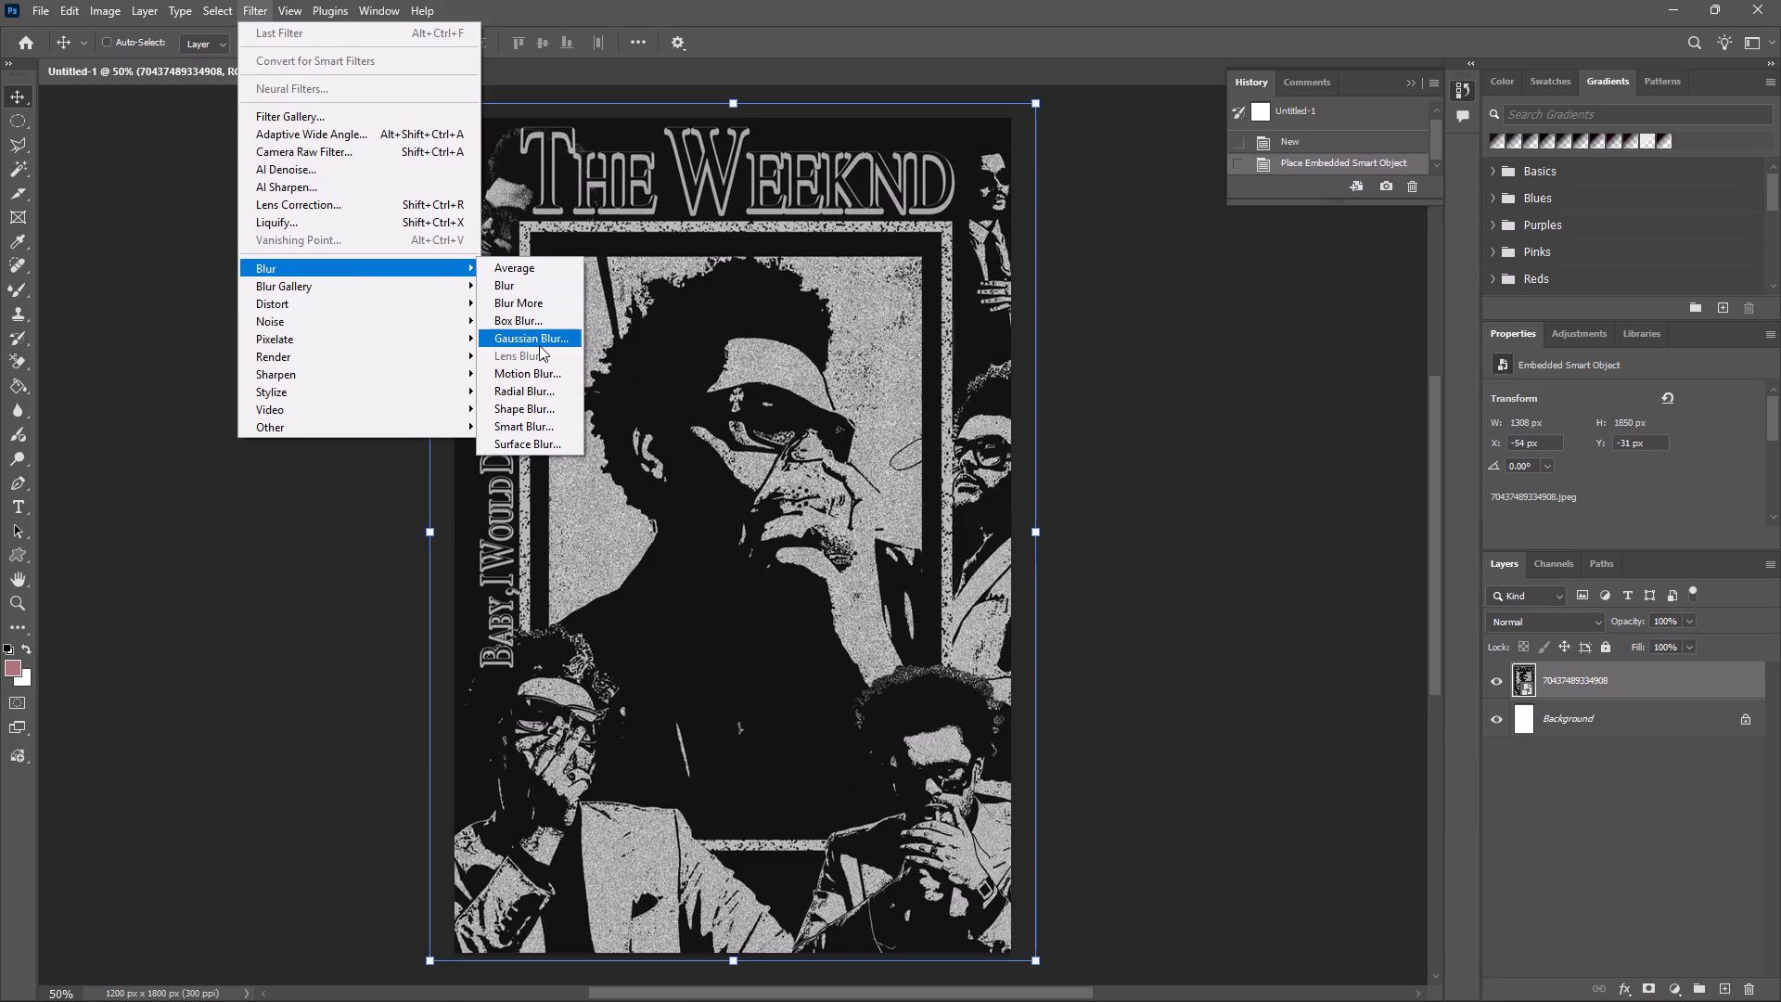
left_click(539, 345)
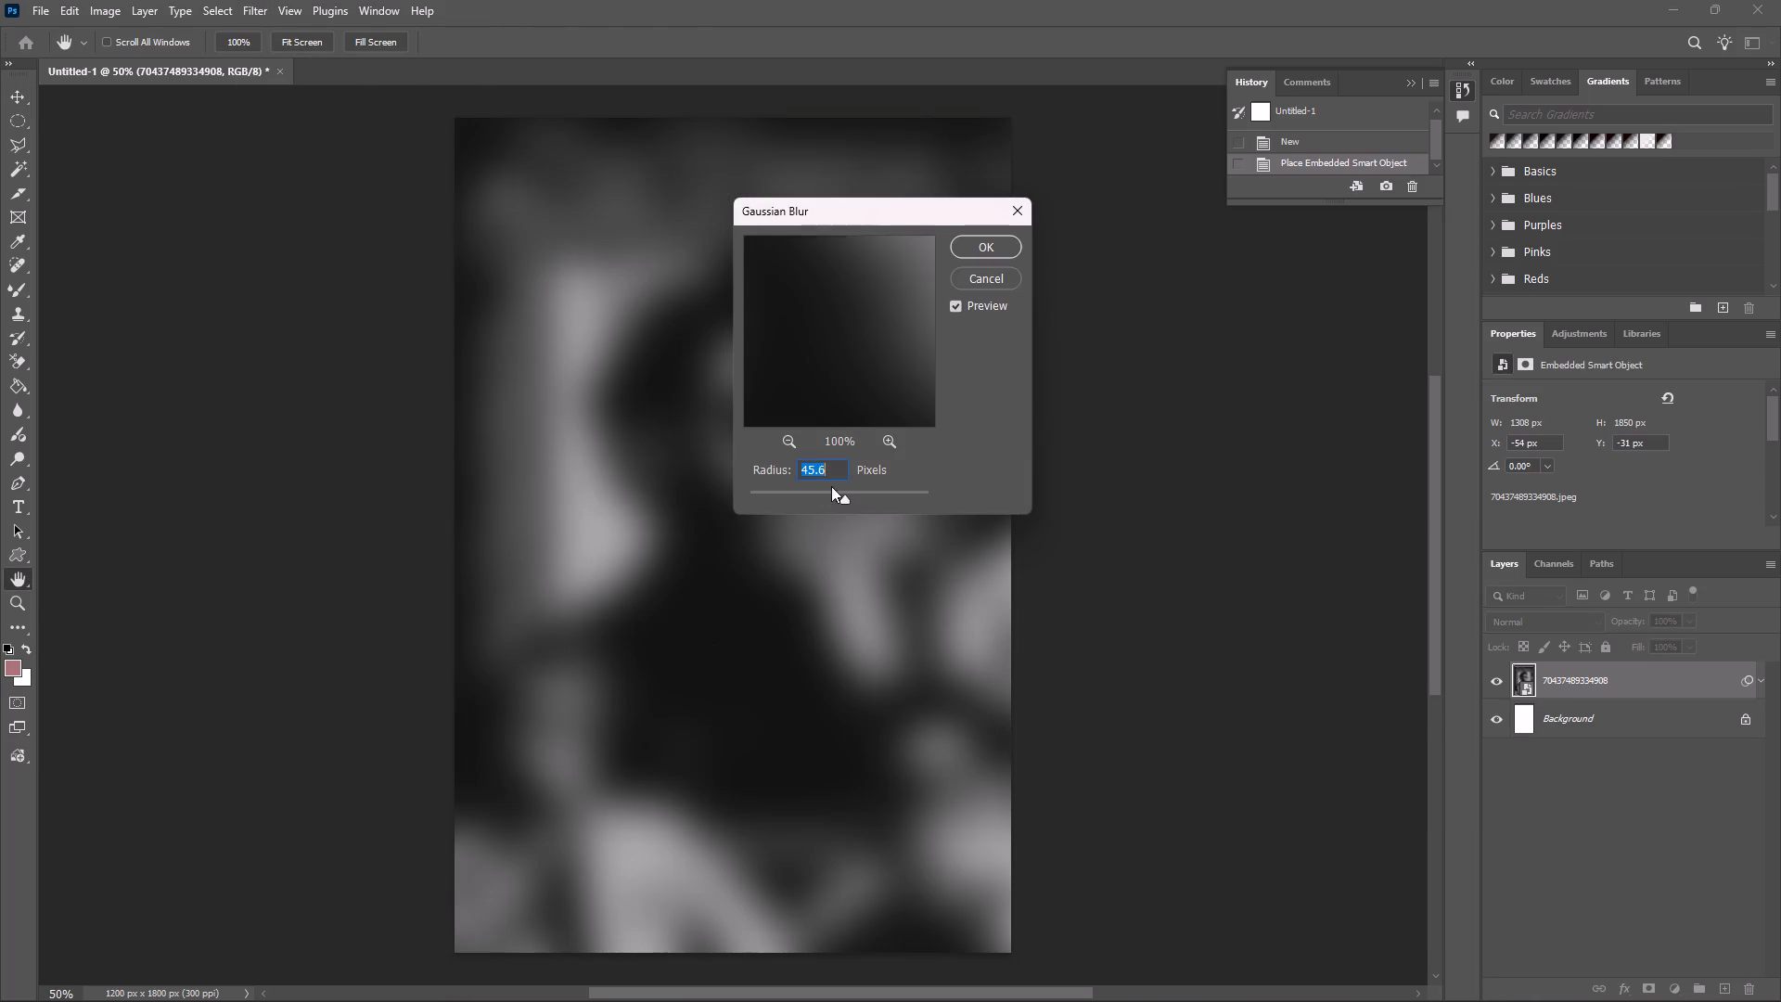
left_click_drag(842, 501, 807, 505)
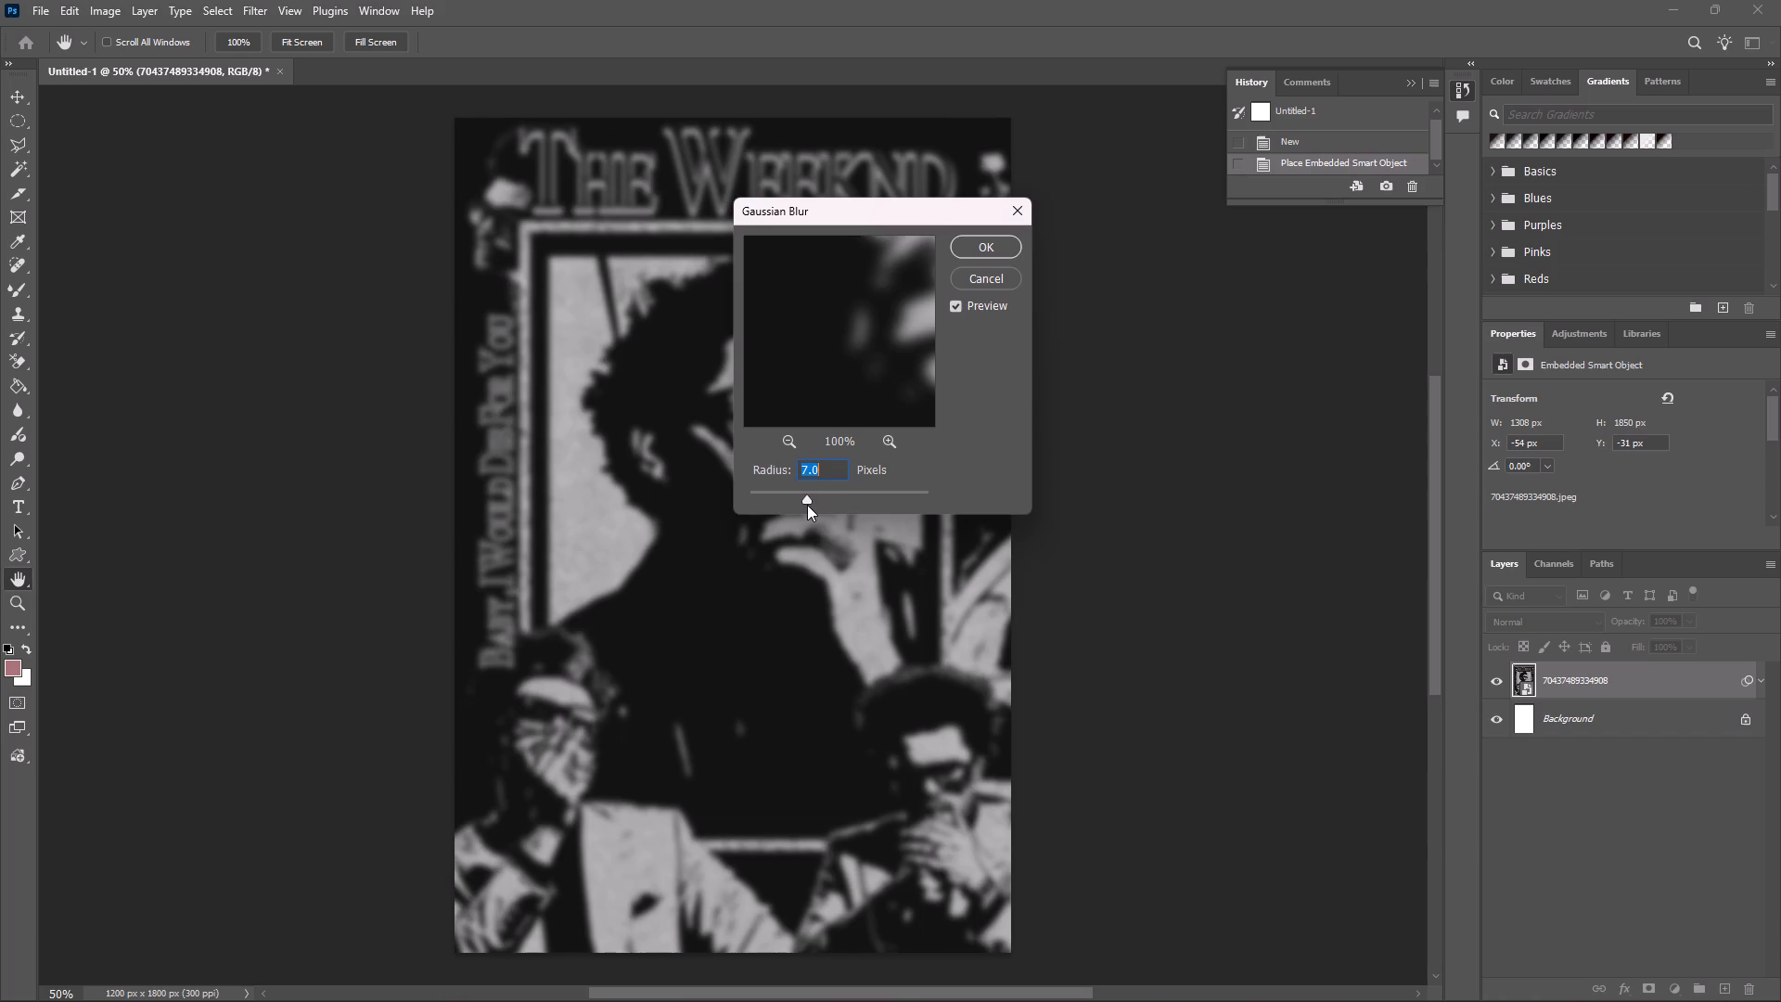
left_click_drag(807, 505, 827, 505)
left_click_drag(804, 497, 831, 497)
left_click(831, 497)
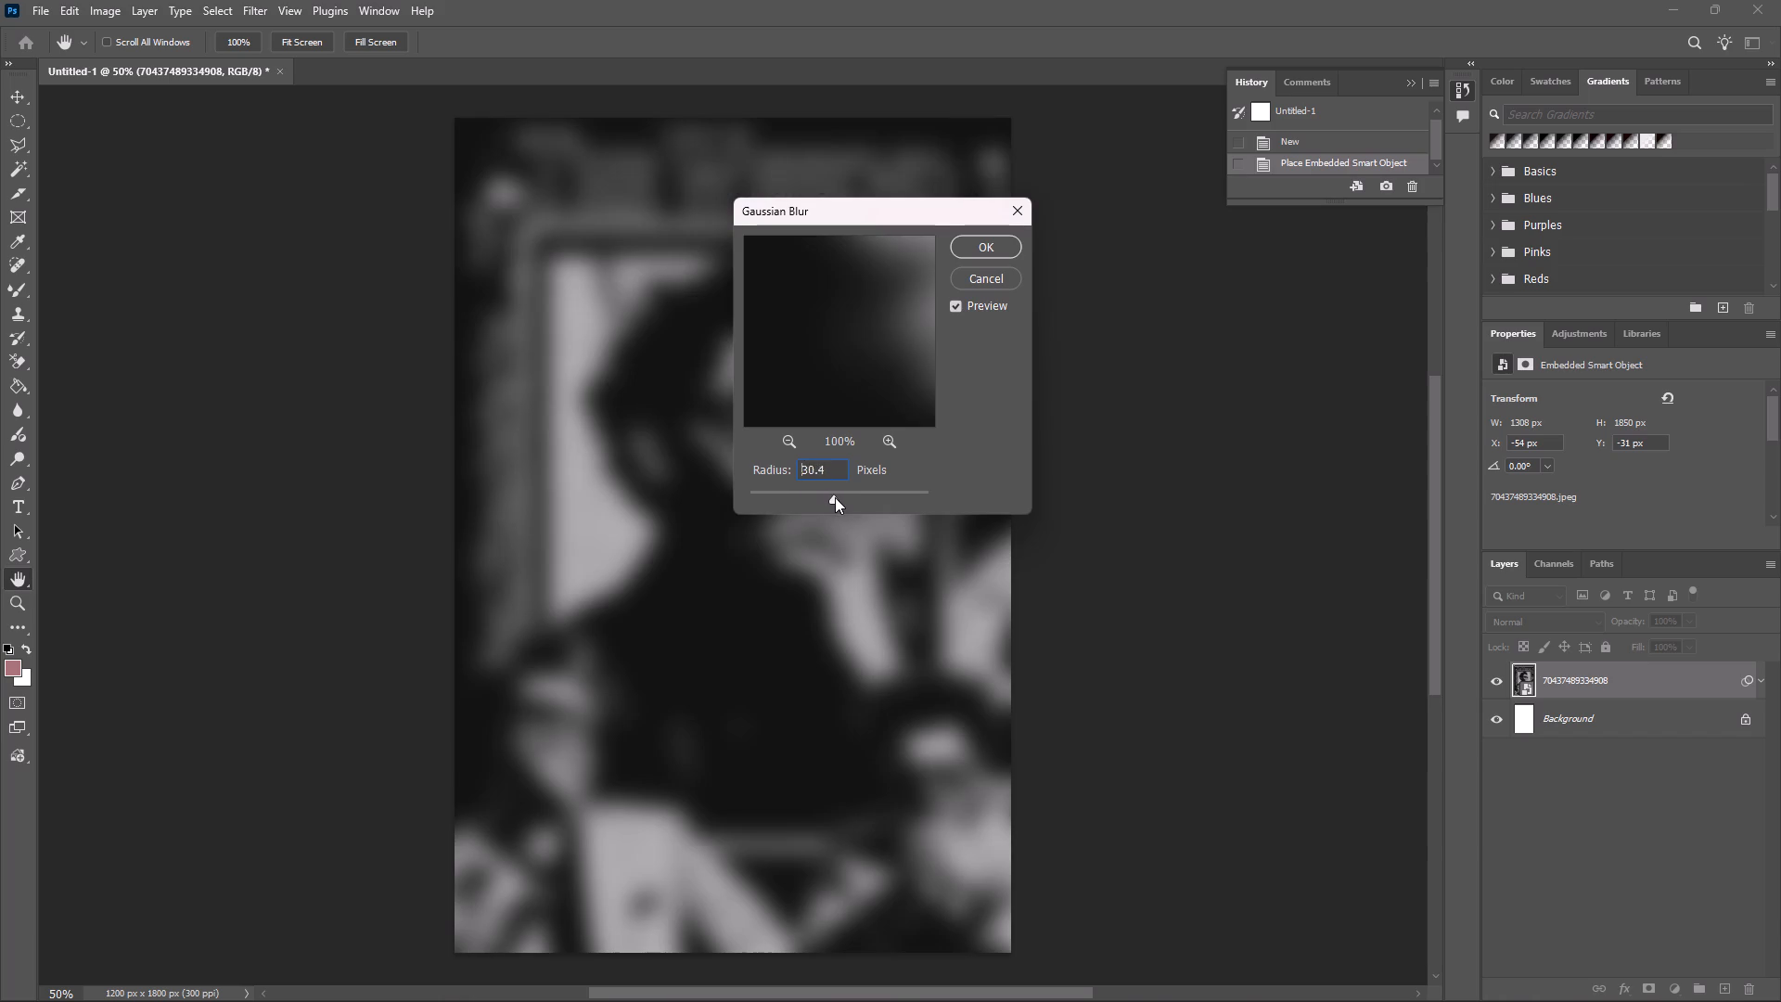
left_click(839, 497)
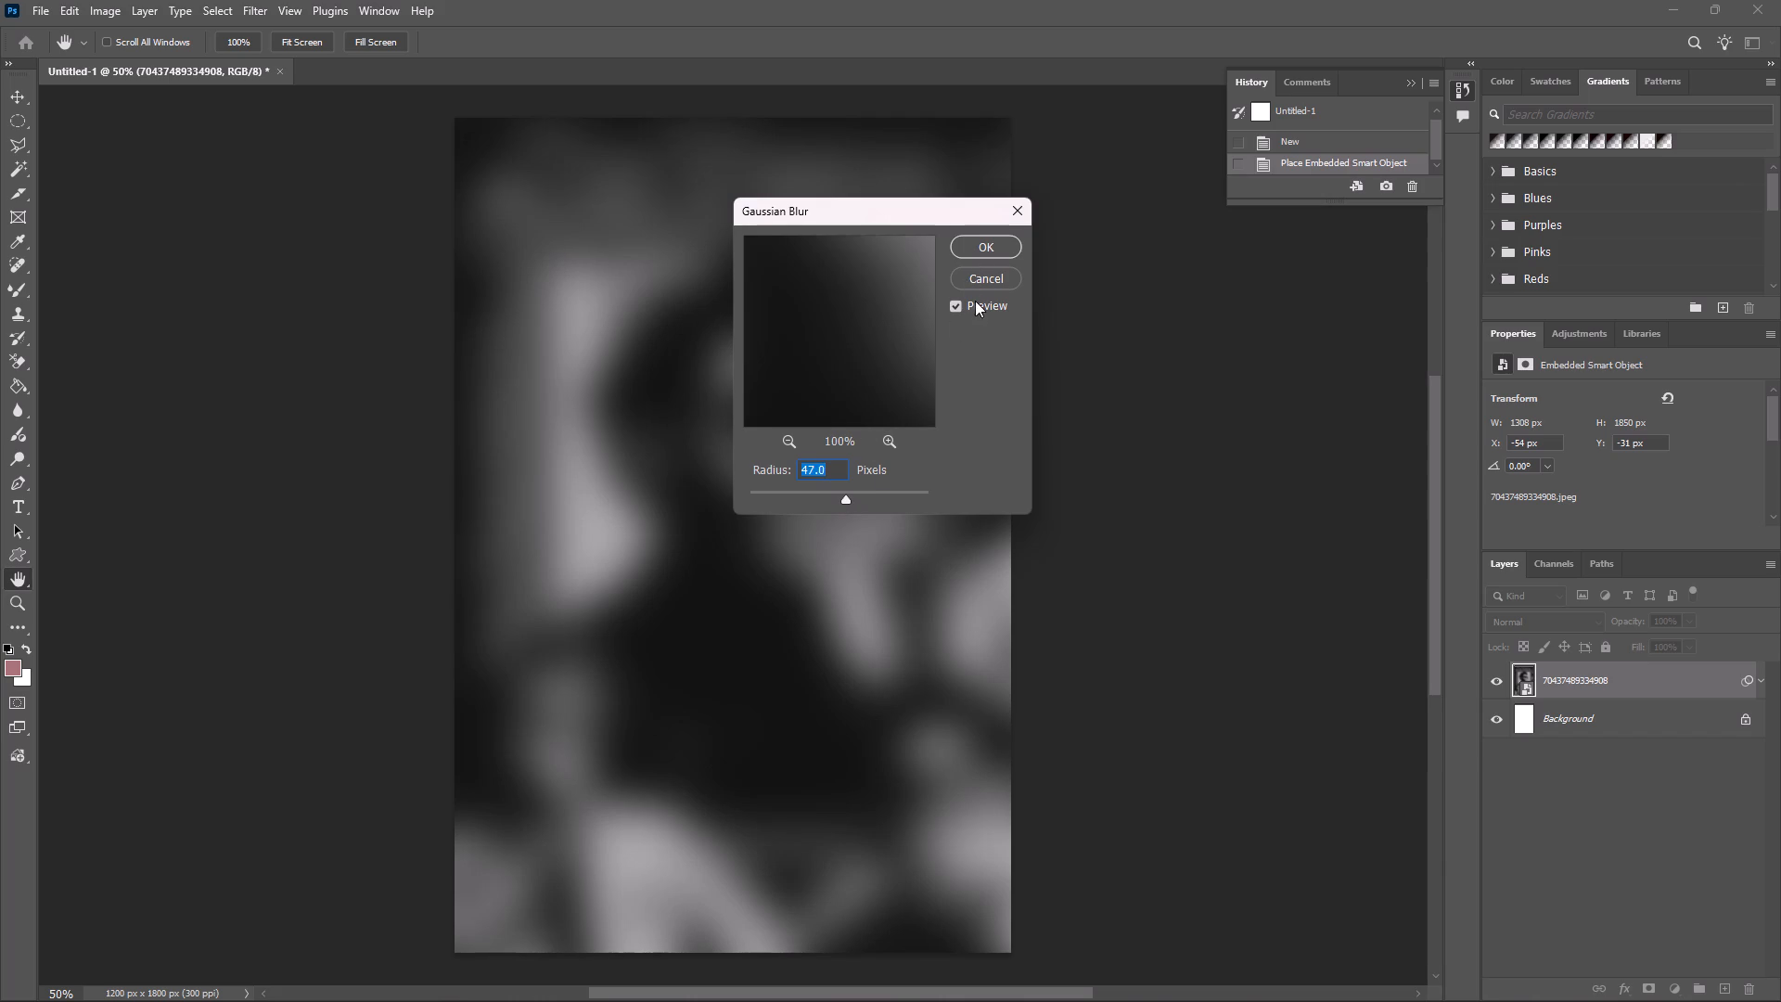
left_click(990, 243)
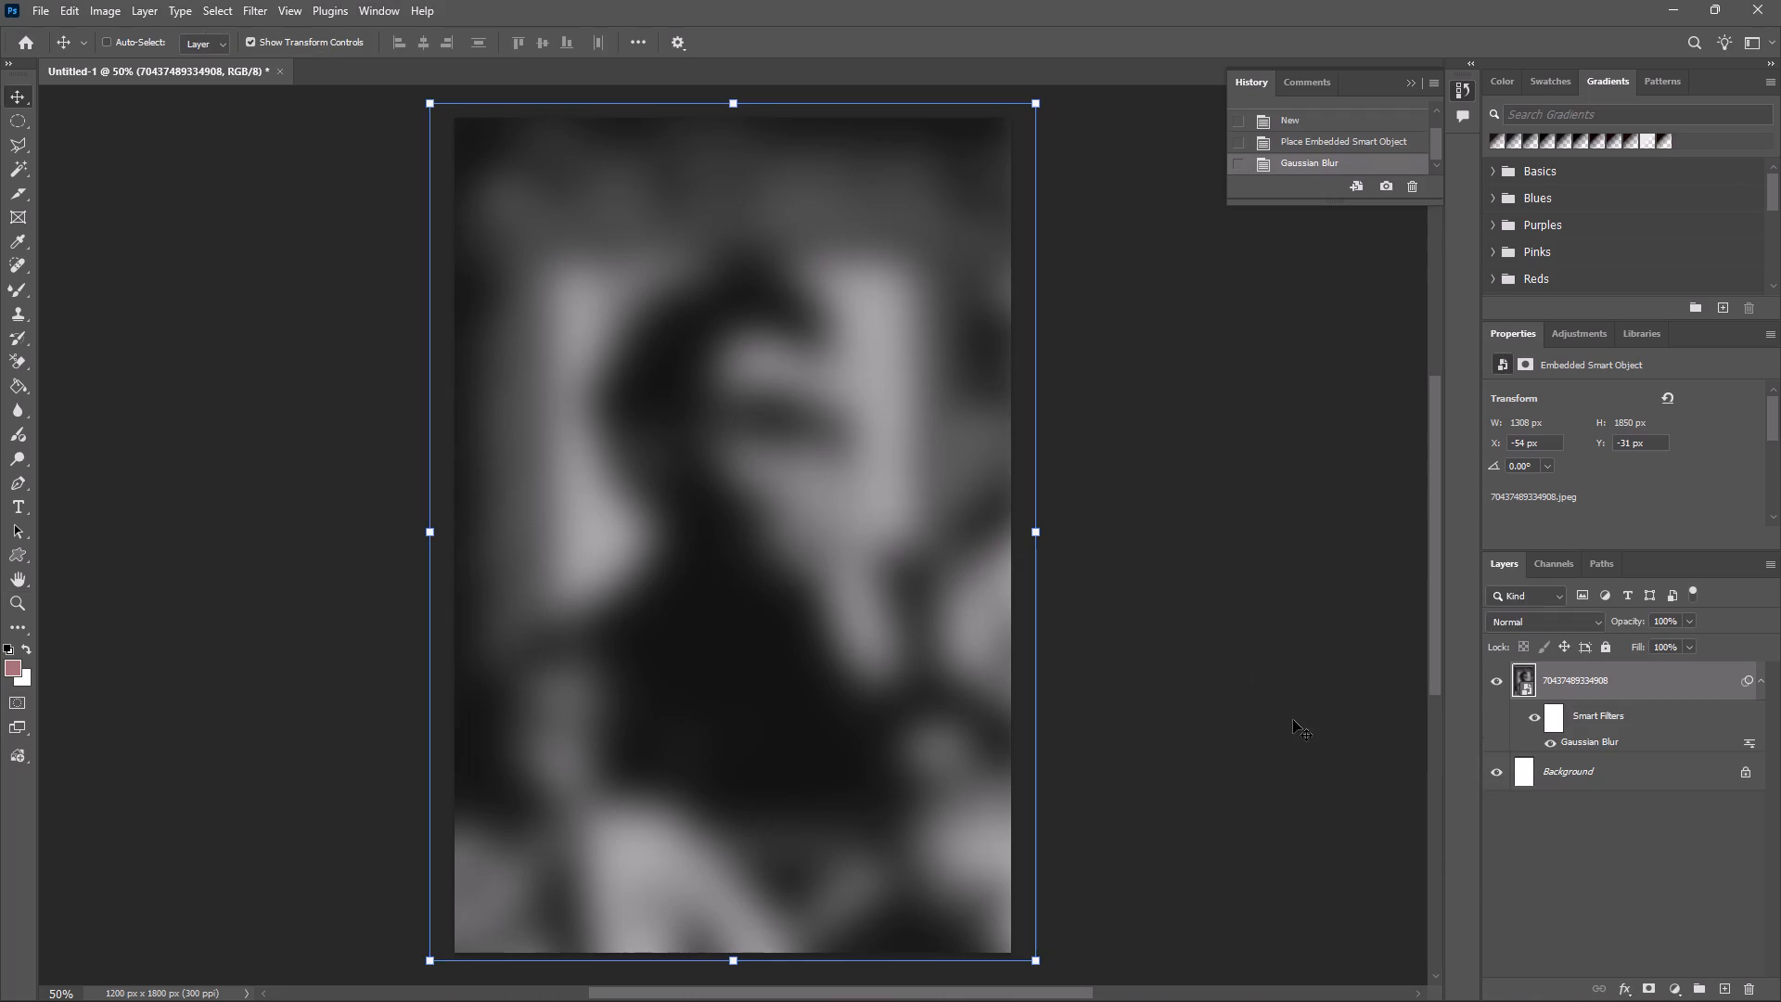
Add a layer mask to the blurred image layer.
left_click(1653, 987)
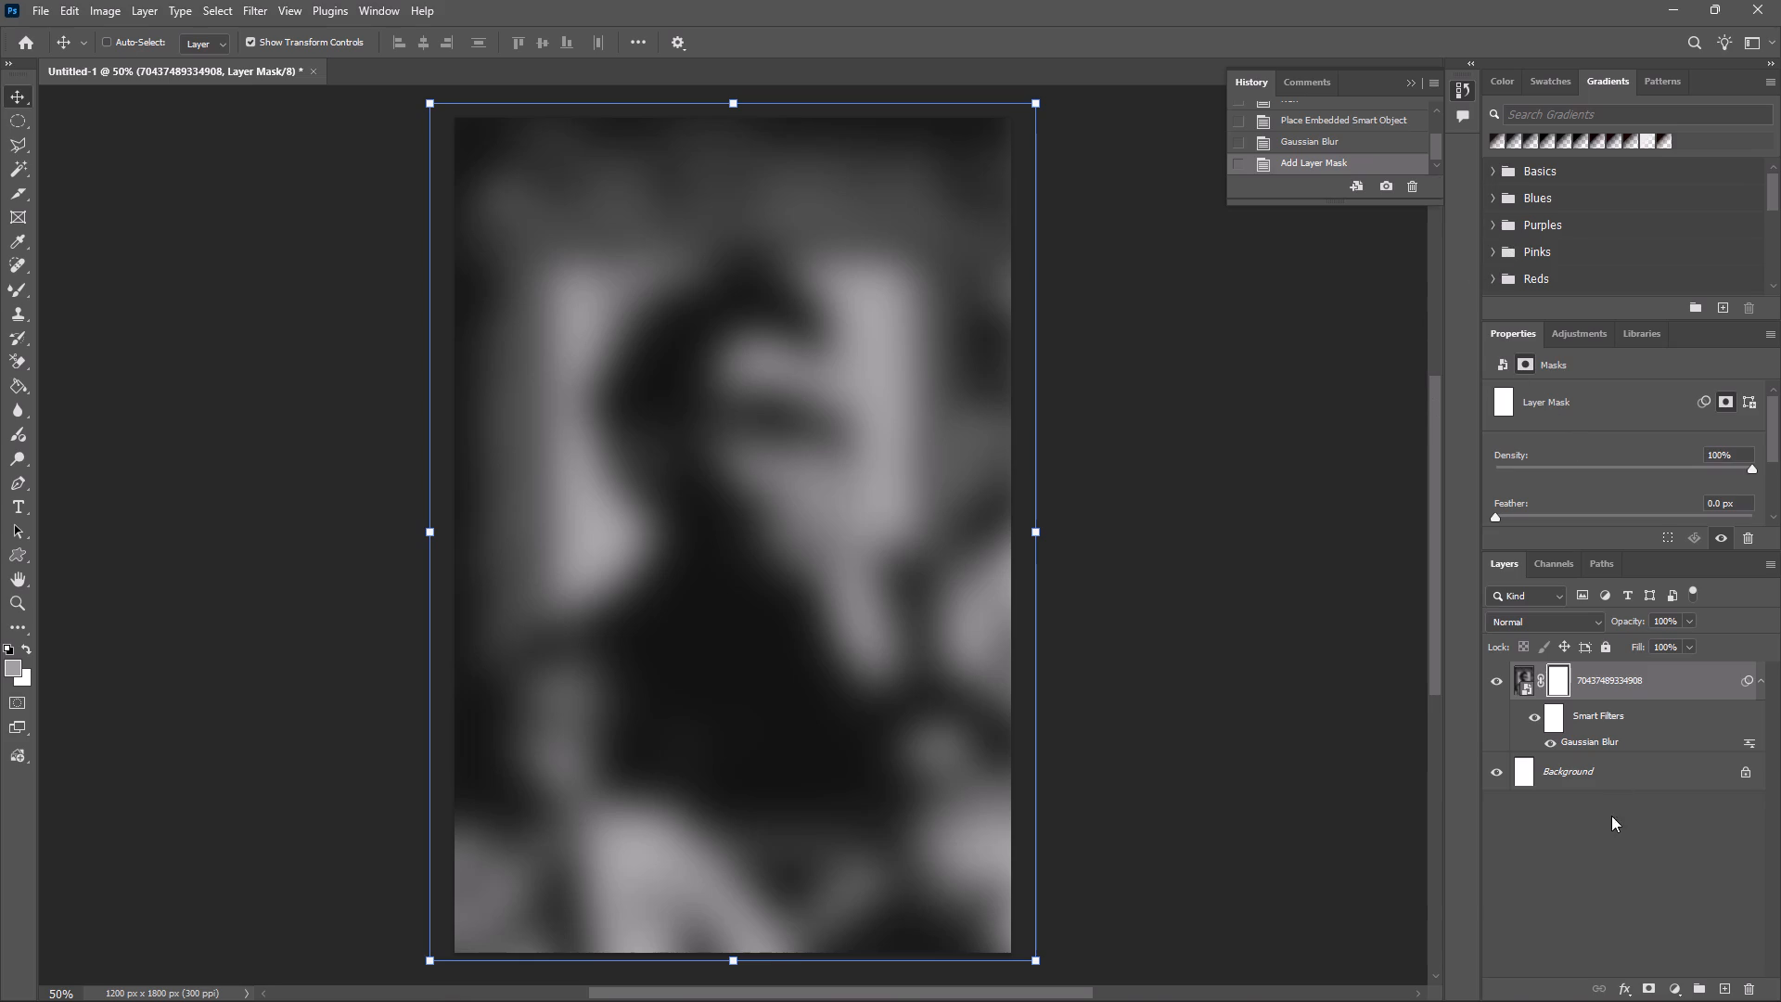
Add a blue Color Overlay in Normal blend mode at 22% opacity to the blurred image layer.
left_click(1622, 984)
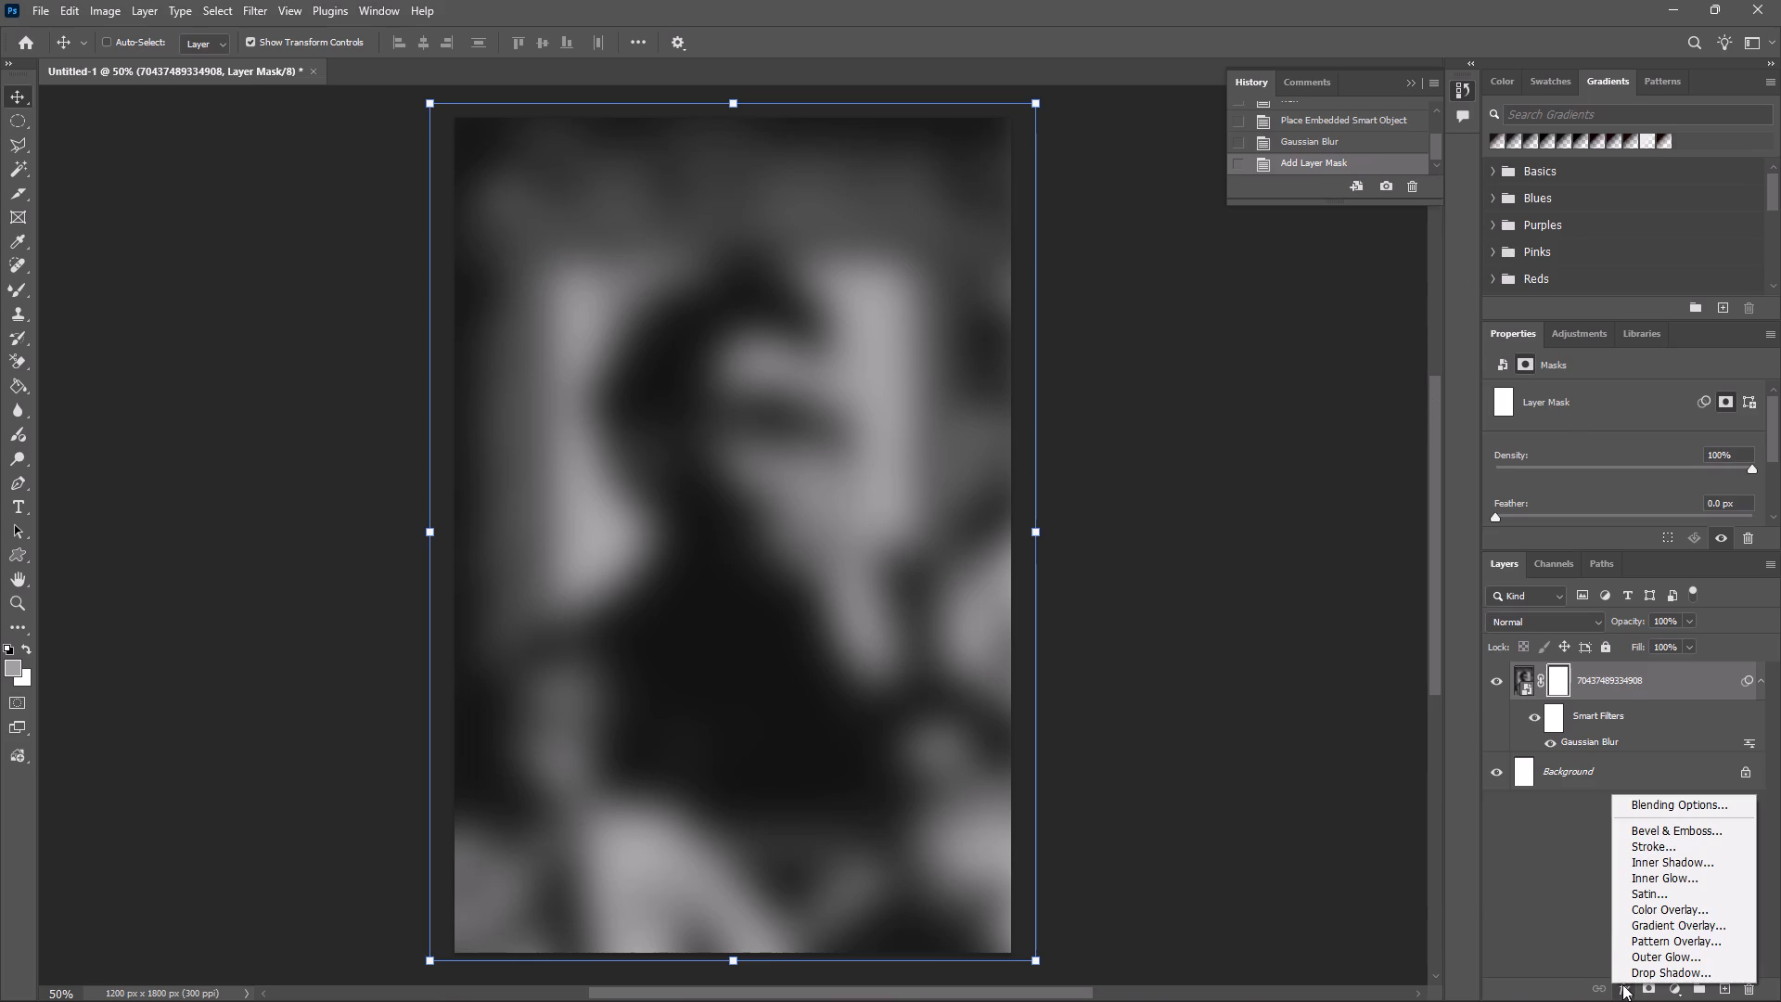
left_click(1640, 916)
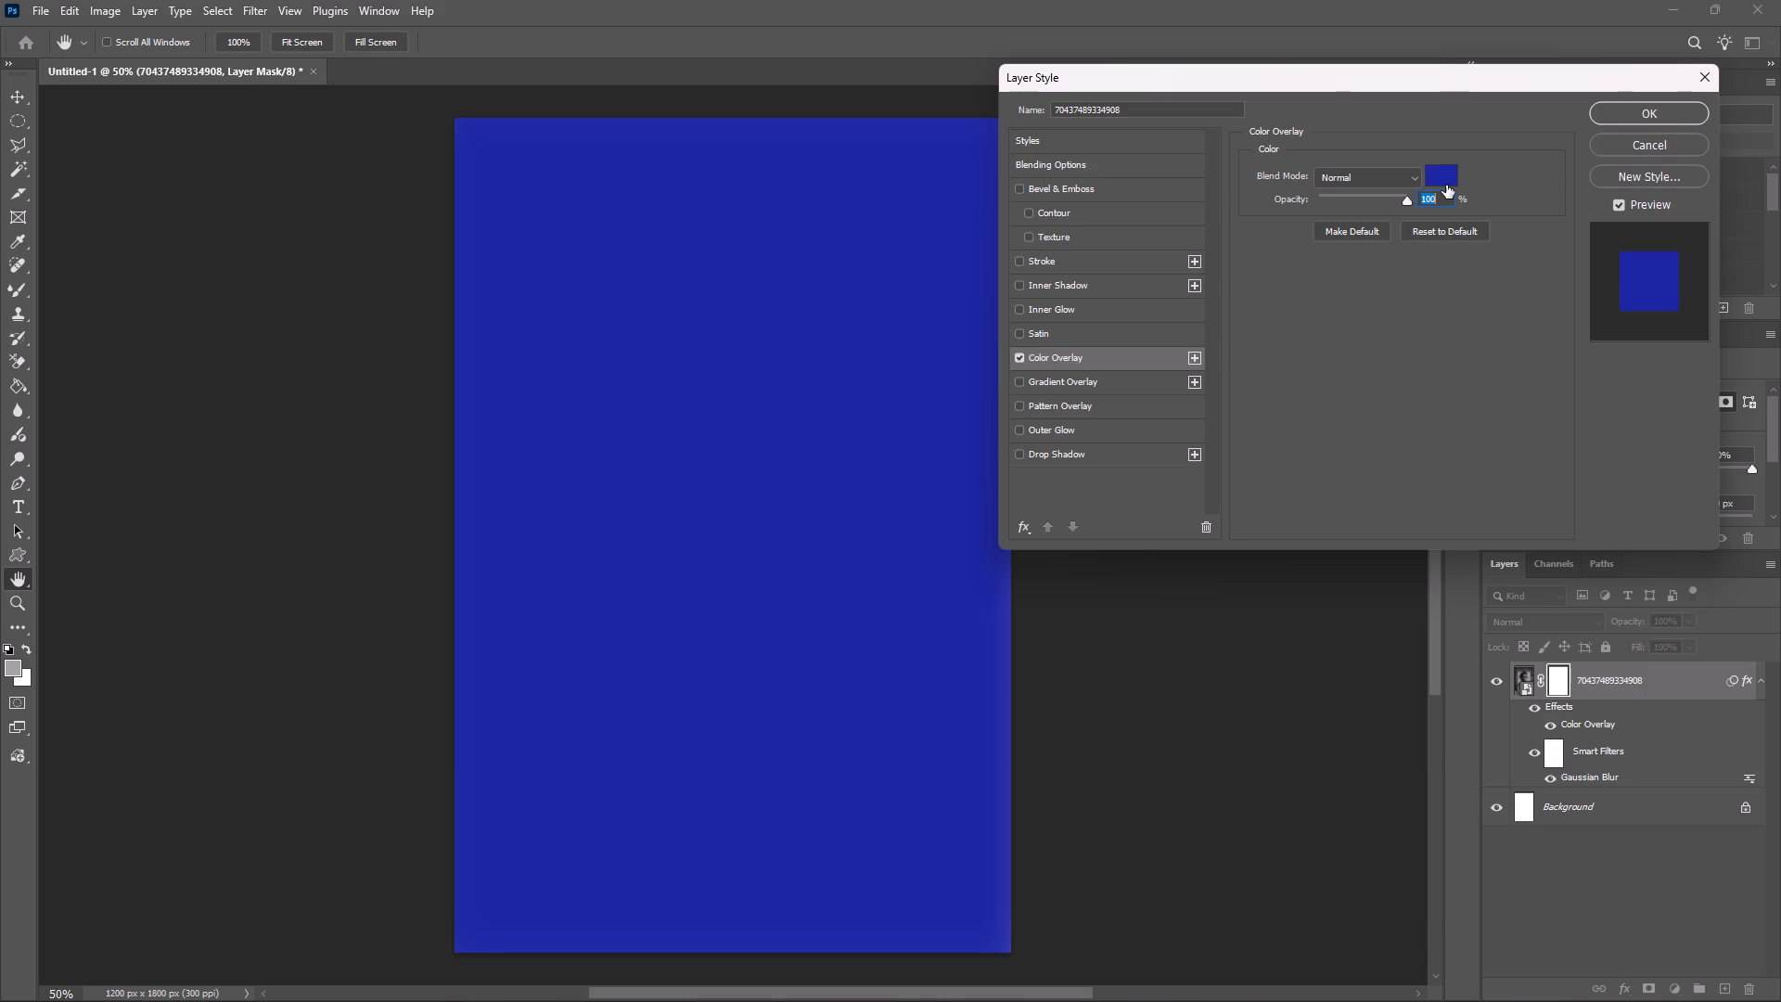
left_click_drag(1408, 200, 1375, 201)
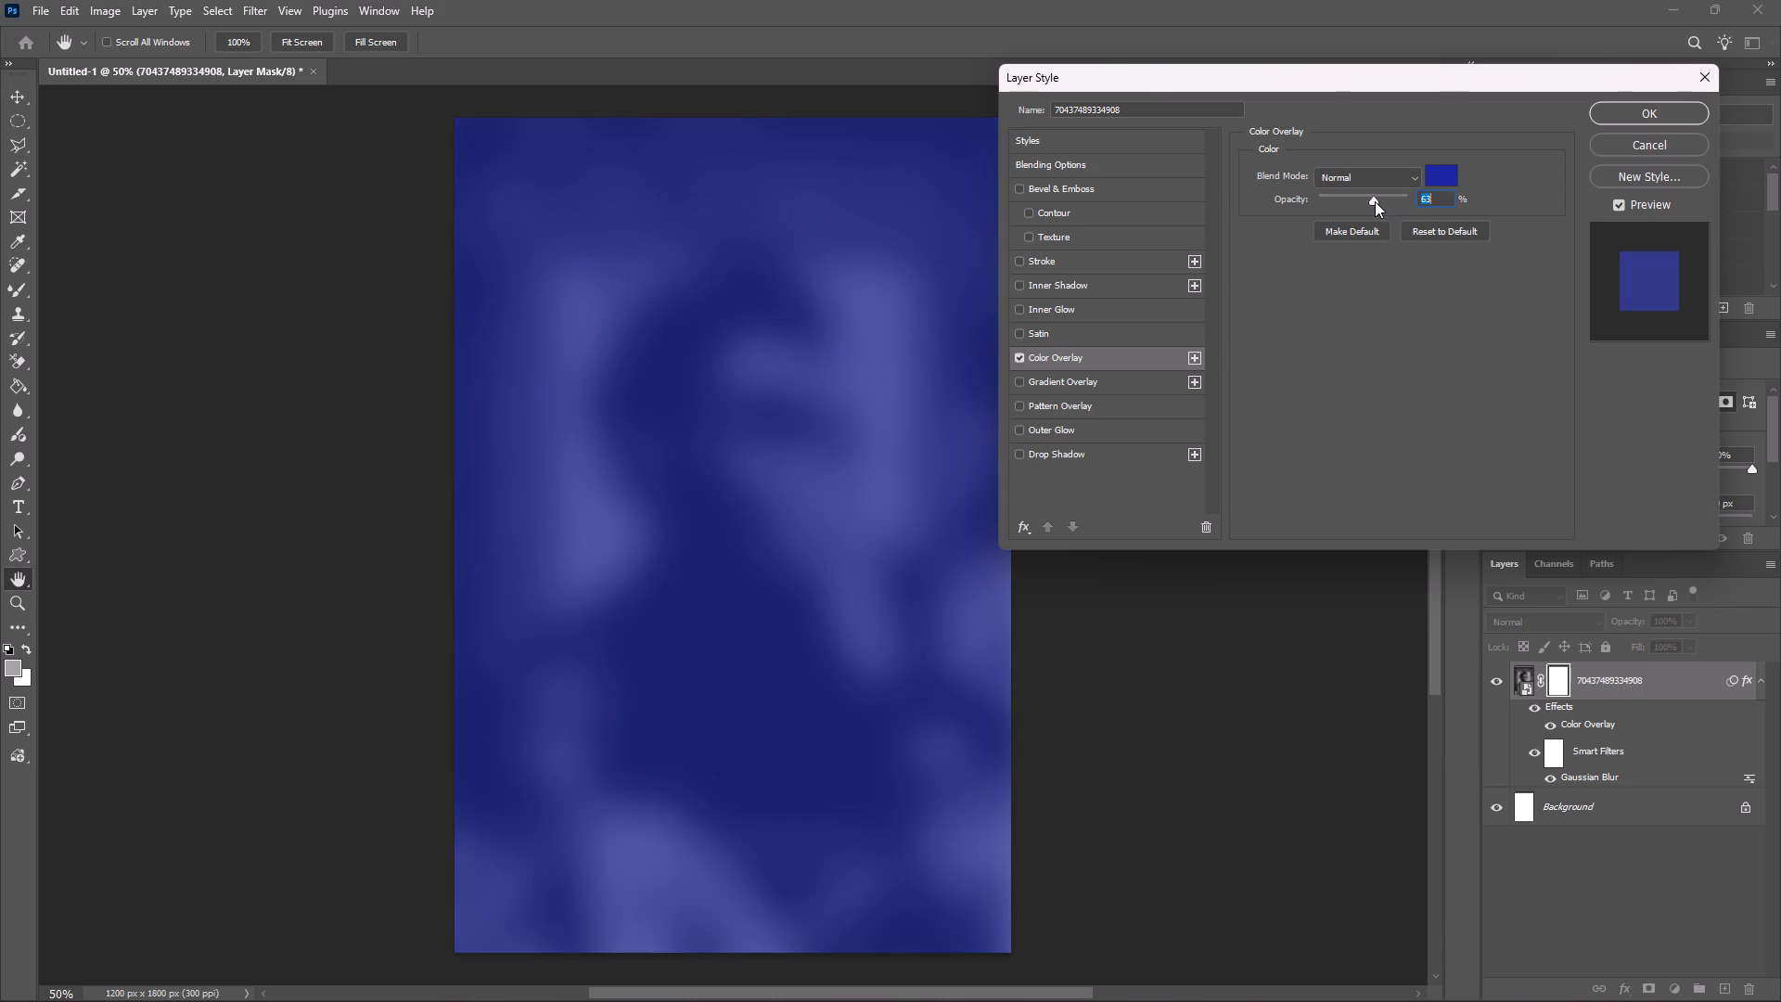
left_click_drag(1375, 201, 1352, 206)
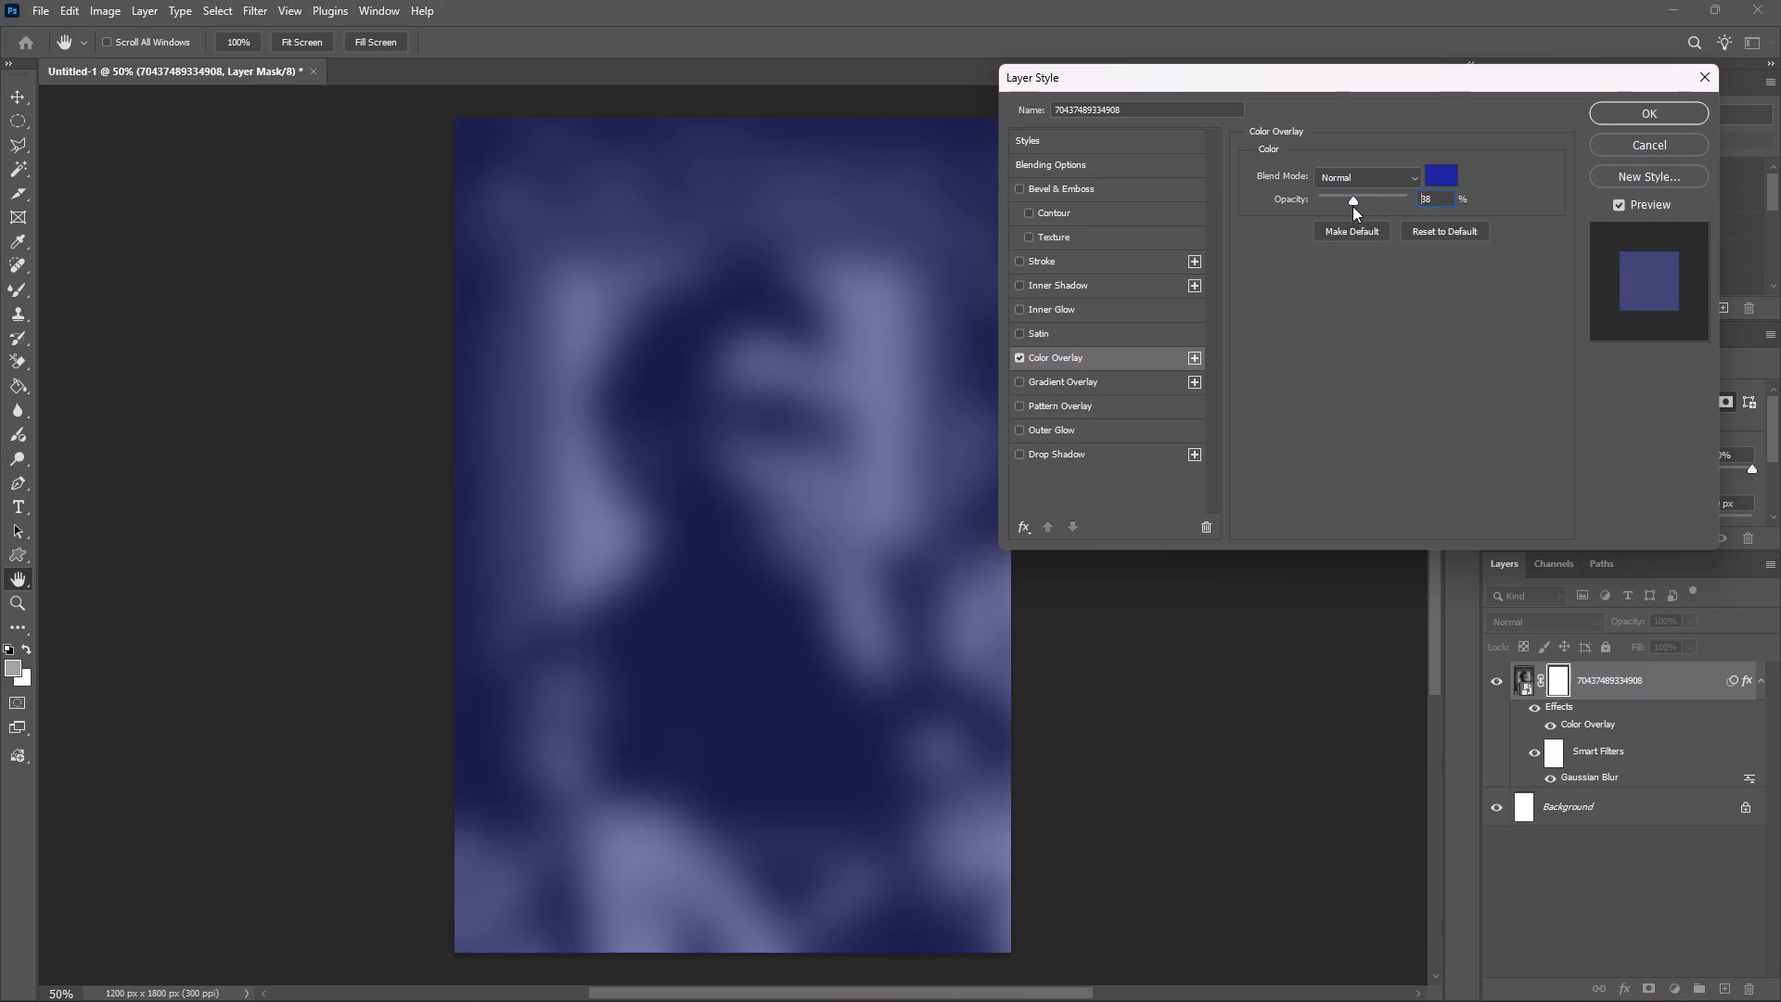
left_click_drag(1352, 206, 1350, 209)
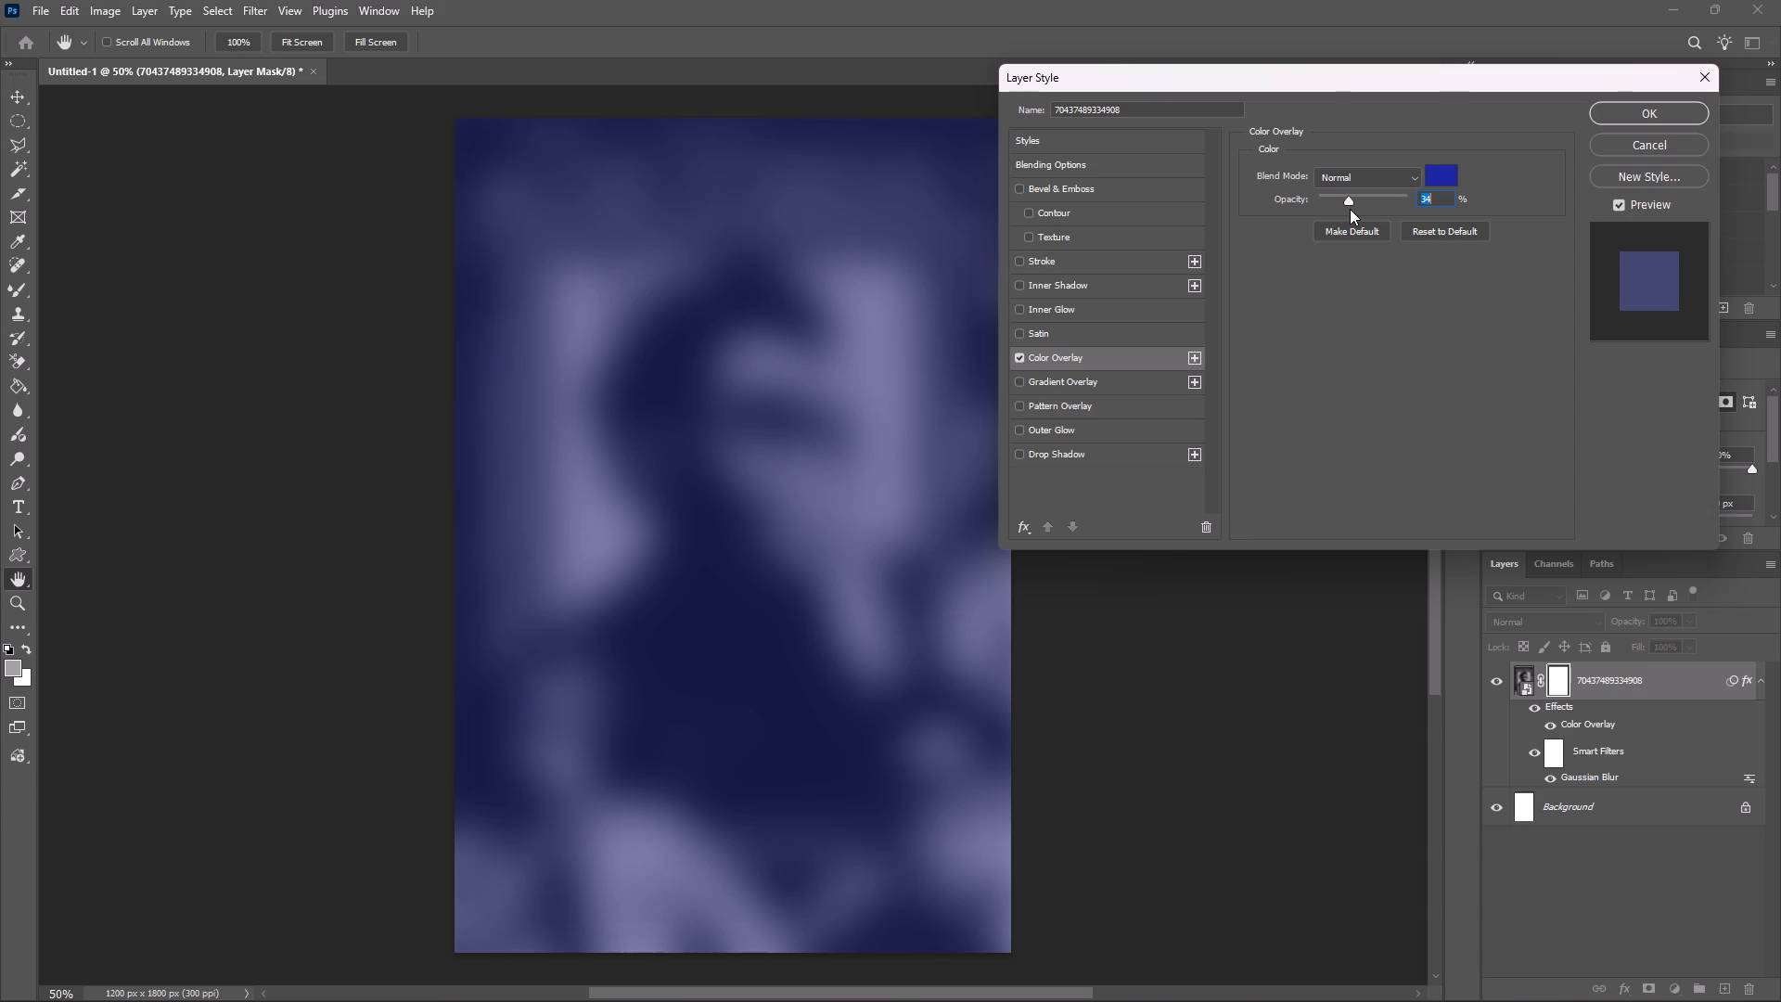
left_click(1350, 209)
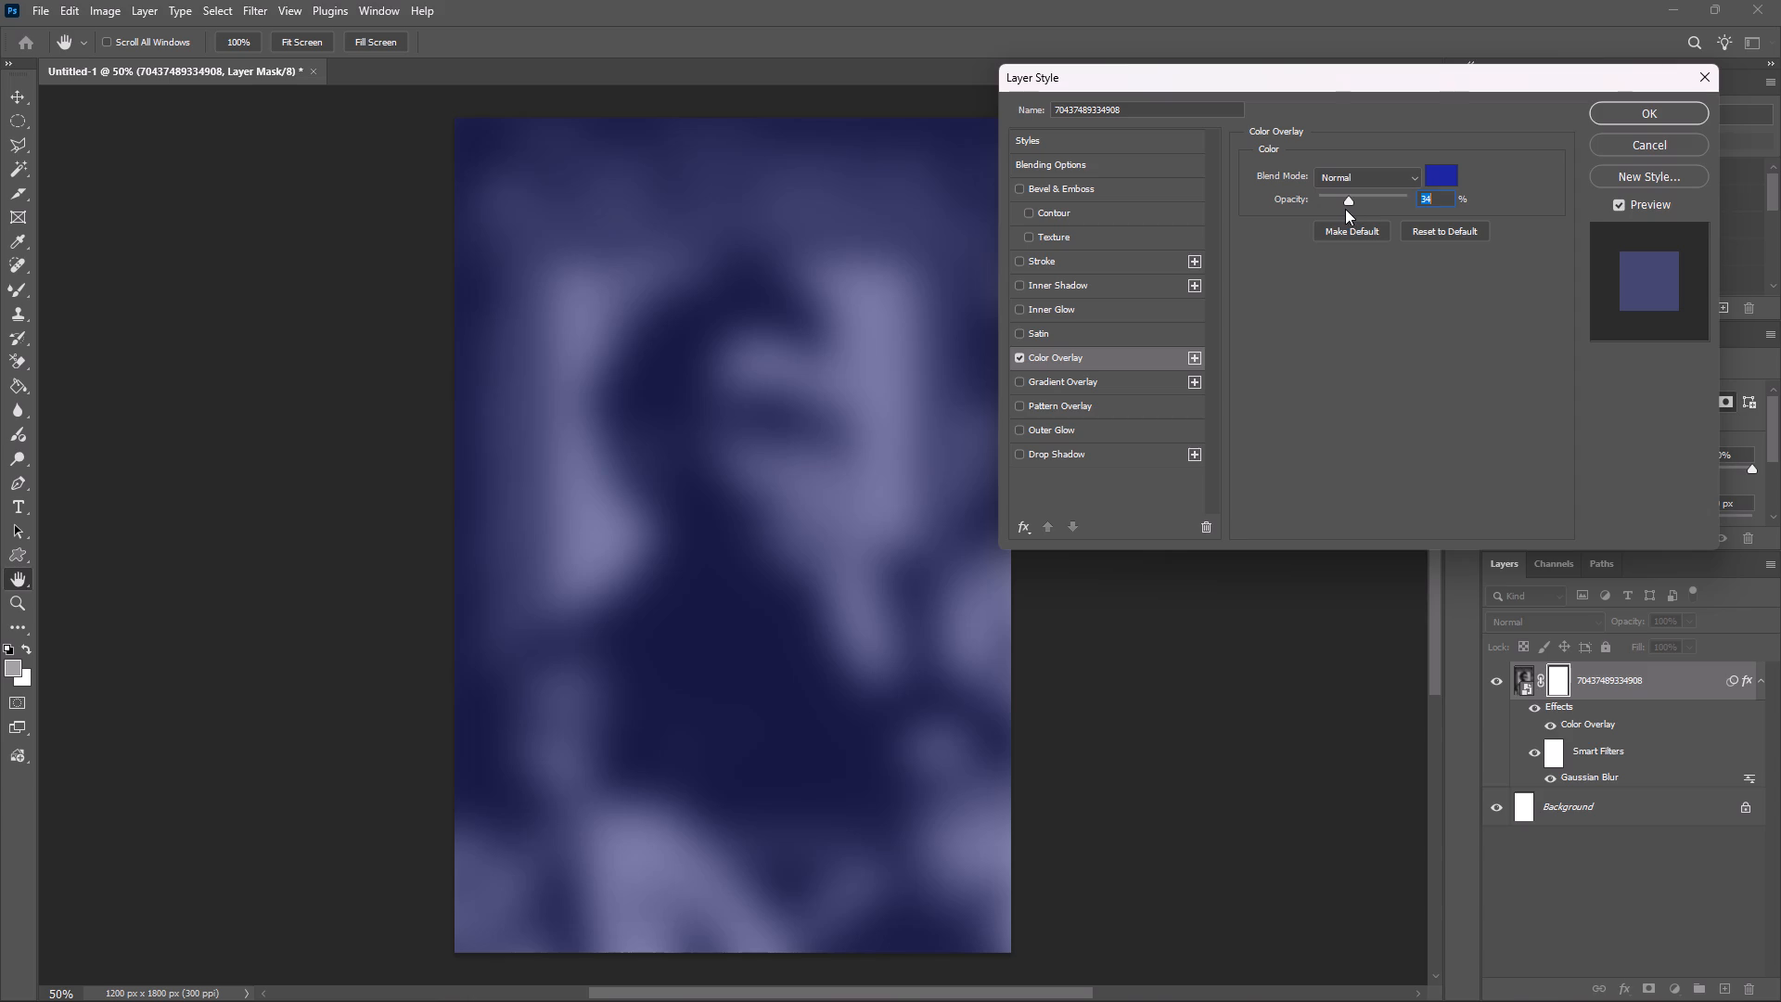
left_click(1346, 200)
left_click(1608, 118)
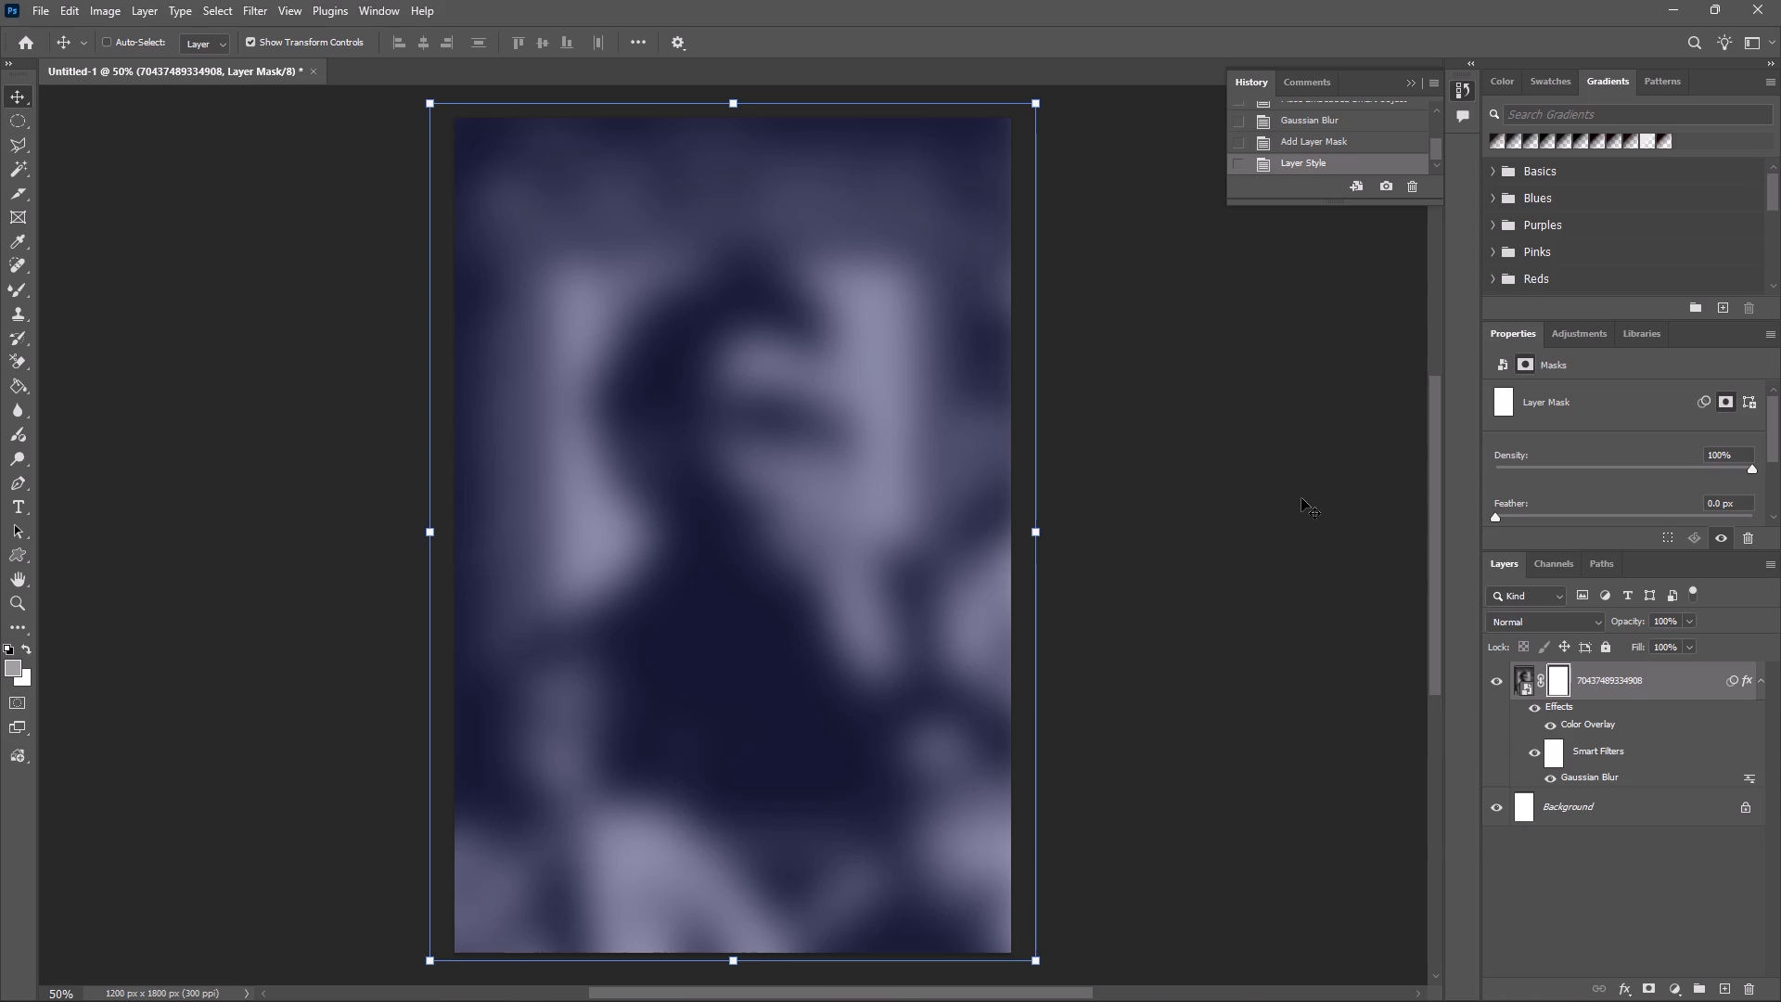
Place the portrait photo IMG_3433.JPG from the Gallery into the postcard as an embedded object.
left_click(40, 6)
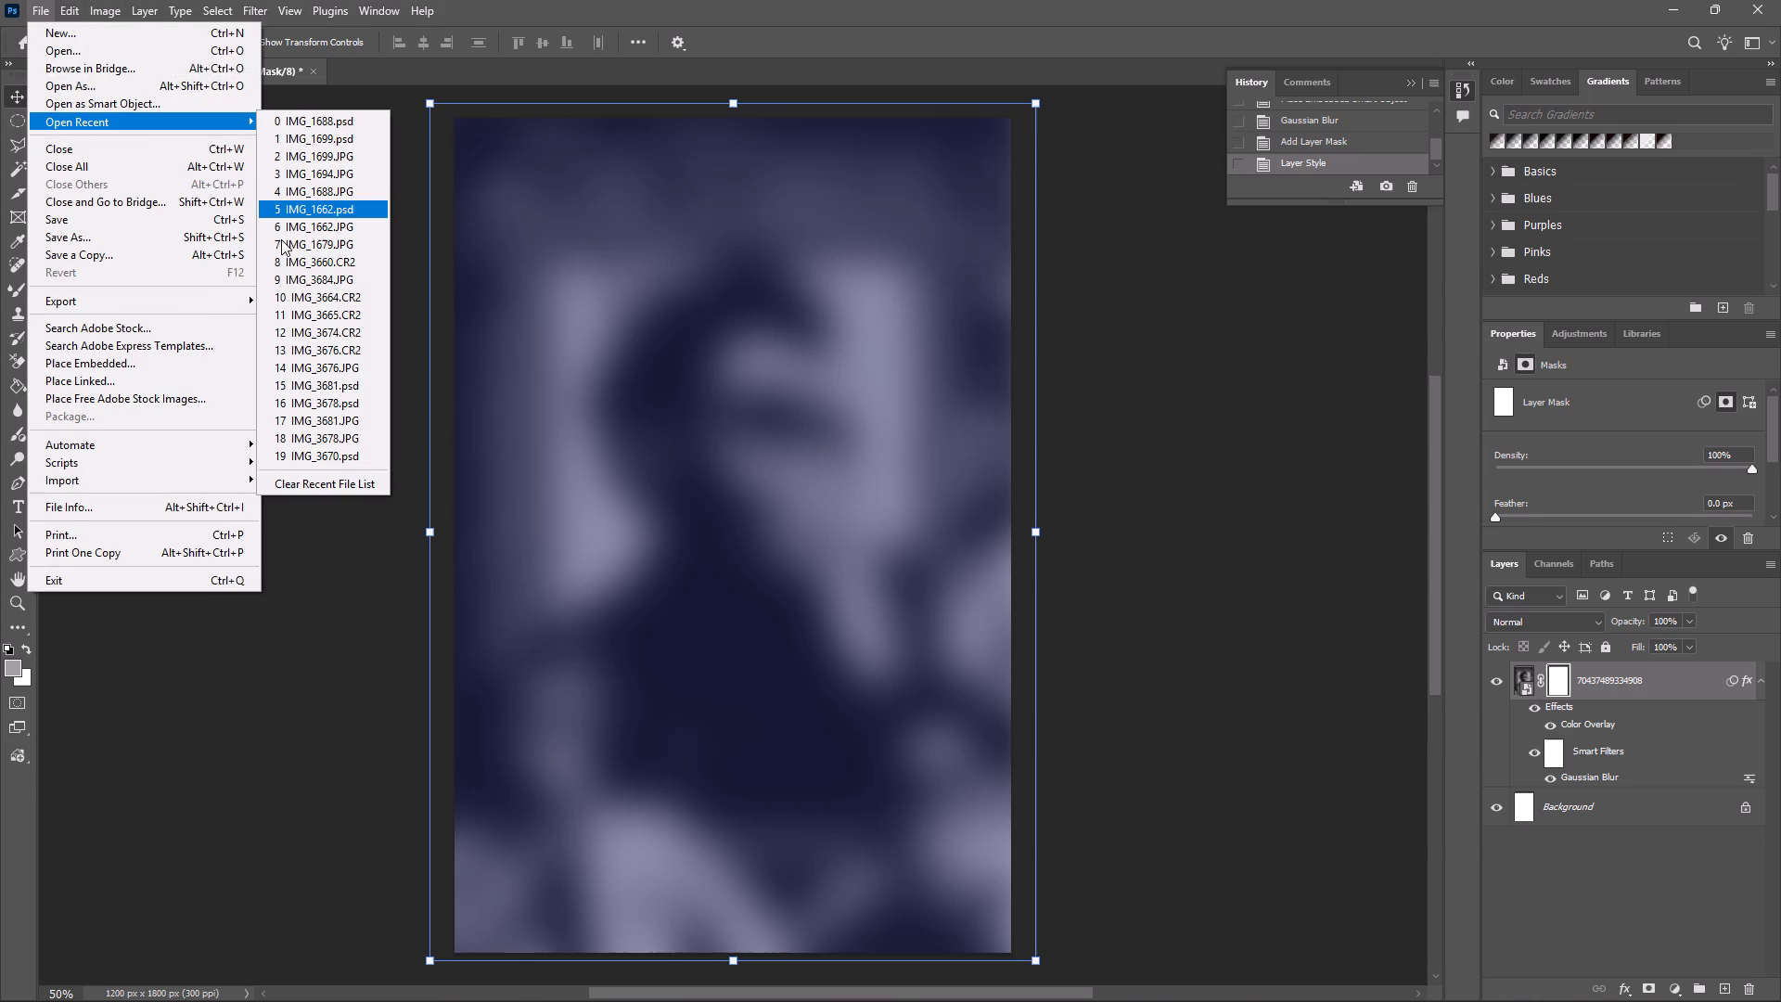
left_click(417, 183)
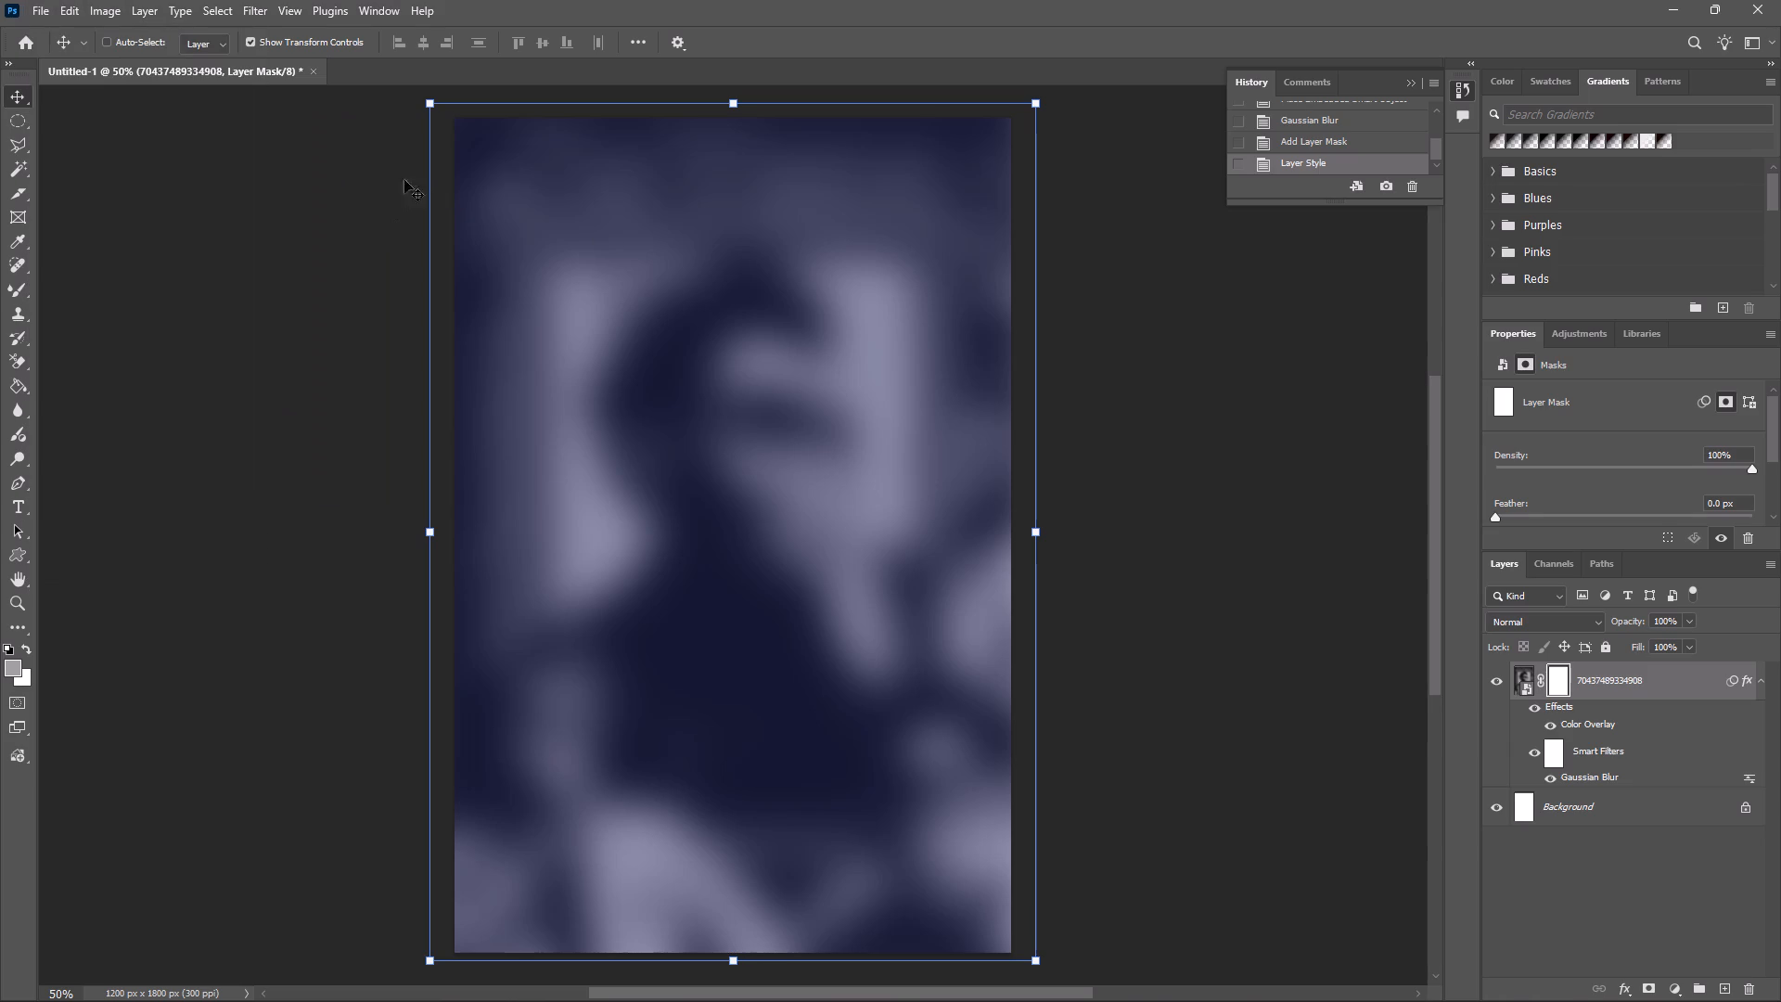
left_click(49, 5)
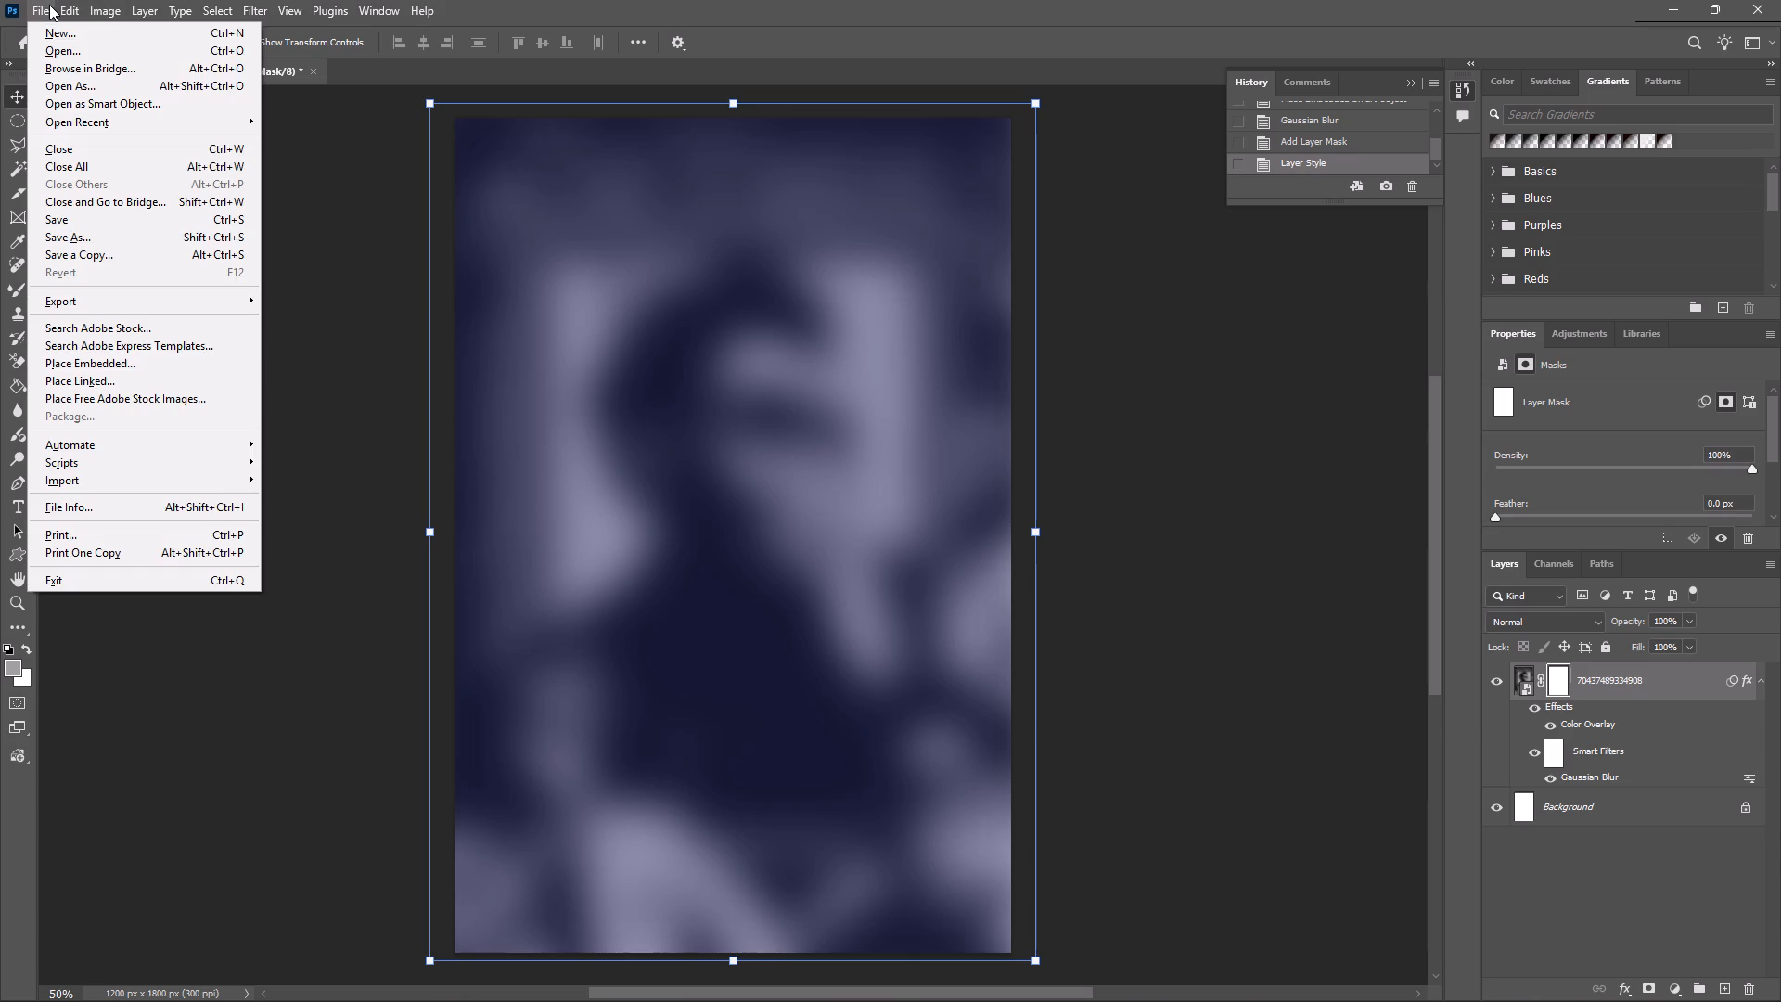
left_click(119, 366)
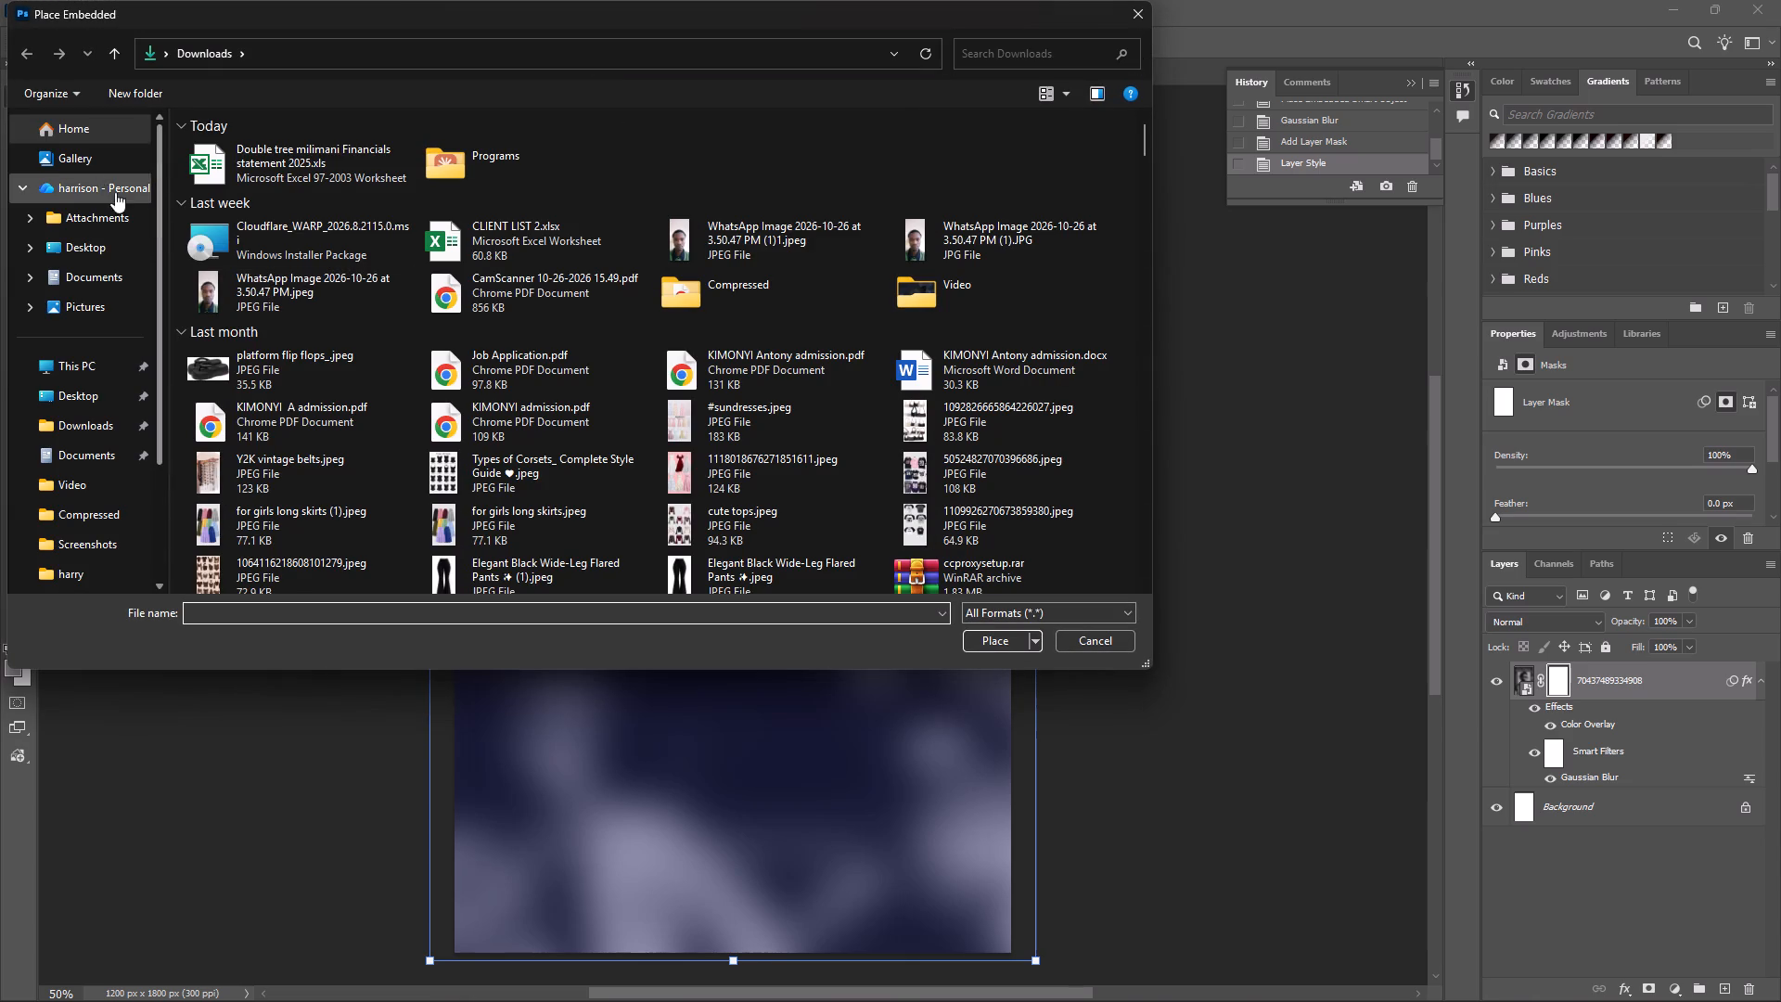
left_click(95, 170)
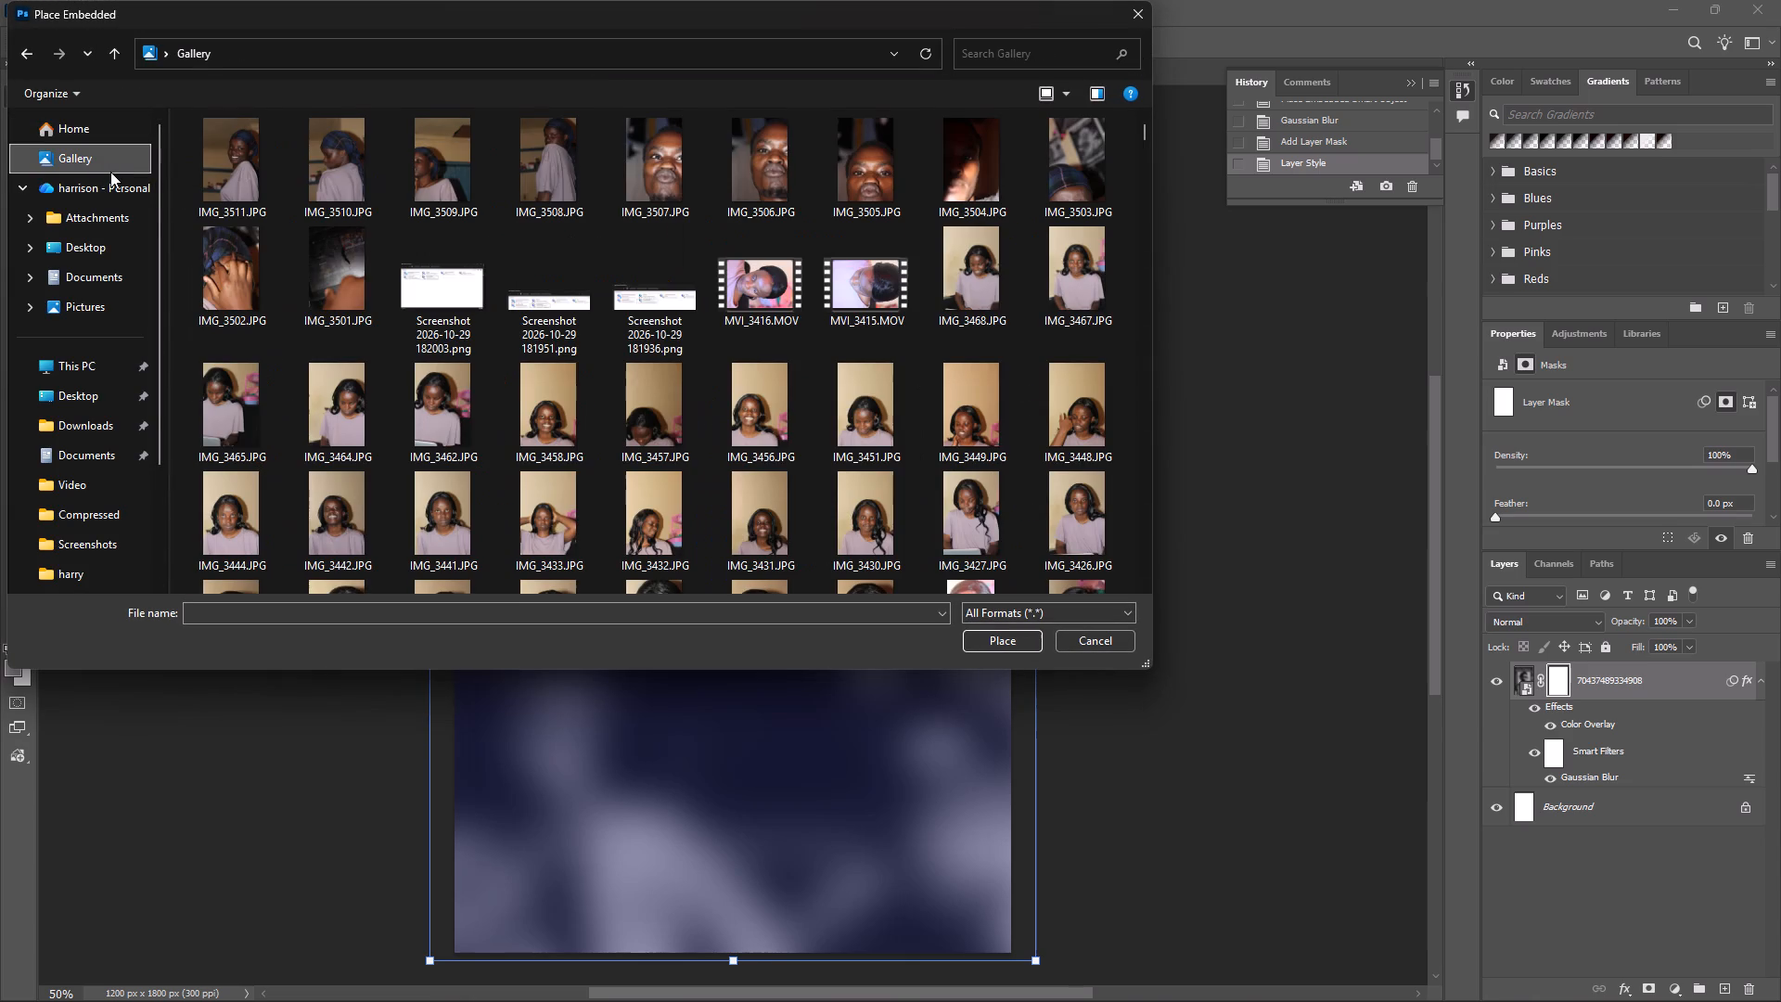
left_click(556, 496)
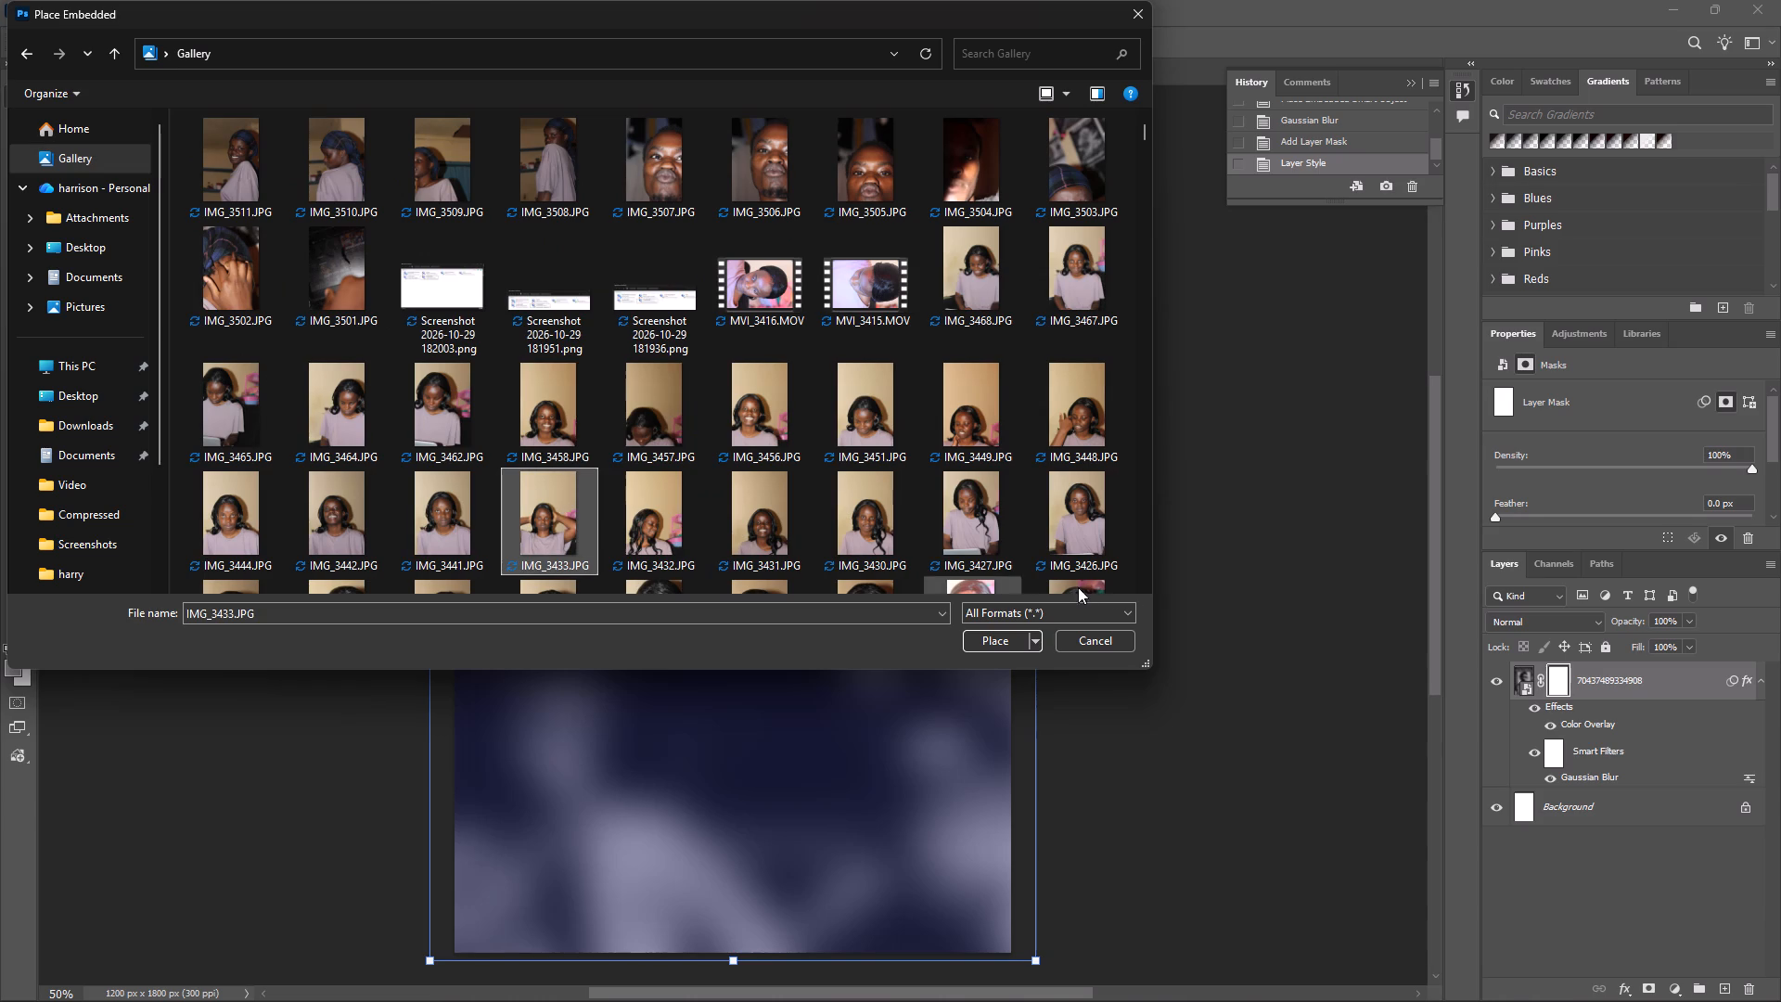
left_click(992, 638)
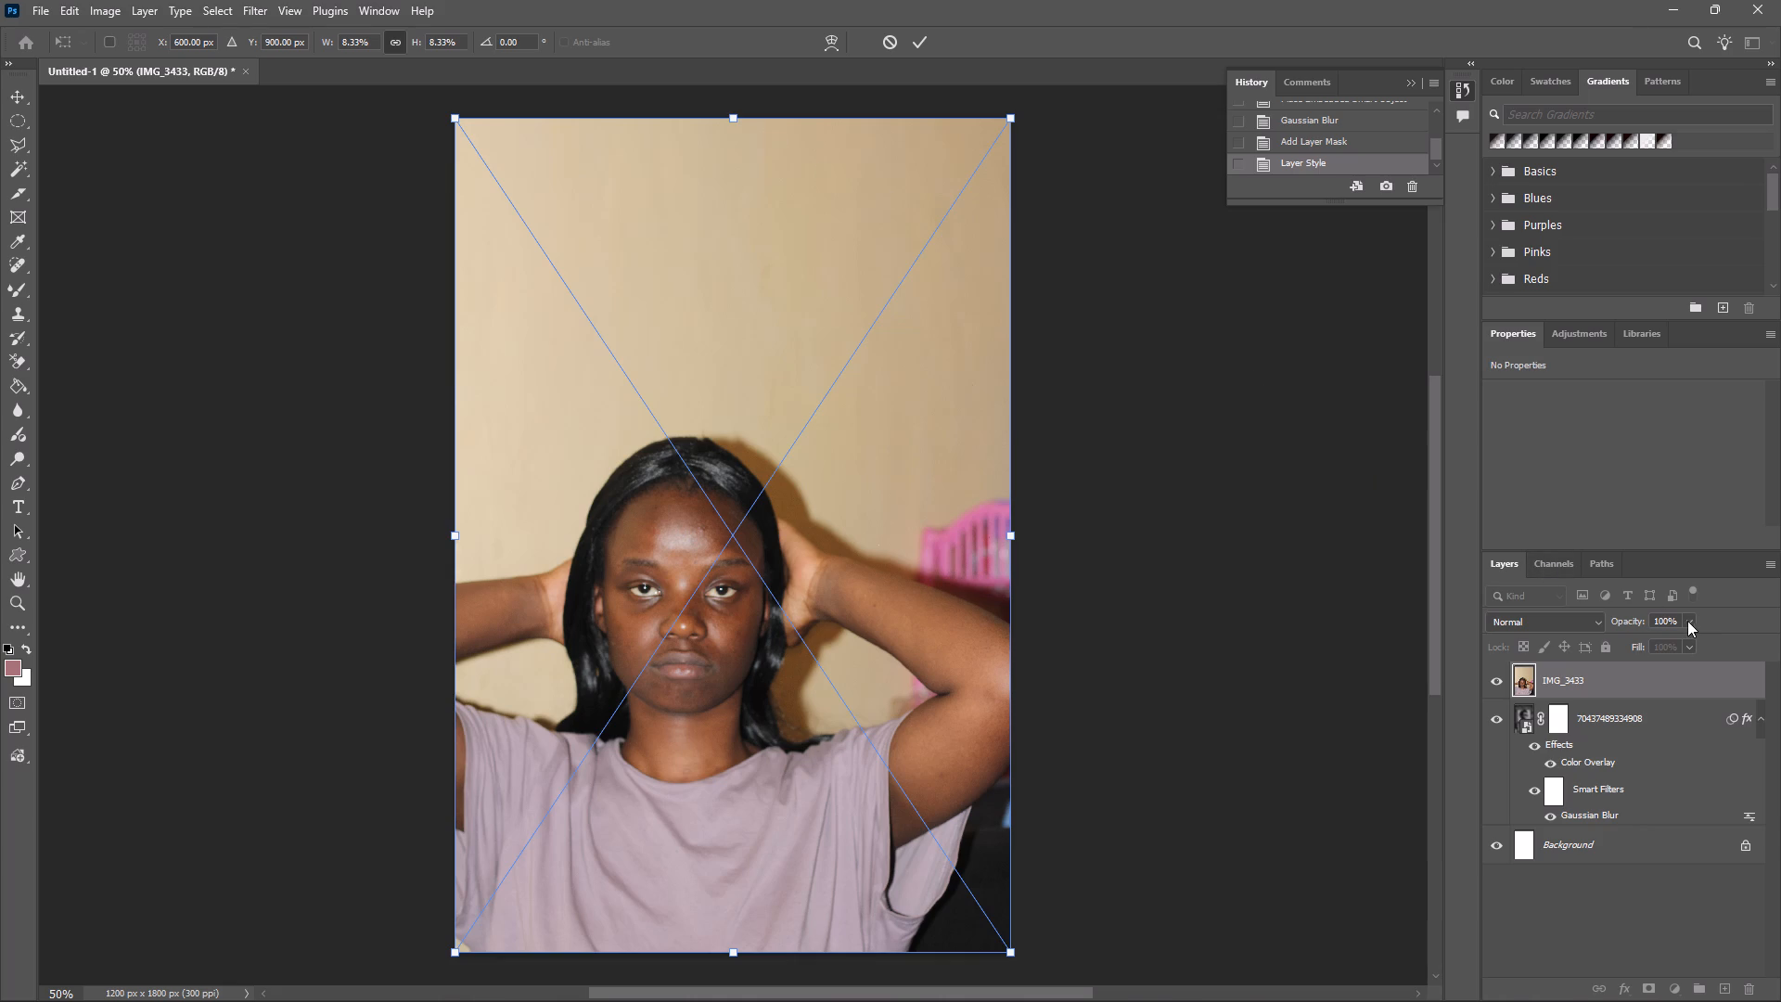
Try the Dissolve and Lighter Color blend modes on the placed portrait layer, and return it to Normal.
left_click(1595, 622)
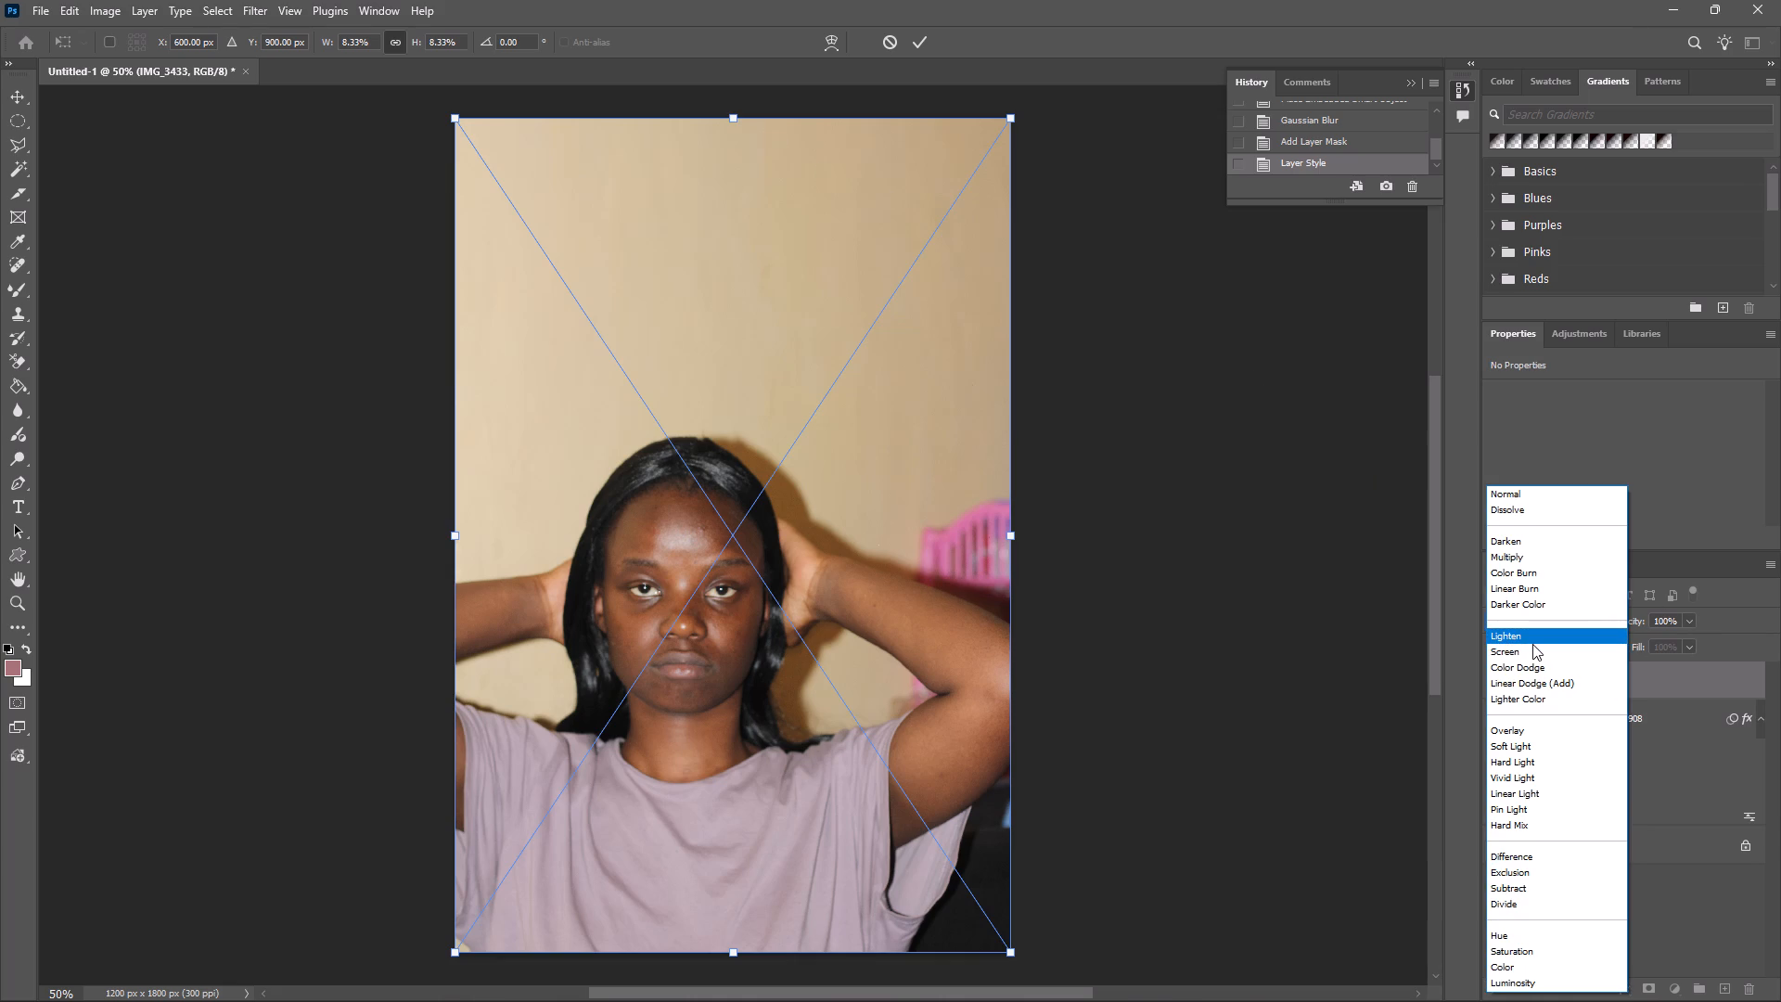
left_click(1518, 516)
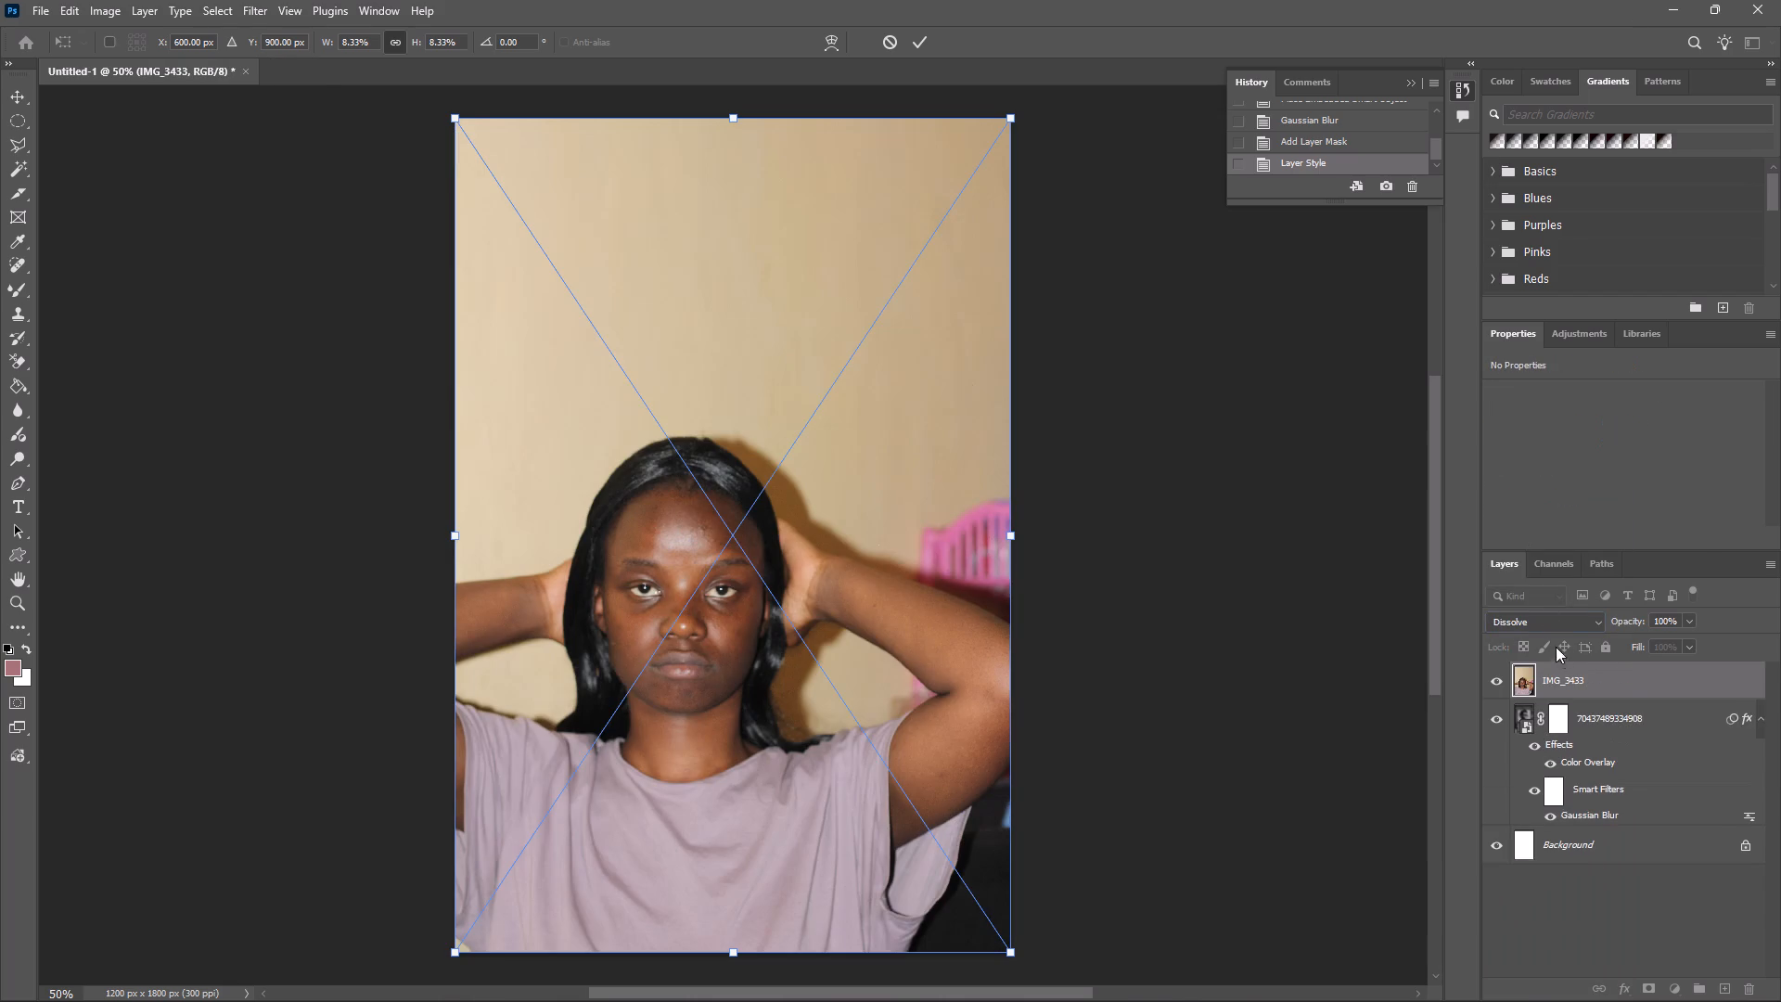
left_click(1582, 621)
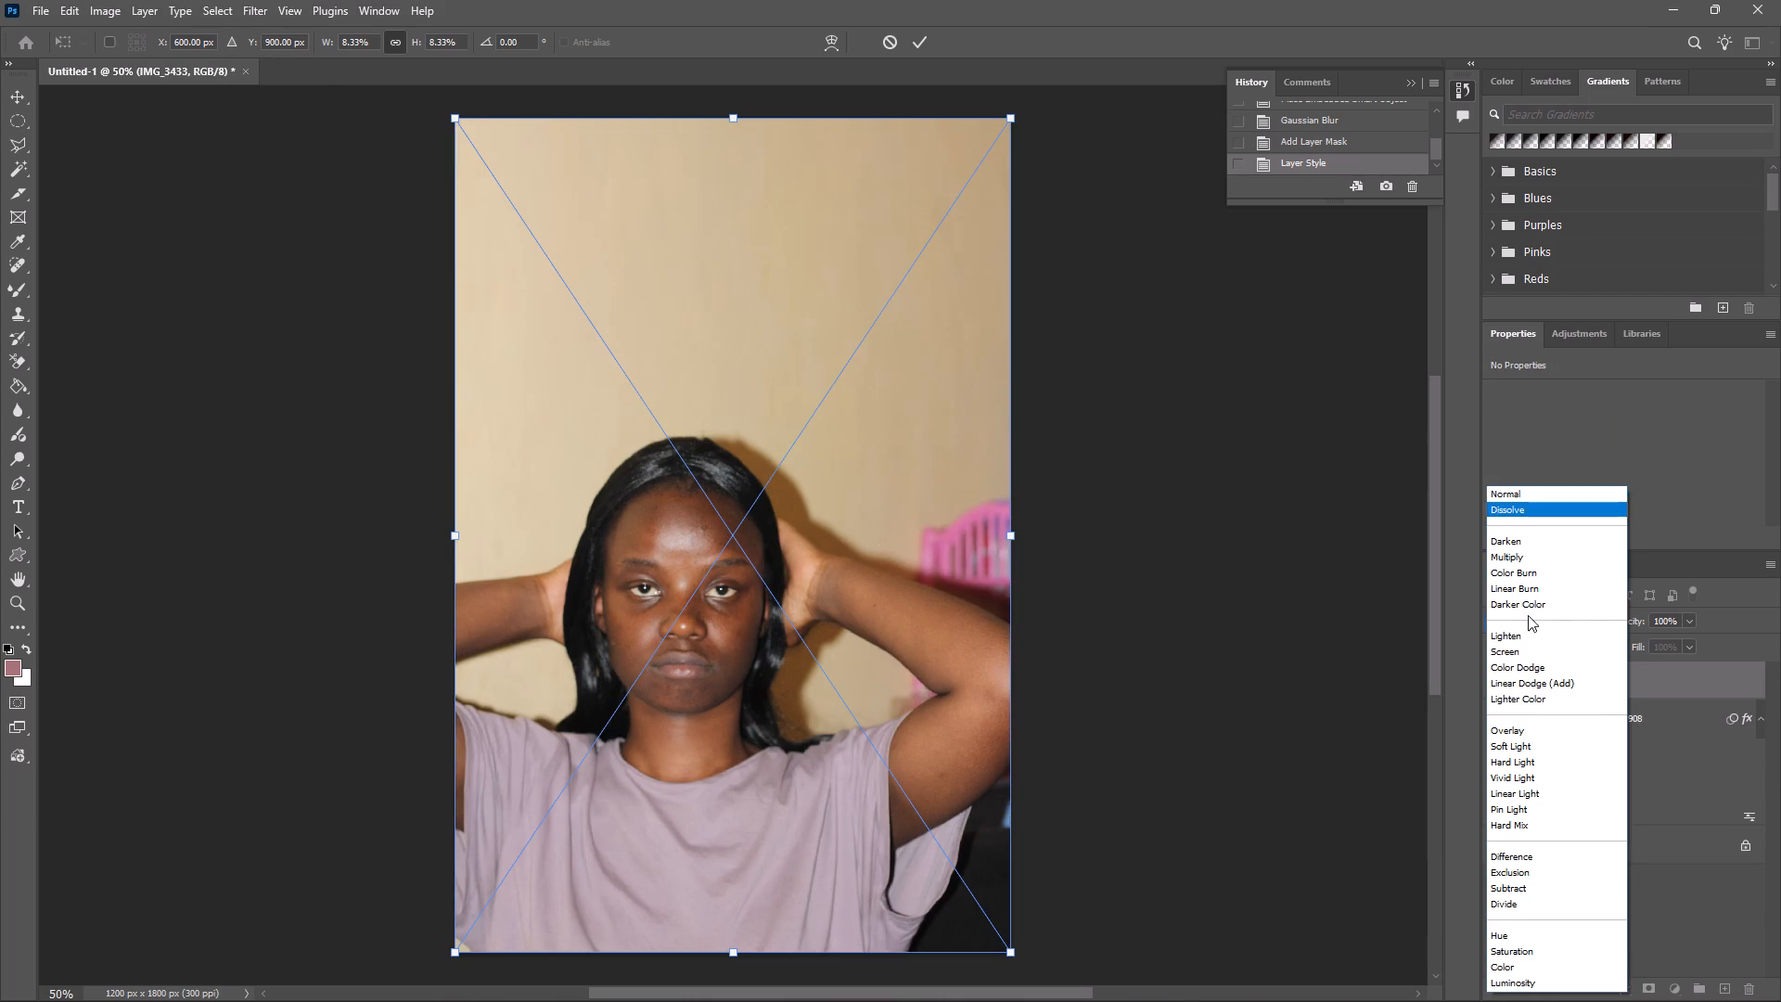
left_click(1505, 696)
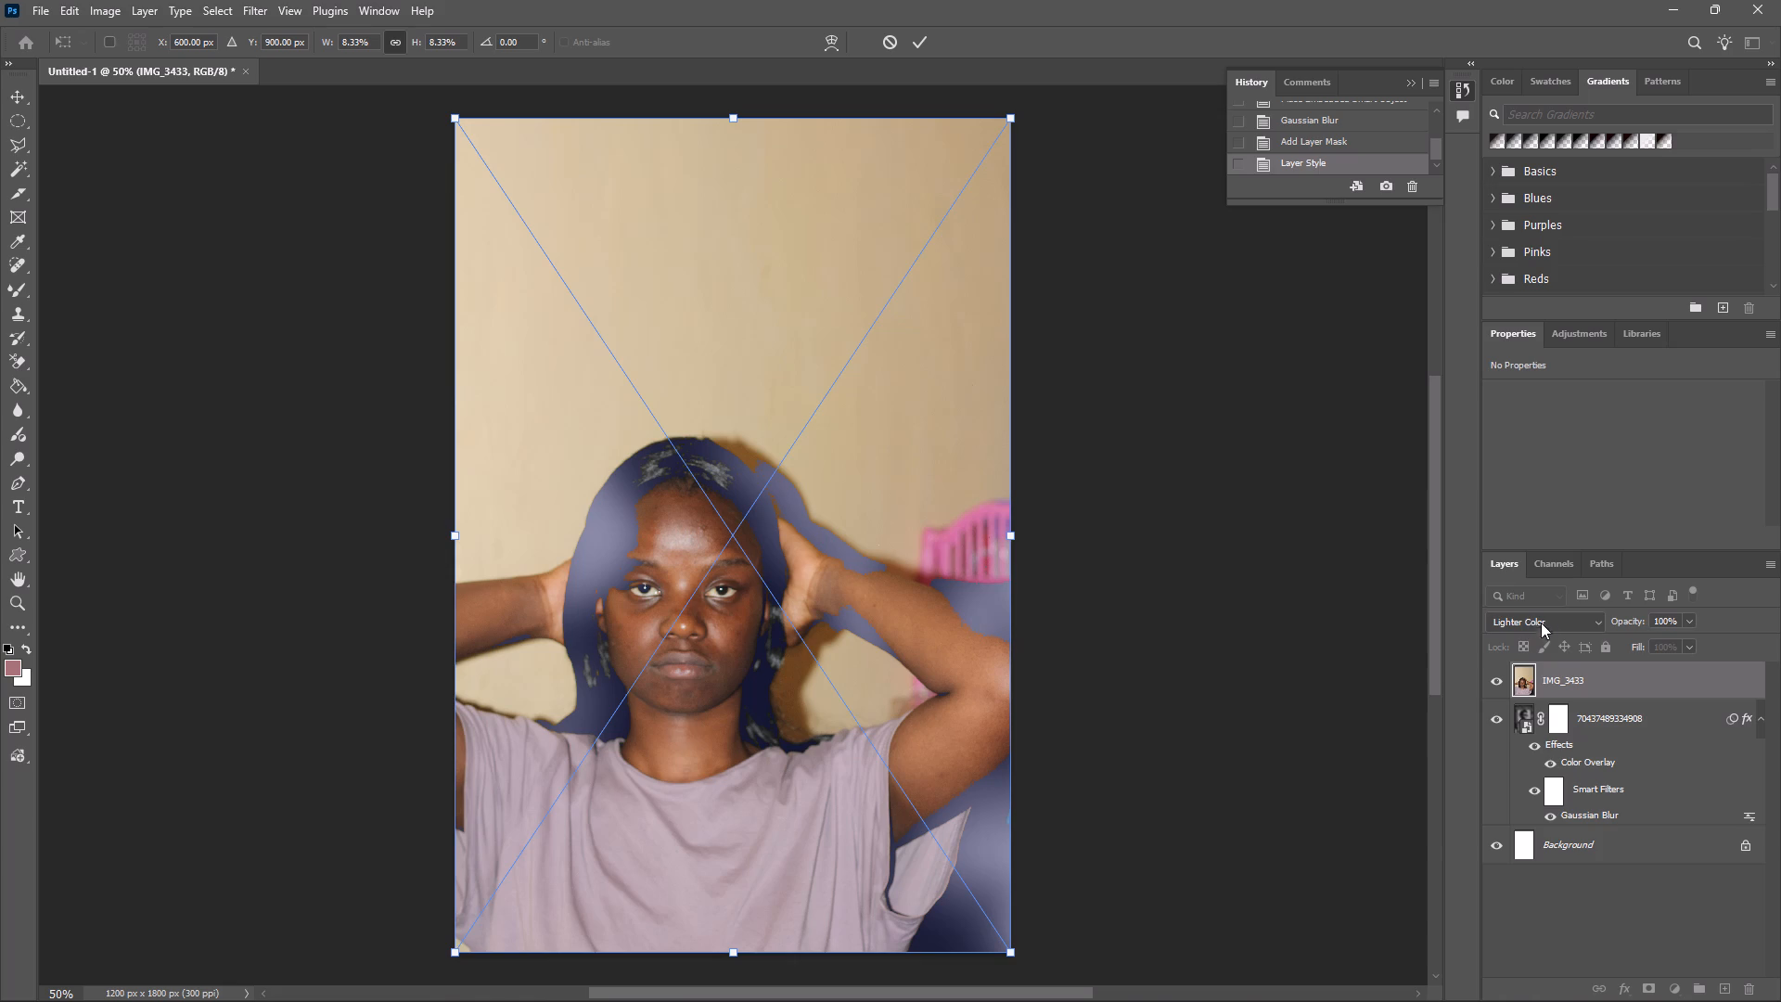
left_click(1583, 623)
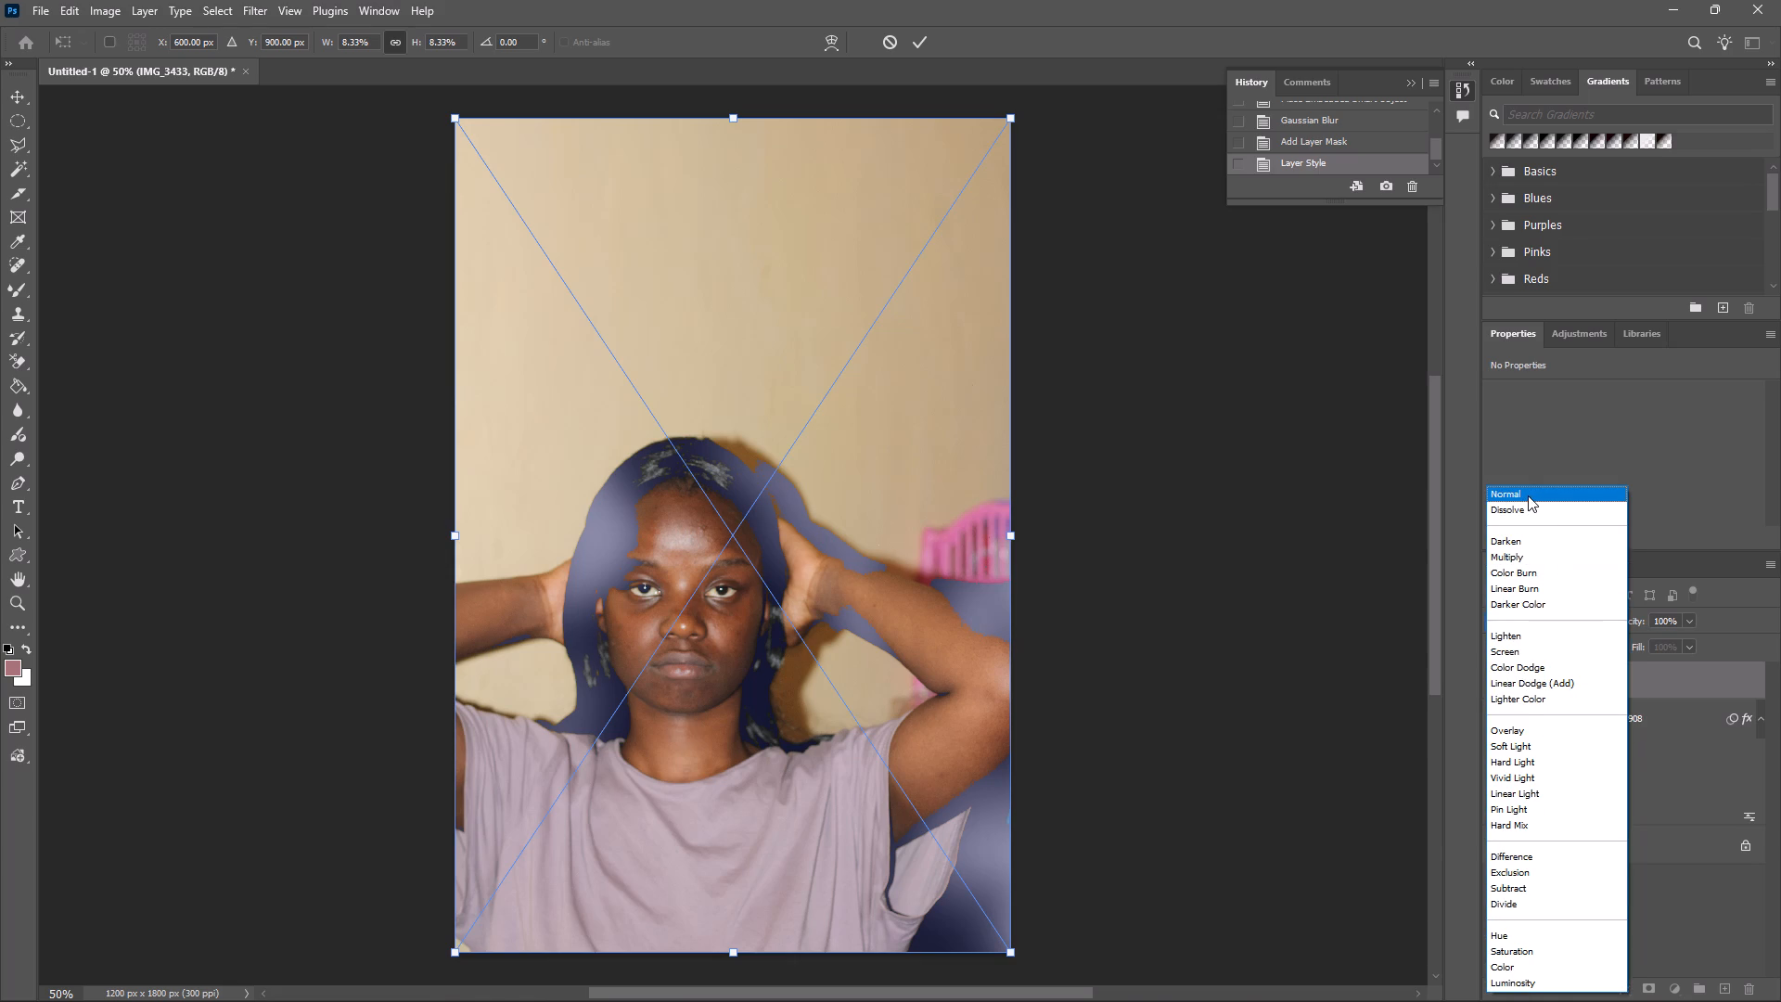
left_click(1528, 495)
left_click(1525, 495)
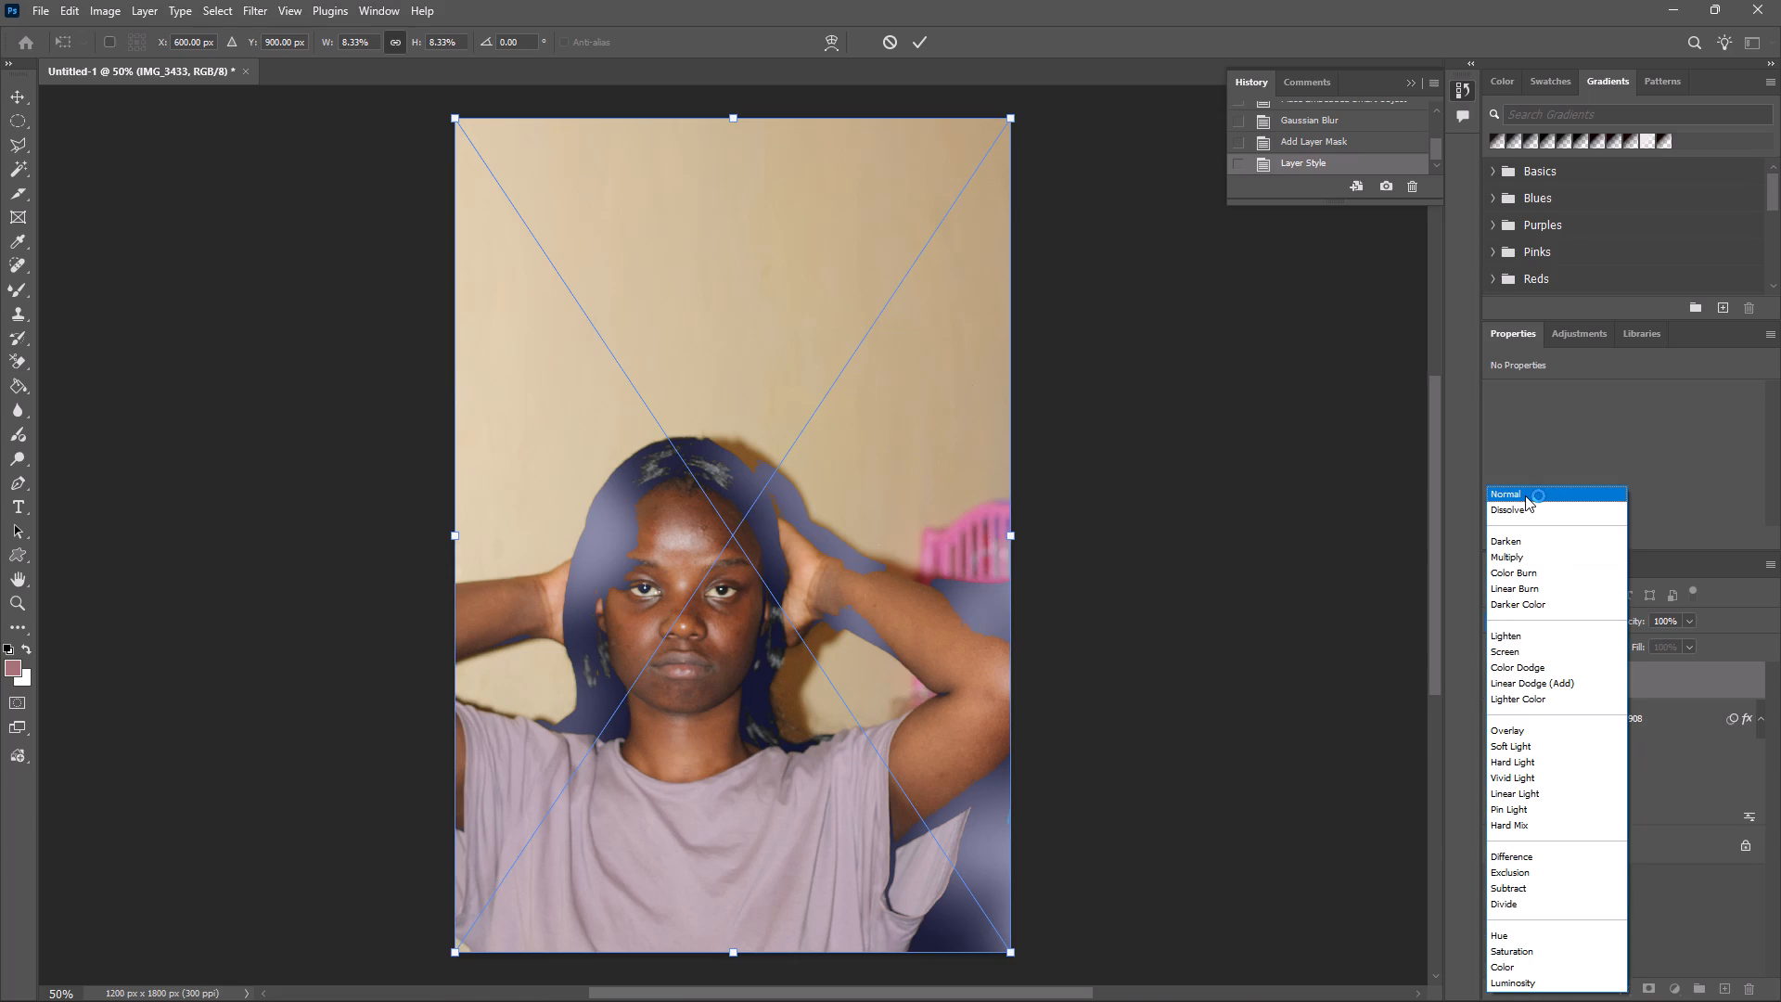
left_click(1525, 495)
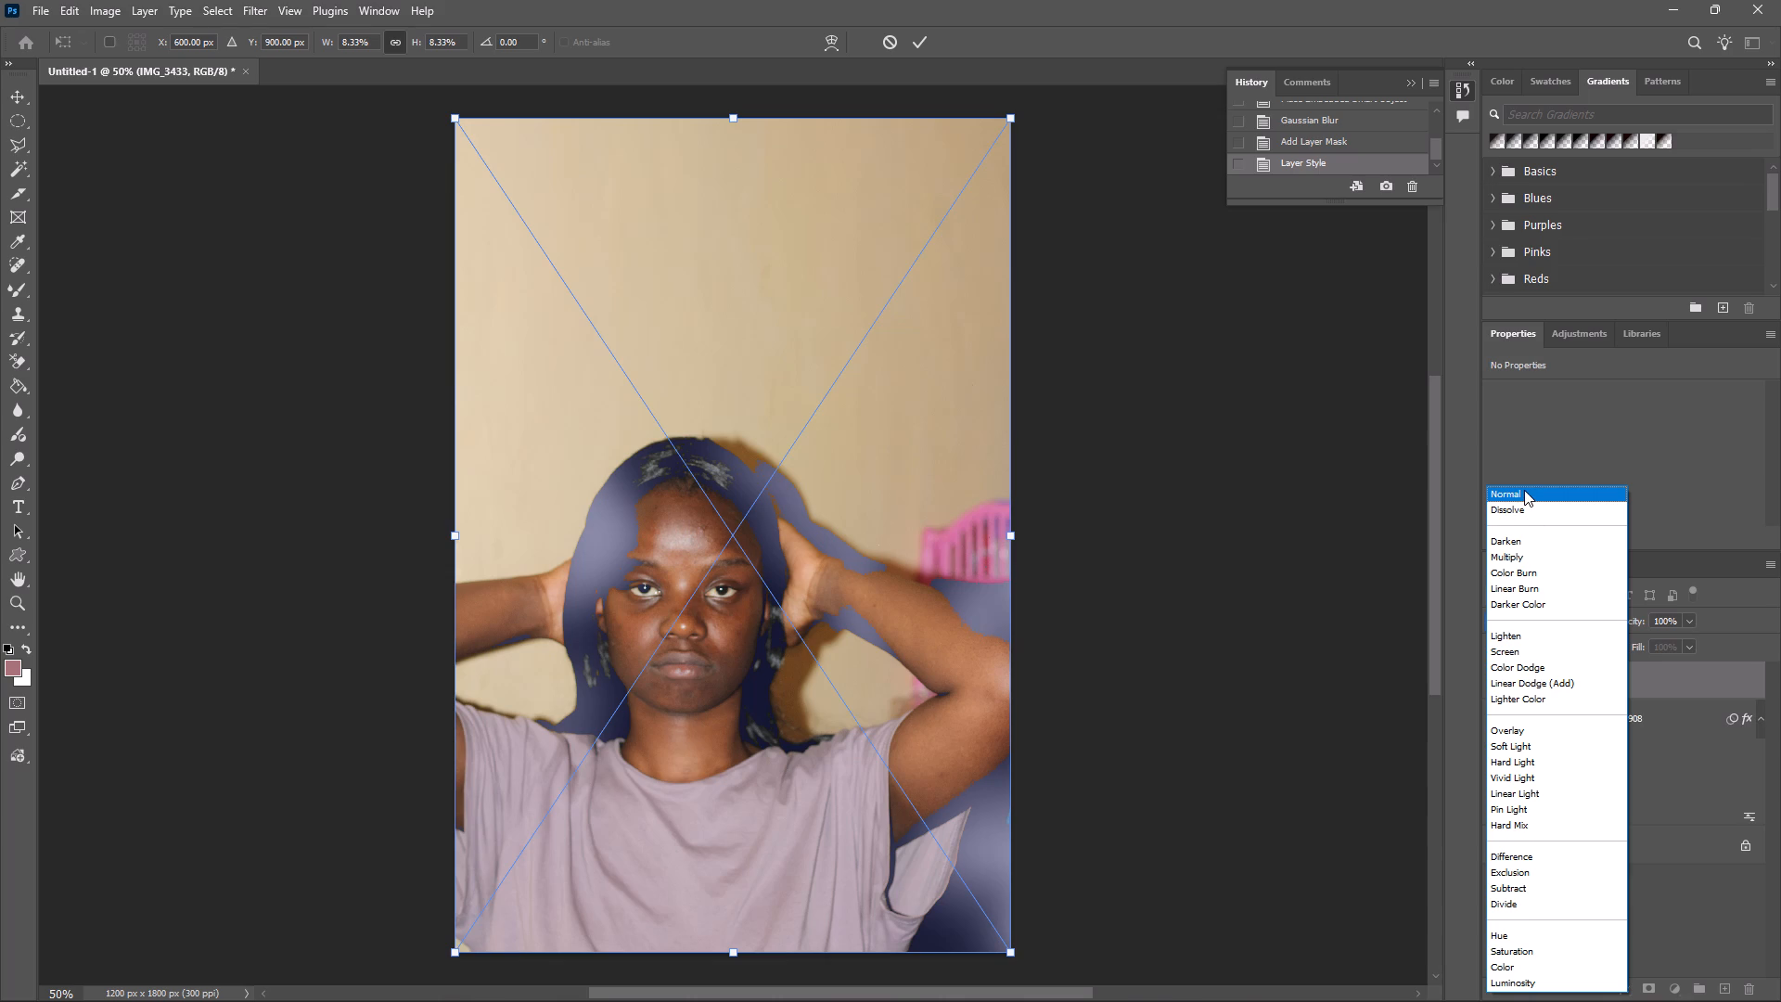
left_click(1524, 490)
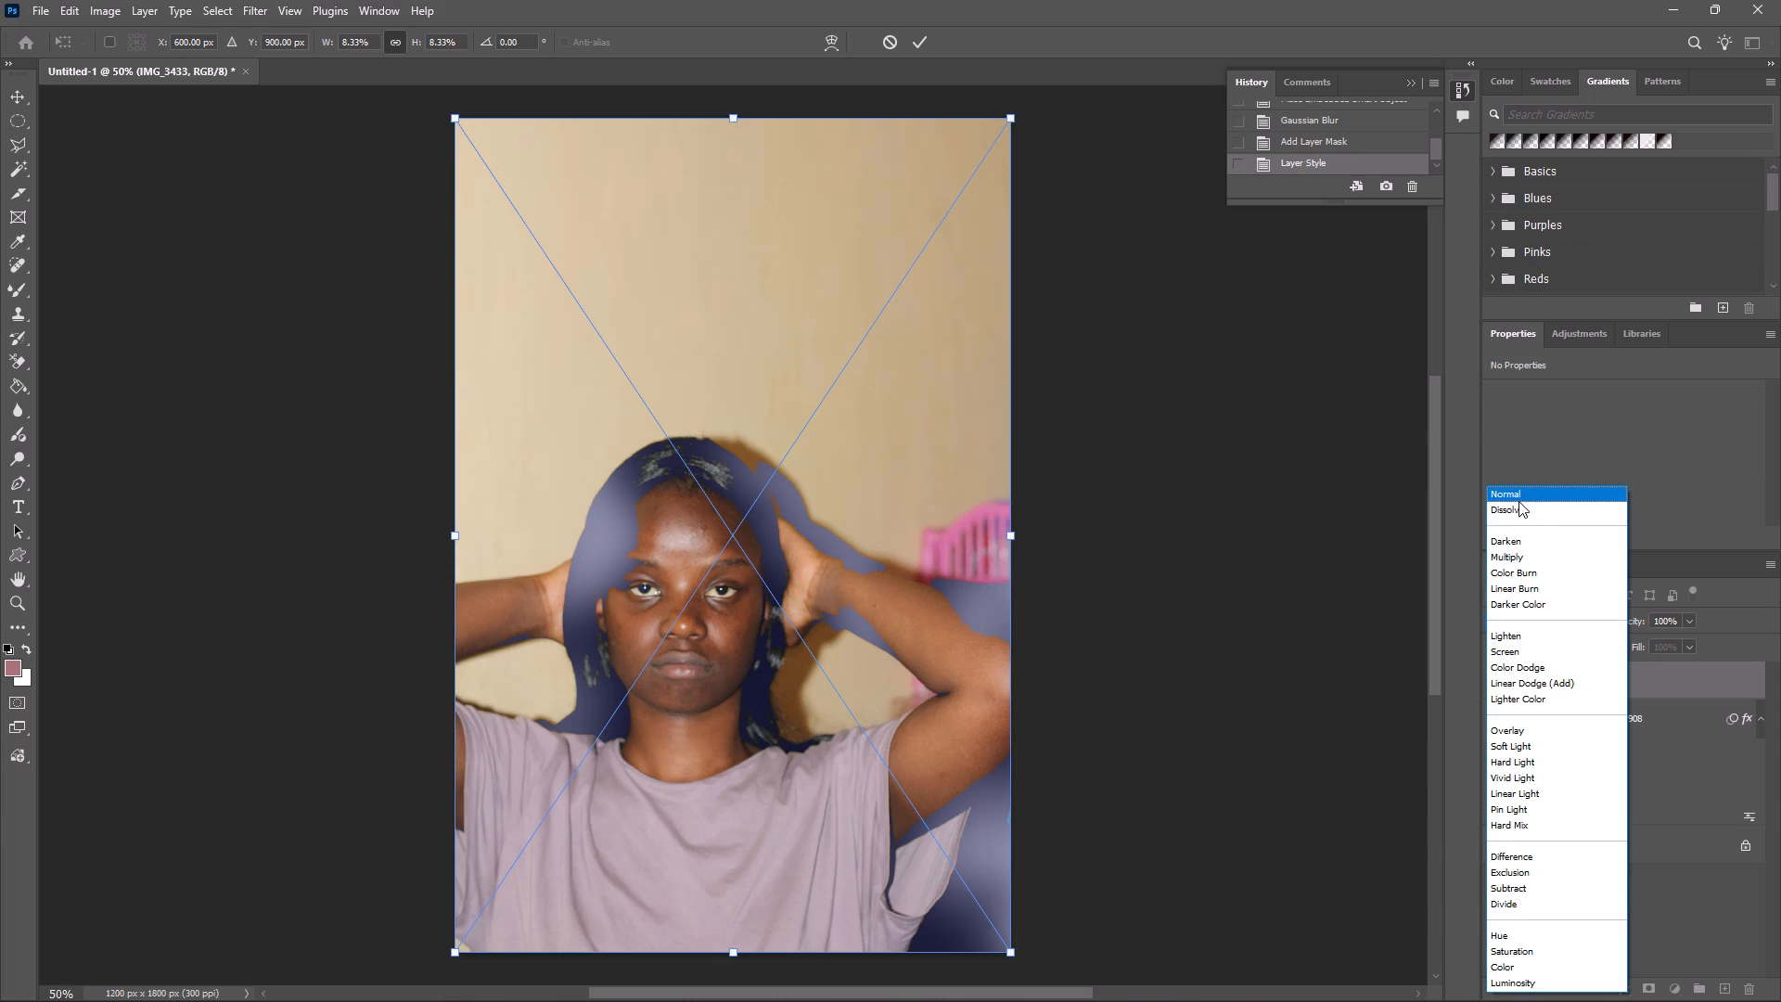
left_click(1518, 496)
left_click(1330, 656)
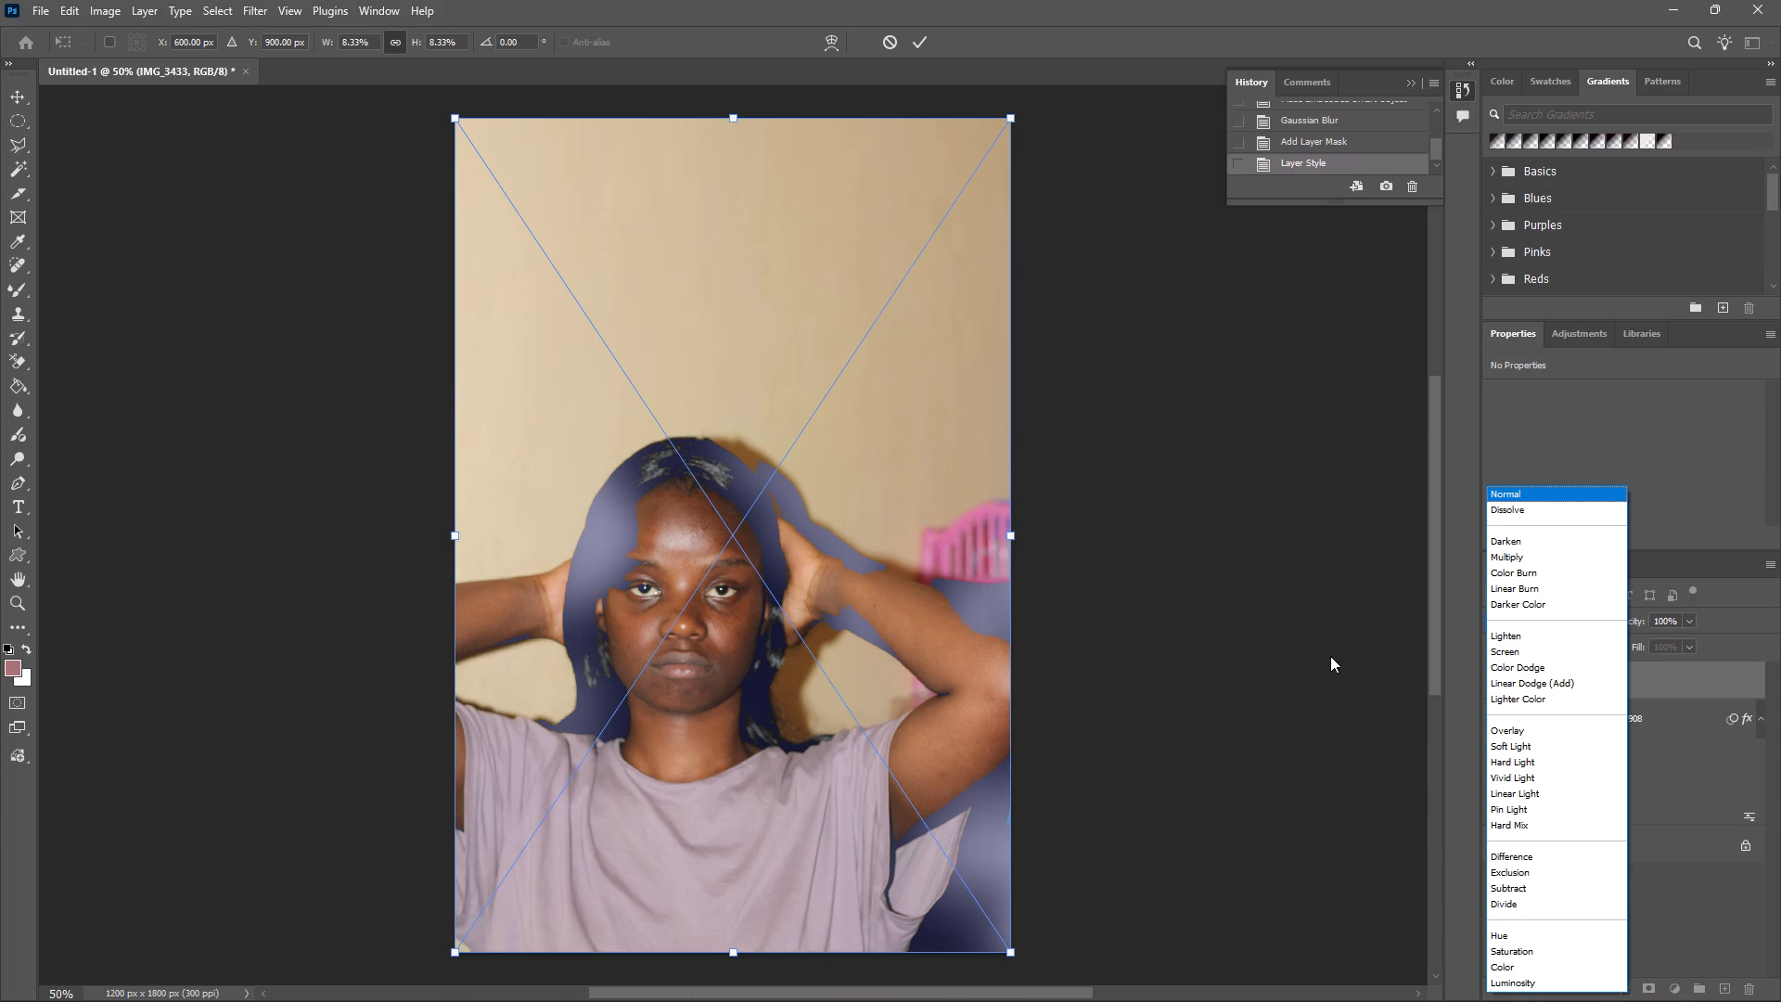
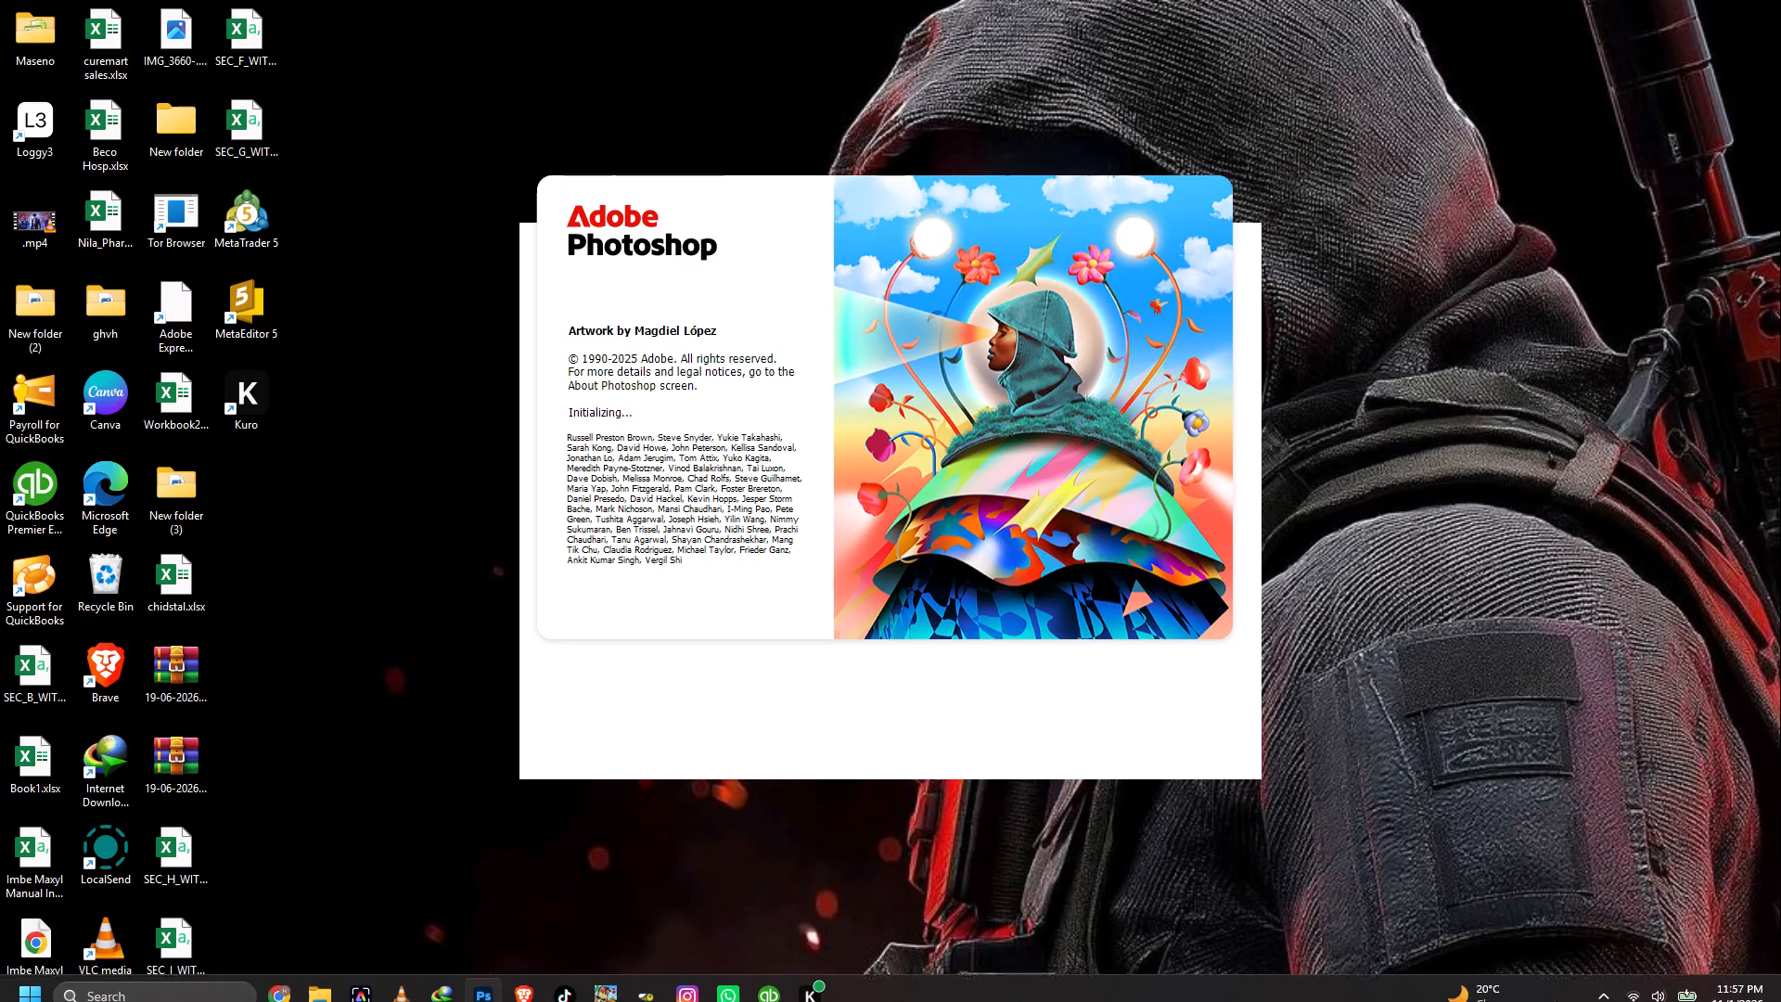
Lower the screen brightness slightly in the Windows quick settings while Photoshop starts up.
left_click(1685, 977)
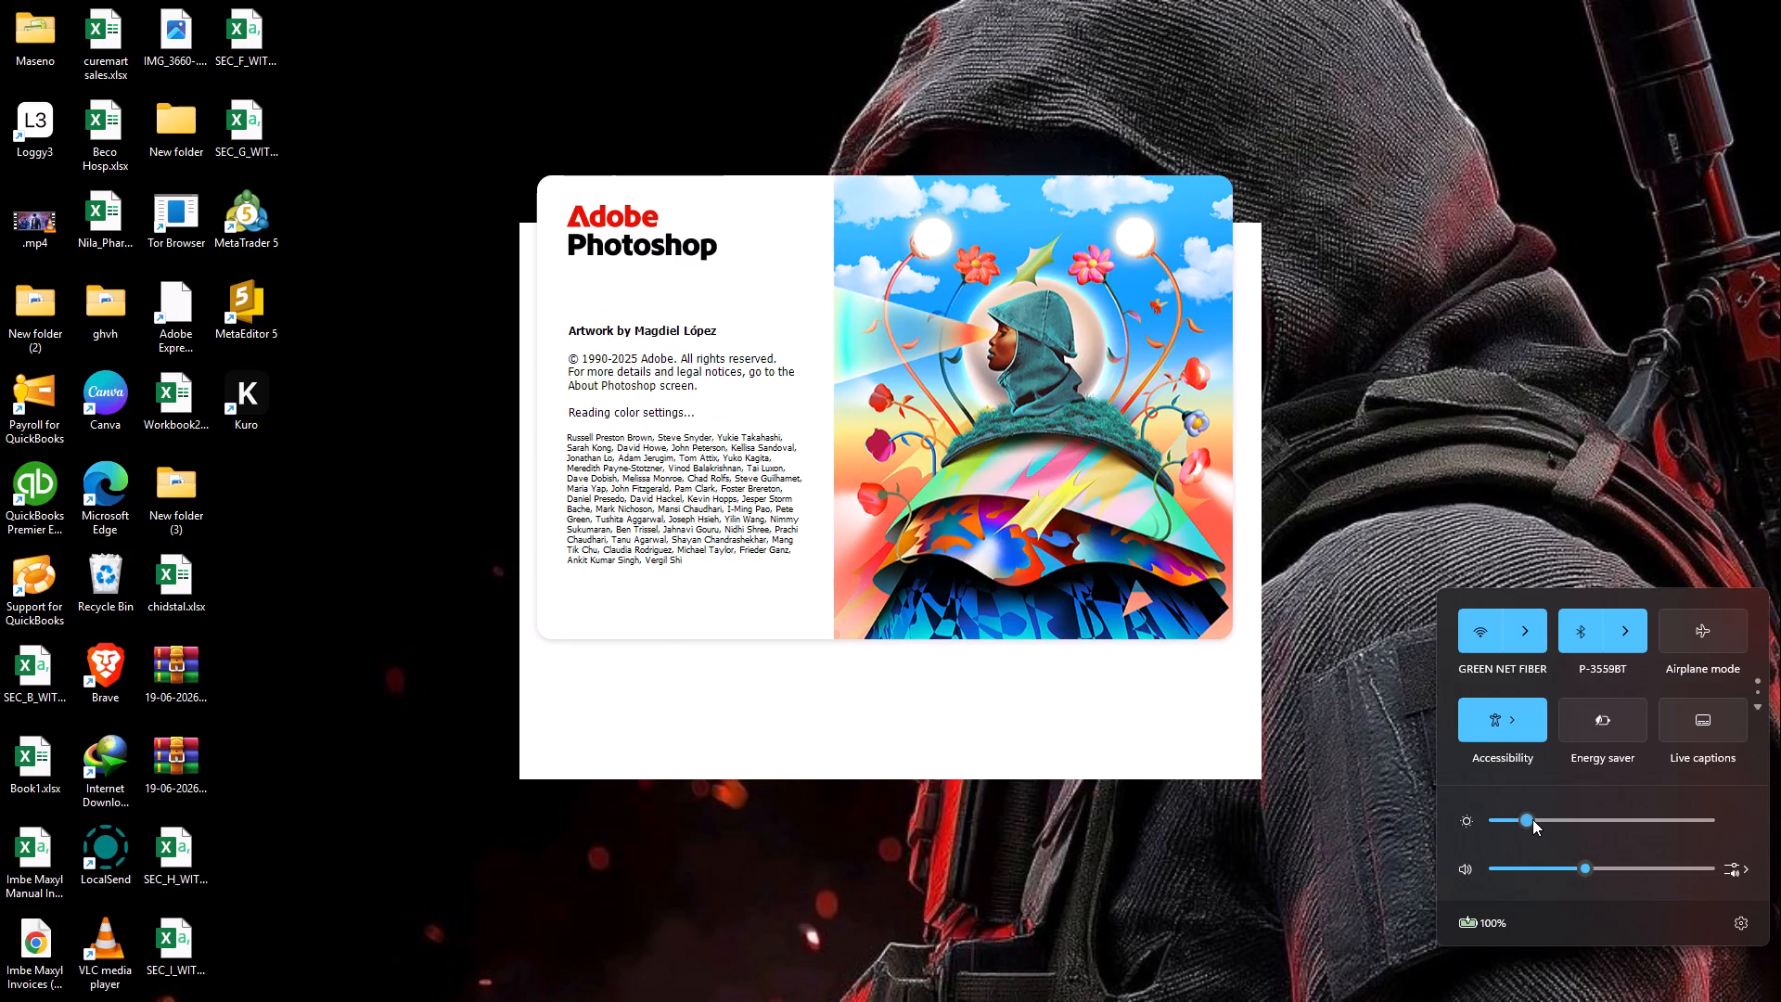
left_click_drag(1532, 819, 1523, 819)
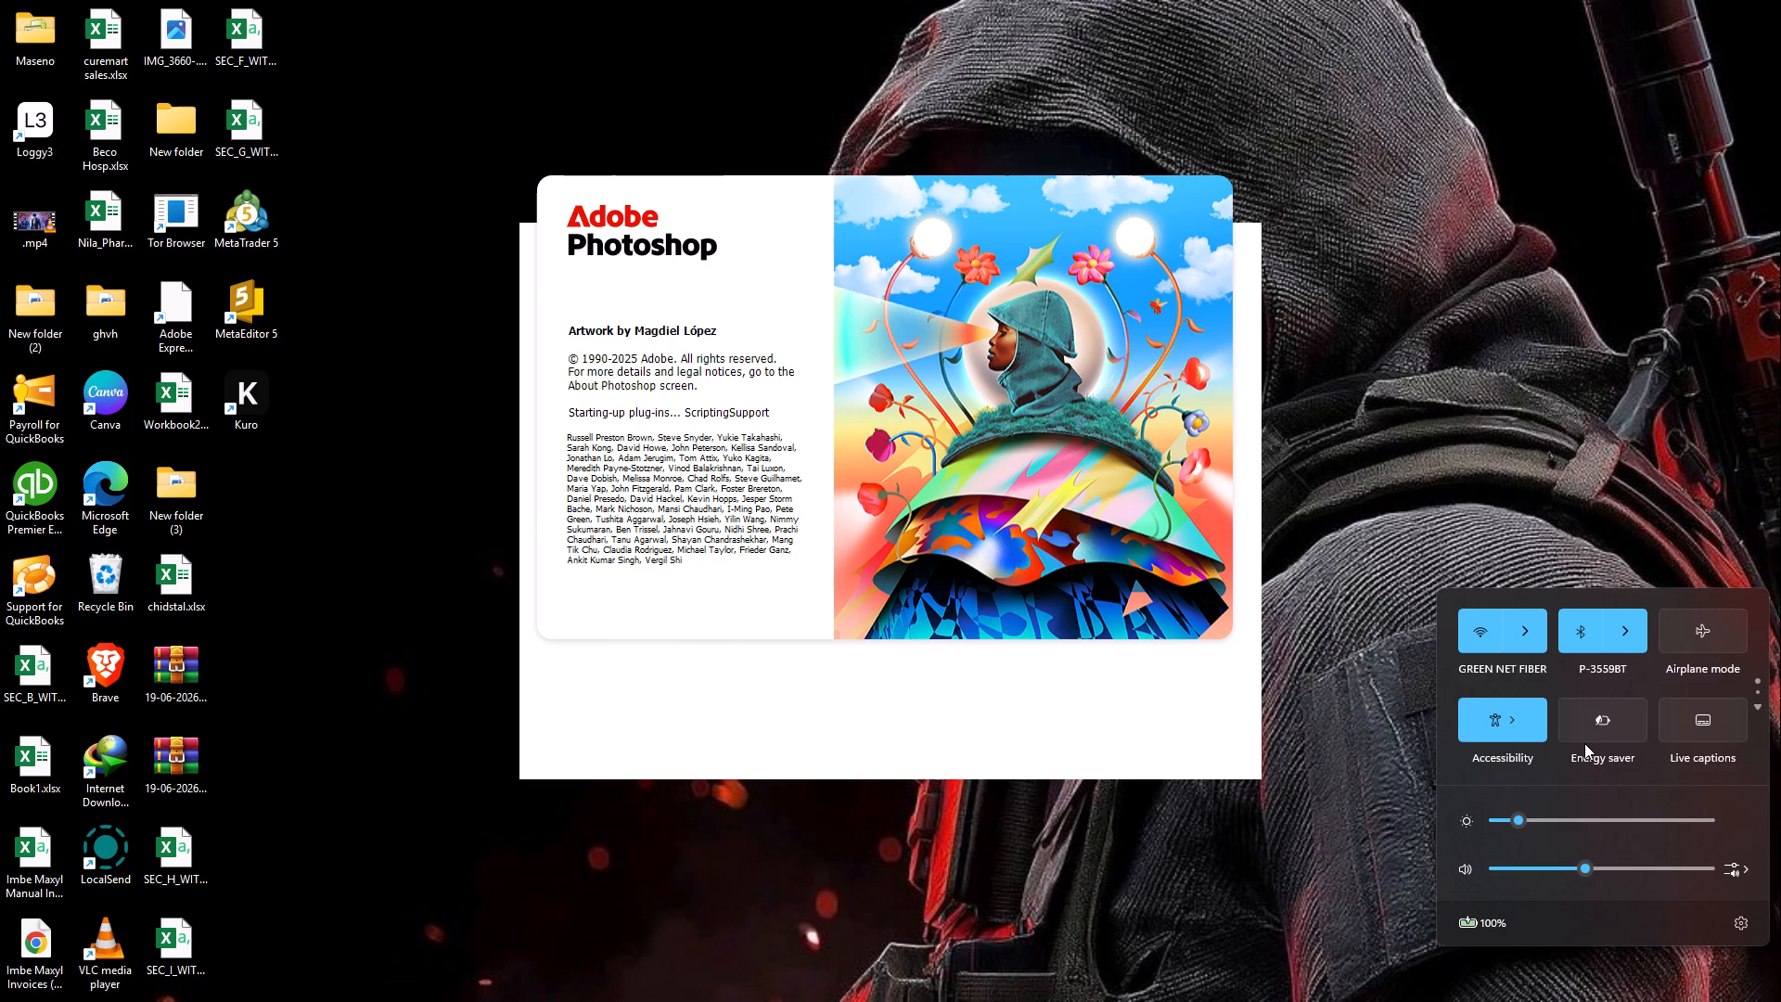
scroll(1584, 743, "down", 2)
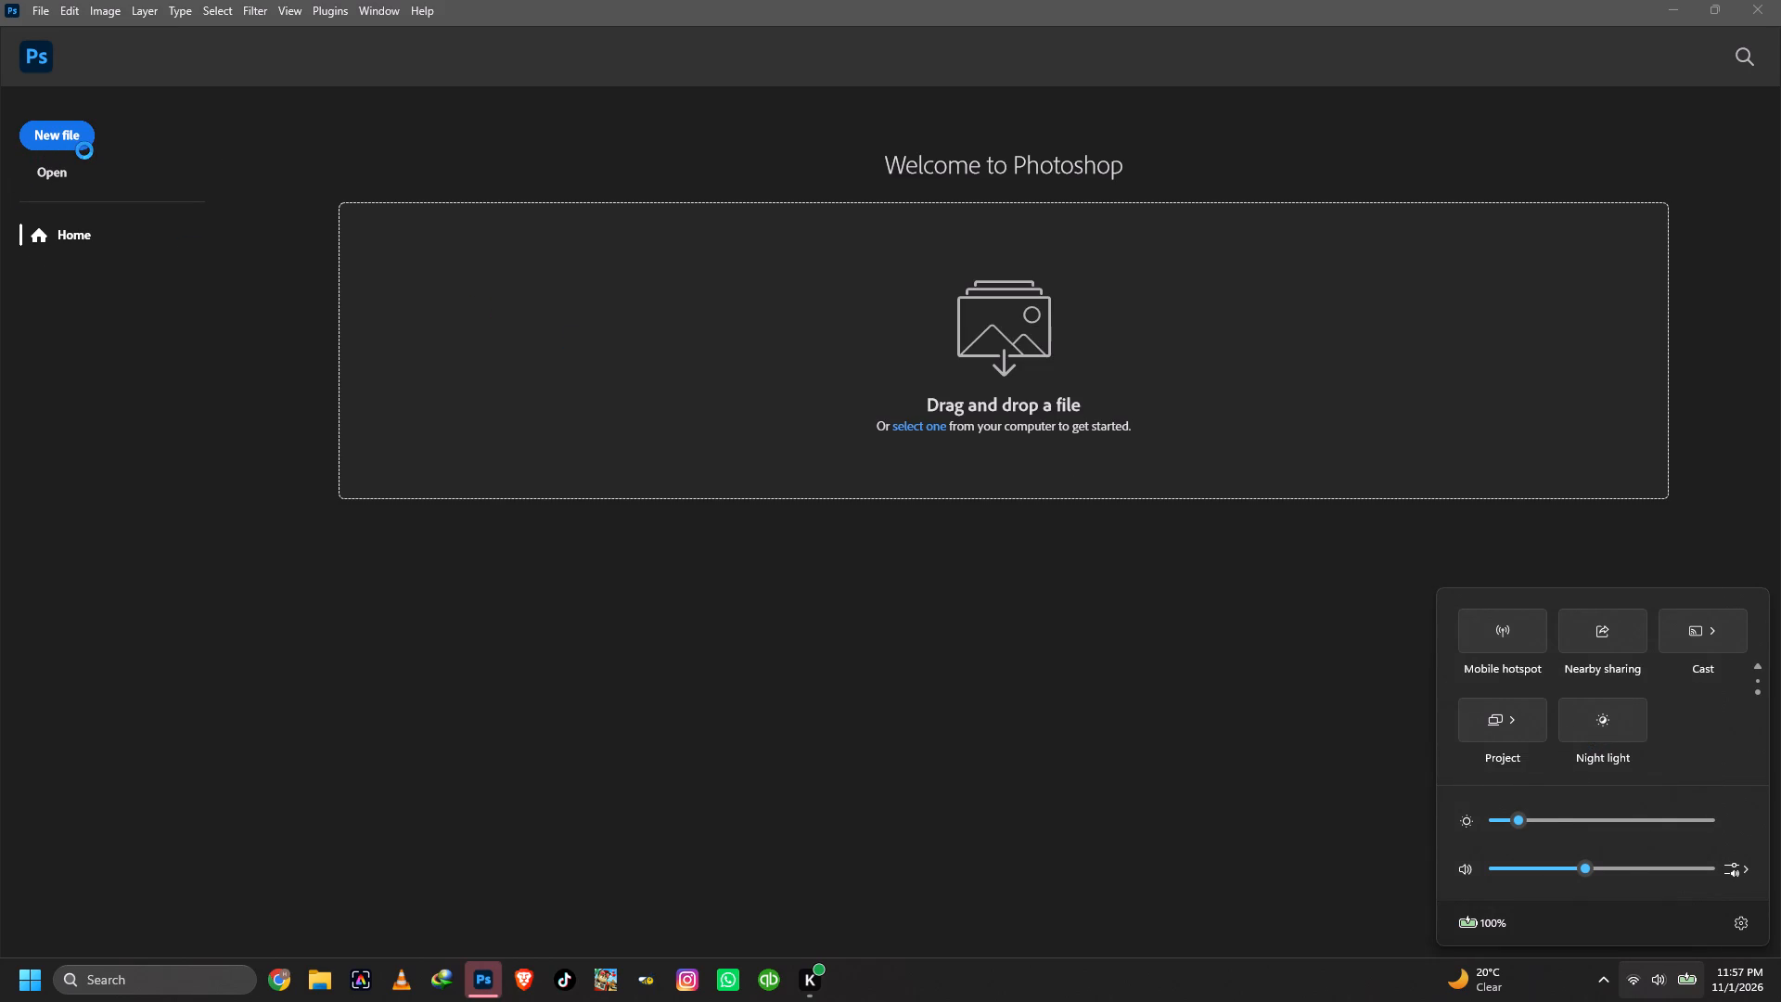
left_click(158, 366)
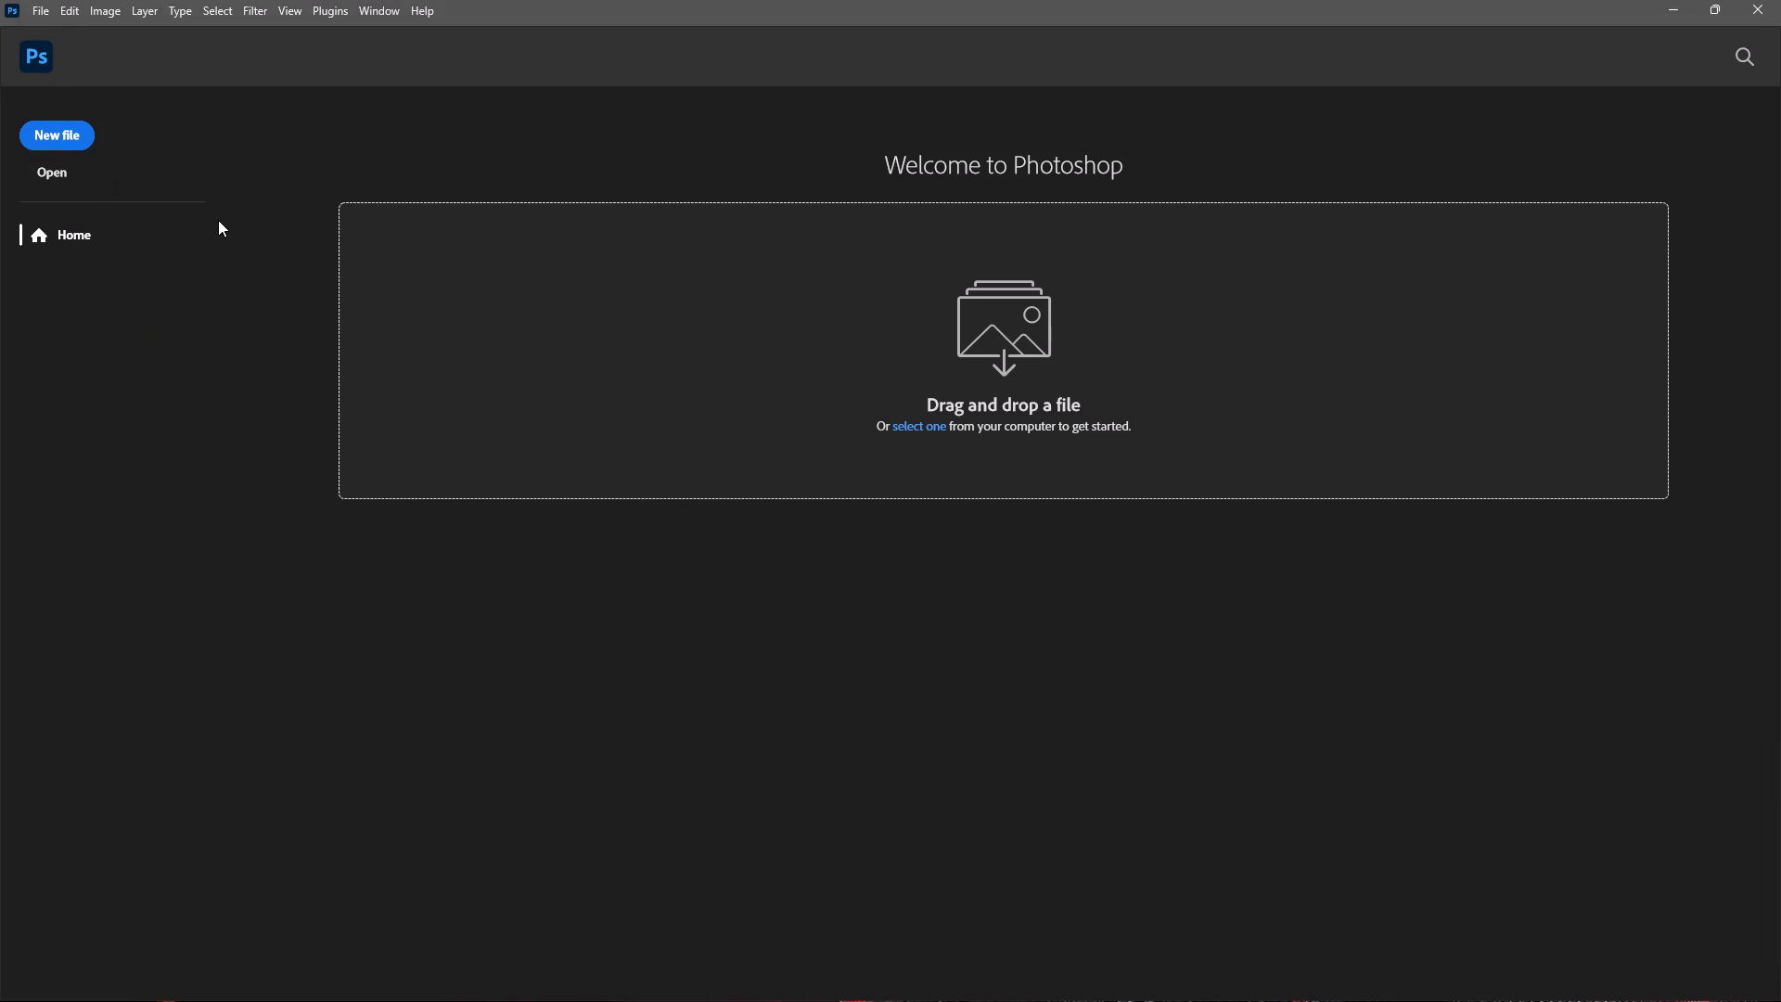
Bring up the Open dialog from the Photoshop home screen to choose an existing file.
left_click(58, 233)
double_click(58, 233)
left_click(45, 173)
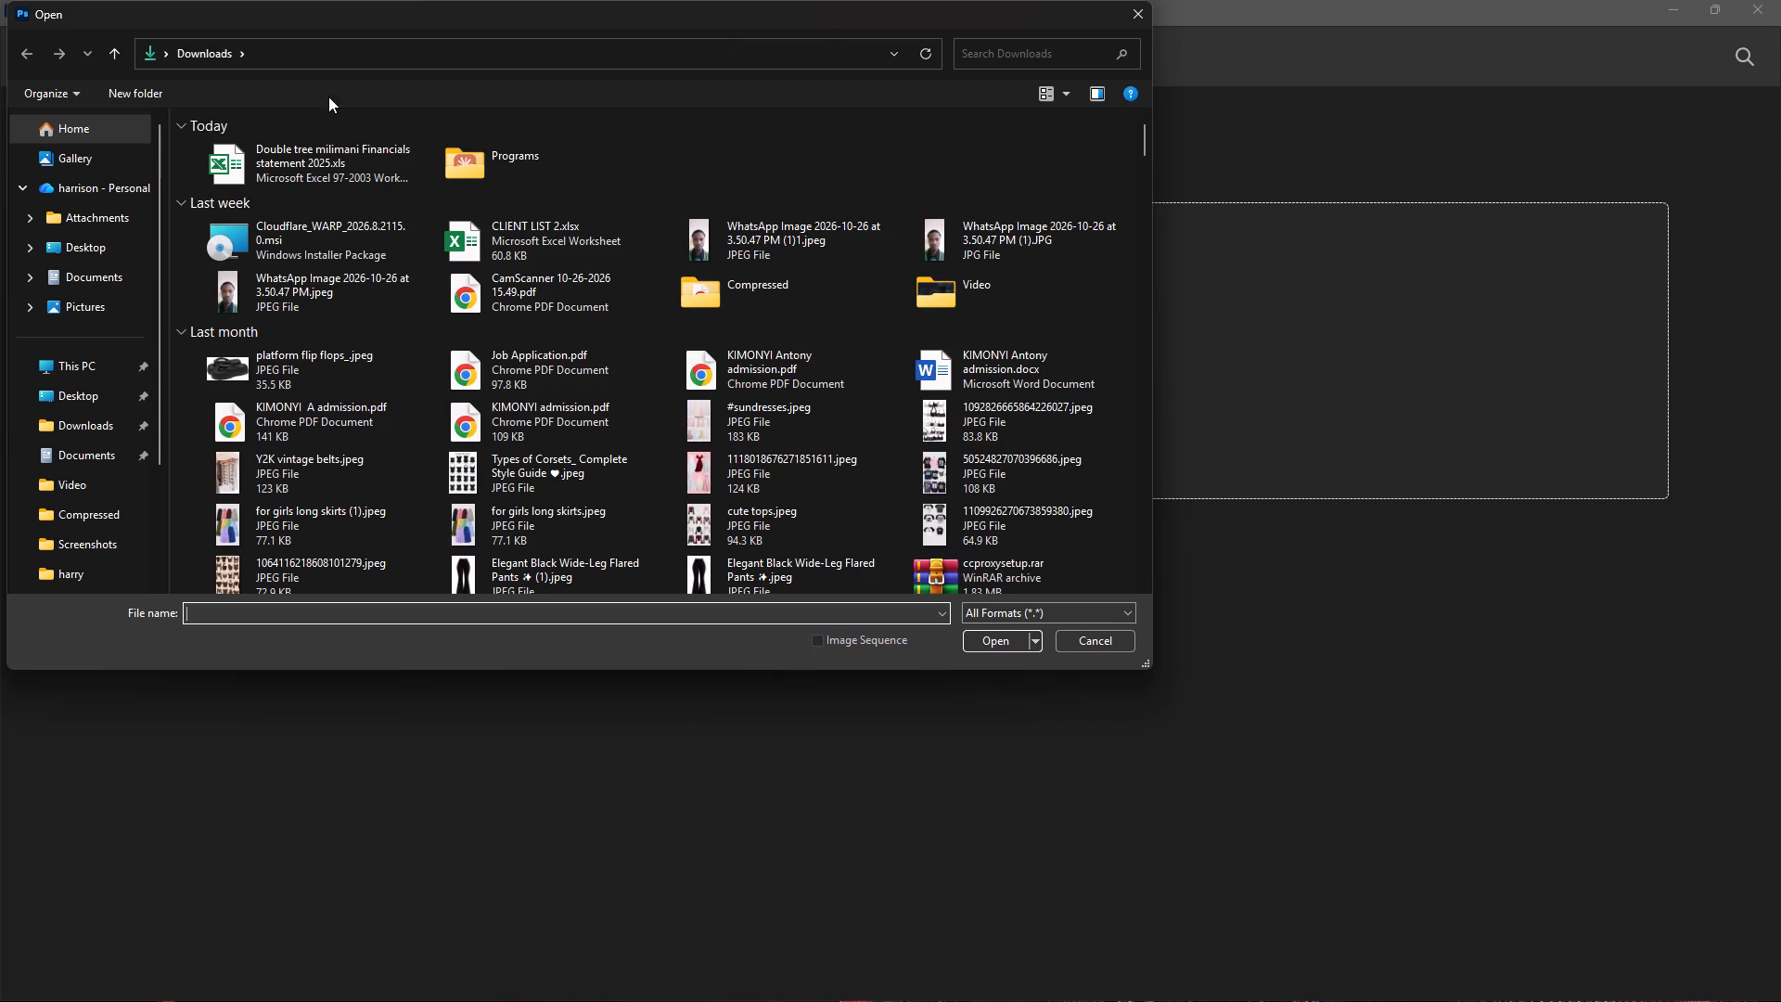
Open the portrait photo IMG_3433.JPG from the Gallery as its own document.
left_click(63, 161)
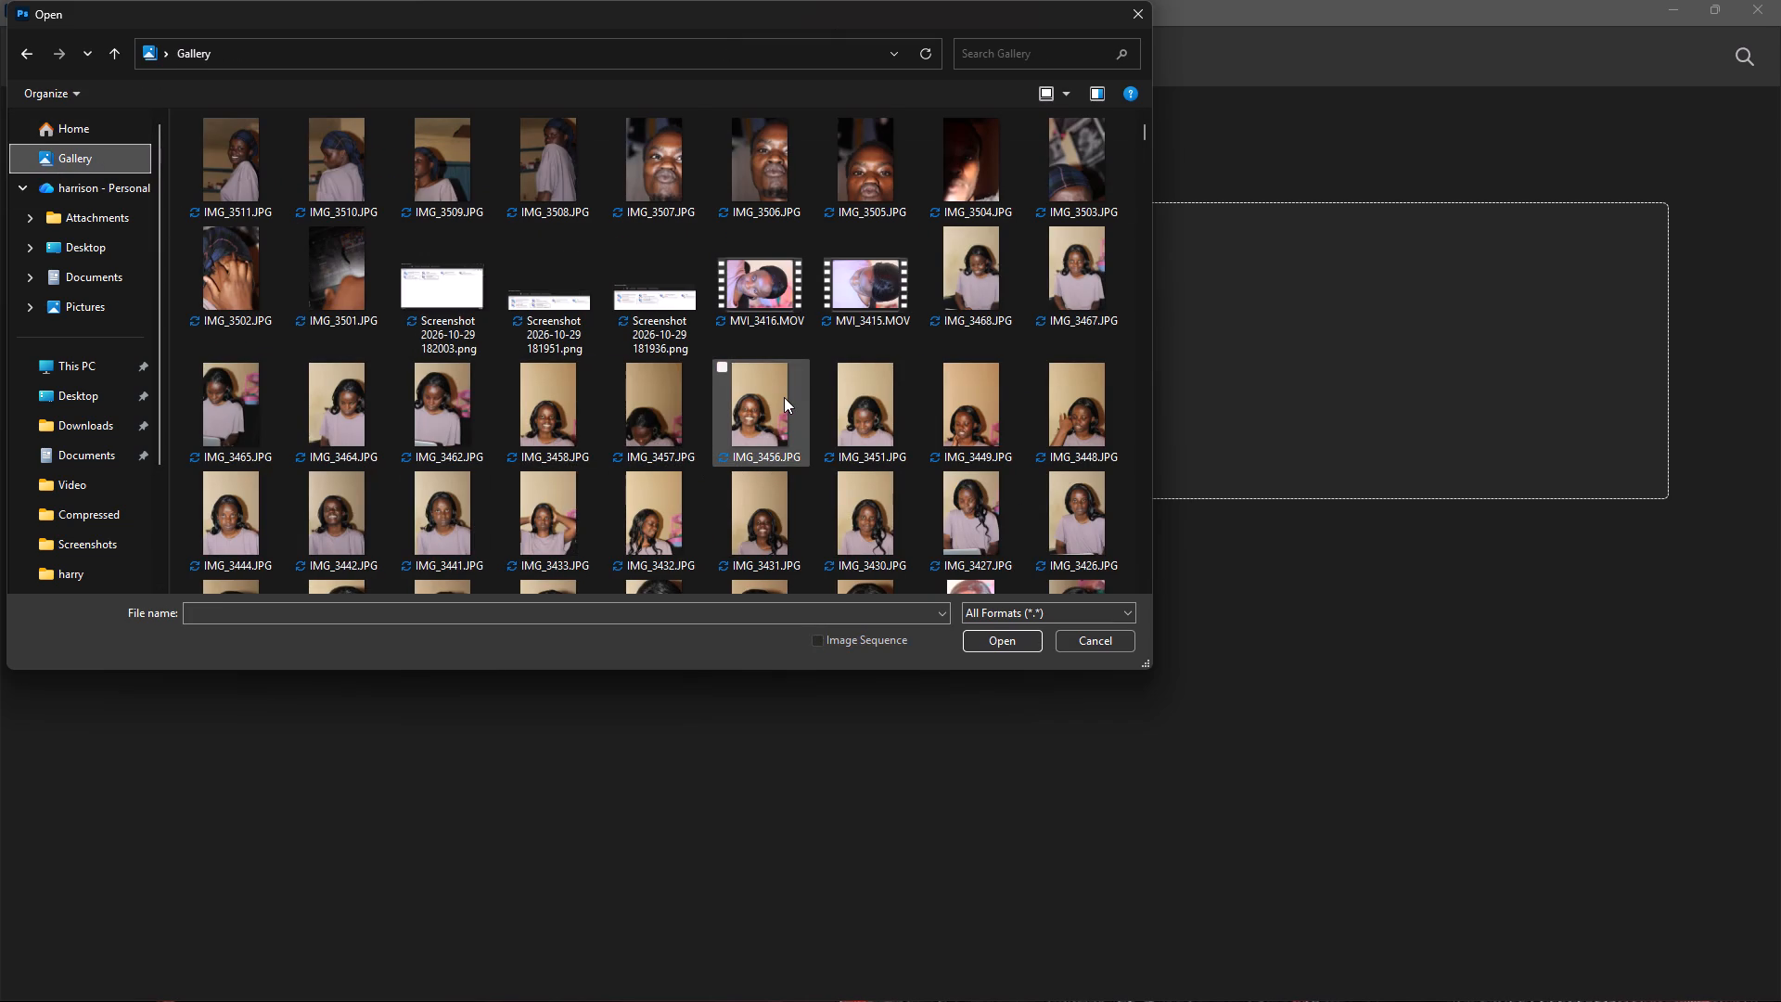
scroll(755, 470, "down", 1)
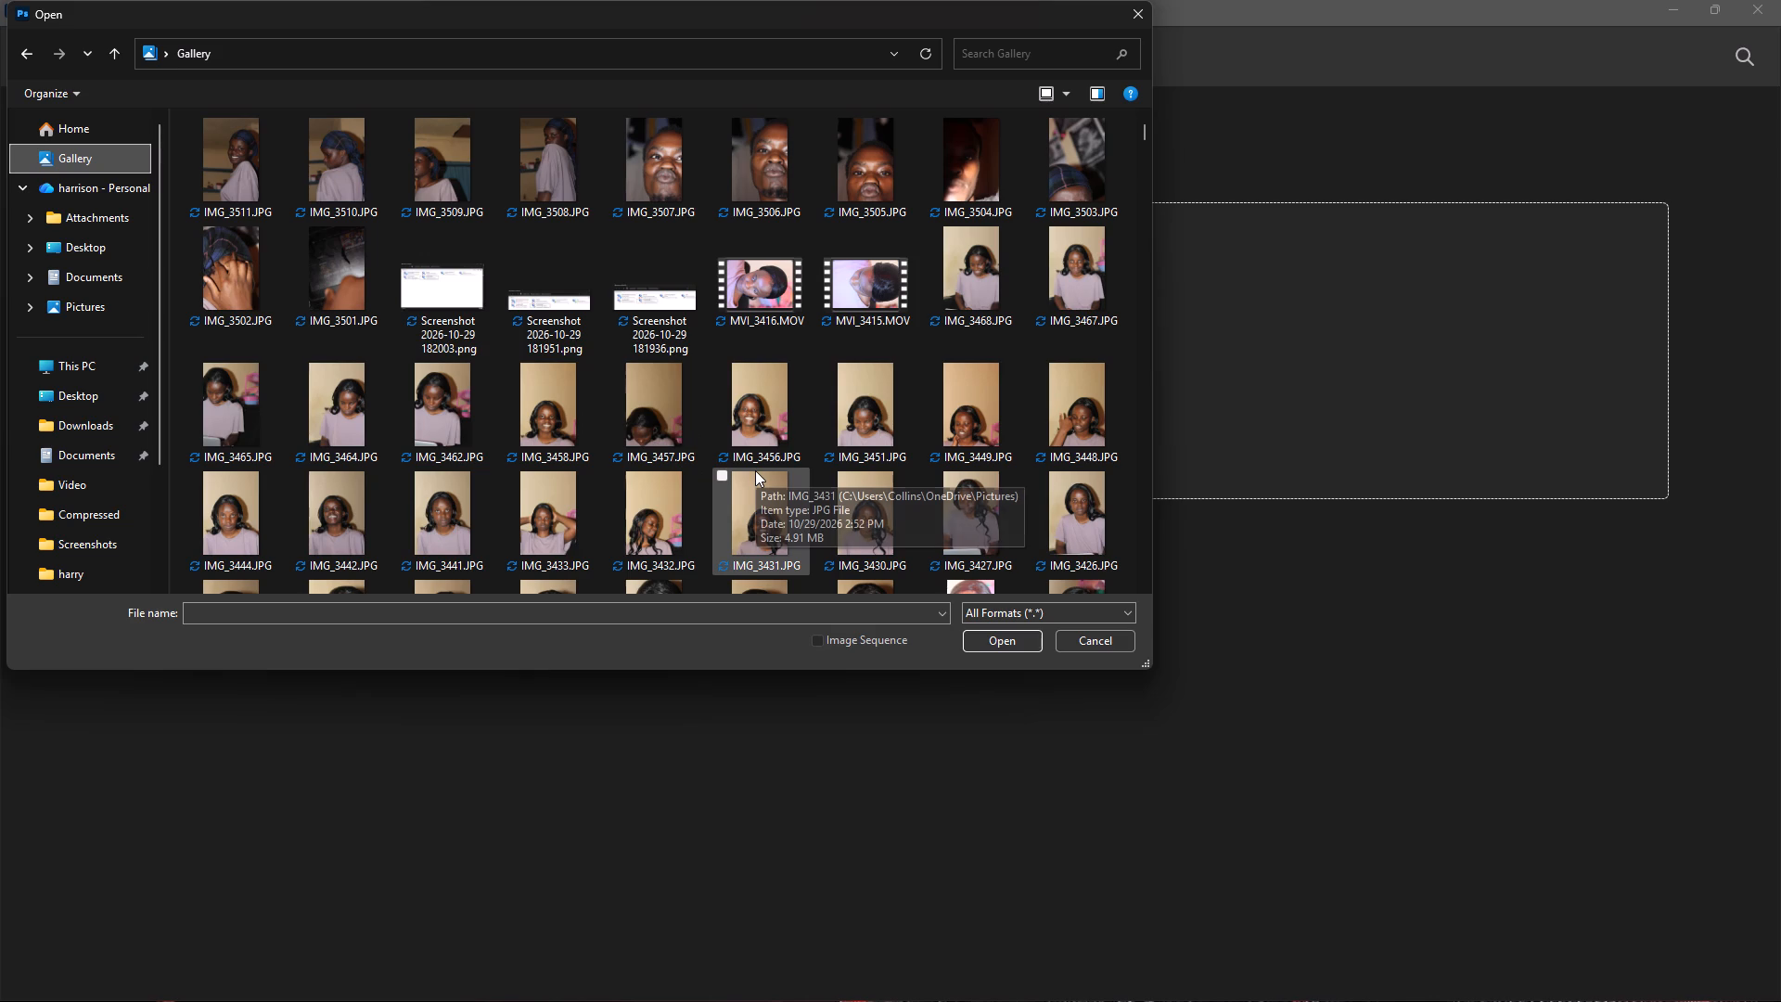
scroll(755, 470, "down", 1)
scroll(609, 444, "down", 1)
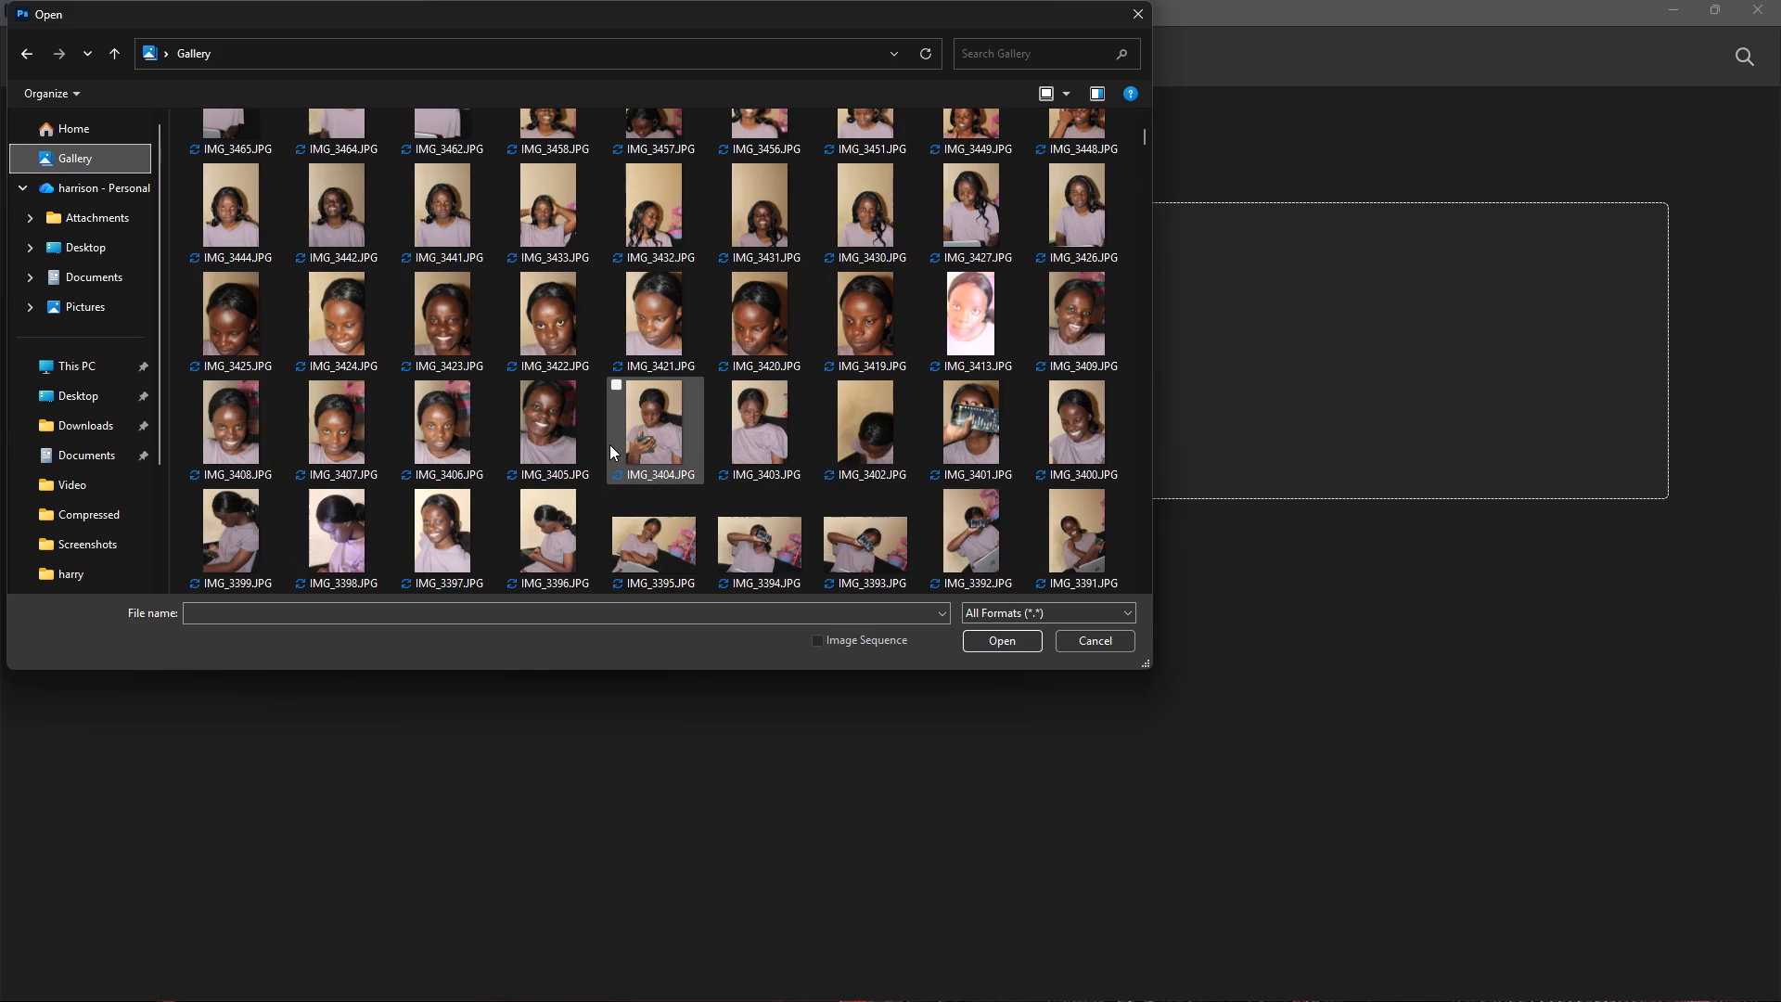
left_click(580, 221)
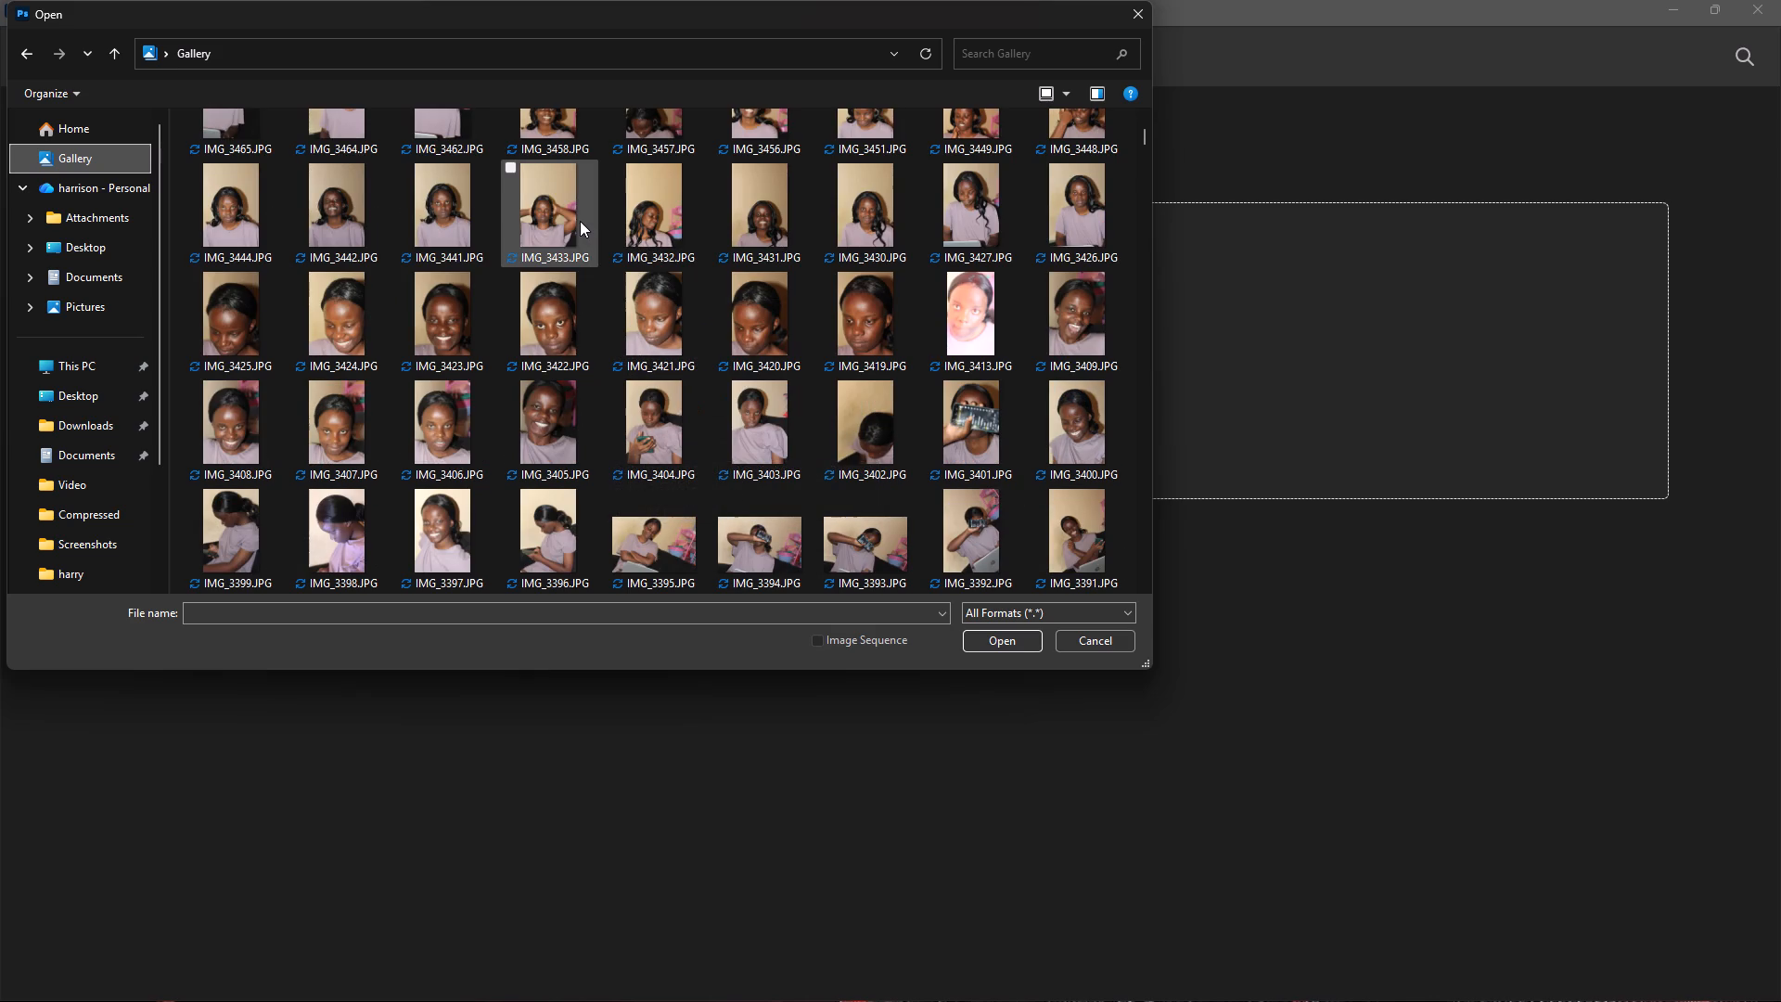
left_click(982, 649)
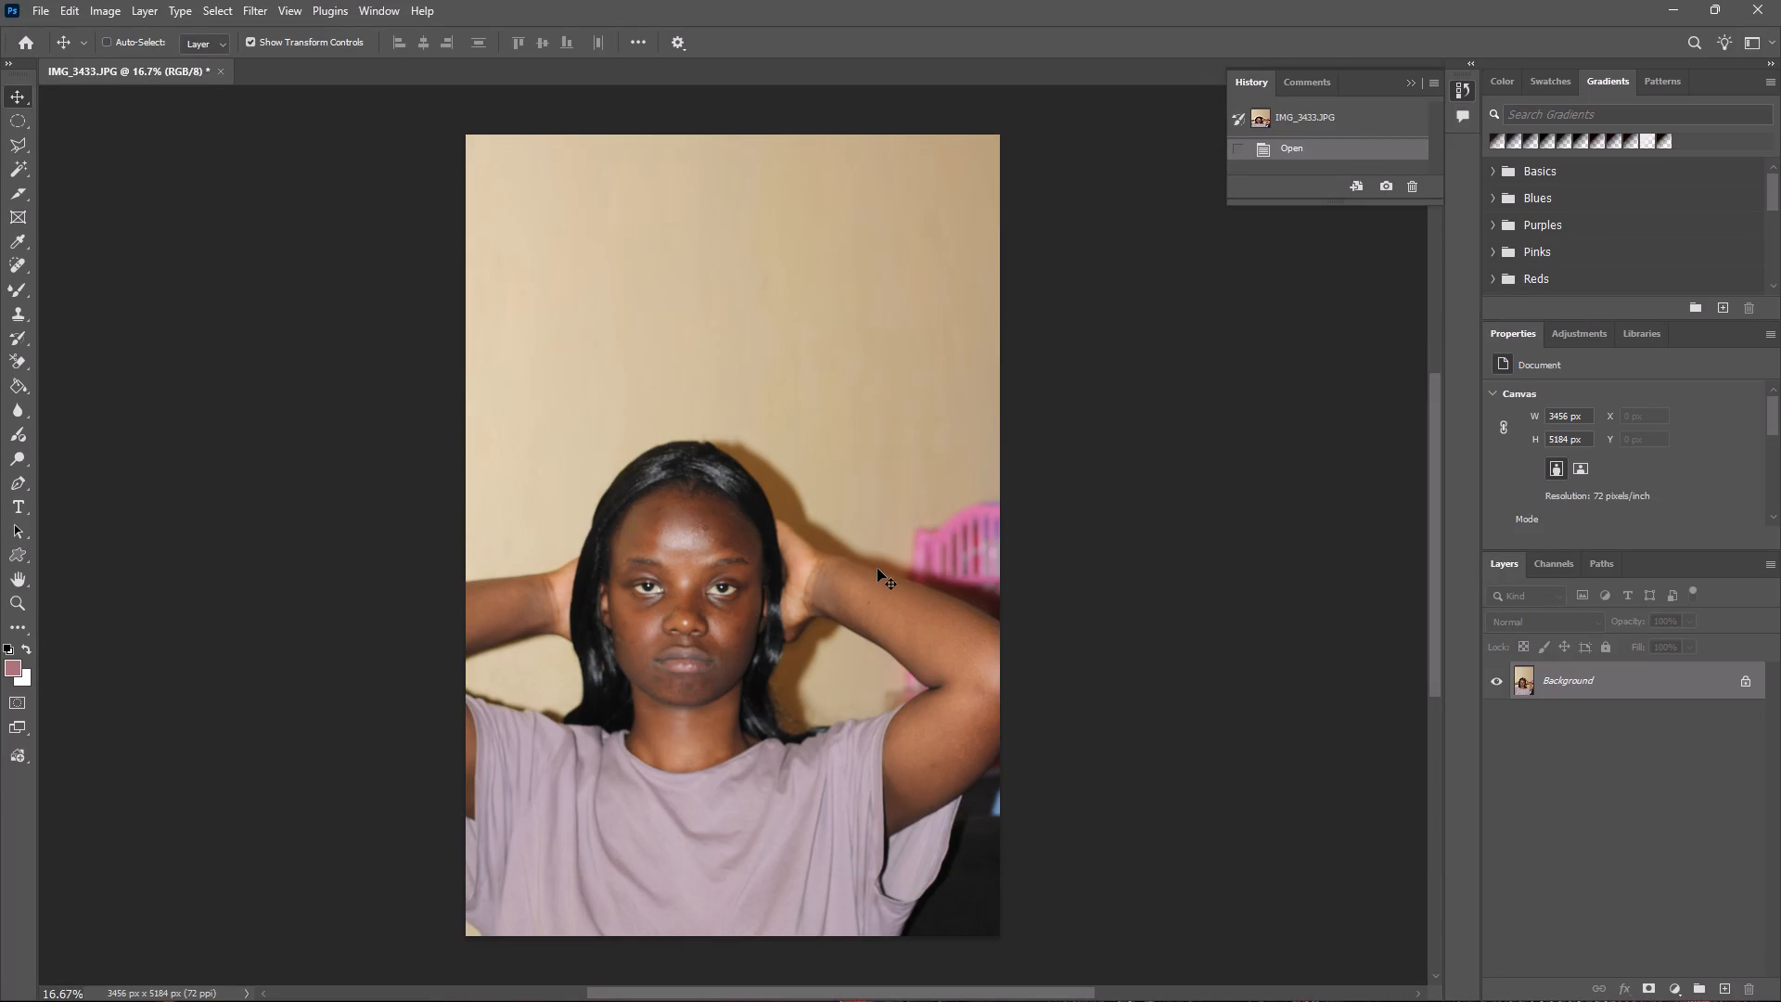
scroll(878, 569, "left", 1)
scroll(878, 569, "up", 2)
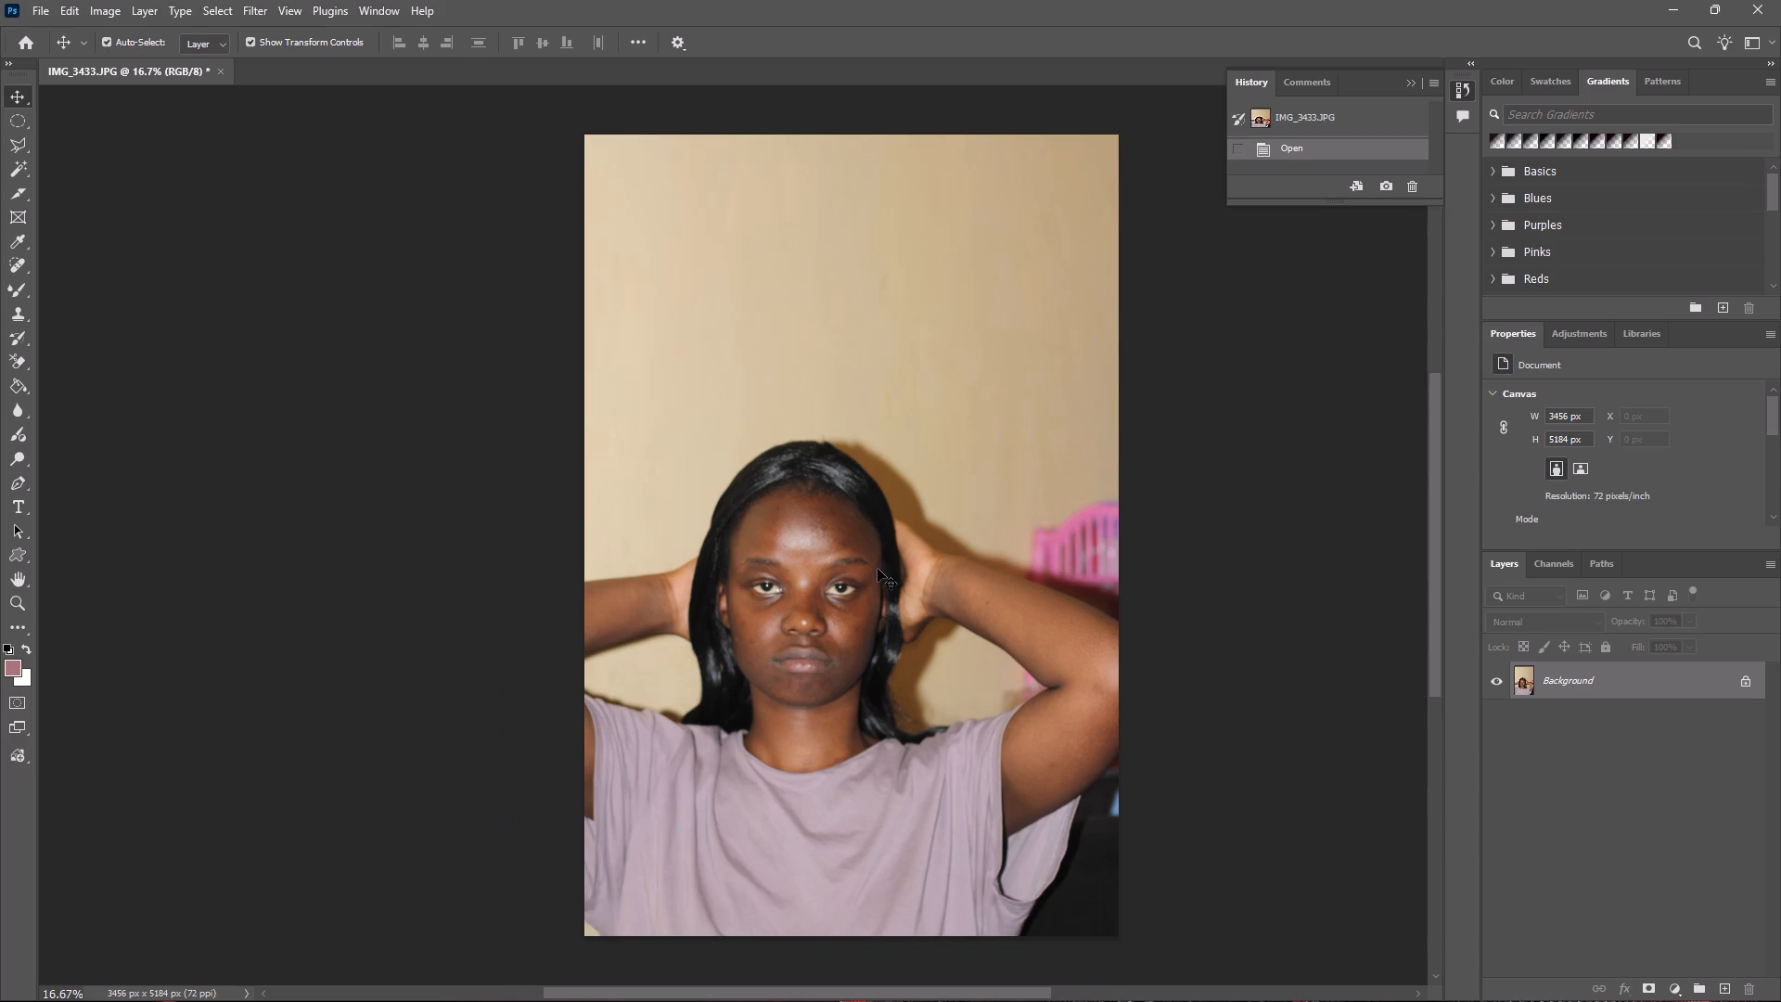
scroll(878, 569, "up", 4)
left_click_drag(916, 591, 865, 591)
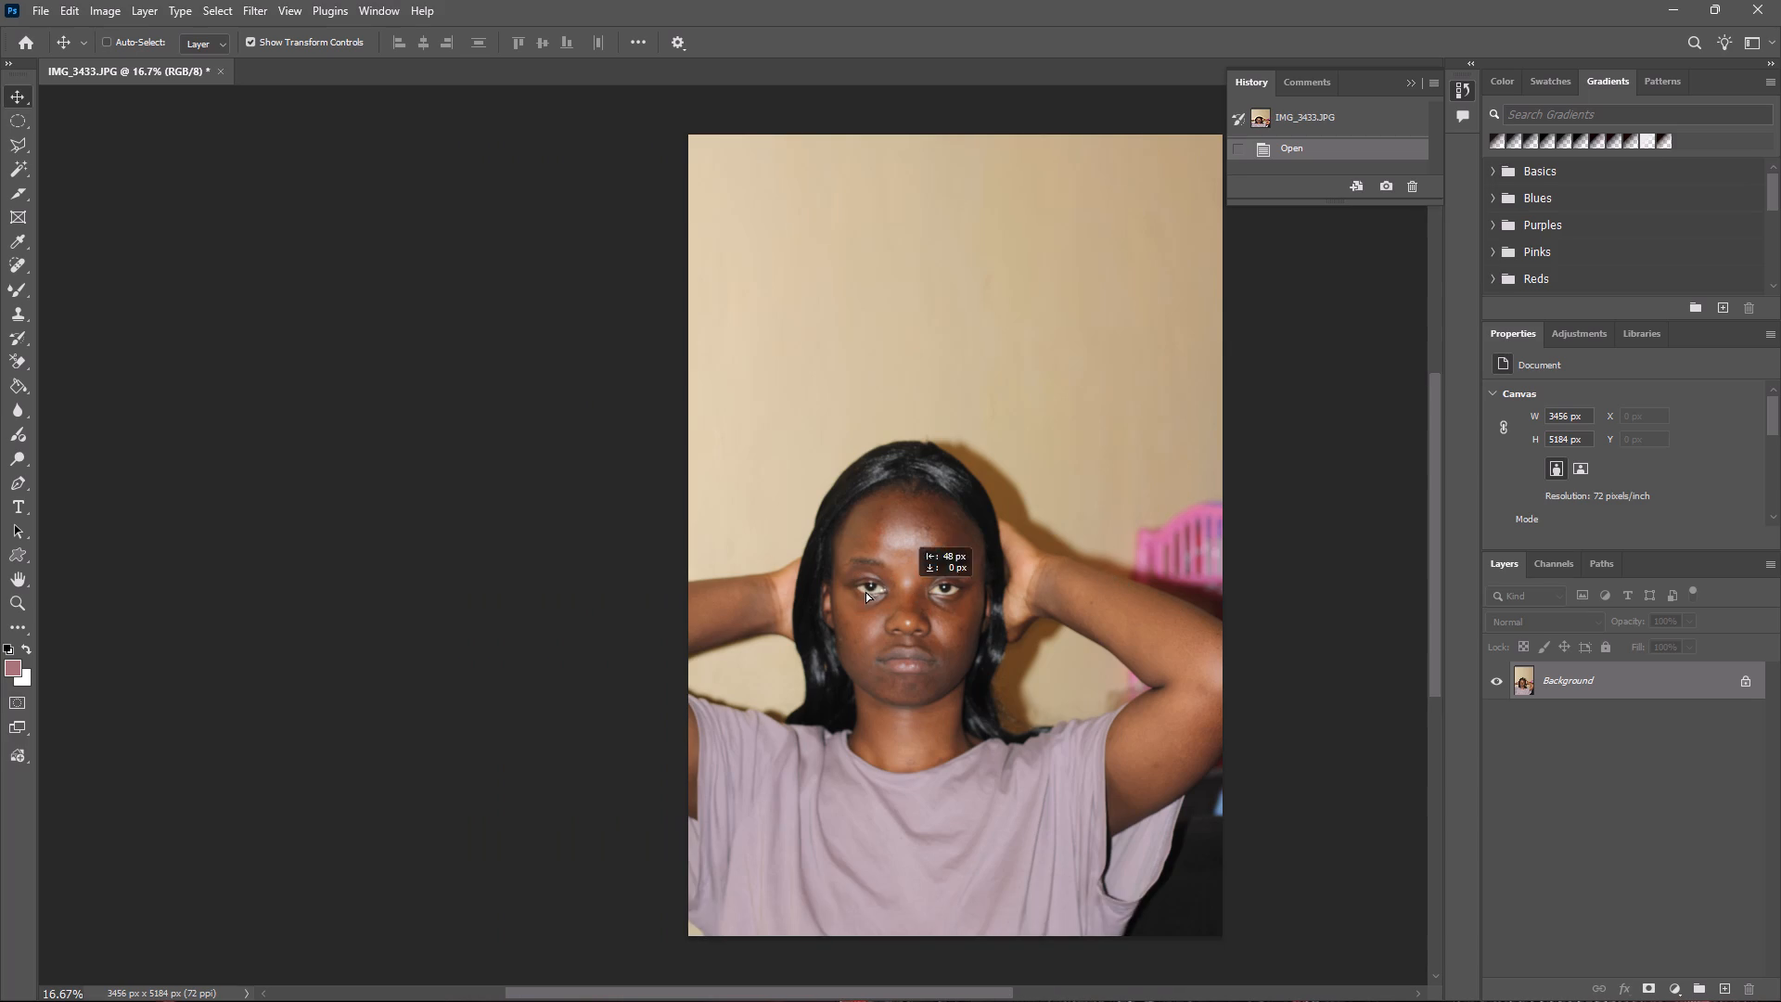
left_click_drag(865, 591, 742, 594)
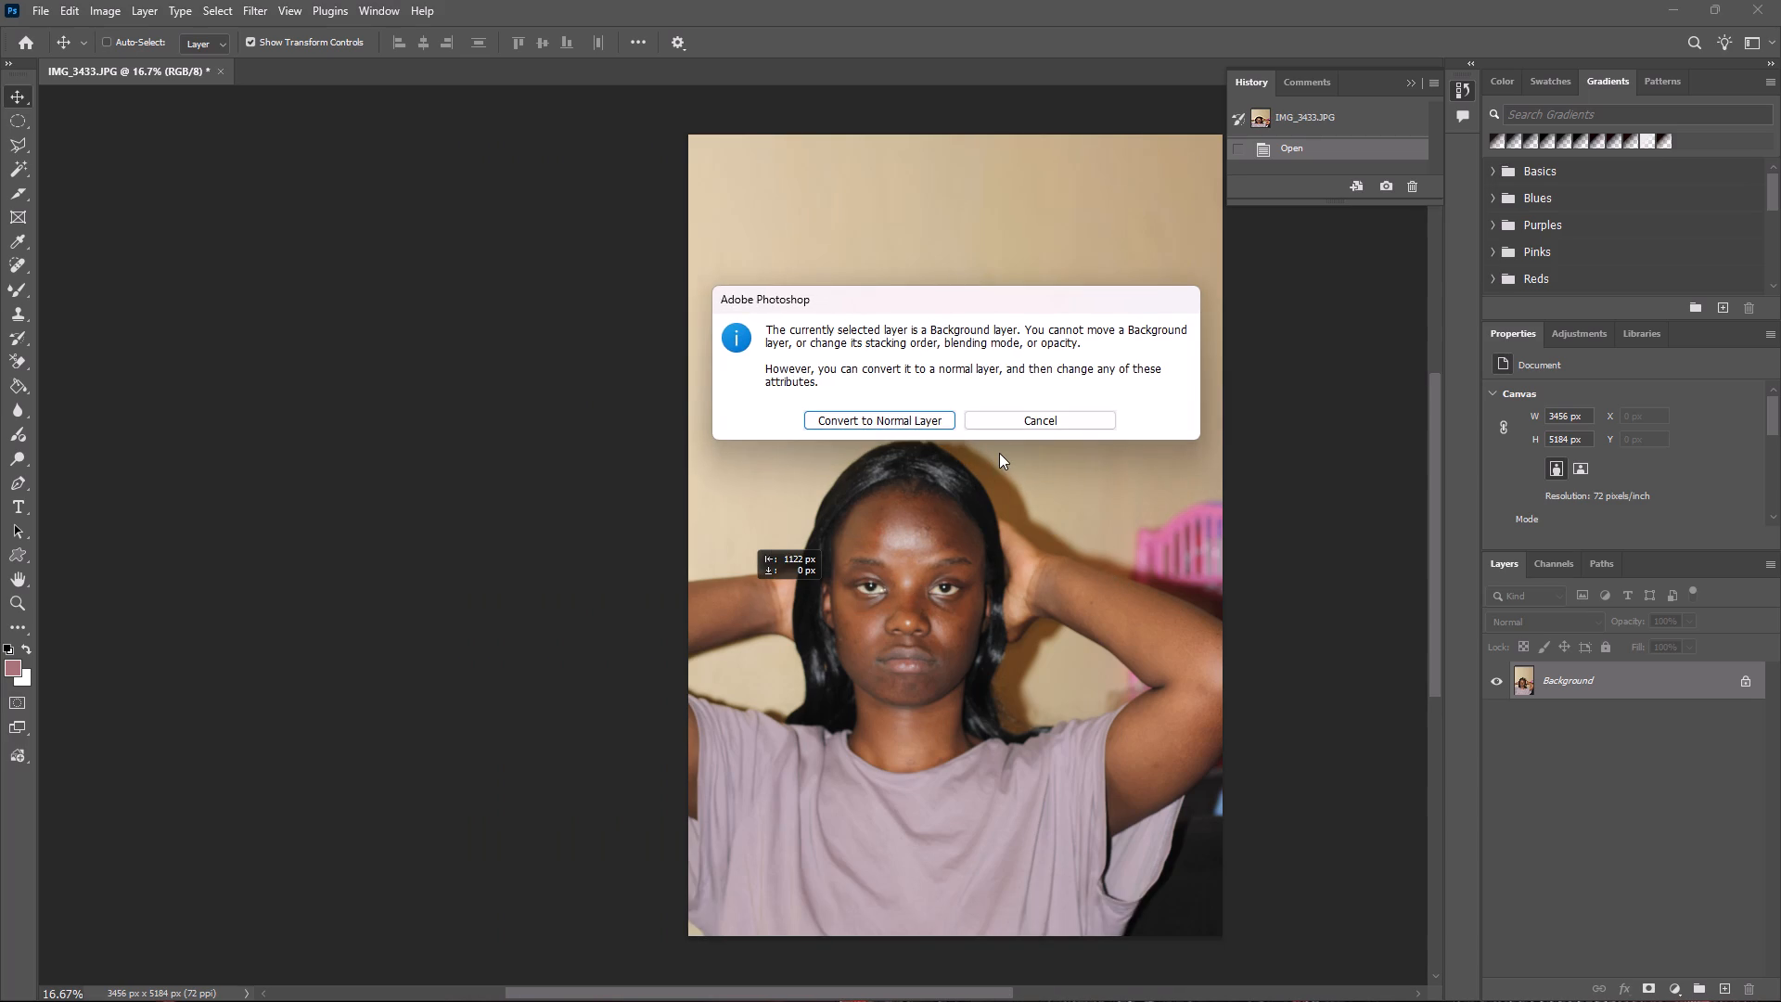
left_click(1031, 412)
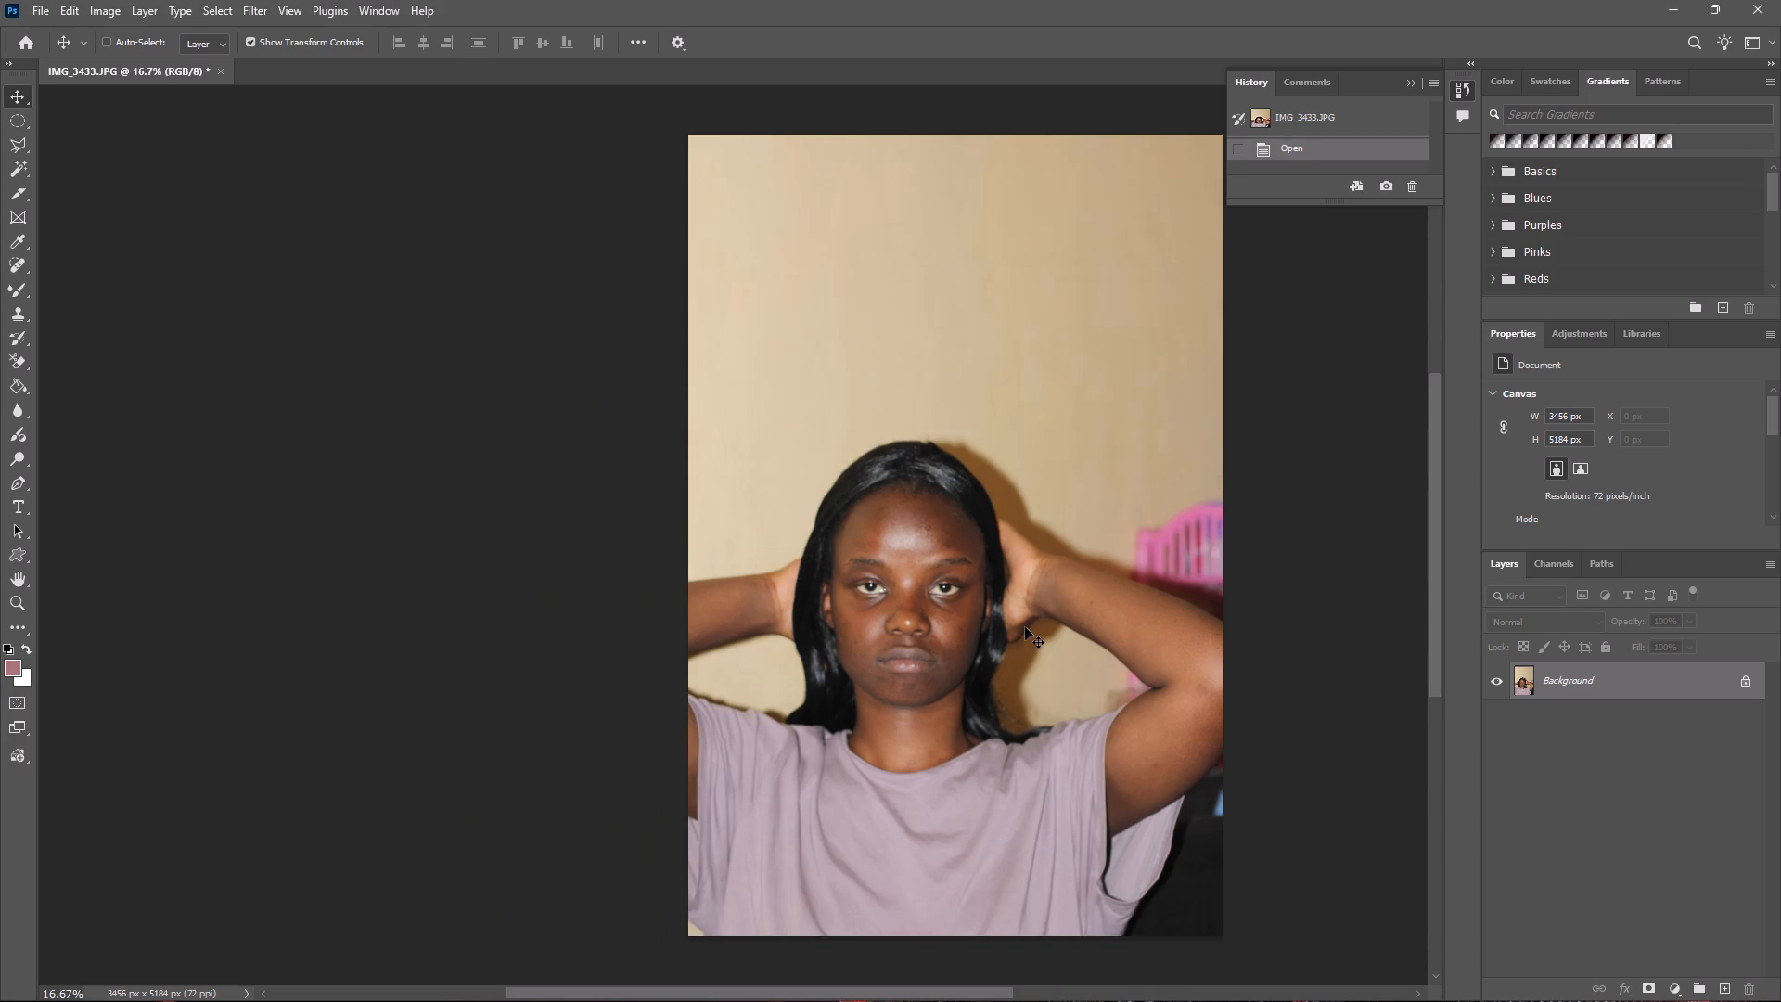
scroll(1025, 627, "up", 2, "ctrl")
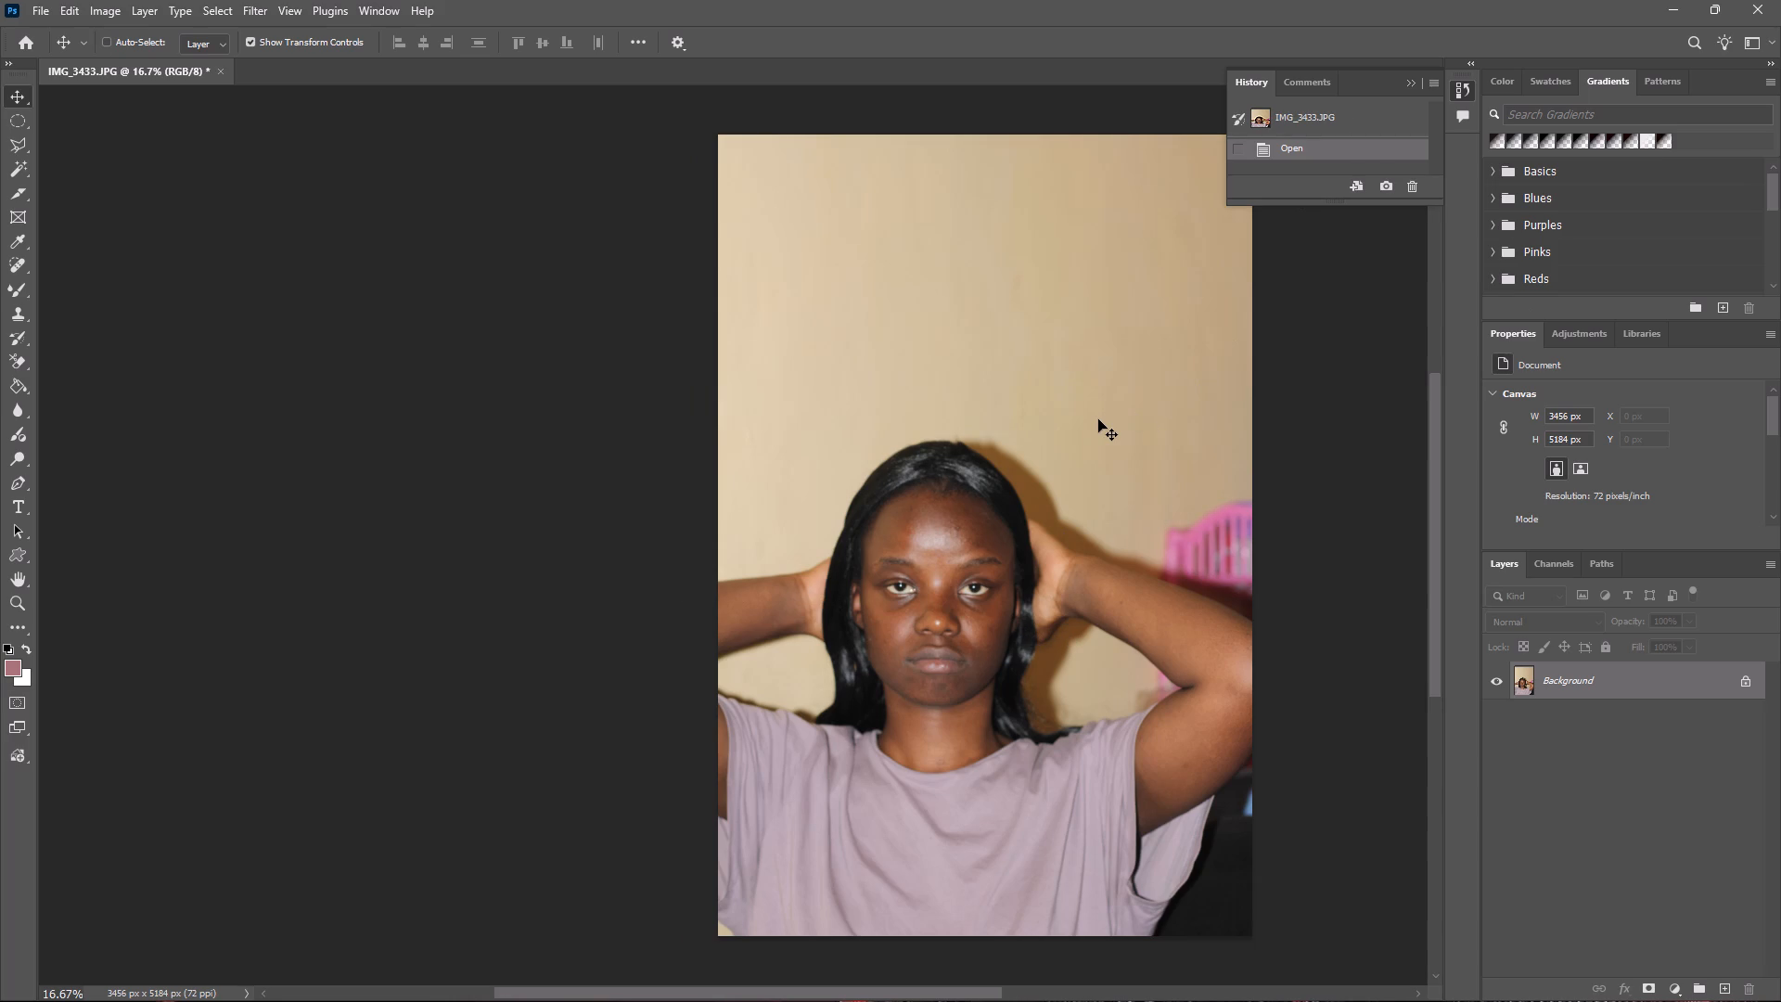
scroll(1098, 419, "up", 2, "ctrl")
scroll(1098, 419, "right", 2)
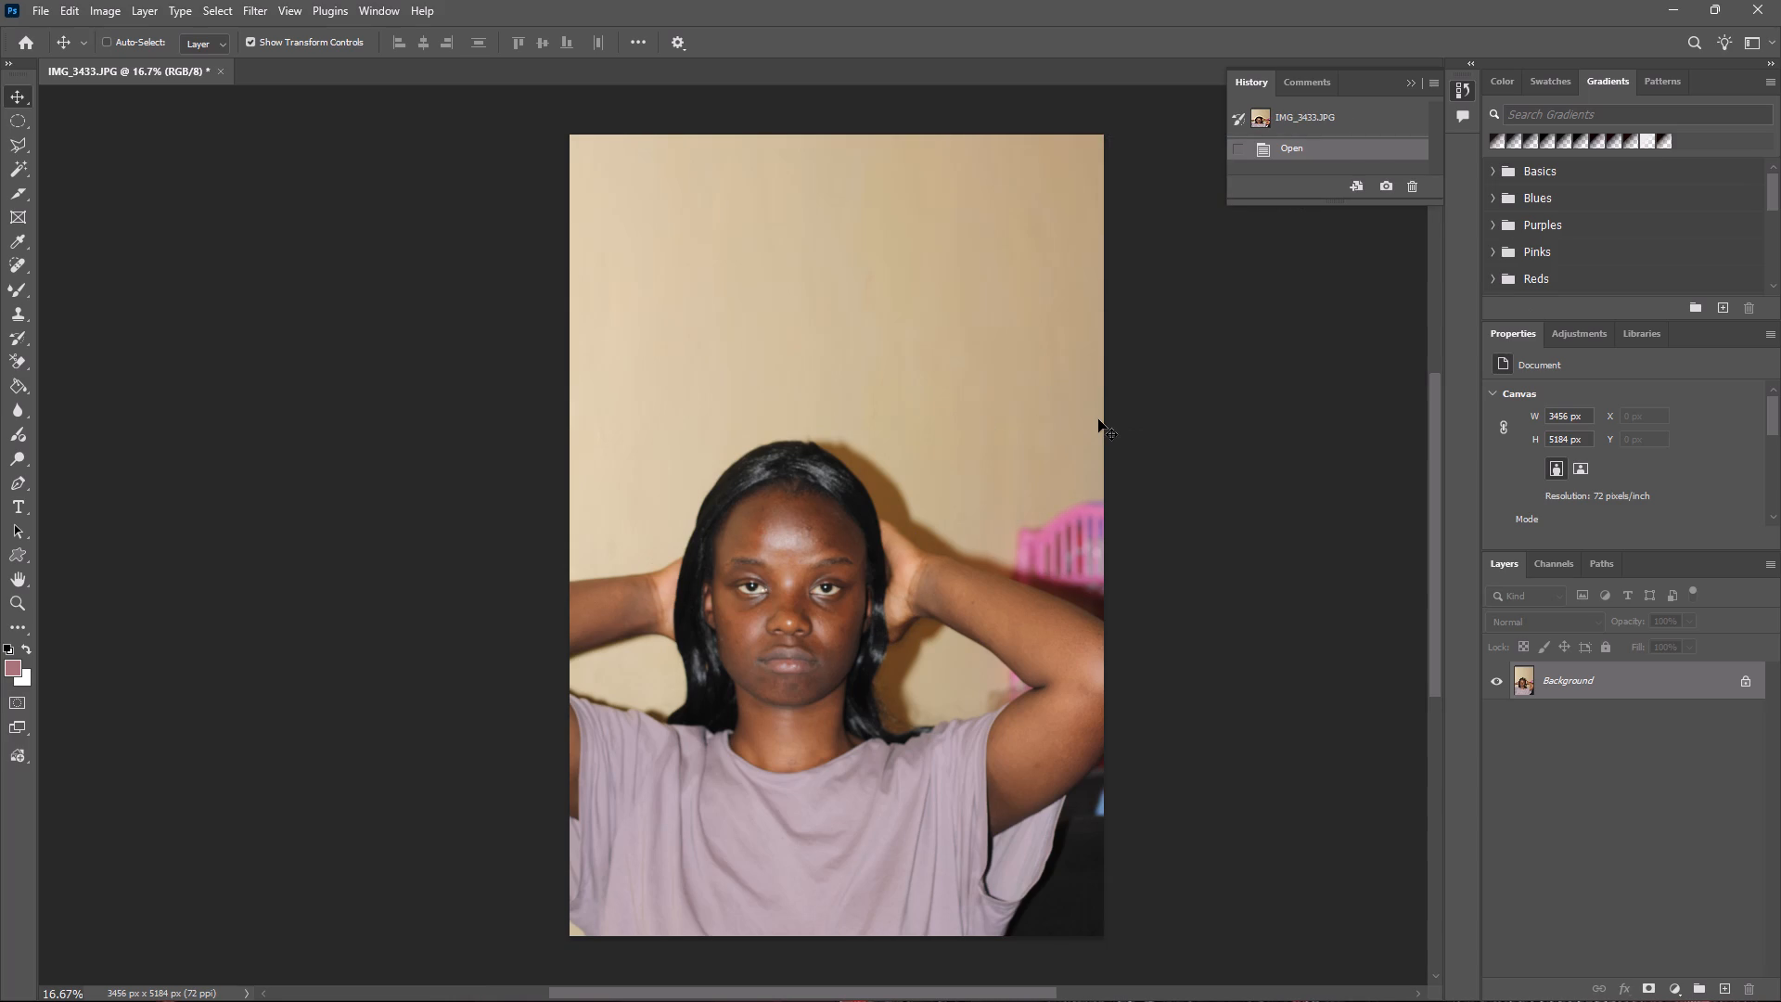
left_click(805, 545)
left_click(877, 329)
Add a Color and vibrance adjustment layer above the portrait's Background layer.
left_click(1578, 680)
left_click(1573, 340)
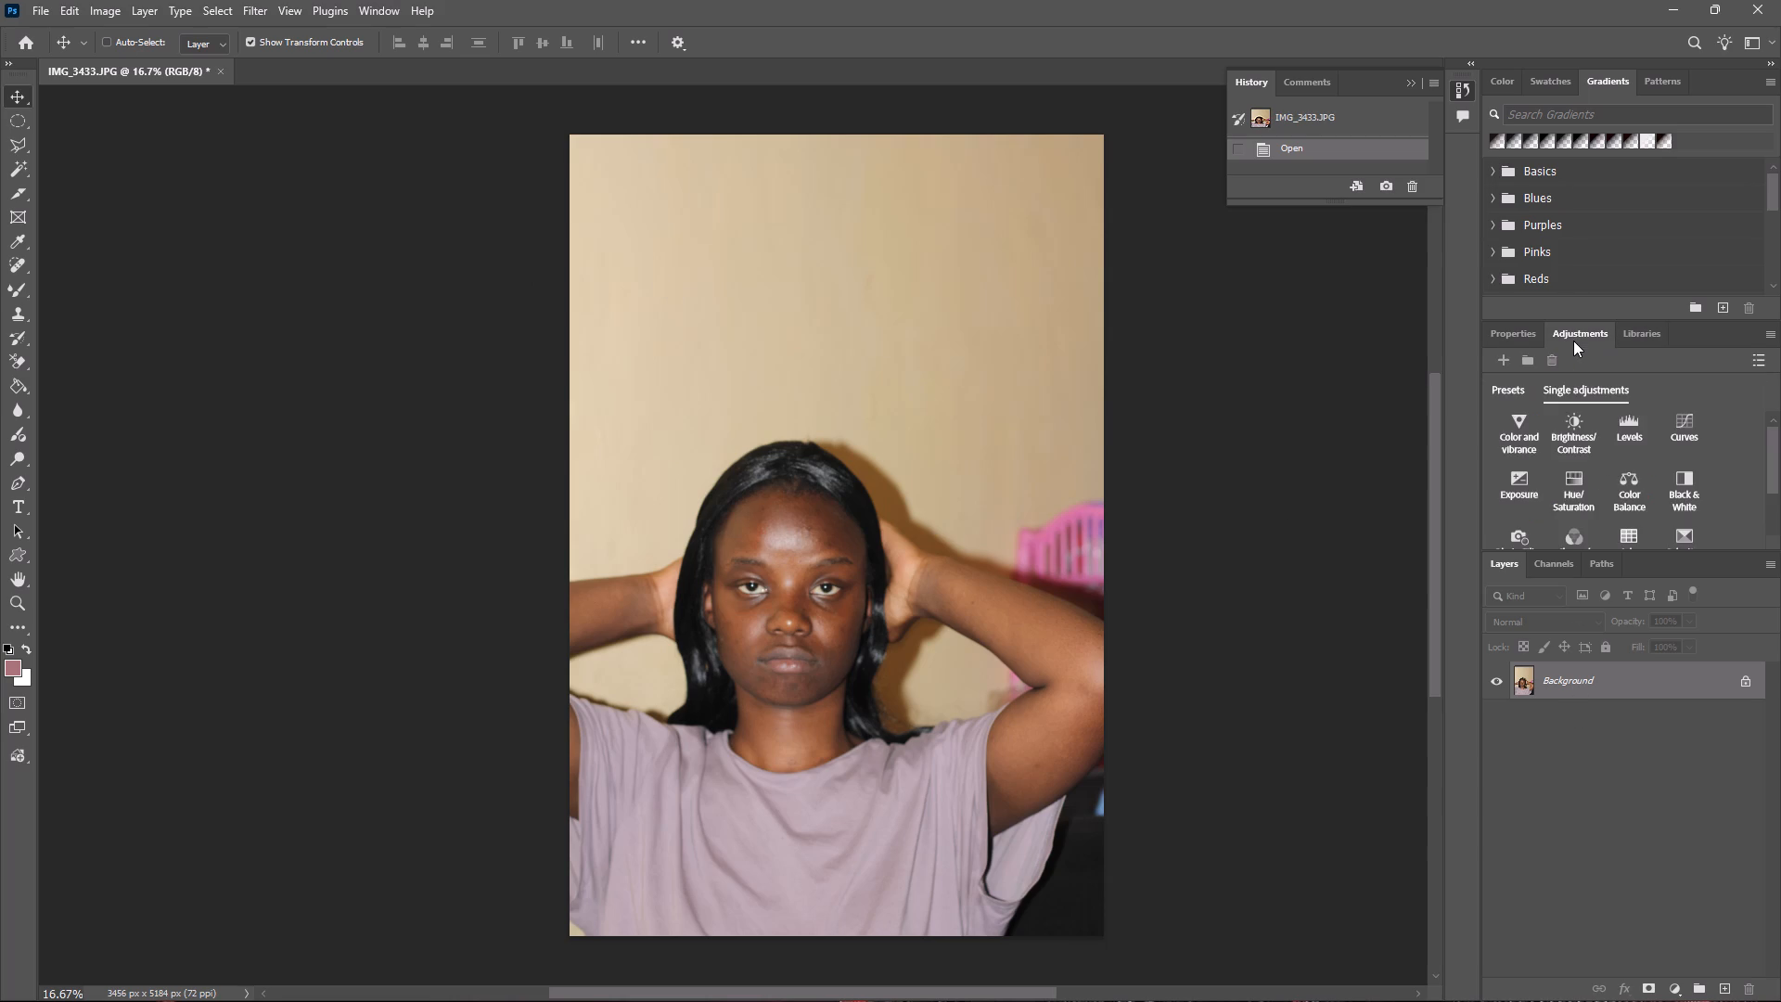
left_click(1505, 447)
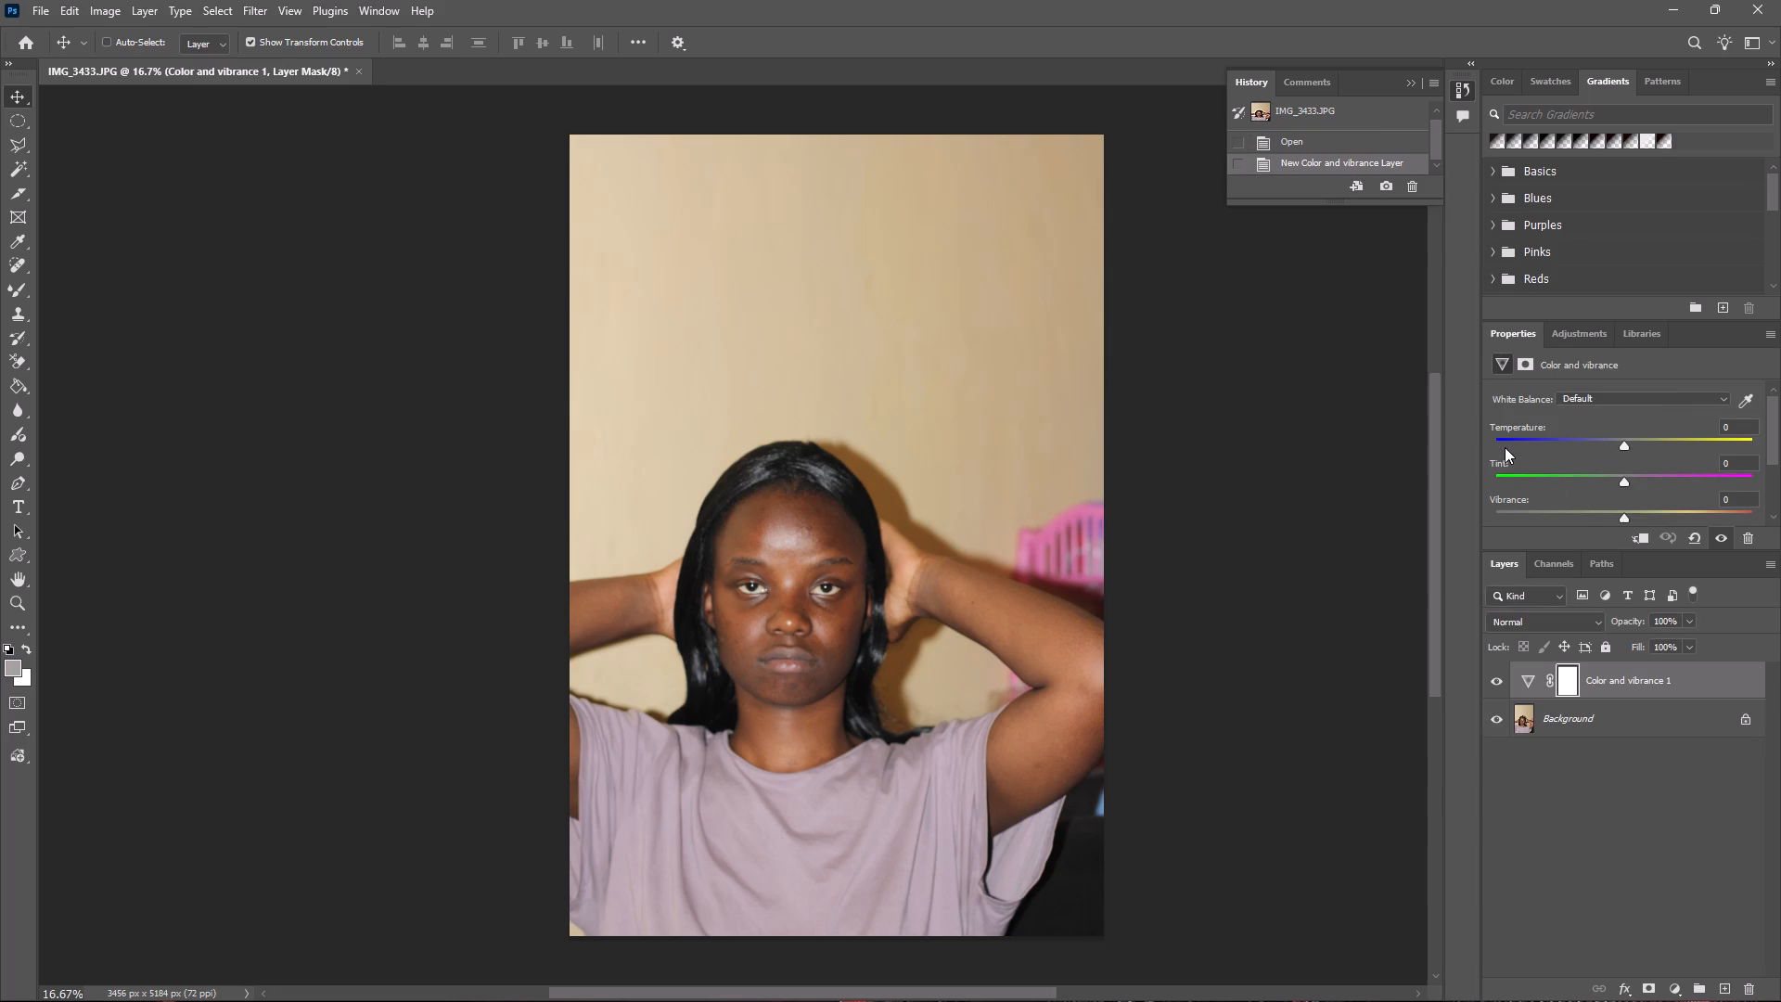
Try cooler and warmer temperatures on the Color and vibrance adjustment, and set Temperature to +17.
left_click(1627, 449)
left_click_drag(1627, 443, 1639, 443)
left_click_drag(1639, 443, 1599, 437)
left_click(1599, 437)
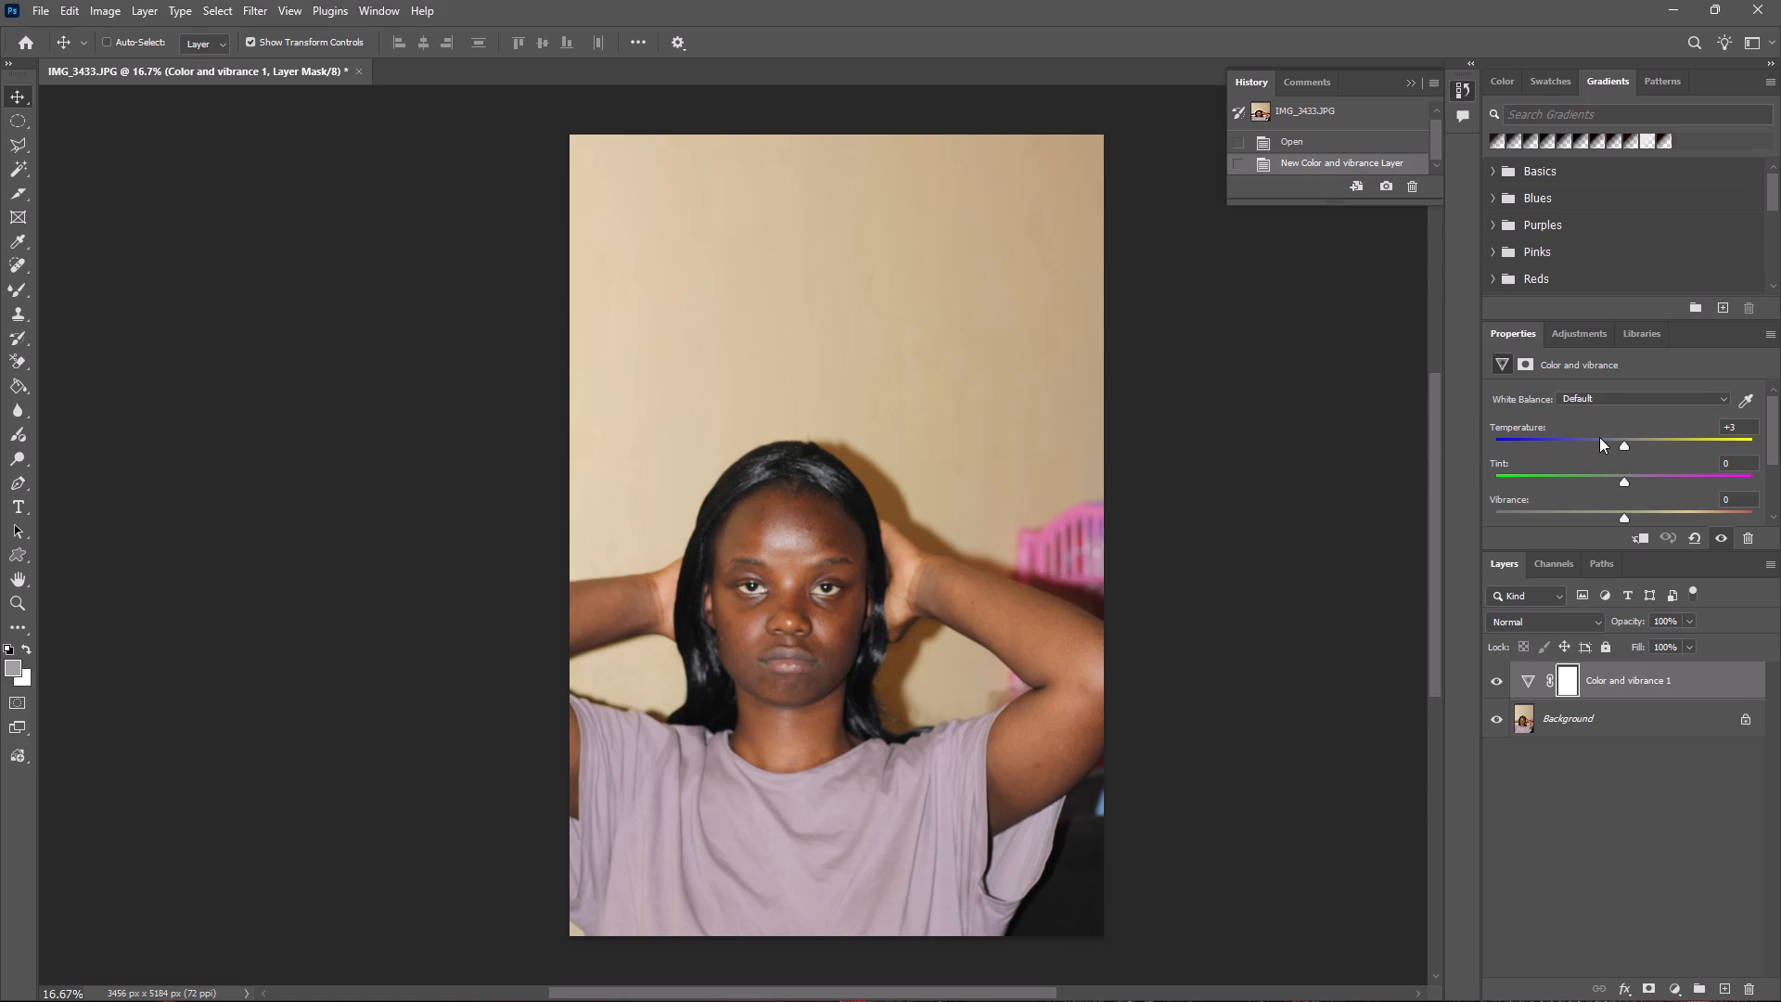
triple_click(1599, 437)
left_click(1599, 437)
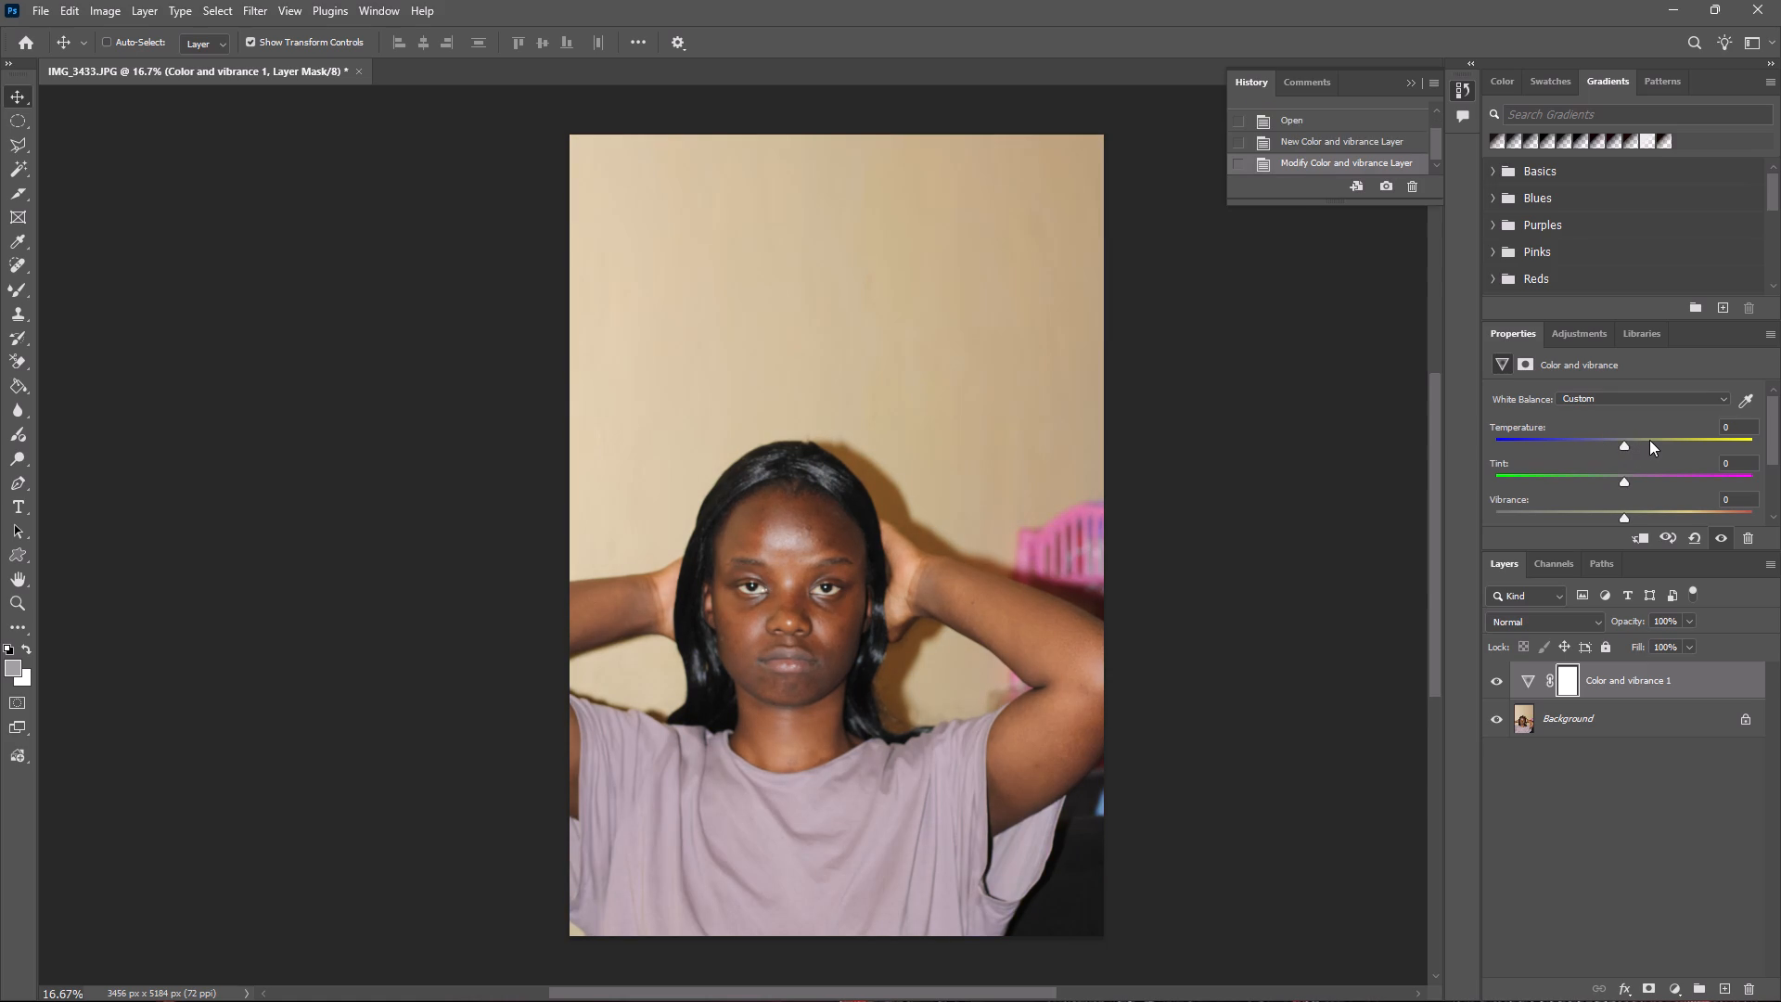
left_click(1601, 438)
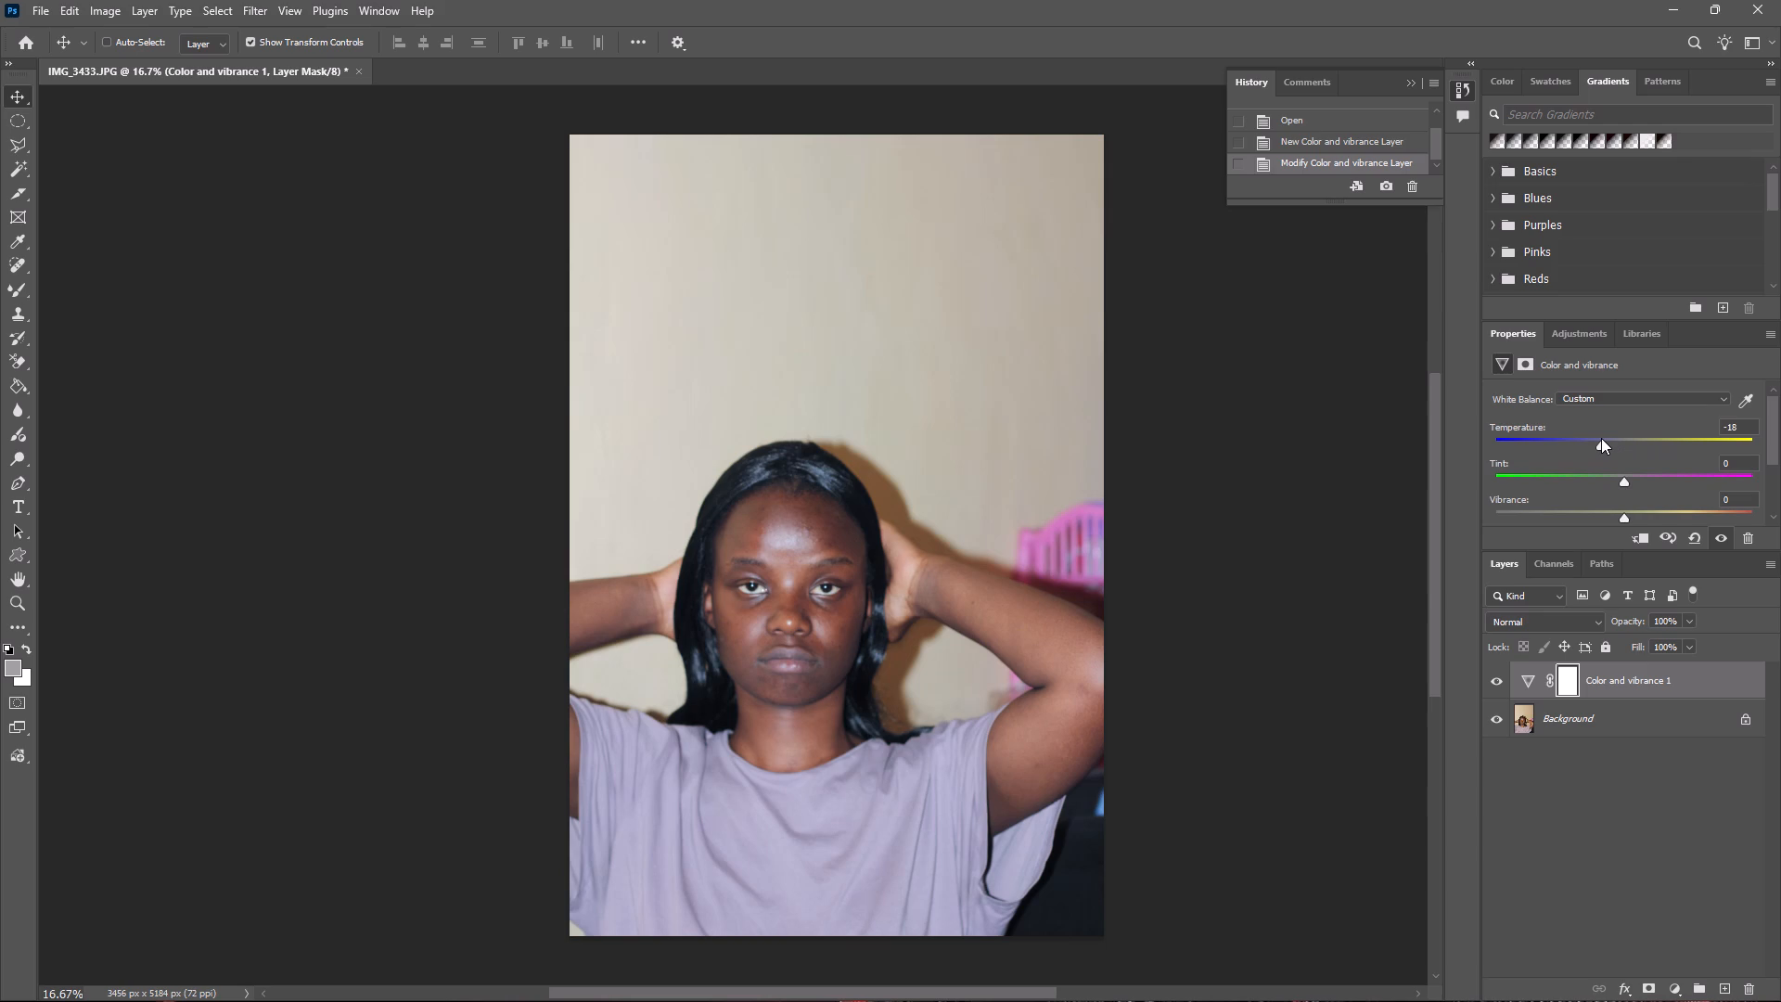
left_click_drag(1601, 438, 1585, 438)
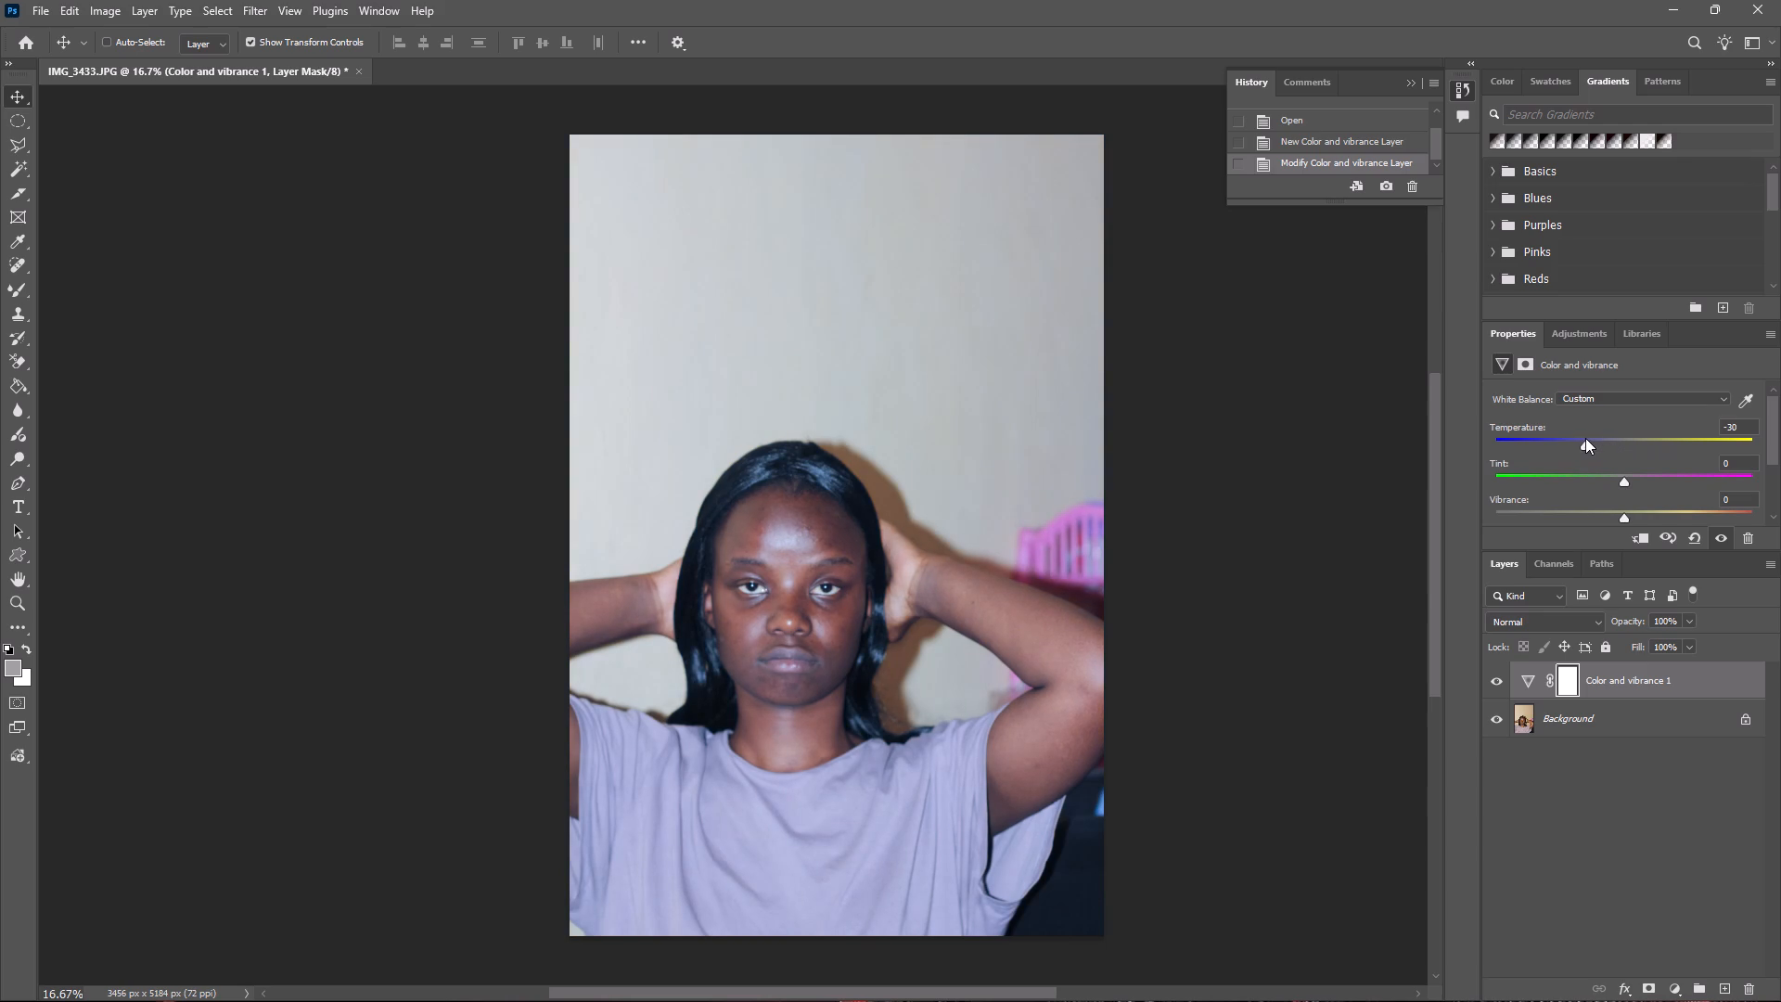
left_click_drag(1585, 438, 1556, 448)
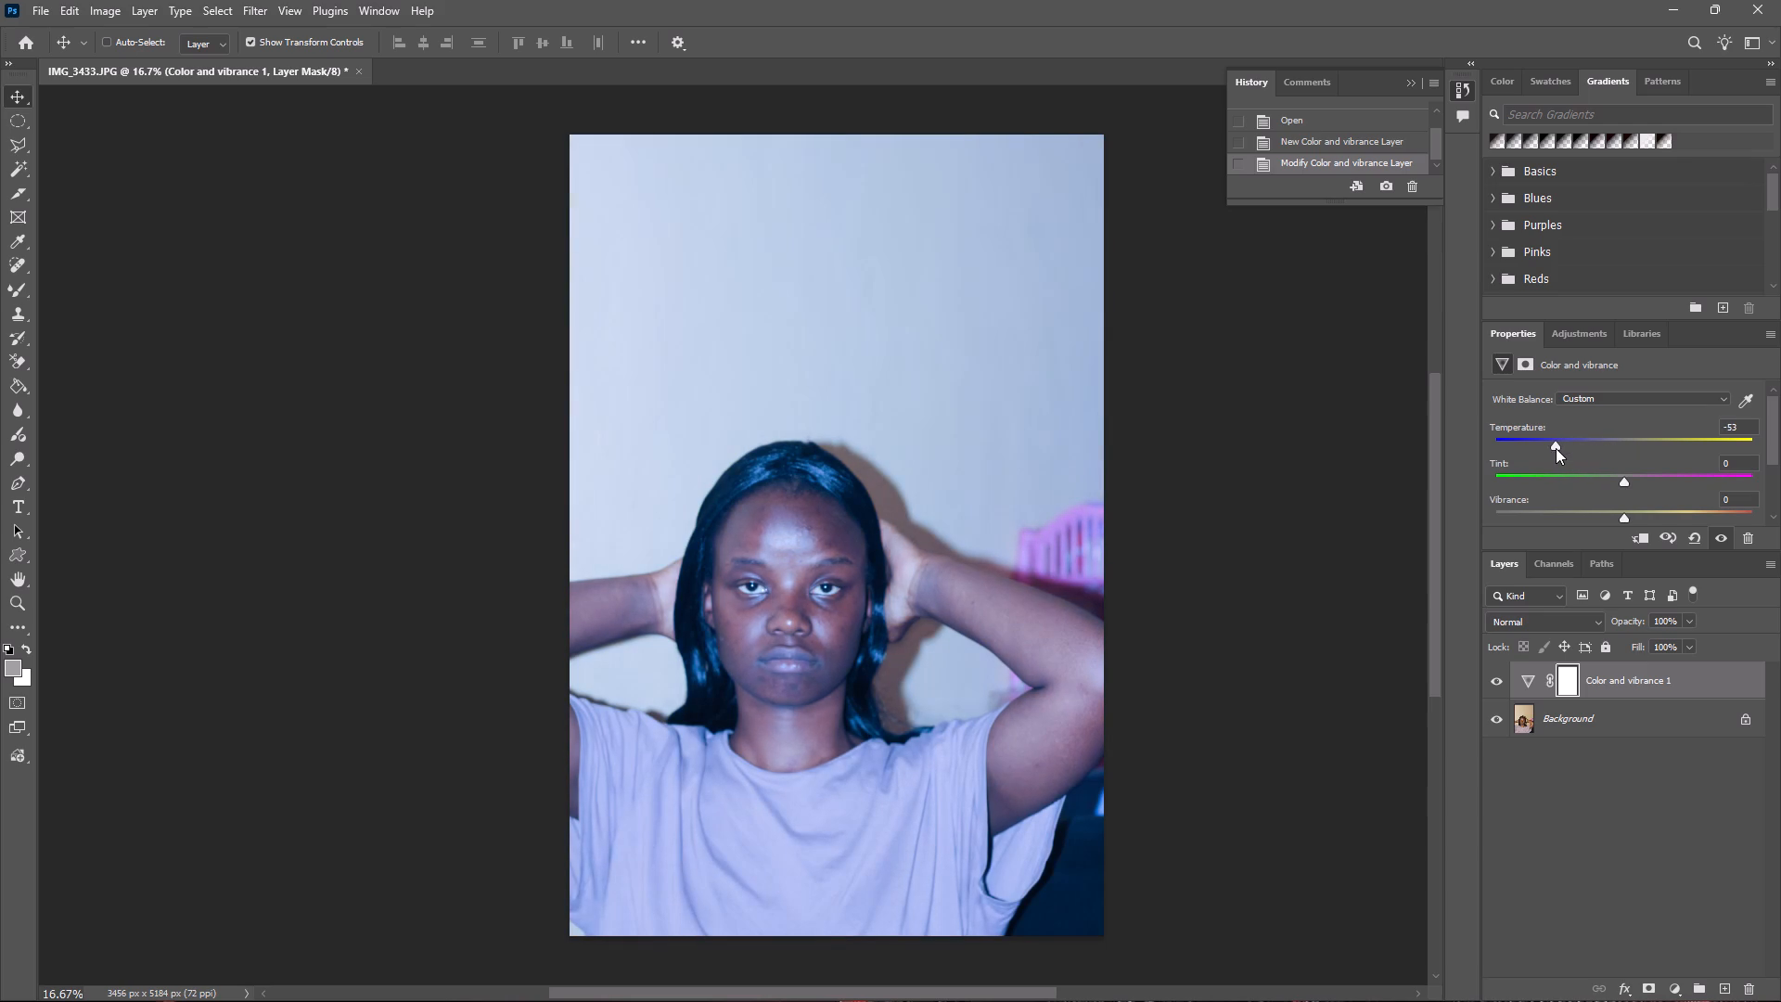
left_click_drag(1556, 448, 1582, 446)
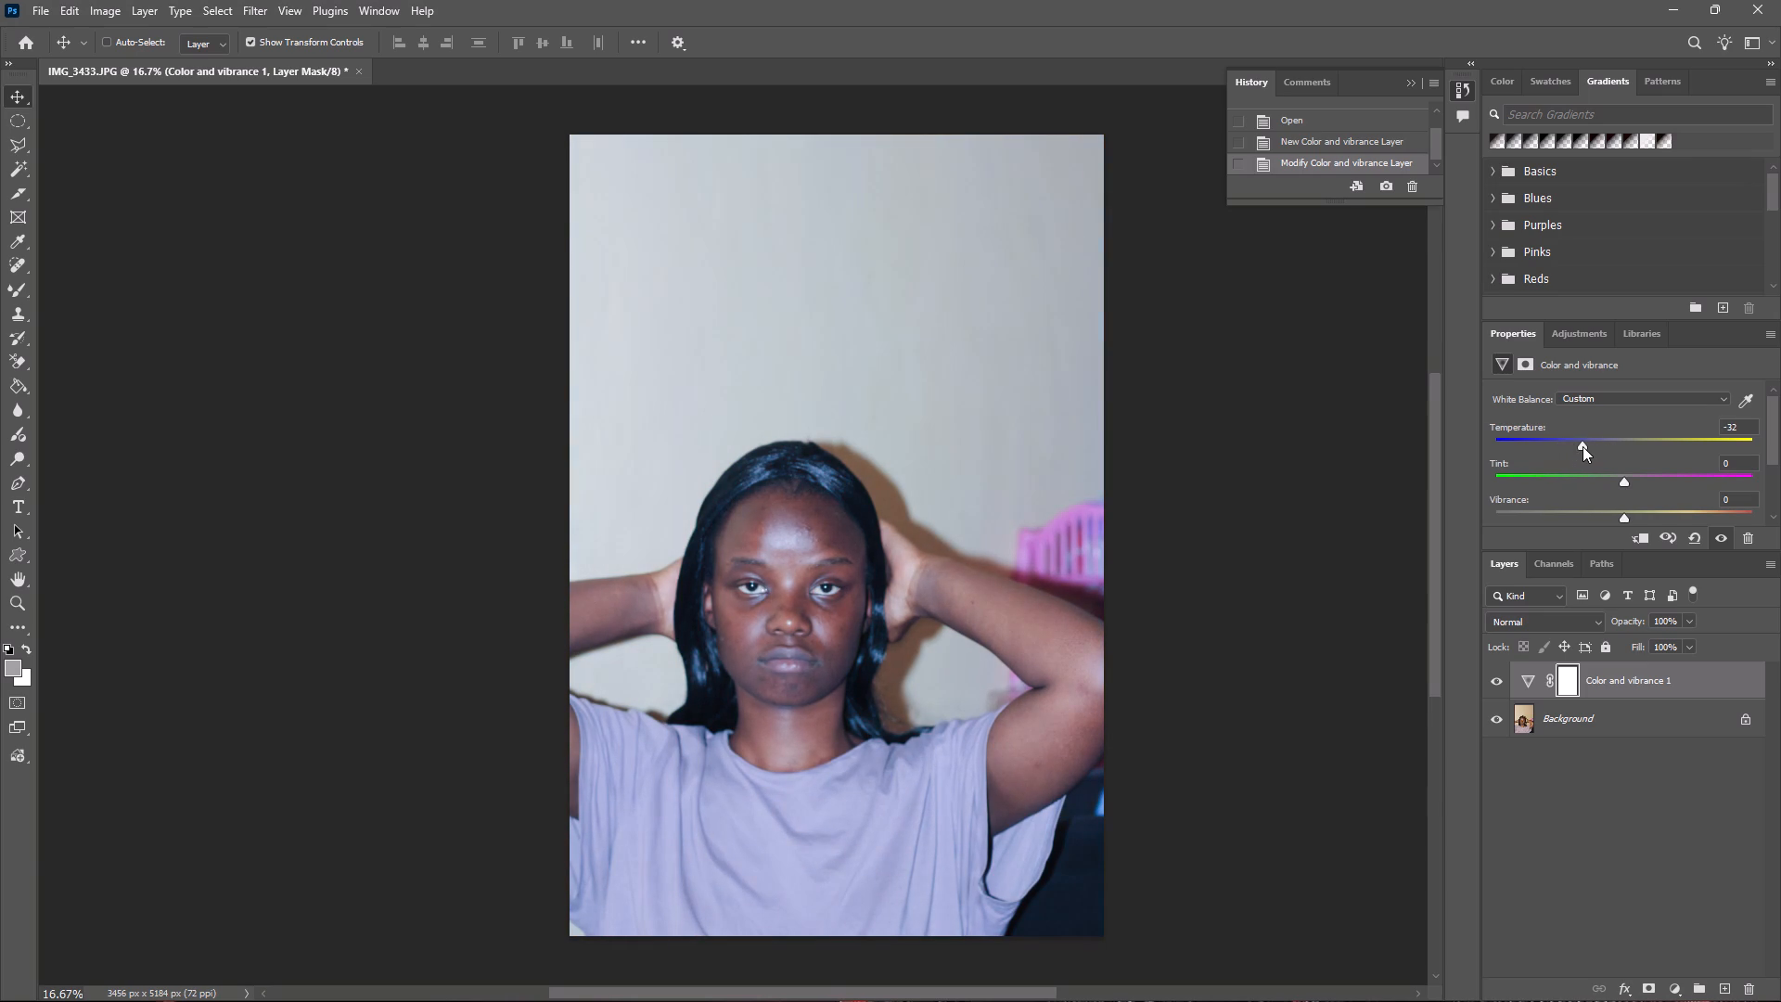
left_click_drag(1582, 446, 1608, 441)
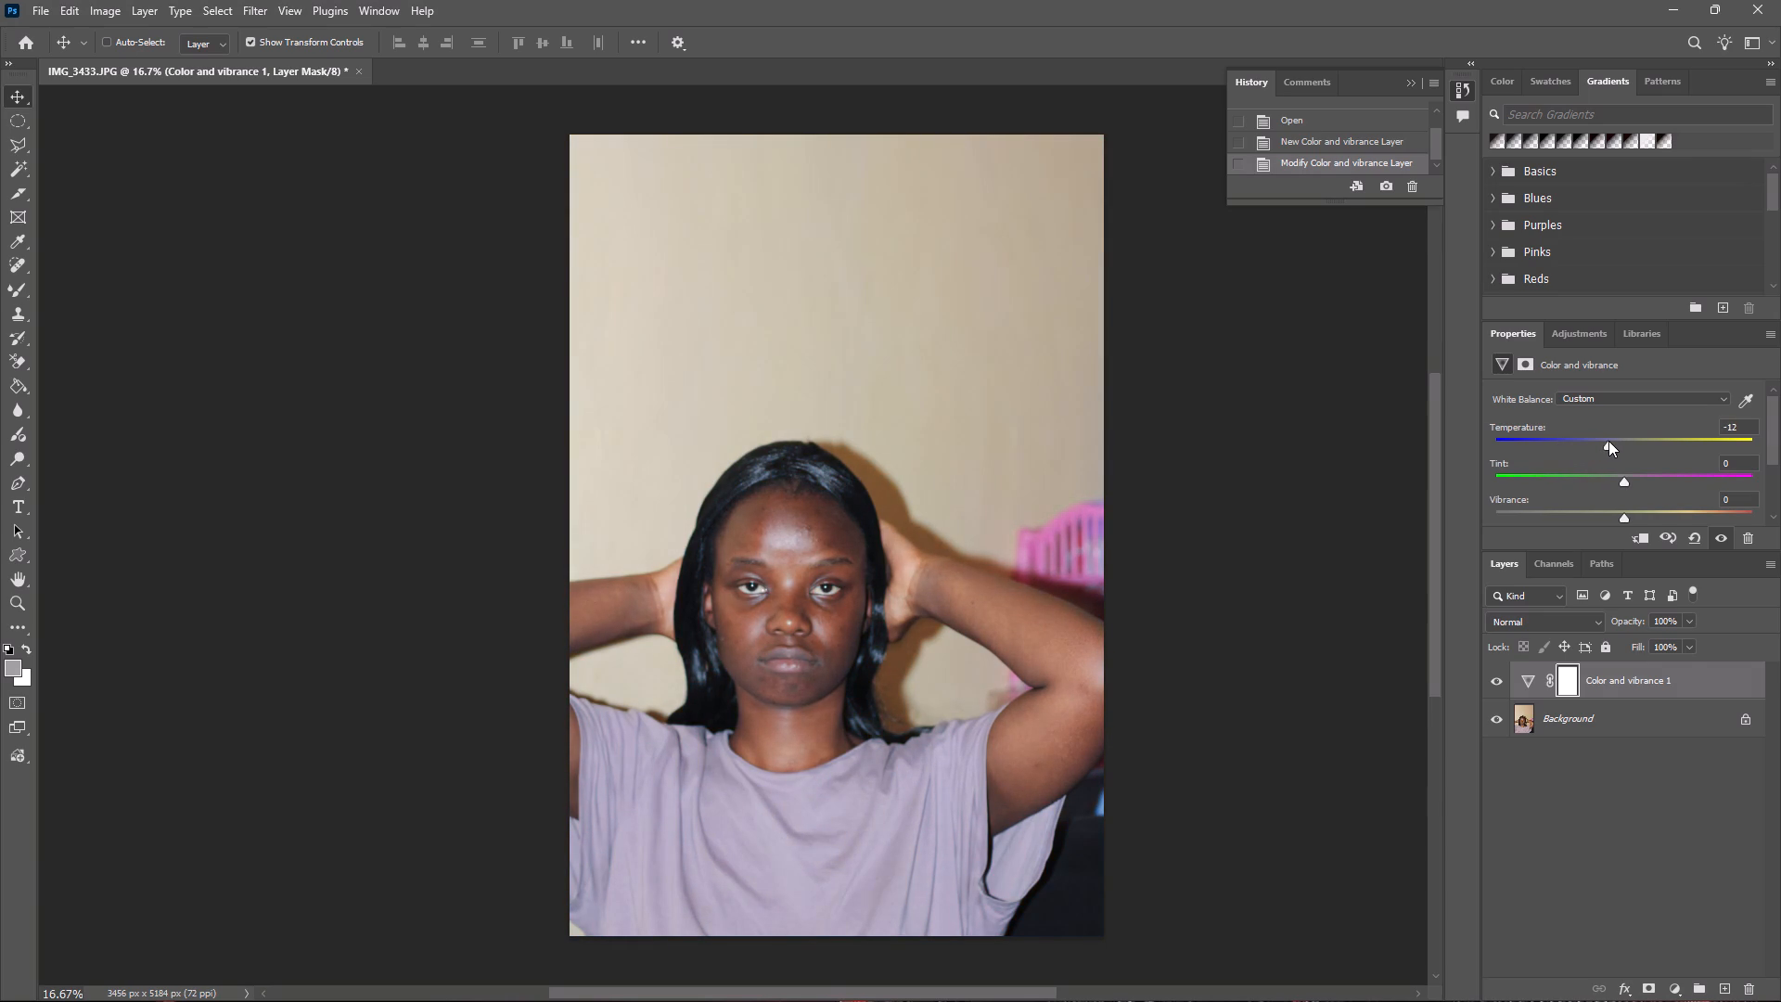
left_click_drag(1608, 441, 1618, 441)
left_click_drag(1618, 441, 1627, 441)
left_click_drag(1627, 441, 1634, 441)
left_click_drag(1634, 441, 1640, 441)
left_click_drag(1640, 441, 1647, 441)
left_click_drag(1647, 441, 1652, 441)
left_click_drag(1652, 441, 1637, 447)
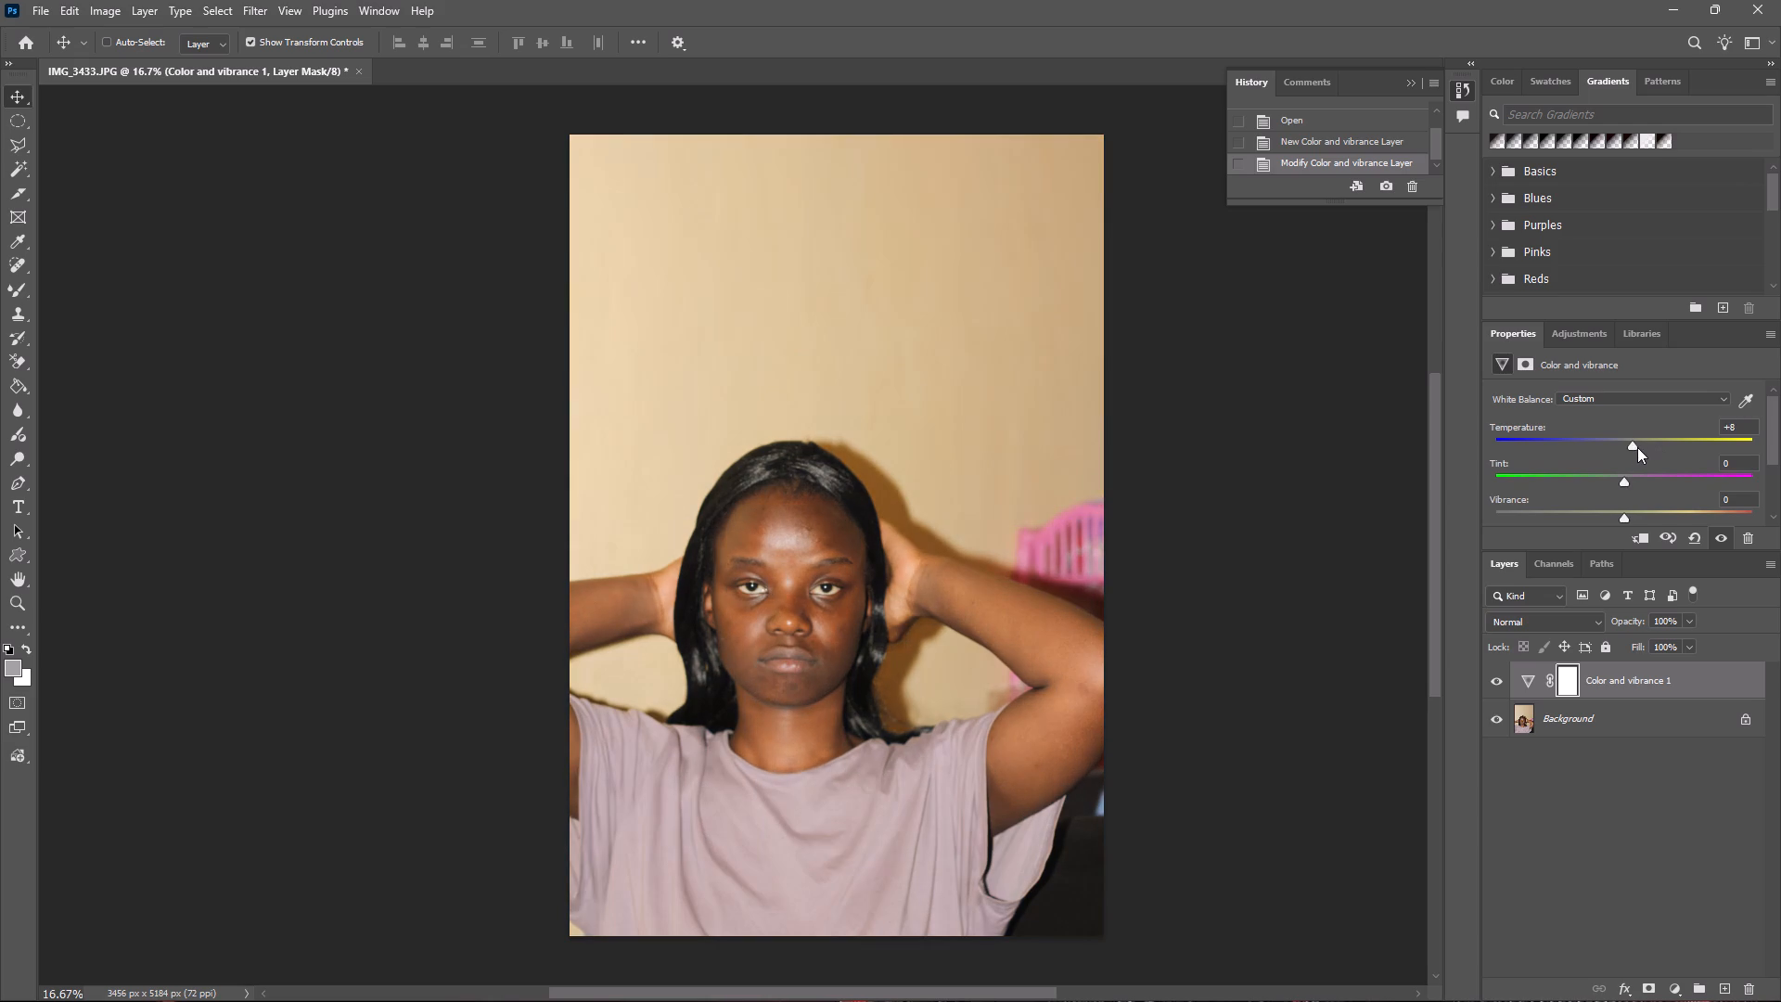
left_click_drag(1637, 447, 1646, 447)
Try magenta and green tints on the Color and vibrance adjustment, and set Tint to -6.
left_click_drag(1625, 484, 1646, 480)
left_click_drag(1646, 480, 1632, 480)
left_click_drag(1632, 480, 1597, 480)
left_click_drag(1597, 480, 1616, 480)
Try higher and lower vibrance on the Color and vibrance adjustment, and set Vibrance to -43.
left_click_drag(1629, 521, 1711, 506)
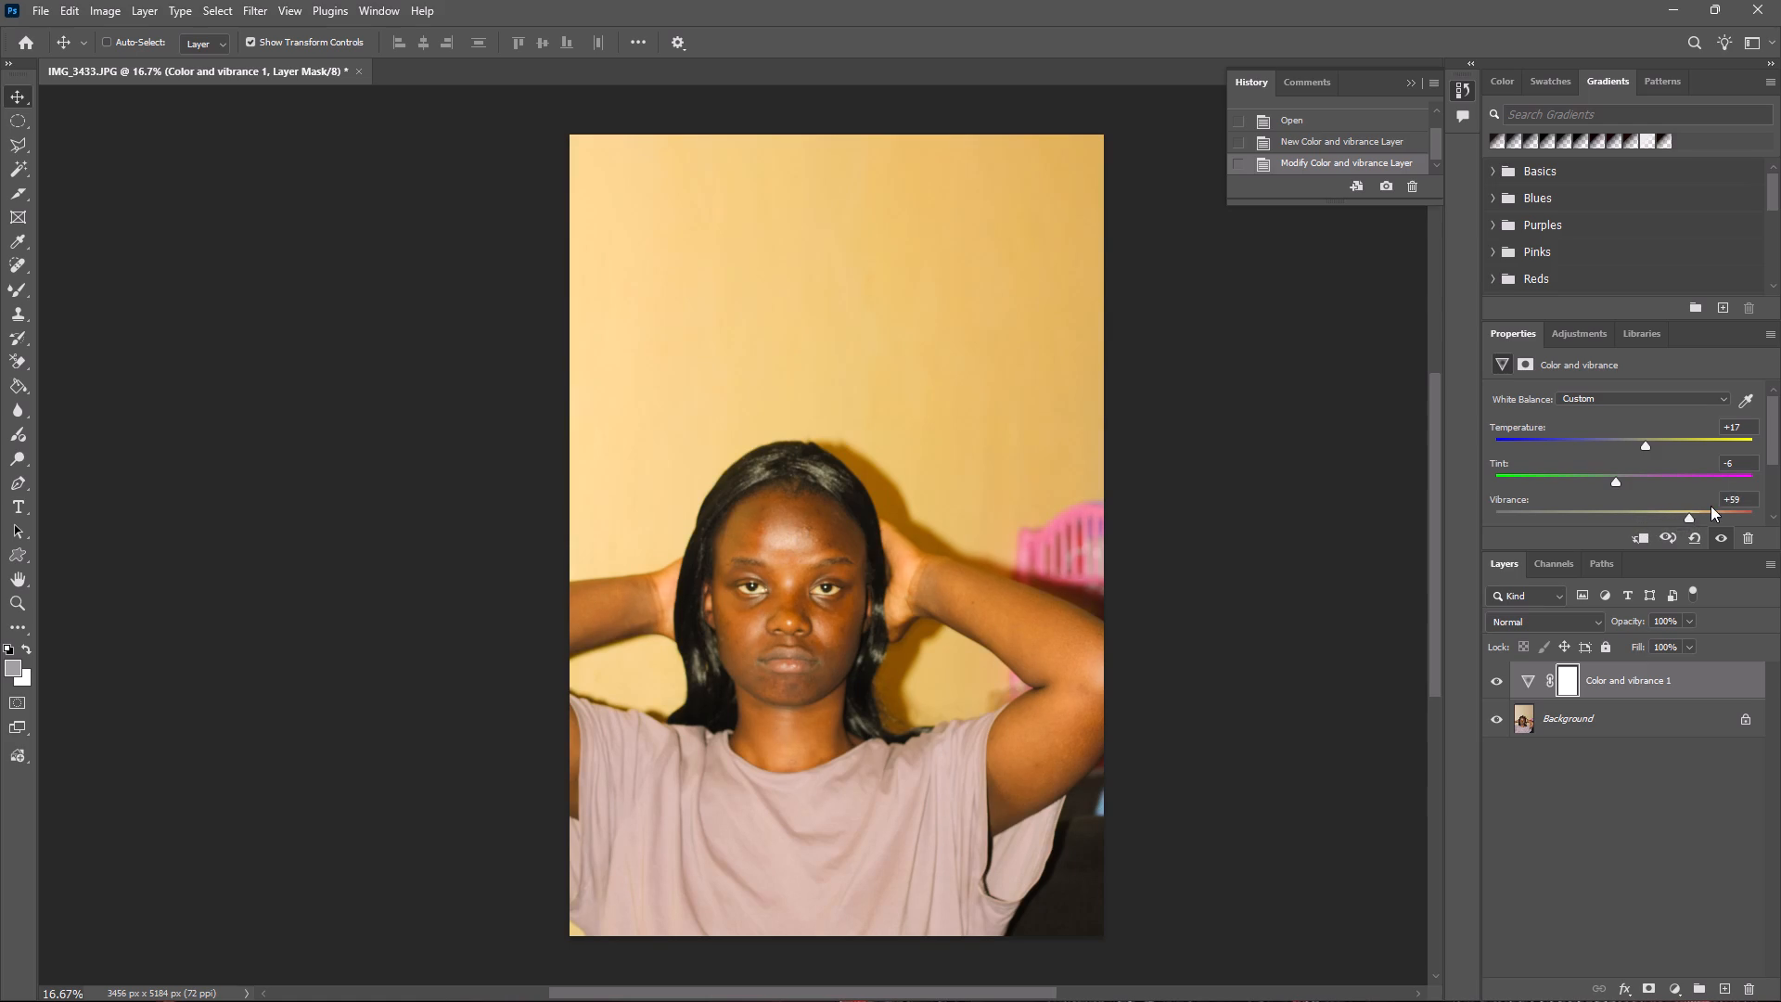
left_click_drag(1711, 506, 1539, 520)
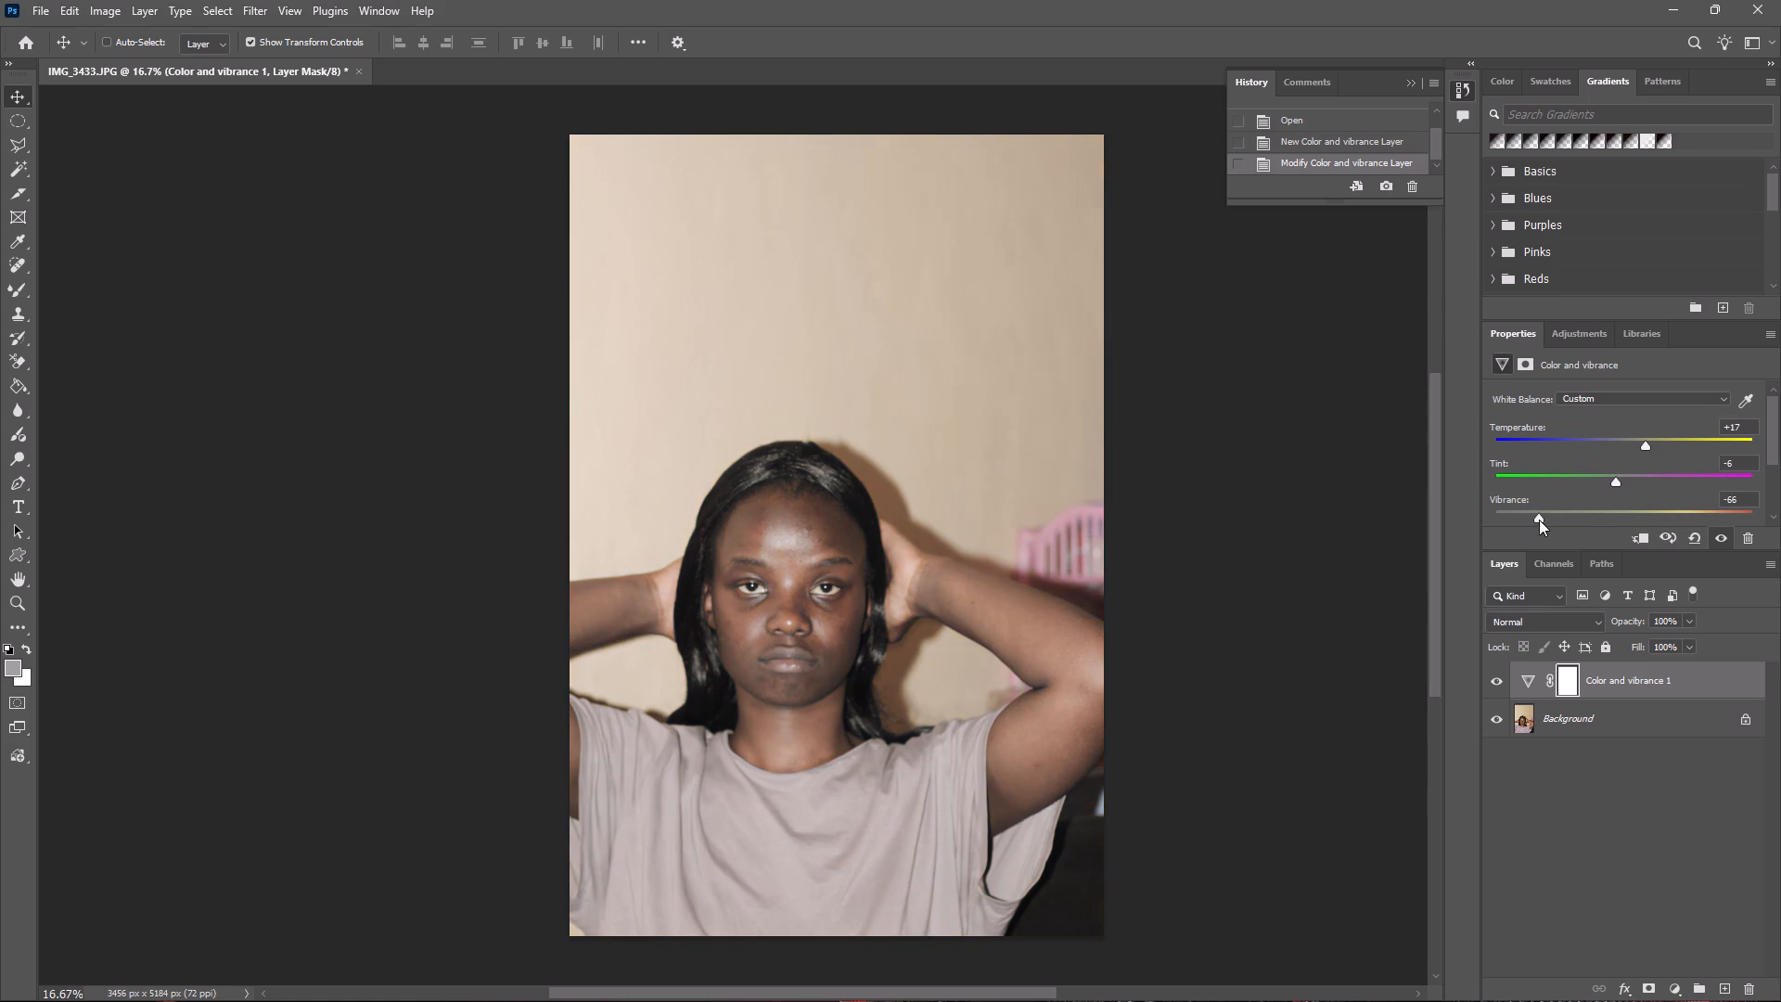
left_click_drag(1539, 520, 1544, 520)
left_click_drag(1544, 520, 1565, 523)
left_click_drag(1565, 523, 1569, 523)
Add a Levels adjustment layer above the Color and vibrance layer.
left_click(1570, 336)
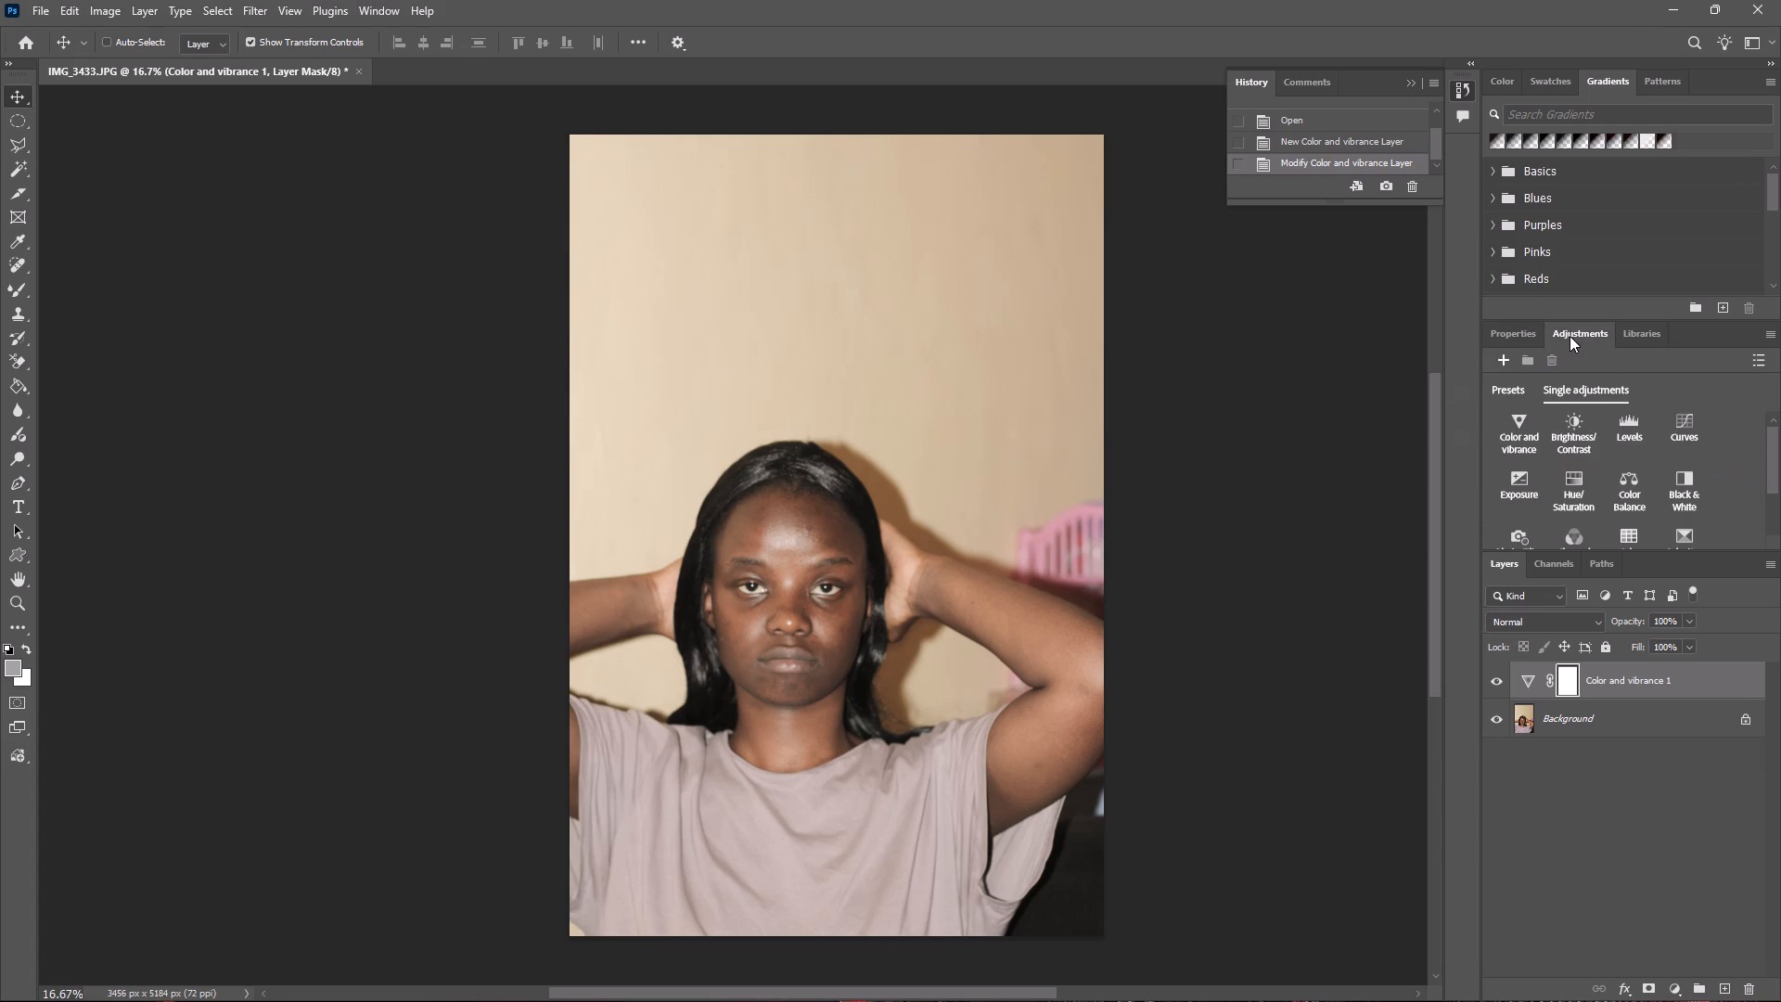
left_click(1619, 432)
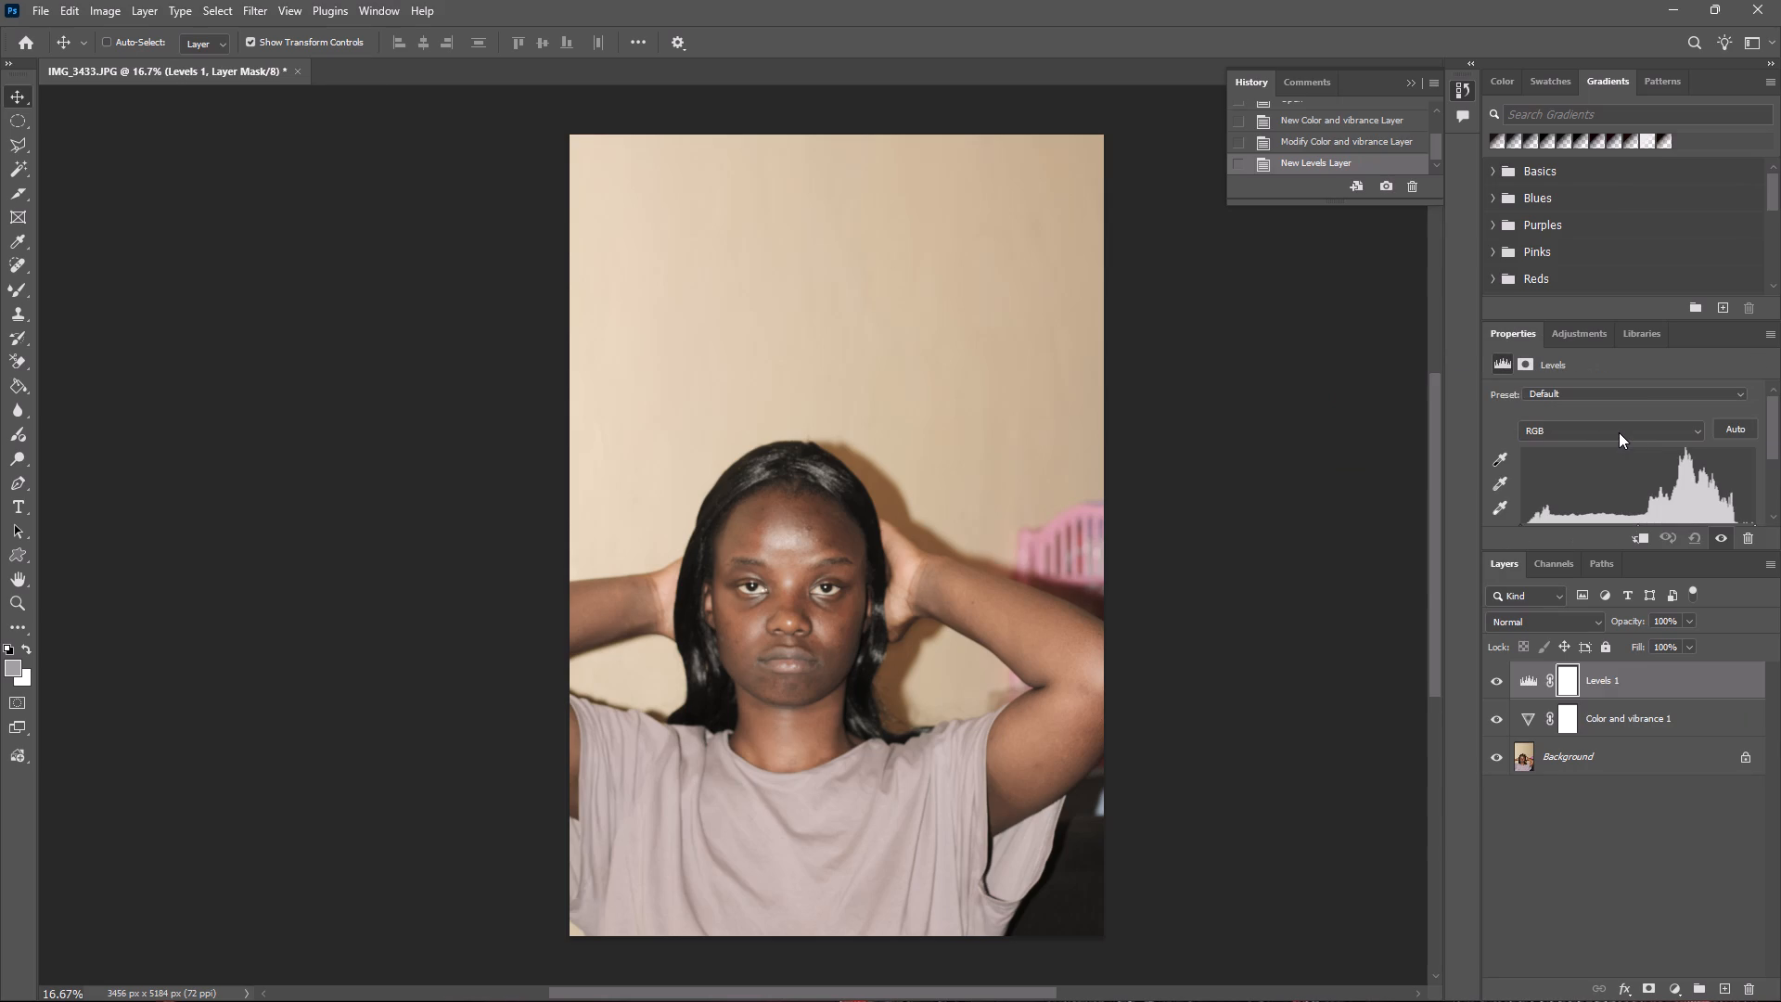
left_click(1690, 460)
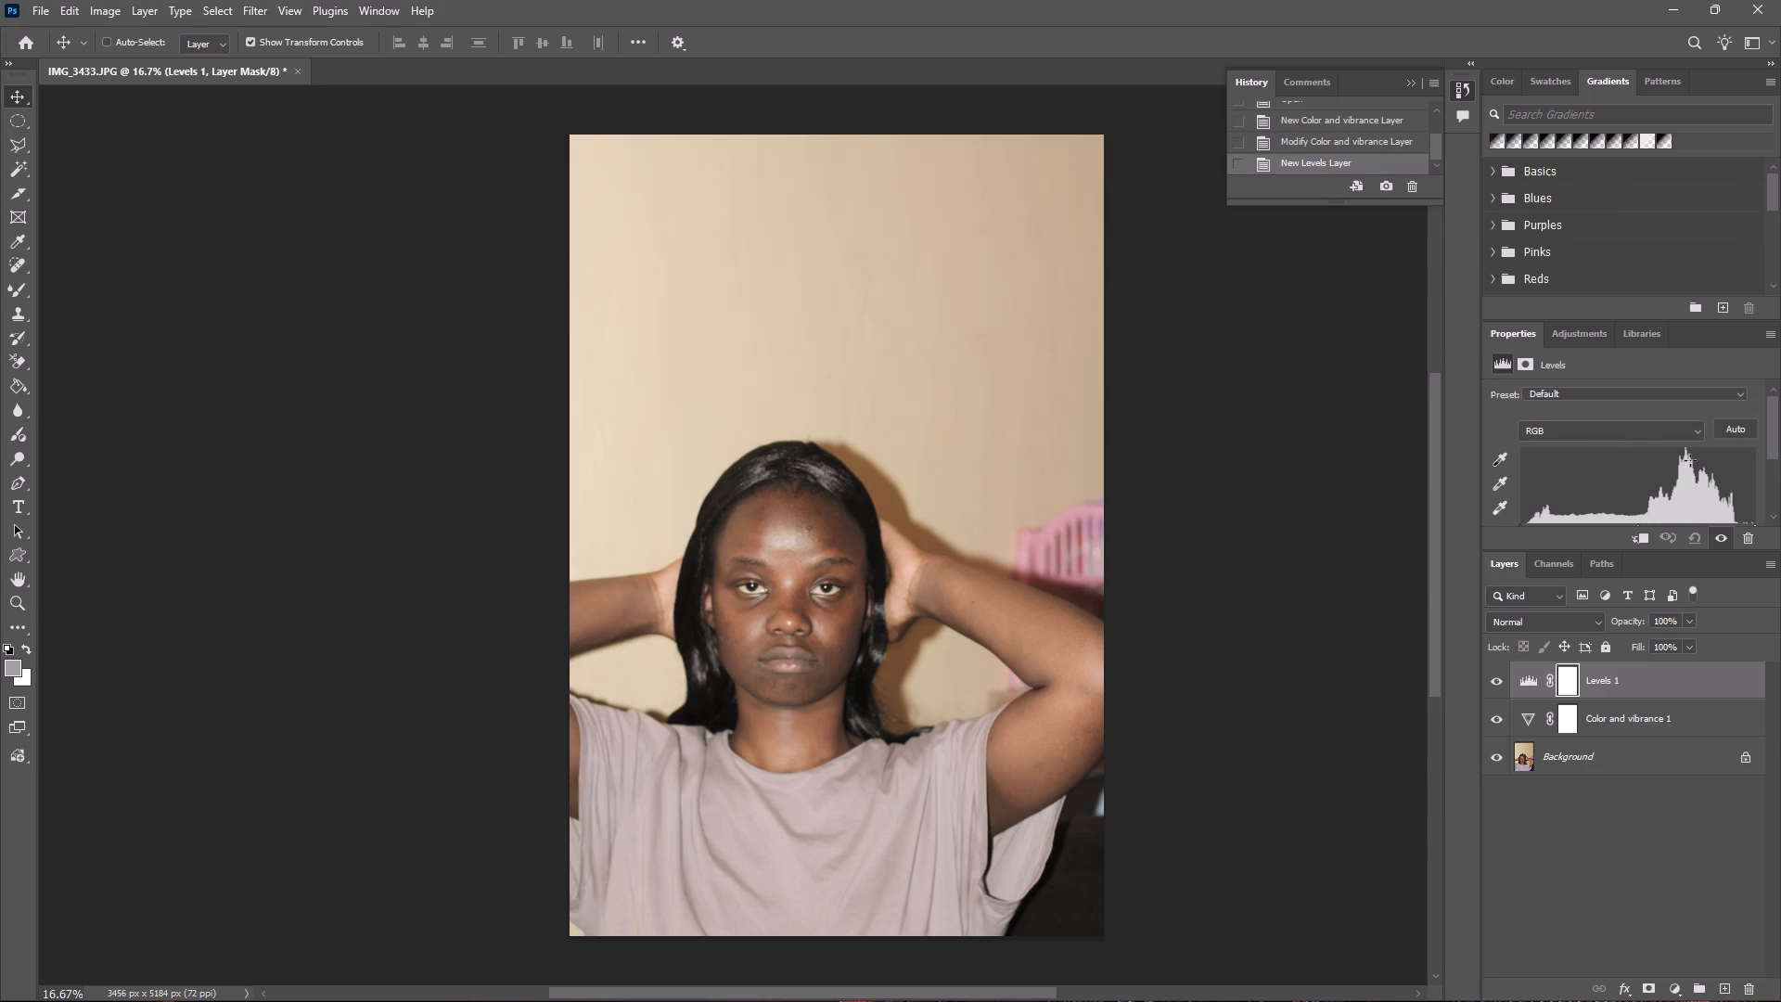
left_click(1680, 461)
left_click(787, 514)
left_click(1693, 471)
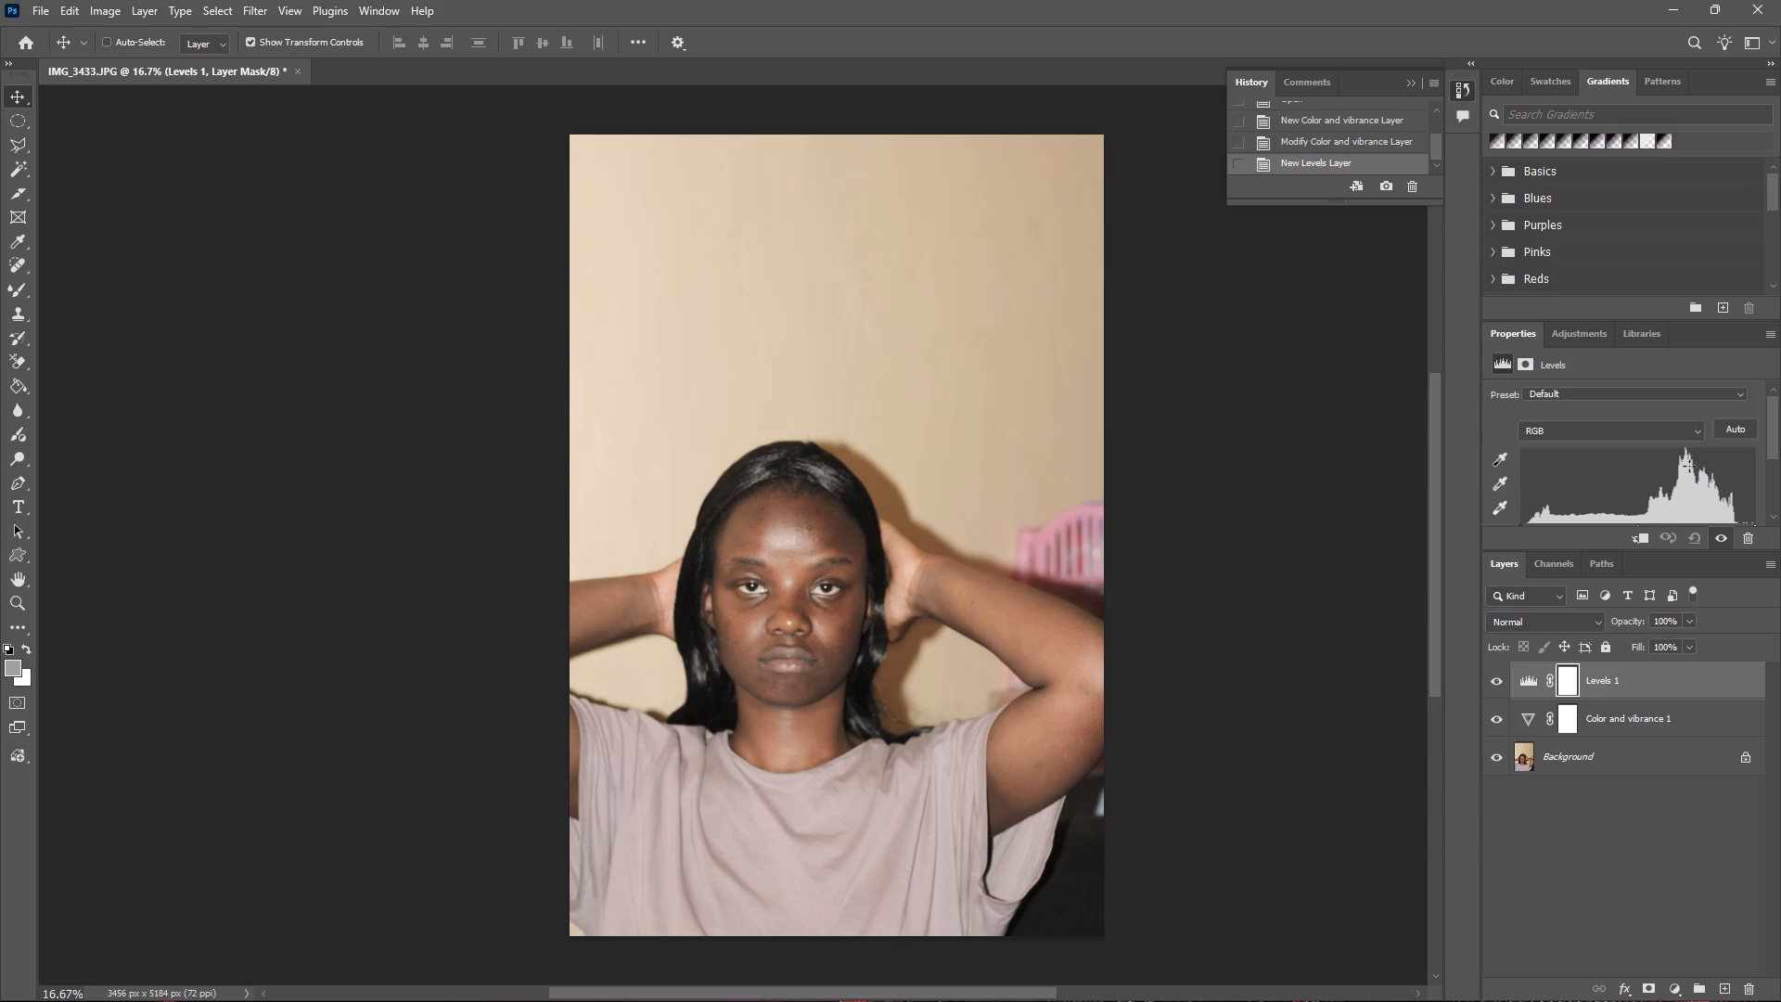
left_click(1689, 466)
Add a Hue/Saturation adjustment layer above the Levels layer.
left_click(1582, 339)
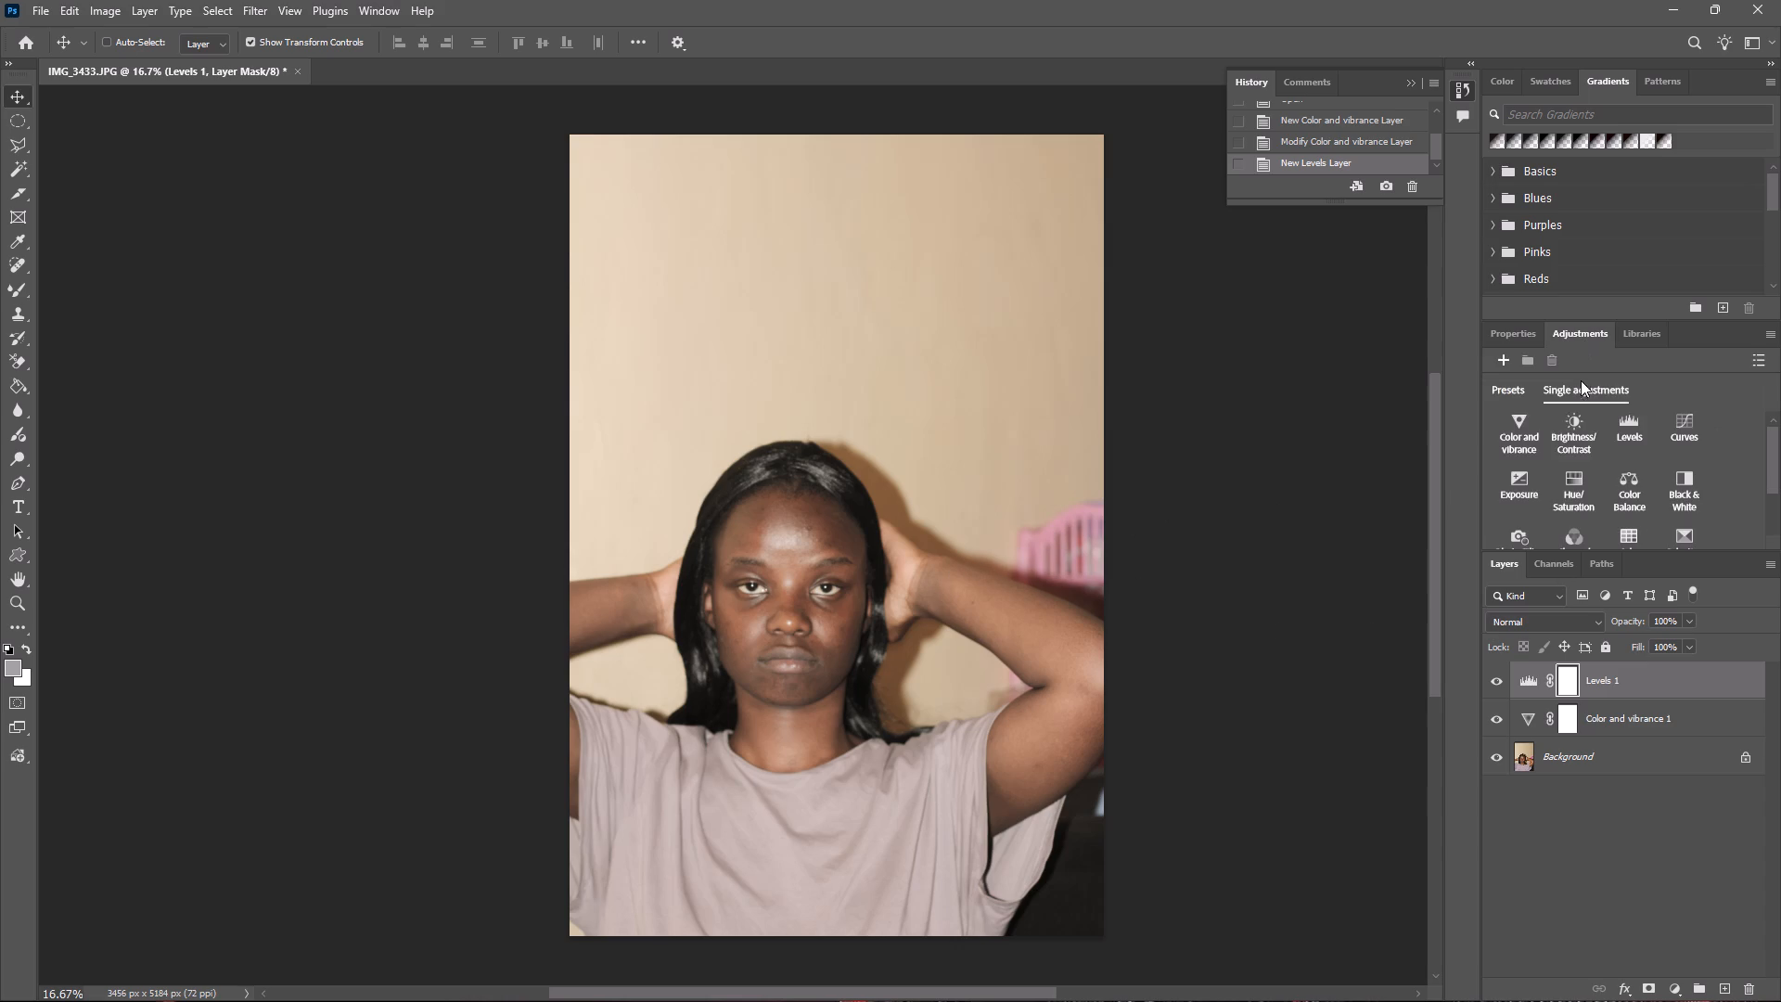
scroll(1673, 469, "down", 1)
scroll(1572, 468, "down", 1)
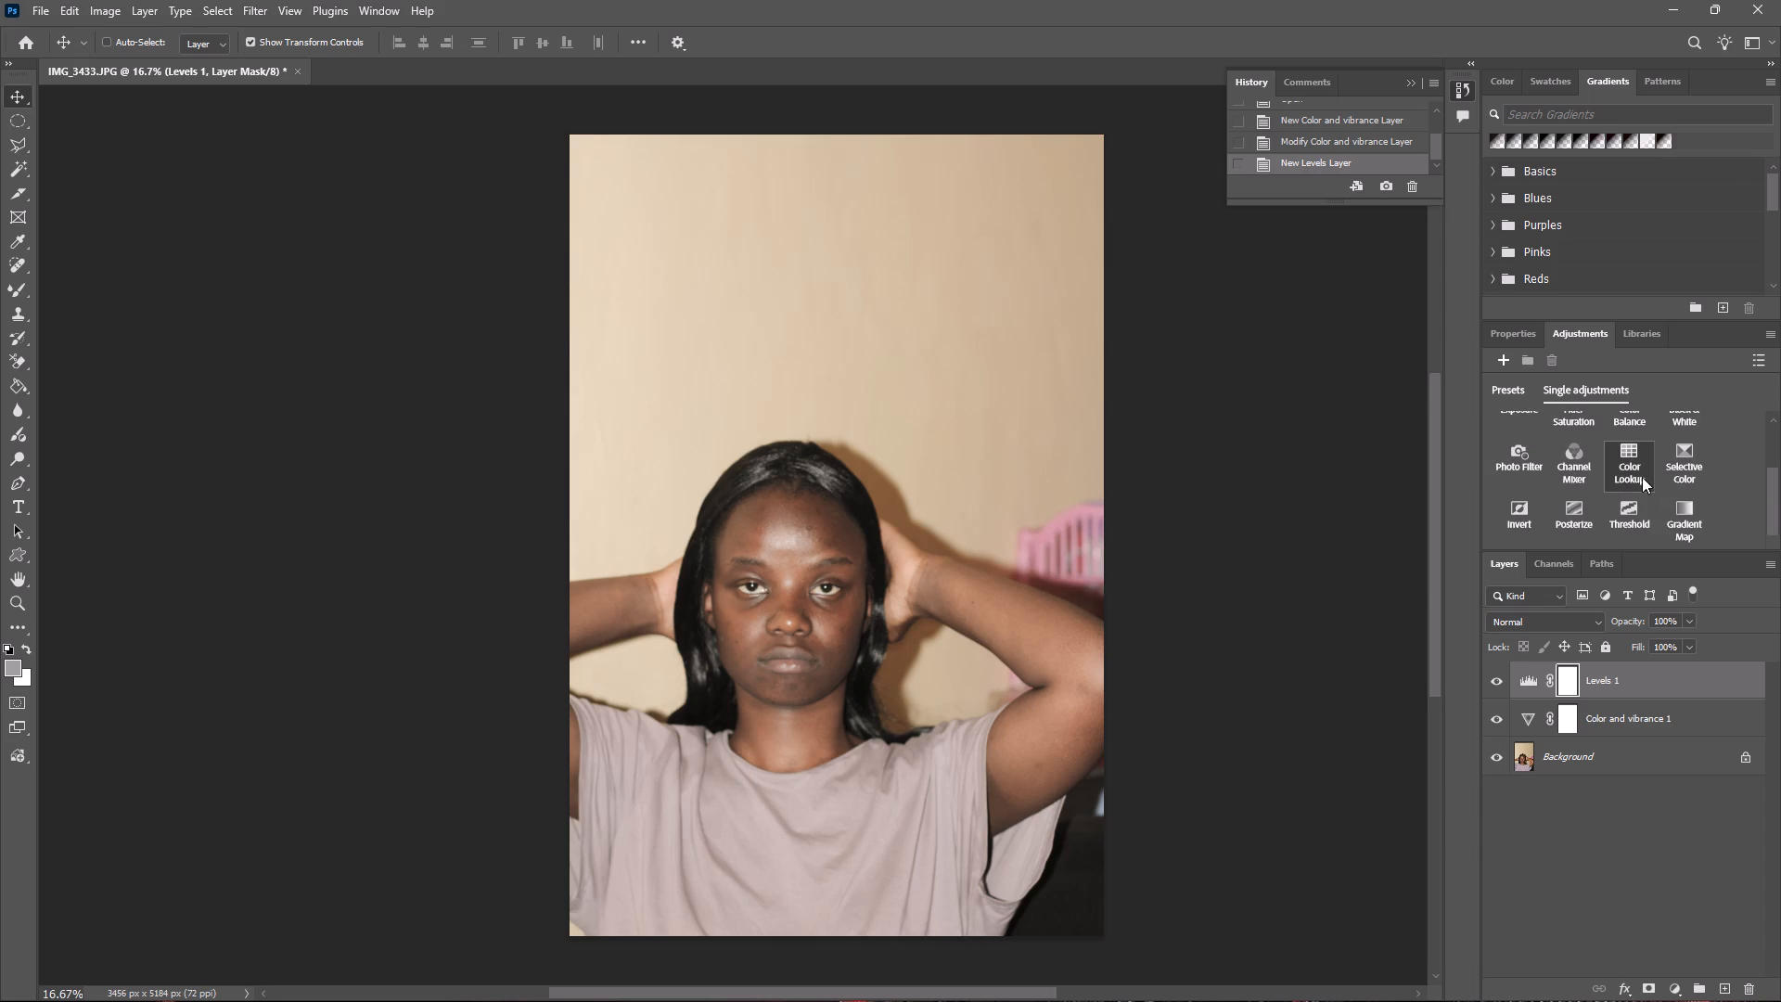
scroll(1639, 472, "up", 1)
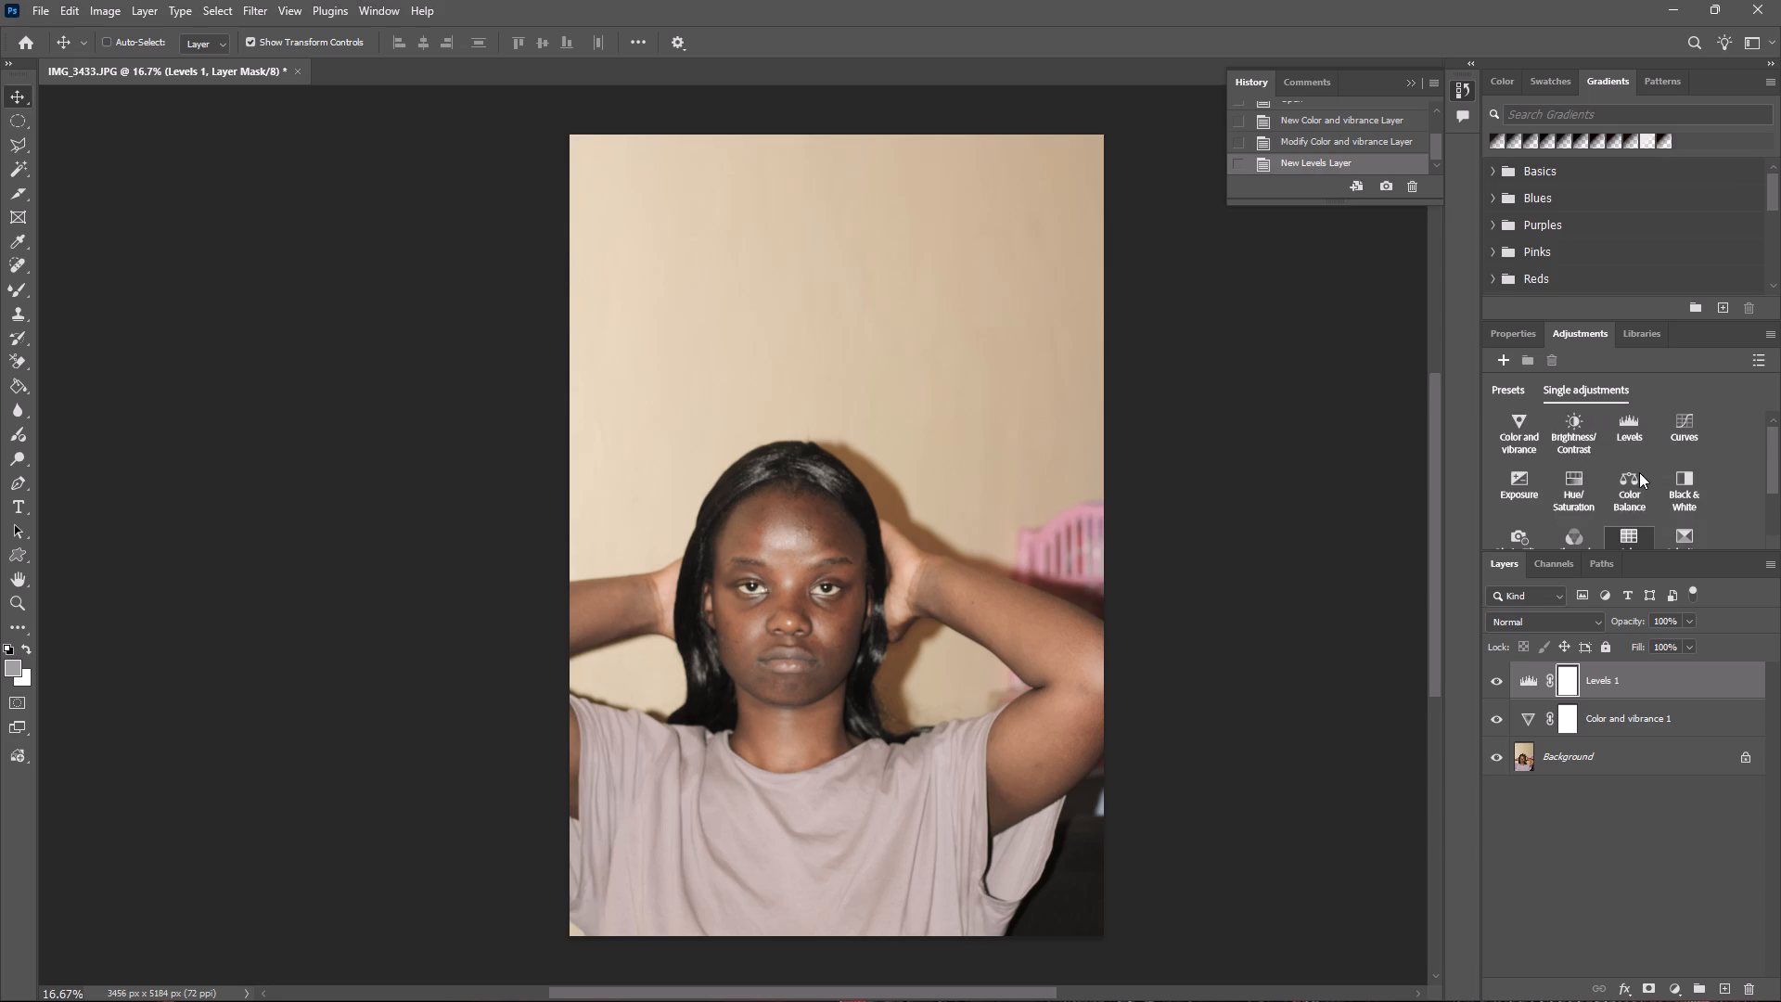
left_click(1573, 465)
left_click(1573, 479)
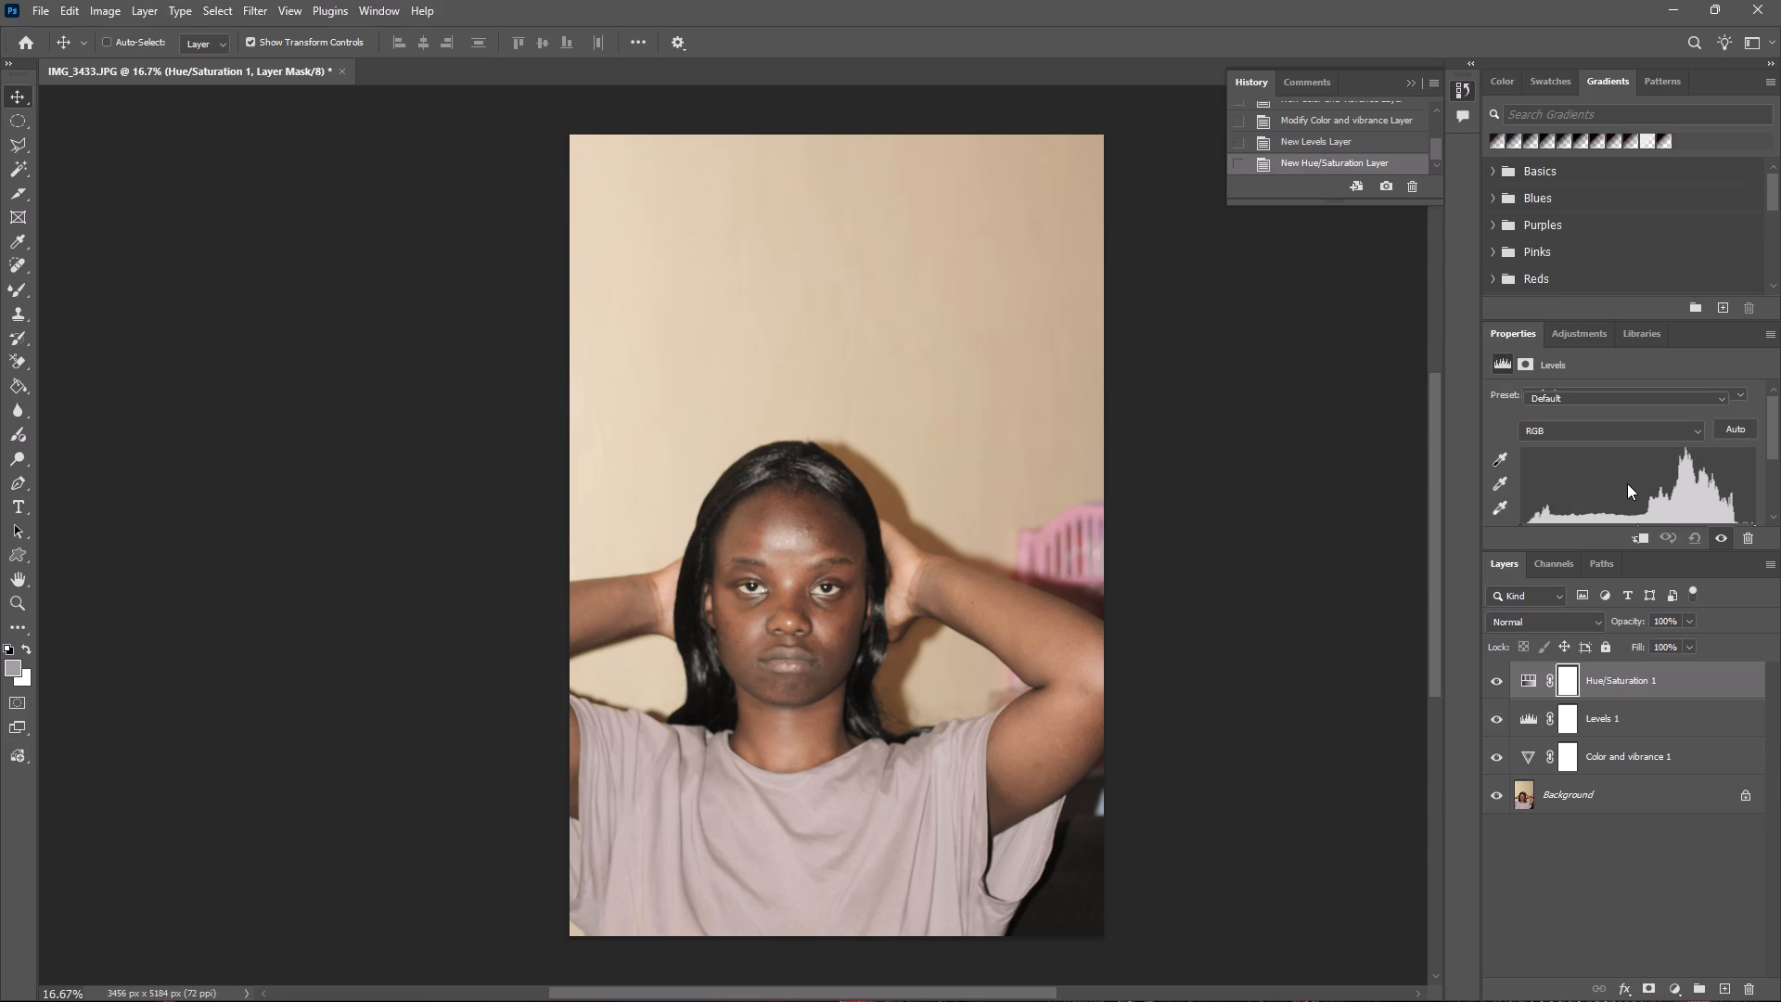
Try positive and negative hue shifts on the Hue/Saturation adjustment, and set Hue to -8.
left_click_drag(1627, 483, 1634, 483)
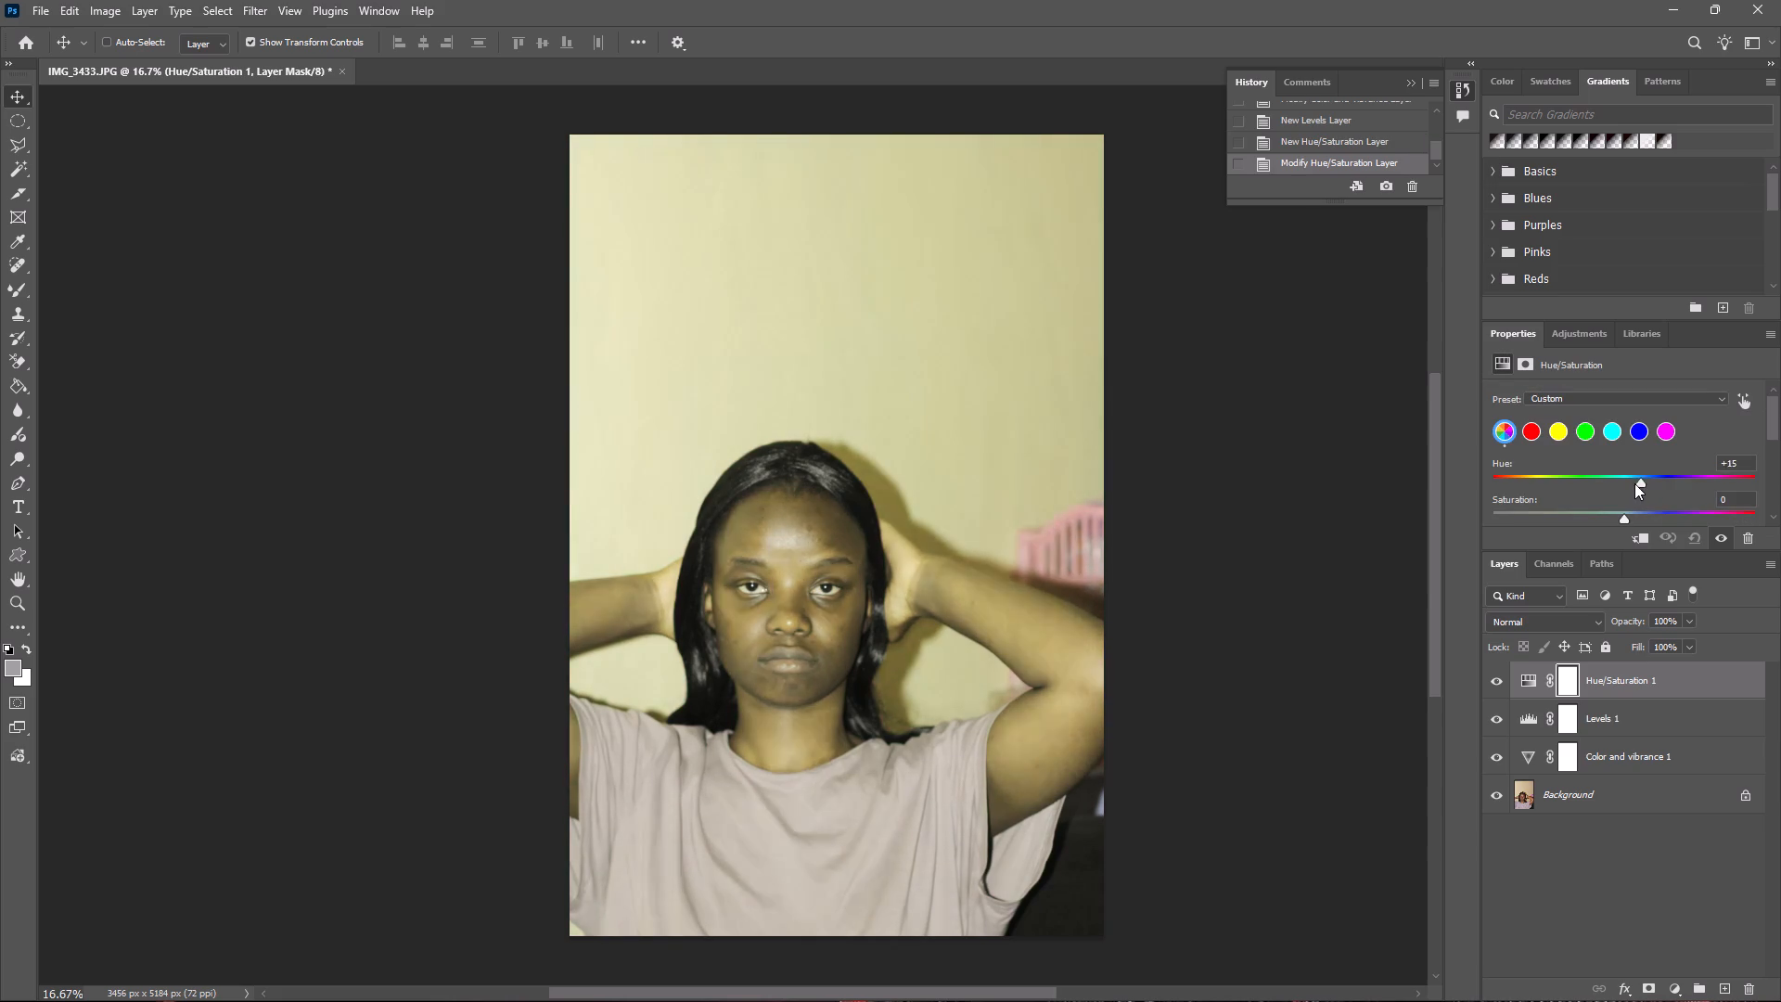
left_click_drag(1634, 483, 1608, 484)
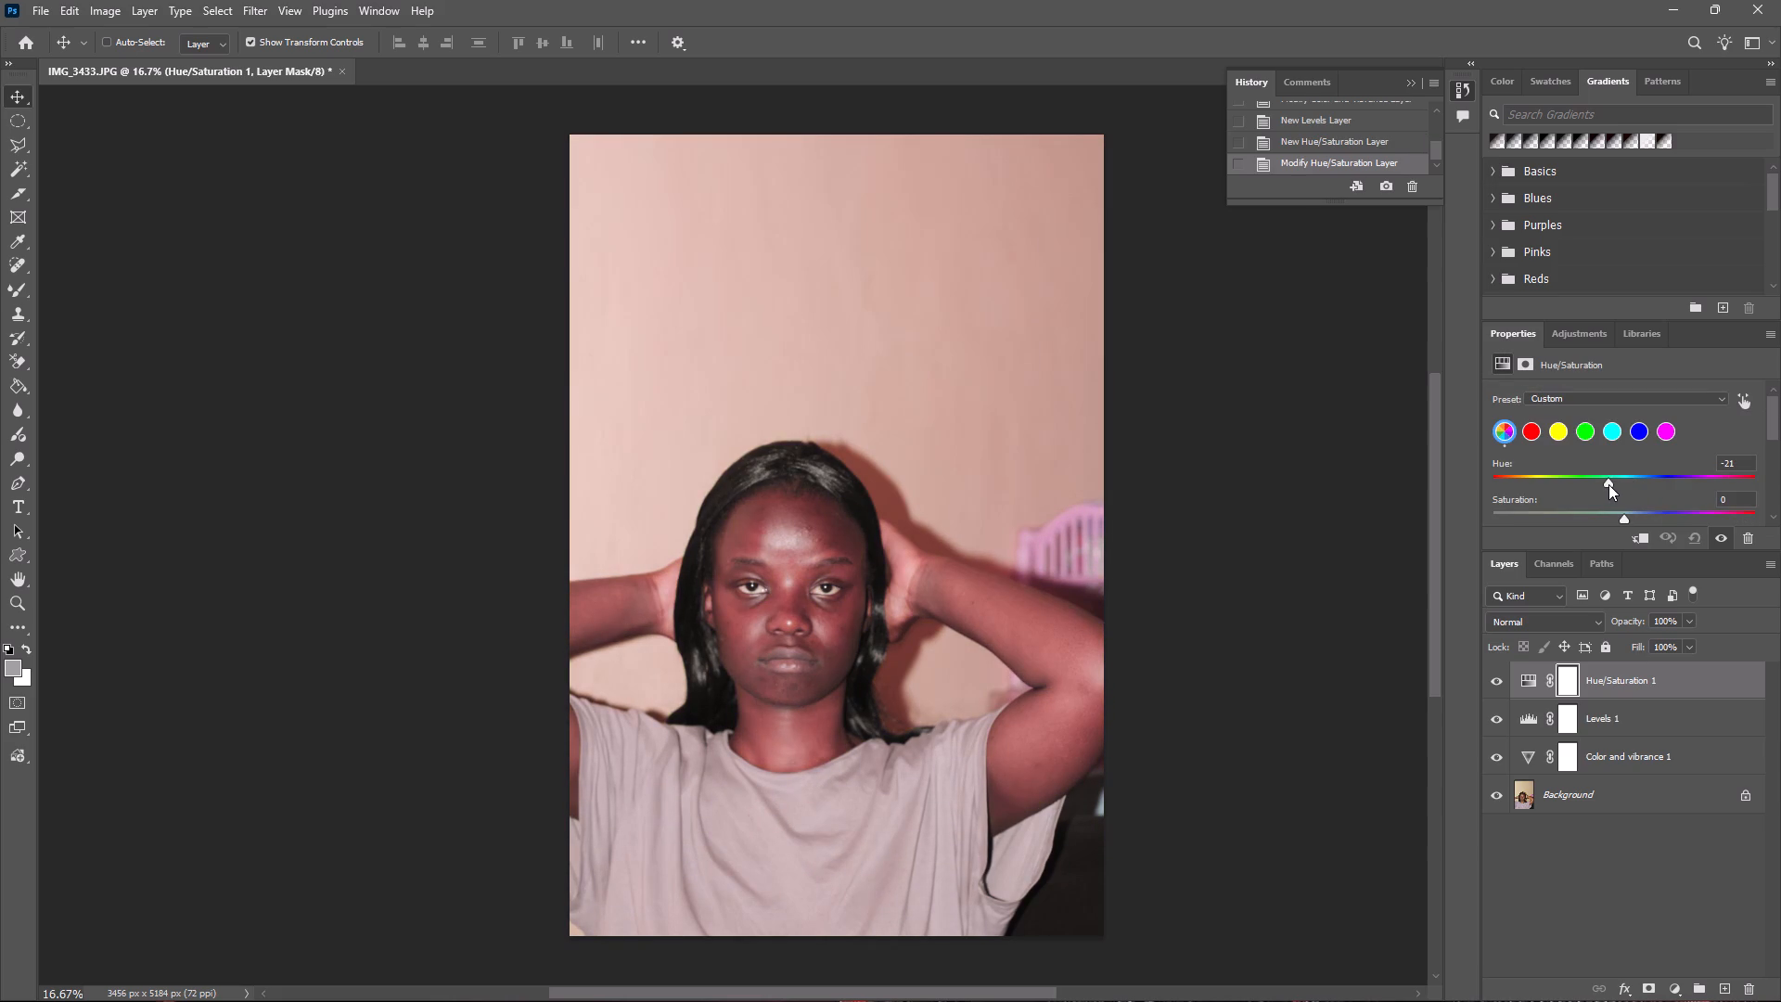
left_click_drag(1608, 484, 1607, 486)
left_click_drag(1607, 486, 1618, 485)
left_click_drag(1618, 485, 1611, 484)
left_click_drag(1611, 484, 1604, 487)
left_click_drag(1604, 487, 1599, 487)
left_click_drag(1599, 487, 1614, 485)
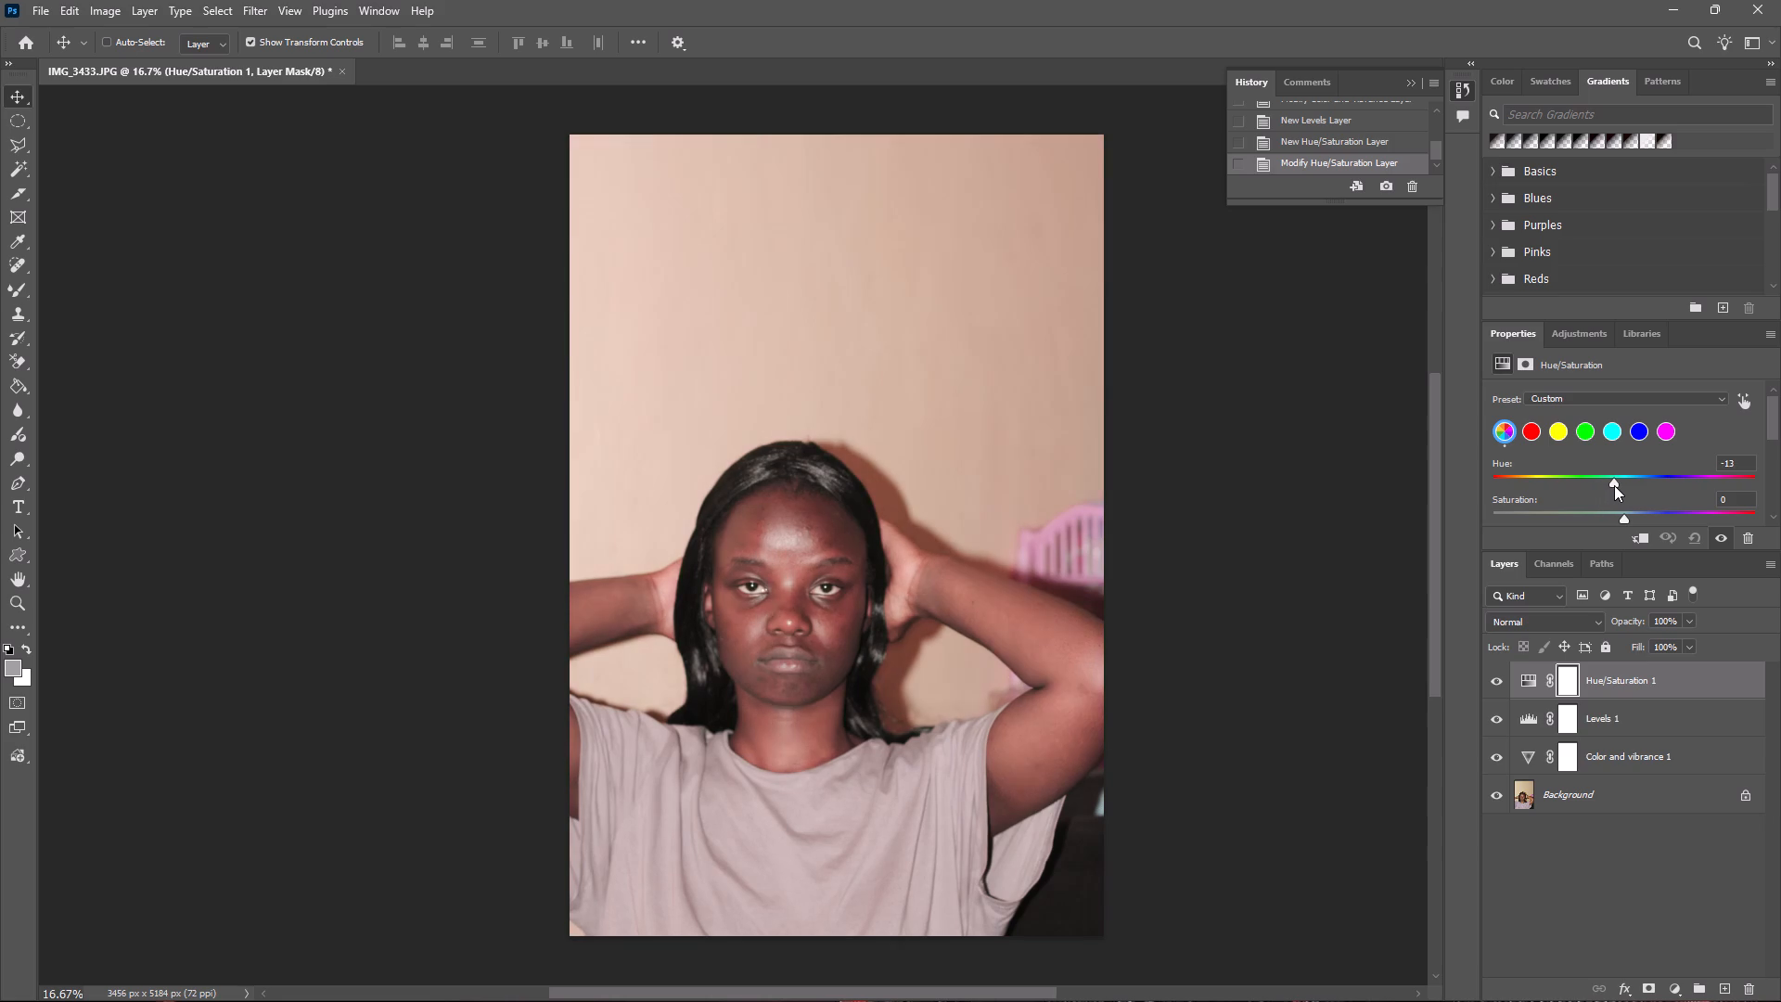
left_click_drag(1614, 485, 1626, 483)
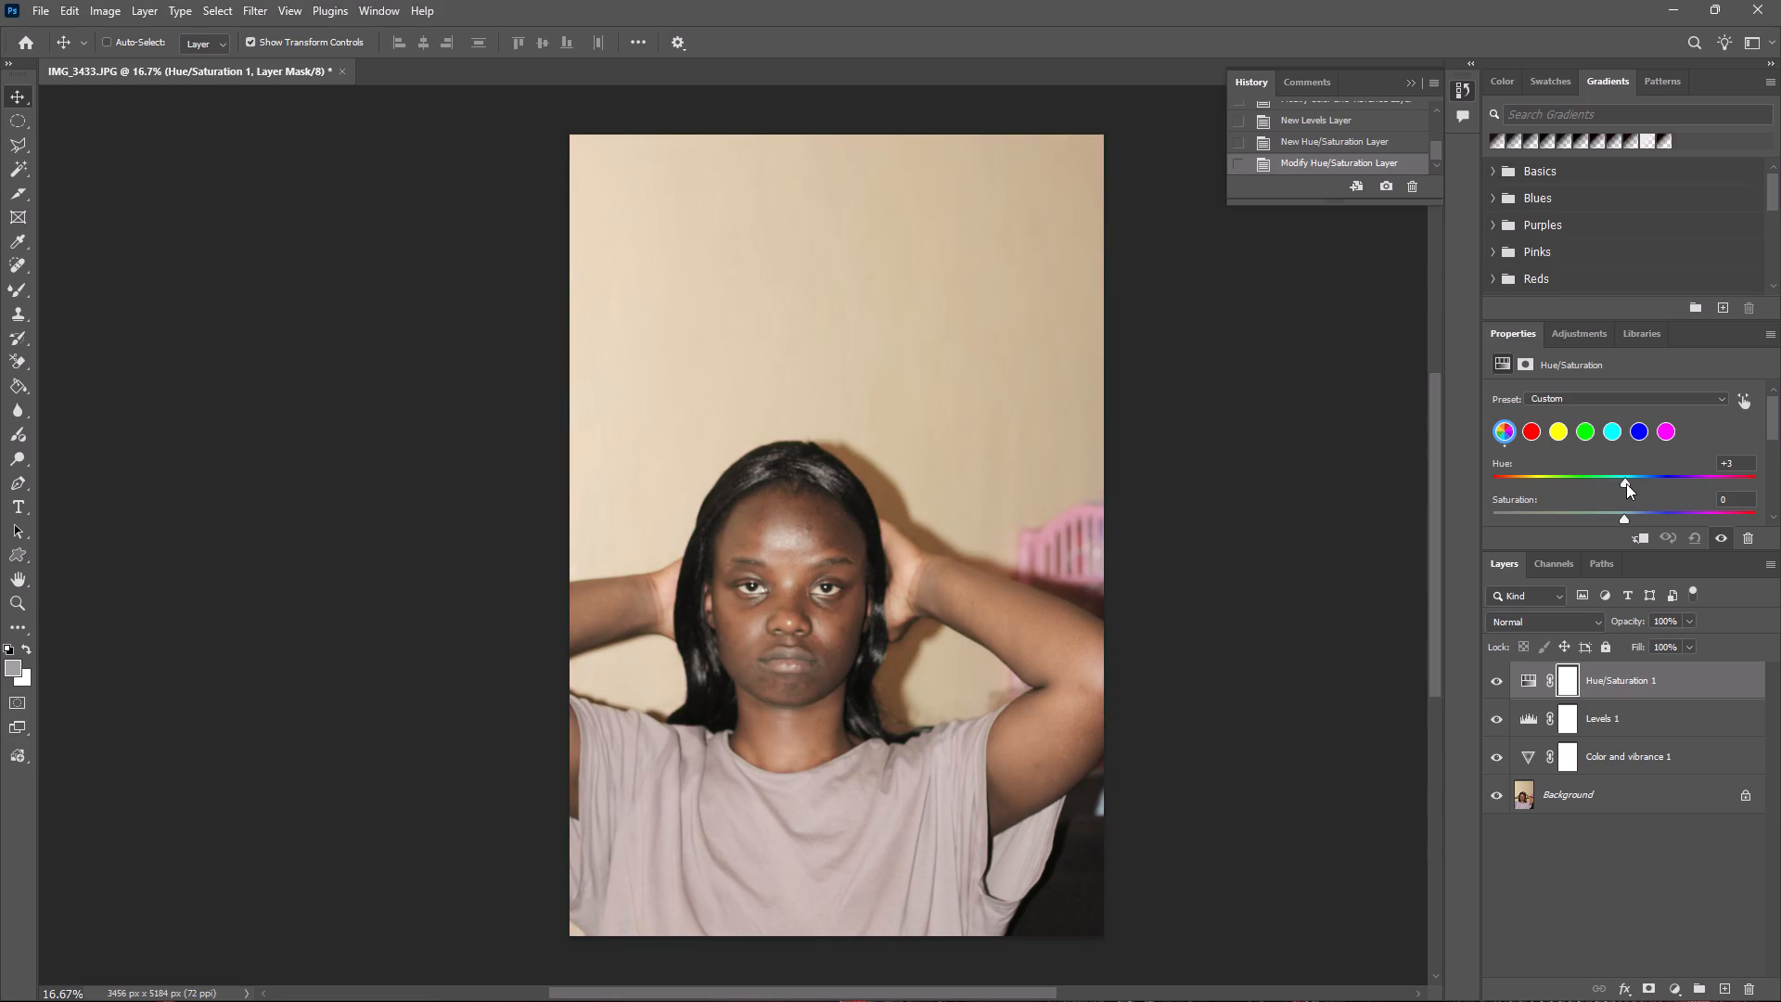
left_click_drag(1626, 483, 1618, 482)
Raise the Saturation of the Hue/Saturation adjustment to +24.
left_click_drag(1622, 518, 1638, 518)
left_click_drag(1638, 518, 1656, 513)
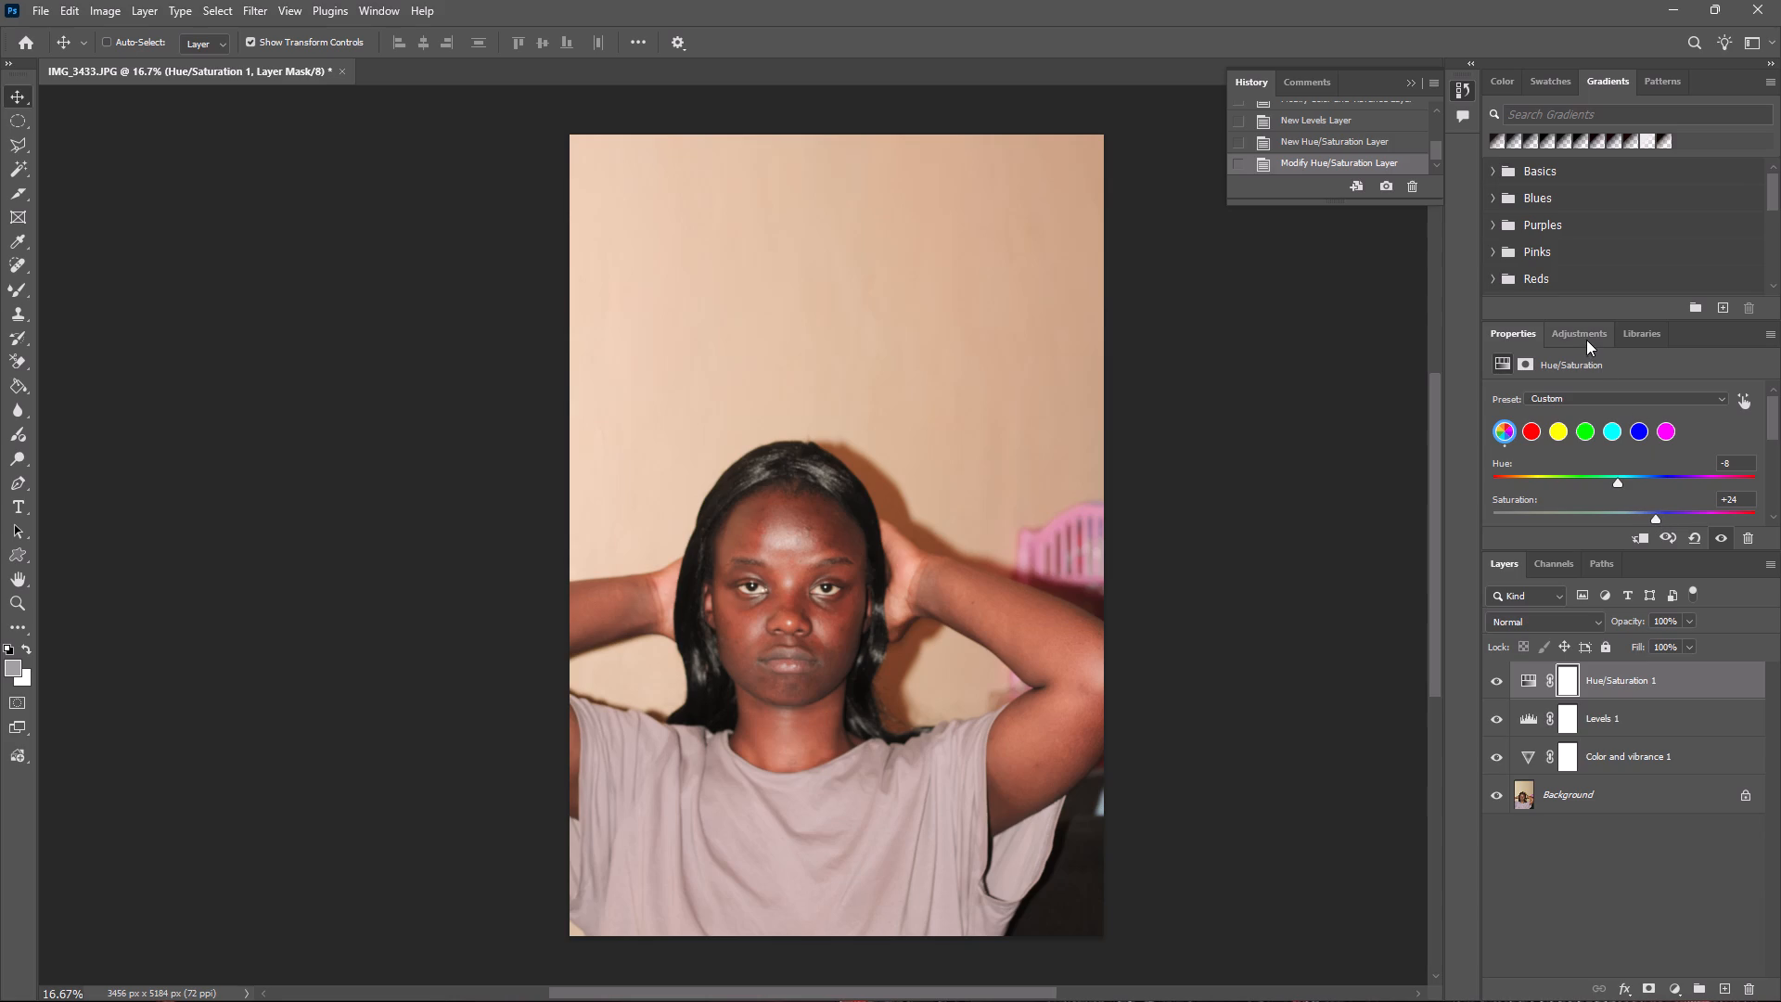
Look through the available single adjustments and the Hue/Saturation settings for further ways to correct the portrait.
left_click(1586, 340)
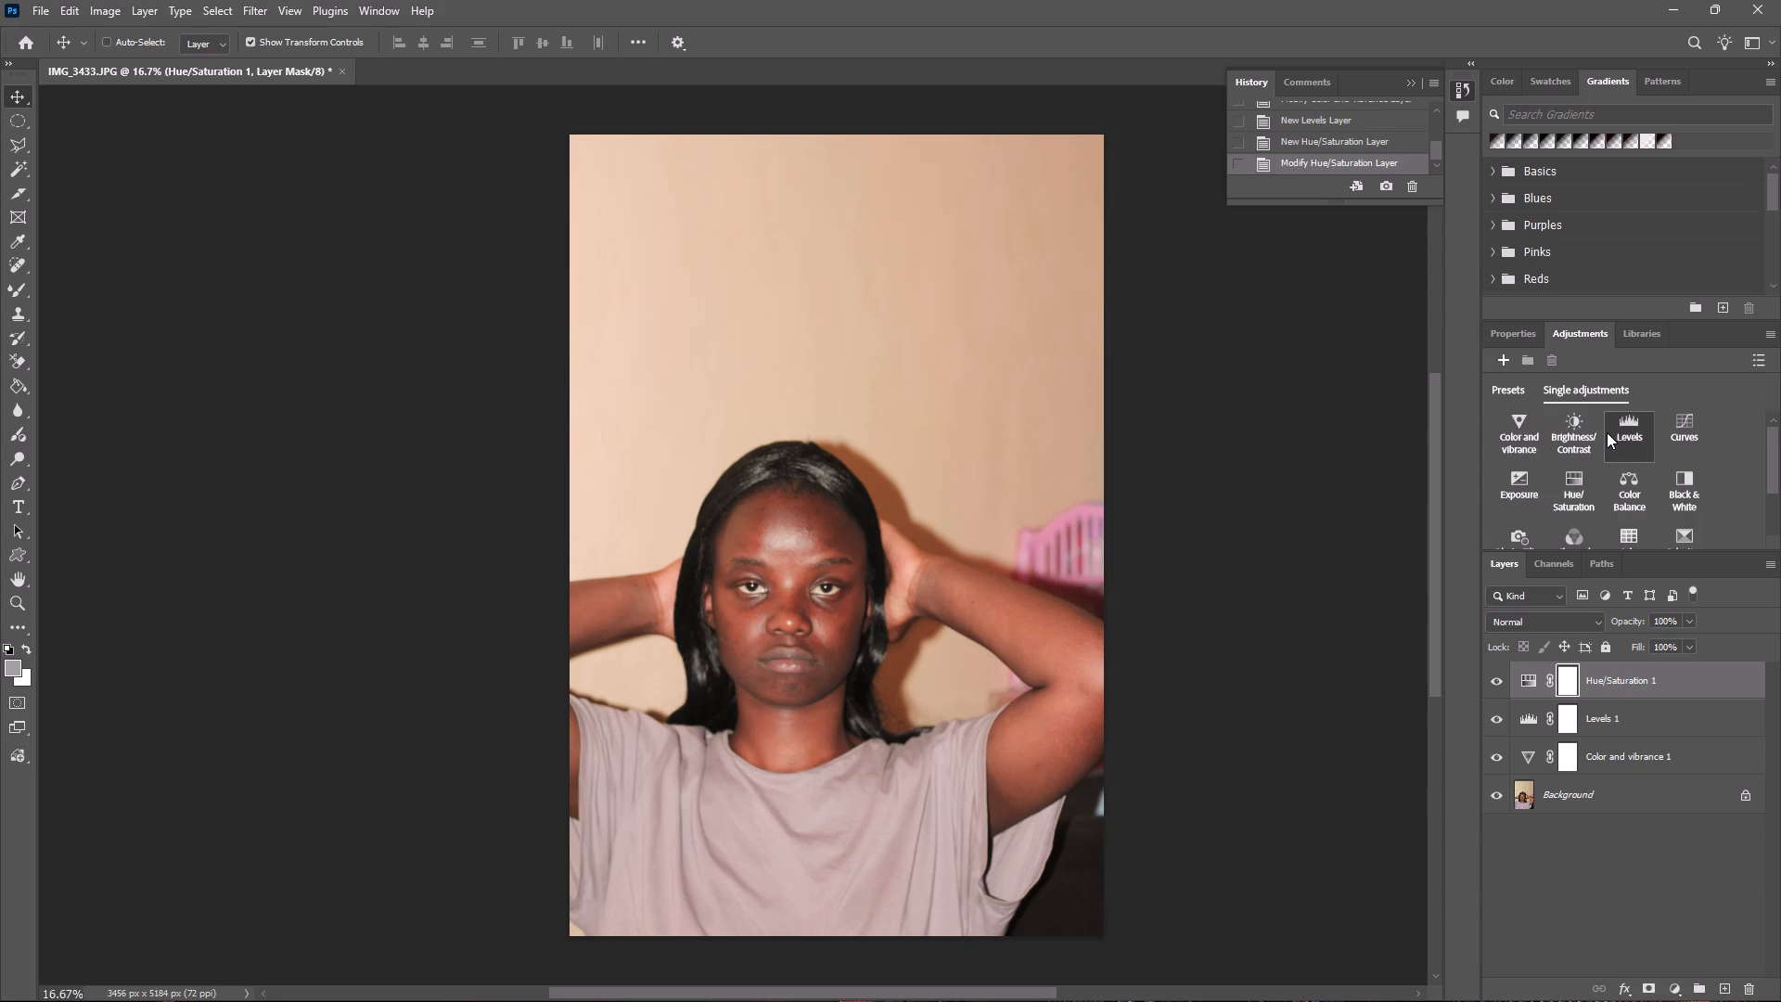
scroll(1570, 469, "down", 1)
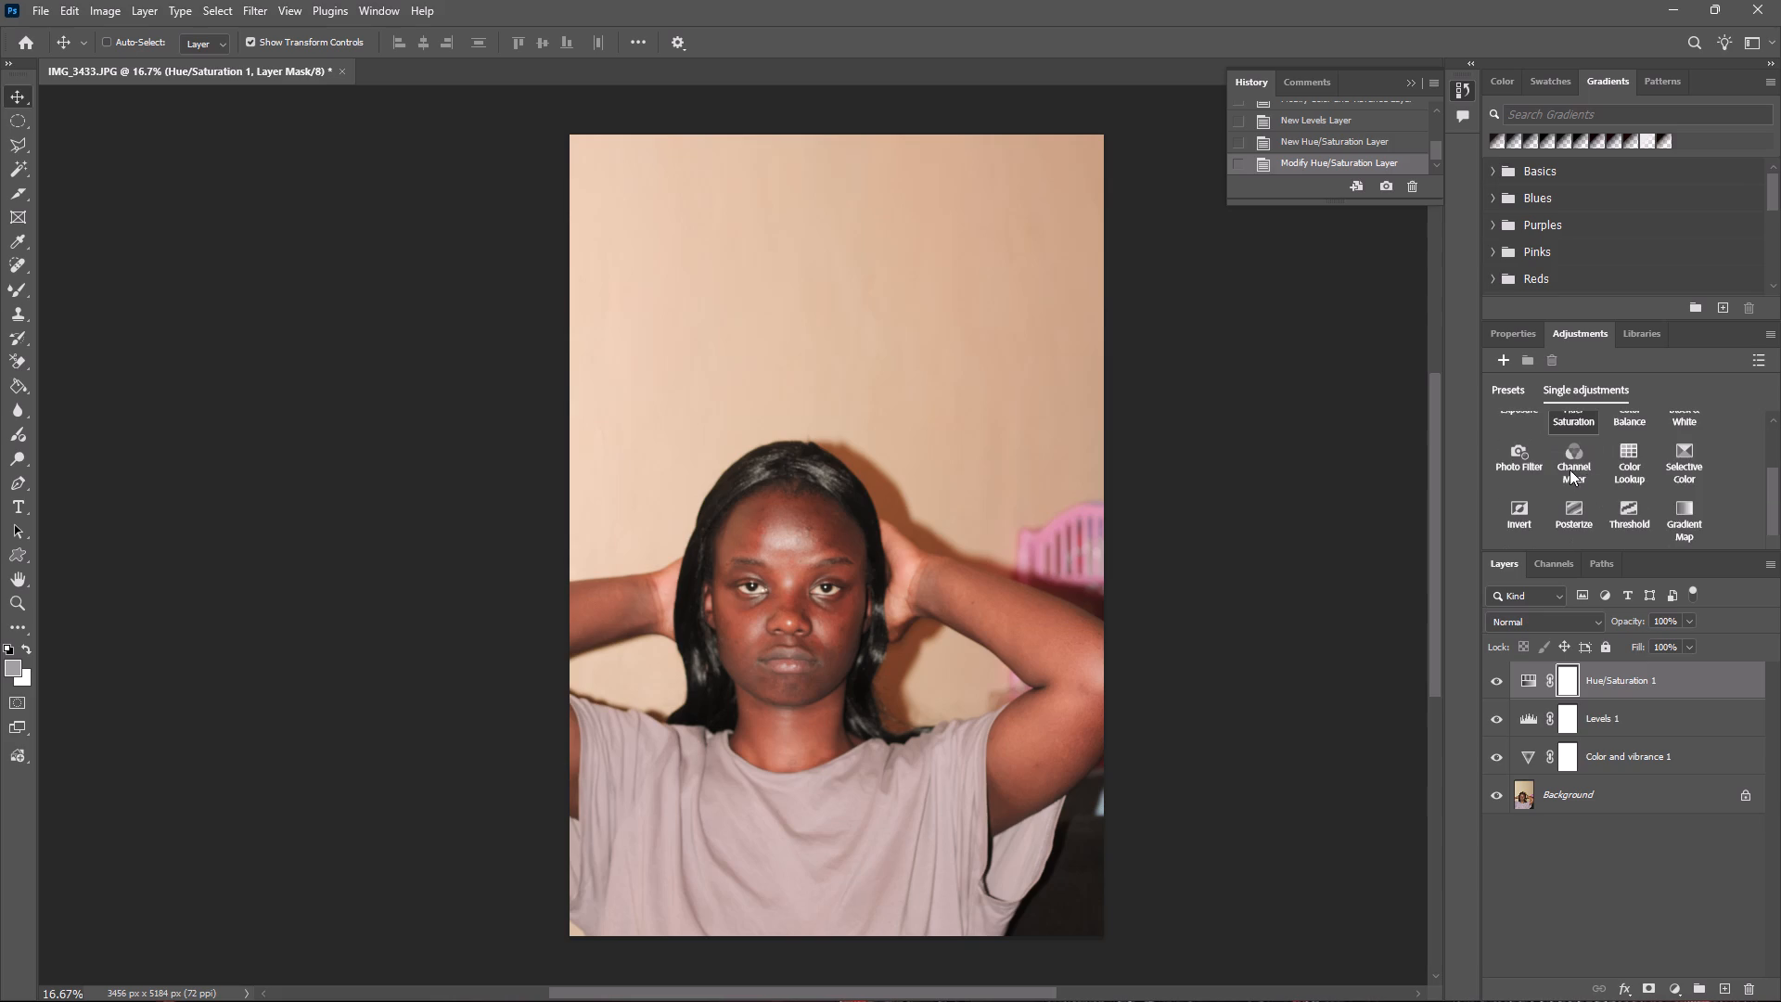
scroll(1570, 469, "up", 1)
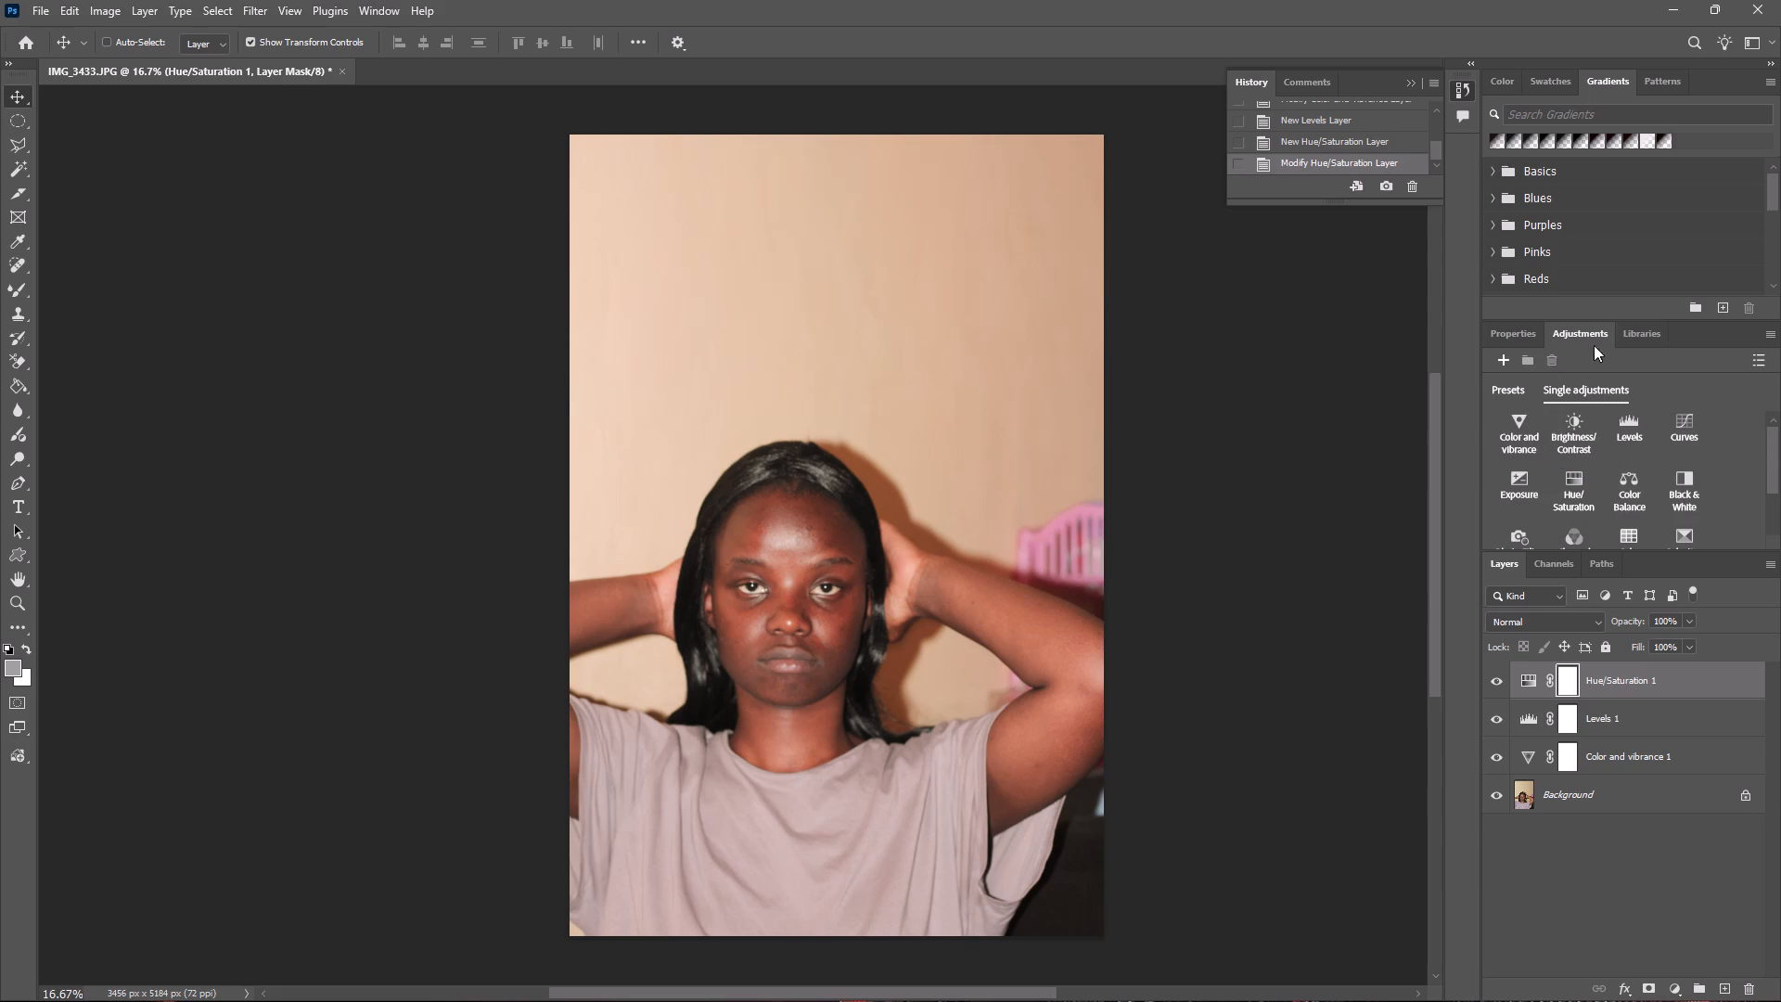
left_click(1505, 334)
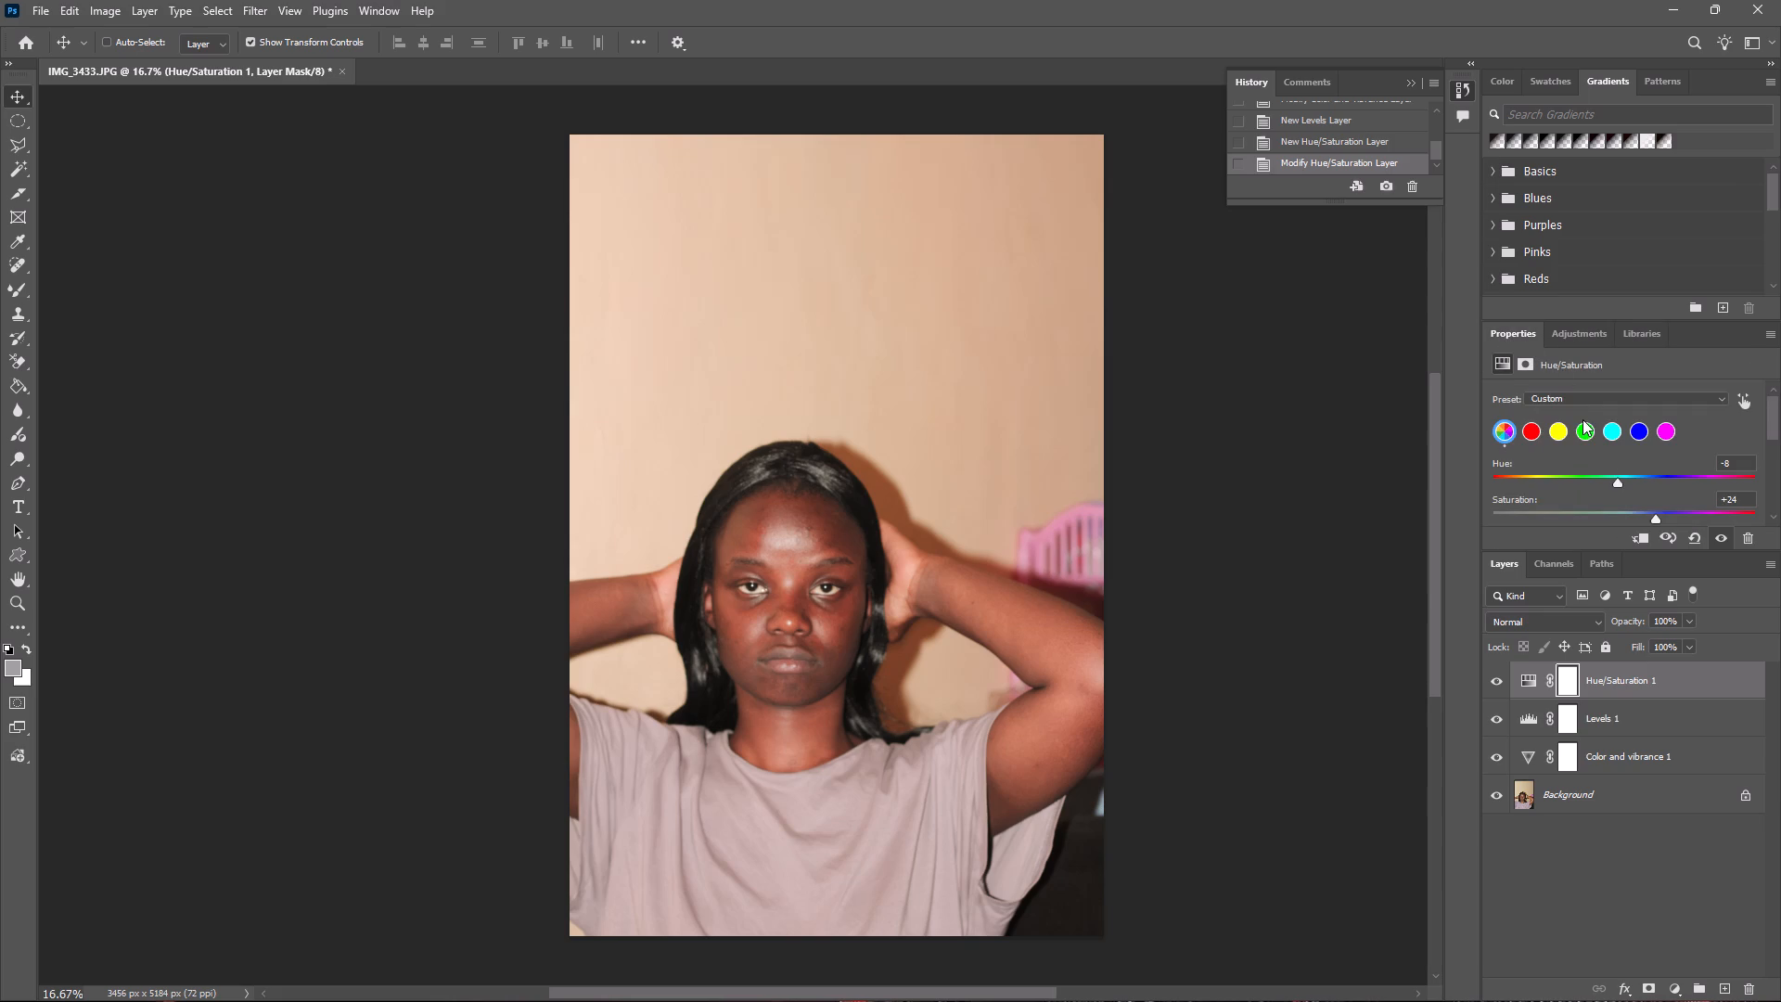
scroll(1582, 419, "down", 1)
scroll(1582, 419, "up", 1)
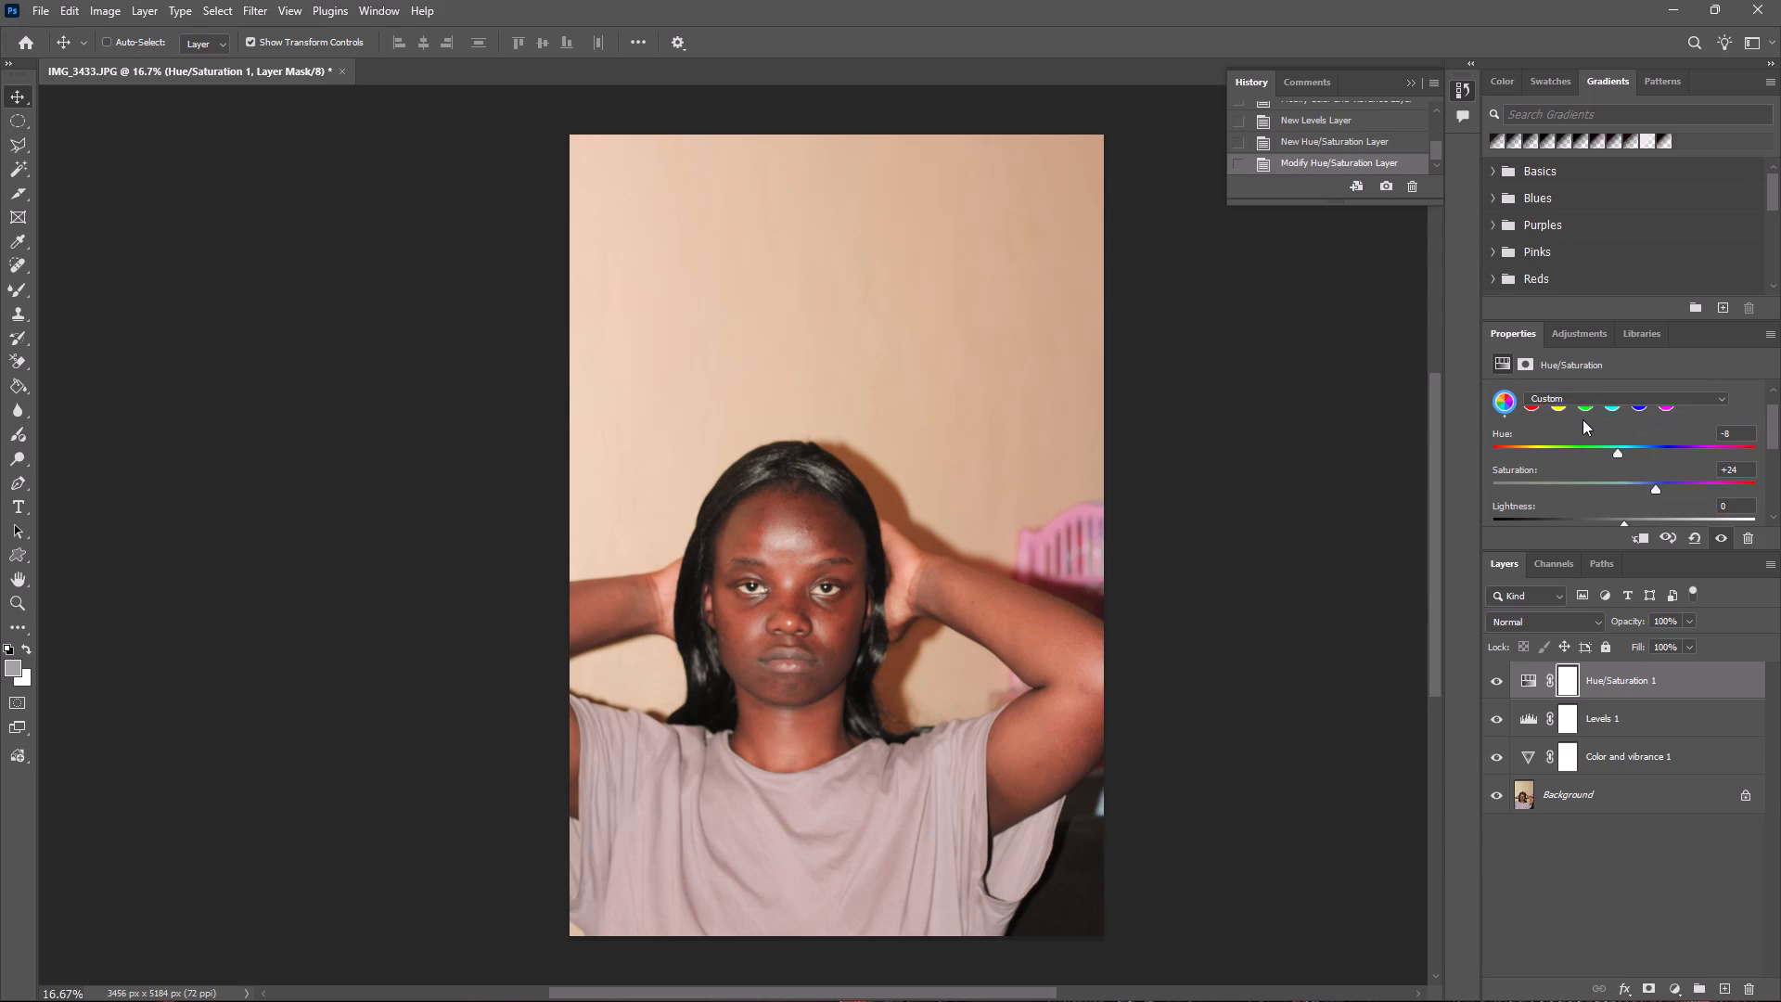
scroll(1582, 419, "up", 1)
left_click(1644, 337)
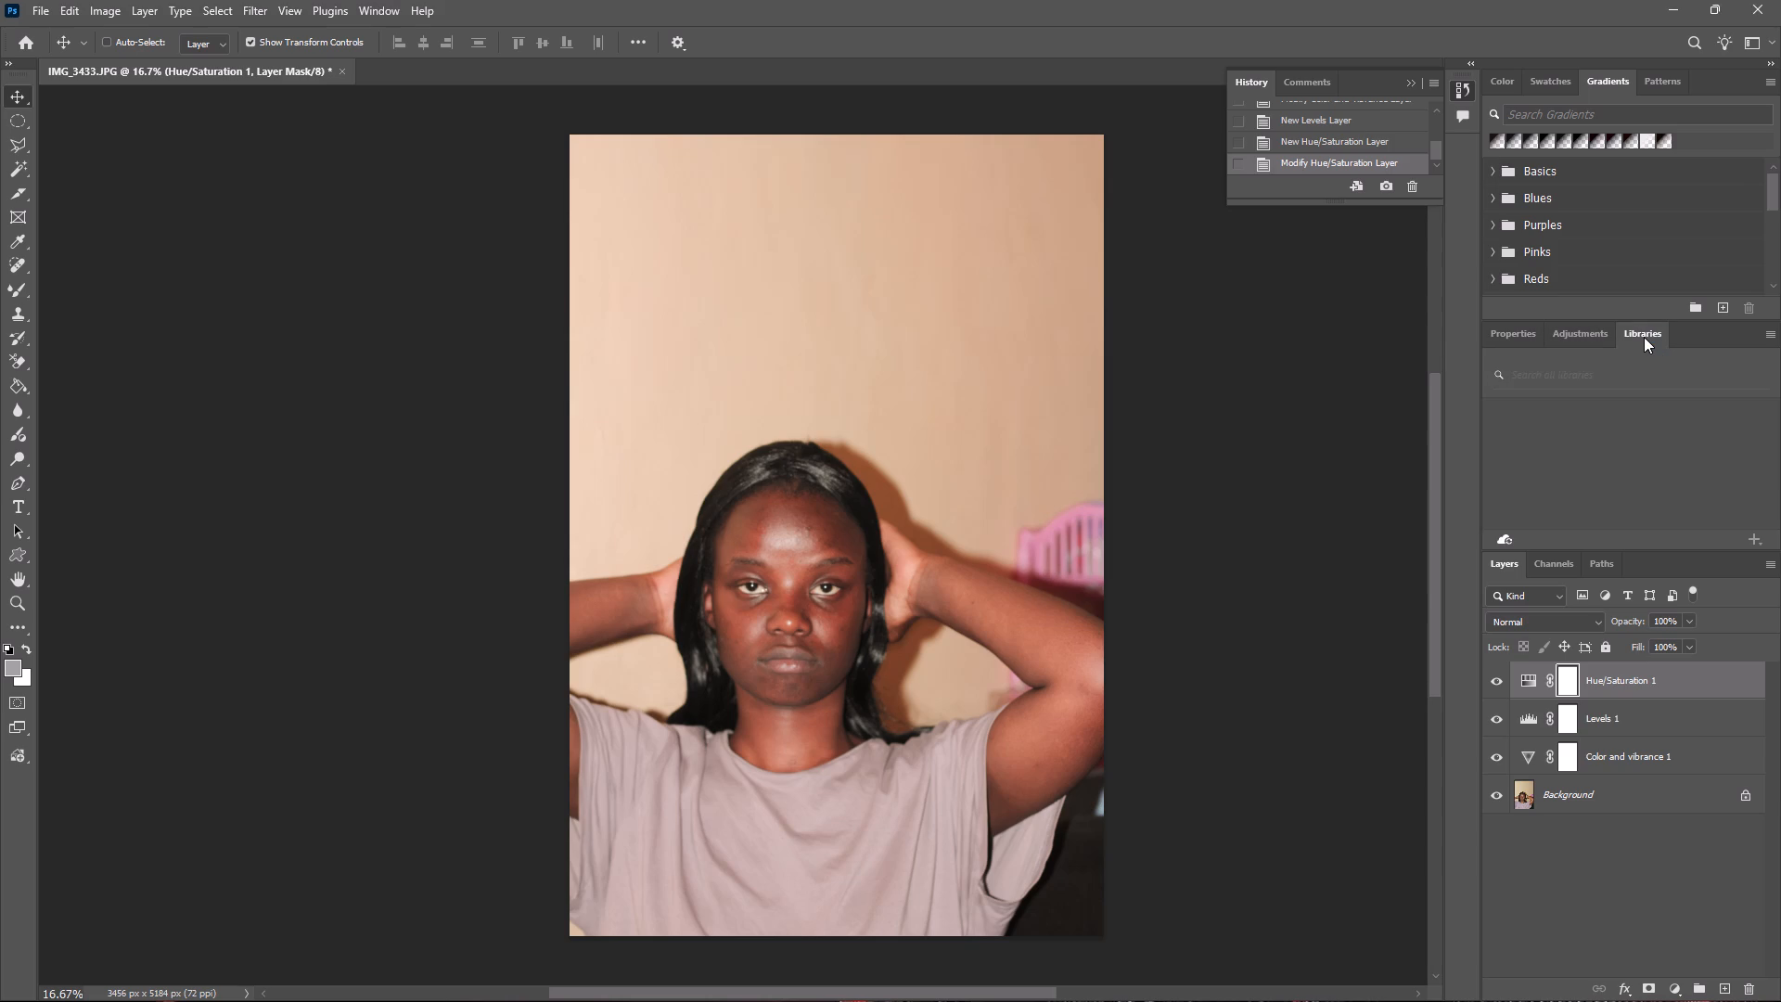
left_click(1583, 327)
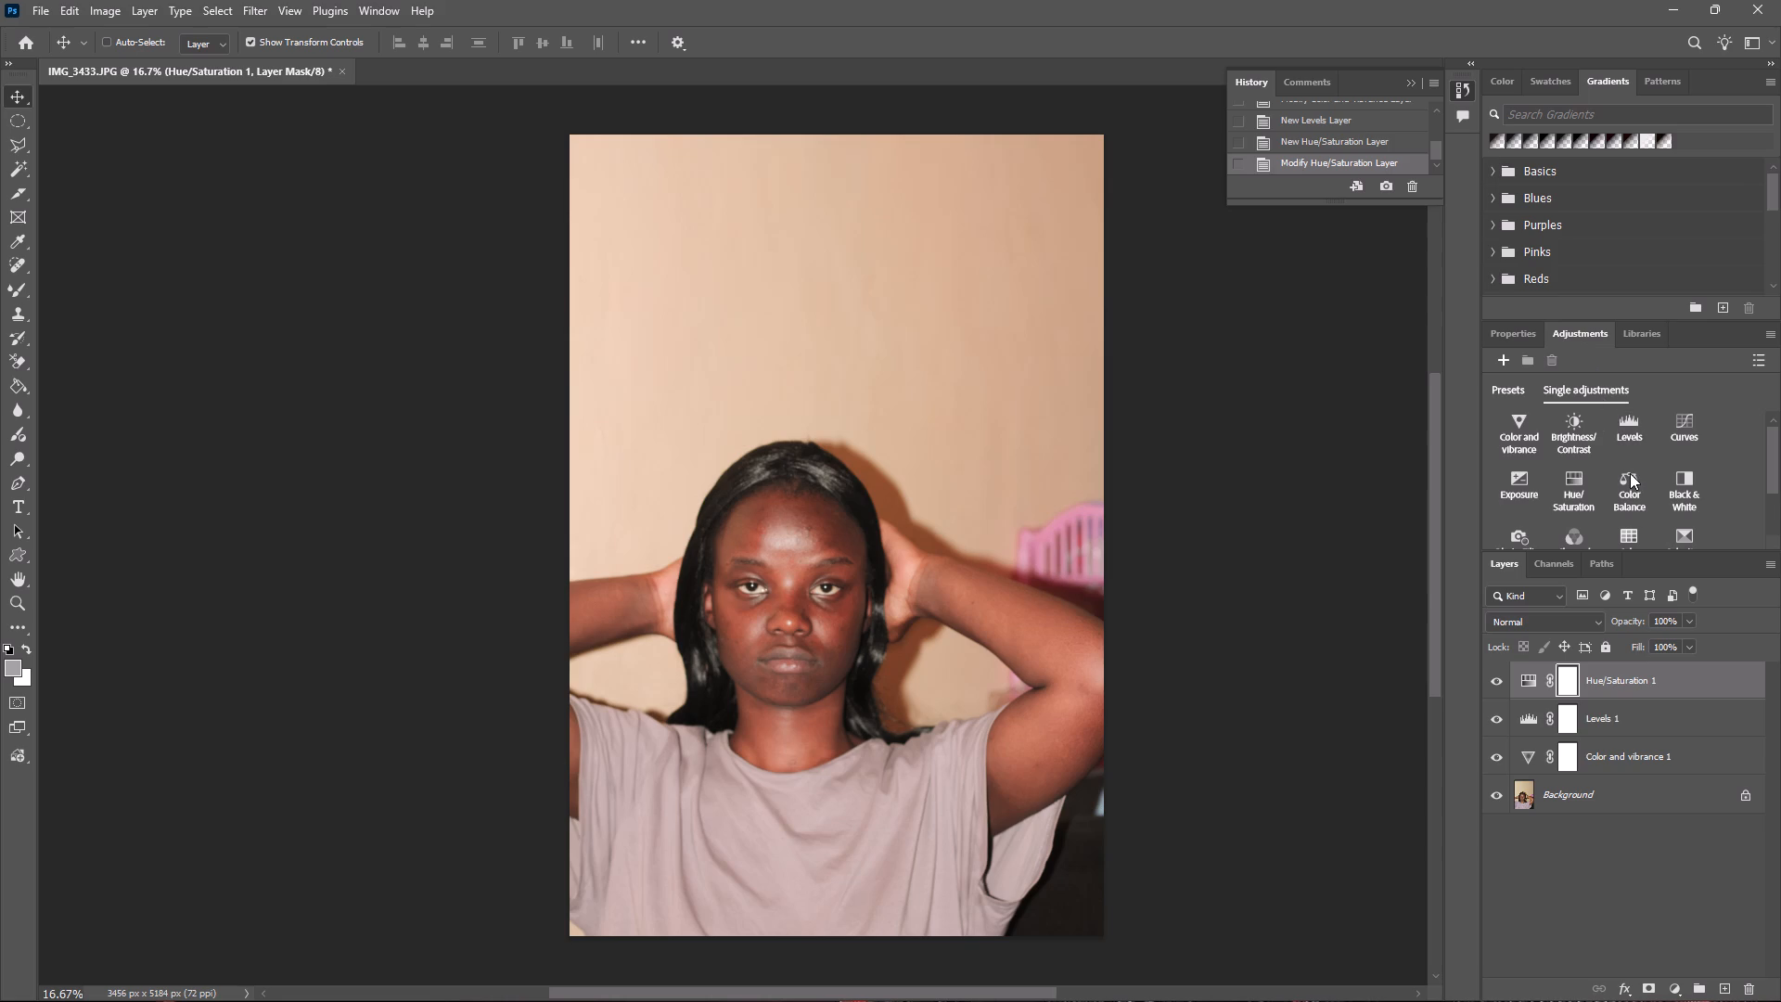
scroll(1630, 473, "down", 1)
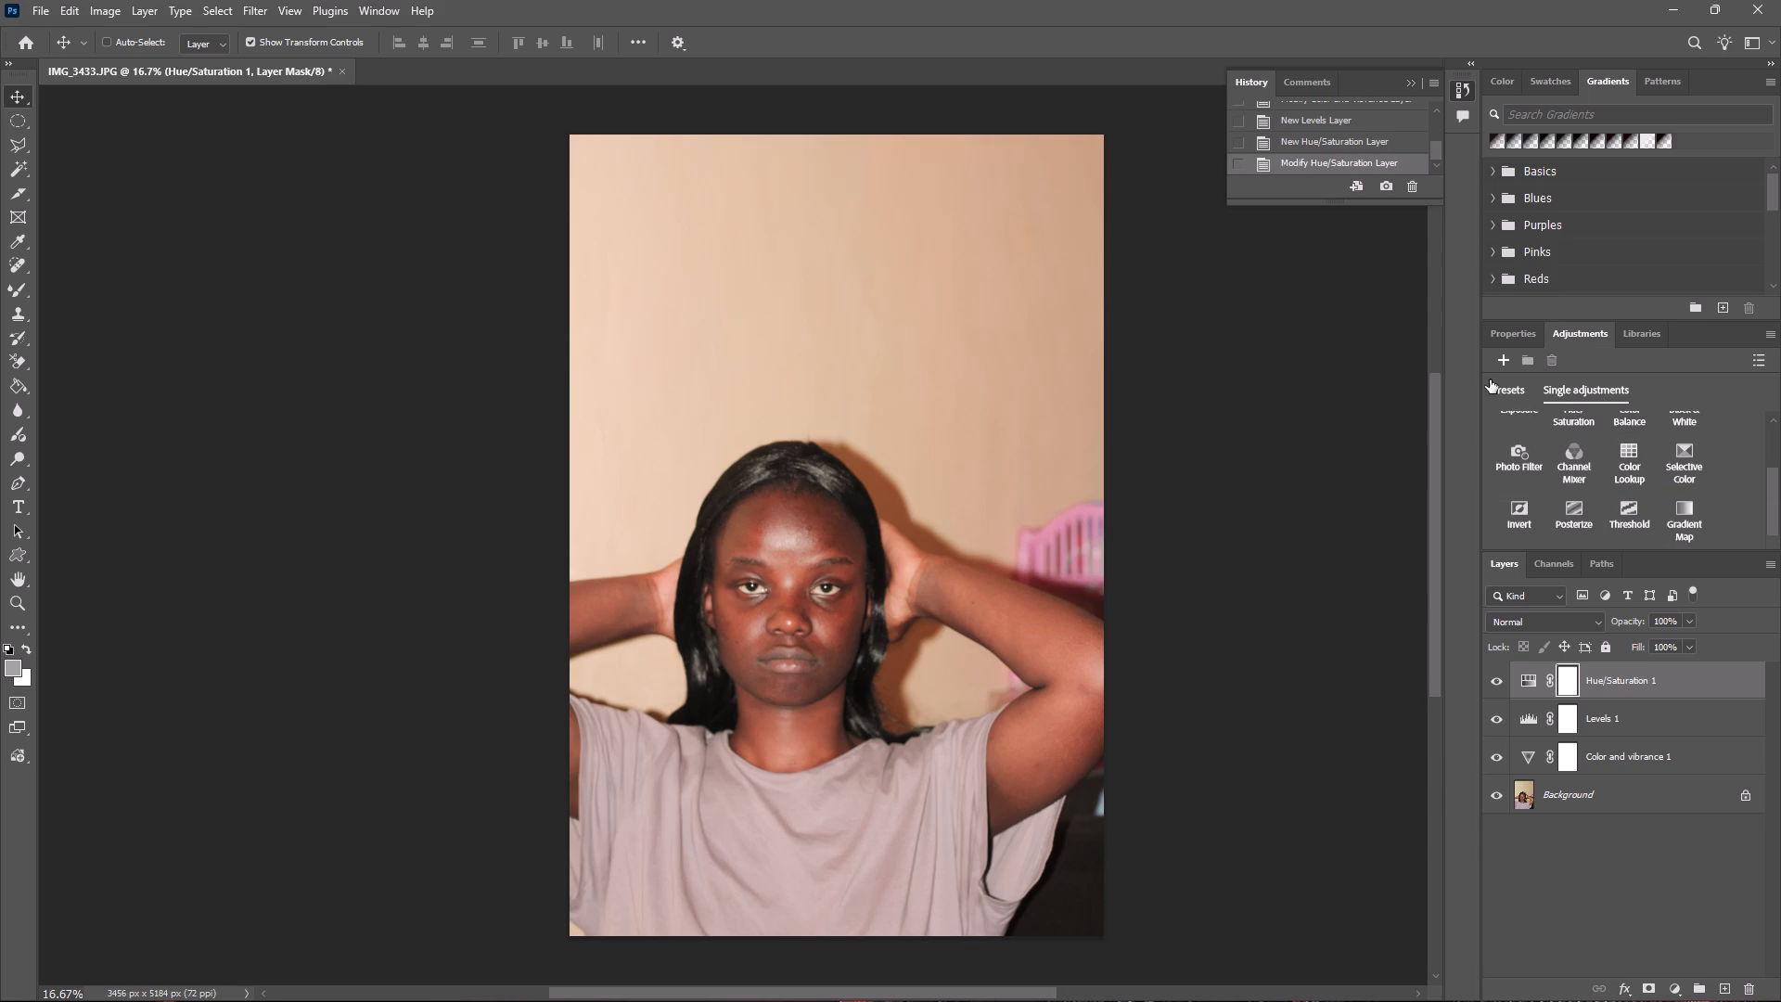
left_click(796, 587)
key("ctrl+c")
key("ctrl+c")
Examine the color-corrected portrait, checking the skin tones and details of the face up close.
scroll(814, 609, "left", 2)
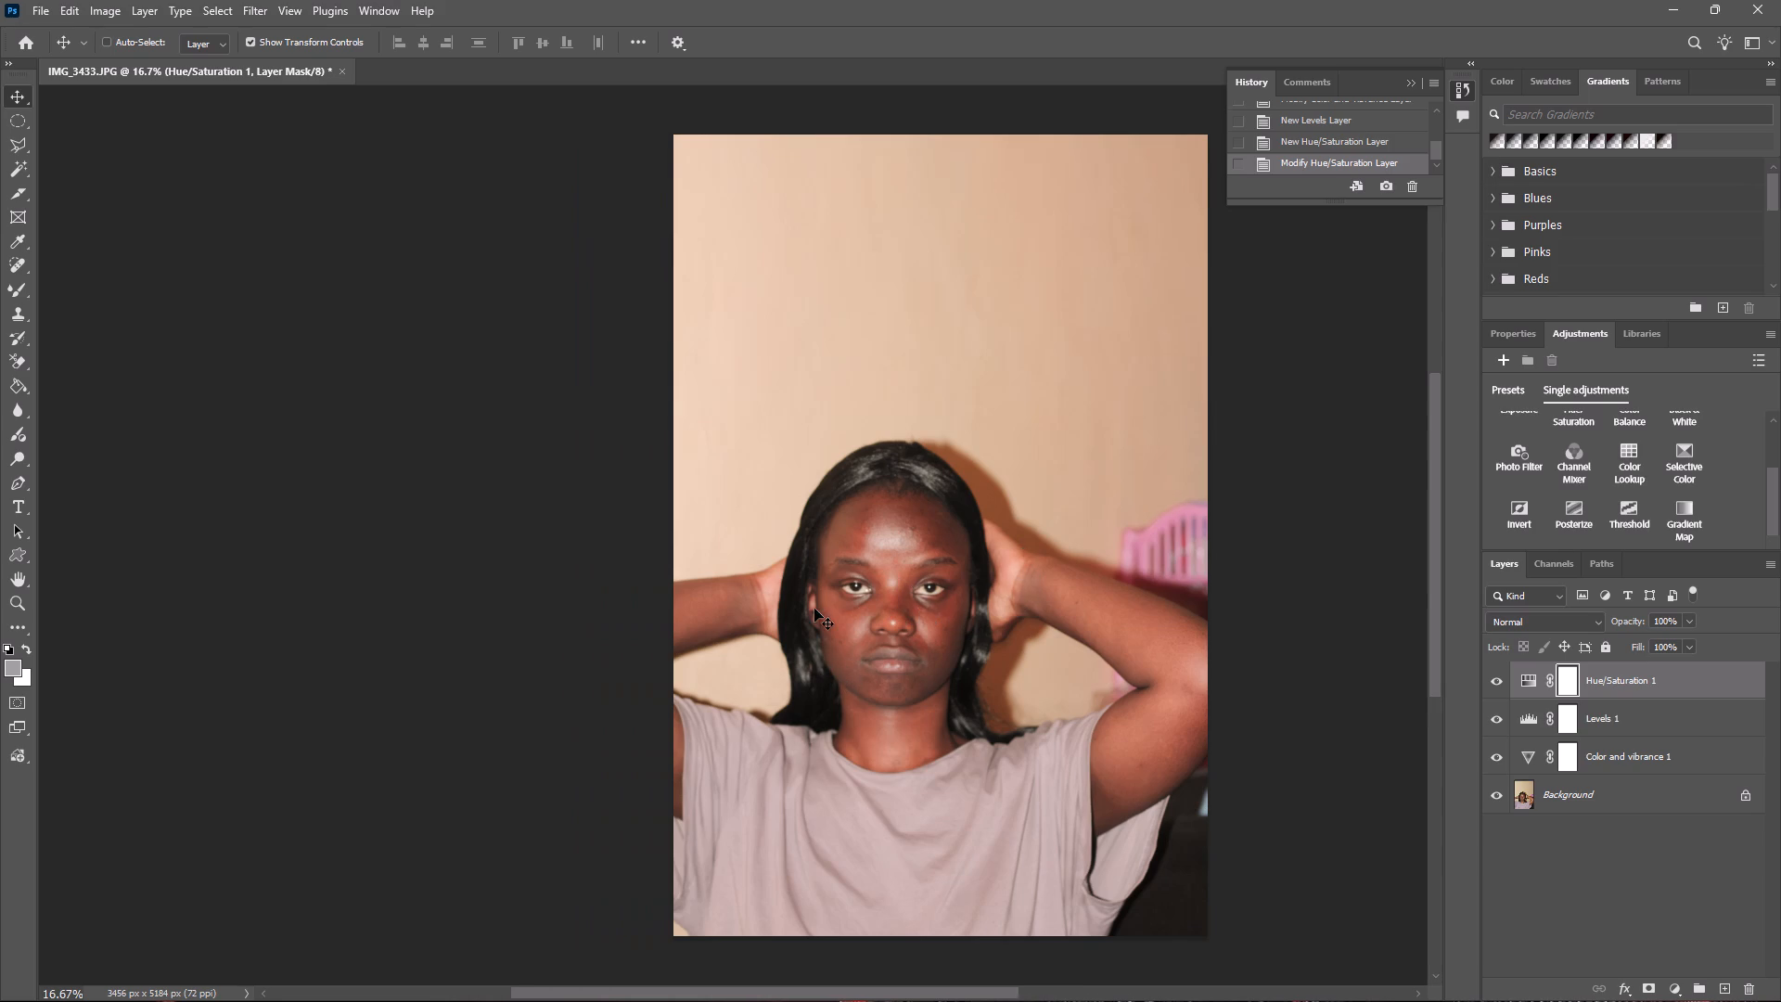
scroll(814, 609, "right", 2)
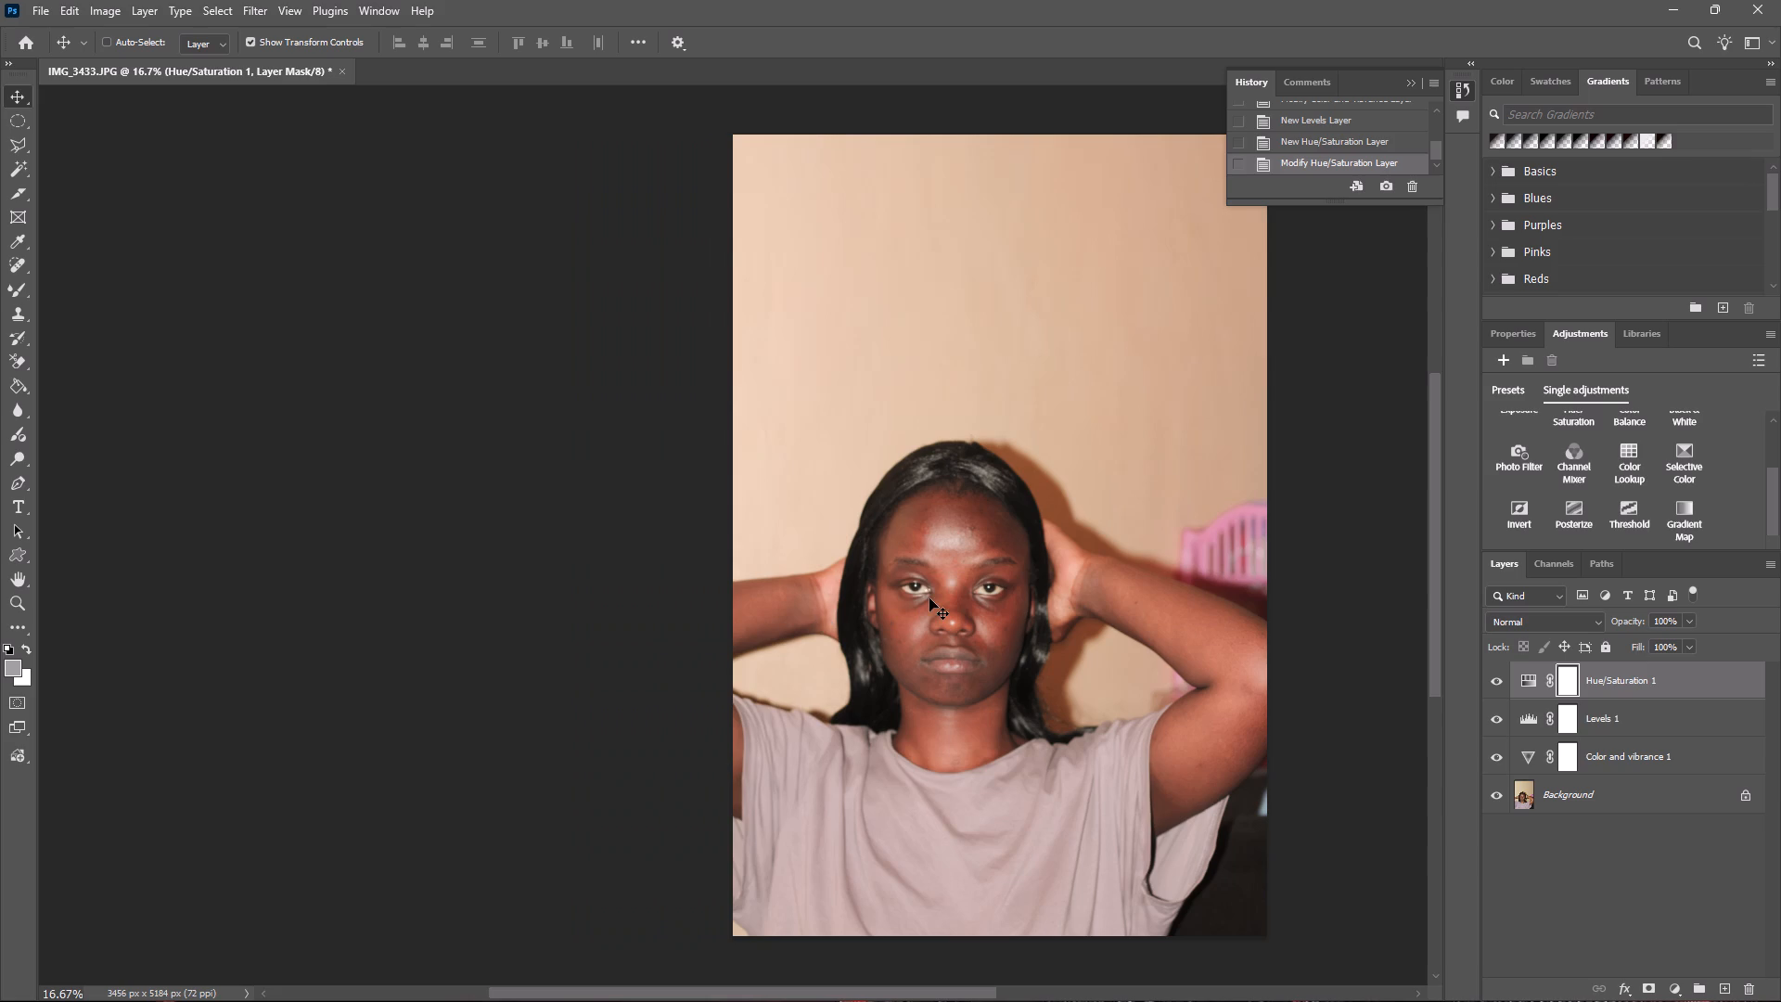
scroll(929, 598, "left", 4)
scroll(929, 598, "right", 3)
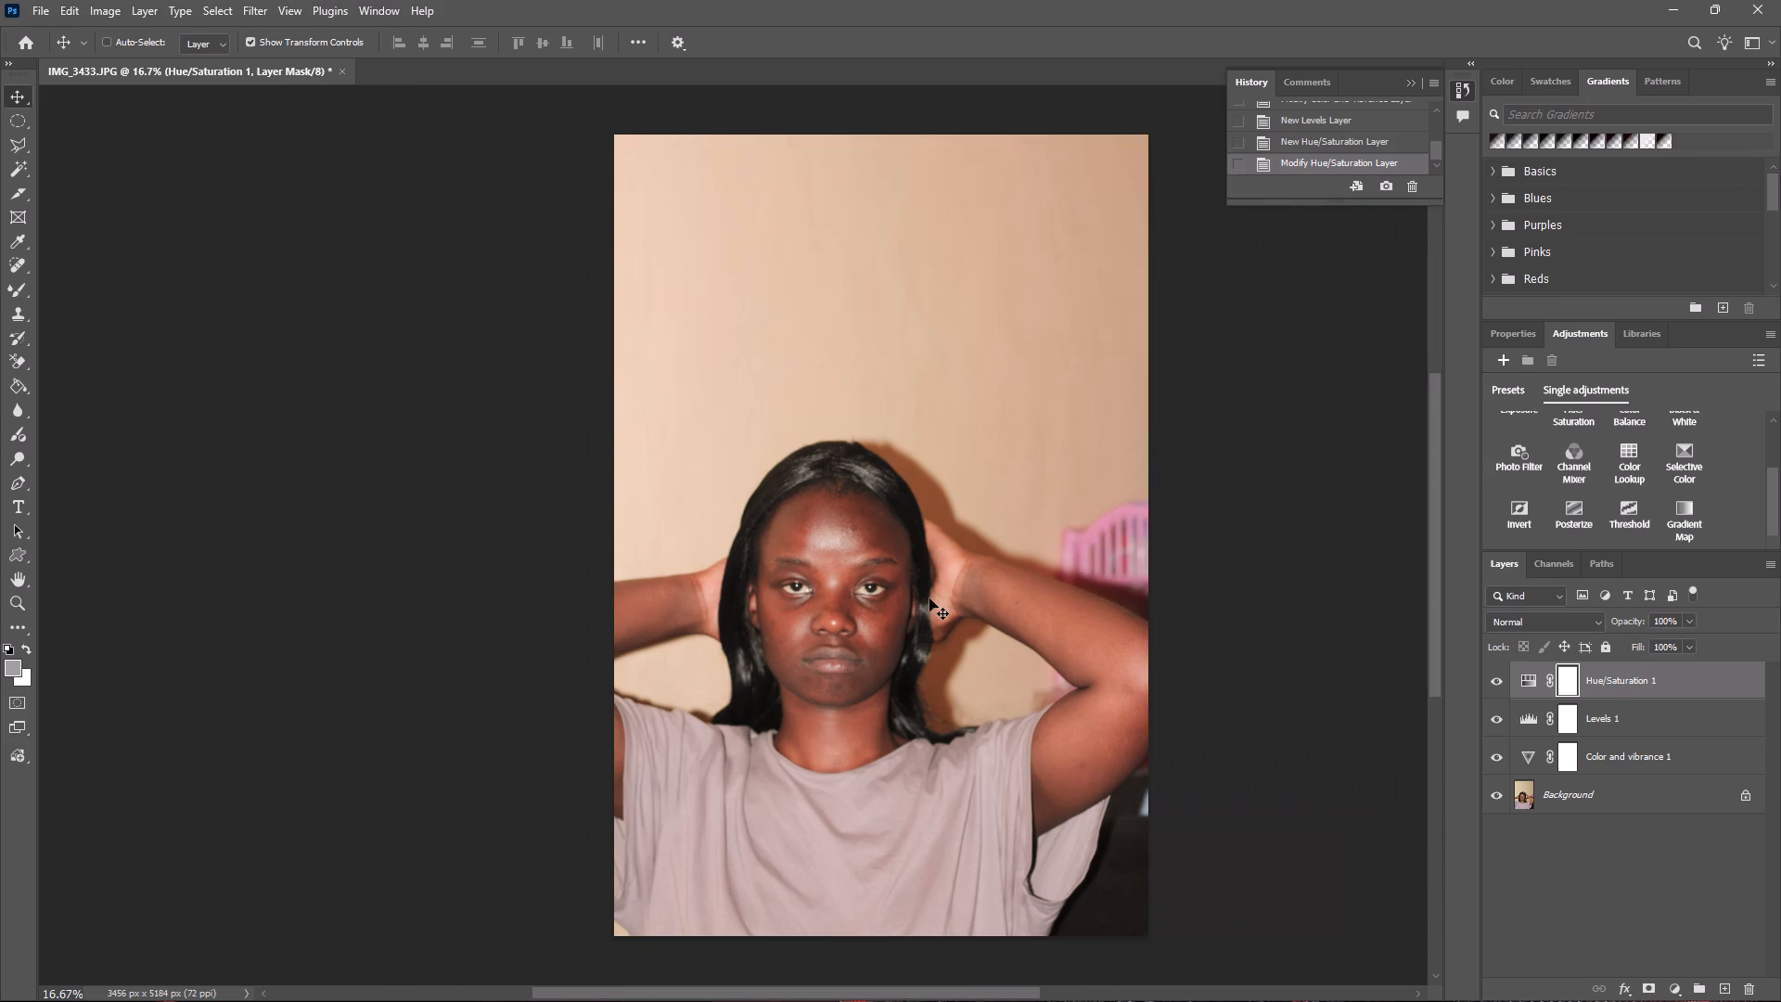
scroll(929, 598, "right", 1)
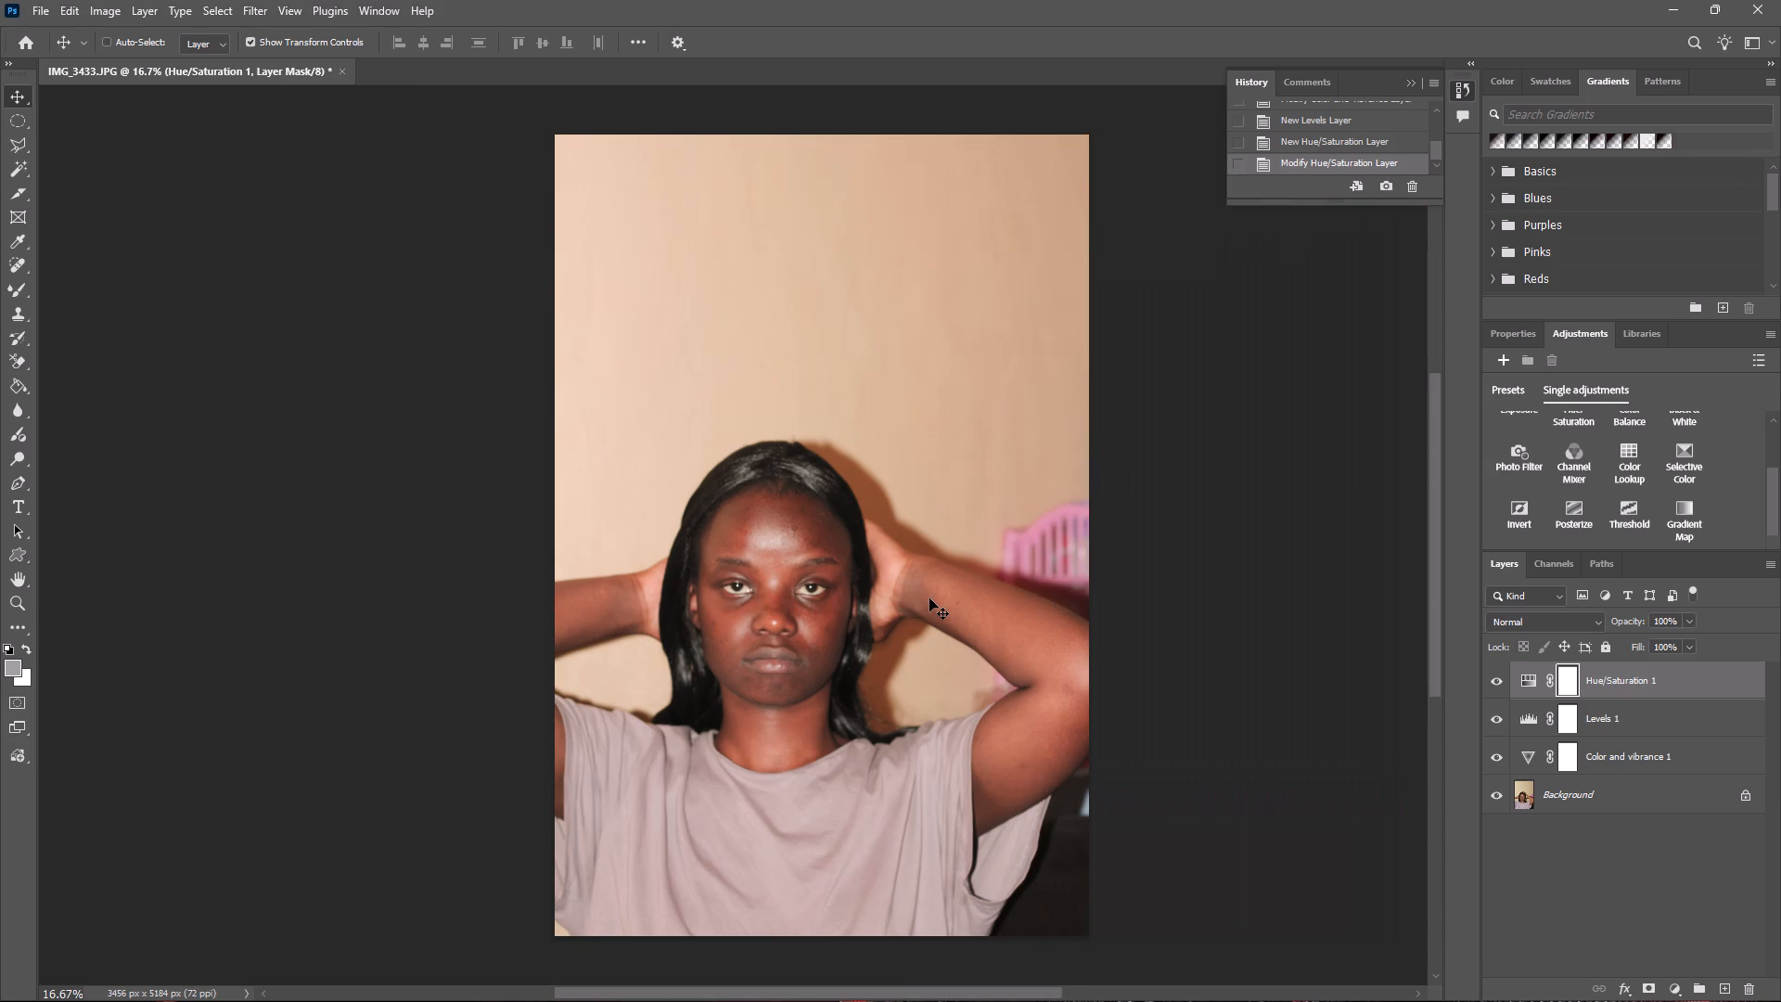
key("ctrl+equal")
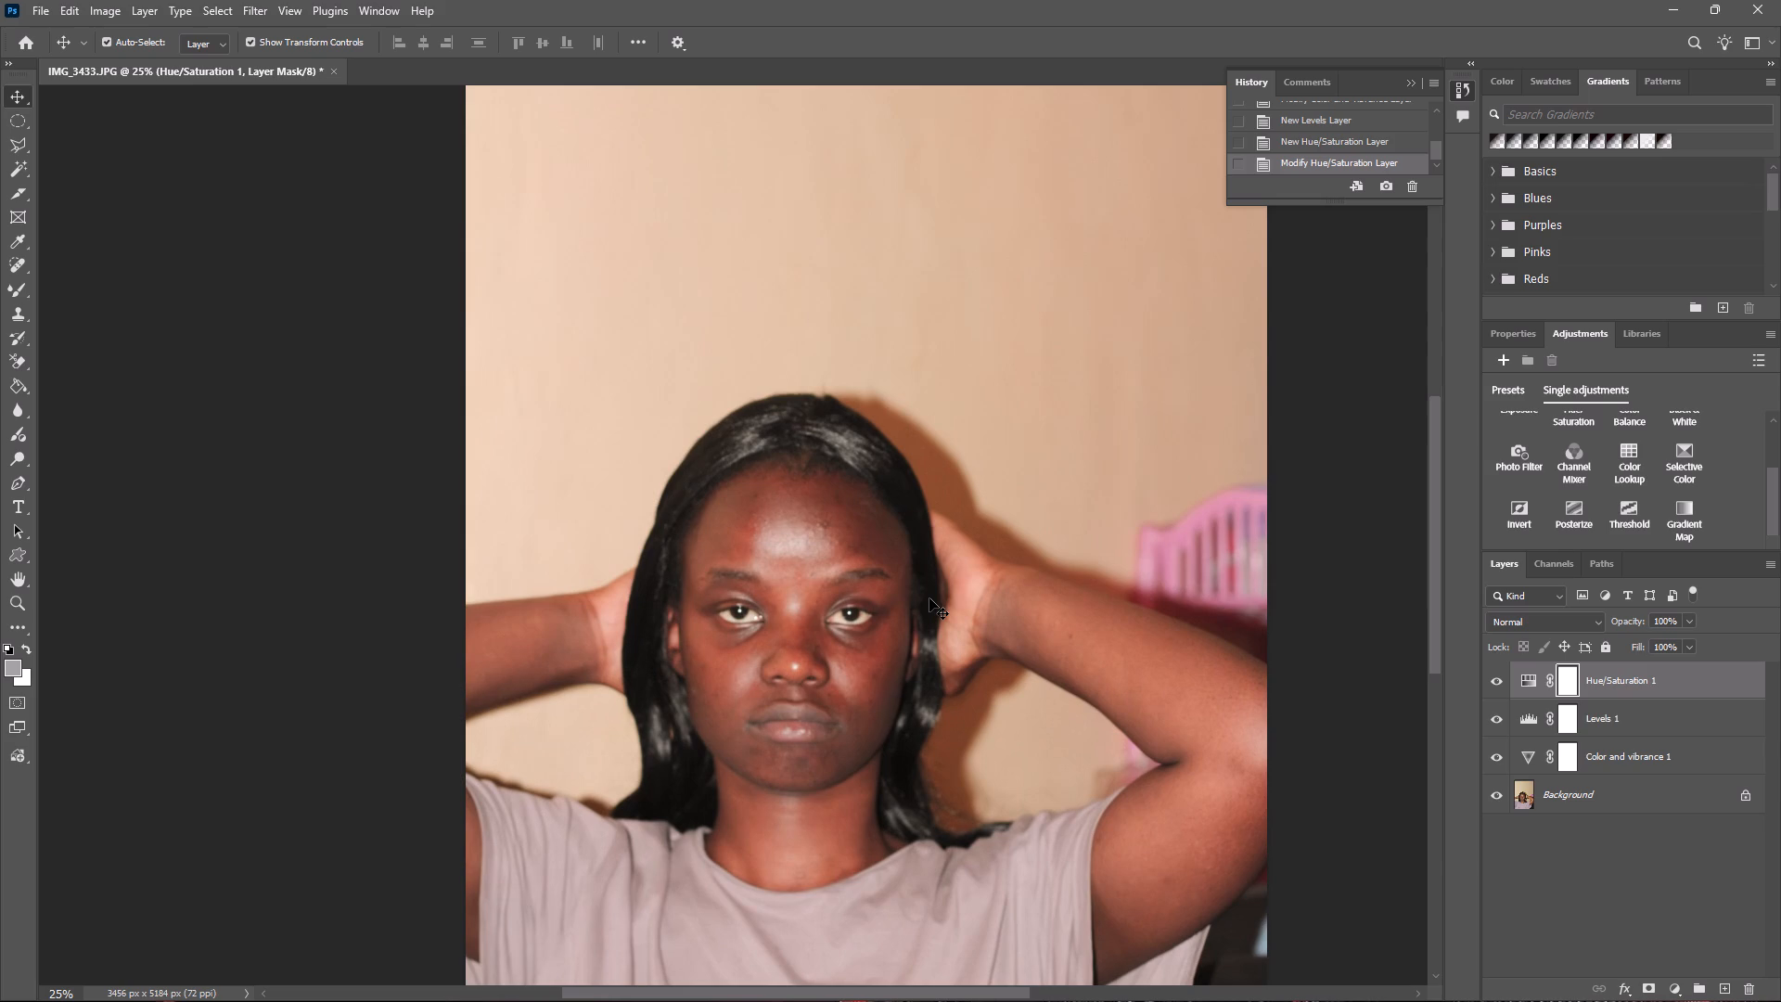
key("ctrl+equal")
key("ctrl+equal")
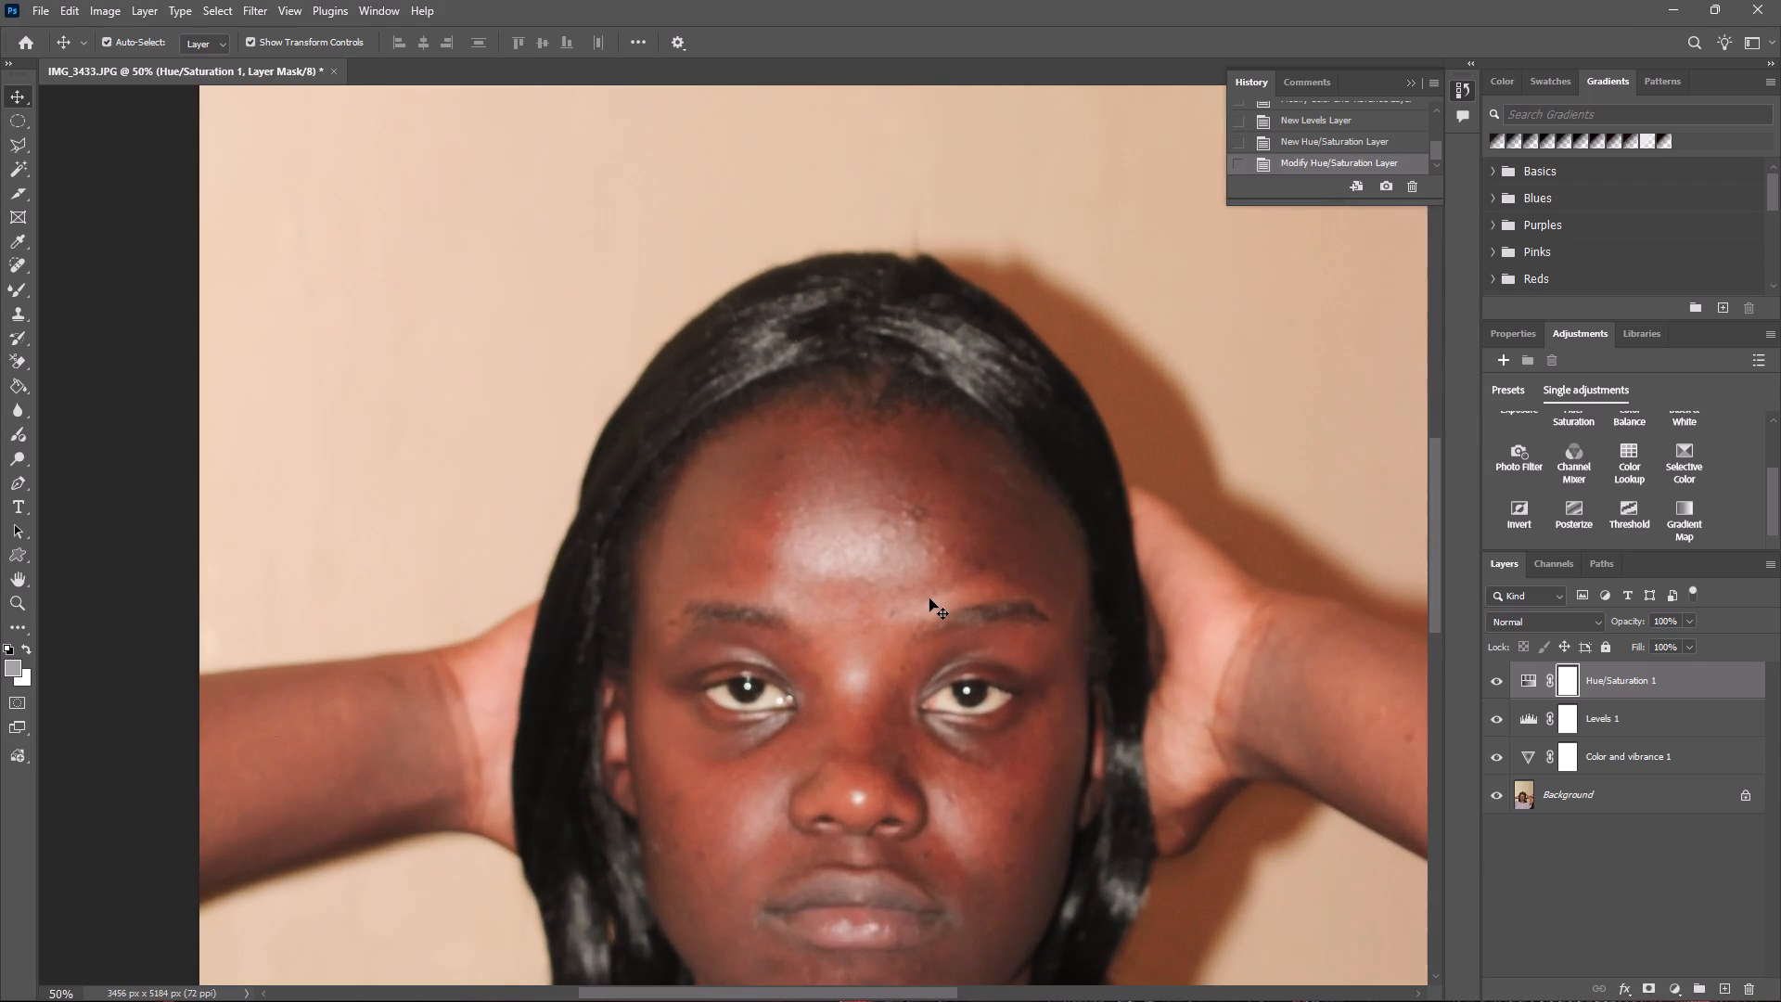
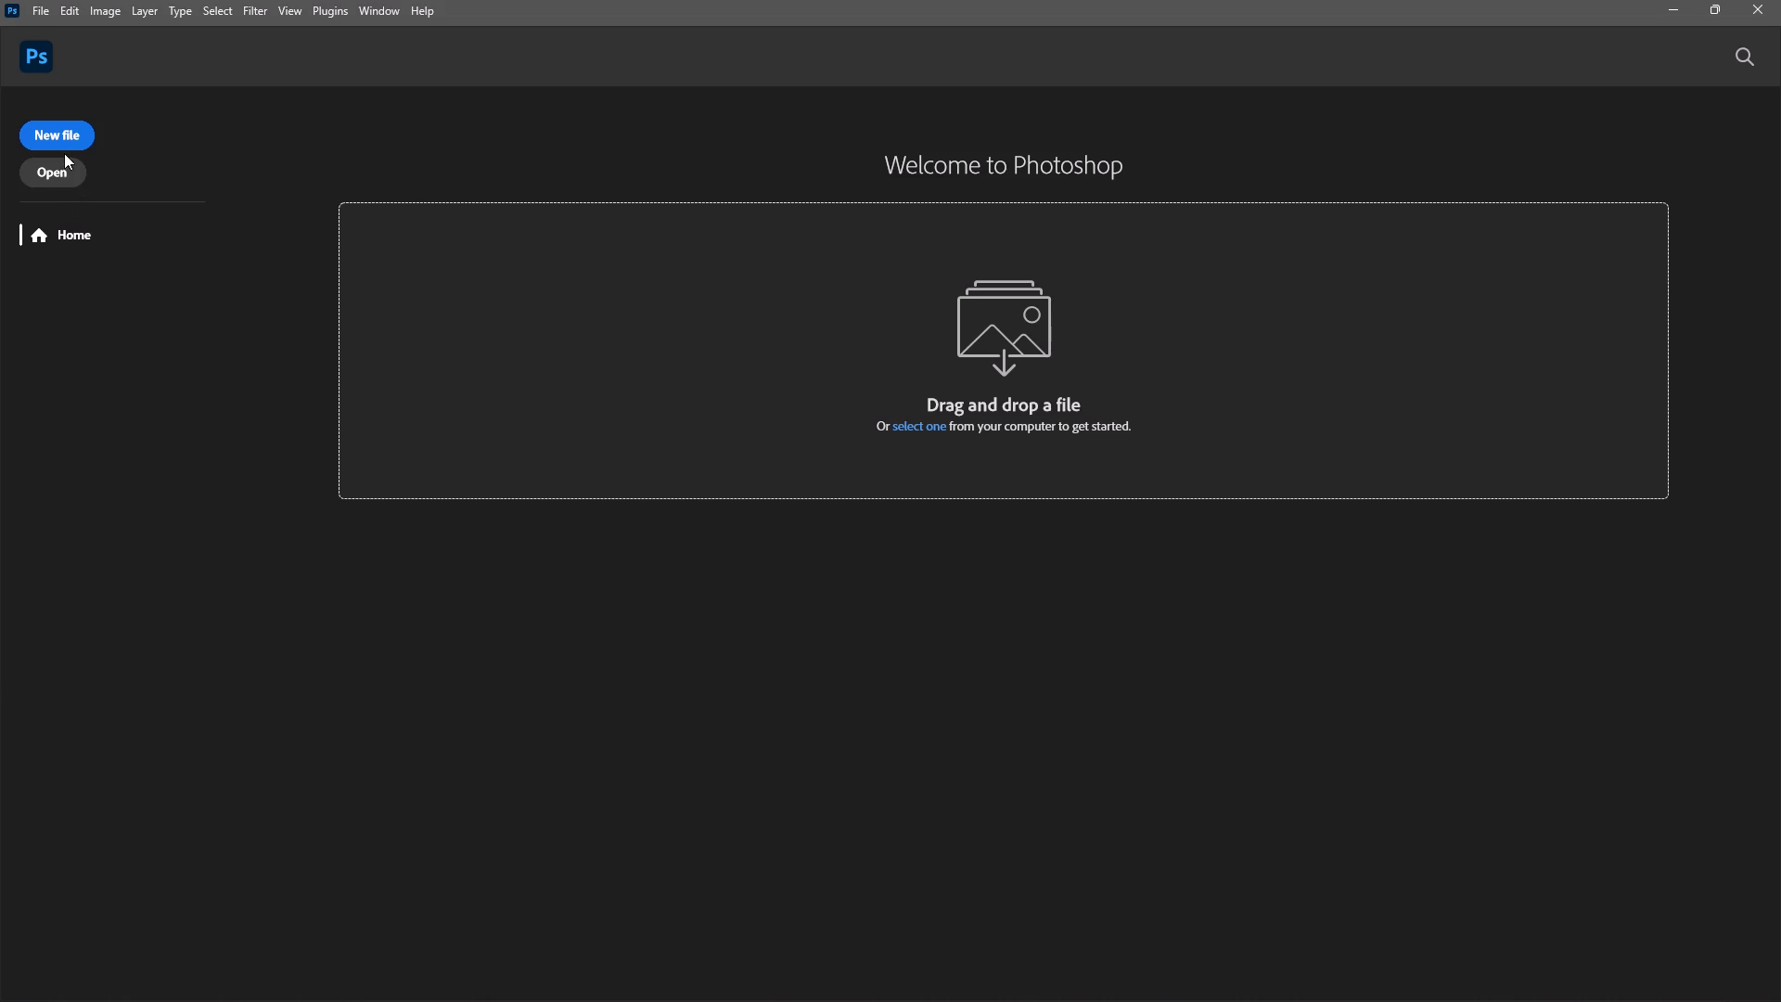
Create a new postcard document, 4 x 6 inches at 300 ppi, in RGB Color with a white background.
left_click(55, 174)
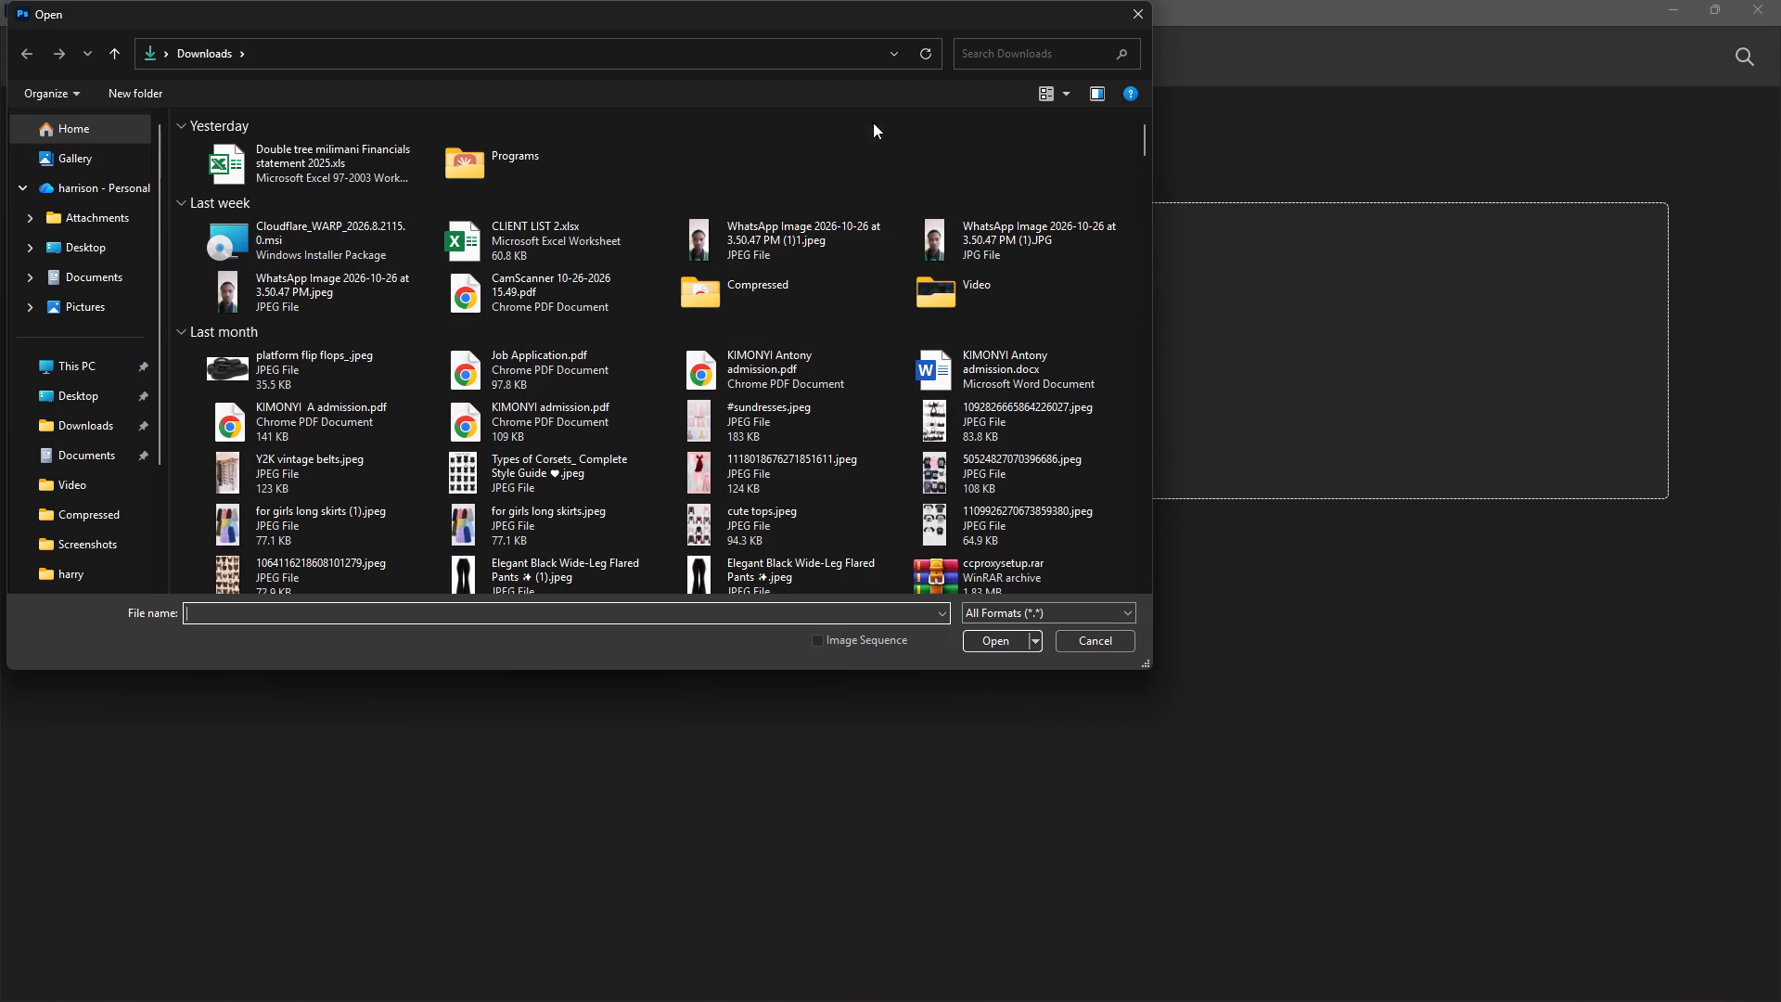
left_click(1152, 15)
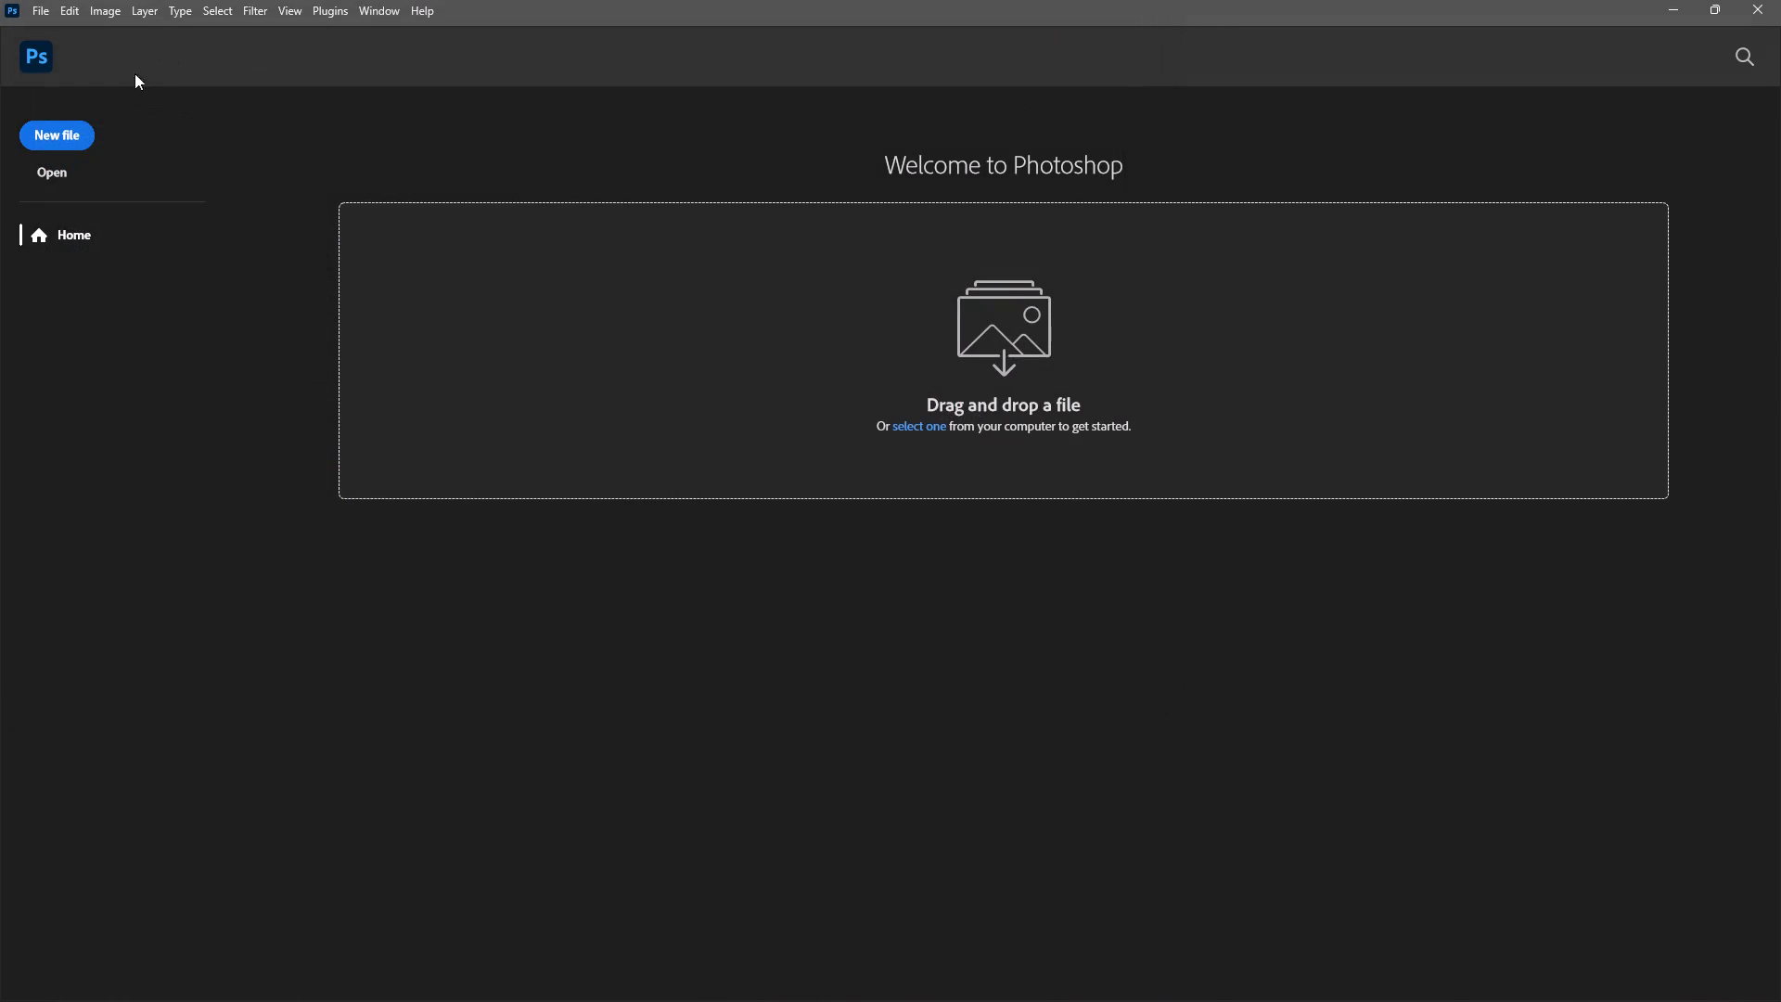
left_click(41, 130)
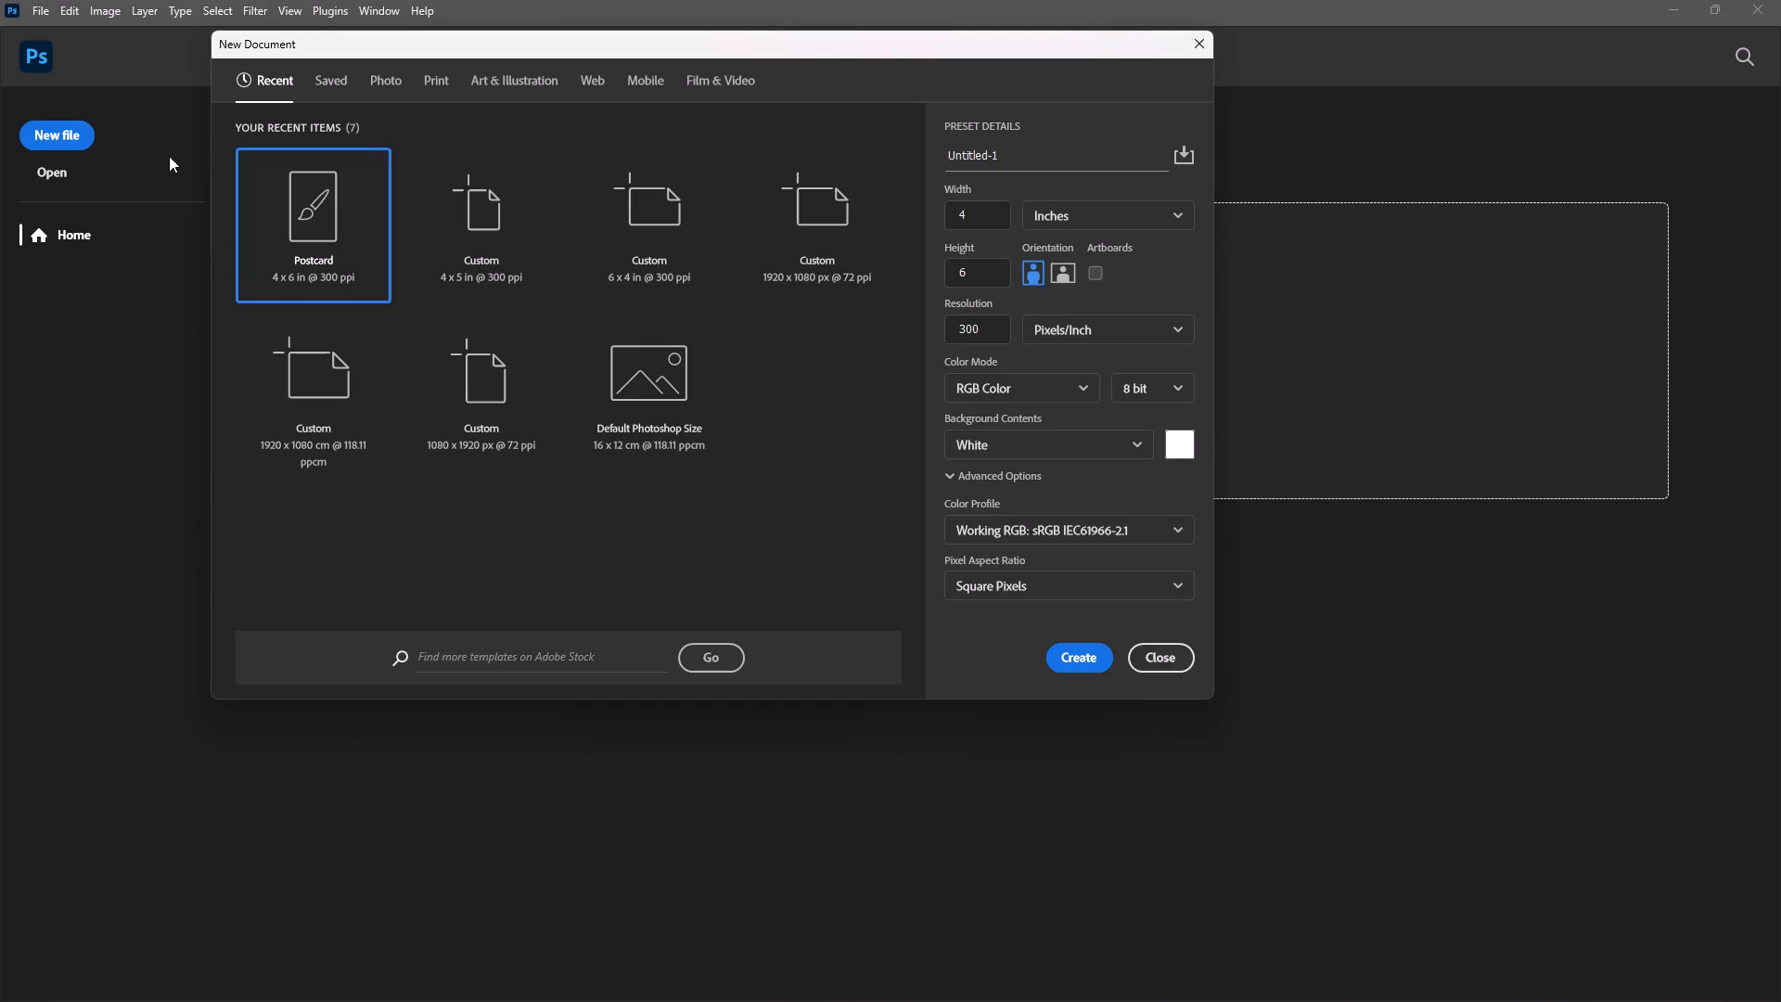
left_click(1072, 651)
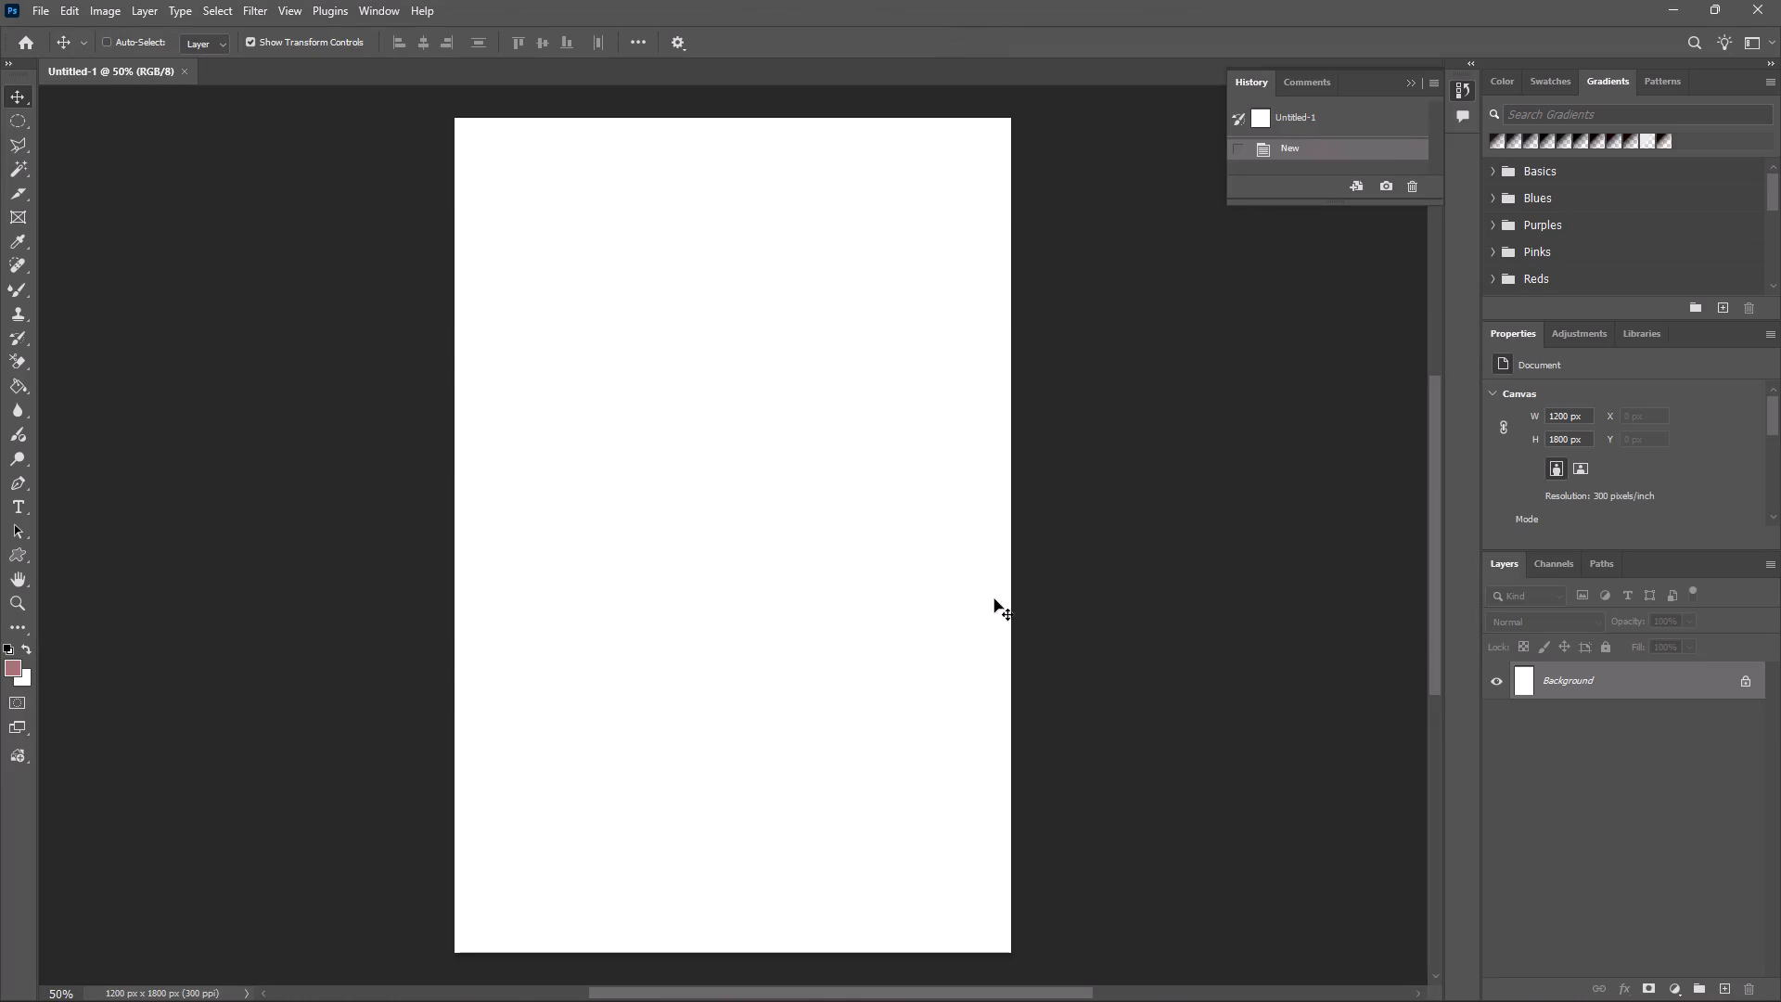
Place the poster image 70437489334908.jpeg from Downloads as an embedded object, scaled to about 42.39% so it covers the whole canvas.
left_click(36, 6)
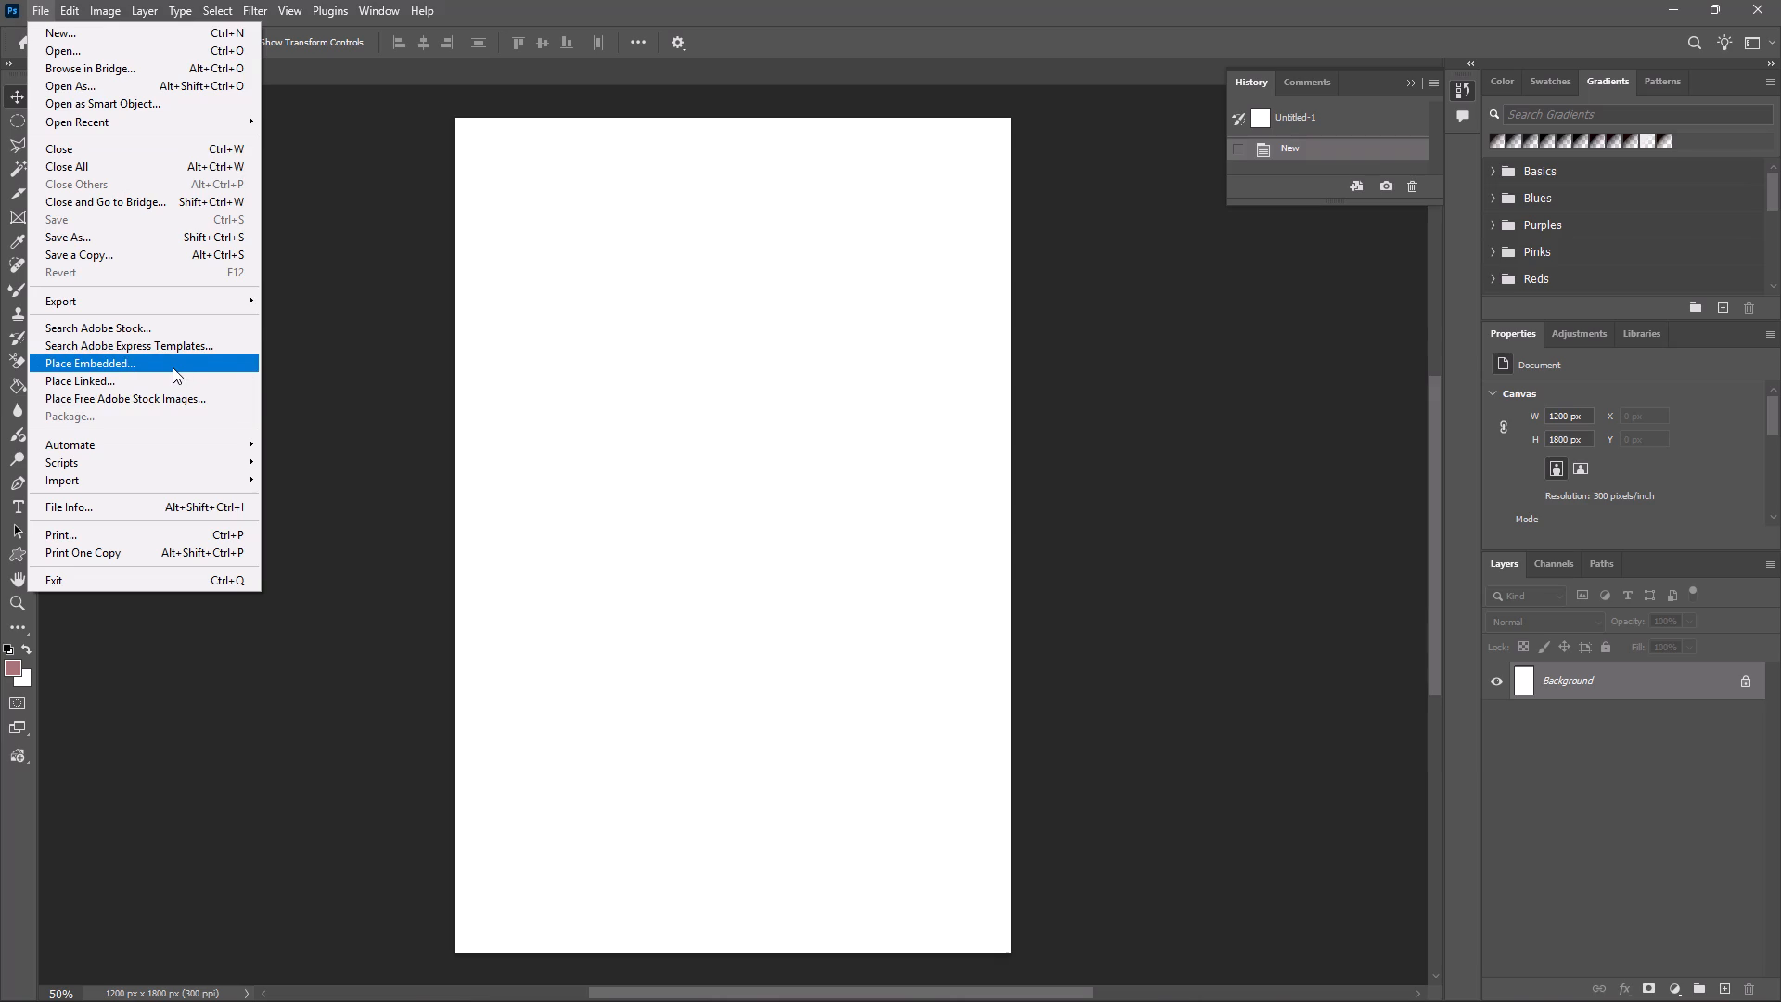
left_click(173, 367)
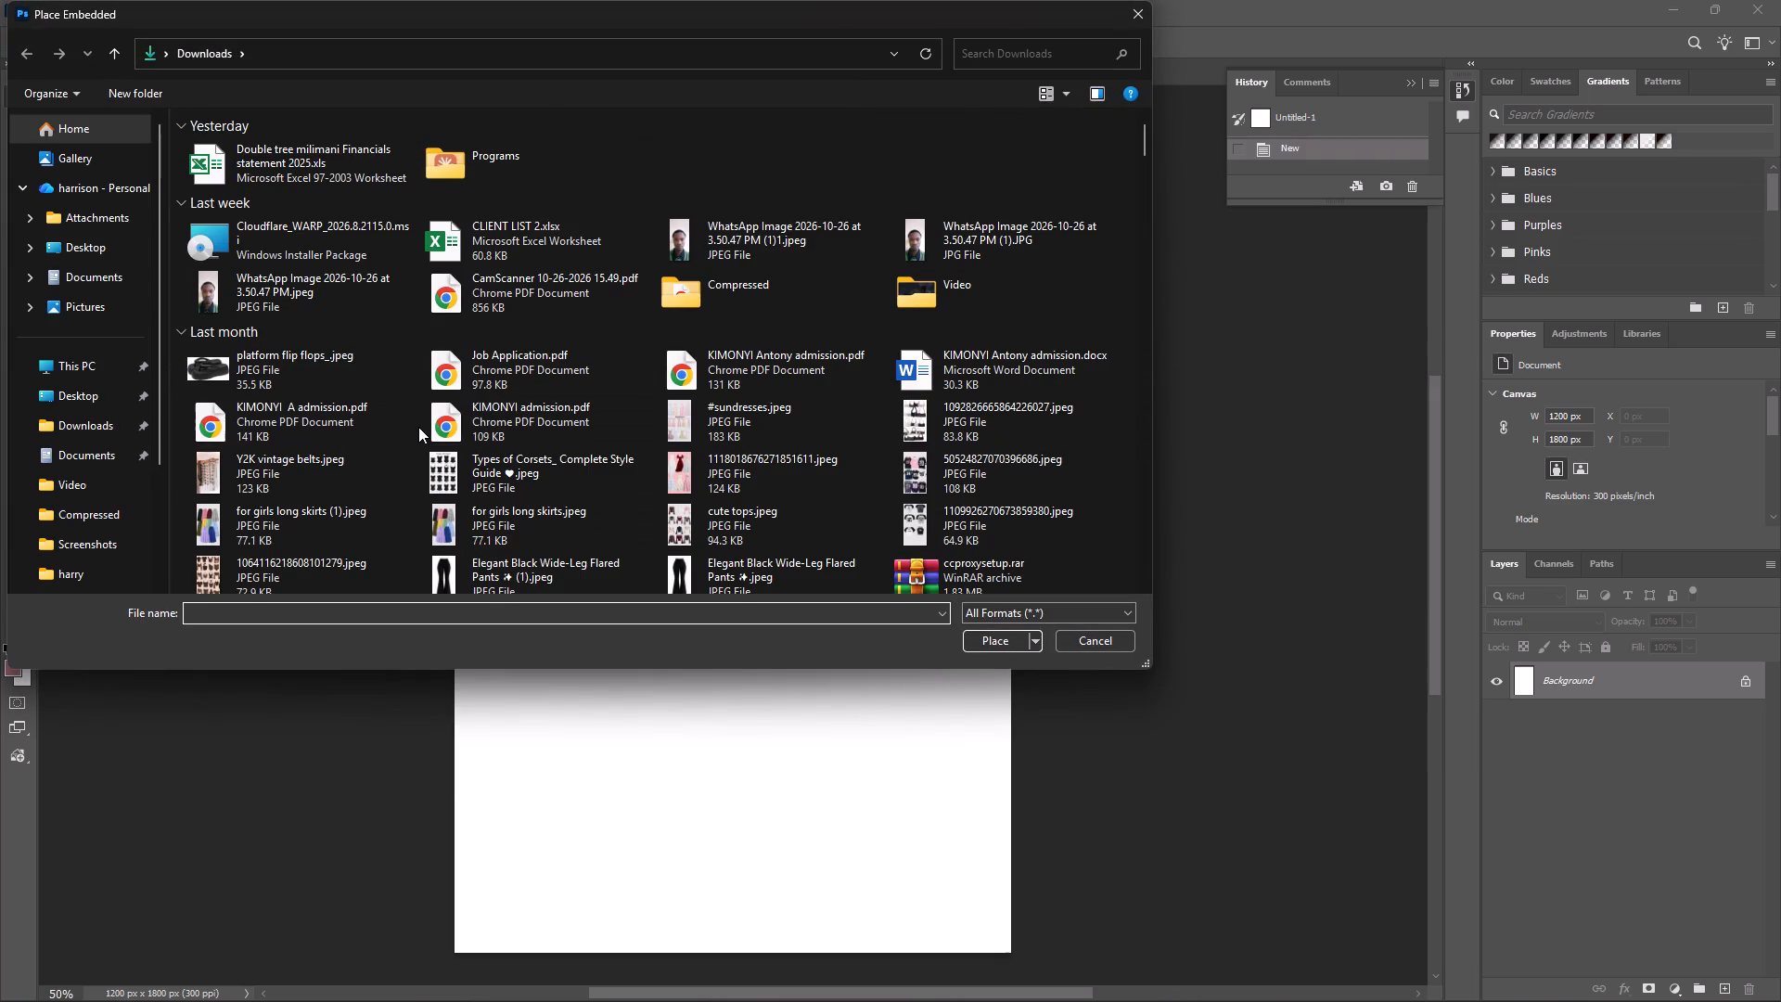
scroll(418, 427, "down", 4)
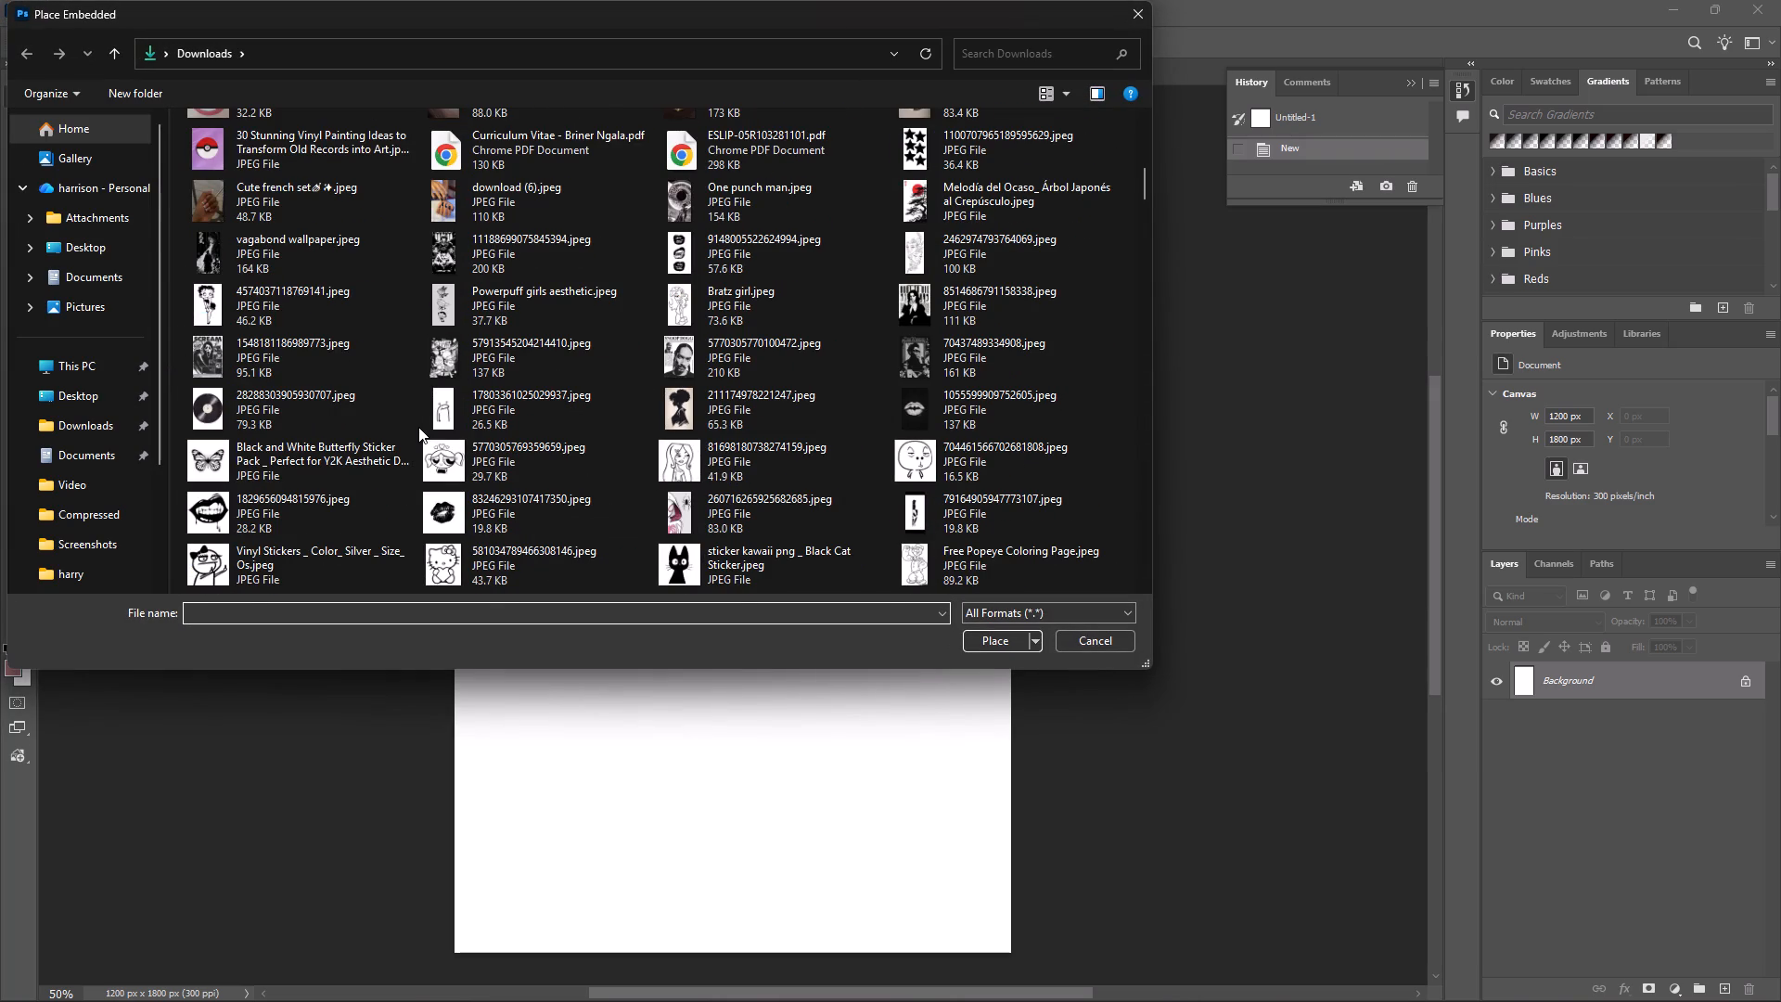
left_click(927, 354)
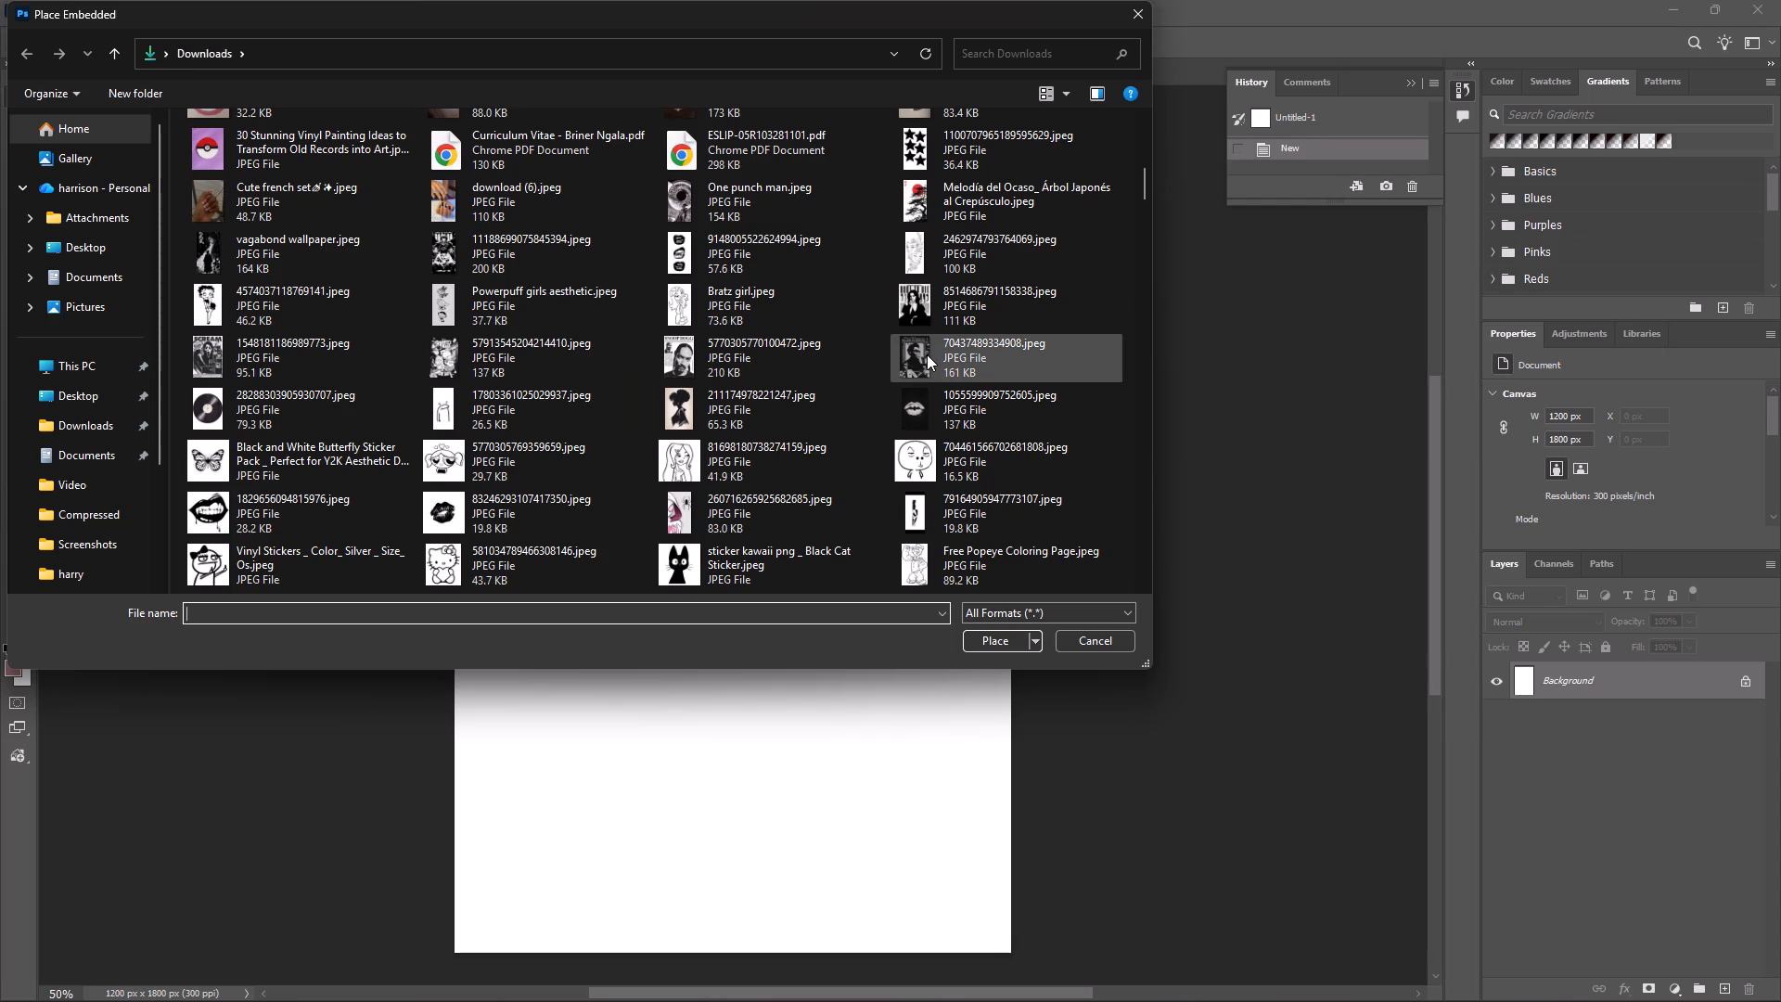
left_click(1006, 634)
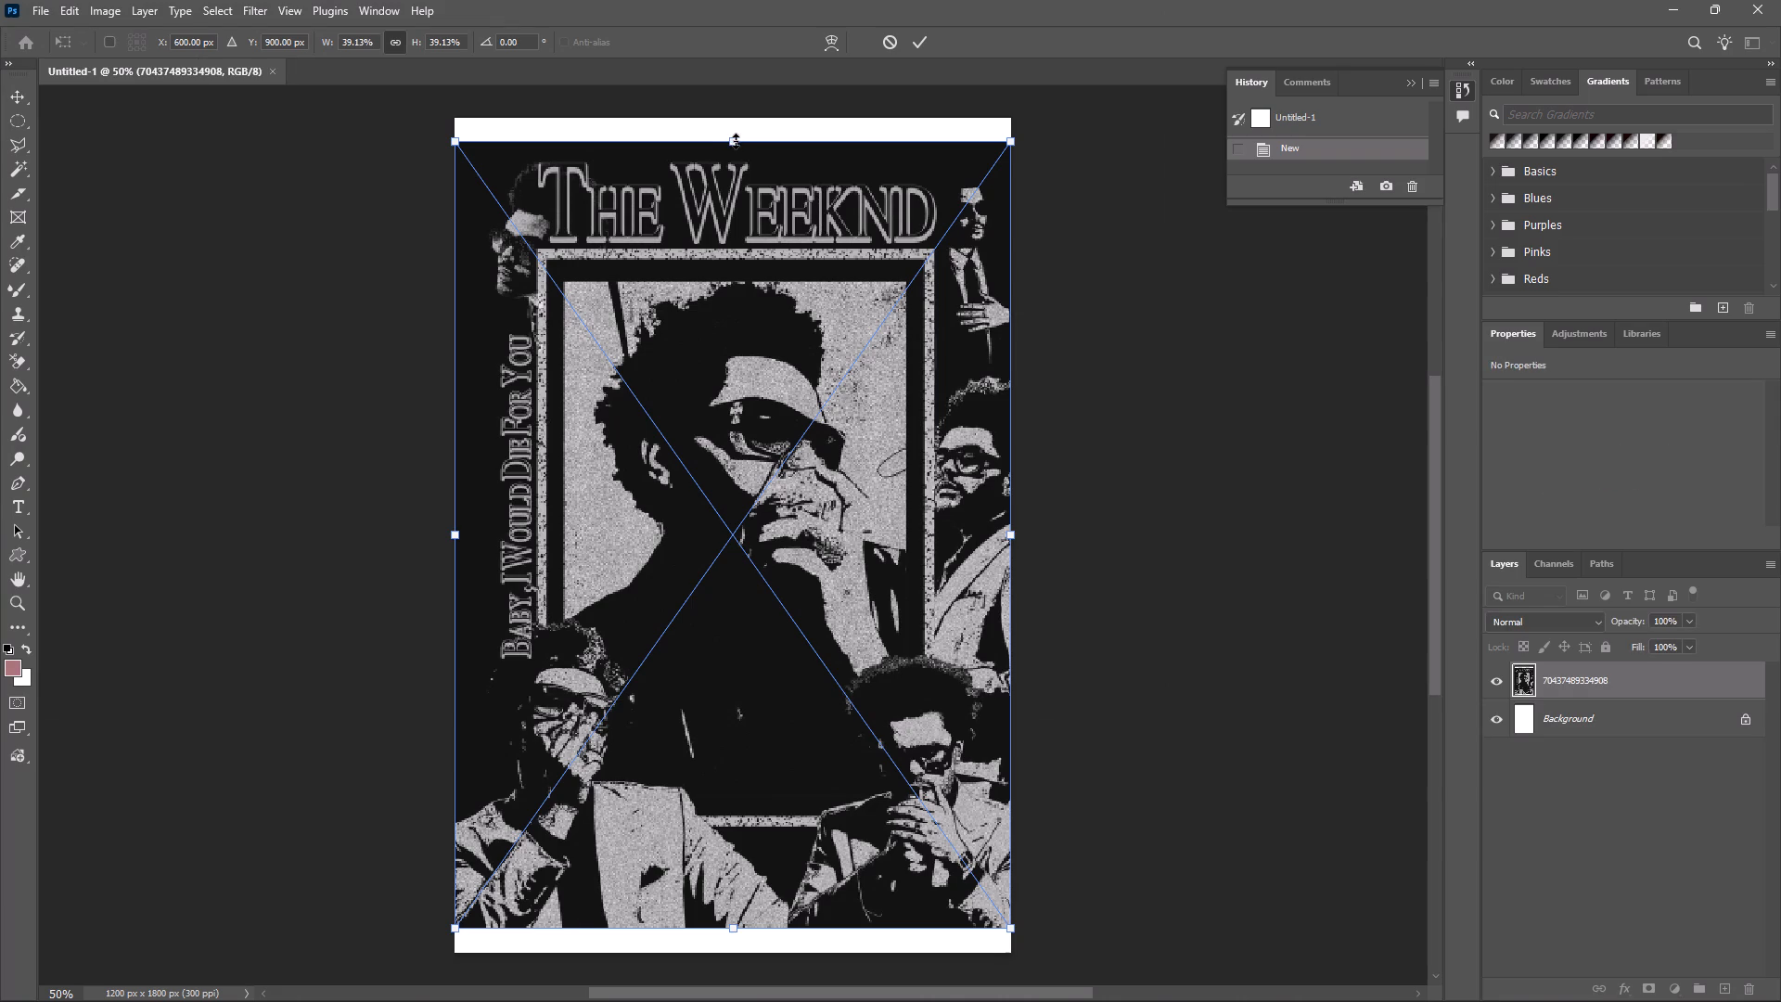
left_click_drag(736, 141, 729, 99)
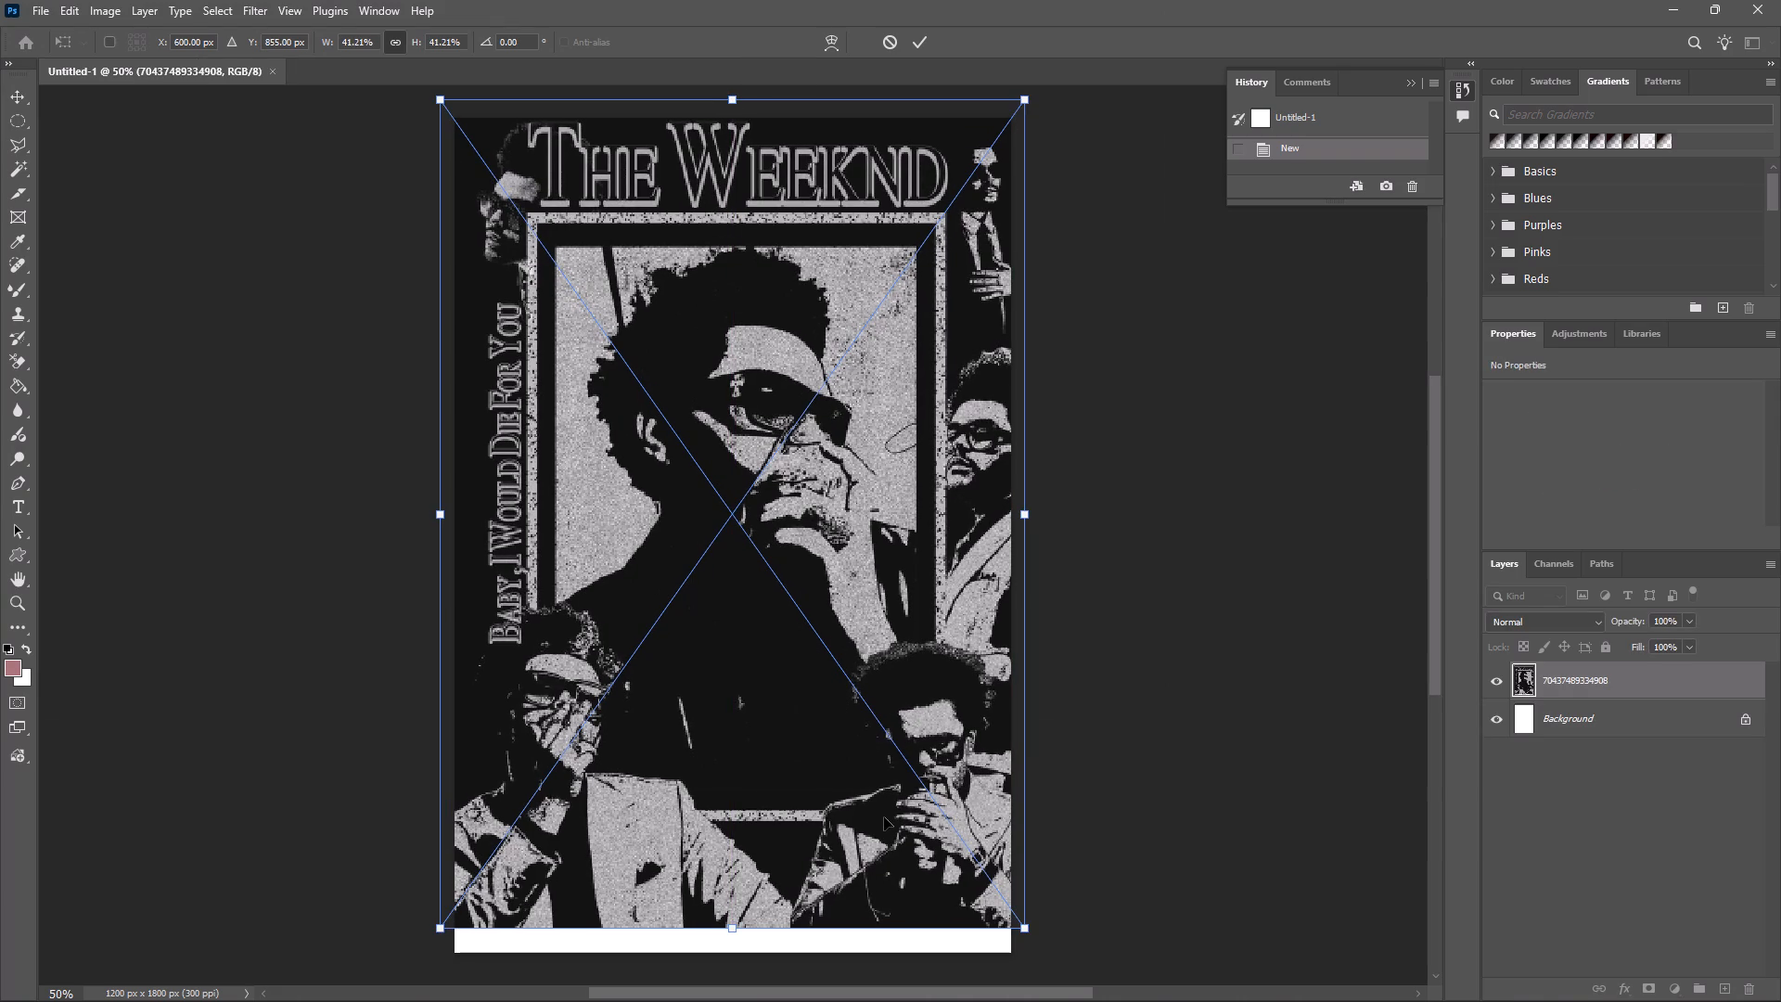
left_click_drag(736, 931, 735, 959)
left_click(927, 34)
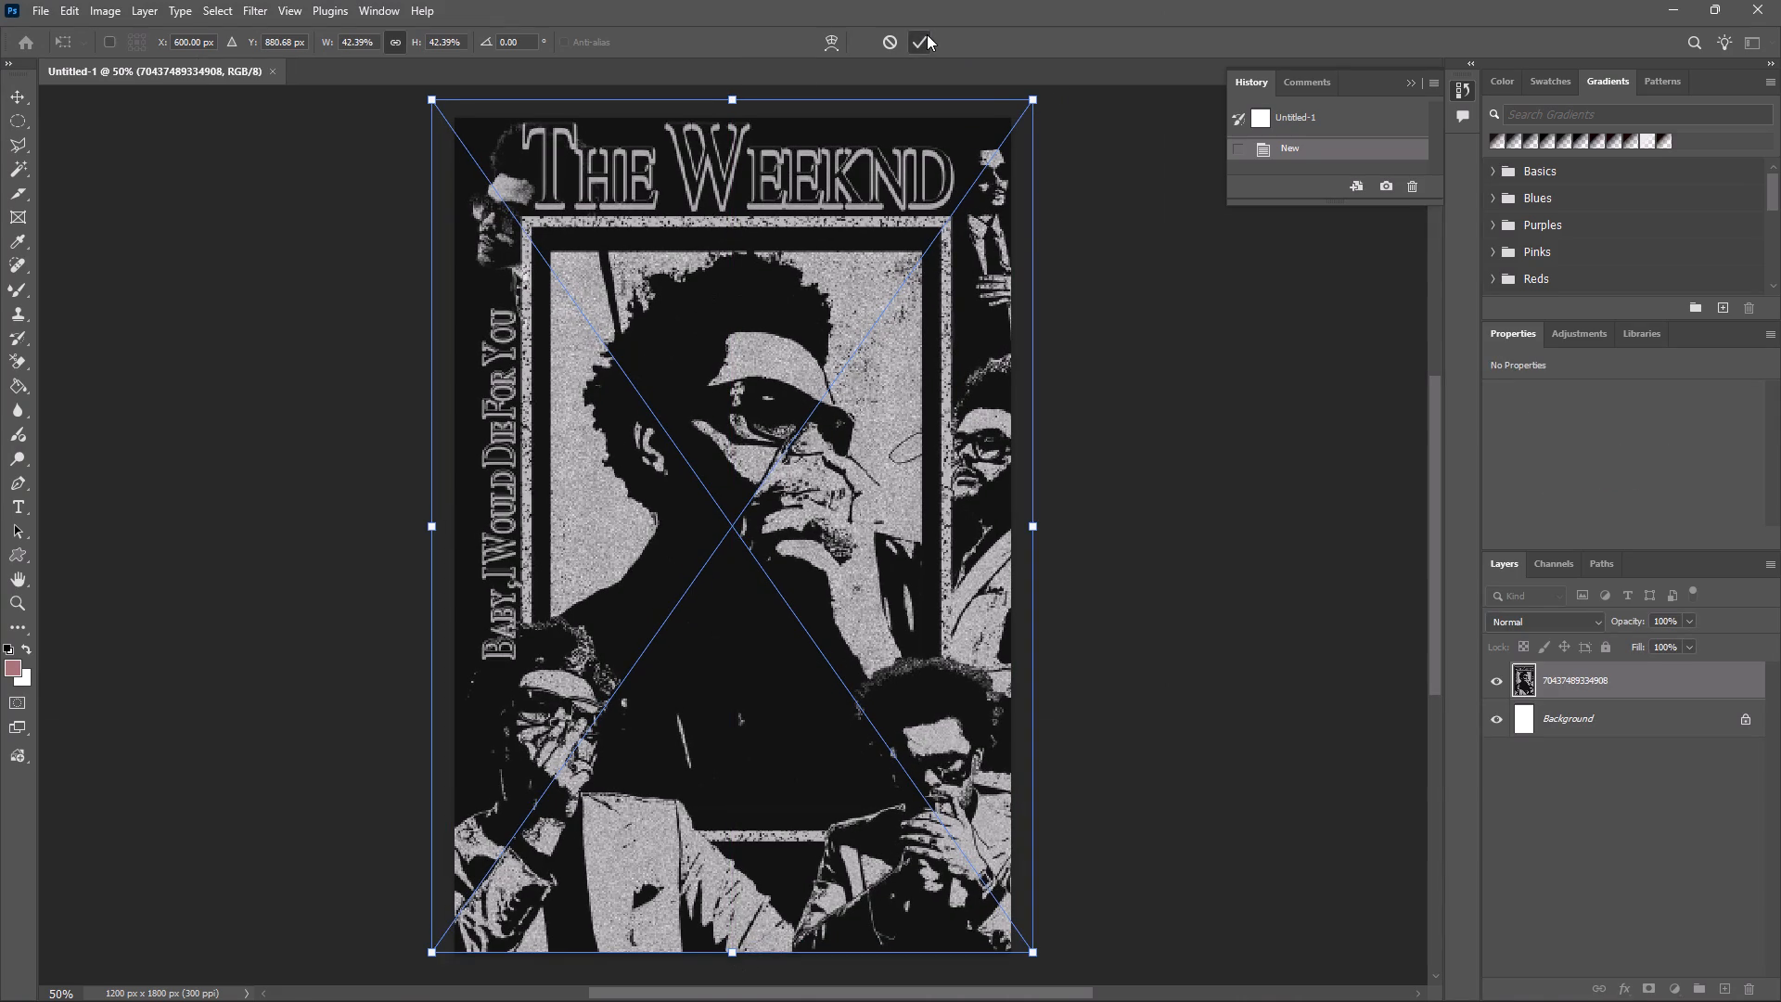
Apply a Gaussian Blur with a radius of 286.1 pixels to the placed poster image.
left_click(241, 9)
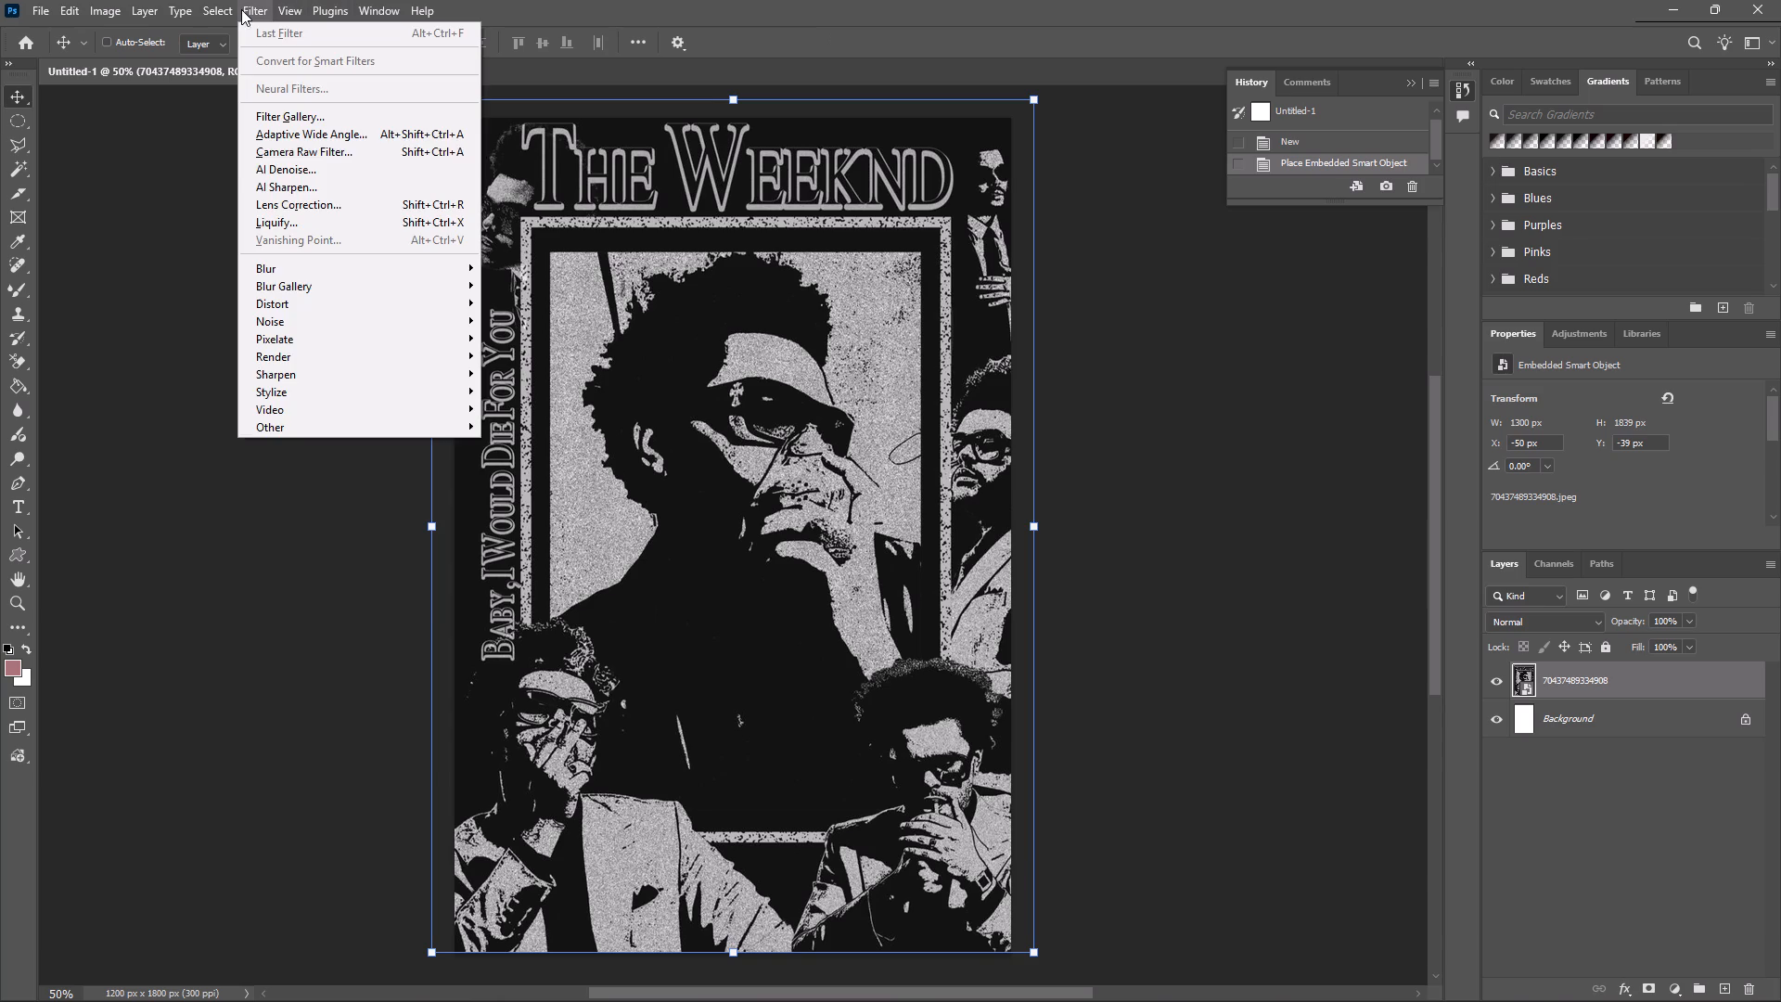
left_click(347, 263)
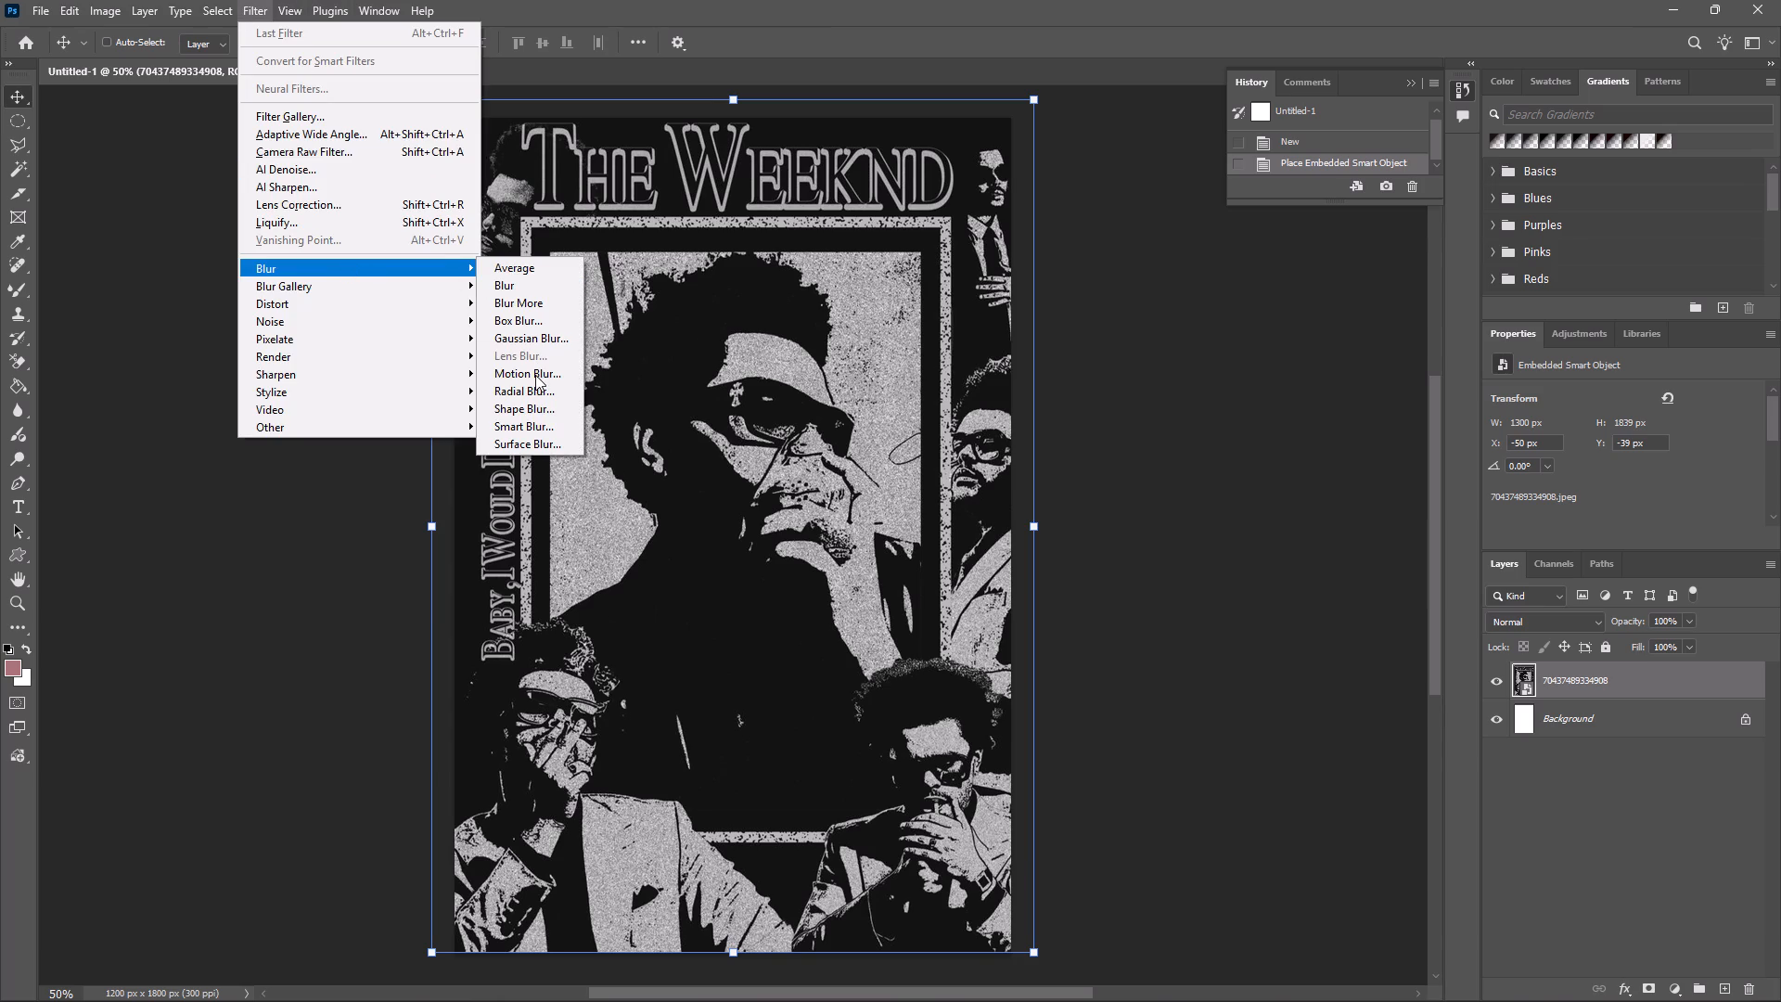
left_click(539, 338)
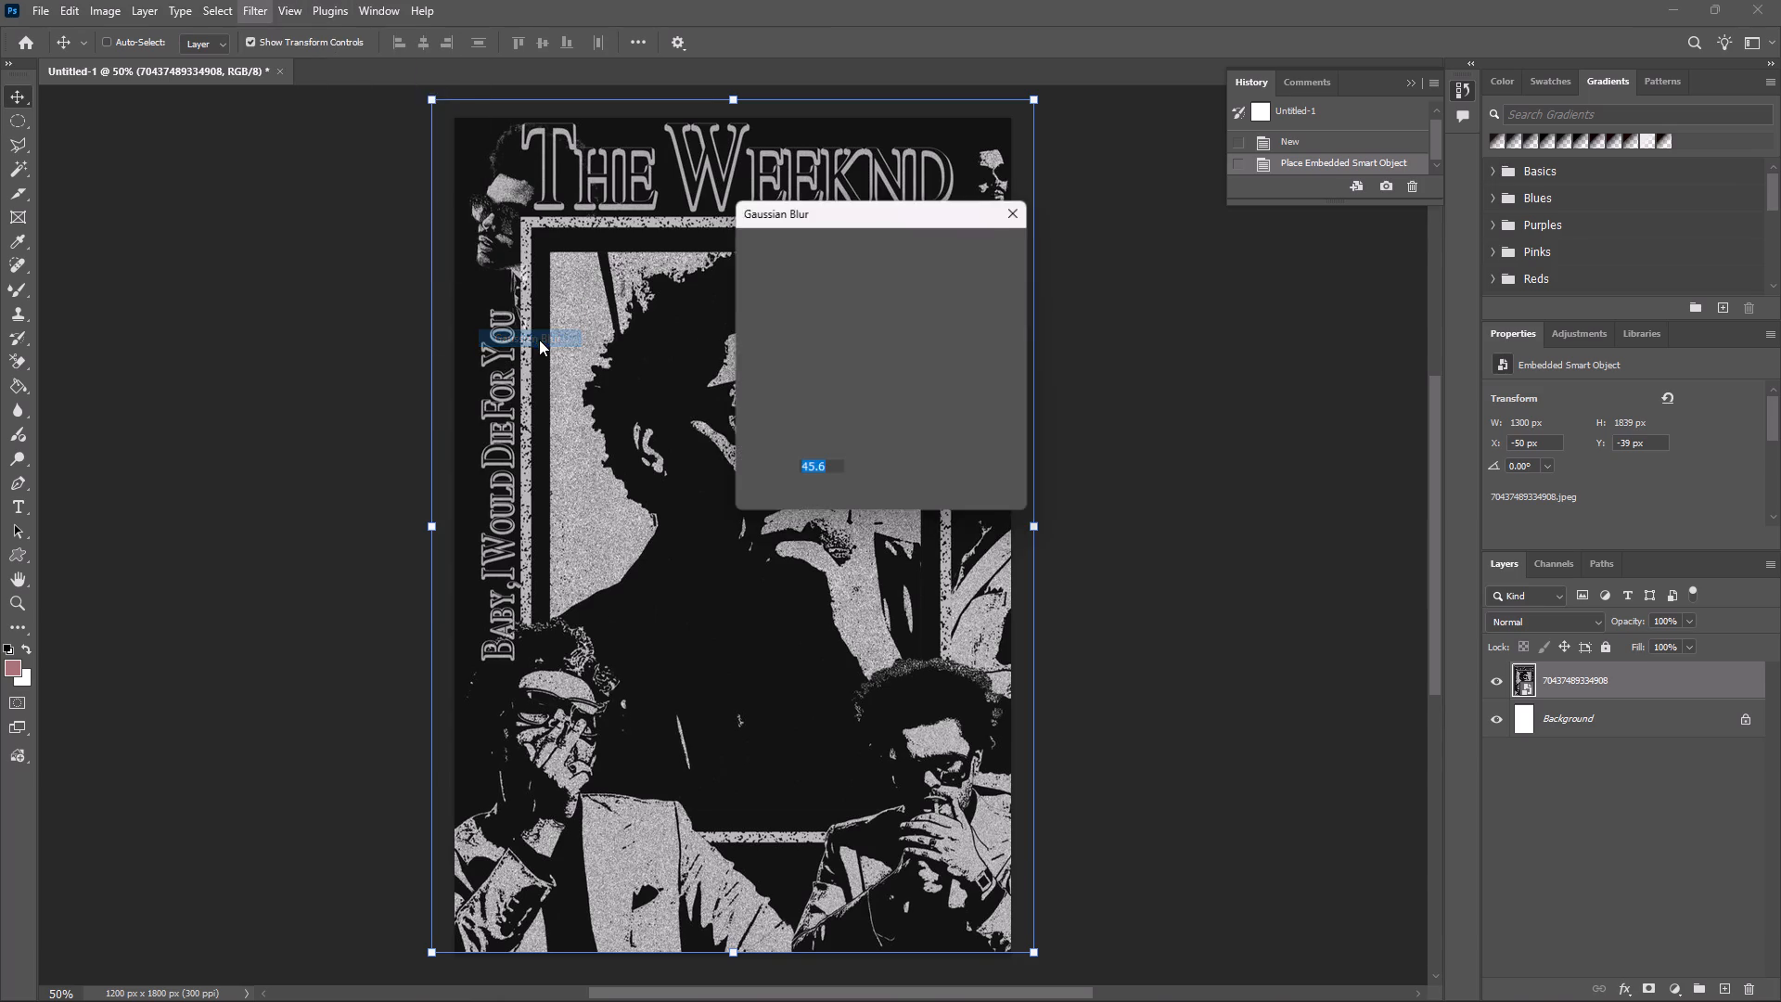
left_click_drag(849, 500, 877, 498)
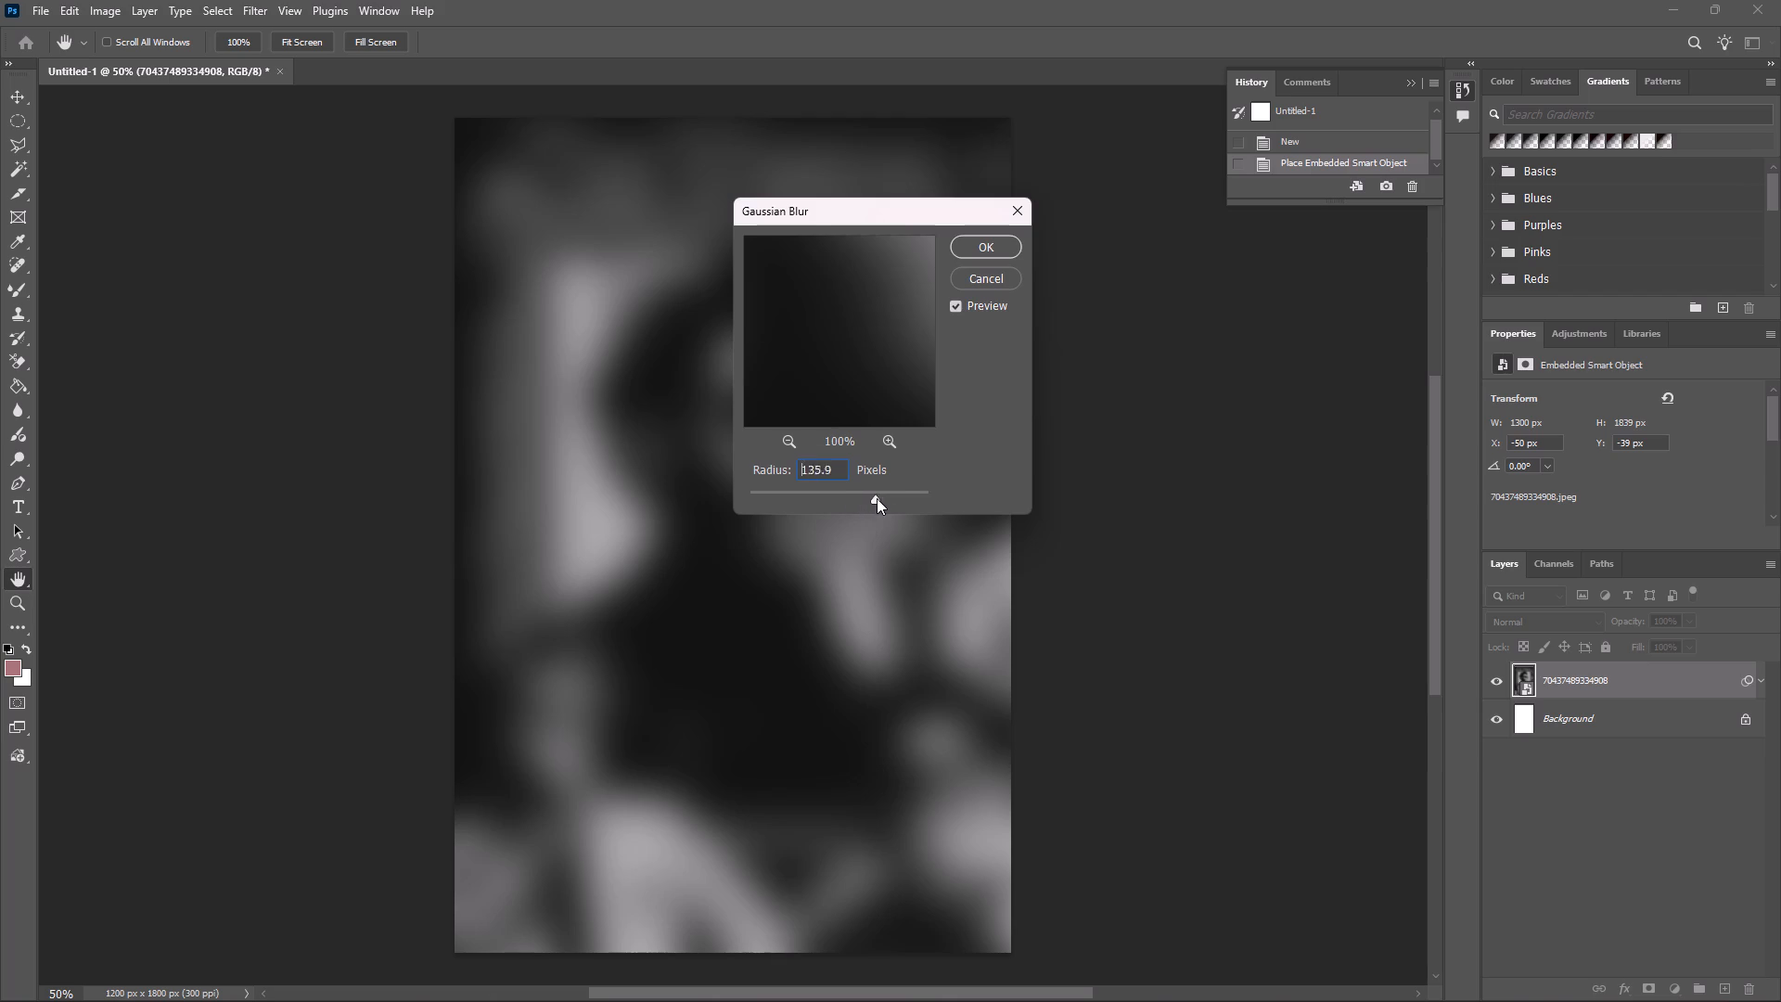
left_click_drag(877, 498, 897, 492)
left_click_drag(897, 492, 886, 494)
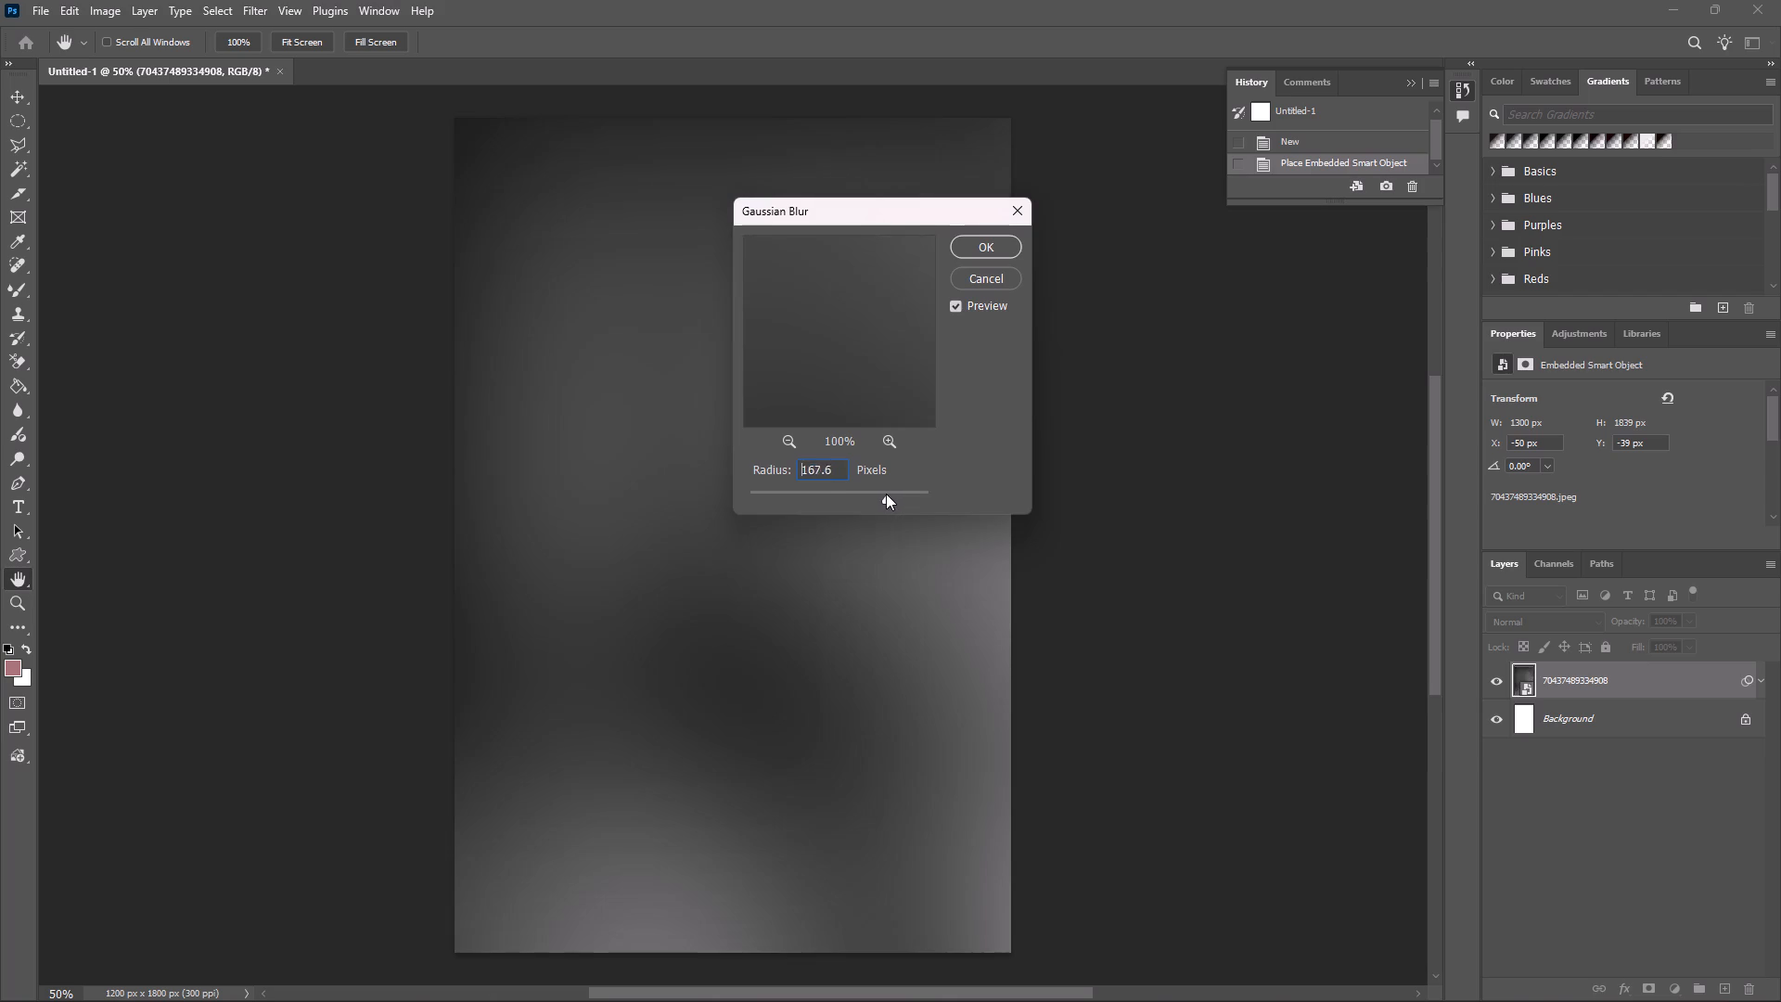
left_click_drag(886, 494, 883, 494)
left_click_drag(883, 494, 899, 495)
left_click_drag(899, 495, 900, 495)
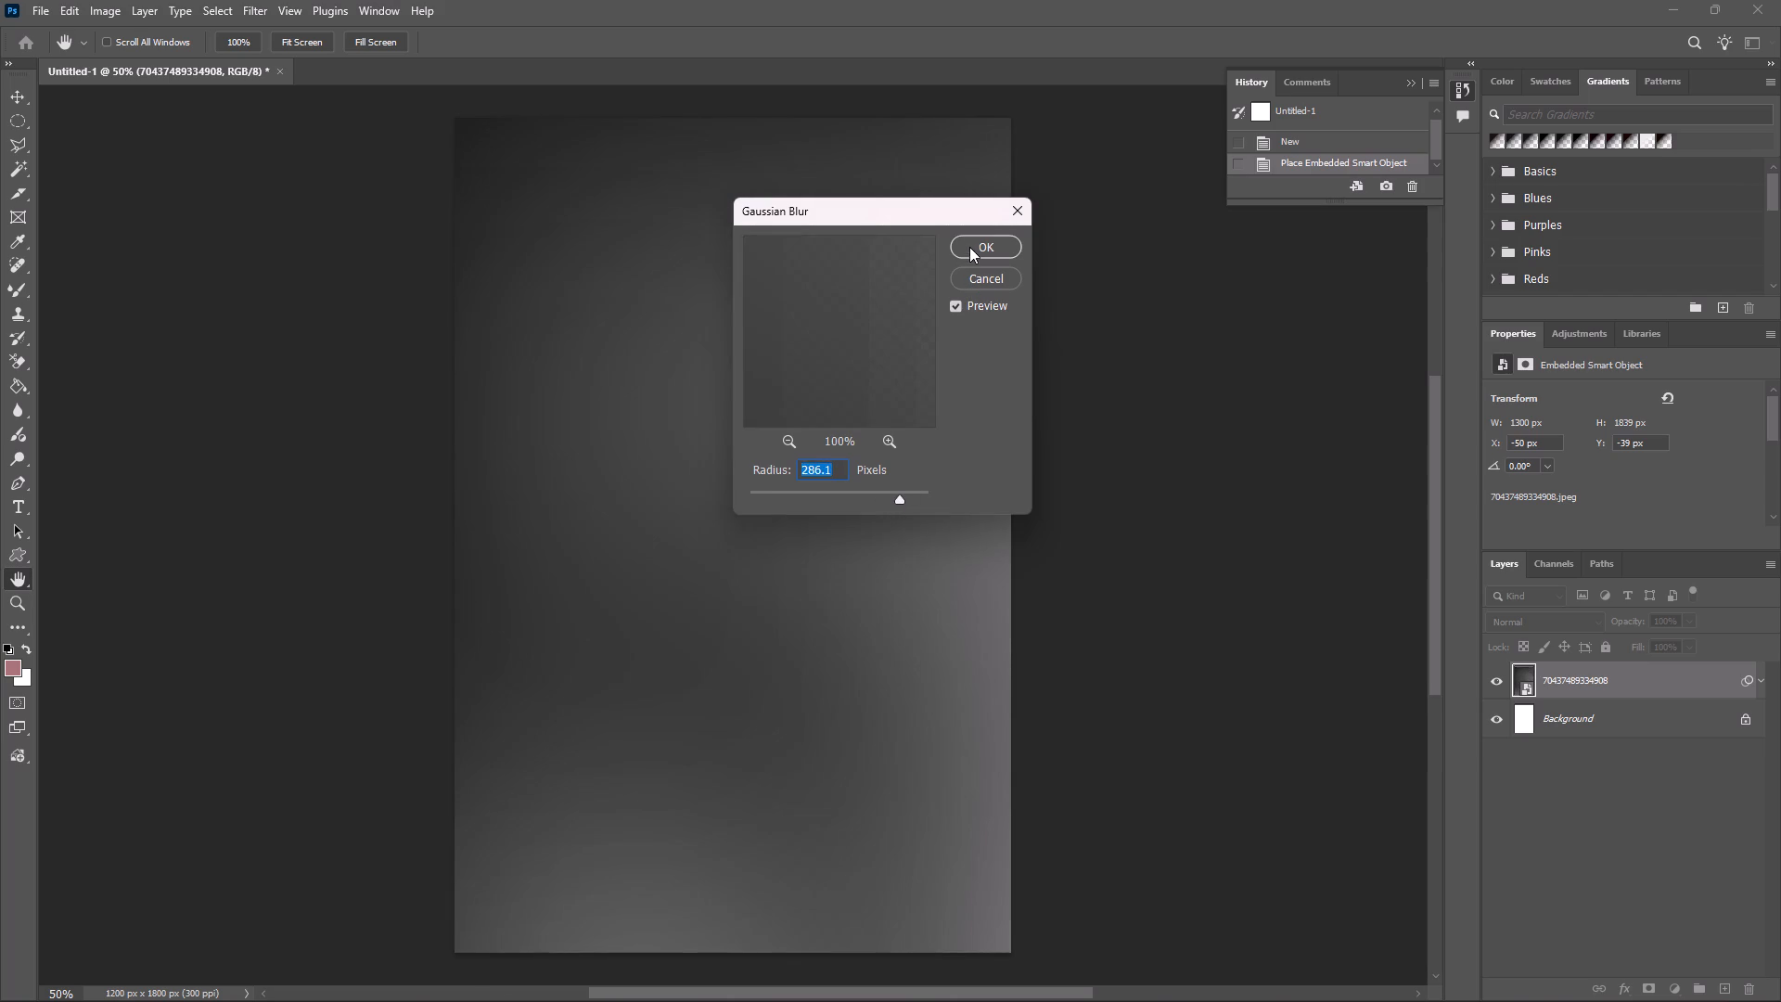
left_click(967, 251)
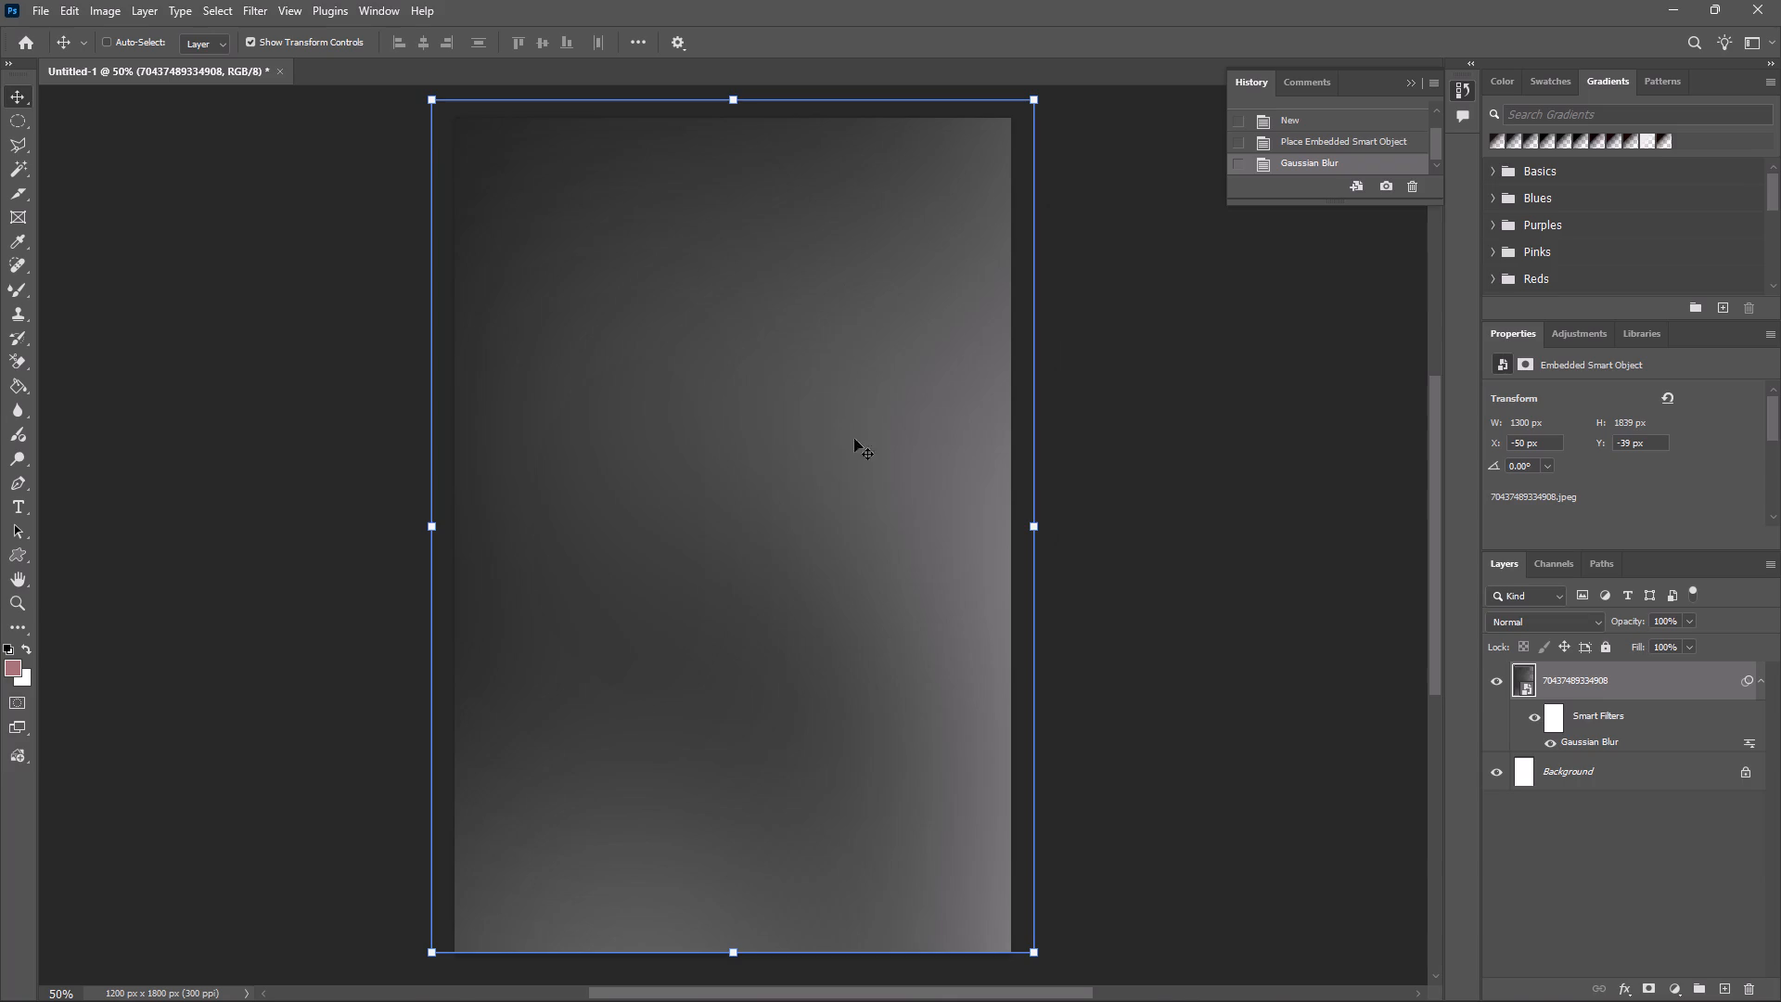
Save the document as Untitled-1.psd in the Downloads folder, with Maximize Compatibility on.
left_click(42, 0)
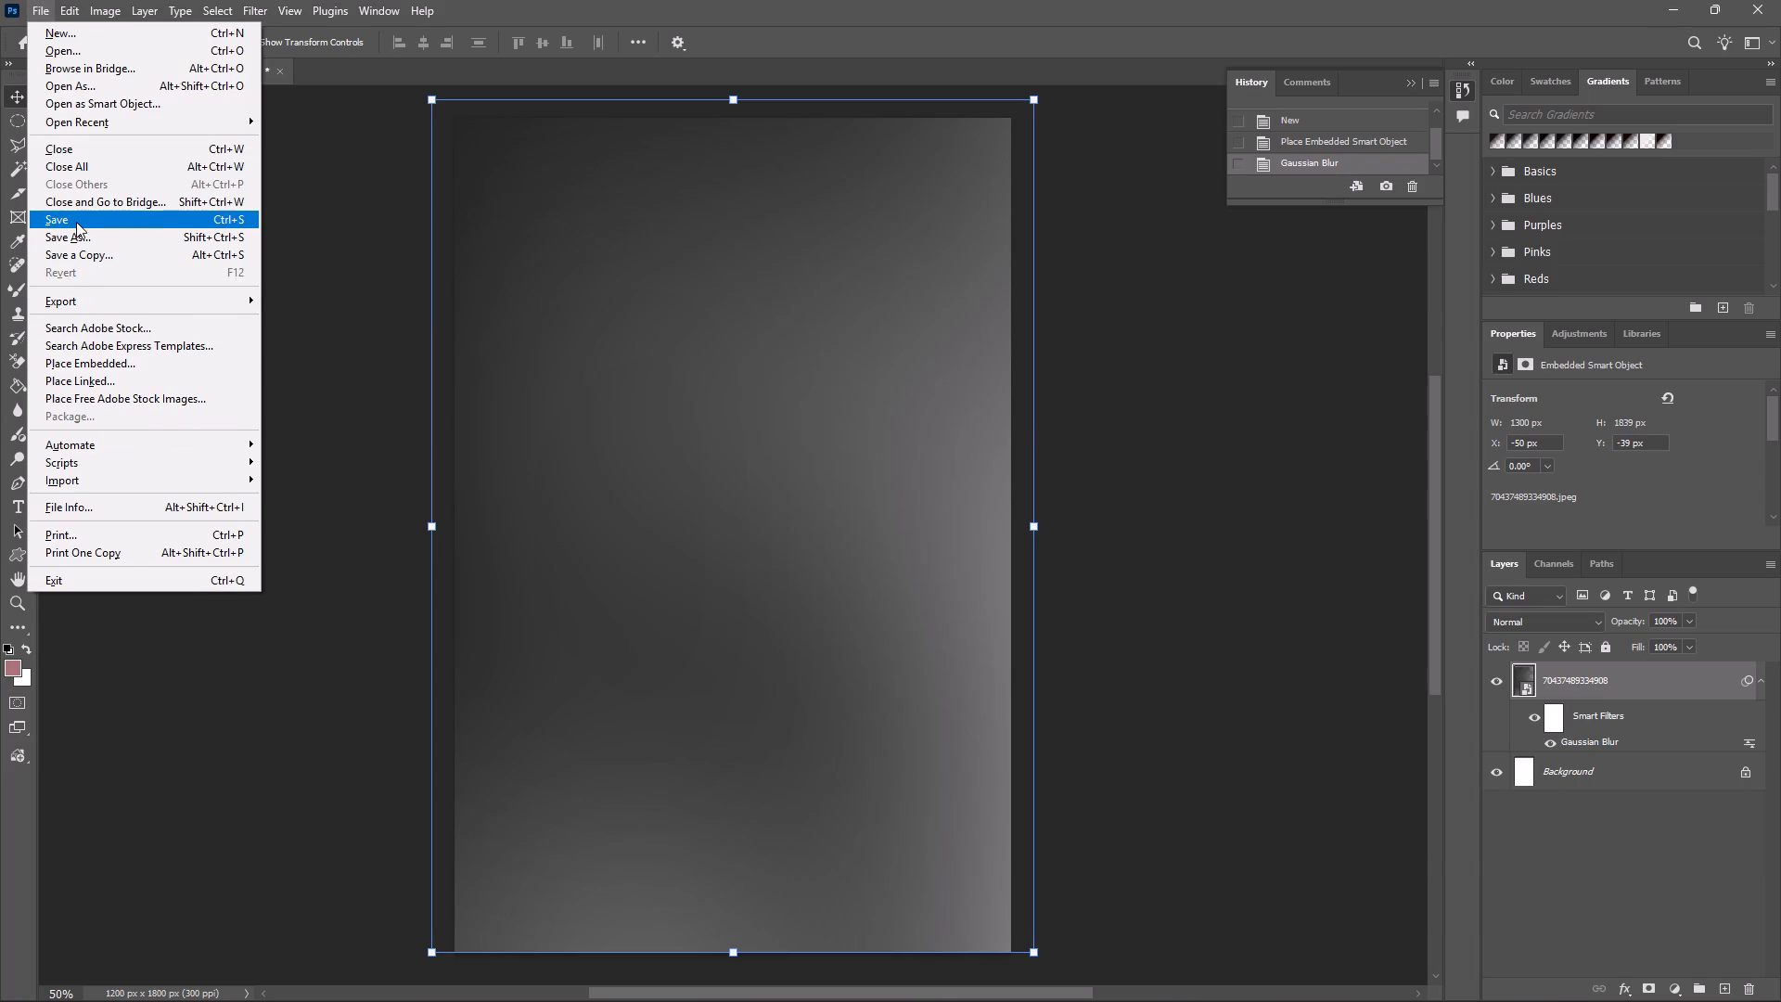
left_click(76, 222)
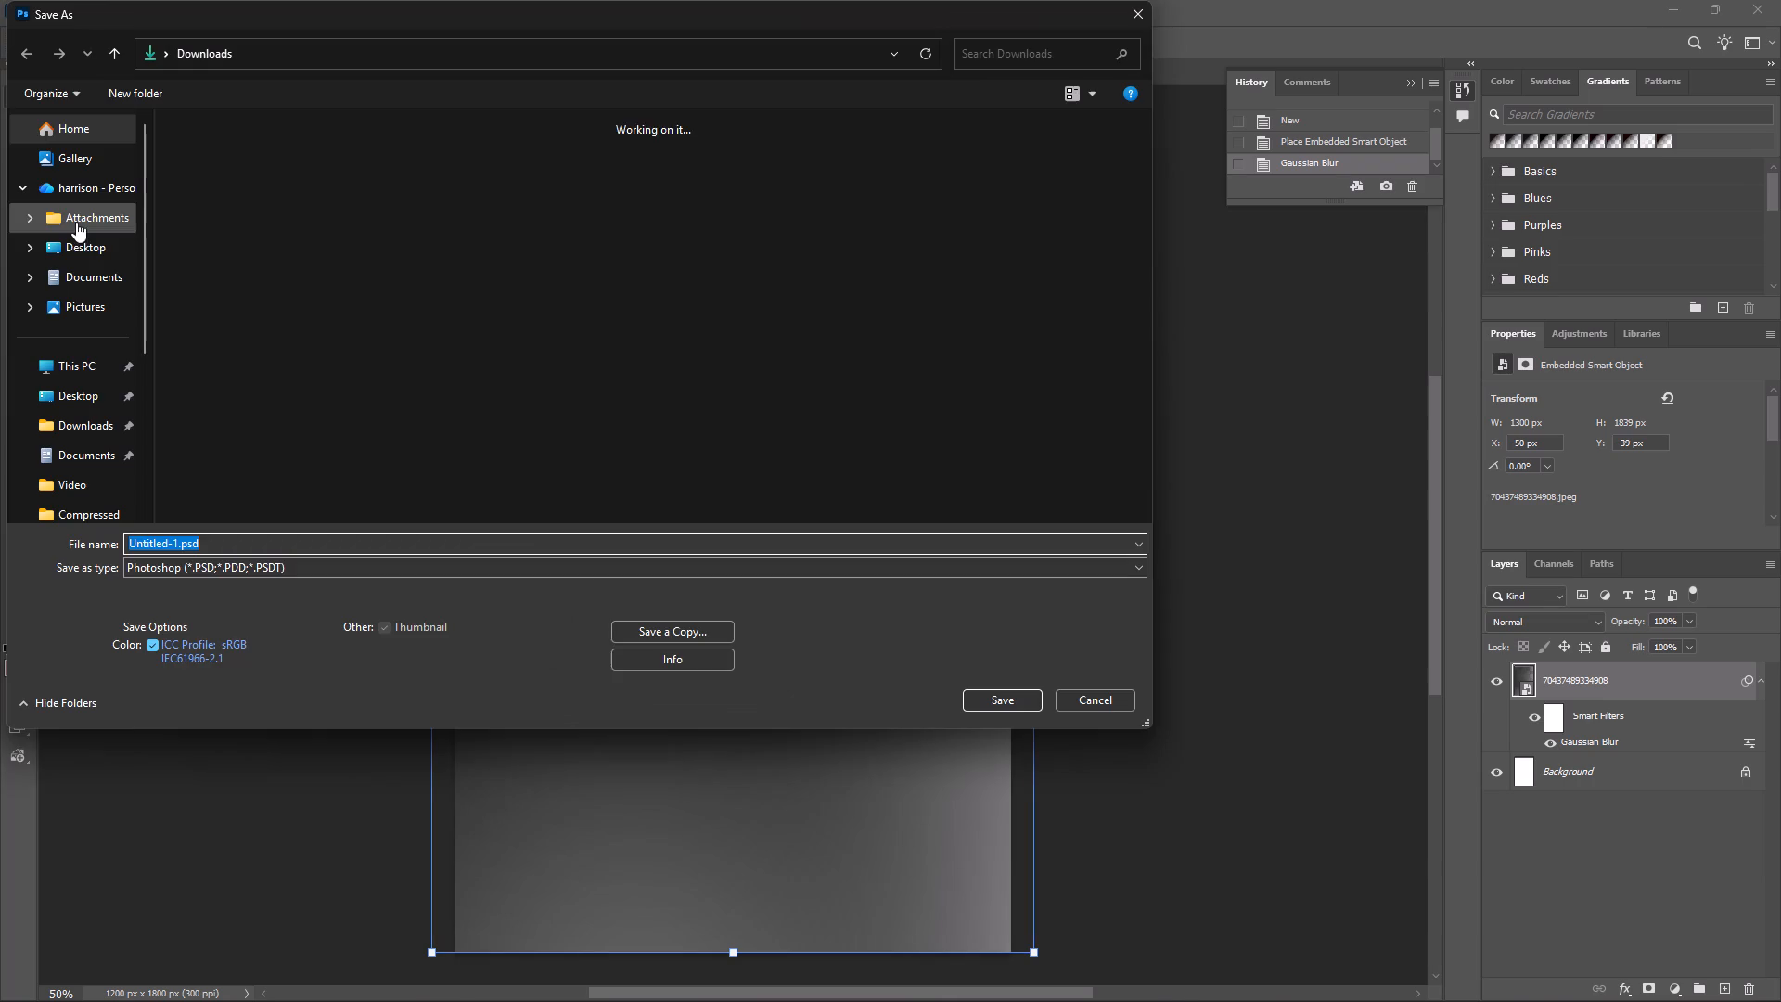
left_click(990, 710)
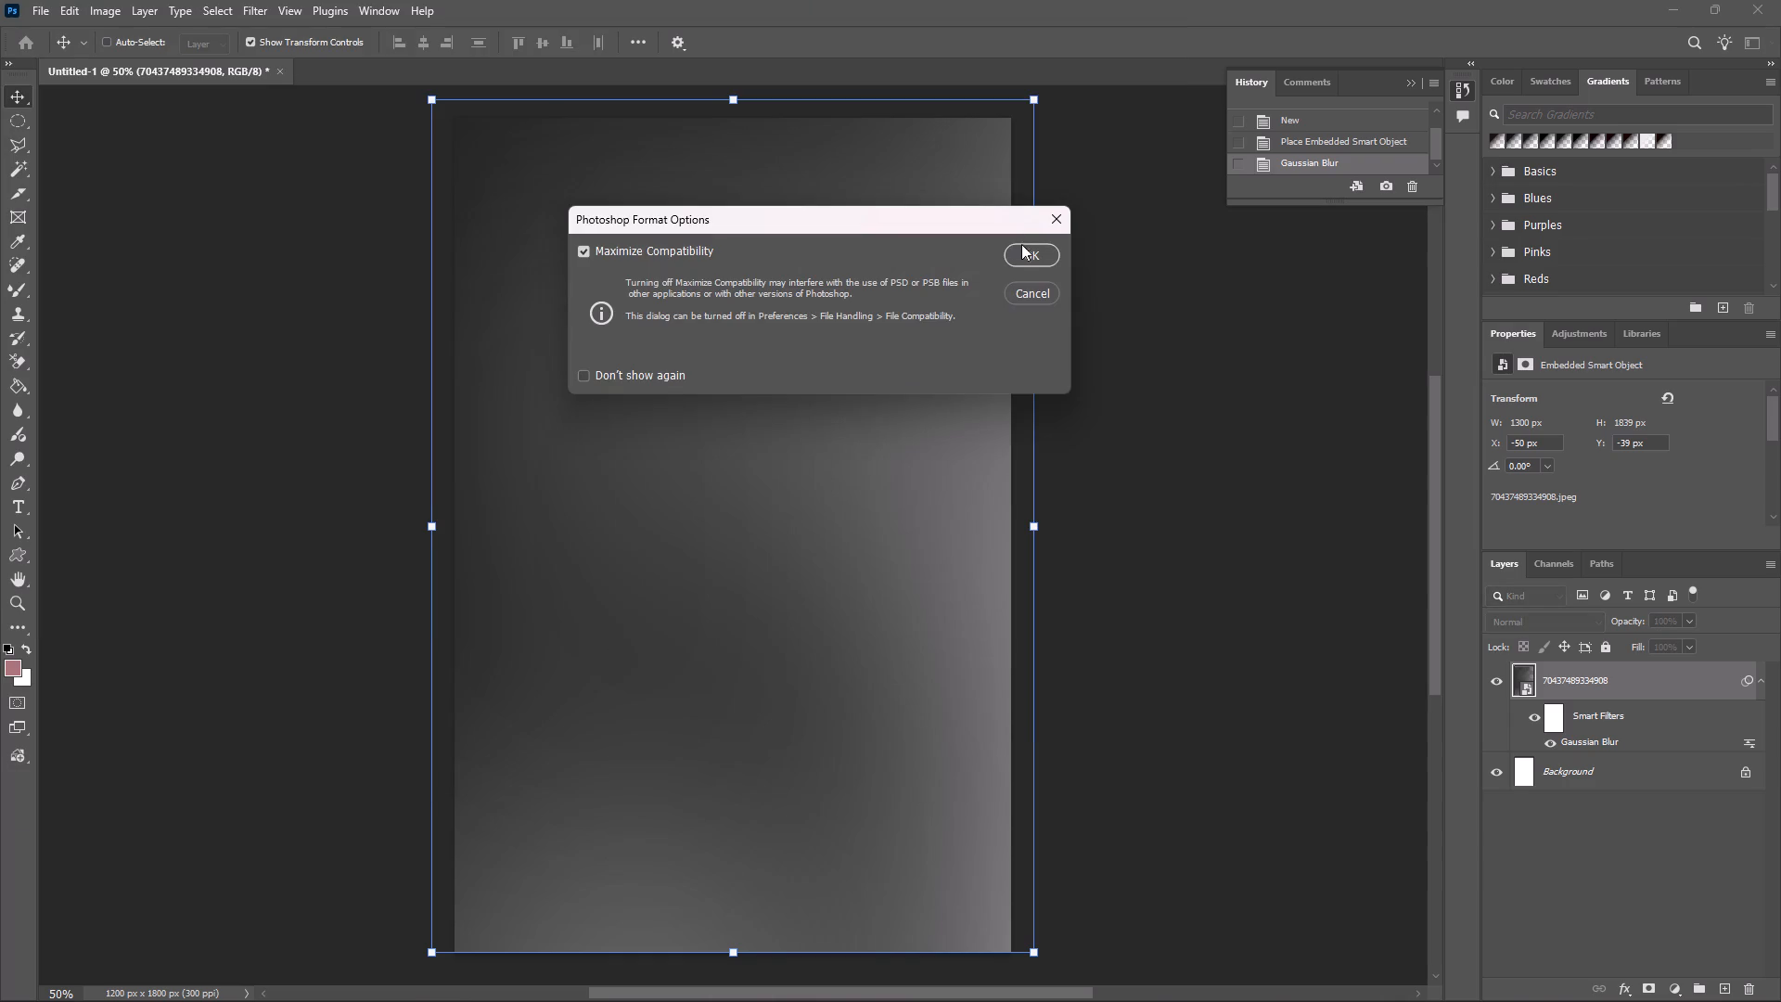
left_click(1022, 250)
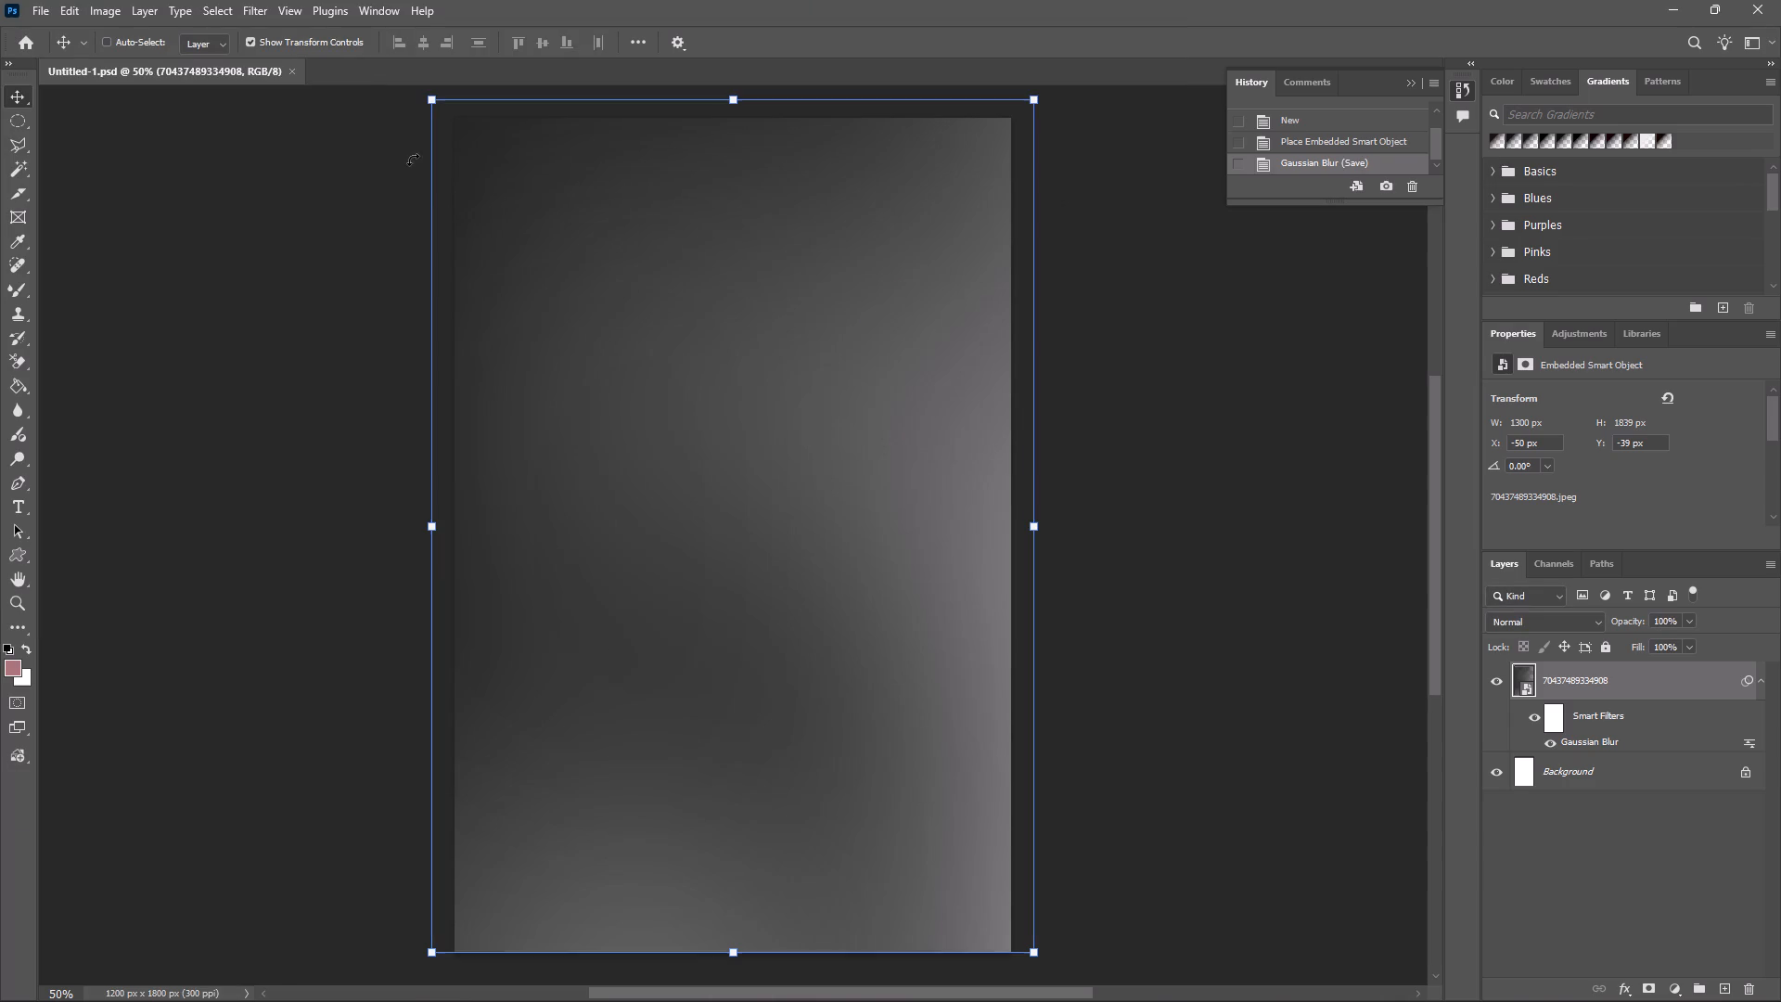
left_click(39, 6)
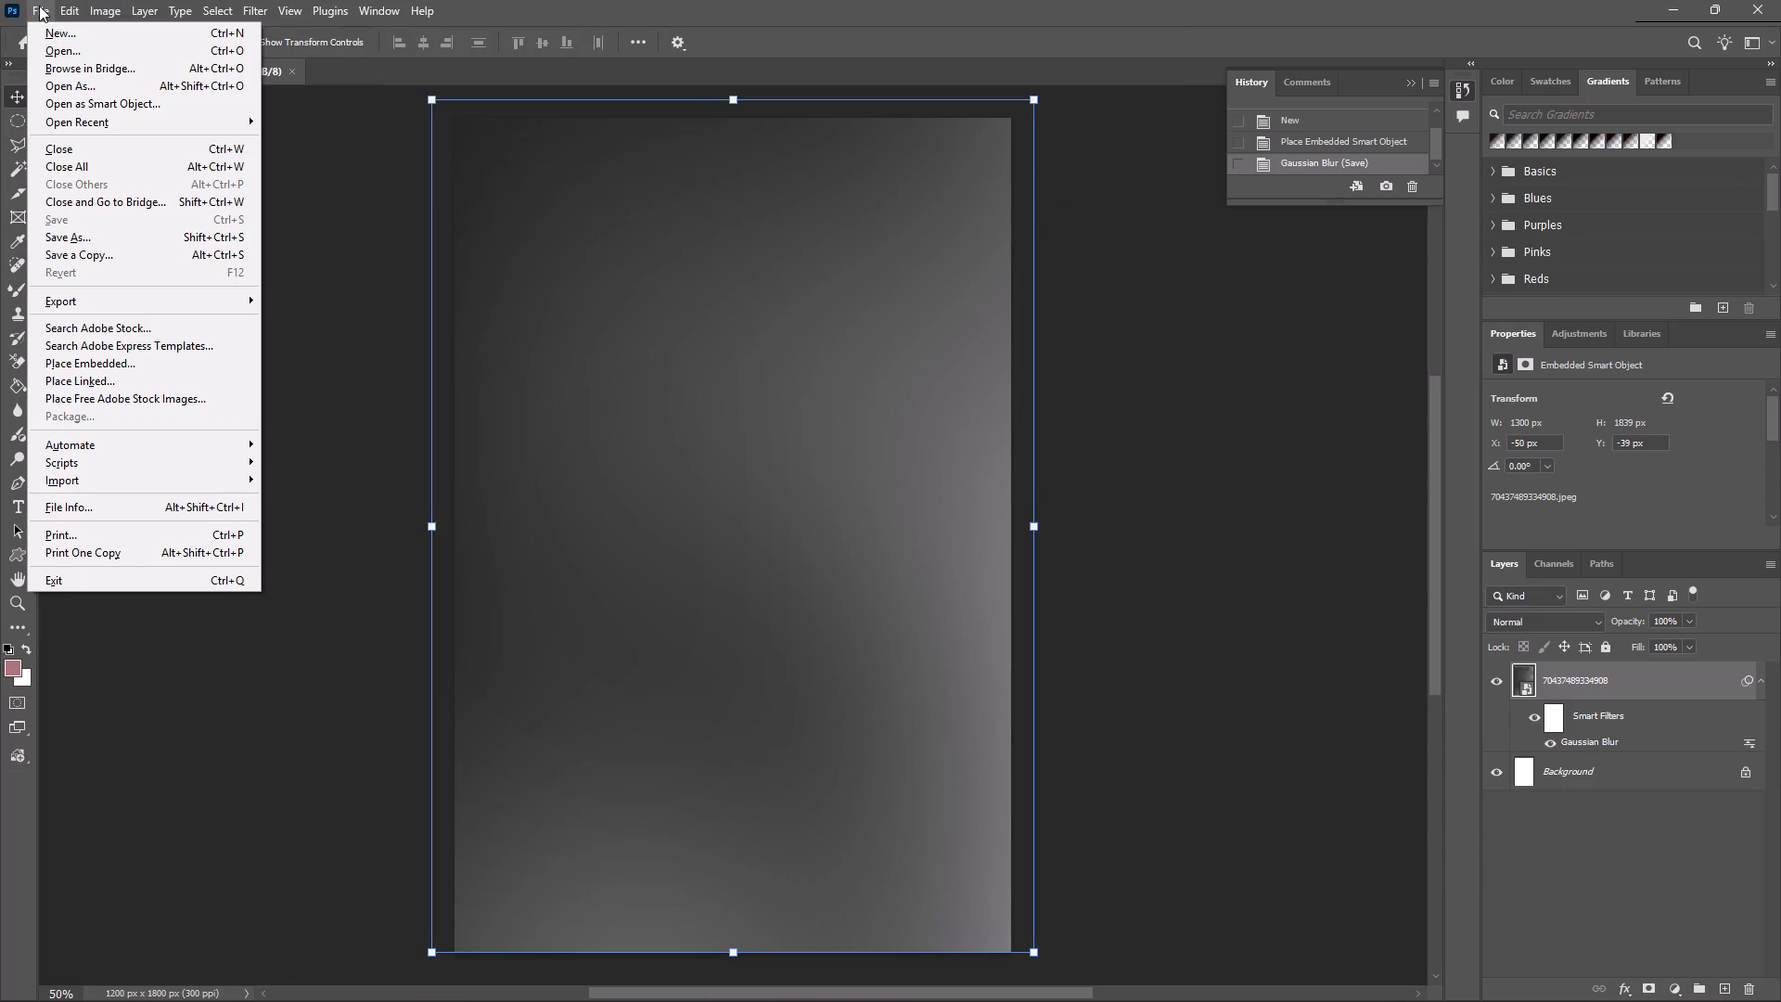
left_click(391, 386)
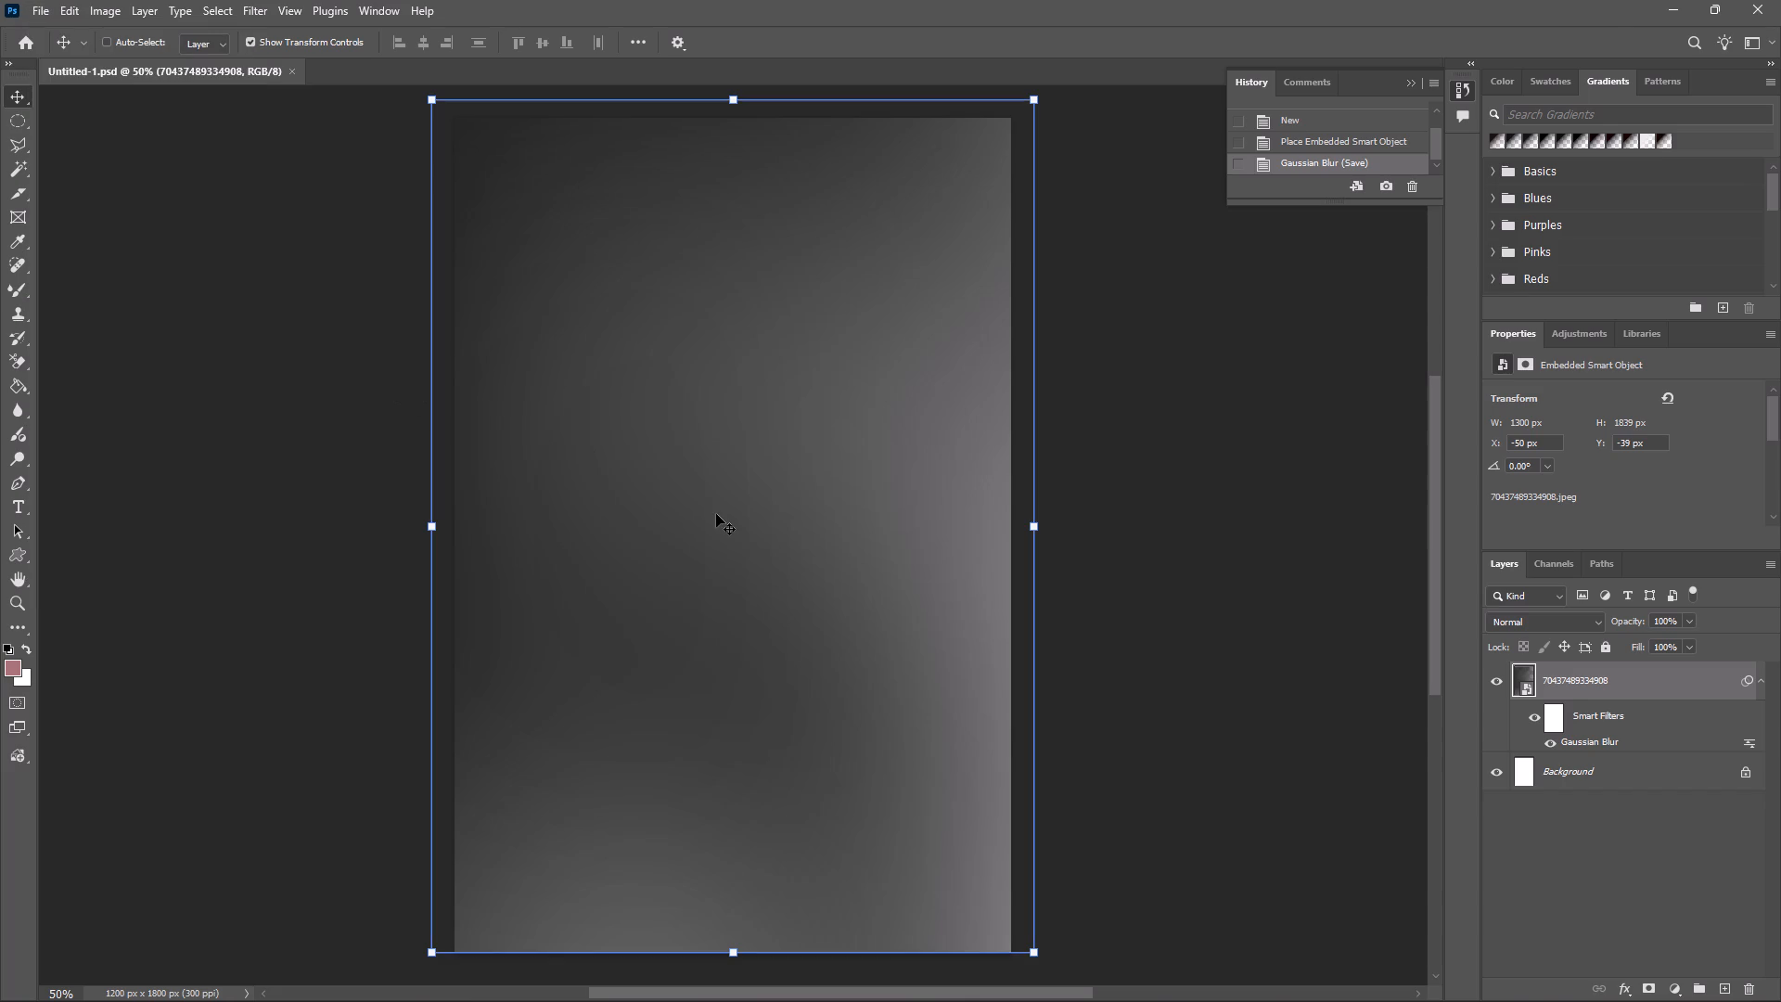
Add a layer mask to the blurred poster image layer.
left_click(1658, 989)
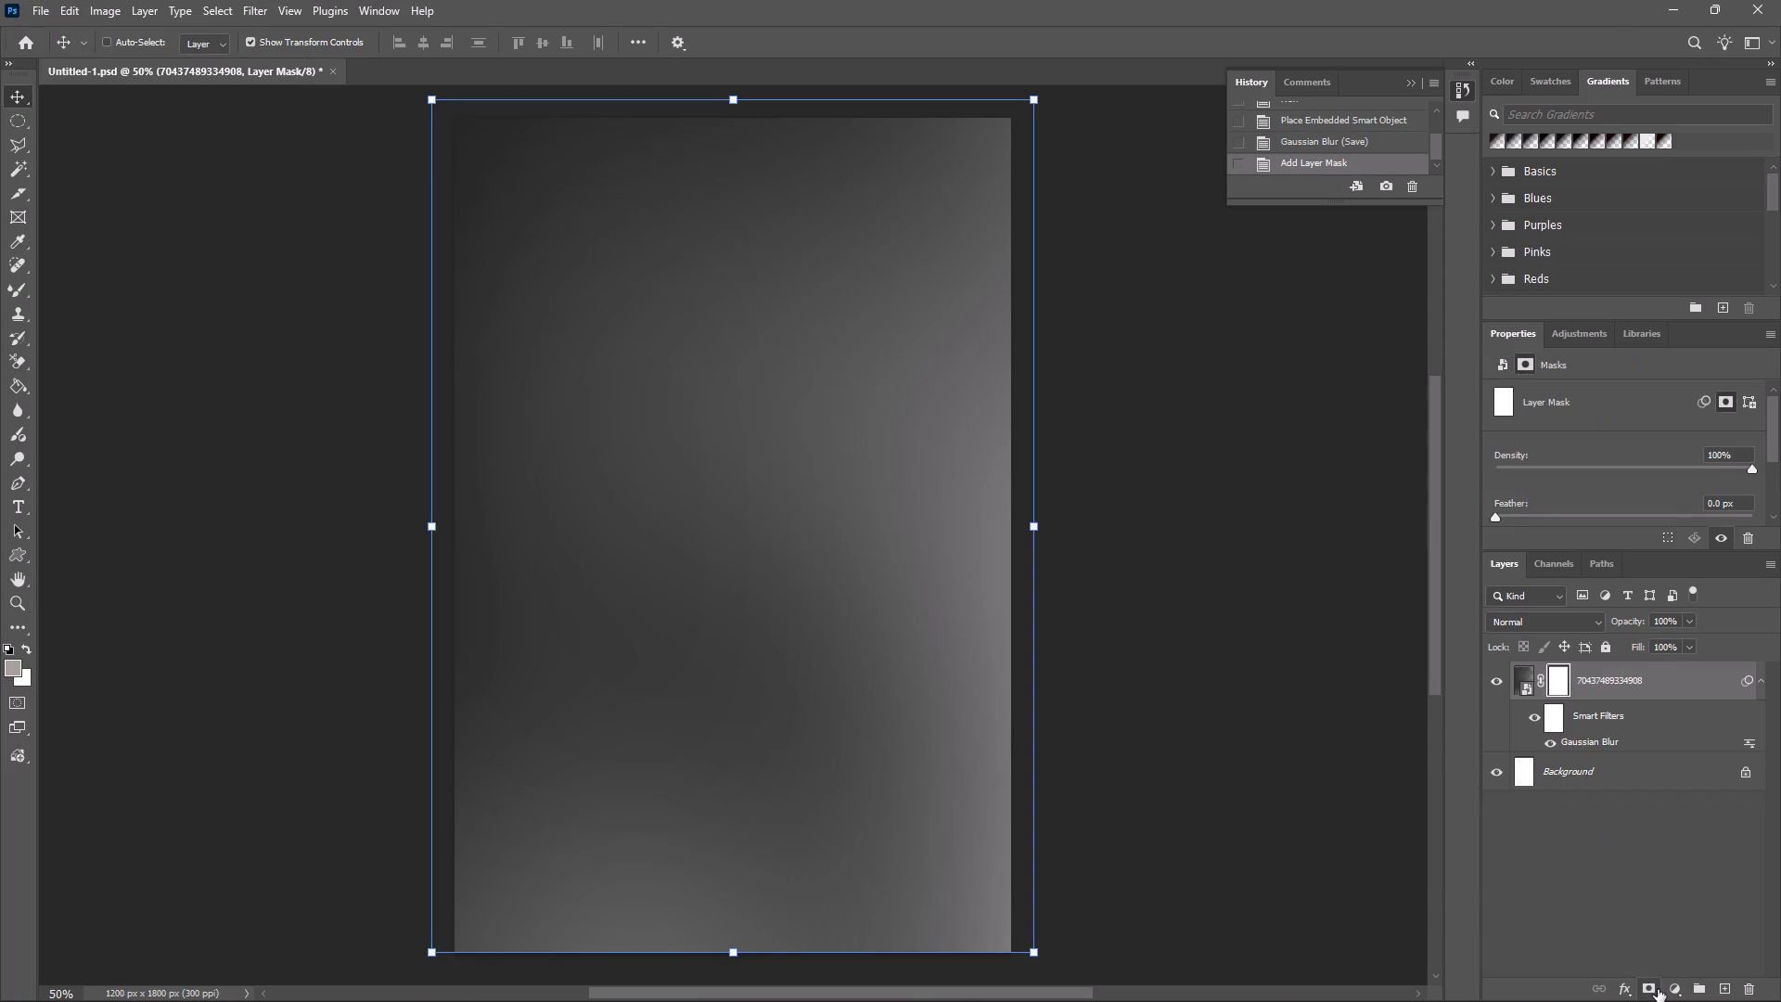
Add a Gradient Overlay to the blurred poster layer and set the gradient's dark colour stop to #29090c.
left_click(1631, 989)
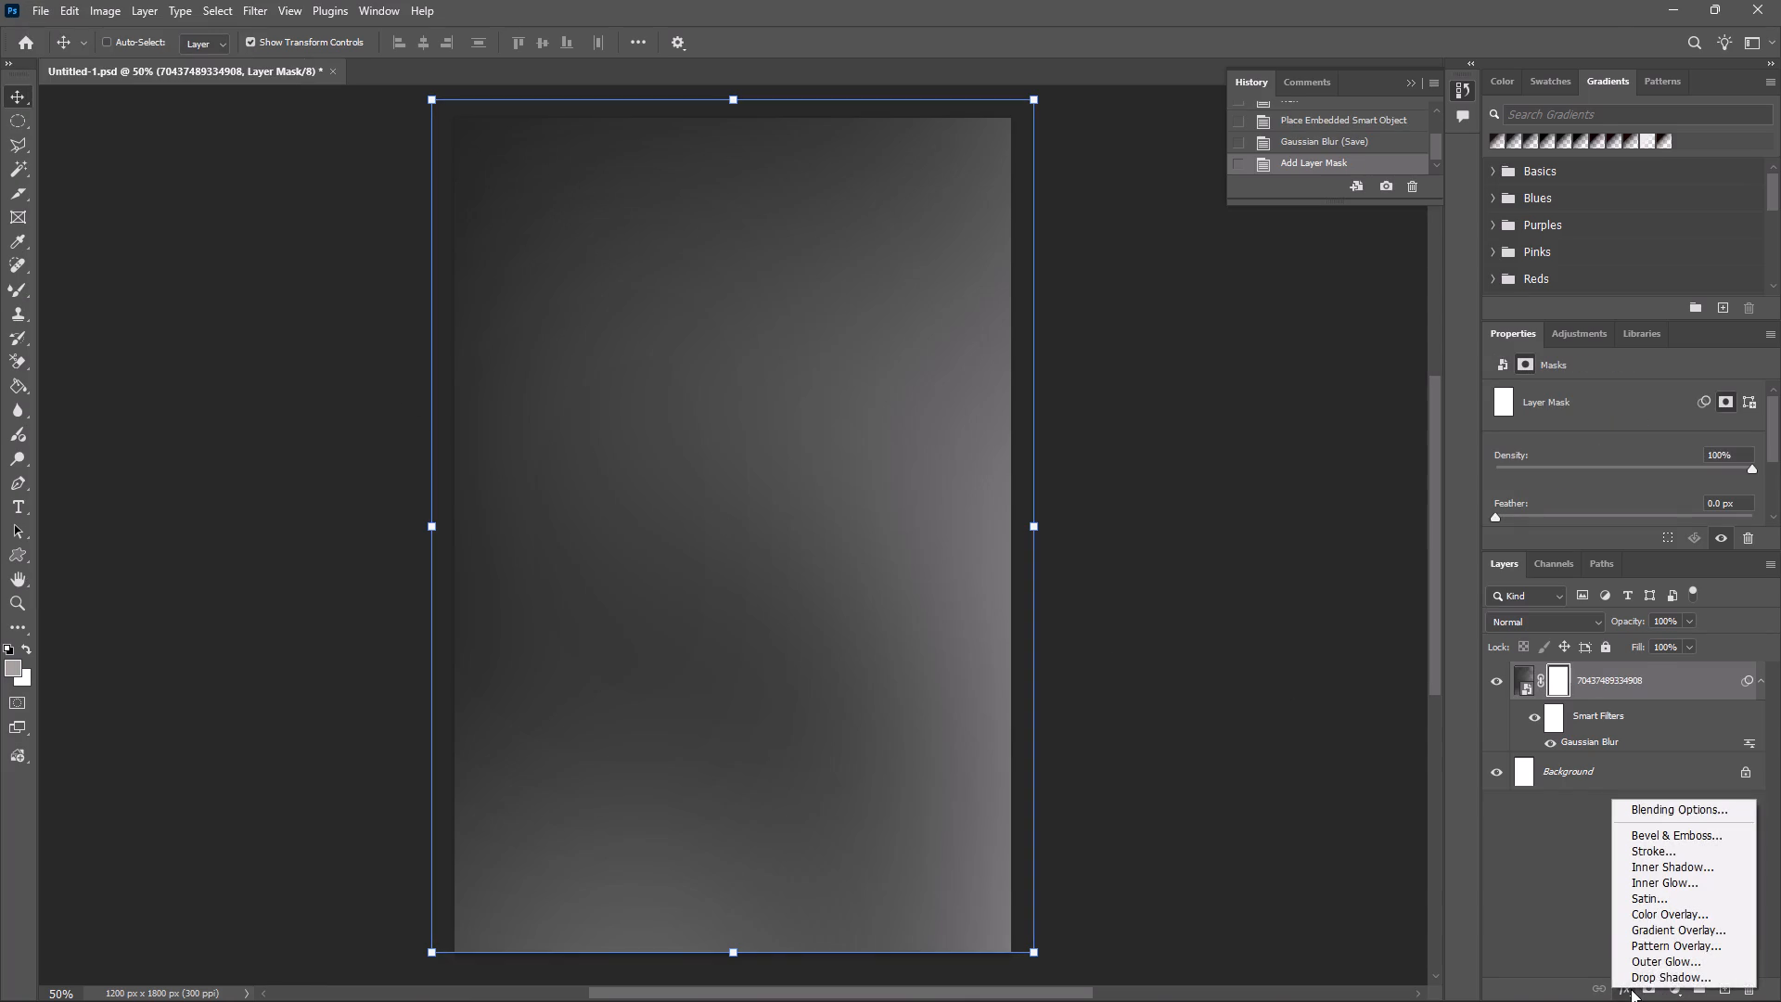
left_click(1646, 929)
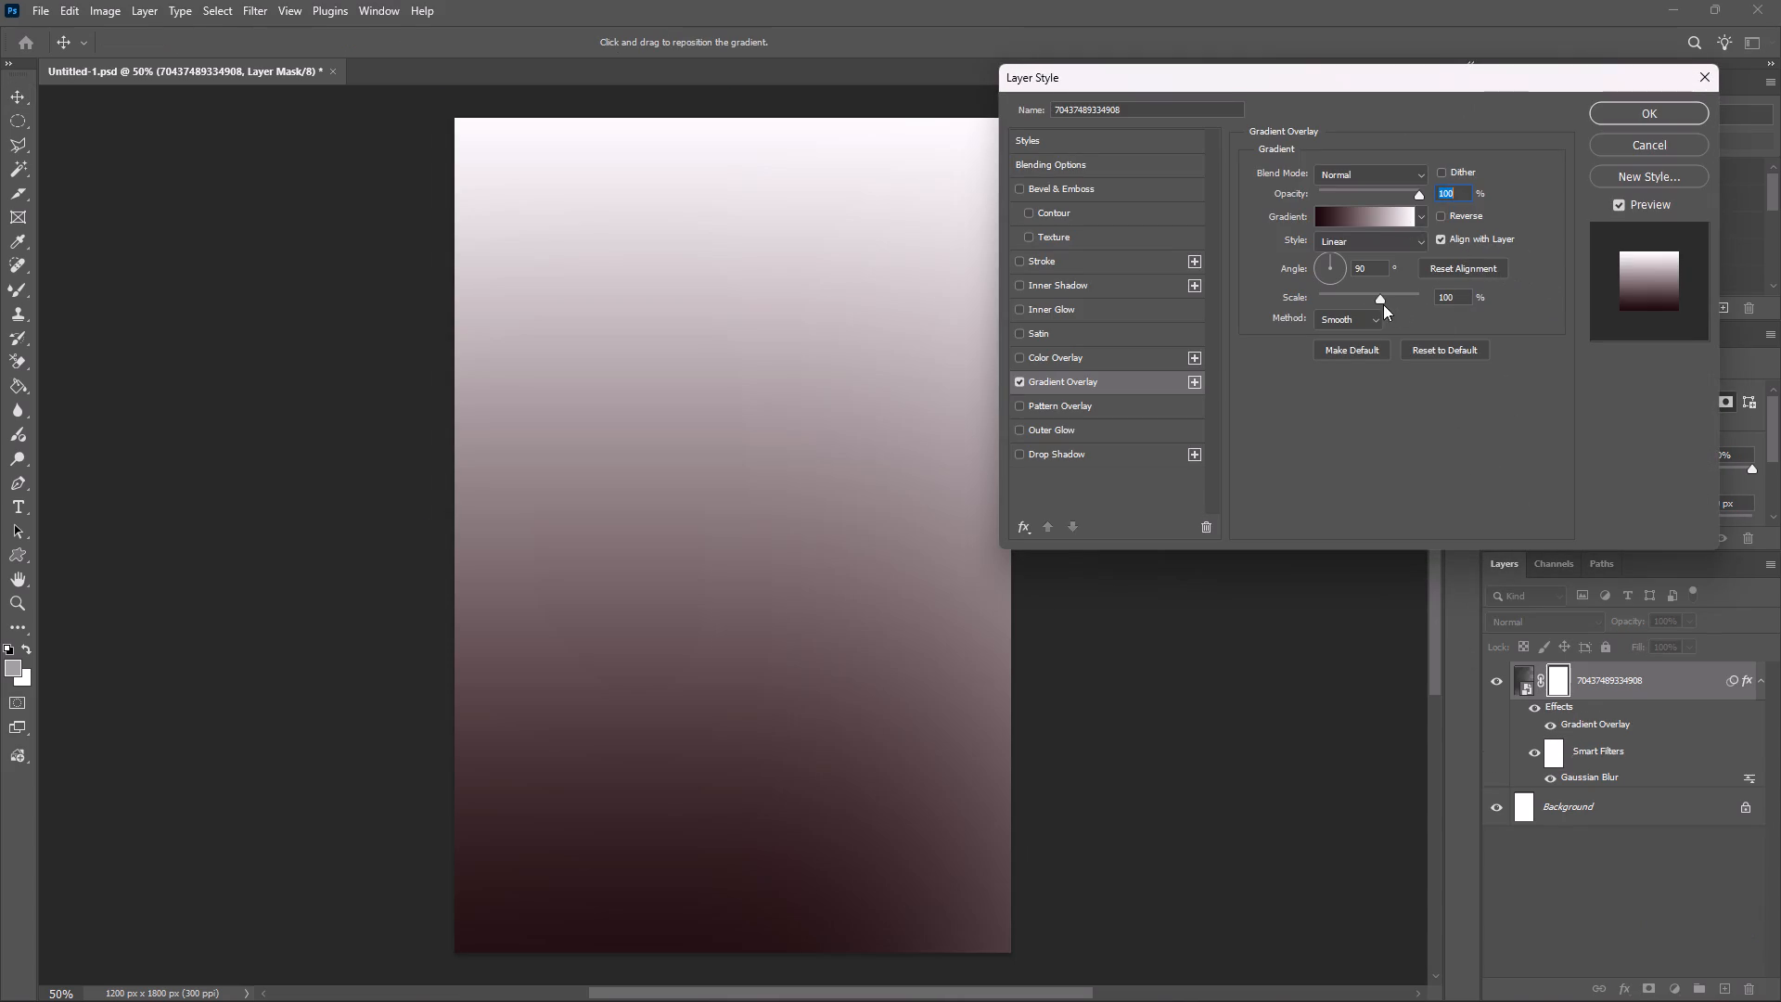
left_click(1326, 215)
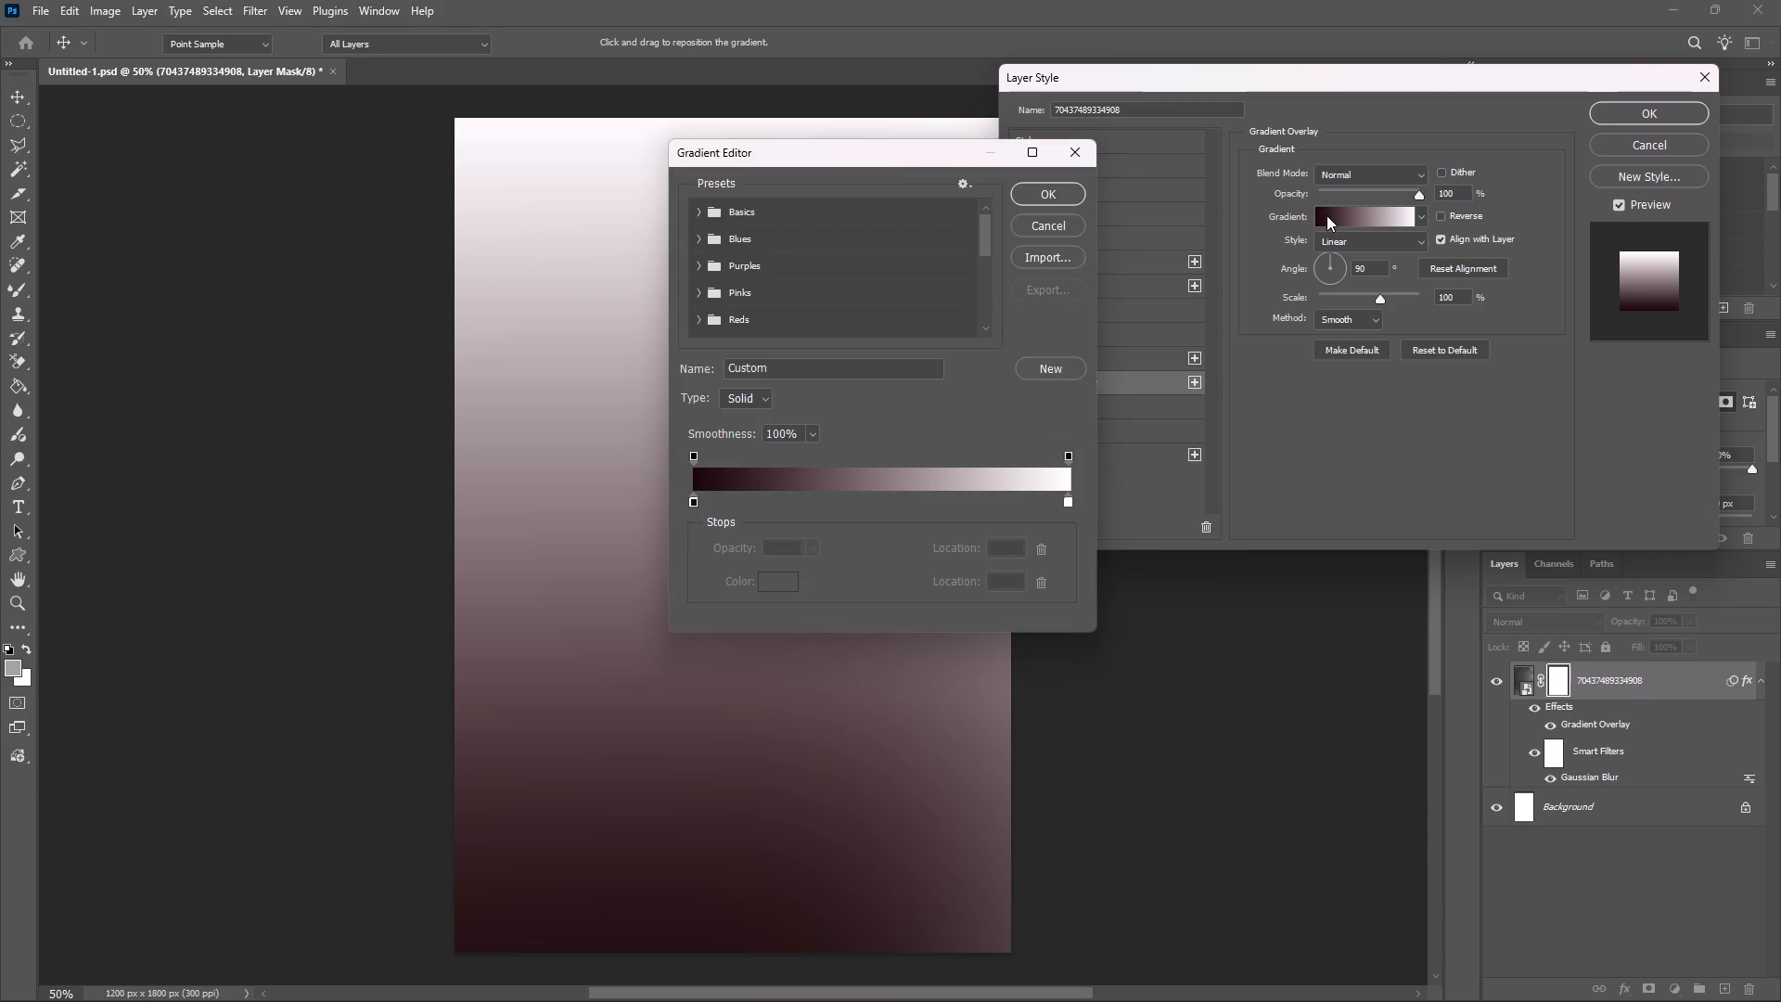
left_click(697, 504)
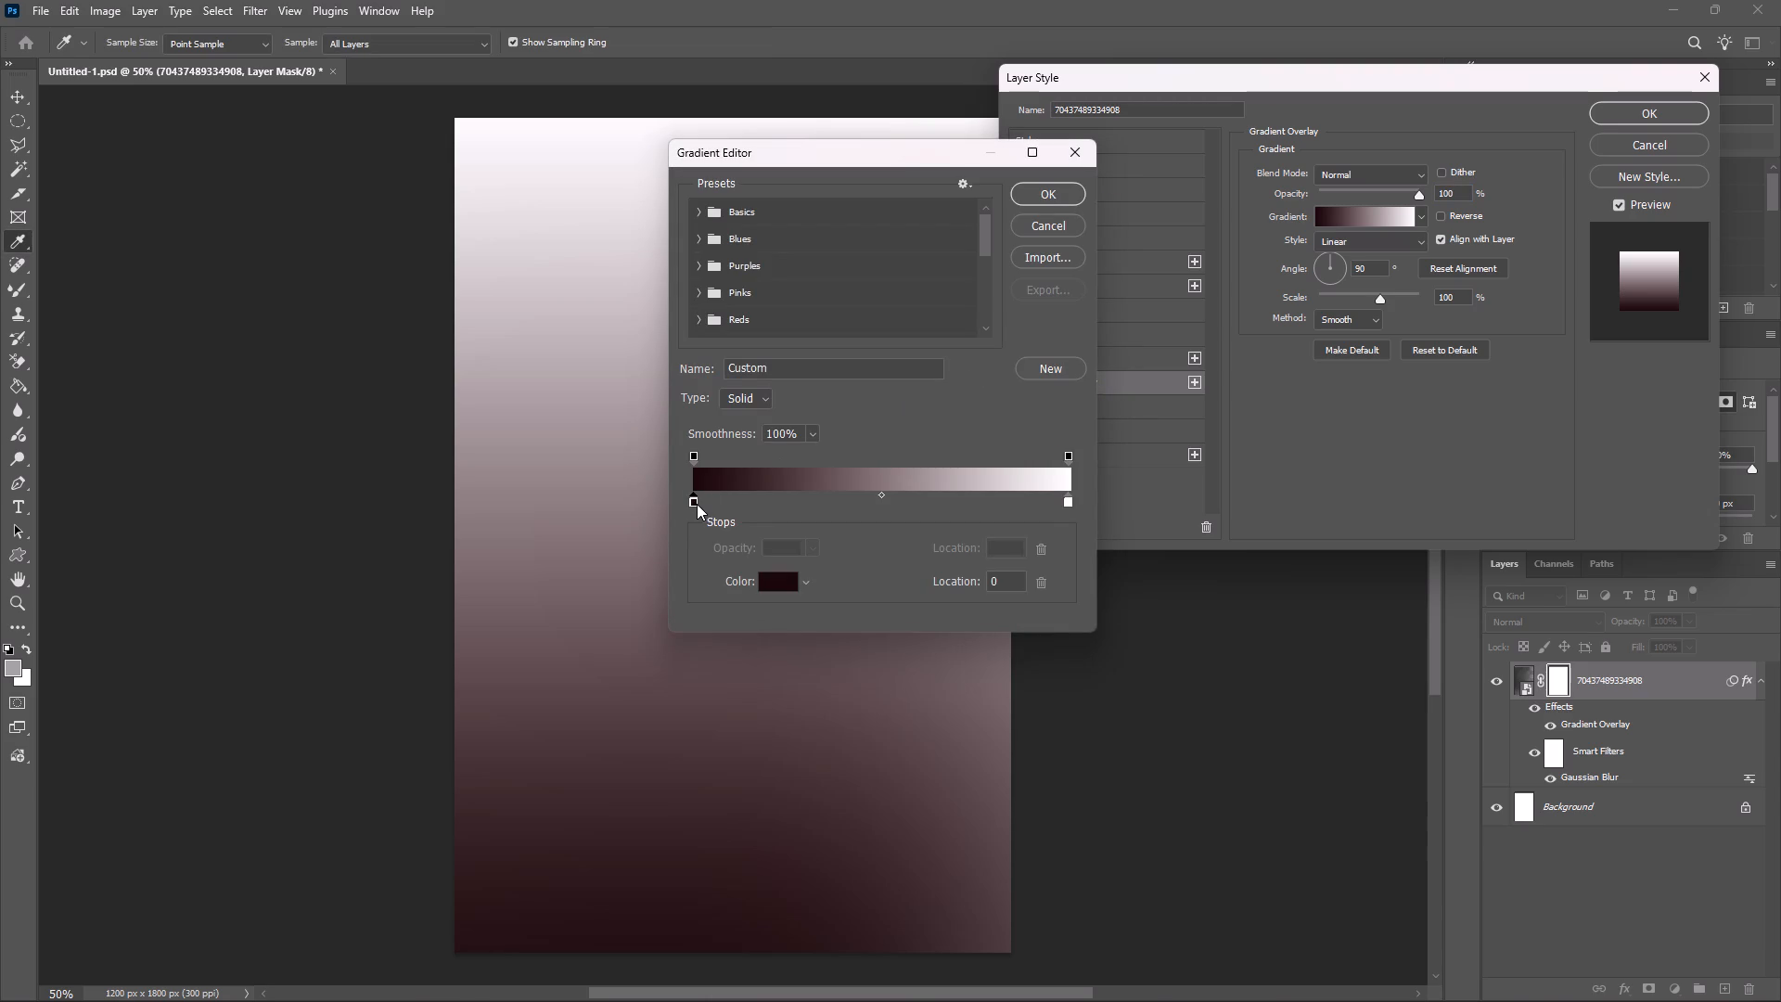
left_click(777, 583)
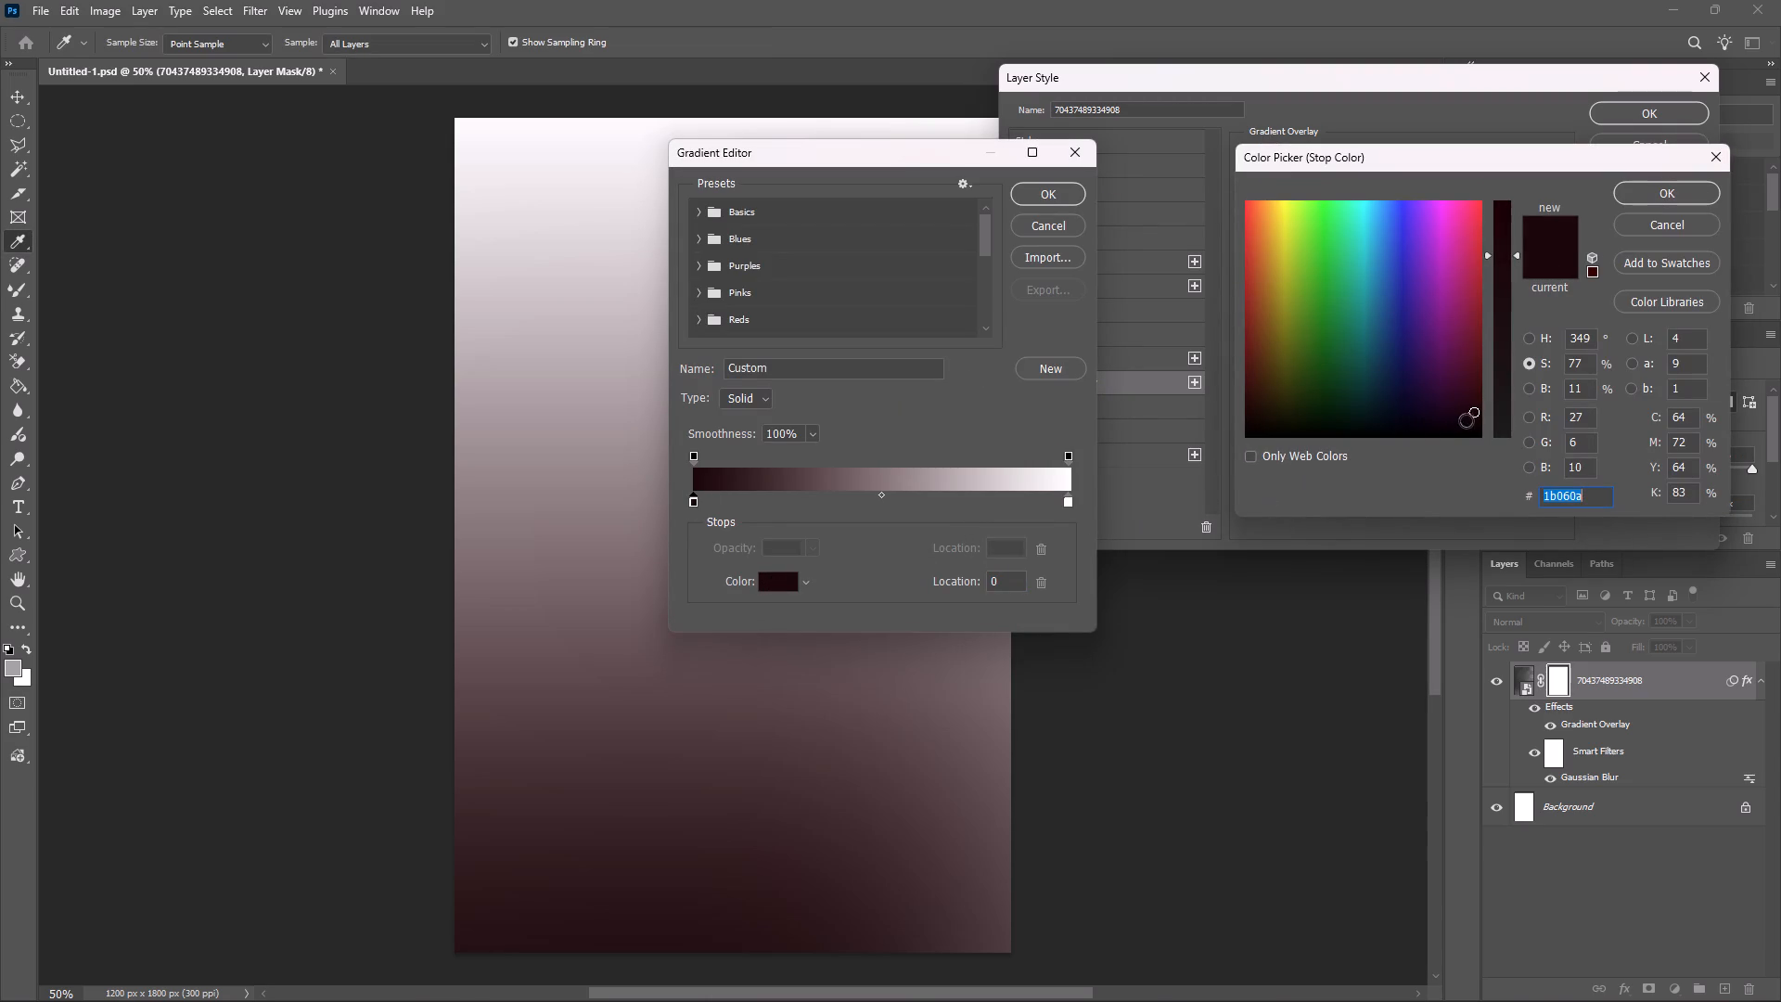
left_click_drag(1468, 411, 1456, 413)
left_click_drag(1456, 413, 1449, 403)
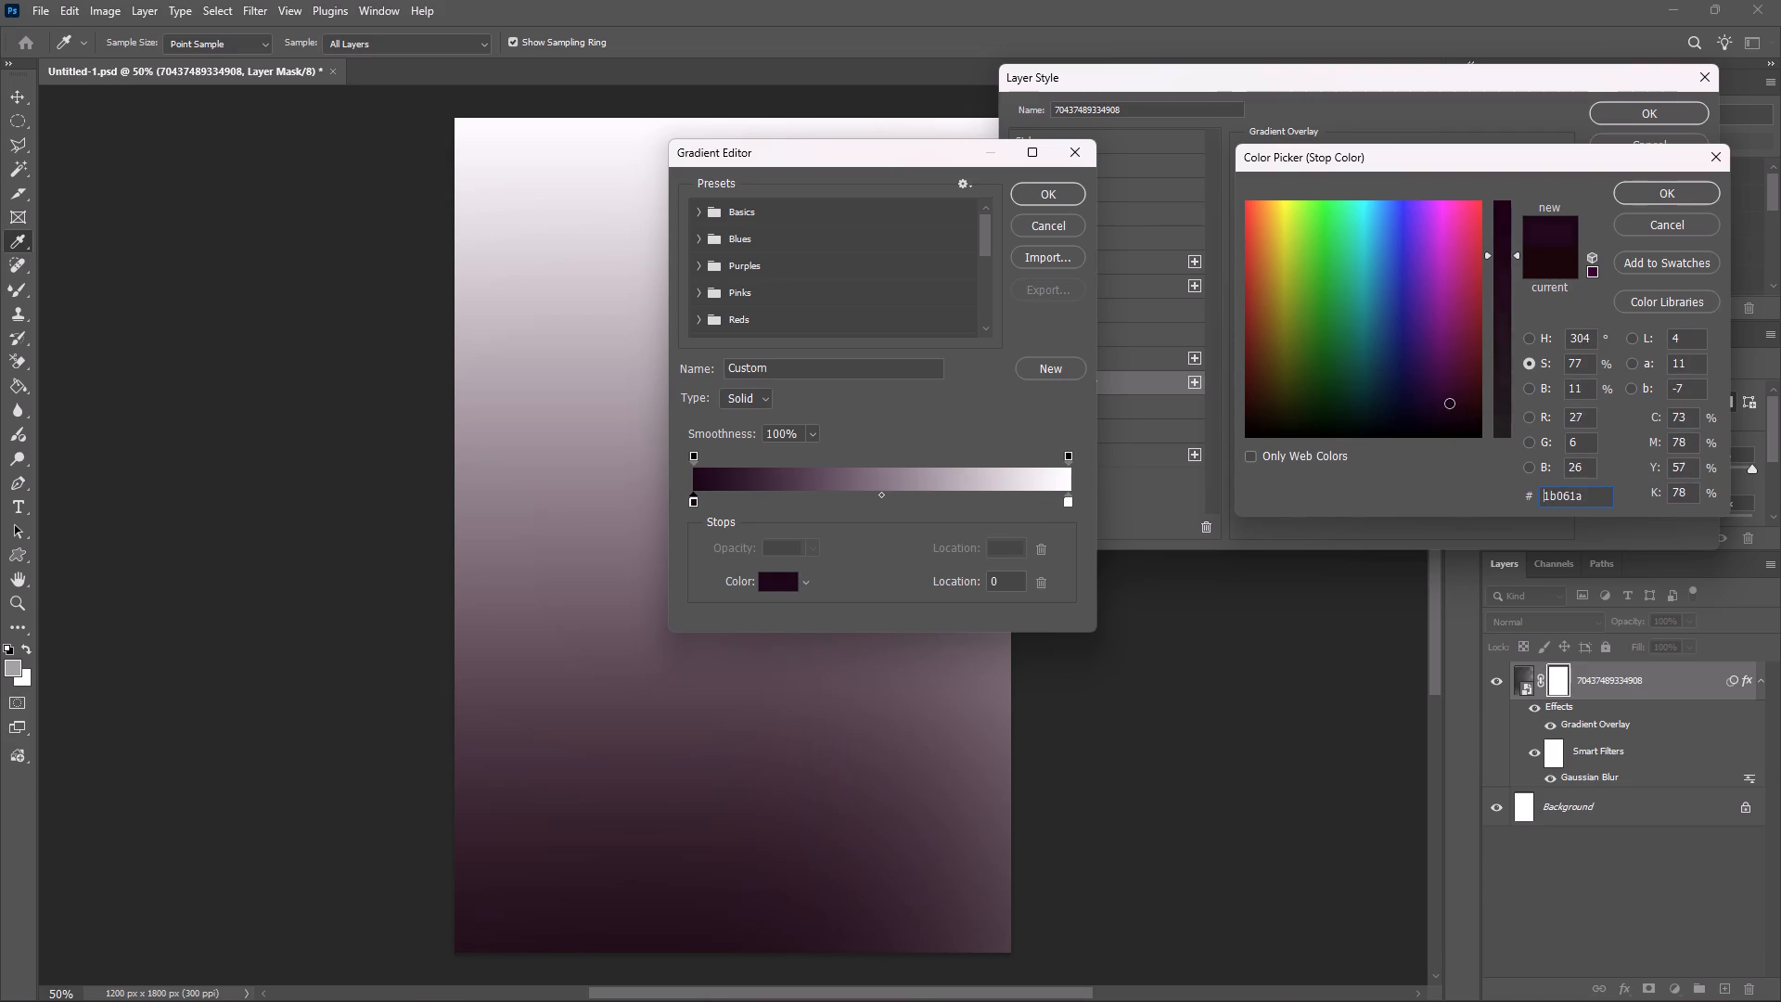
left_click_drag(1449, 403, 1456, 403)
left_click_drag(1456, 403, 1447, 407)
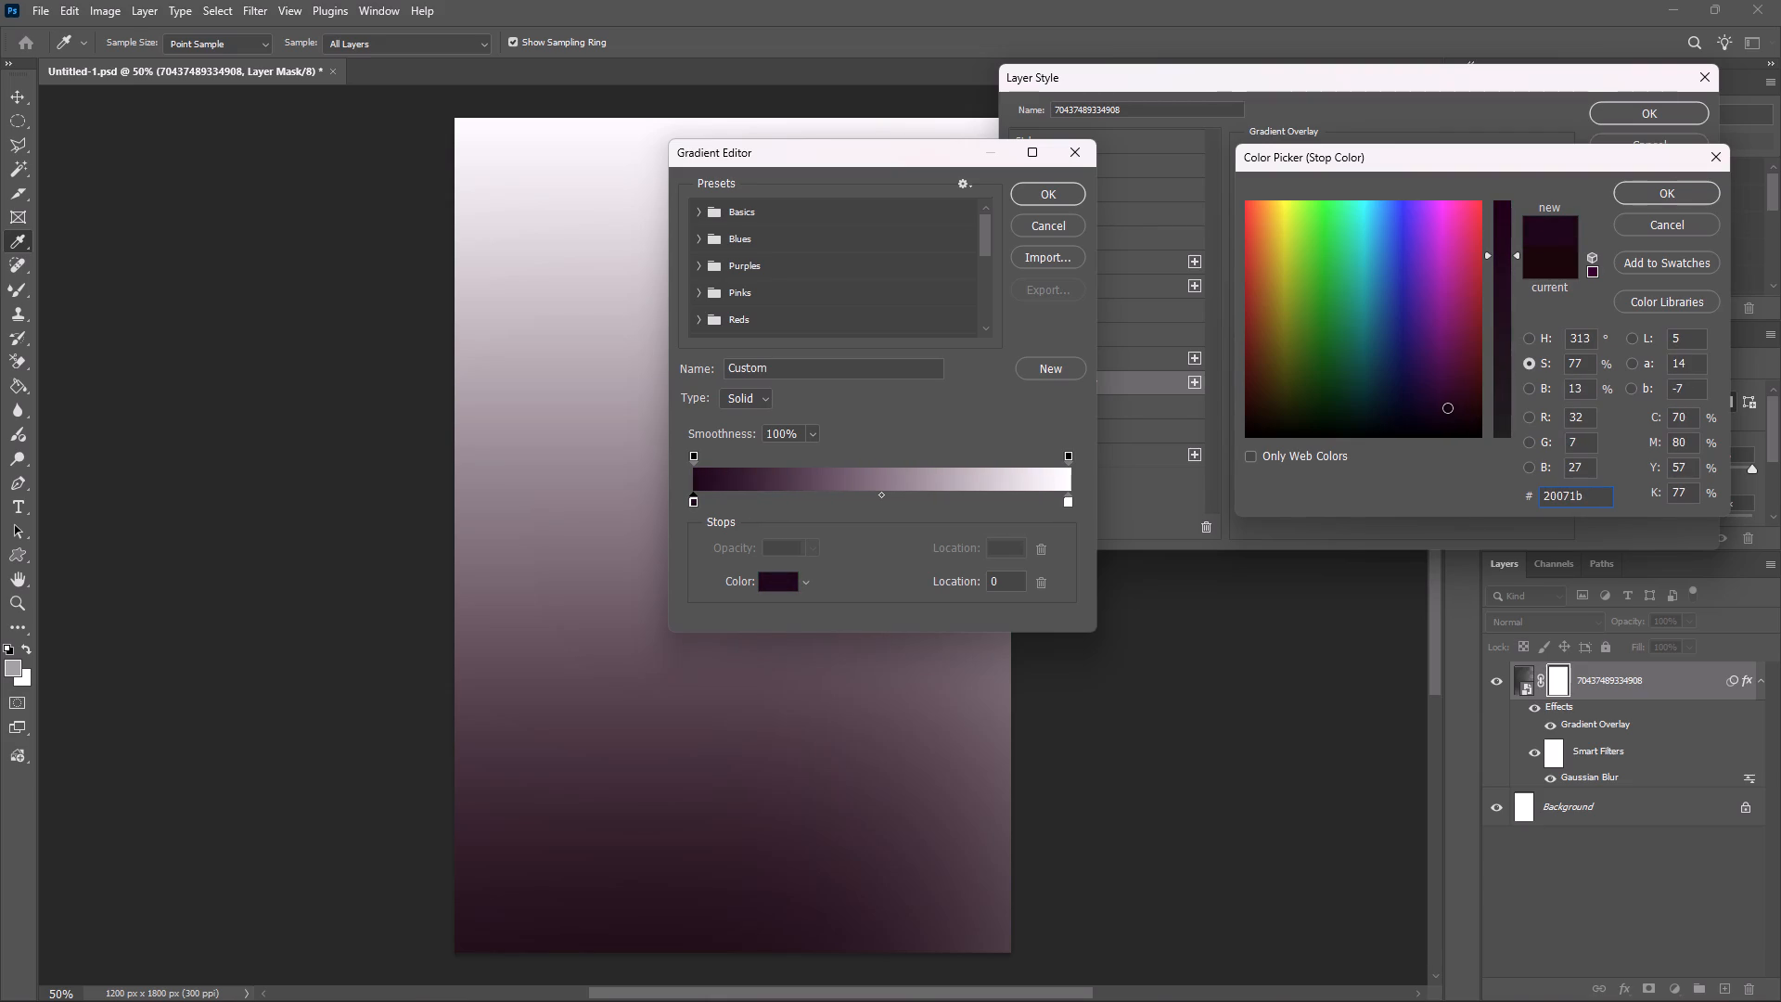
left_click_drag(1447, 407, 1467, 409)
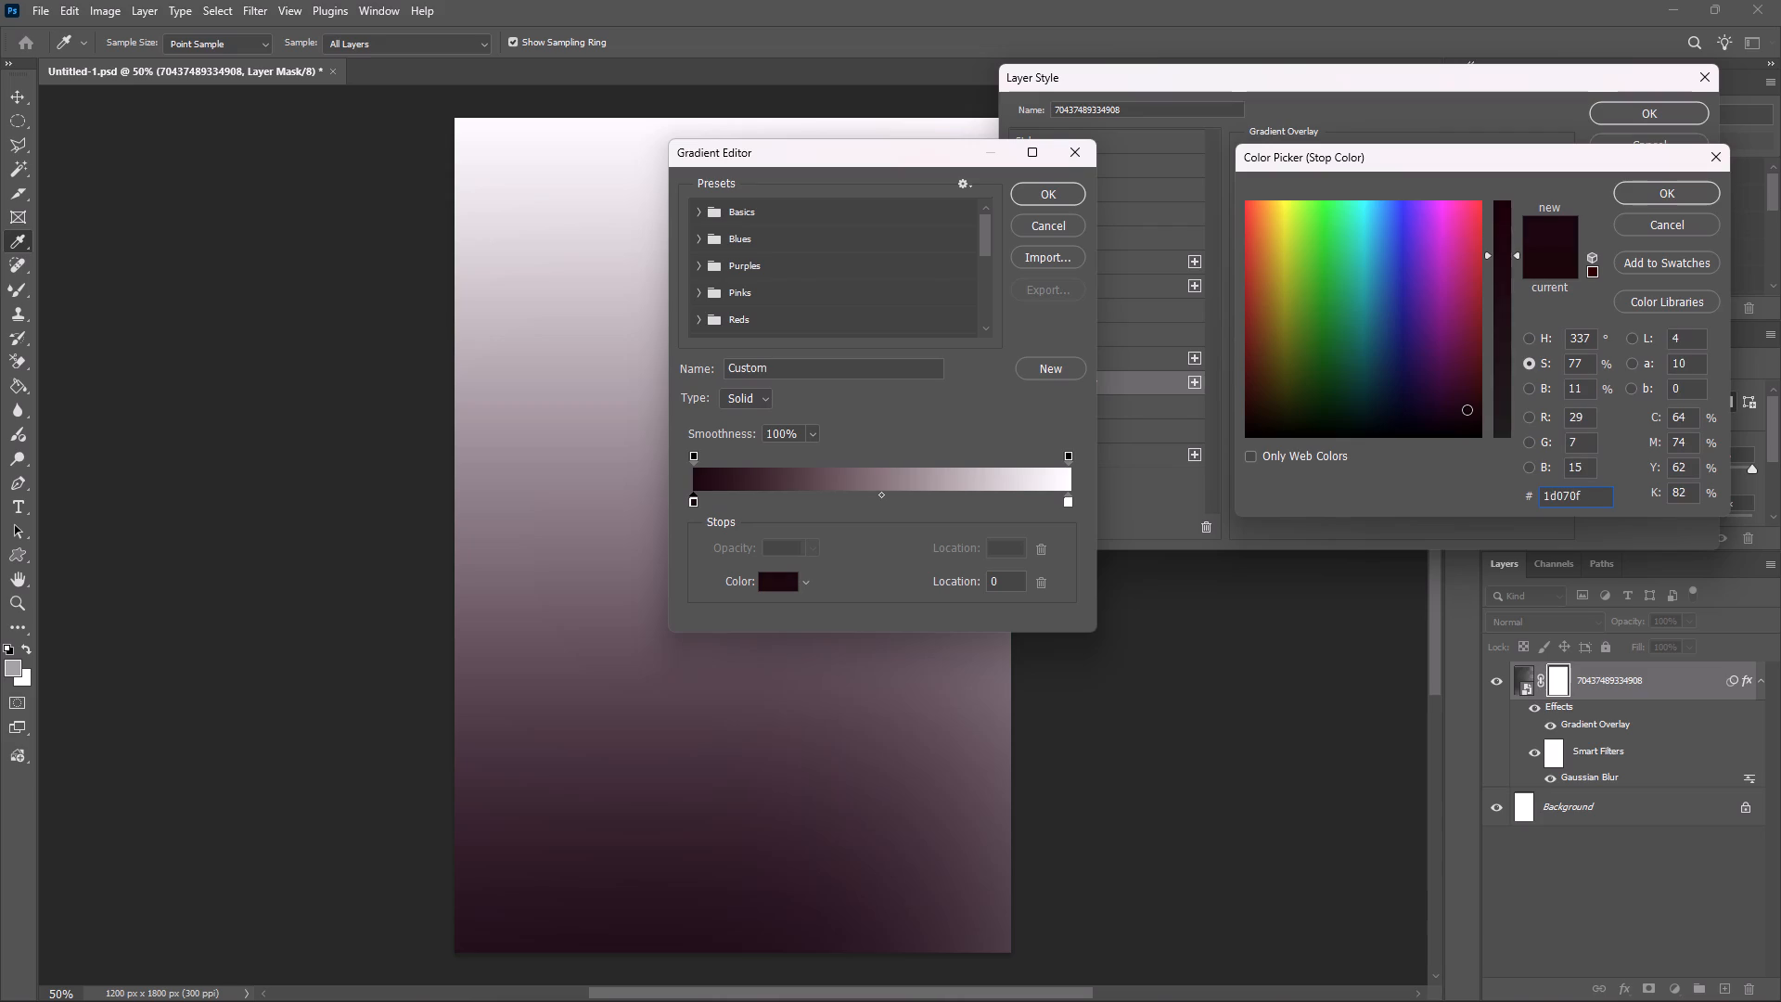
left_click_drag(1467, 409, 1478, 404)
left_click_drag(1478, 404, 1479, 399)
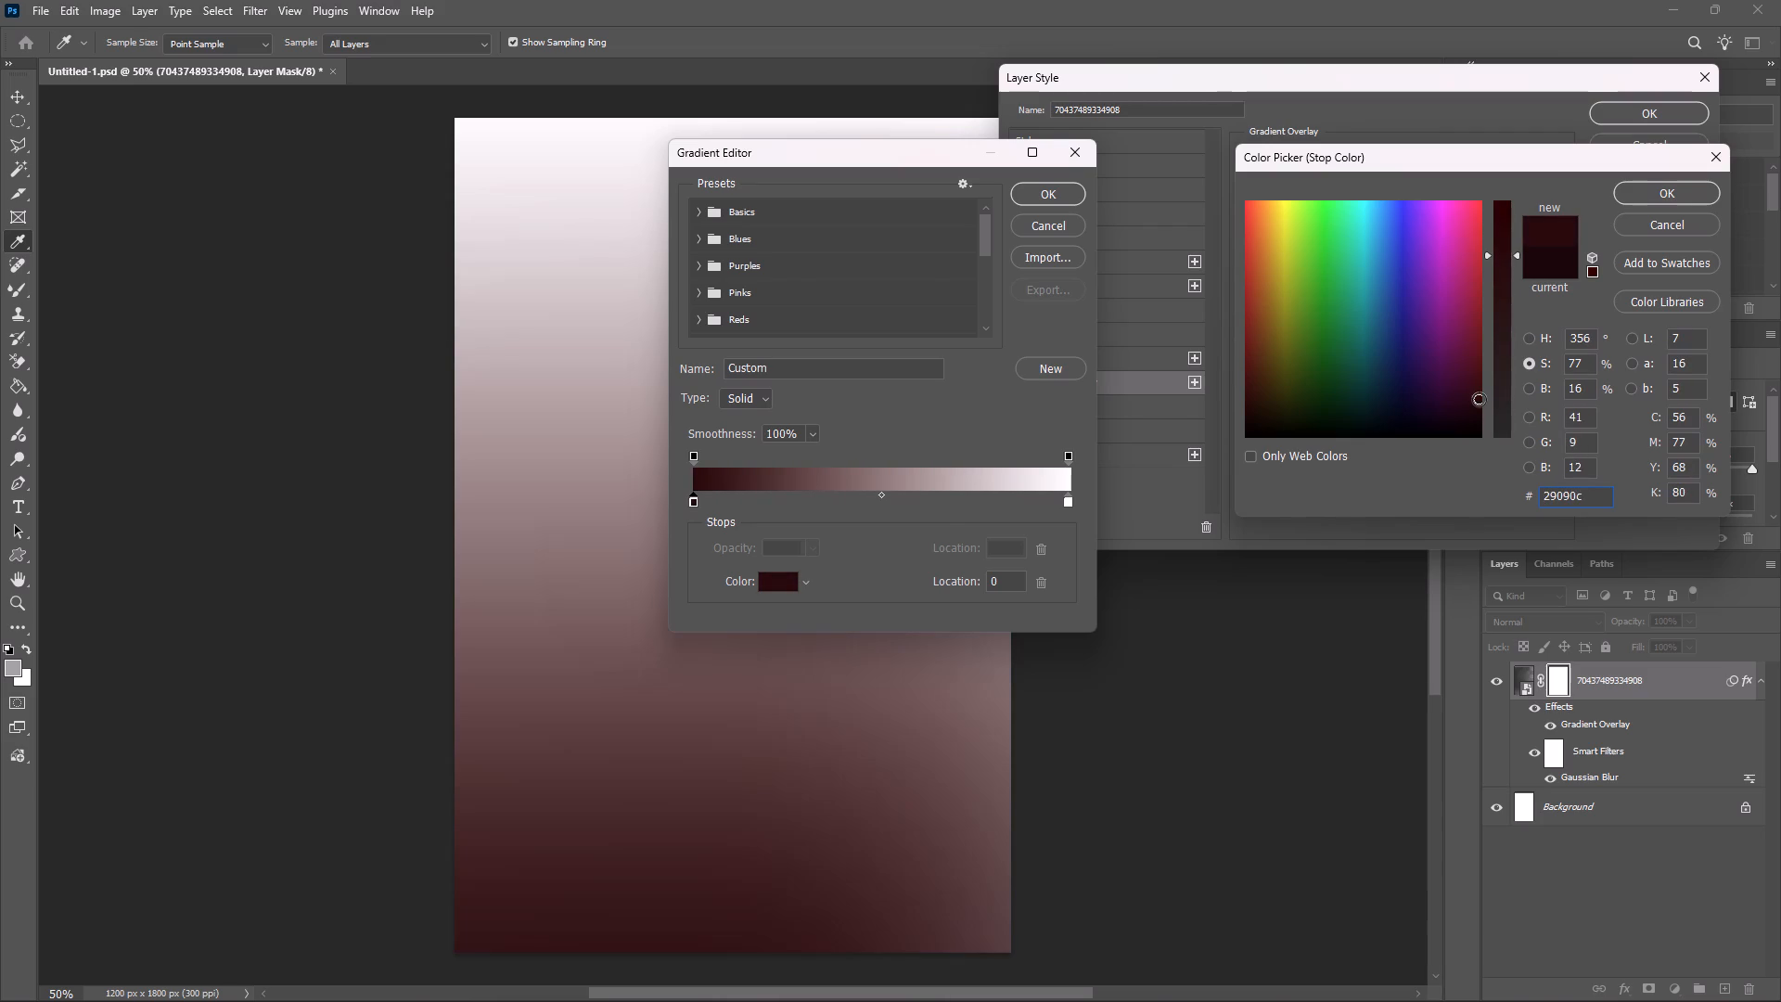
left_click(1650, 197)
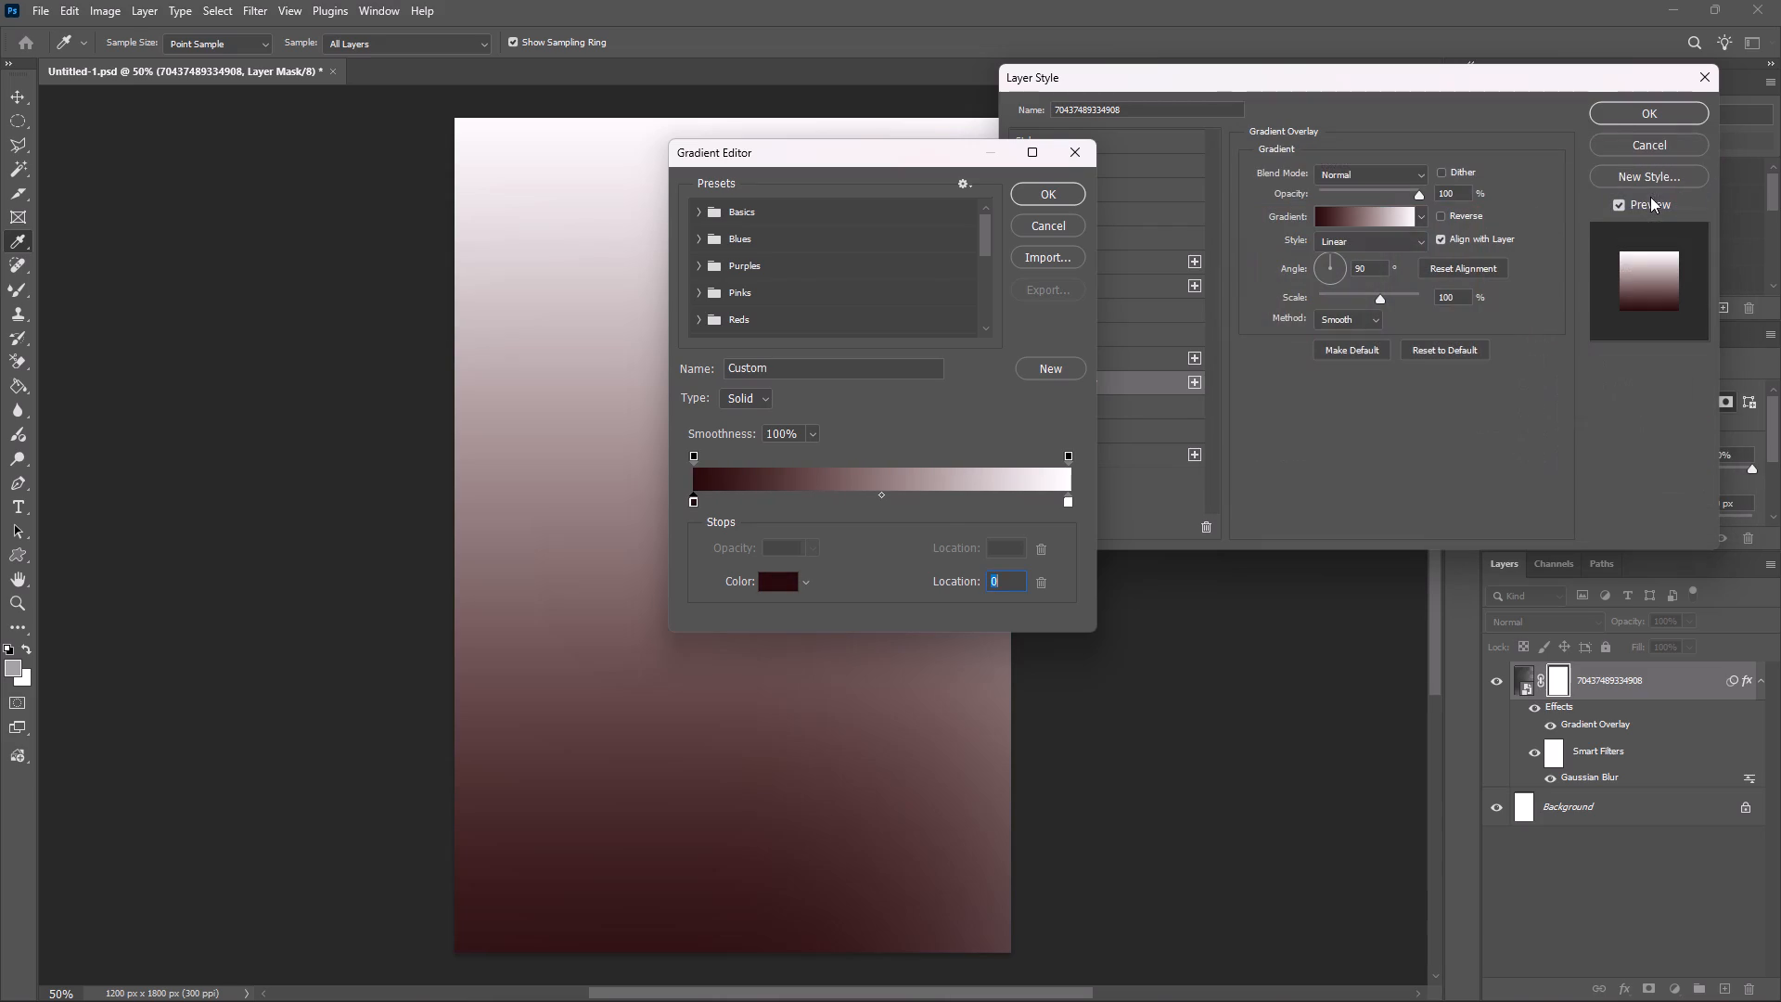
left_click(1054, 198)
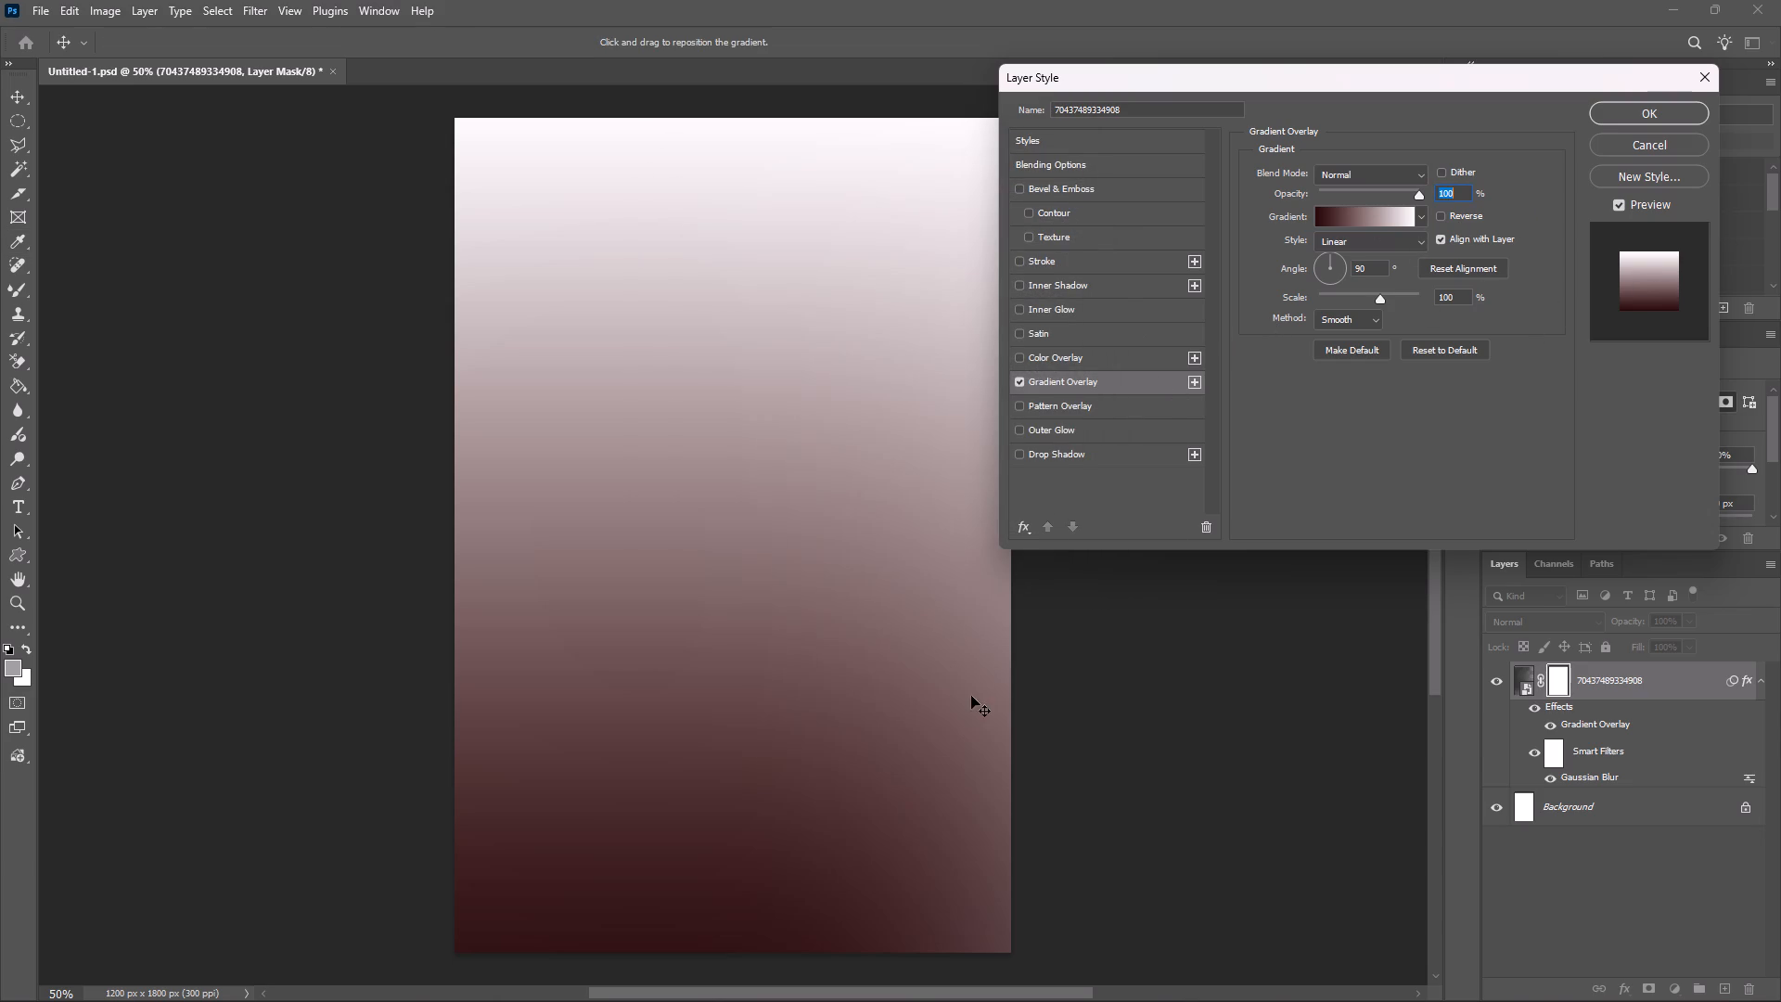
Reposition the overlay gradient on the canvas so its darkest band sits slightly above the postcard's lower edge, and apply the layer style.
left_click_drag(817, 921, 775, 675)
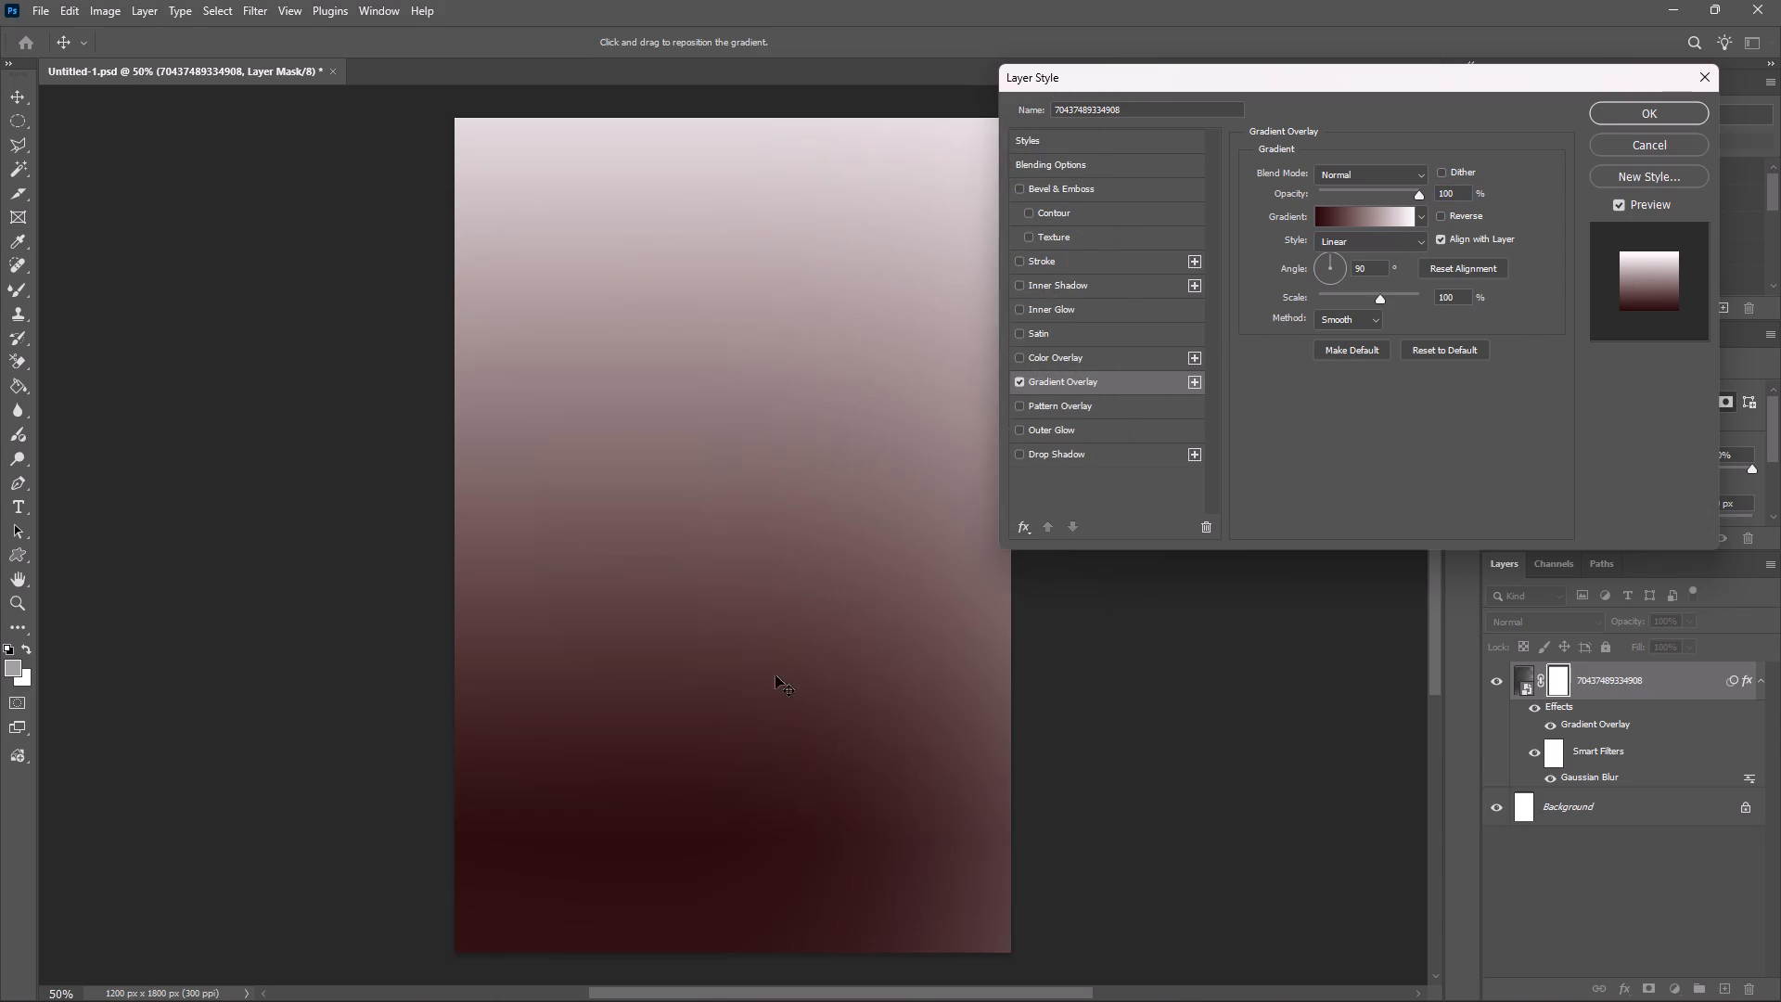
left_click_drag(775, 675, 776, 597)
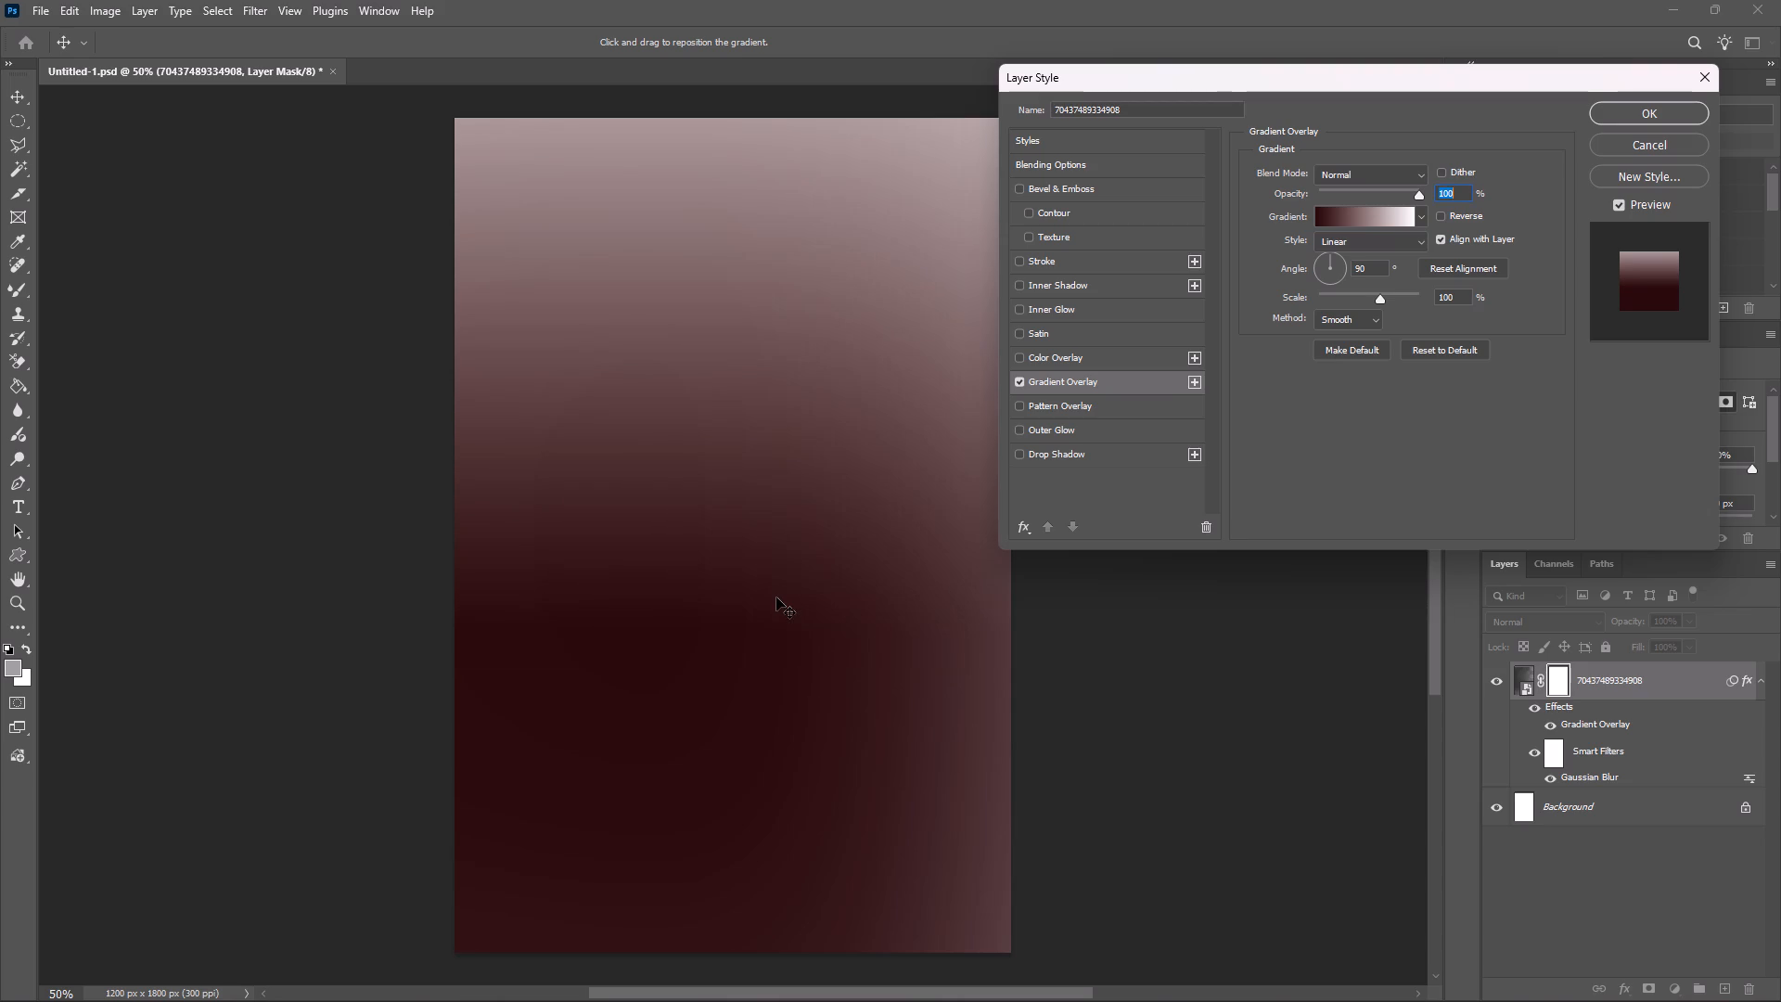
left_click_drag(776, 597, 801, 390)
left_click_drag(801, 390, 841, 522)
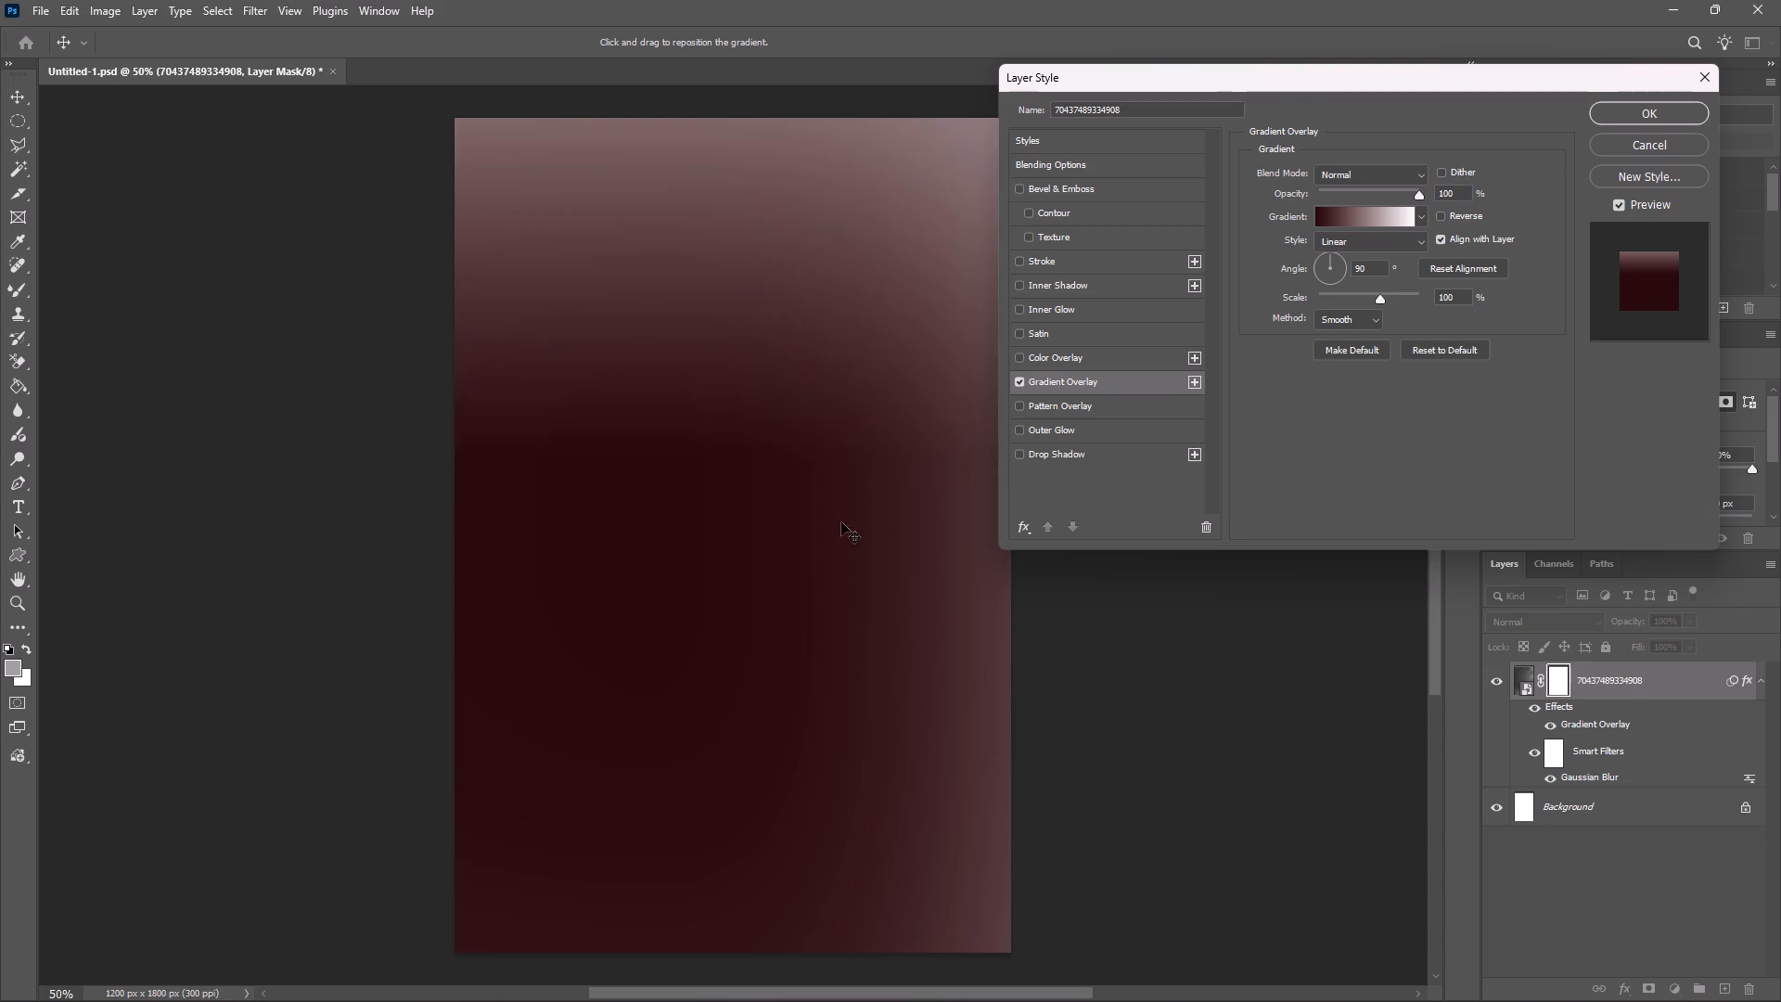
left_click_drag(841, 522, 852, 628)
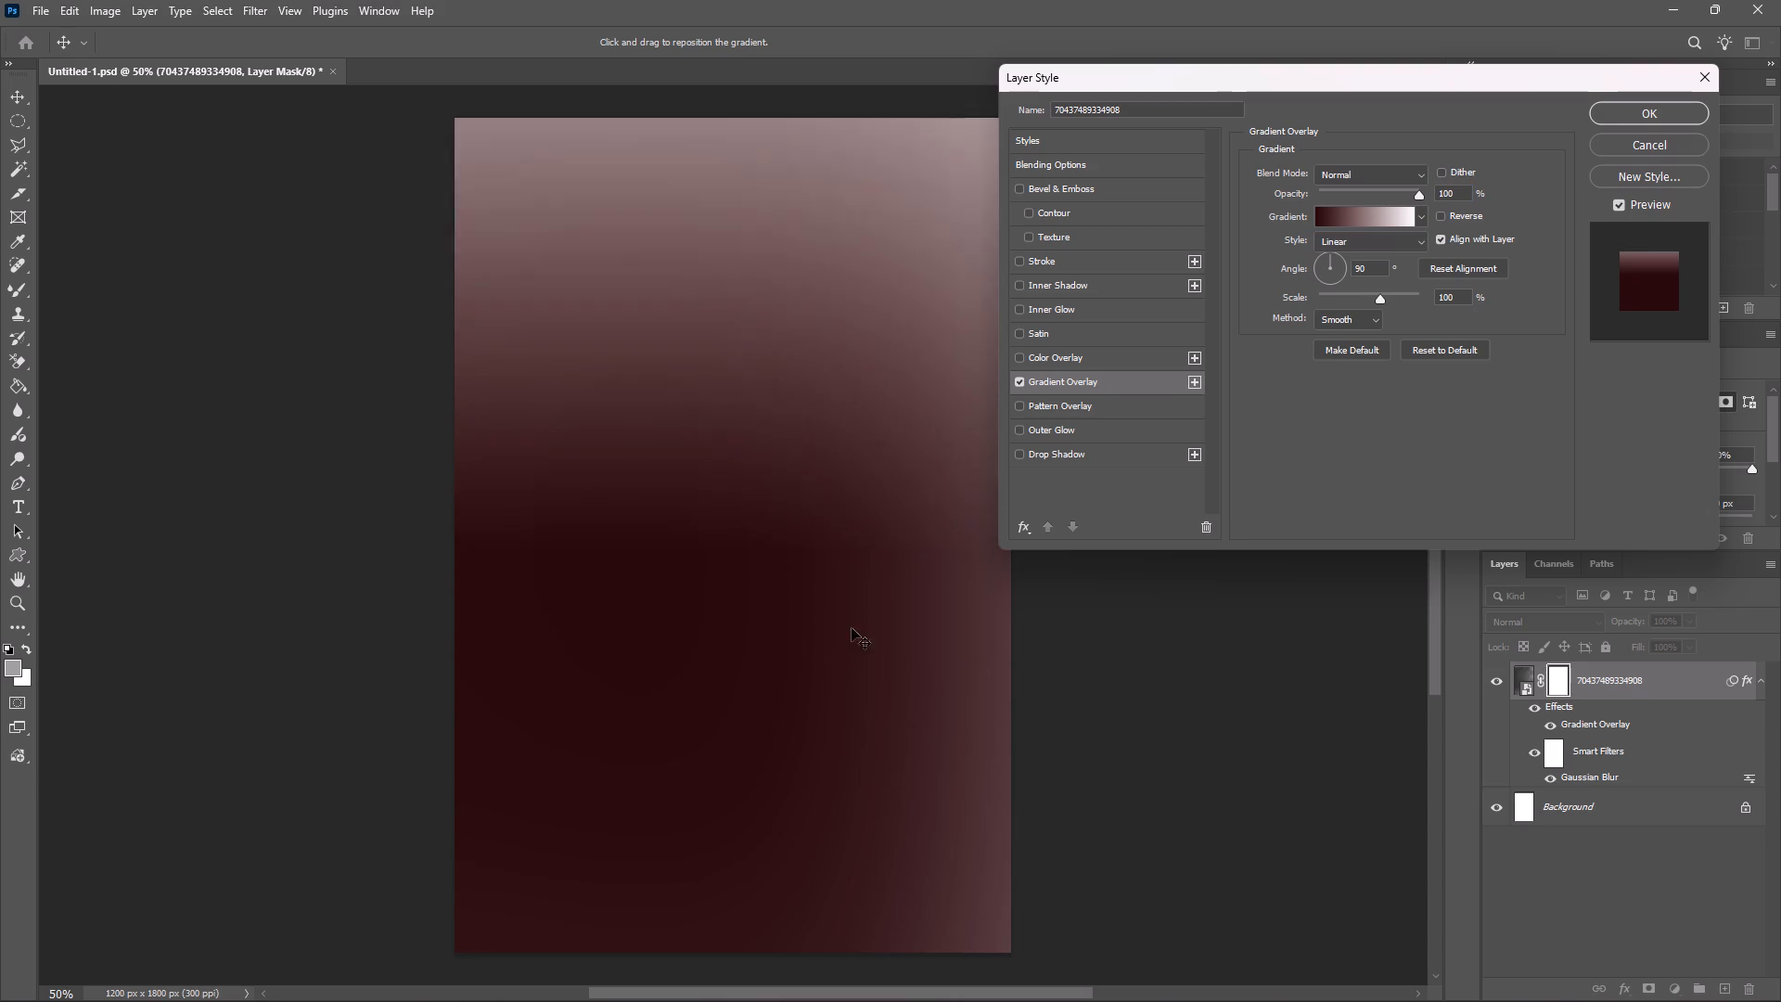
left_click_drag(852, 628, 832, 836)
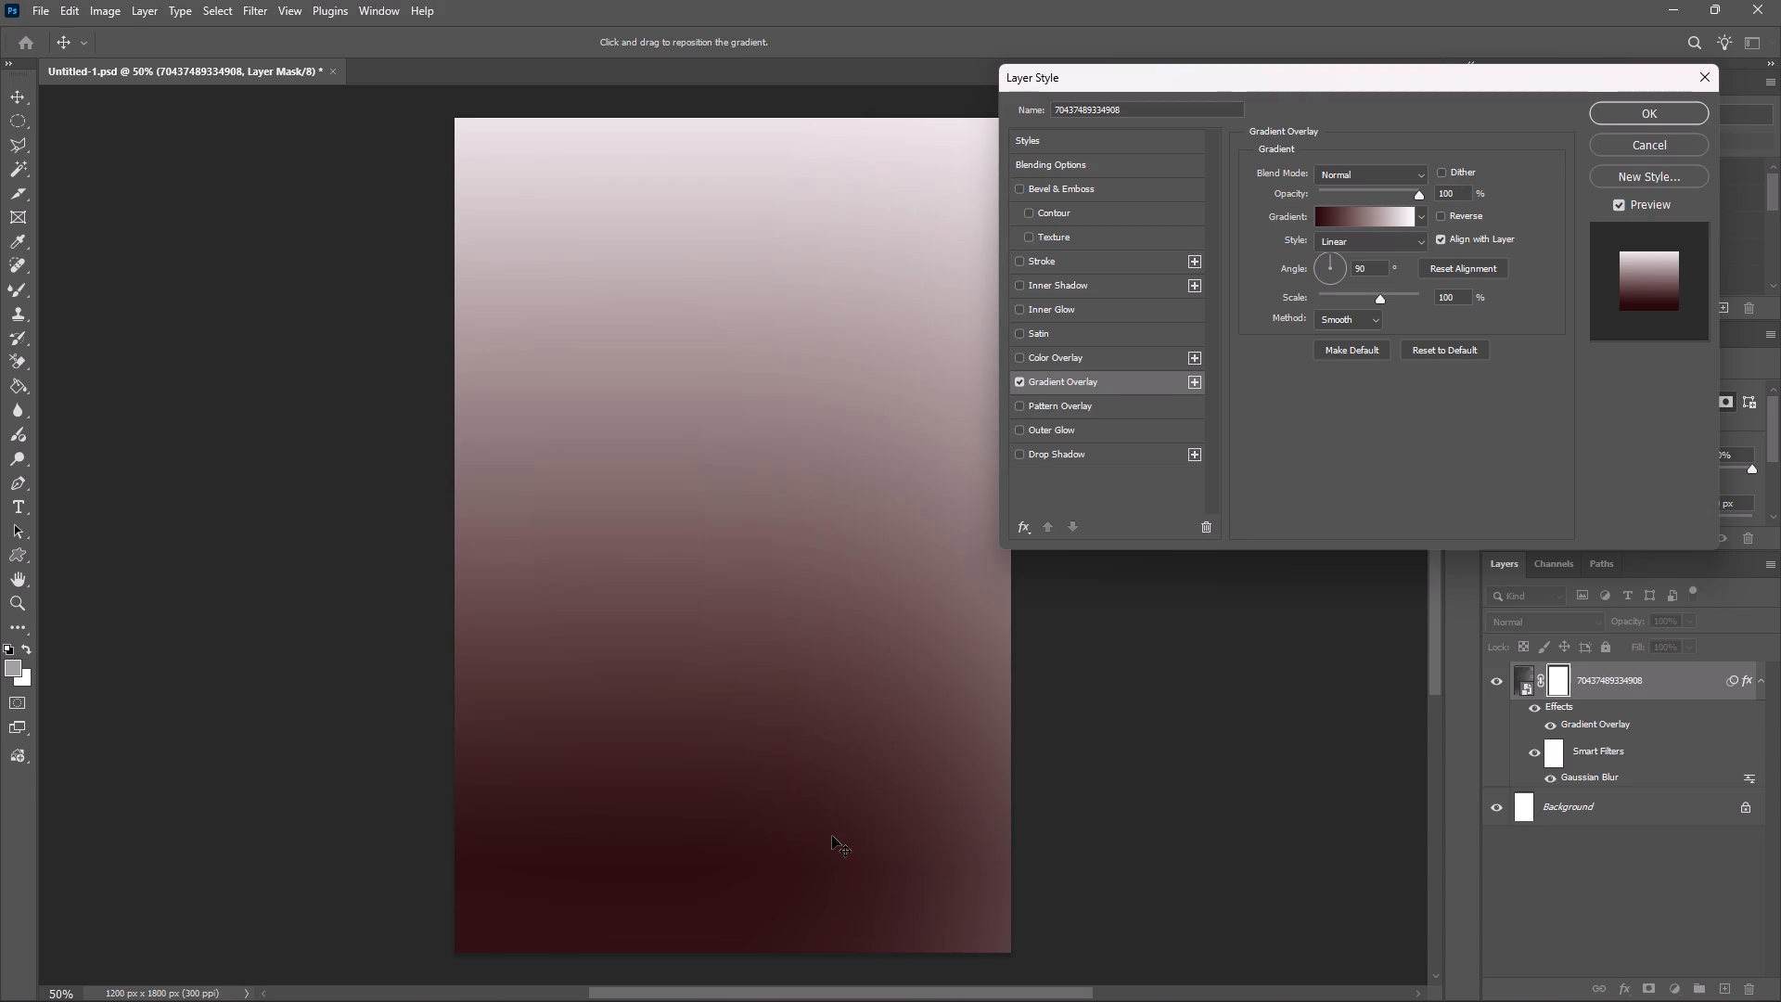
left_click_drag(832, 836, 829, 687)
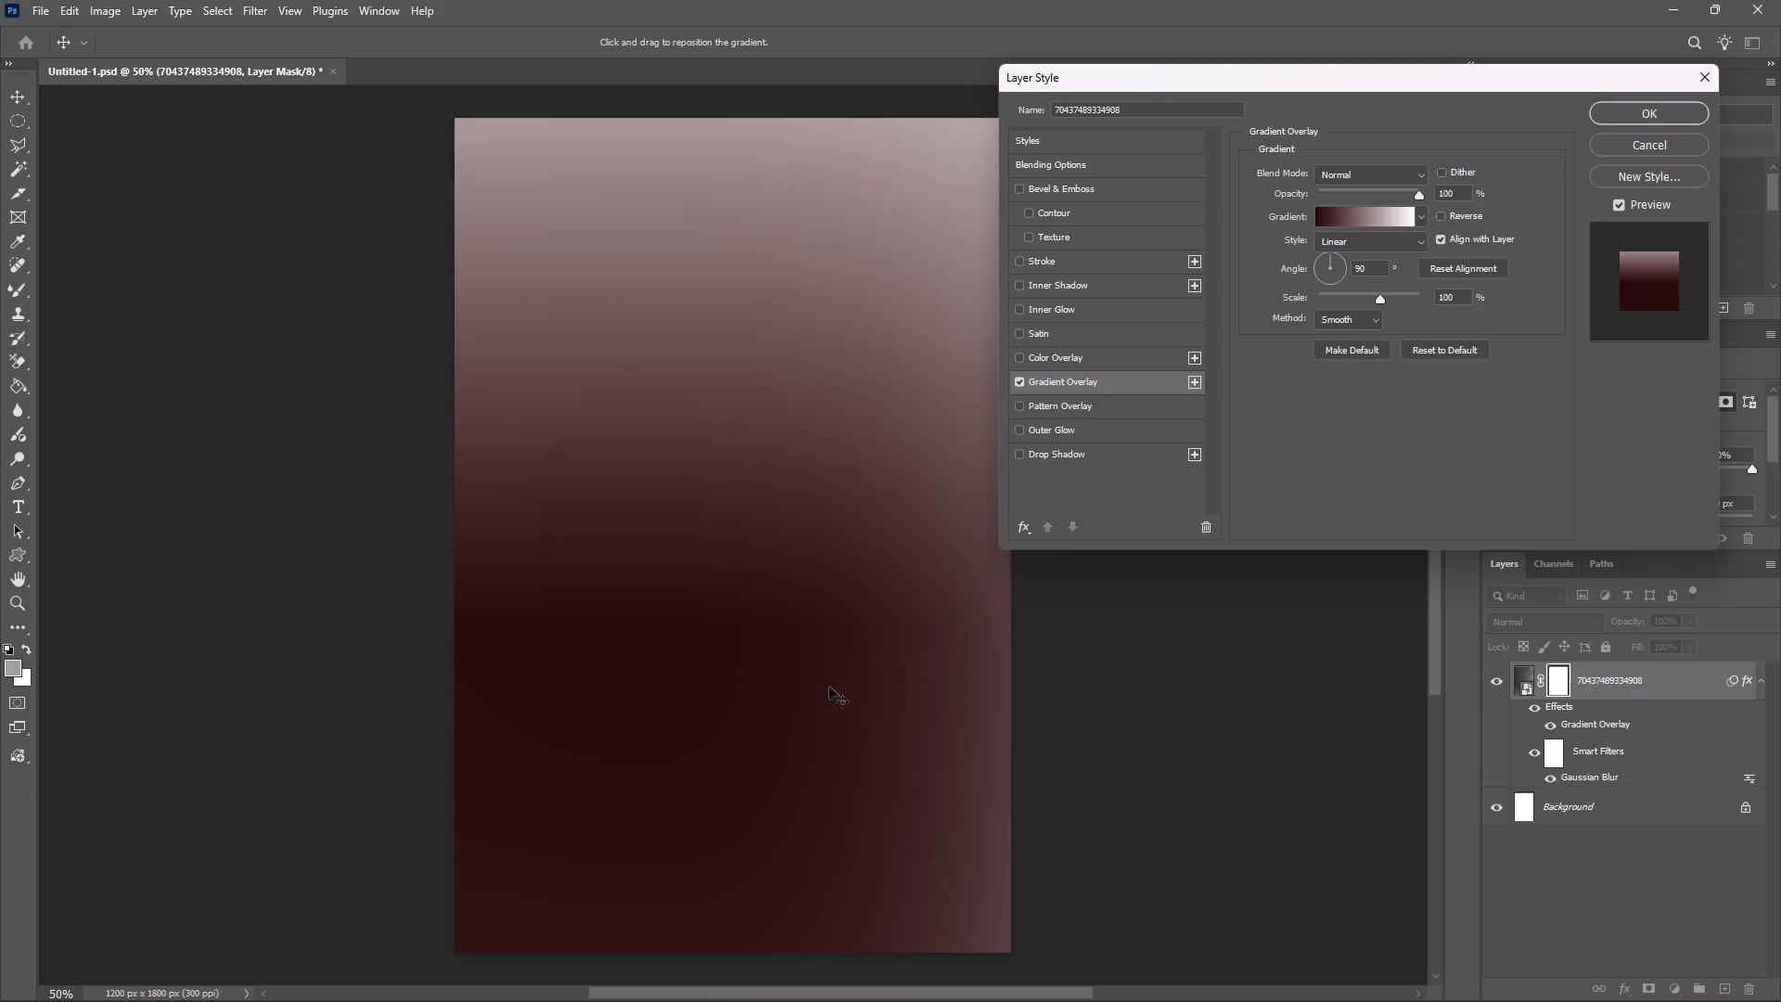
left_click_drag(829, 687, 827, 700)
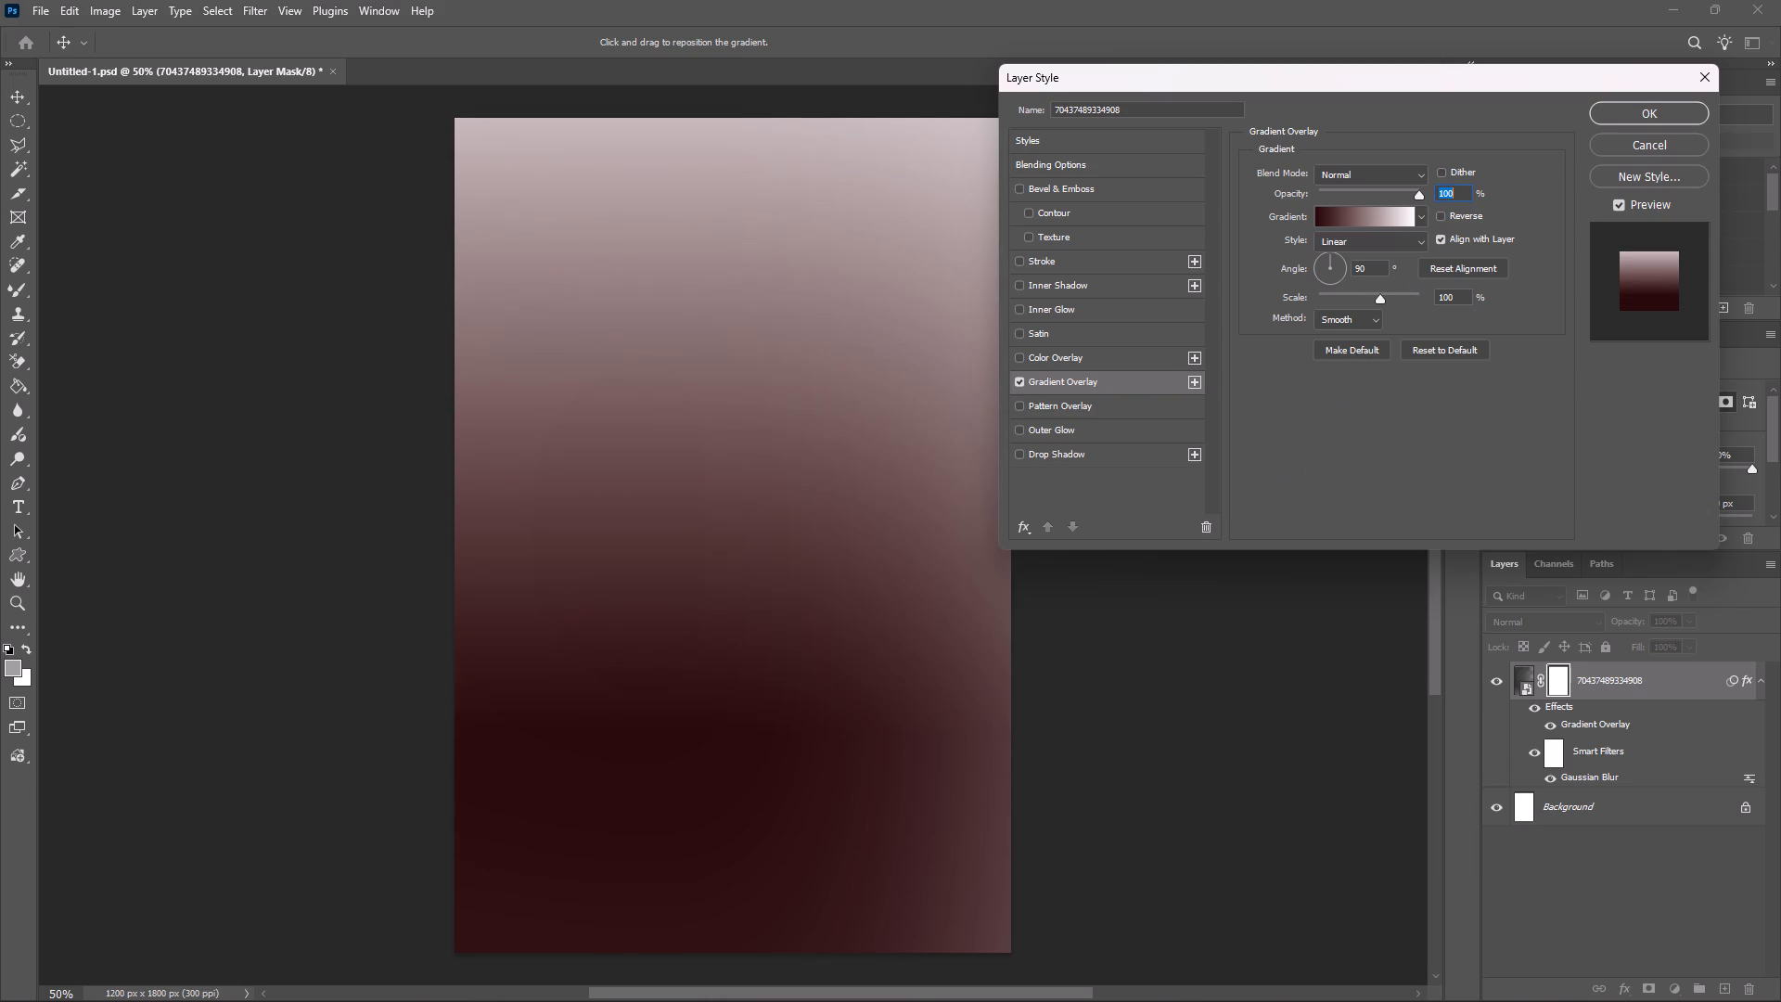
left_click(1422, 216)
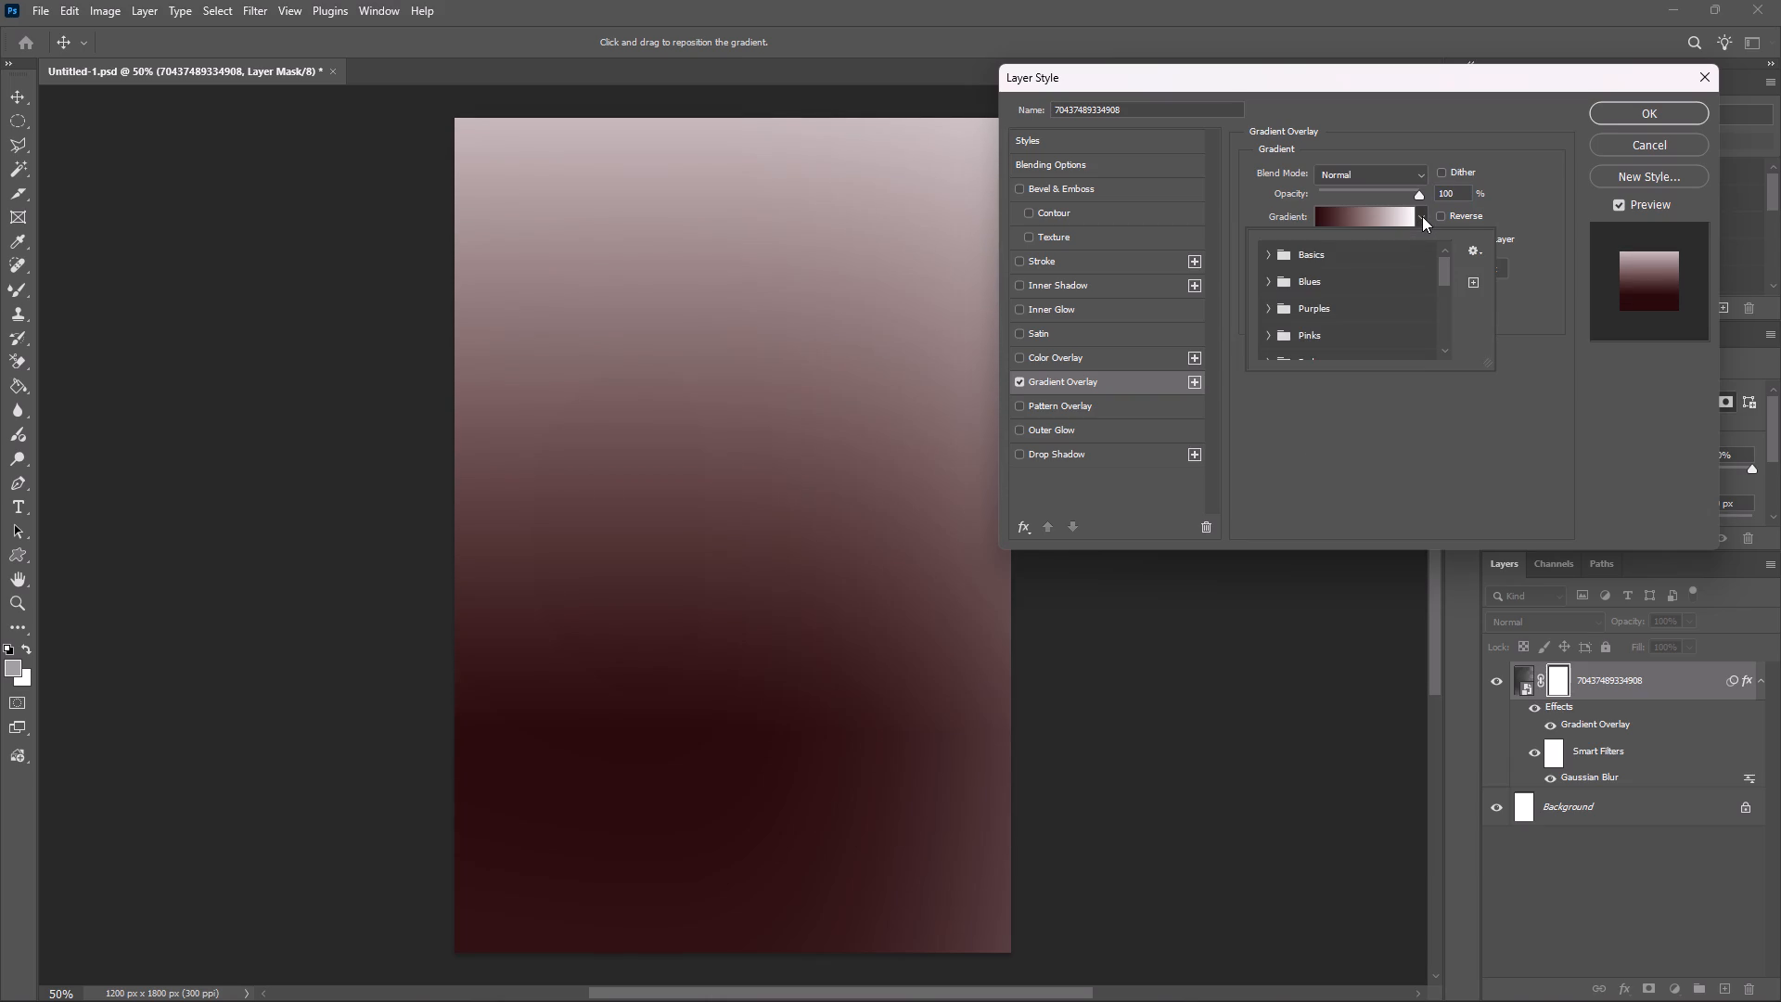
left_click(1422, 216)
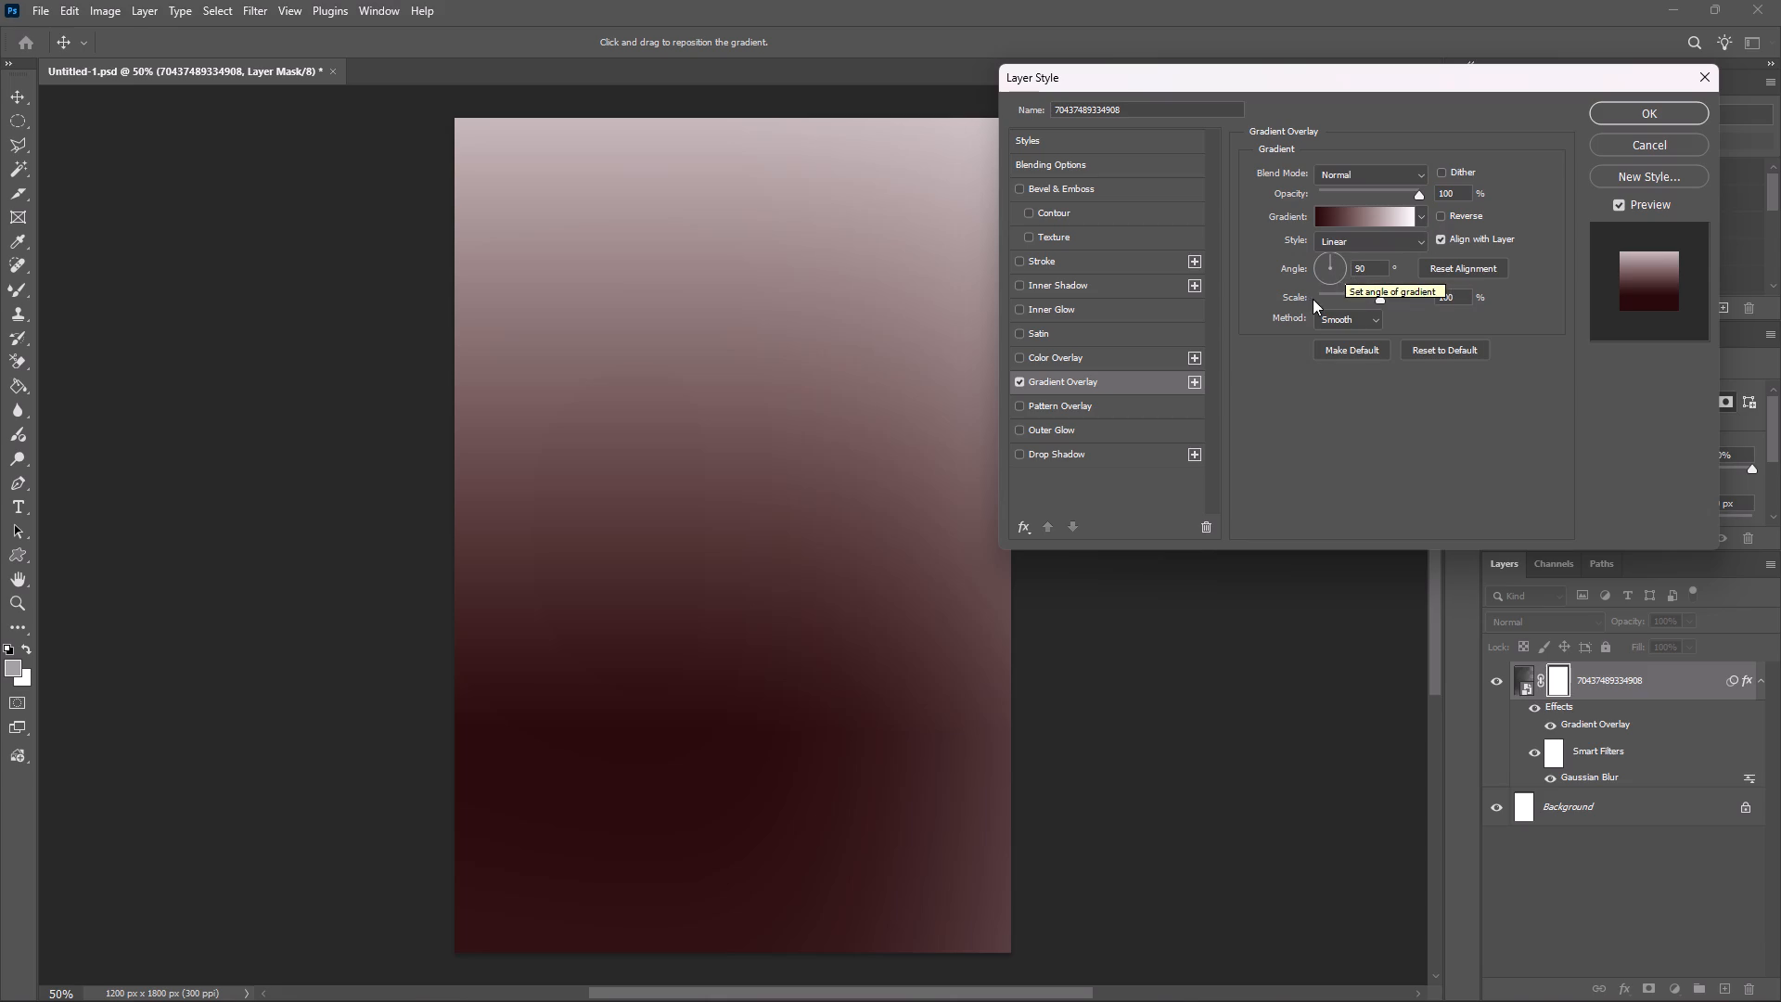
left_click_drag(830, 719, 847, 639)
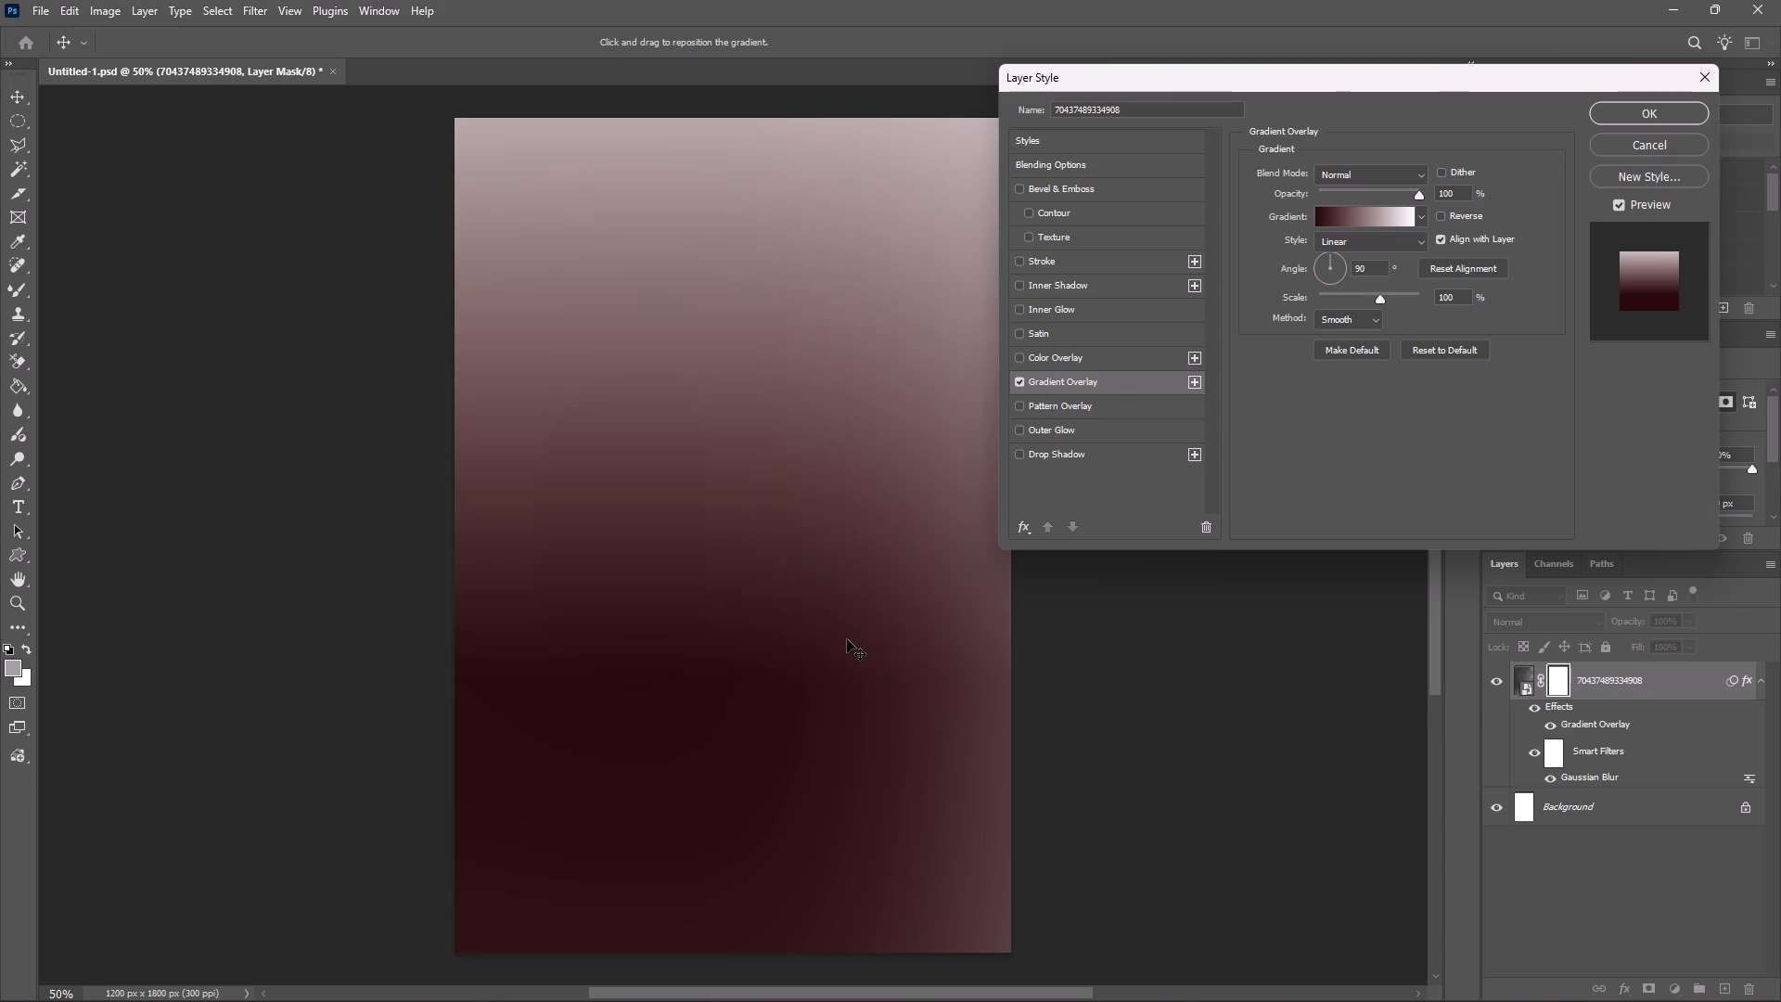
left_click_drag(847, 639, 921, 674)
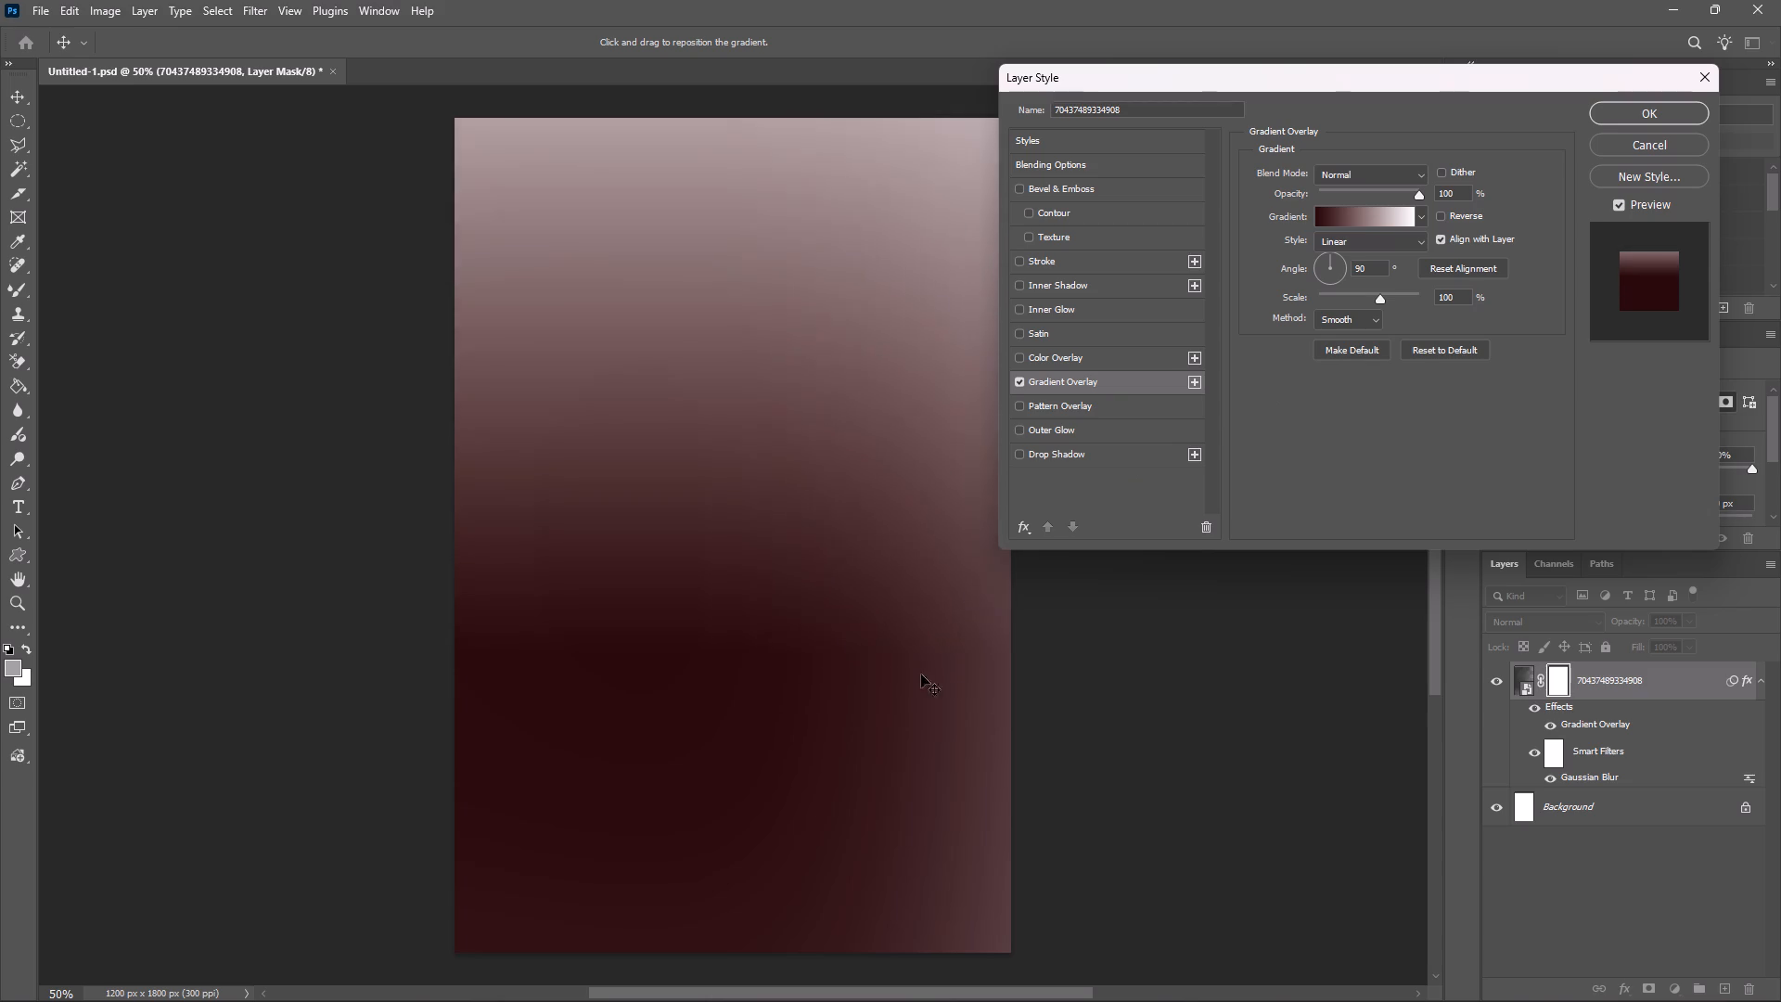
left_click_drag(921, 674, 971, 863)
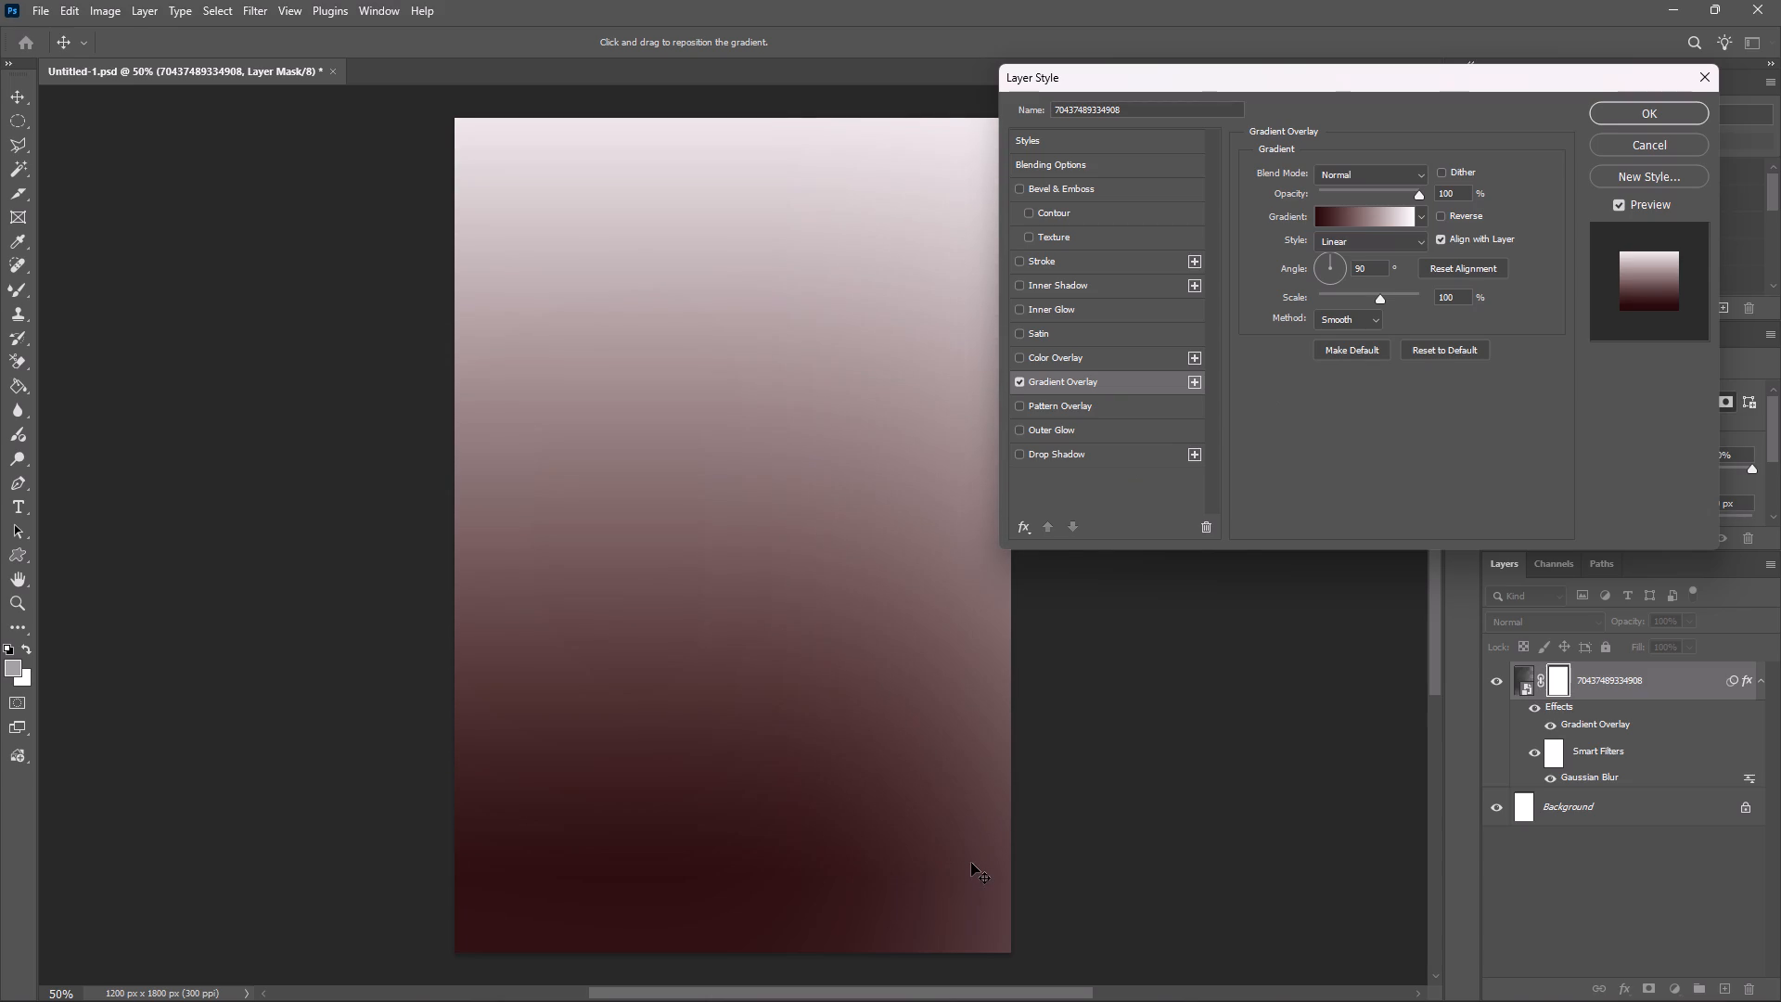
left_click_drag(971, 863, 977, 841)
left_click(1636, 113)
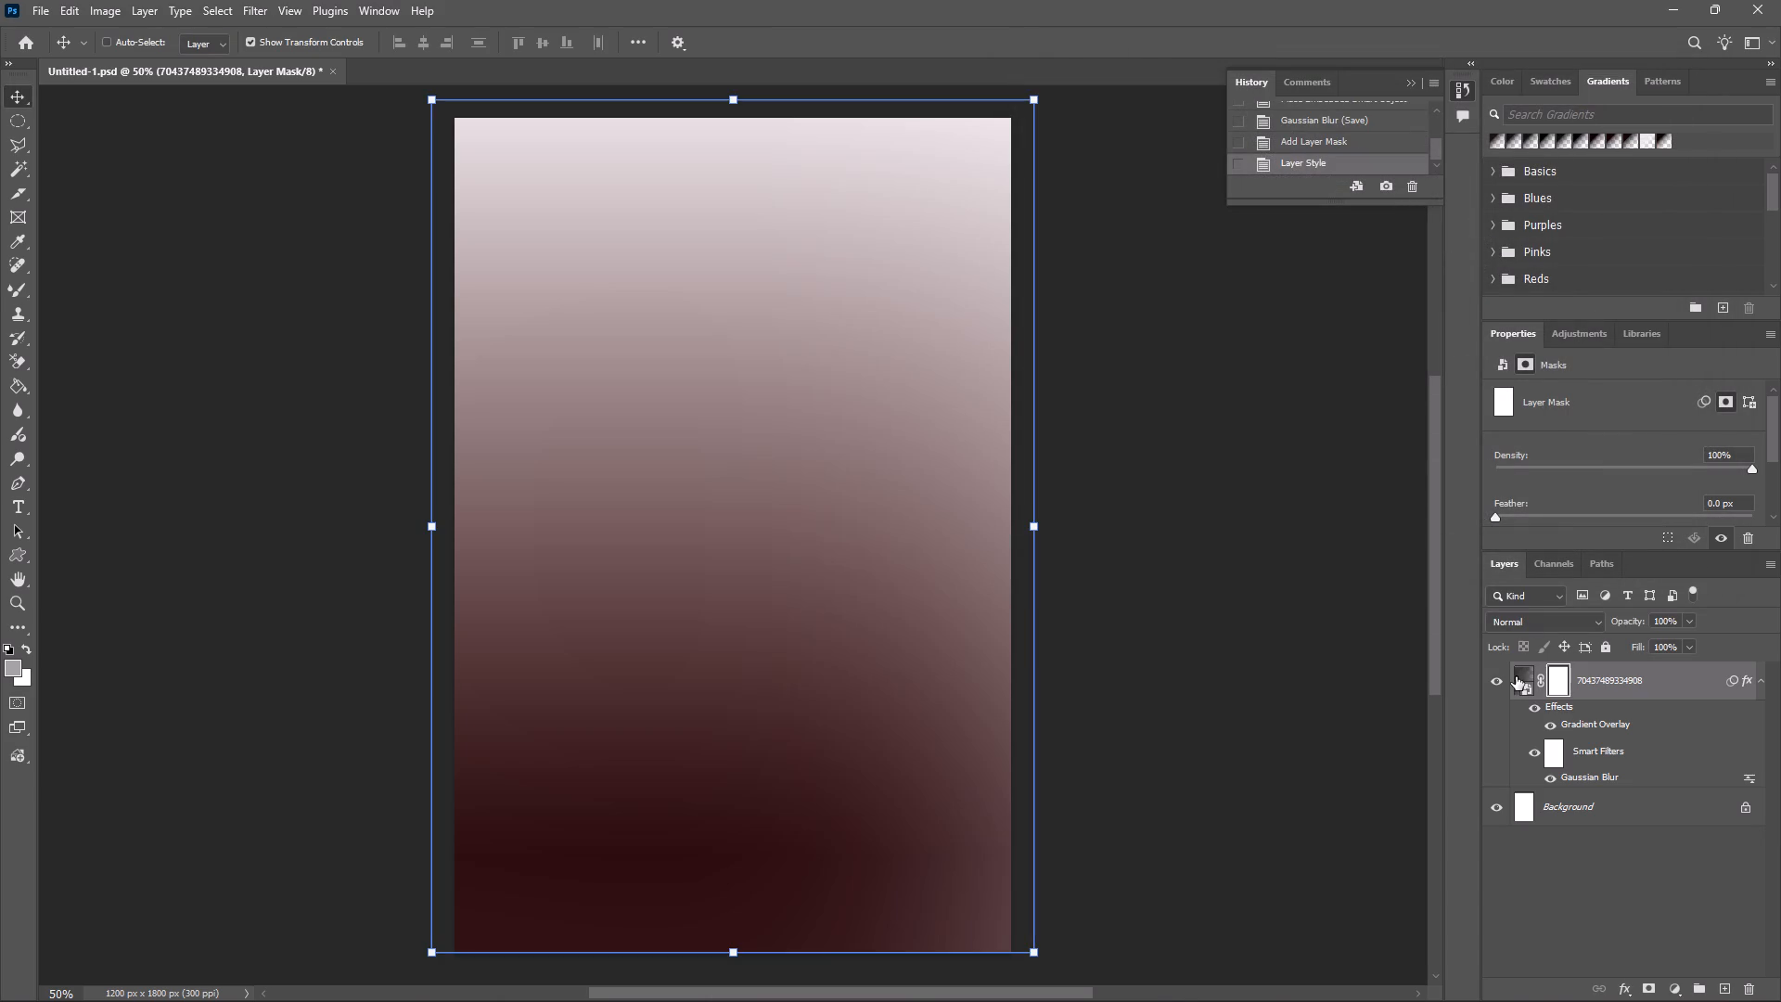
Examine the poster layer, its mask and the Background layer, switching each layer's visibility off and on to compare their contributions.
left_click(1517, 675)
left_click(1517, 675)
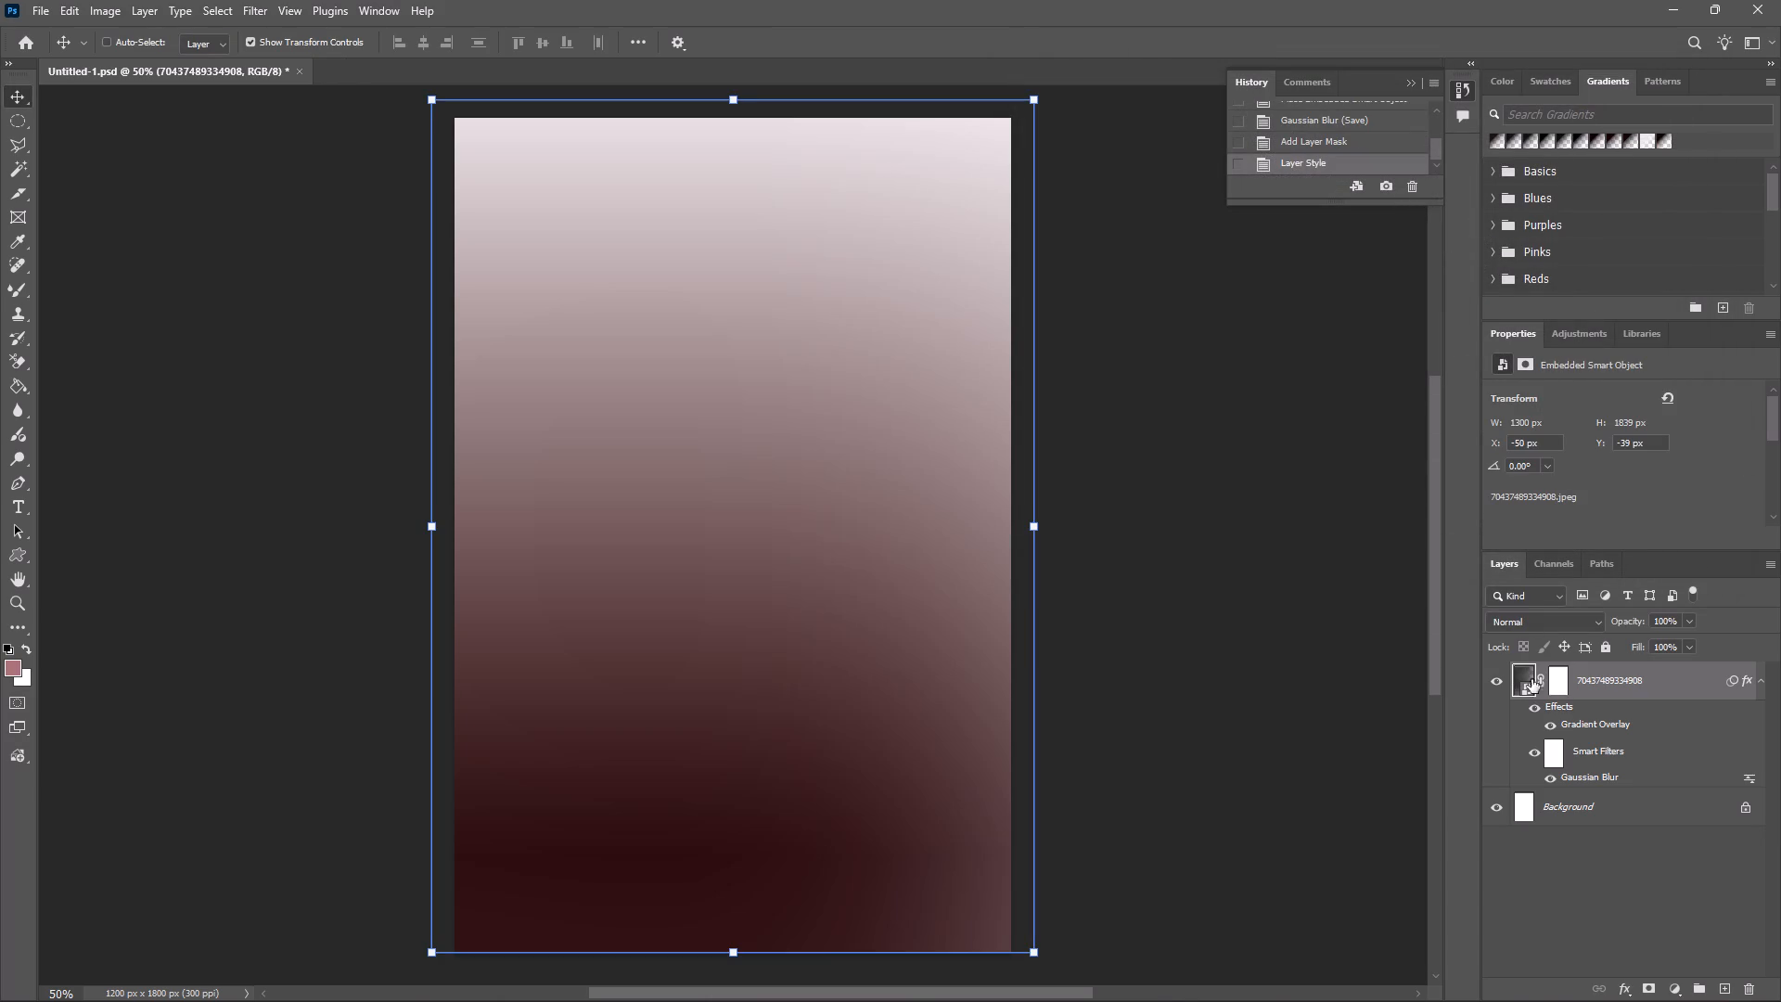
left_click(1561, 679)
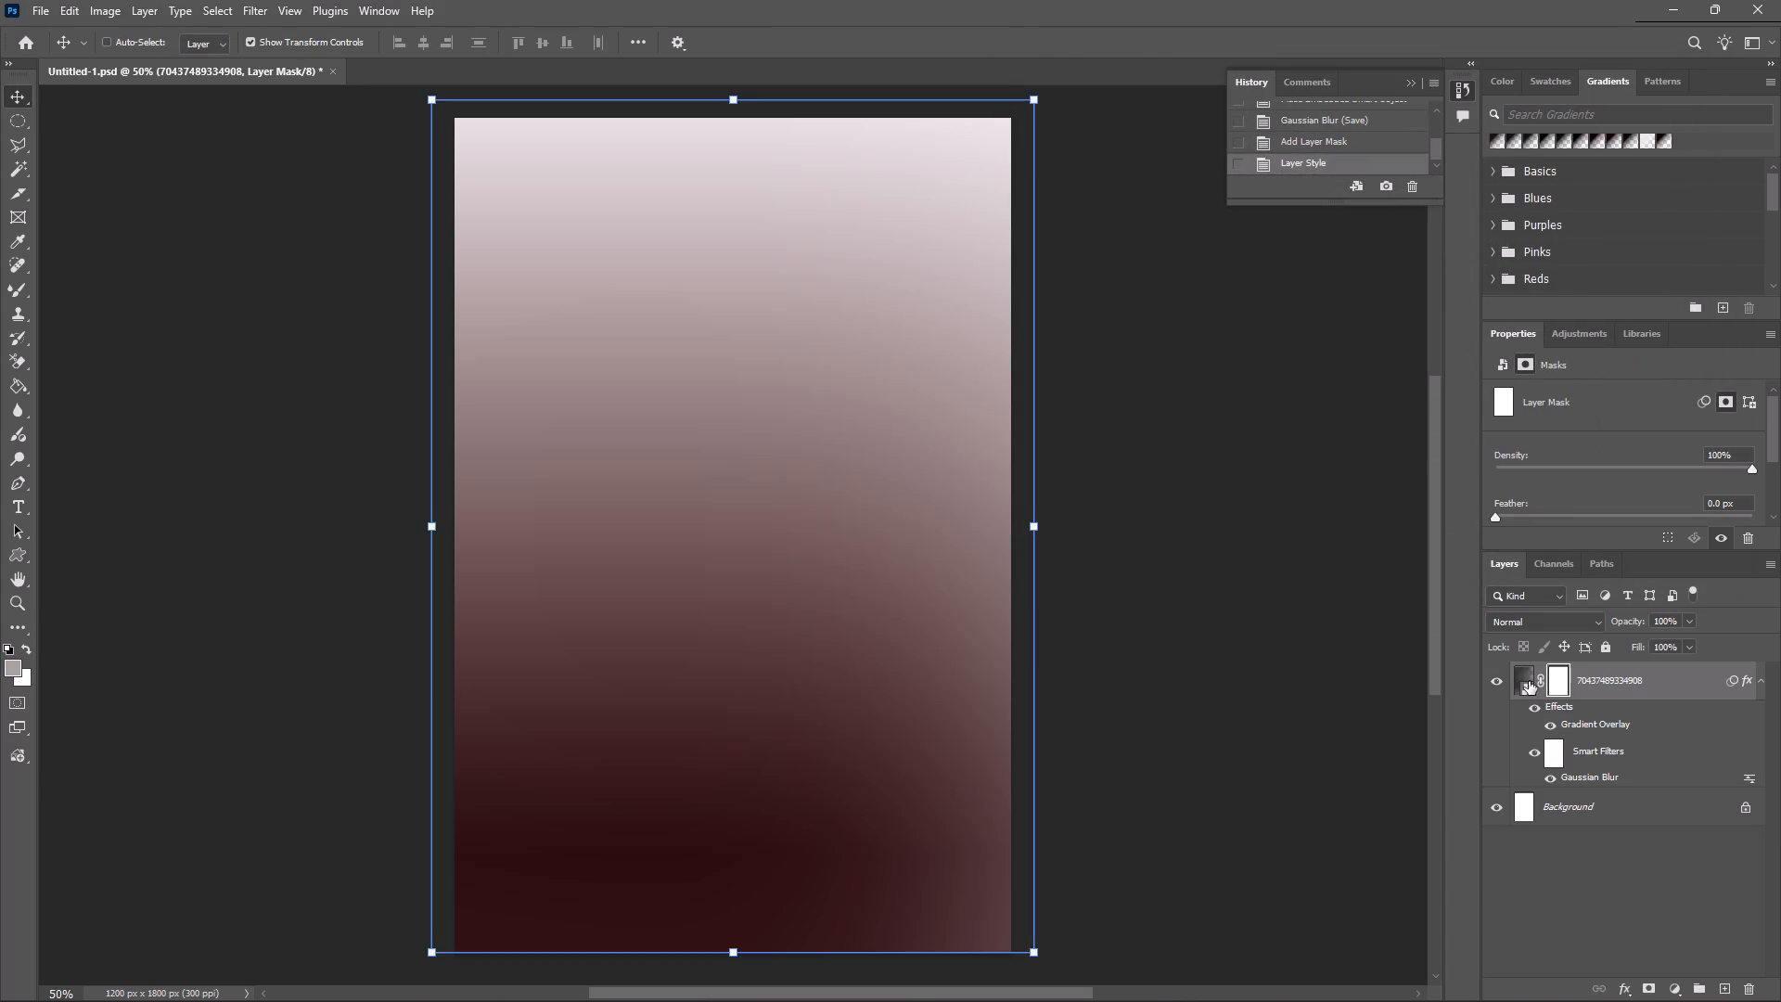
left_click(1529, 681)
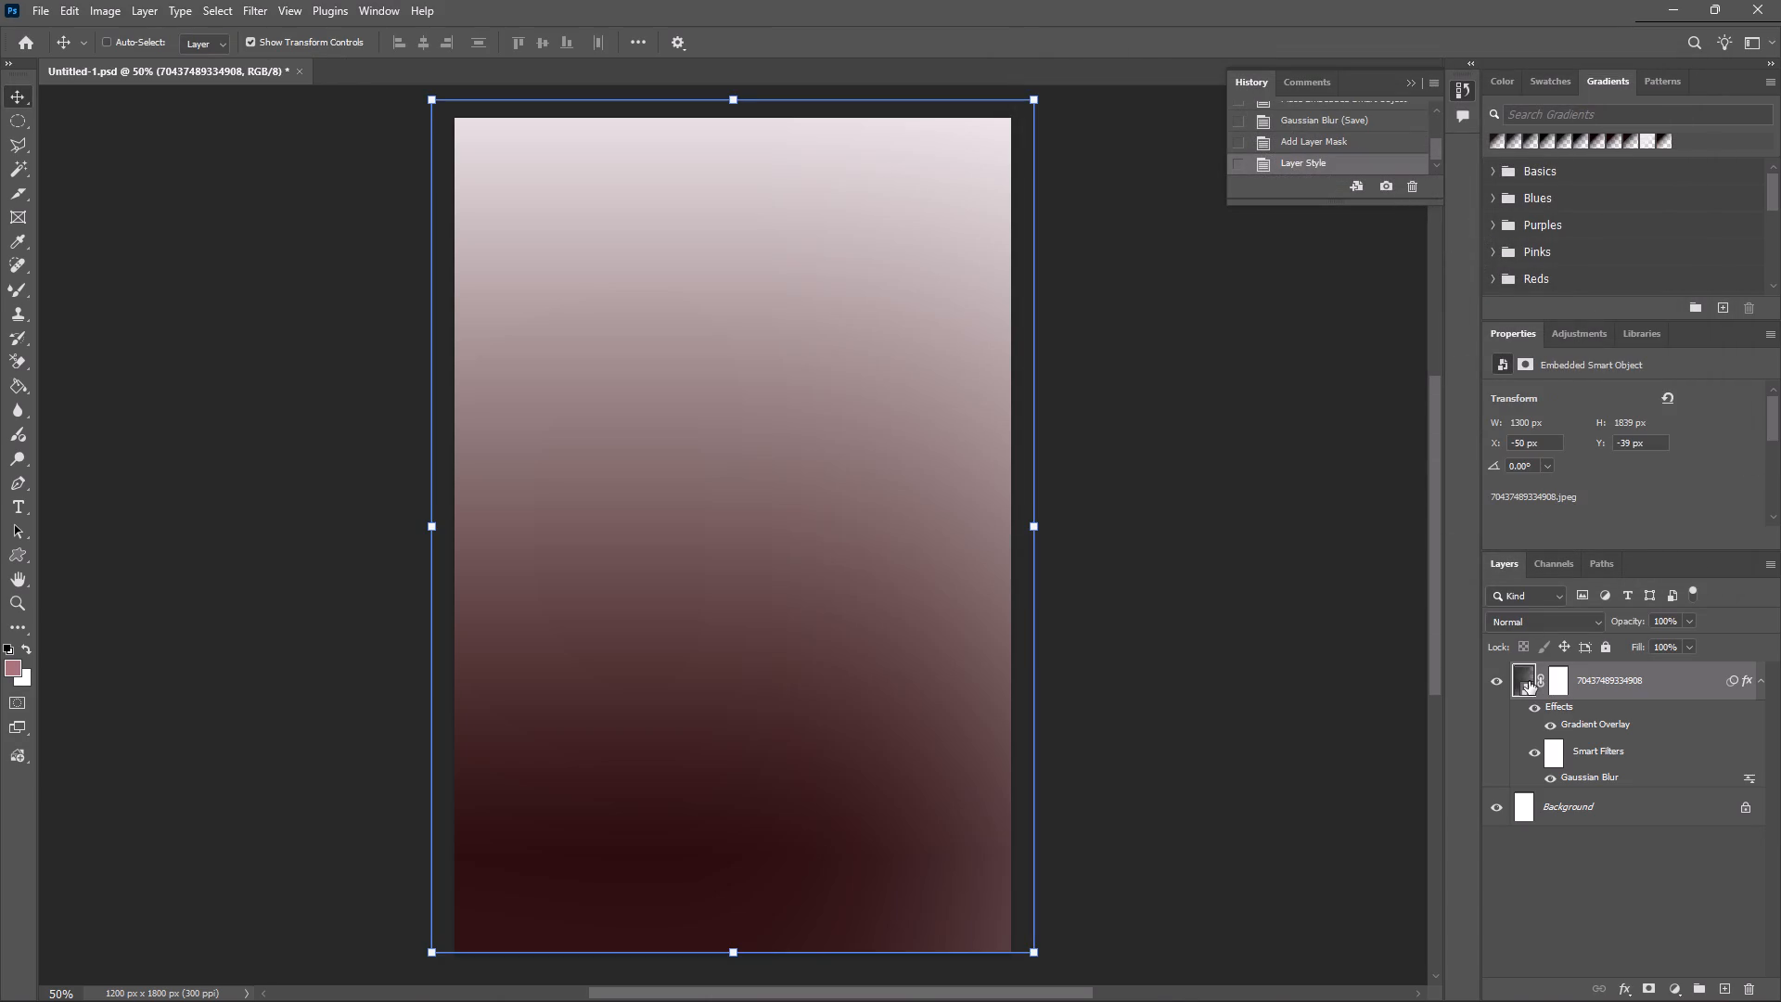
left_click(1560, 728)
left_click(1559, 760)
left_click(1543, 811)
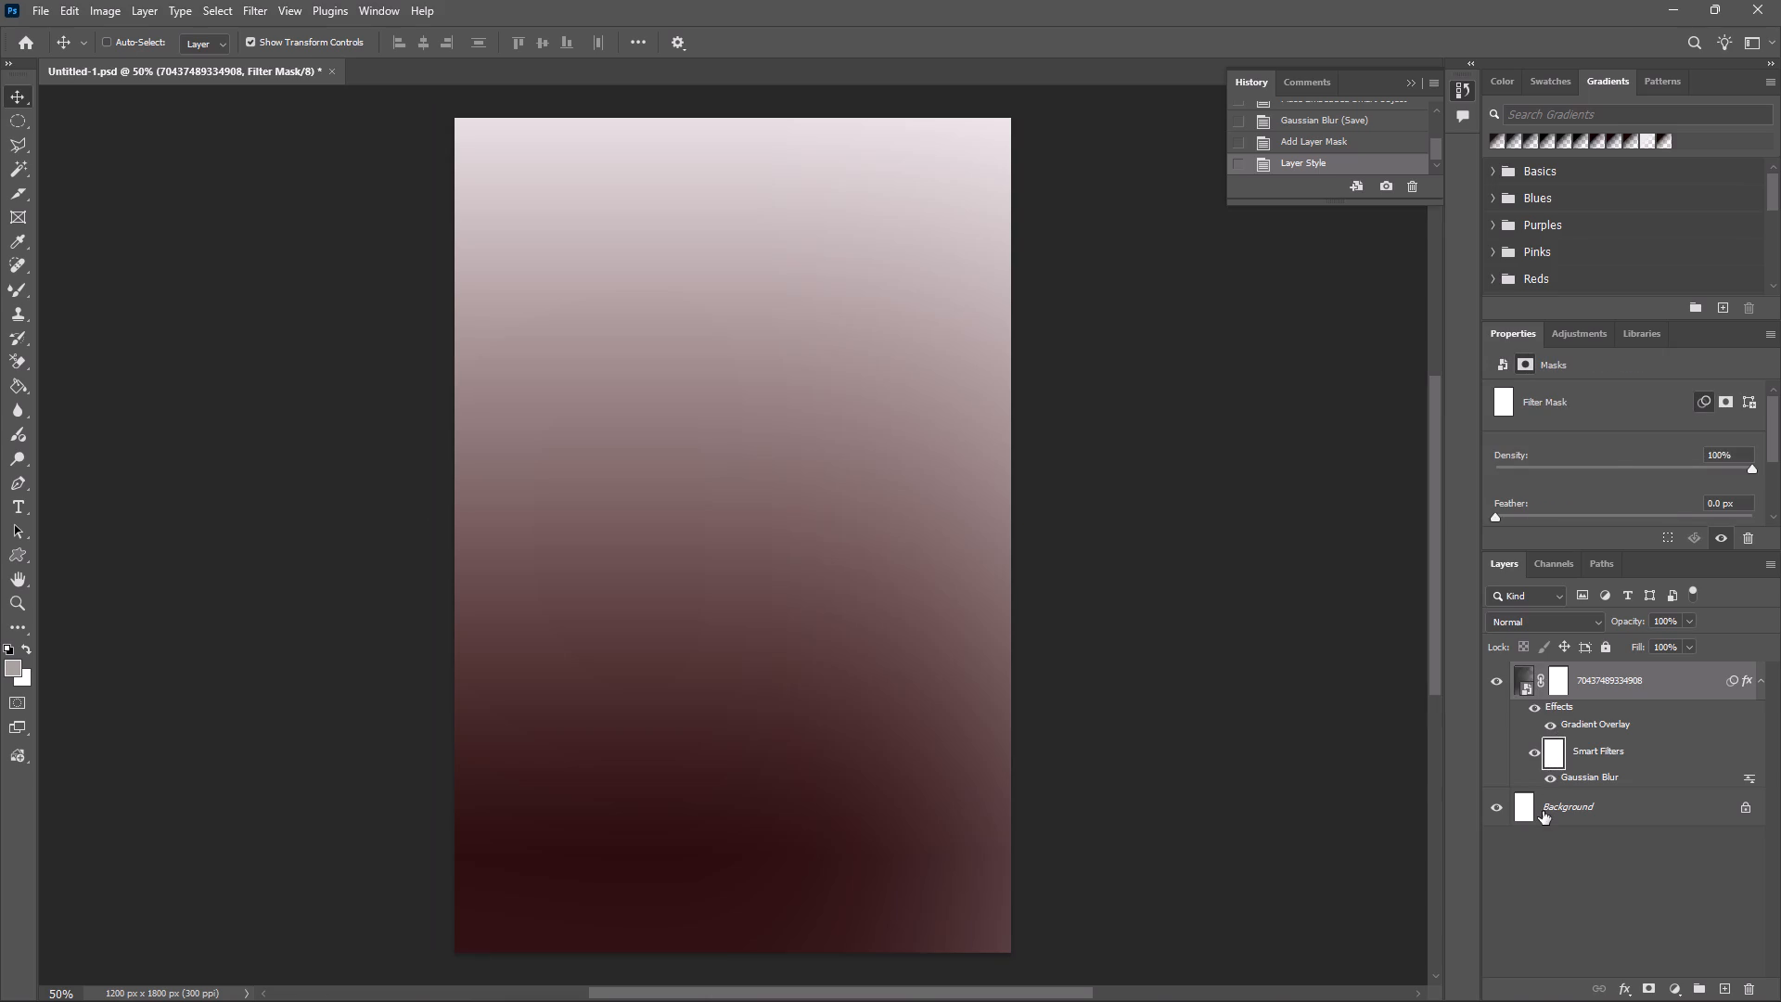
left_click(1499, 677)
left_click(1499, 677)
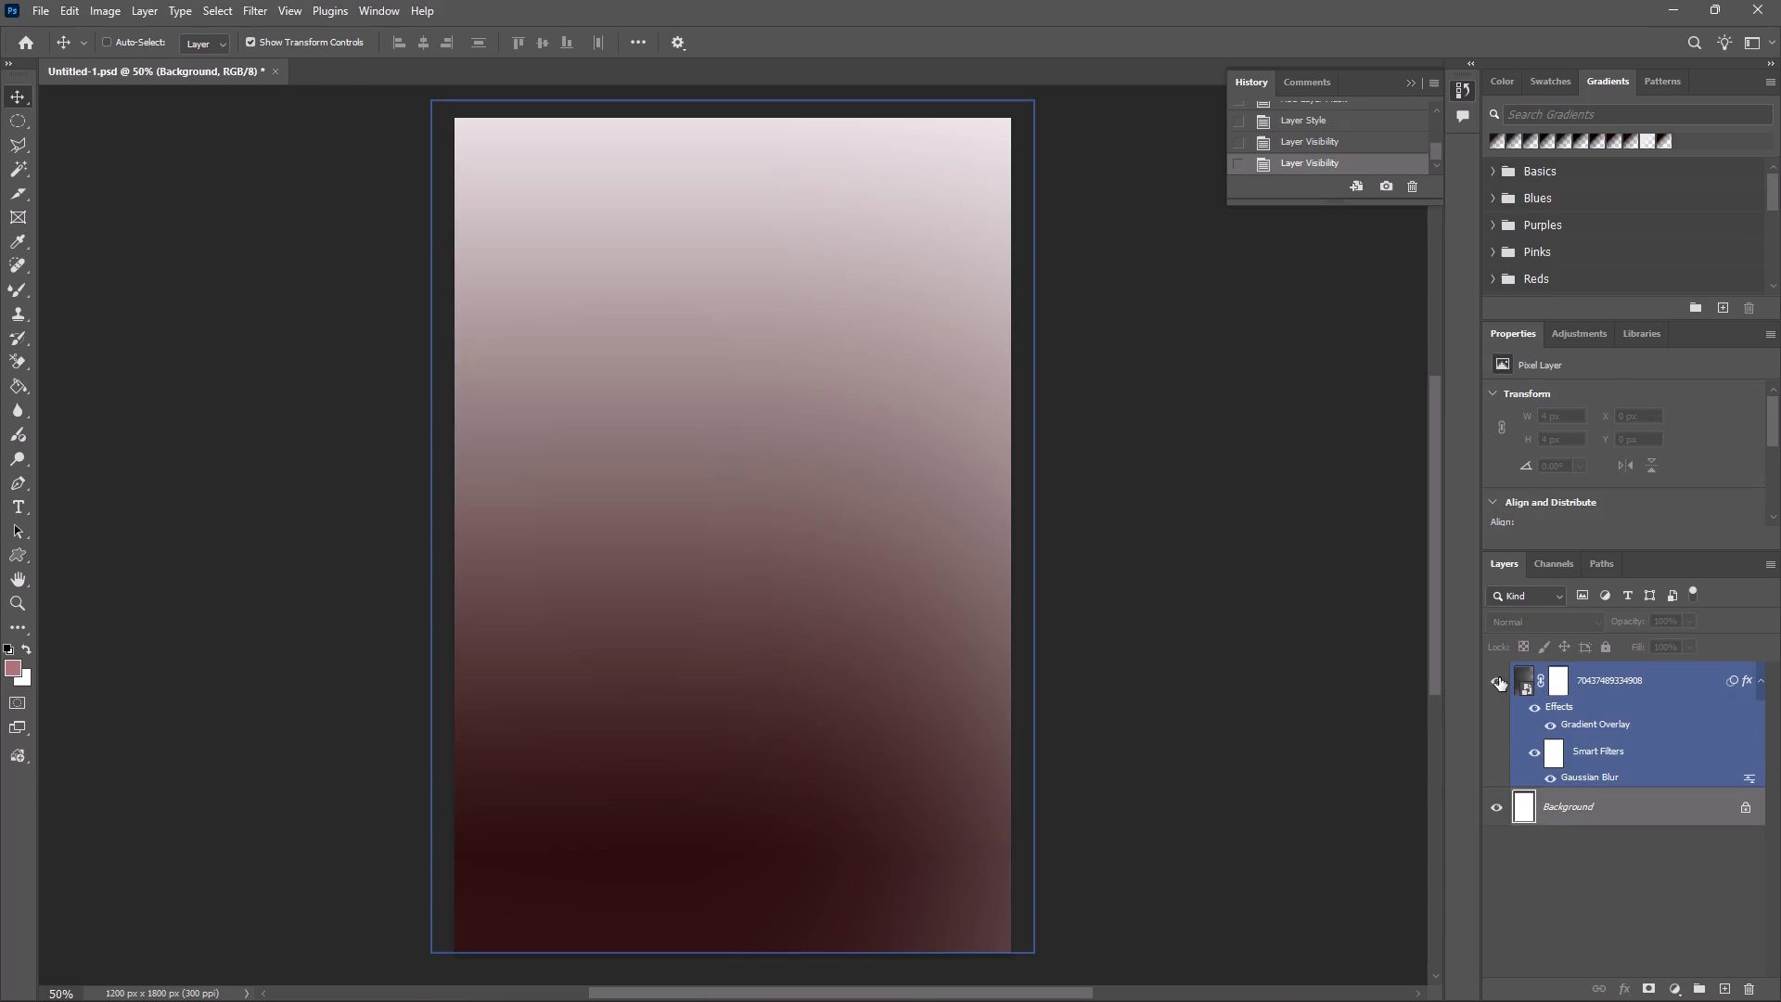
left_click(1503, 805)
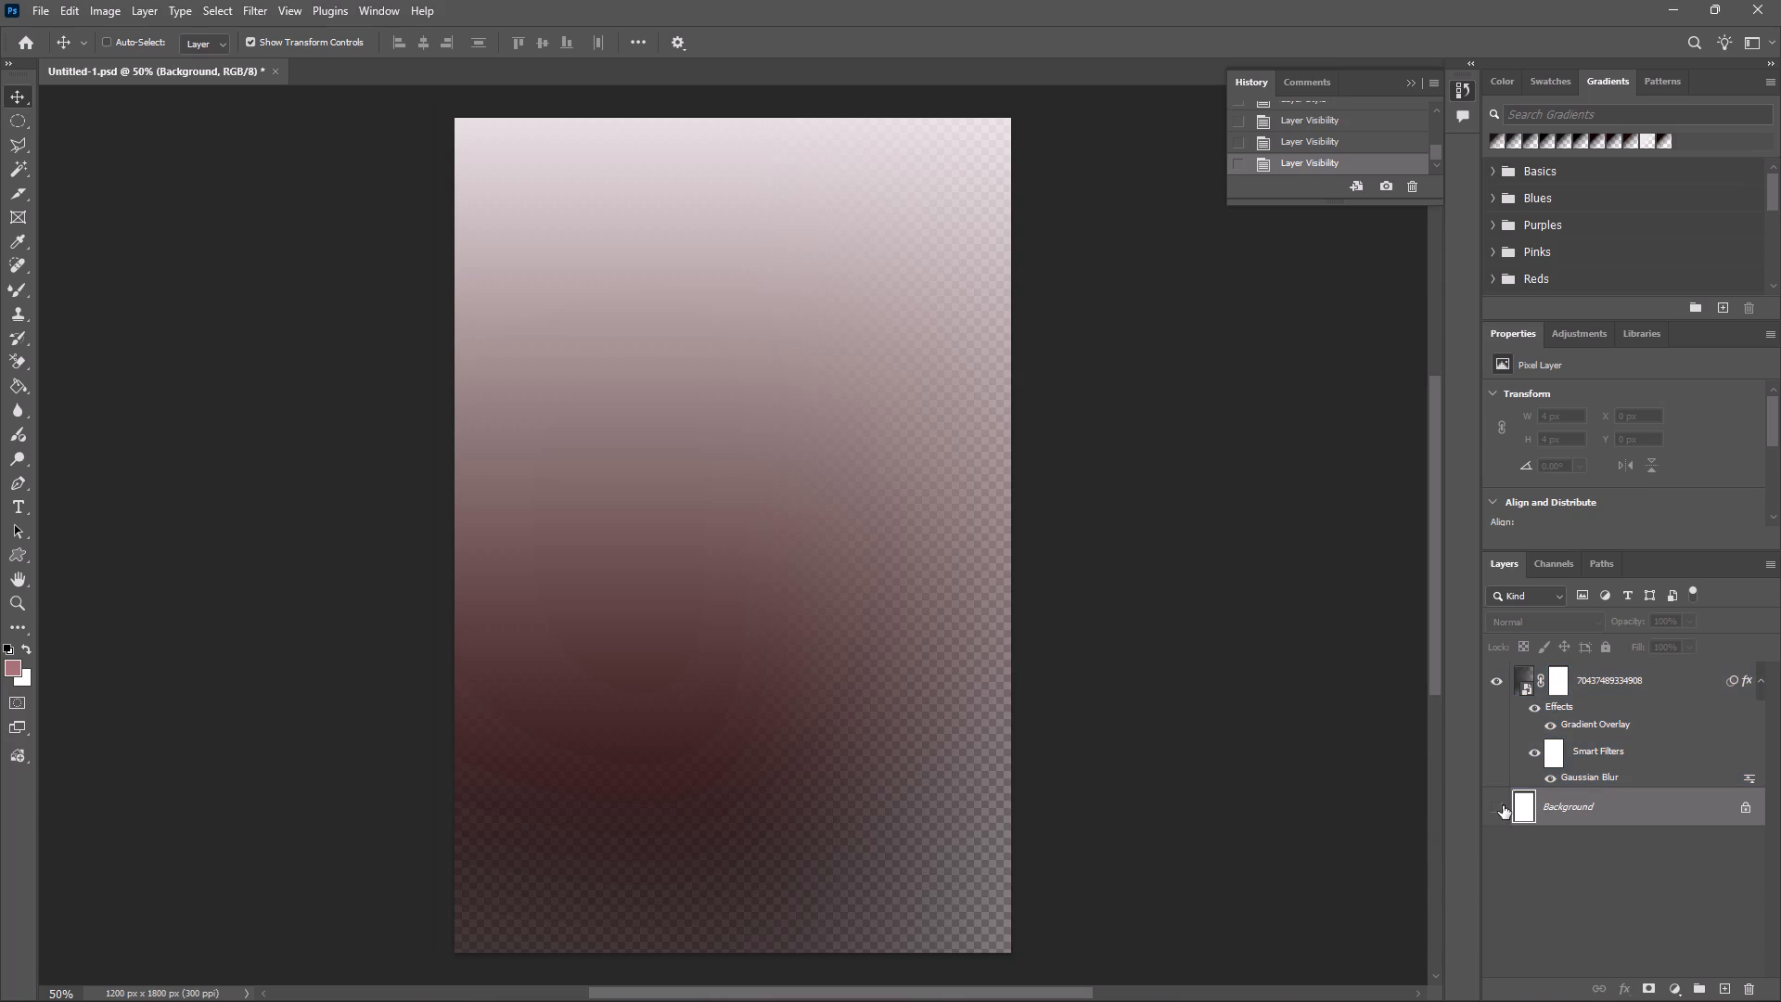
left_click(1503, 805)
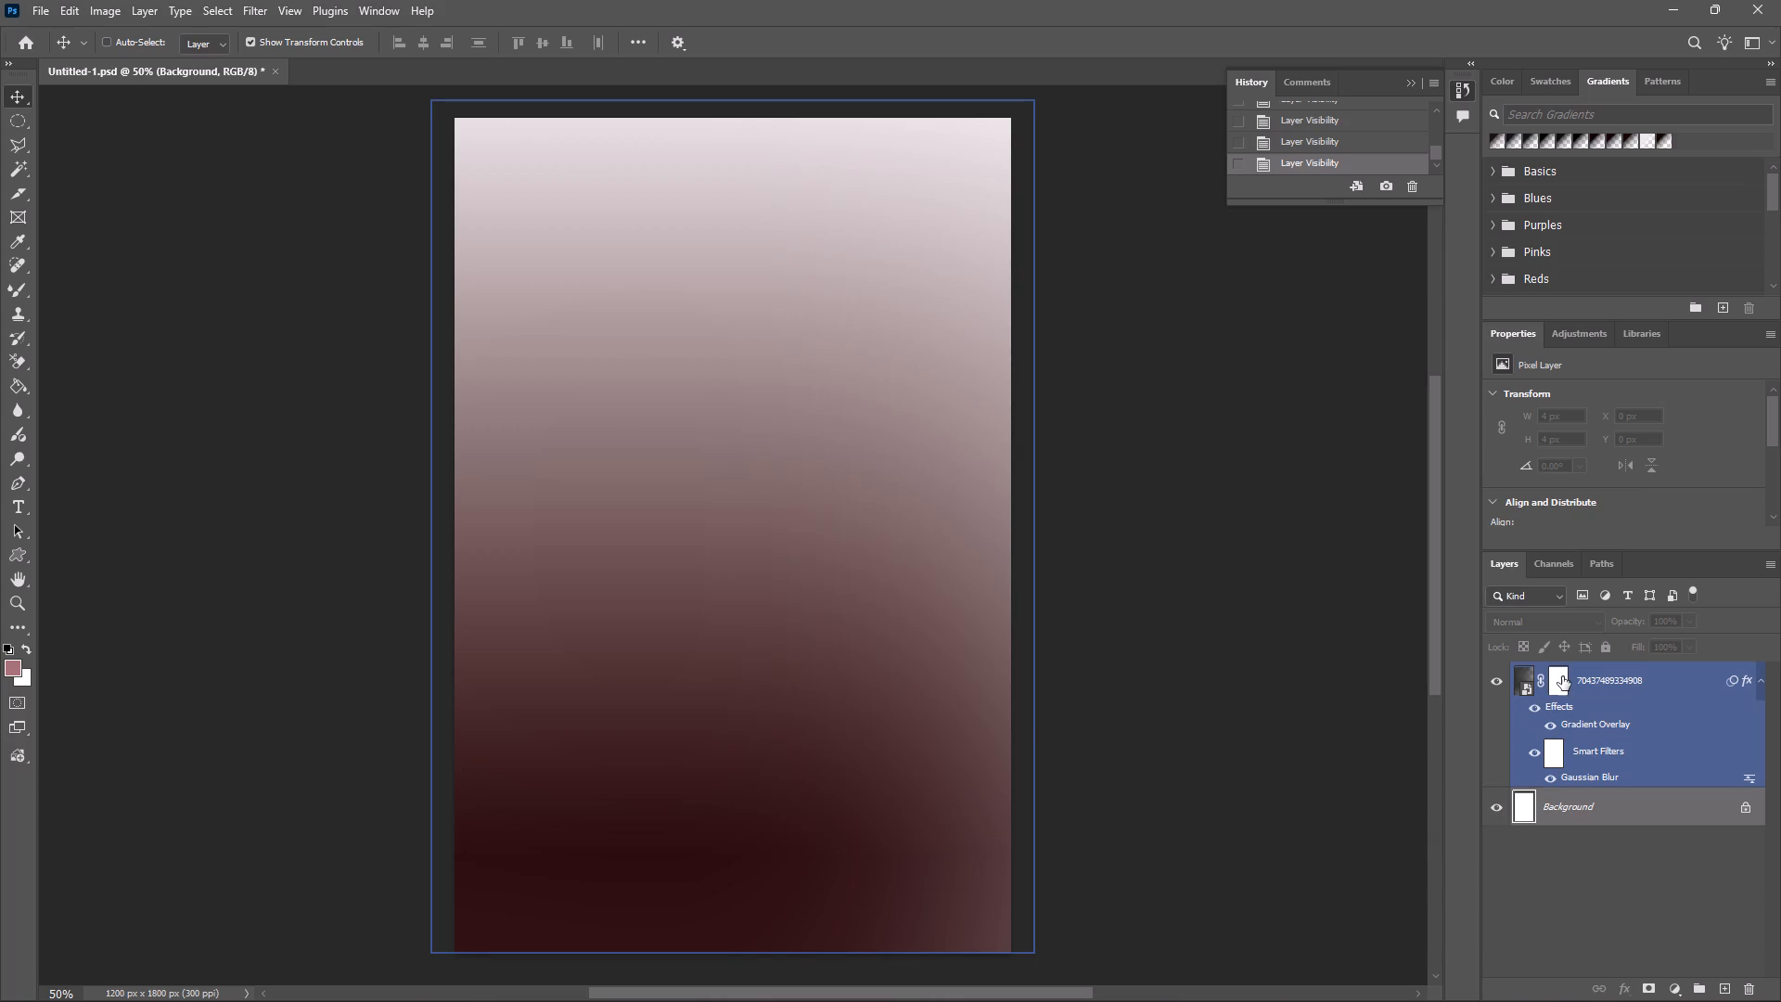
Examine the blurred poster layer's image and mask, comparing the artwork with its layer effects switched off and on.
left_click(1562, 676)
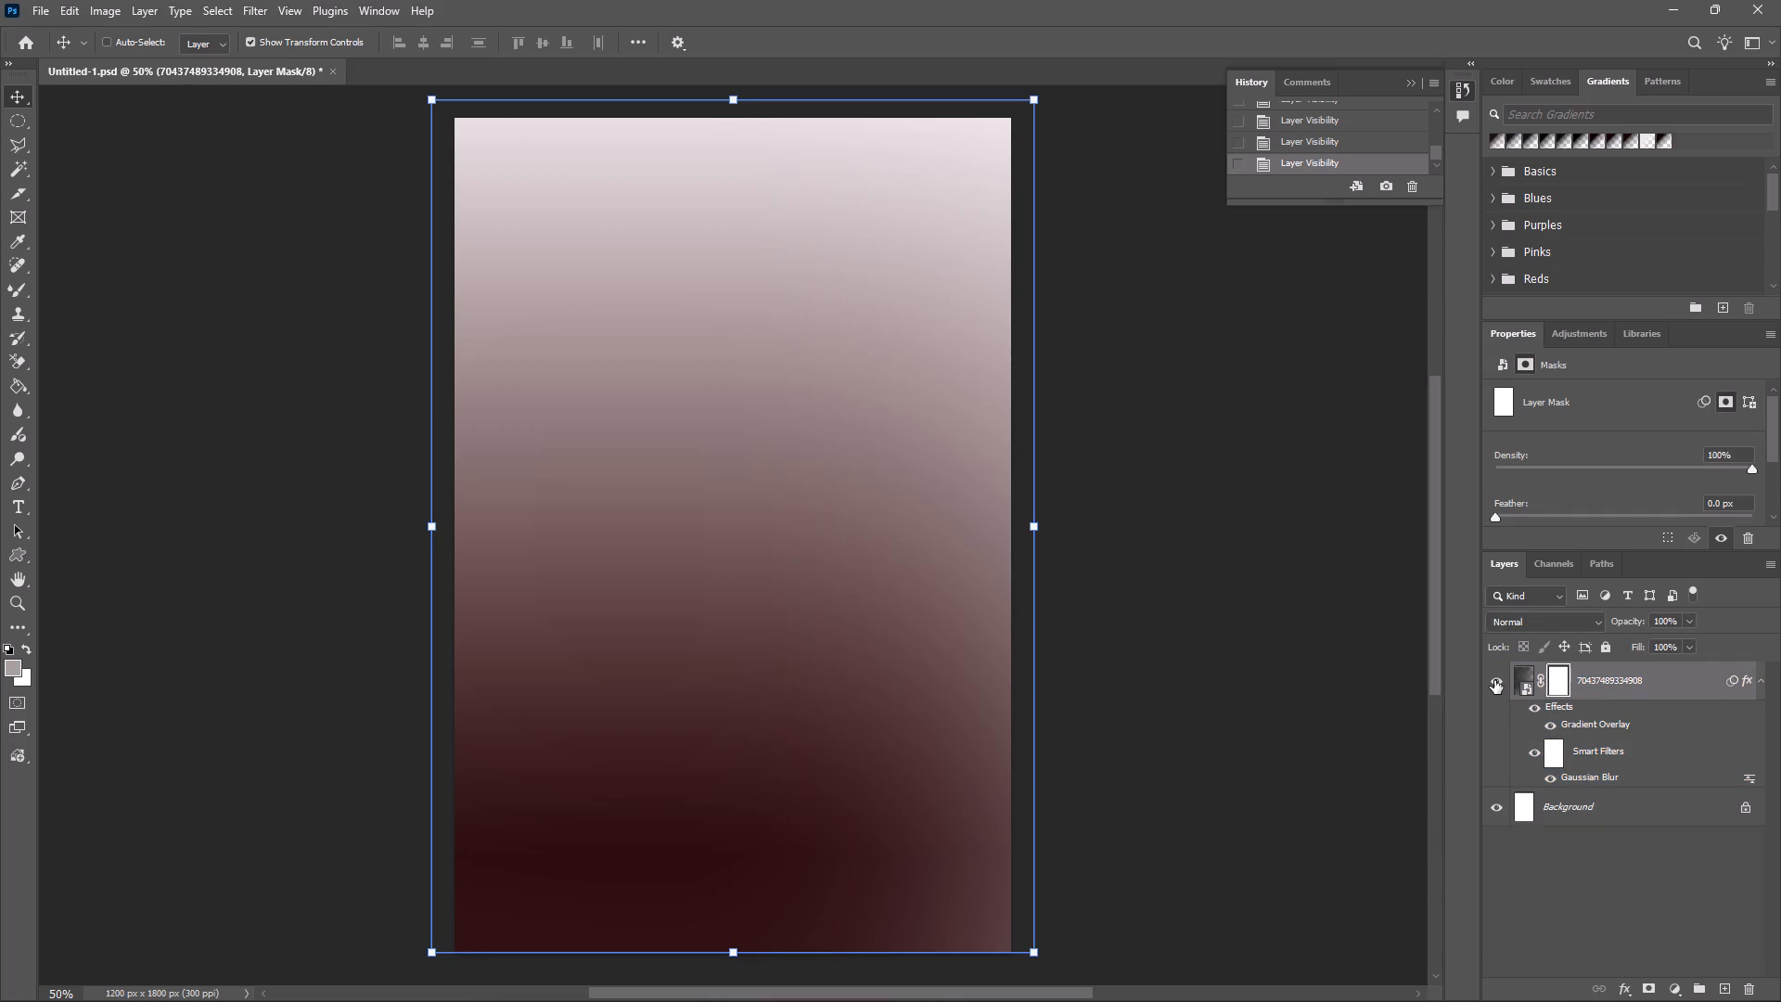
left_click(1524, 675)
left_click(1556, 687)
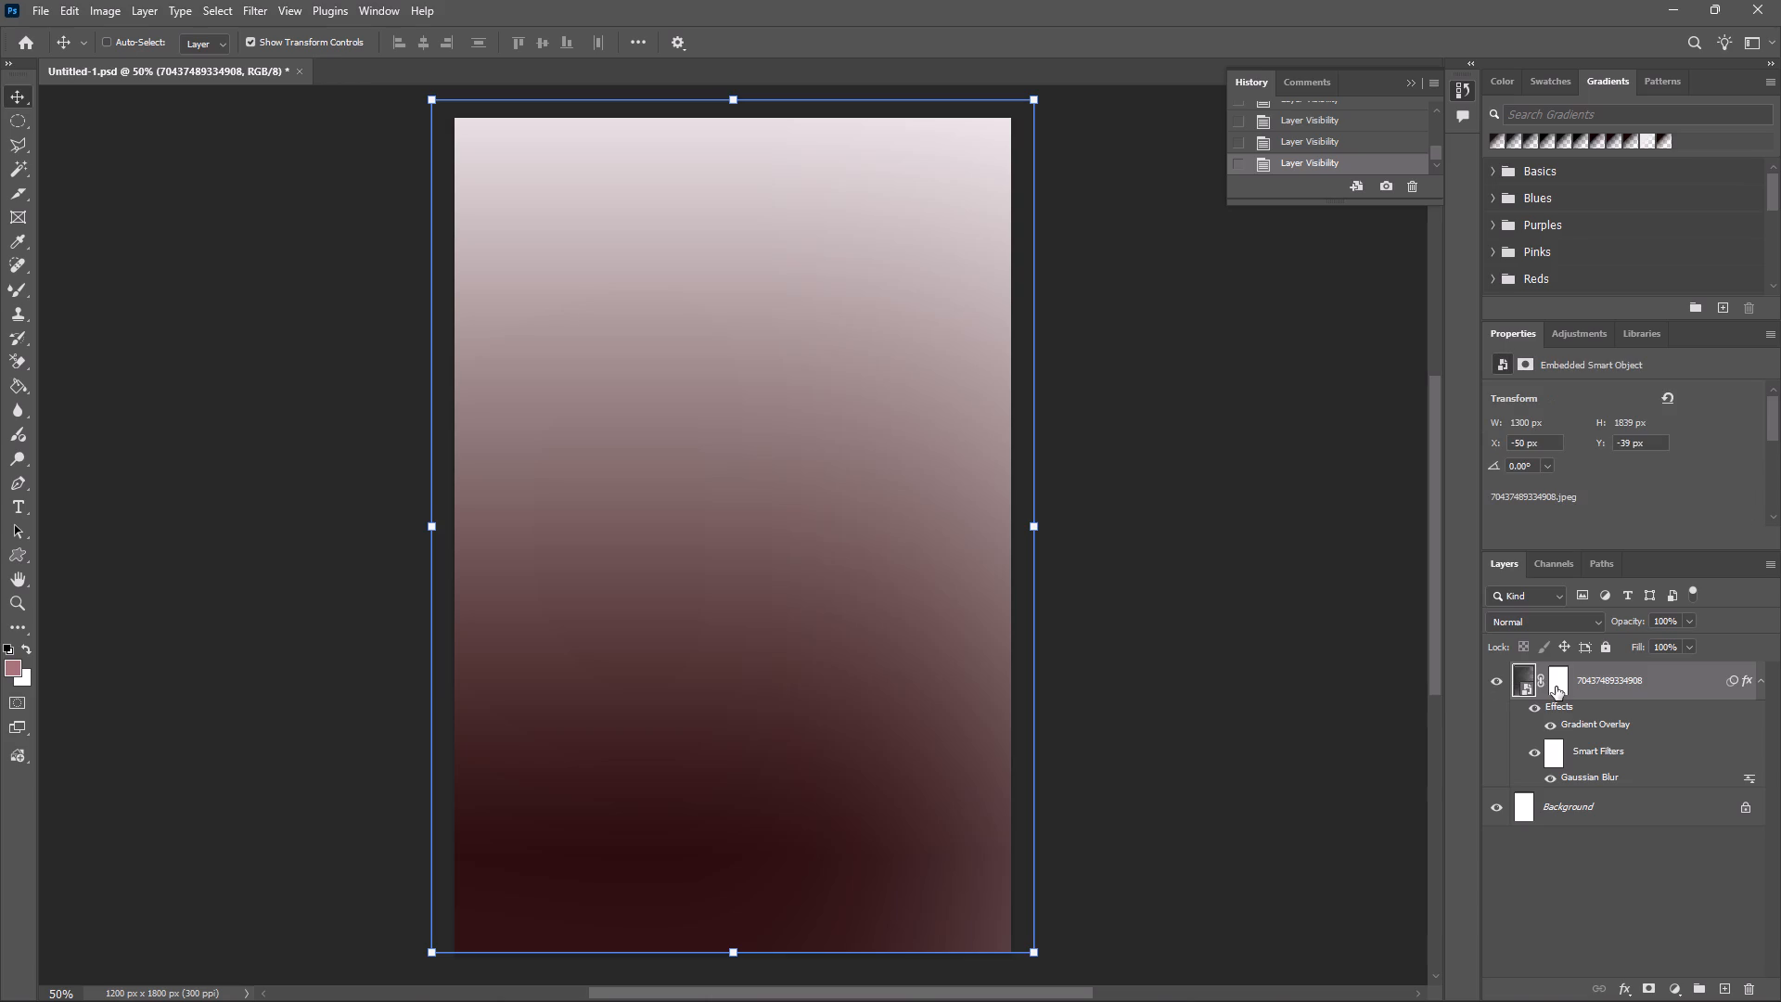
left_click(1524, 682)
left_click(1493, 683)
left_click(1493, 683)
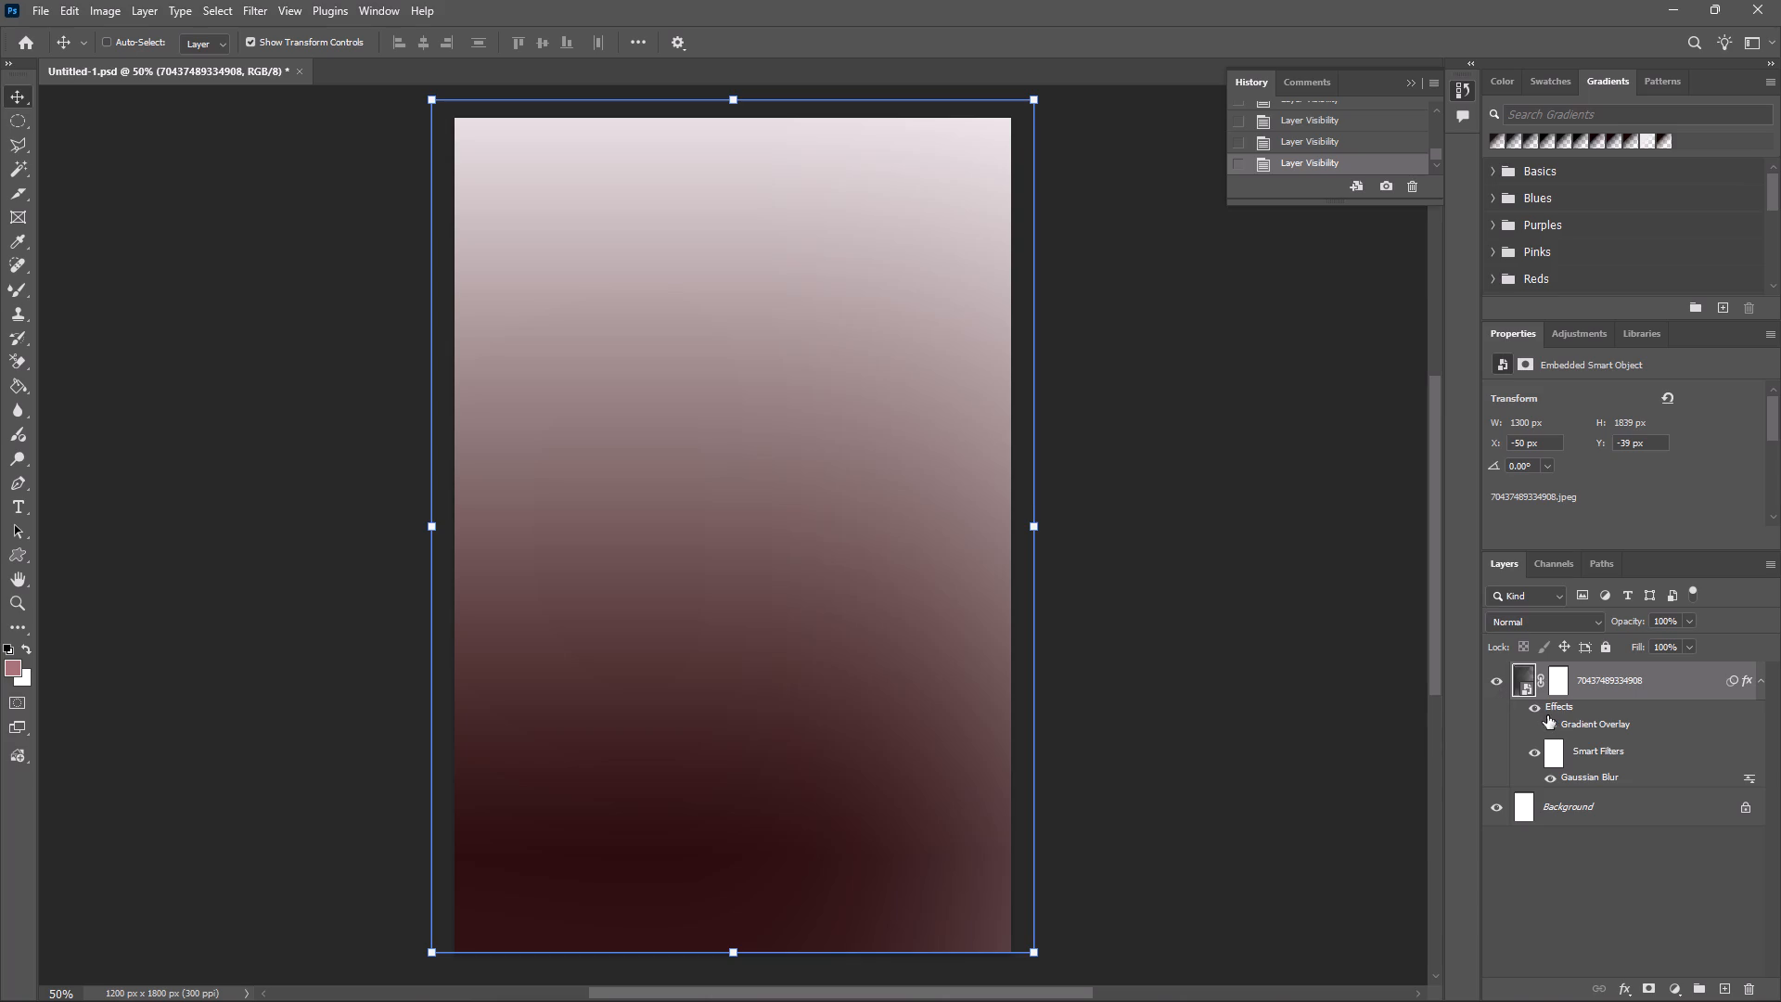
left_click(1537, 710)
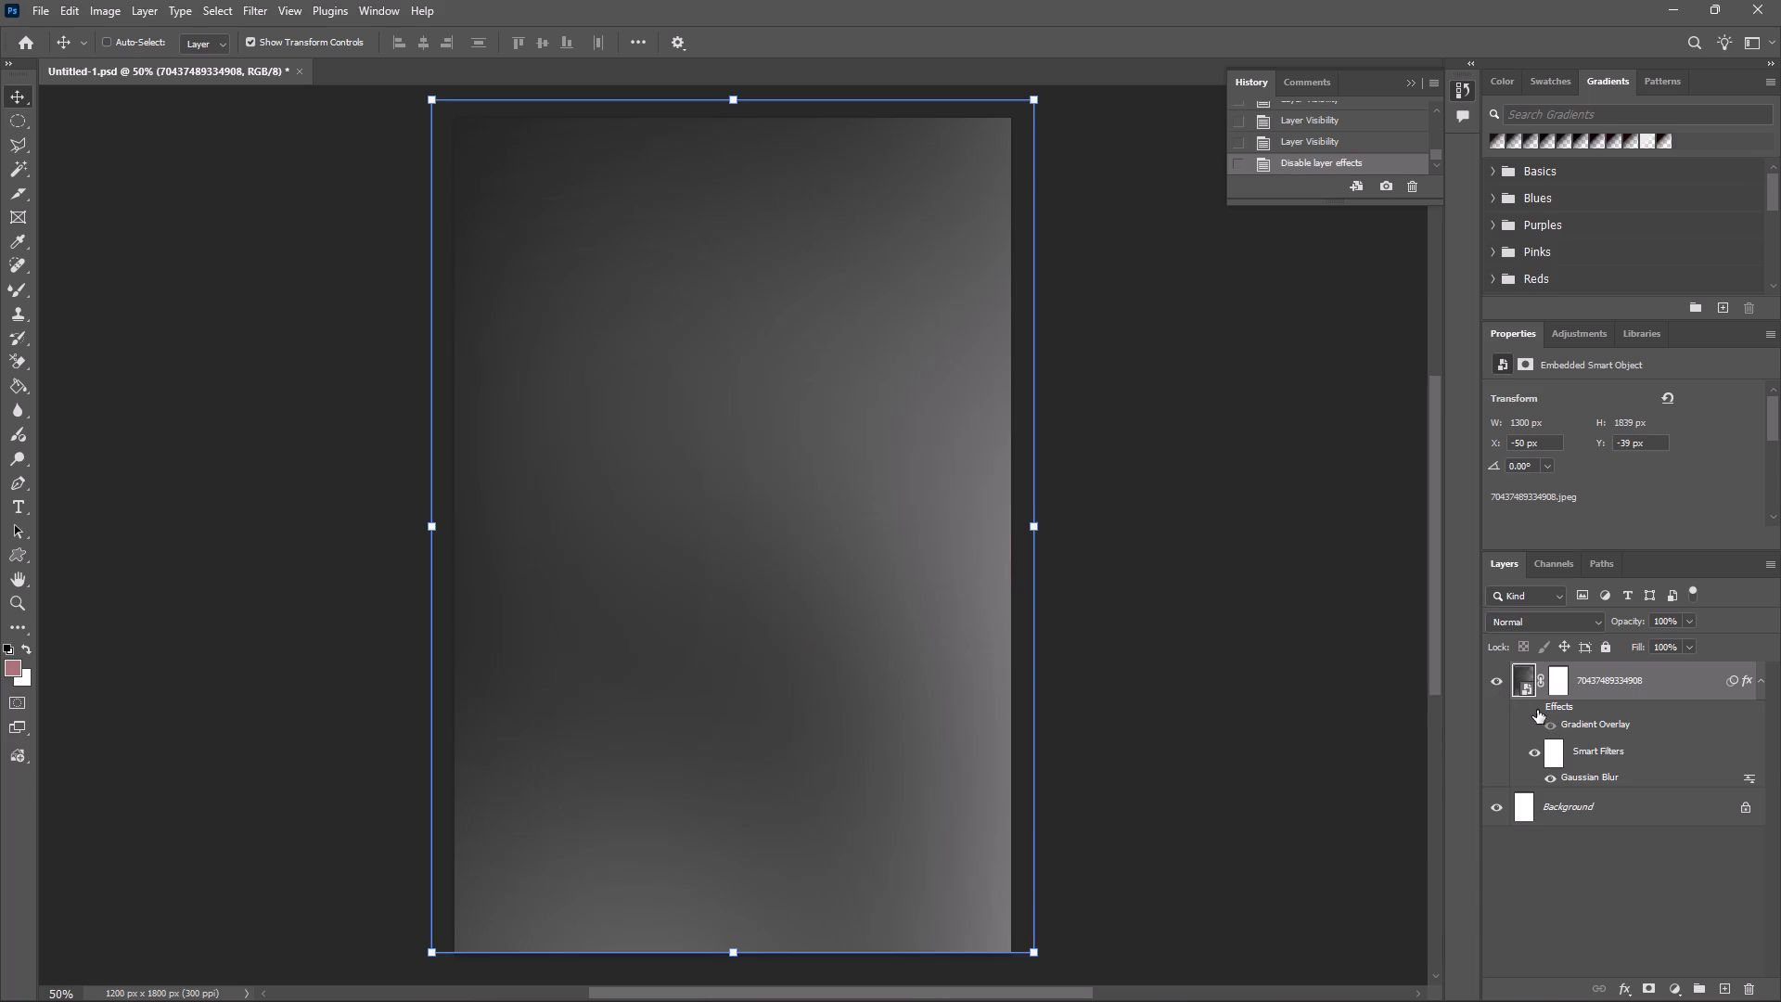
left_click(1537, 710)
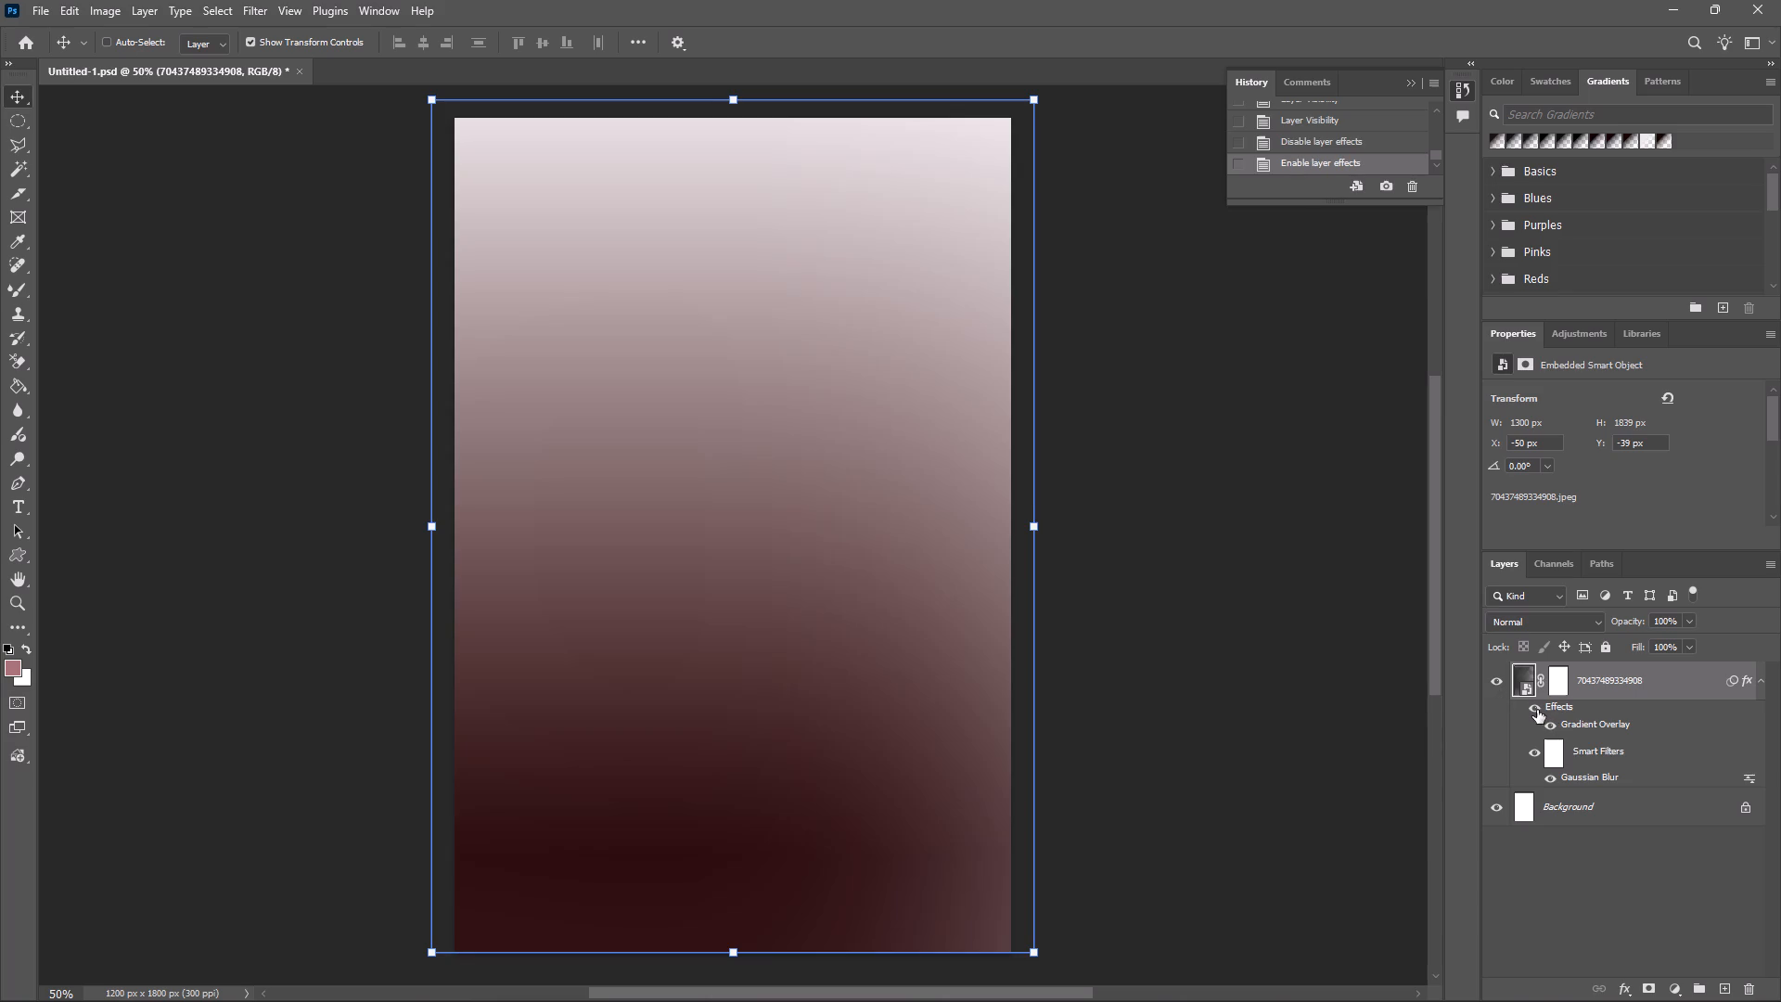
left_click(1537, 710)
left_click(1537, 710)
left_click(1589, 900)
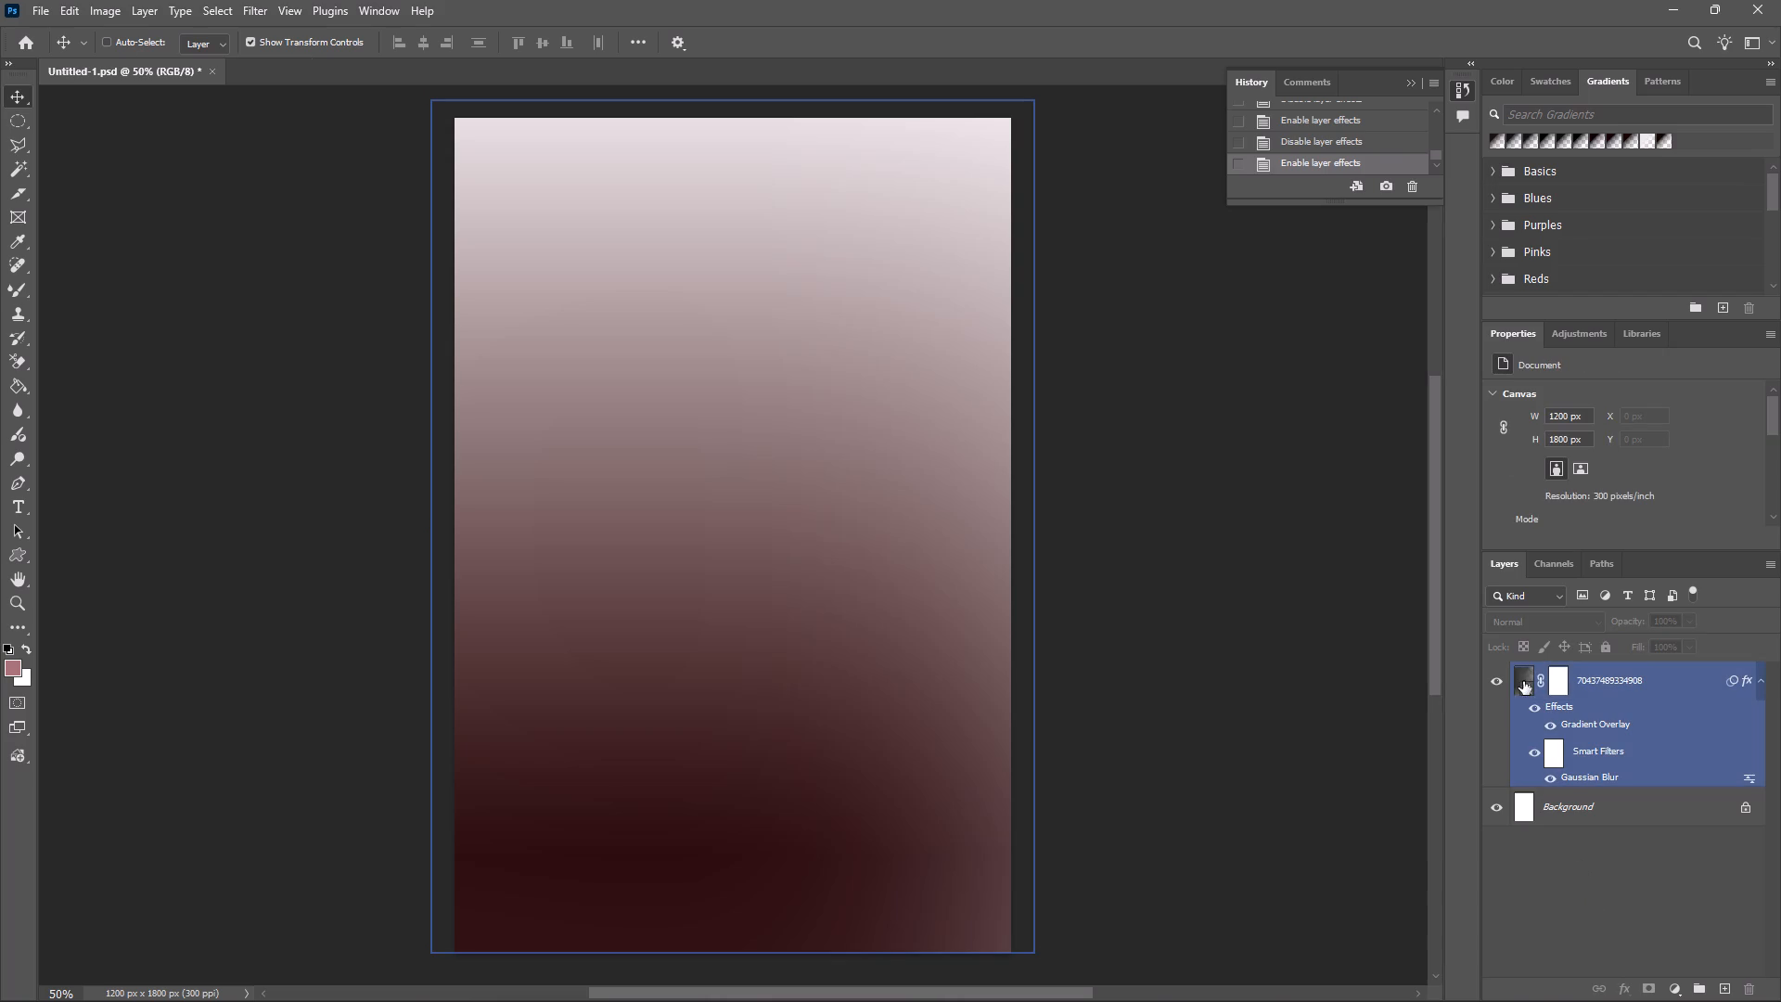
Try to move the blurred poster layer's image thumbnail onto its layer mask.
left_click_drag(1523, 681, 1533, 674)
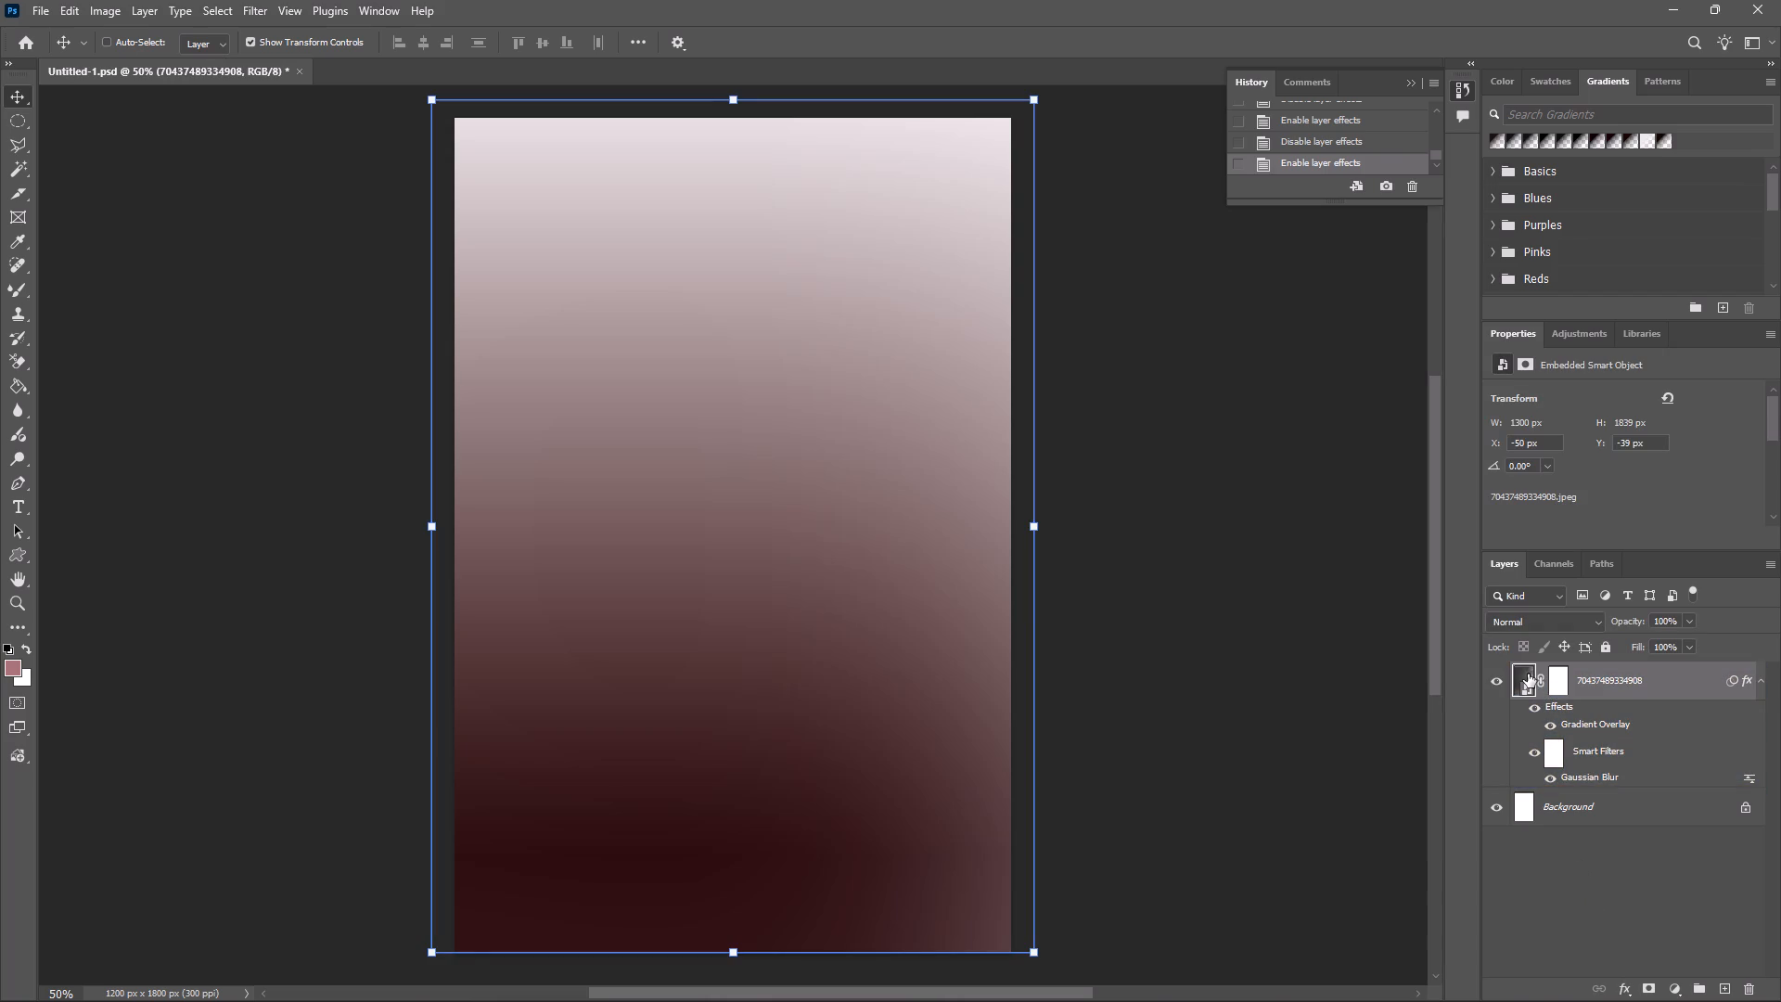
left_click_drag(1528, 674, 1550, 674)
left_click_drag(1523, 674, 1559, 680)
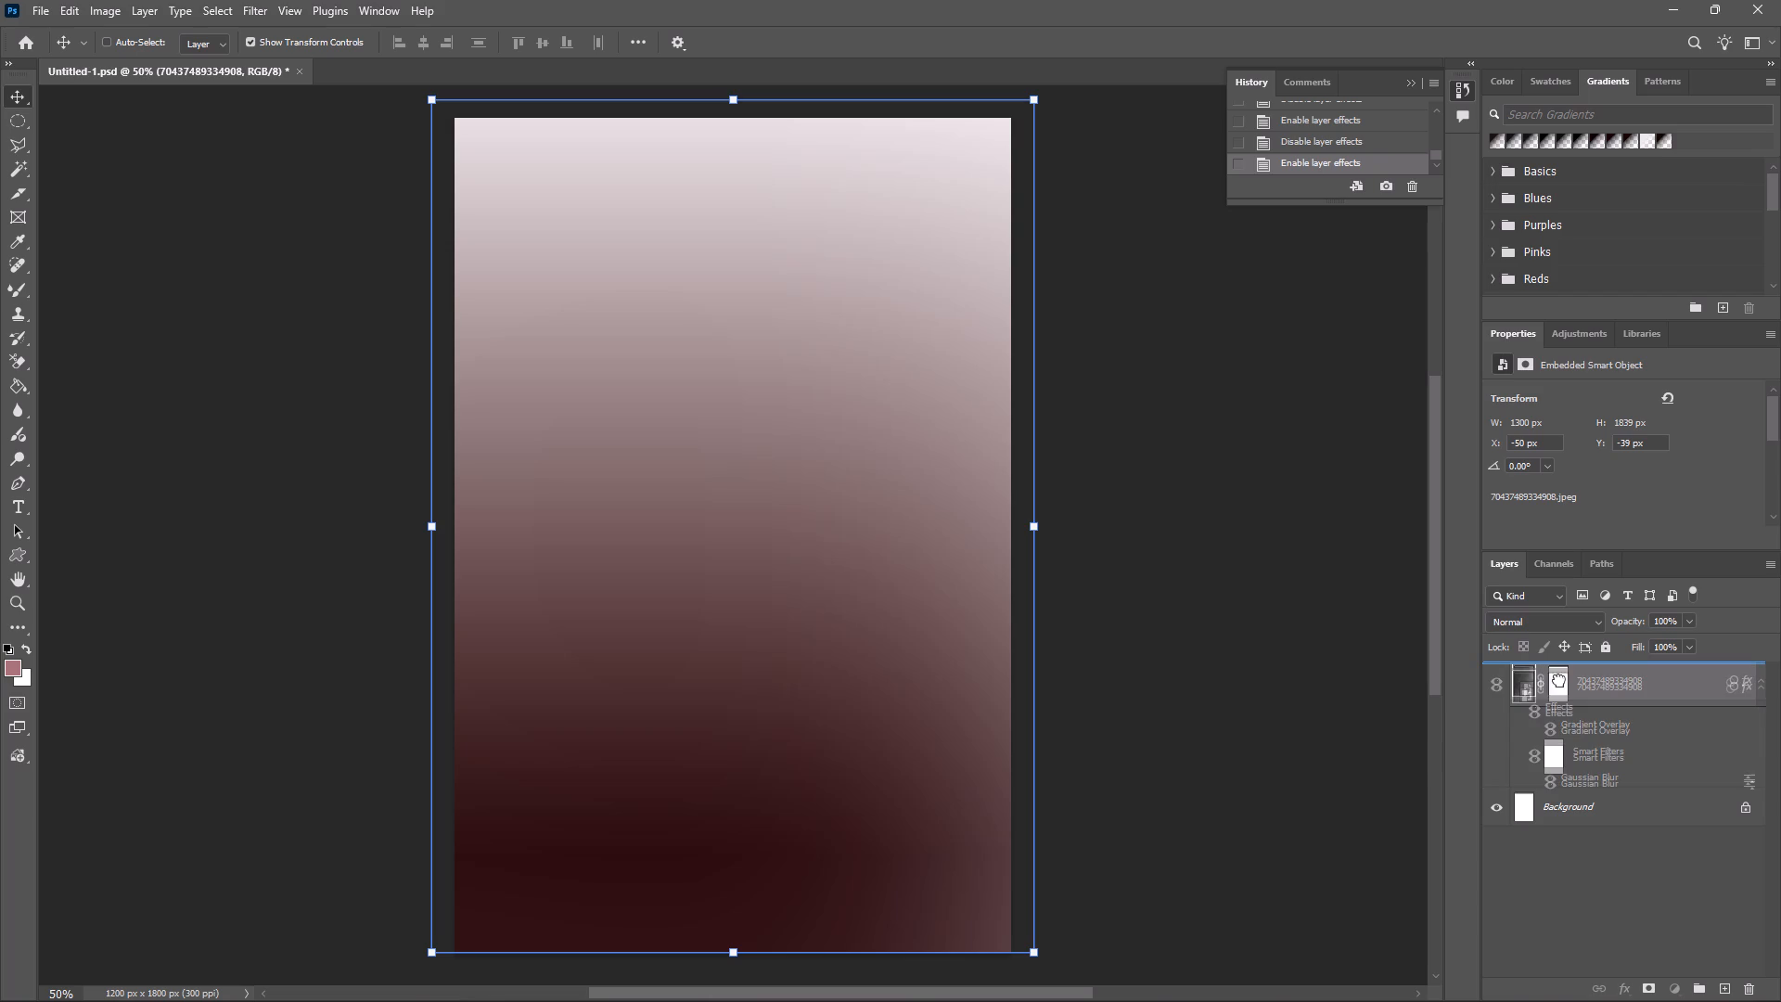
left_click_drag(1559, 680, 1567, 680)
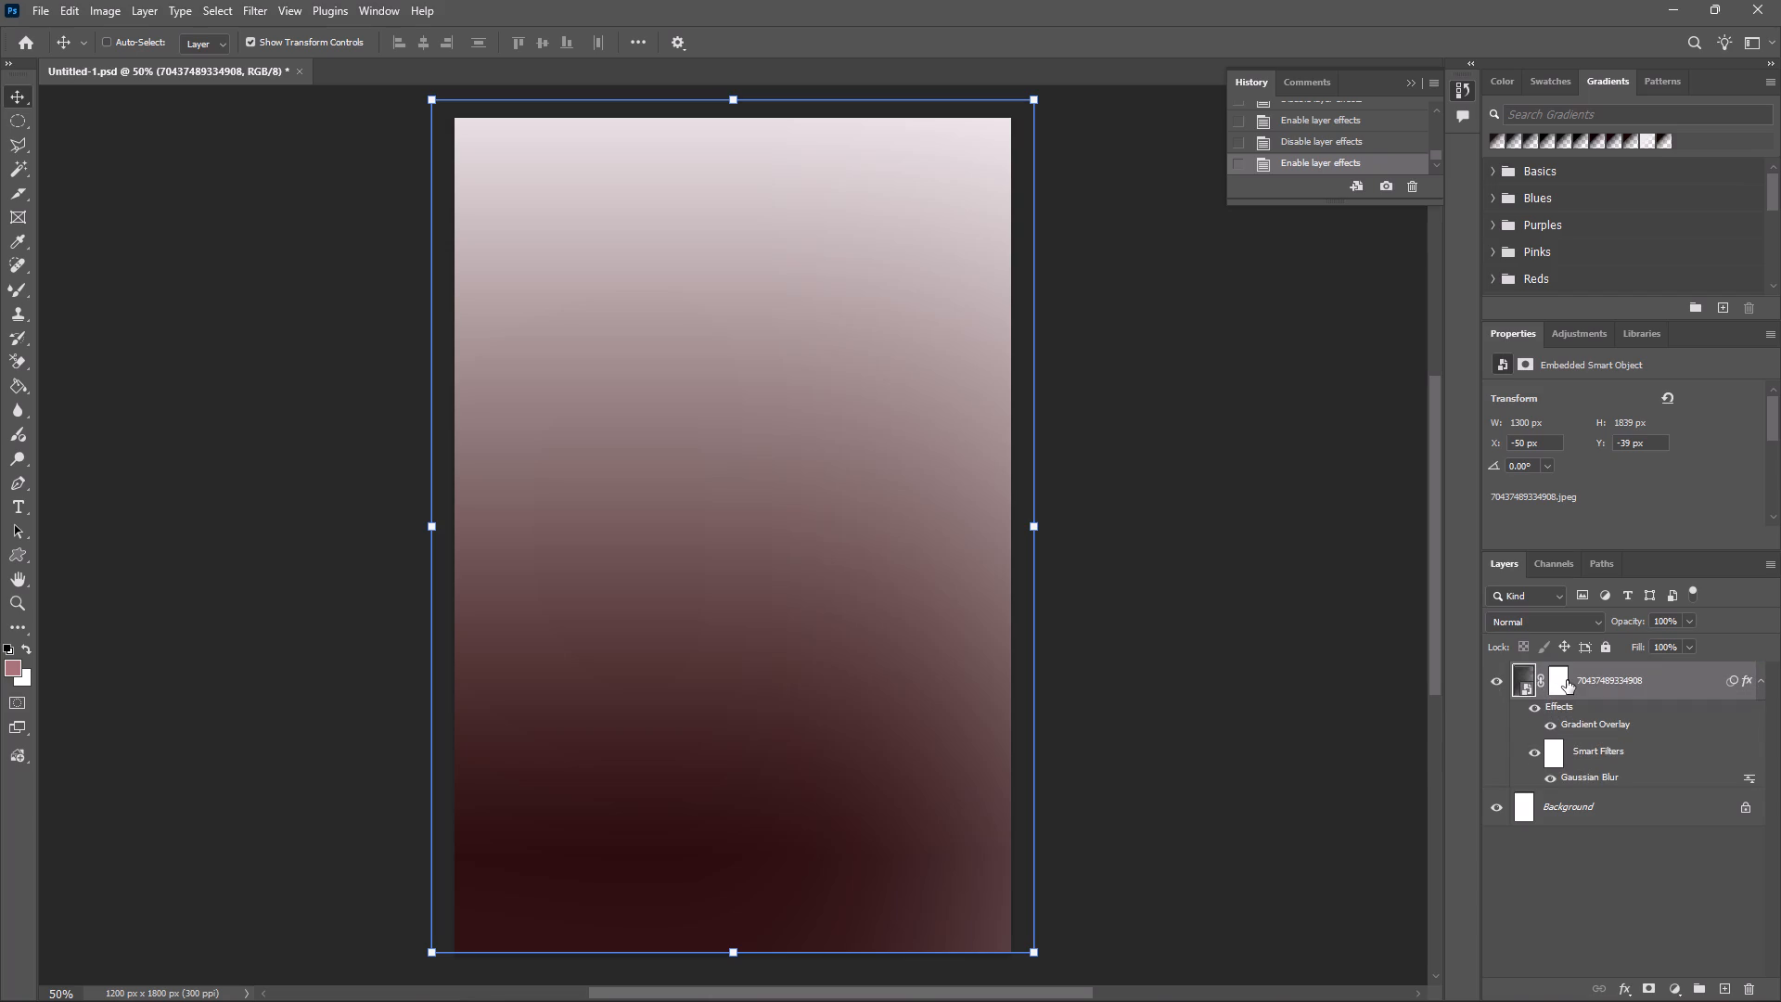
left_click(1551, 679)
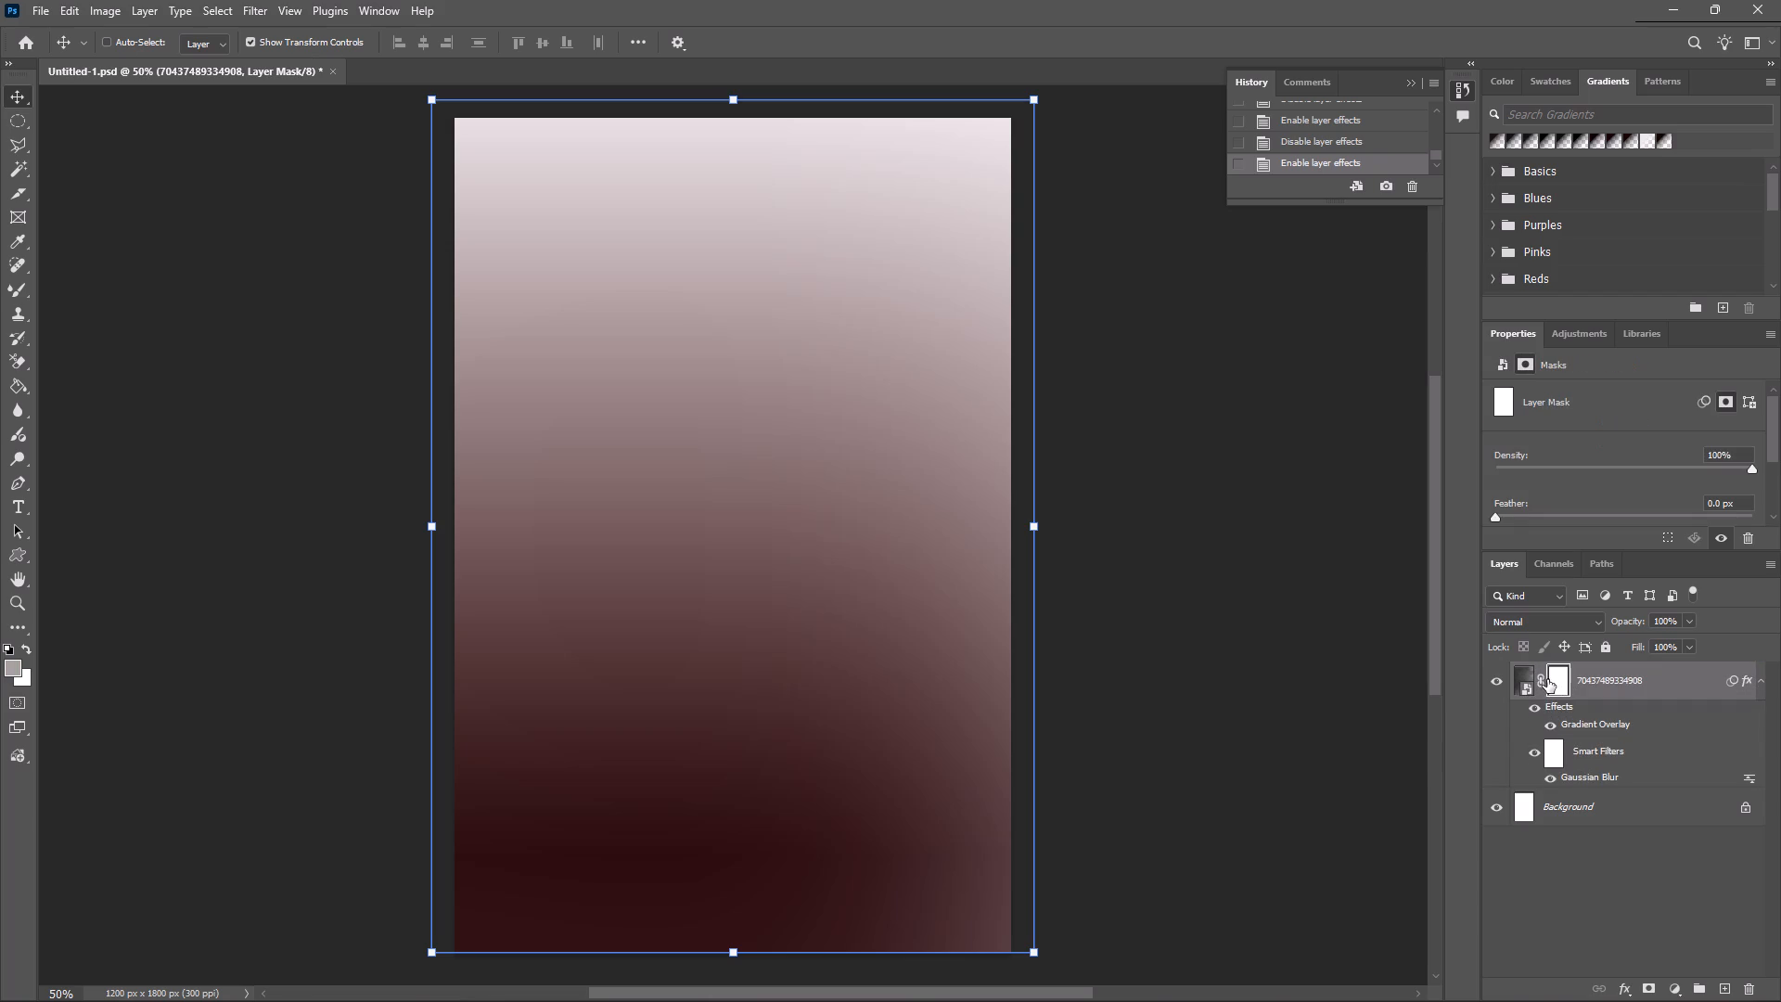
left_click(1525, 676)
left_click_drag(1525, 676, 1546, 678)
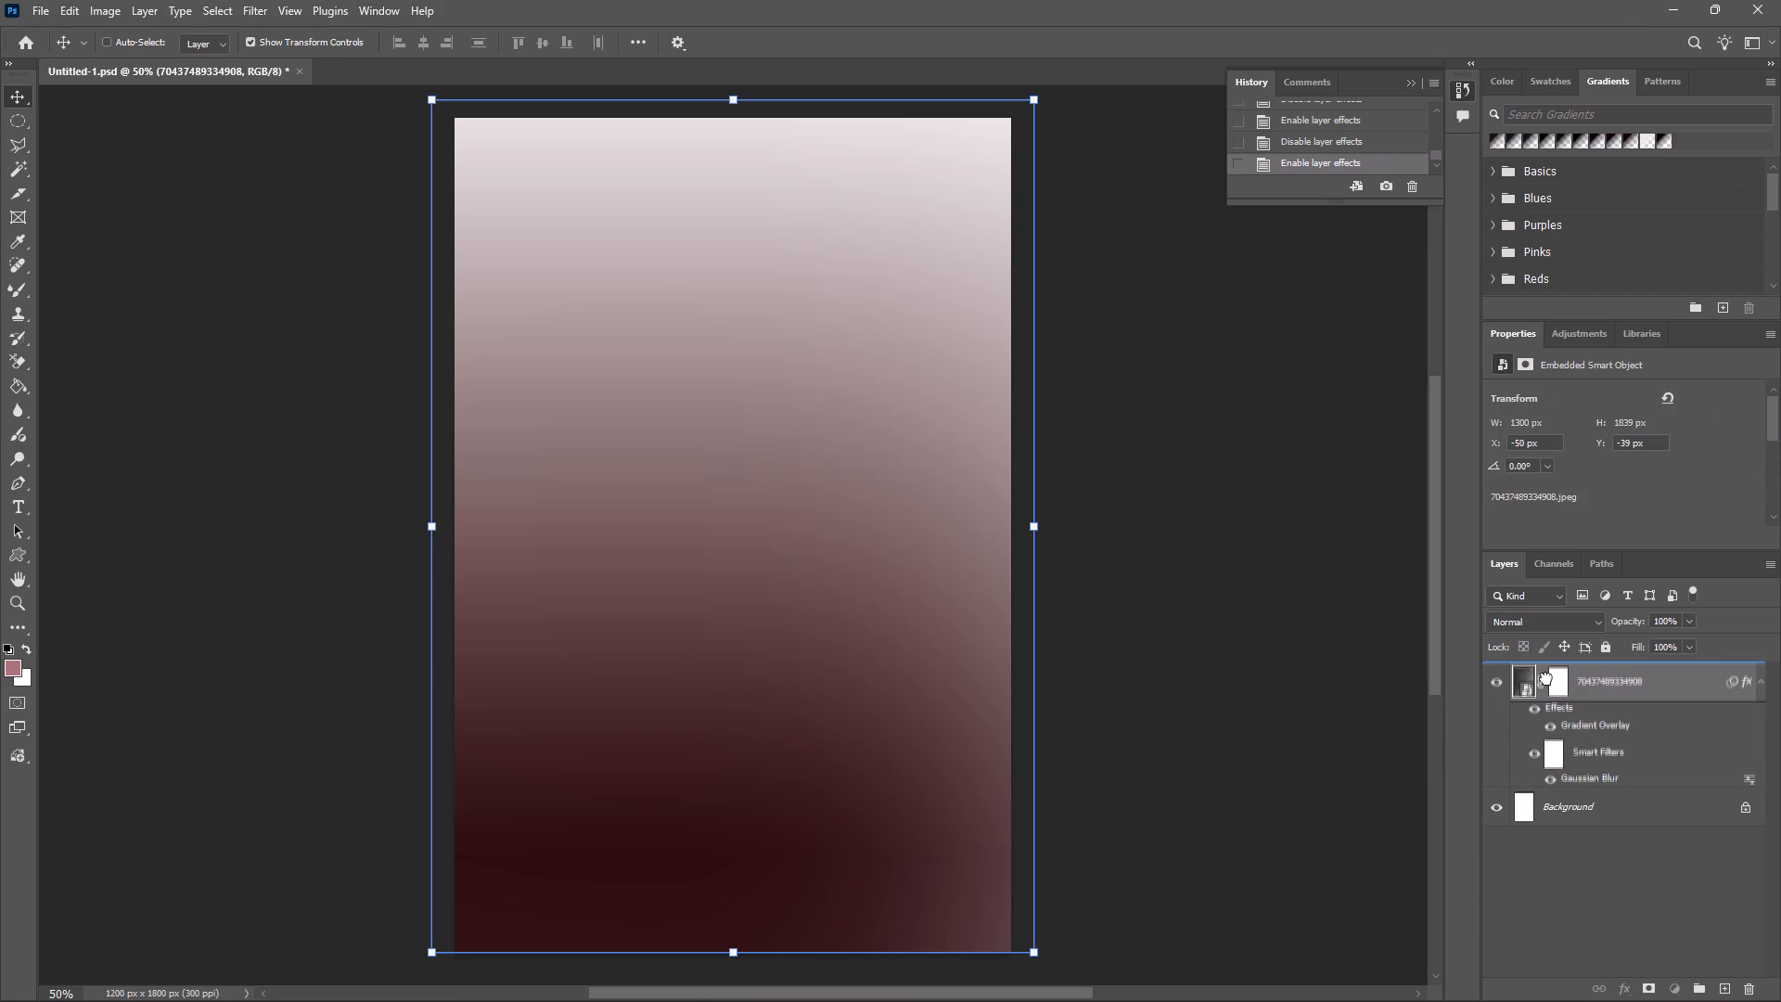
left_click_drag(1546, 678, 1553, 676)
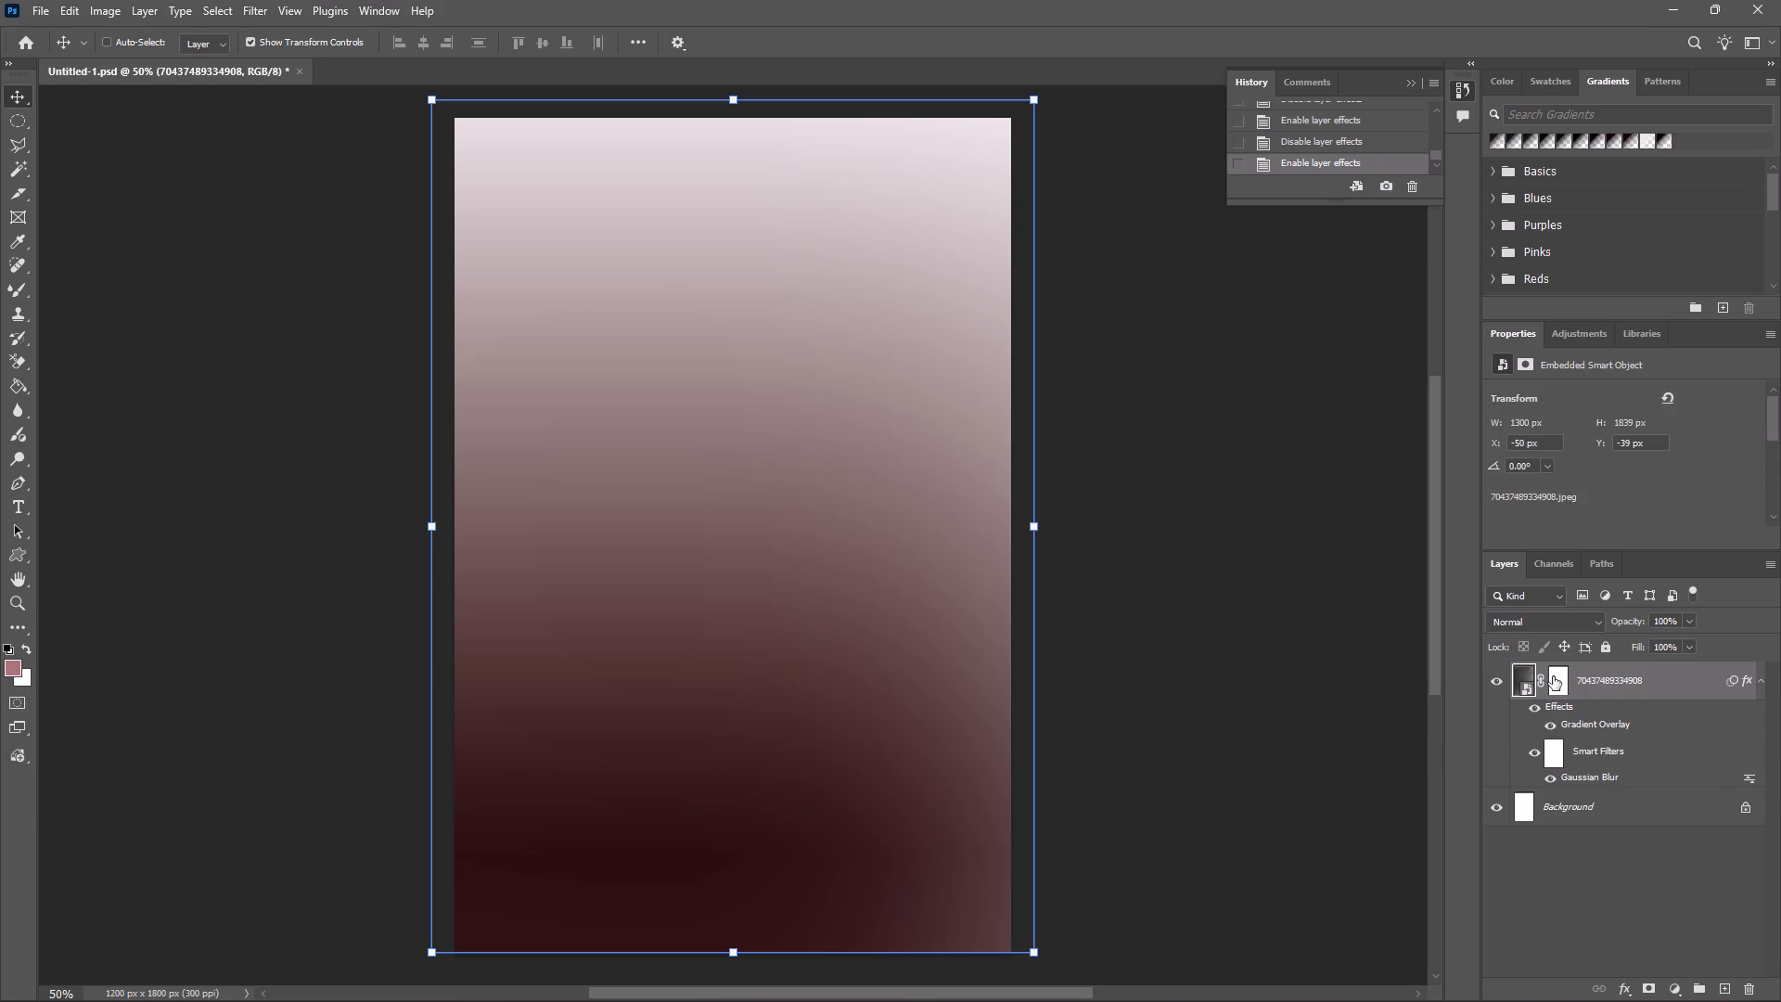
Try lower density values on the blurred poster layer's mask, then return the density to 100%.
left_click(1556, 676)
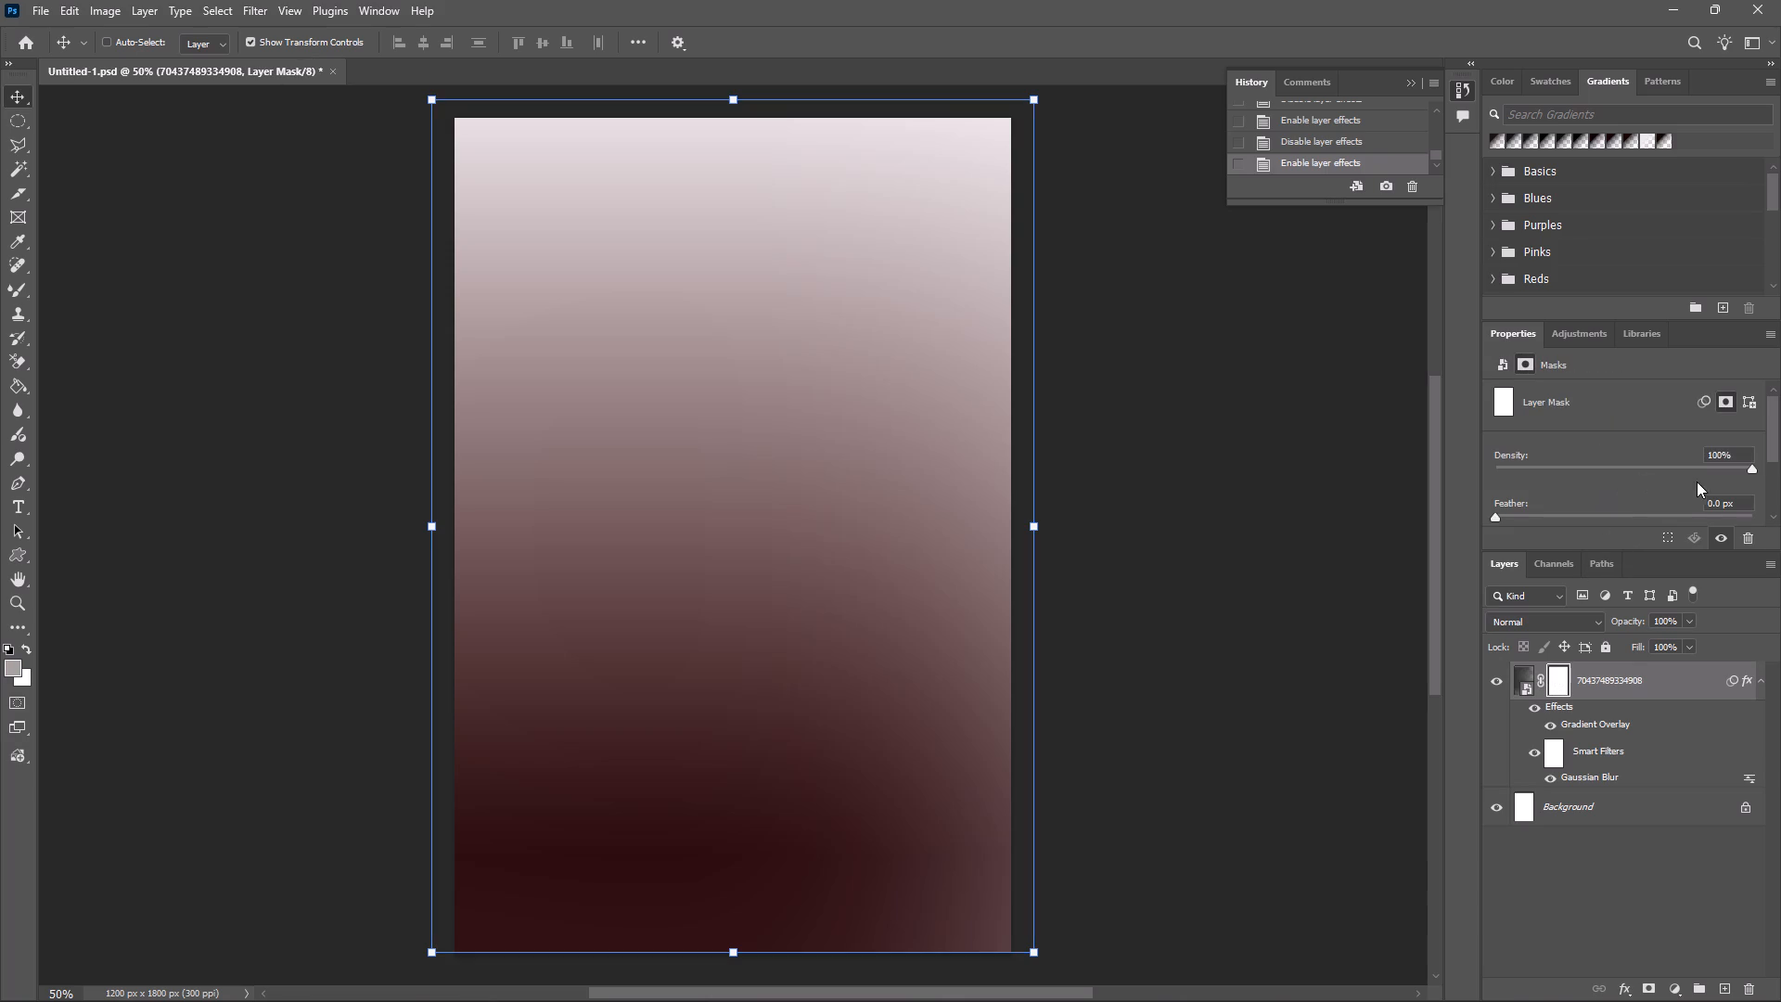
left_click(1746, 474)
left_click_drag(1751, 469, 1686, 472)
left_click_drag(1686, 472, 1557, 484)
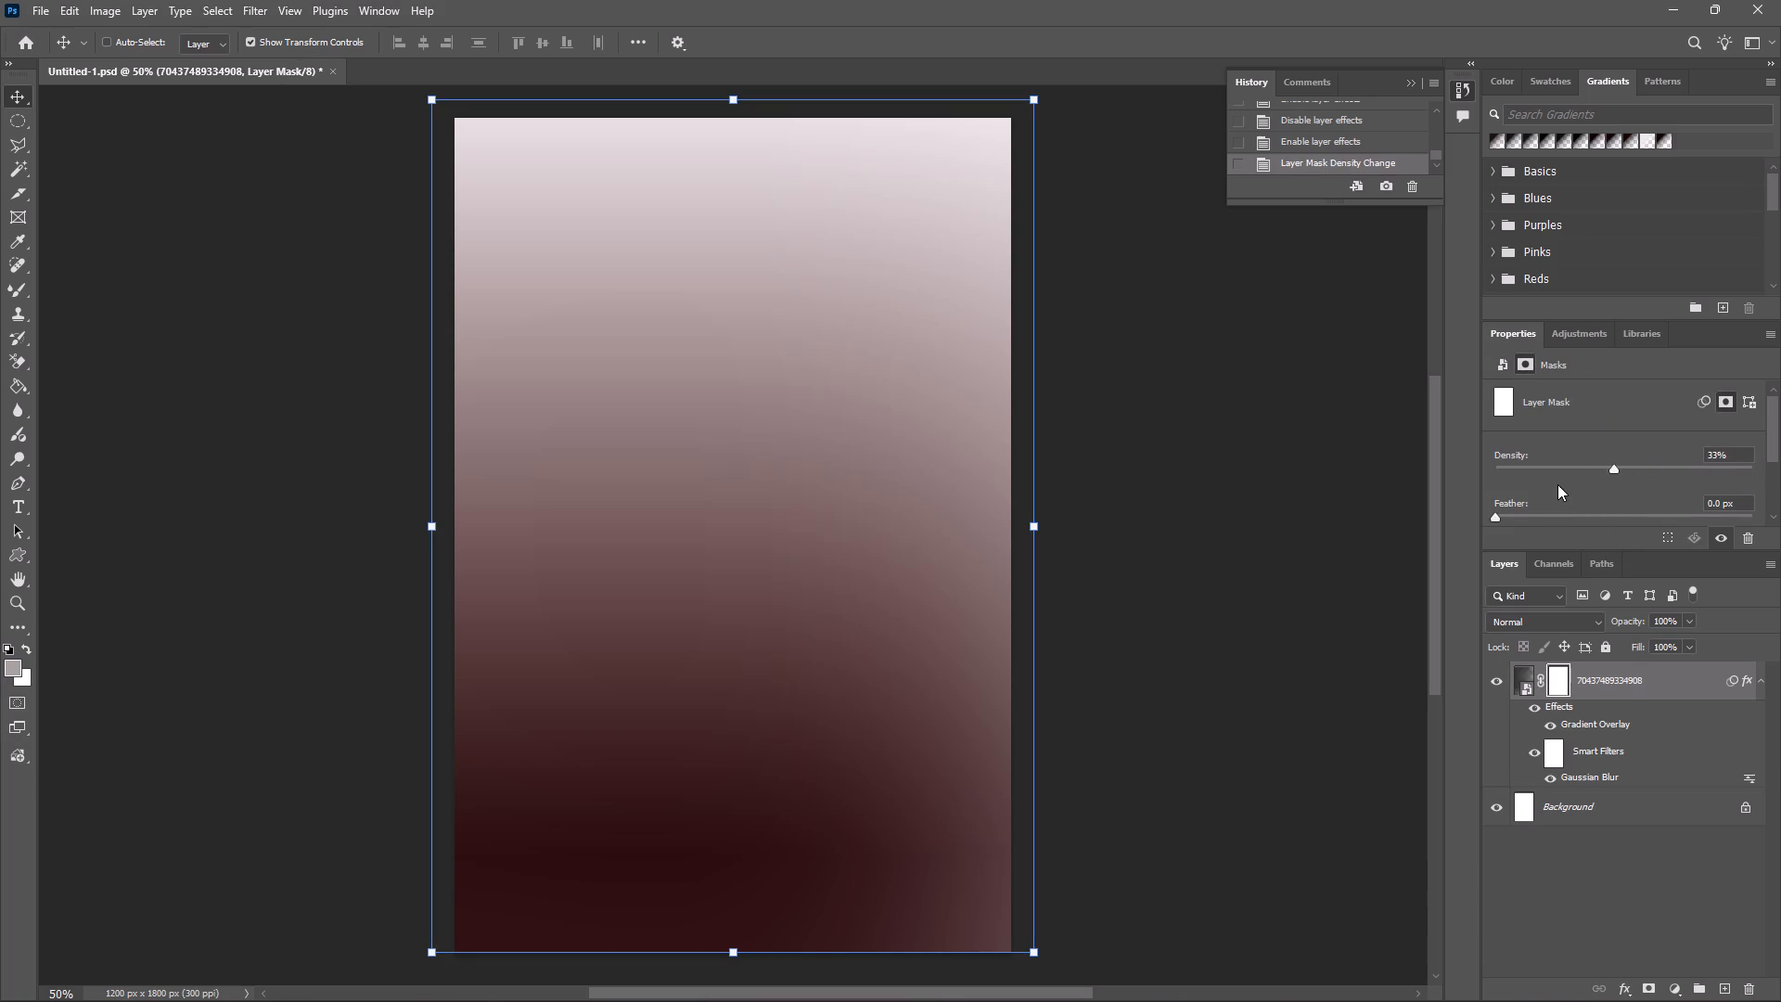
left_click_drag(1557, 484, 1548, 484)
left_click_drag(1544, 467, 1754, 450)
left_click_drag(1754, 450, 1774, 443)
Review the layer mask's feather and refine options, then deselect the layer.
scroll(1697, 495, "down", 1)
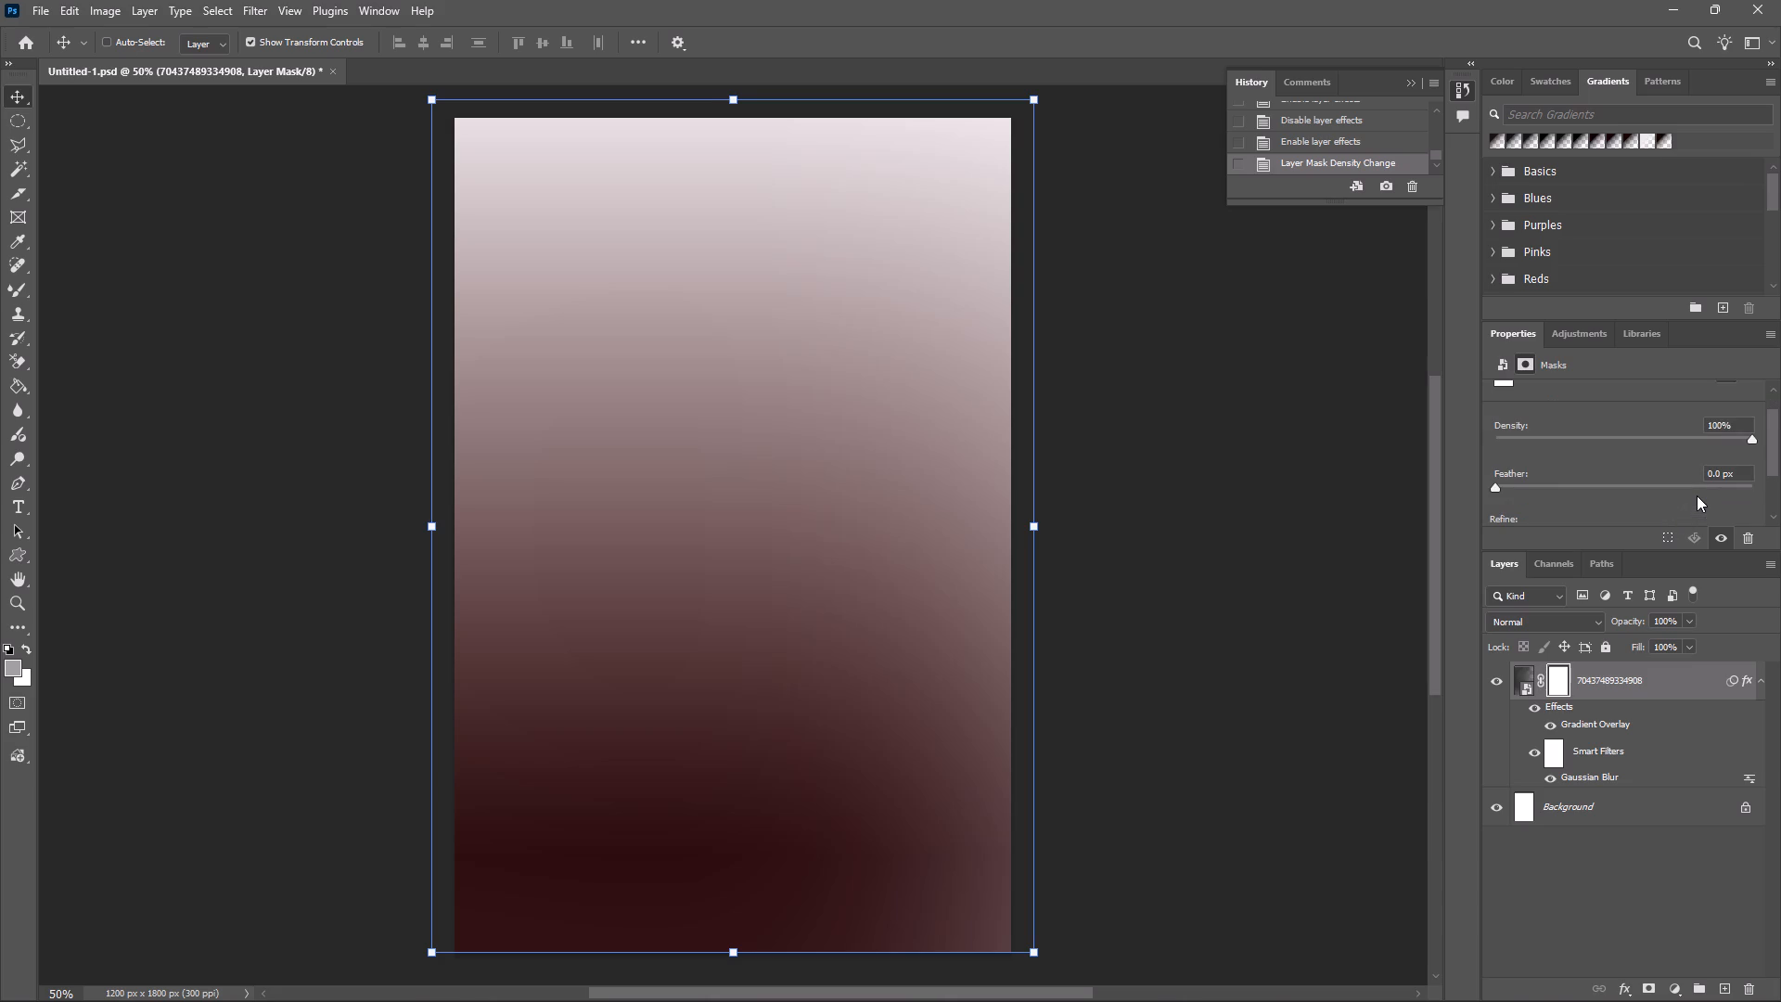
scroll(1697, 495, "down", 2)
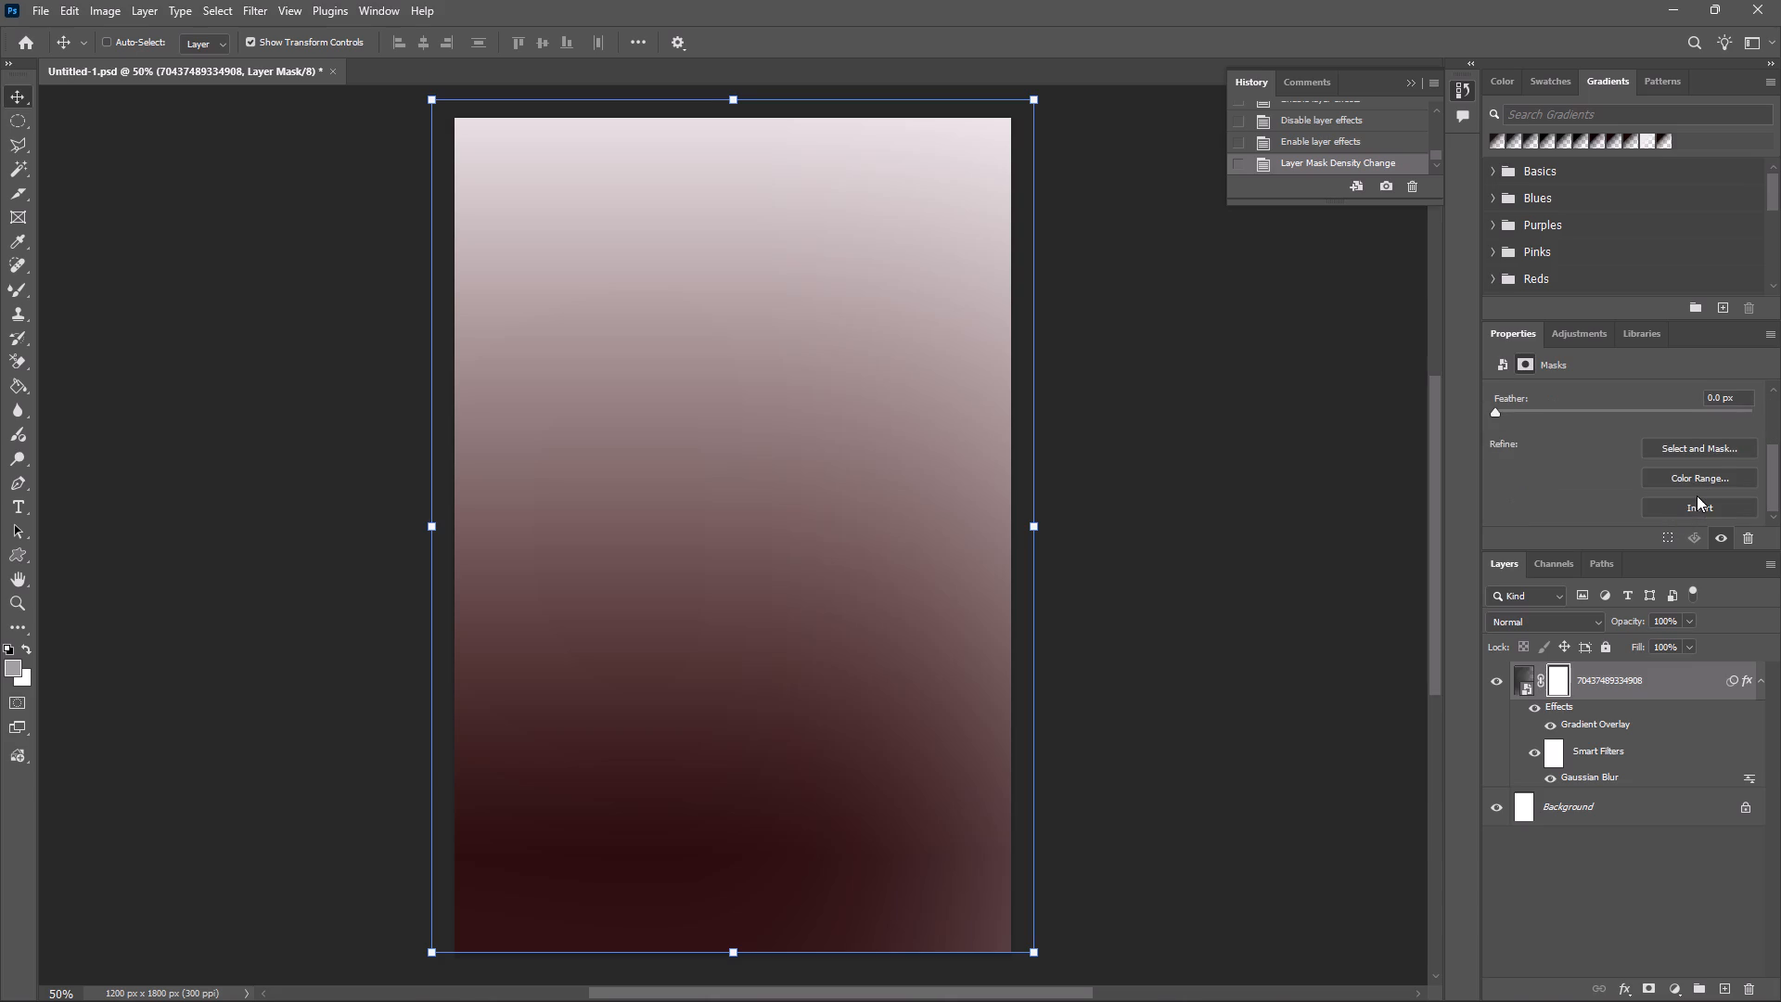
scroll(1697, 495, "down", 1)
scroll(1697, 495, "up", 3)
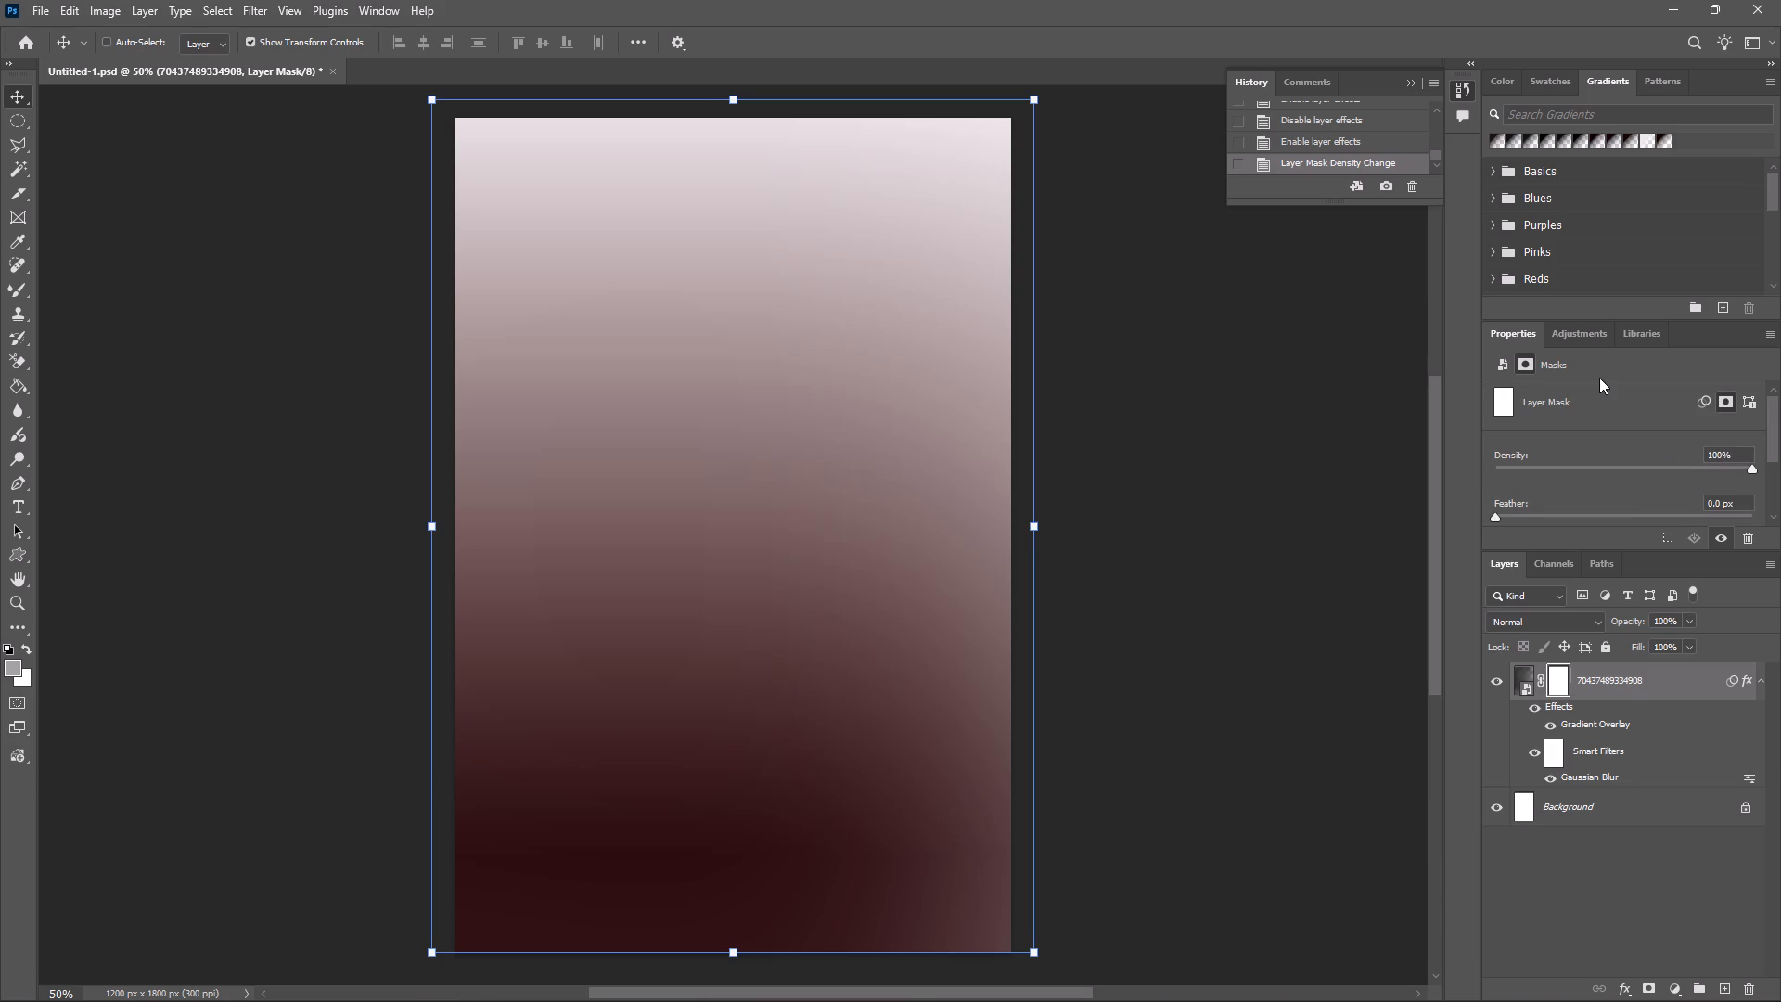
left_click(1694, 875)
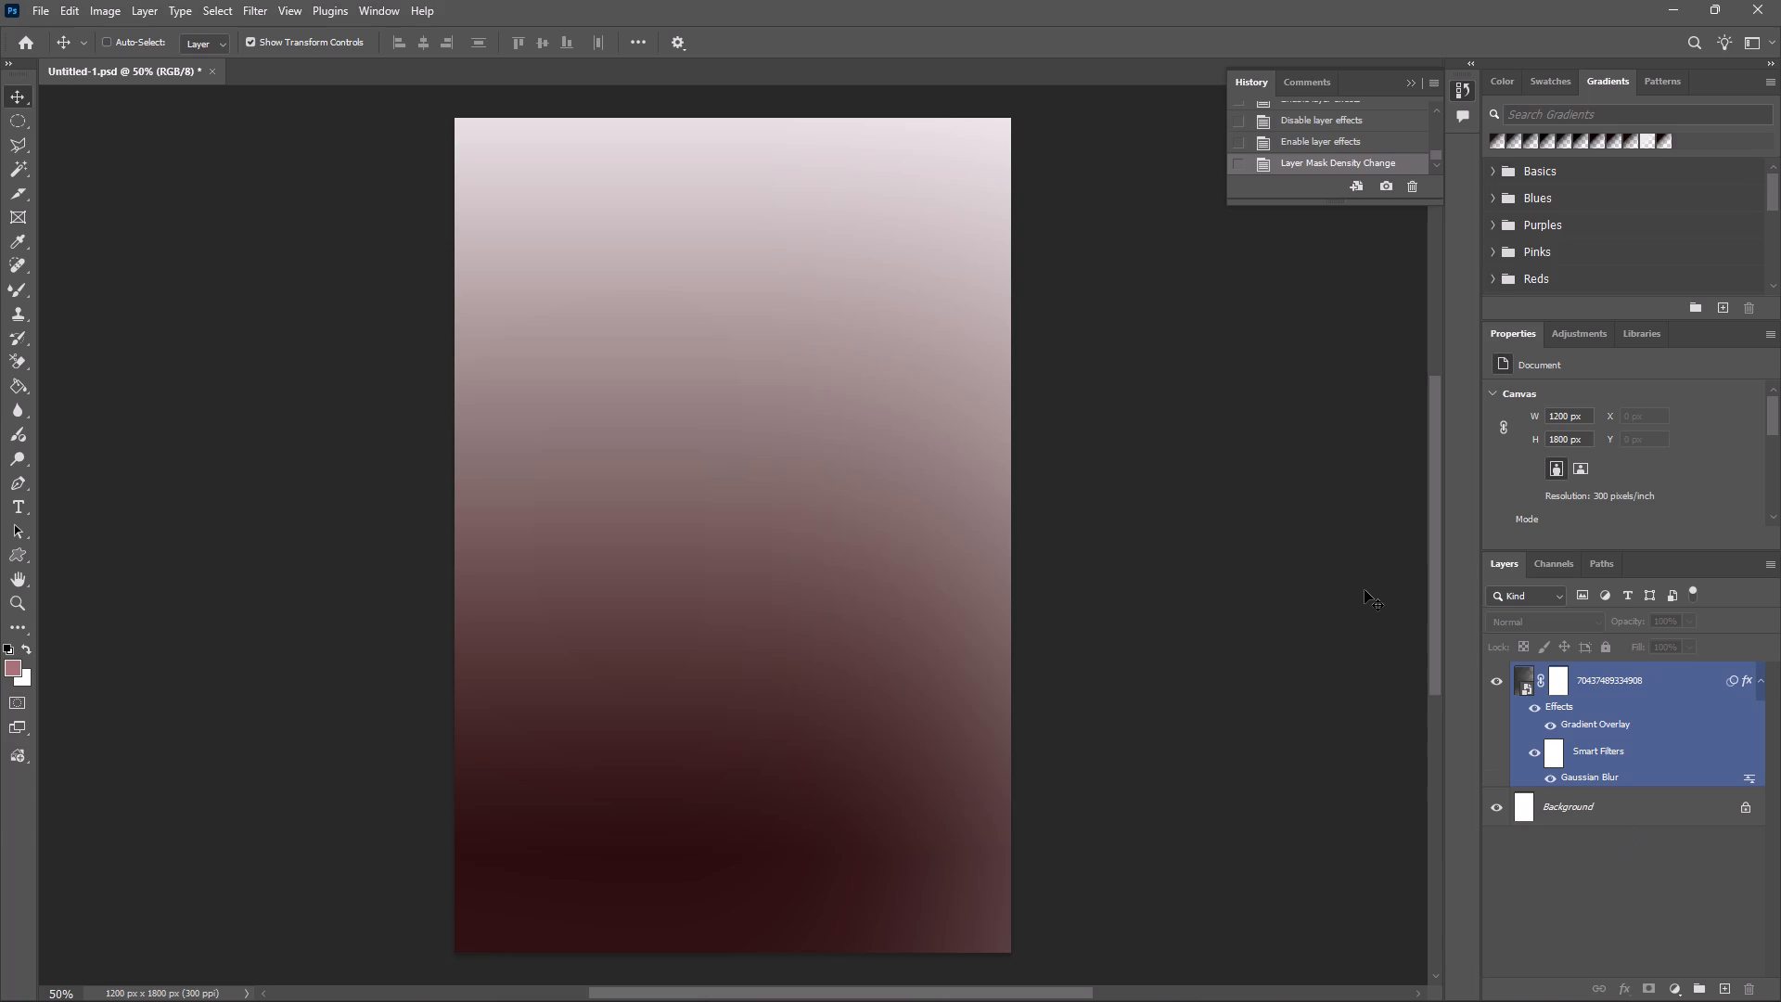
Save the postcard document.
left_click(30, 4)
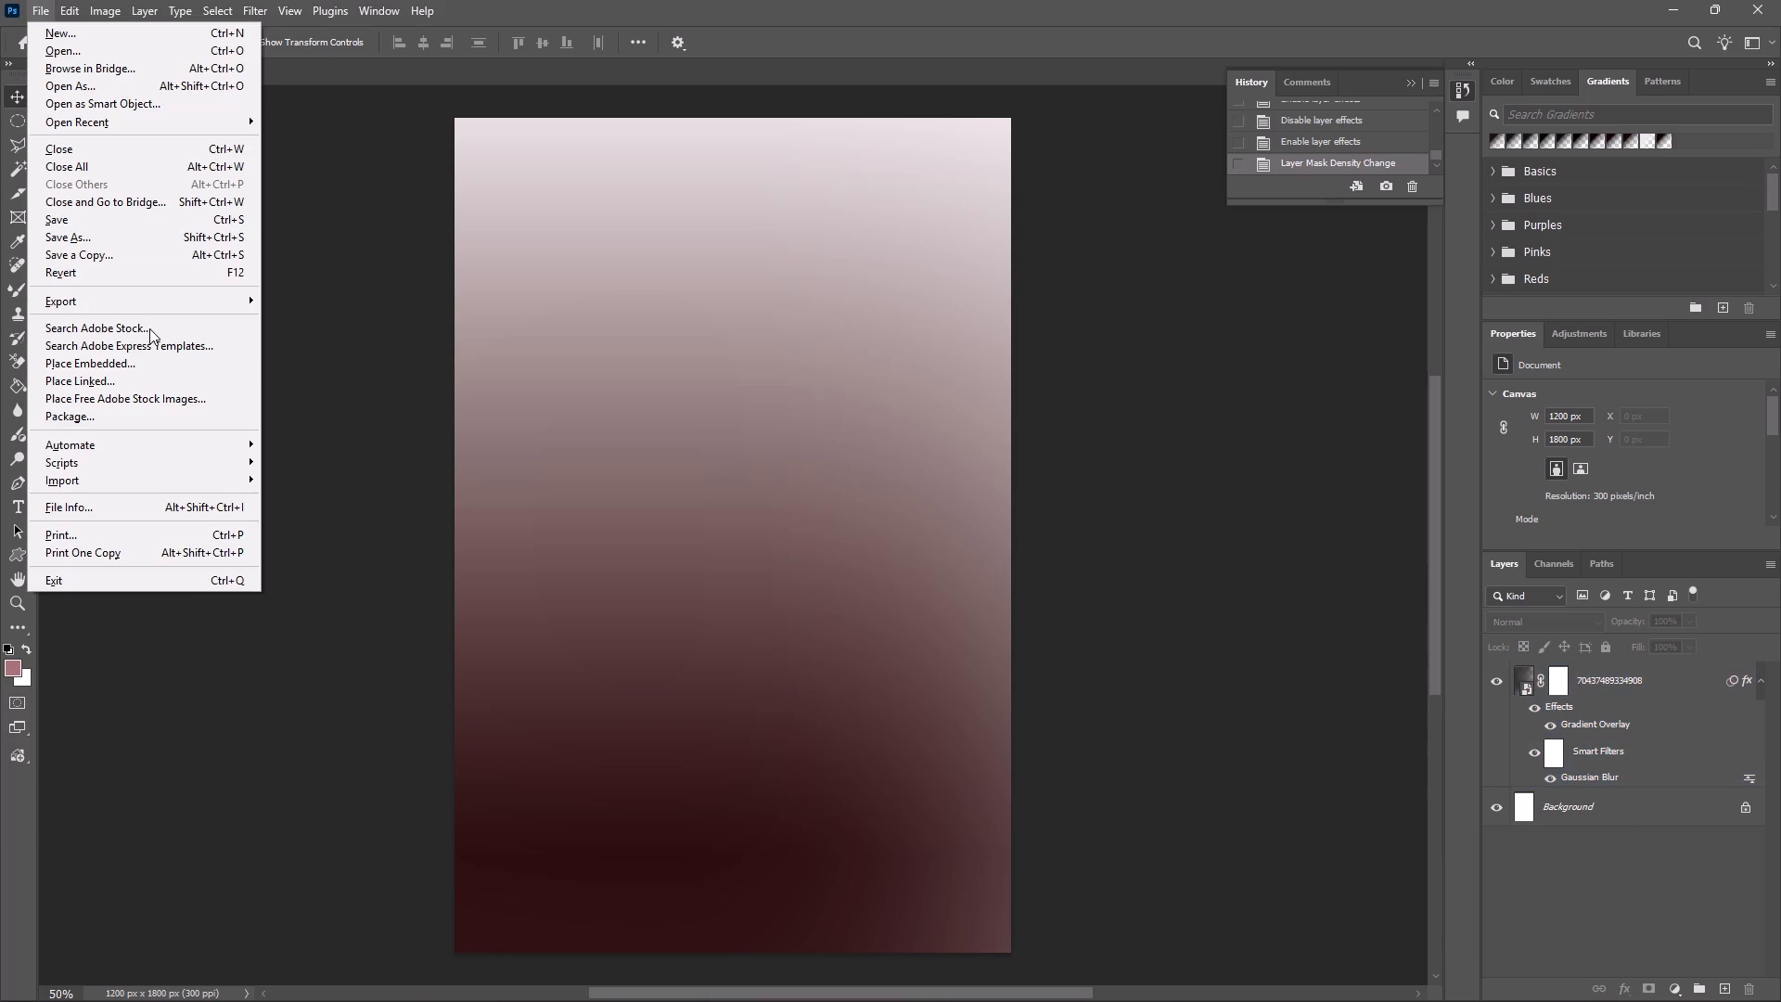
left_click(117, 212)
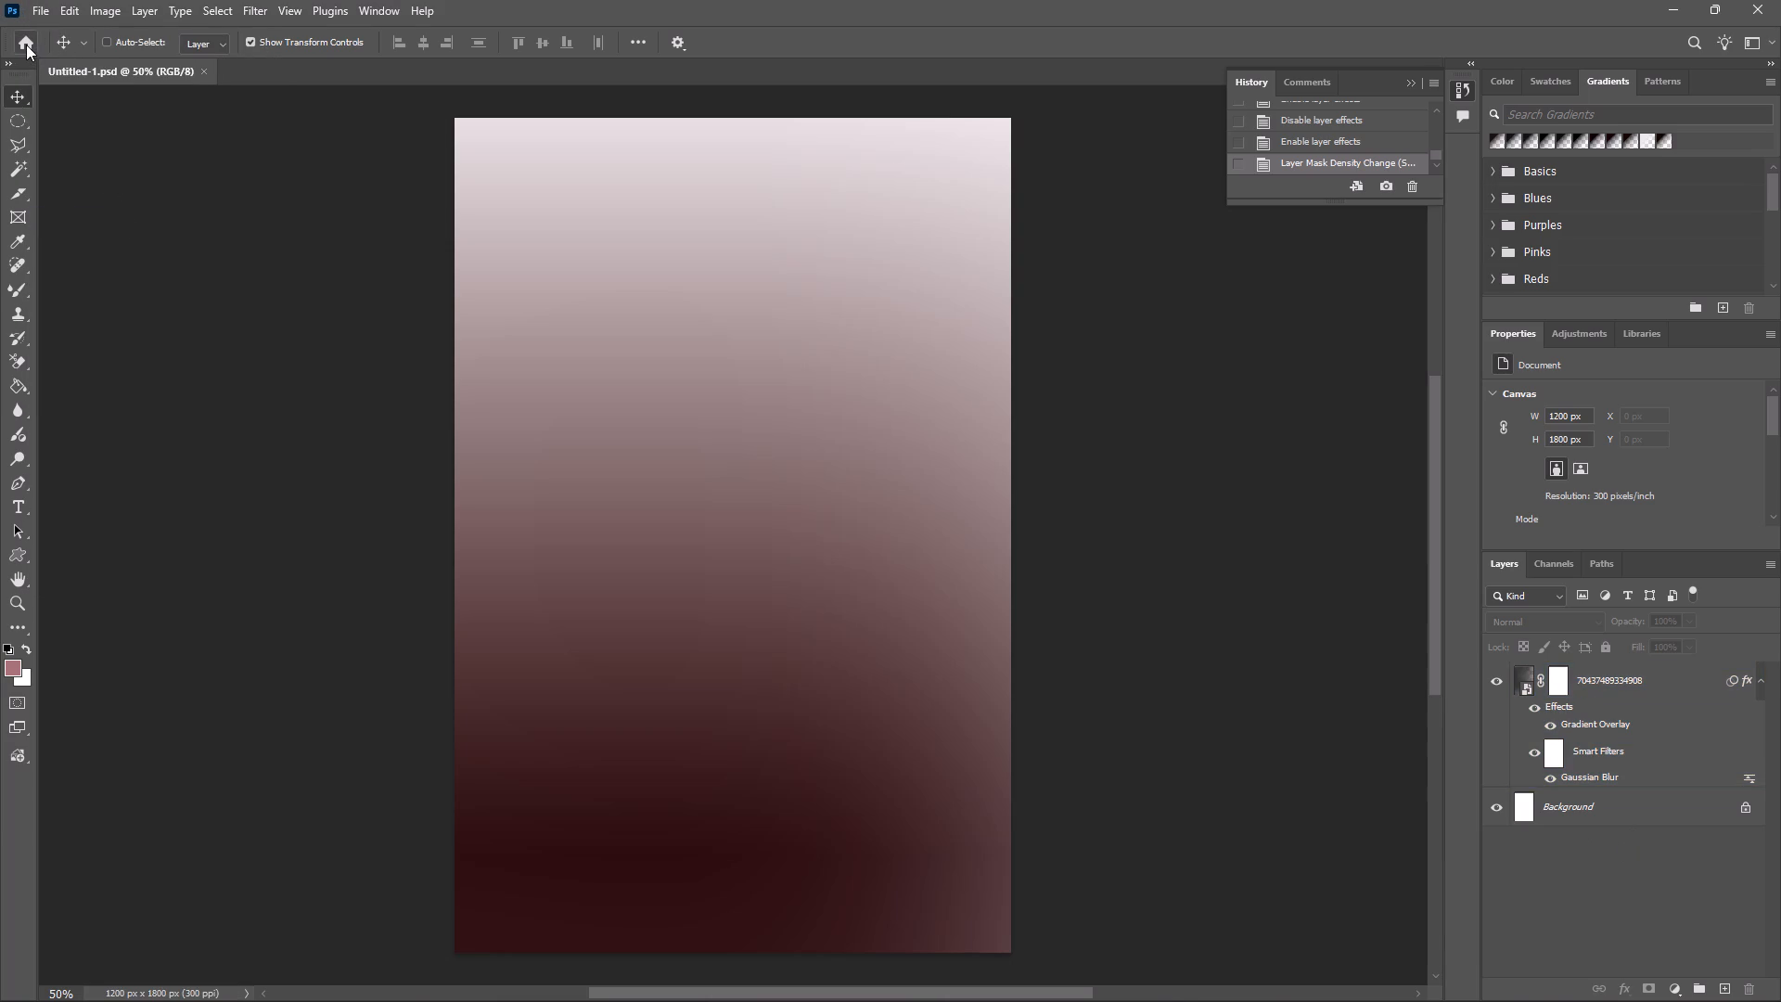
Place the original poster image 70437489334908.jpeg from Downloads as an embedded object above the blurred background layer.
left_click(49, 9)
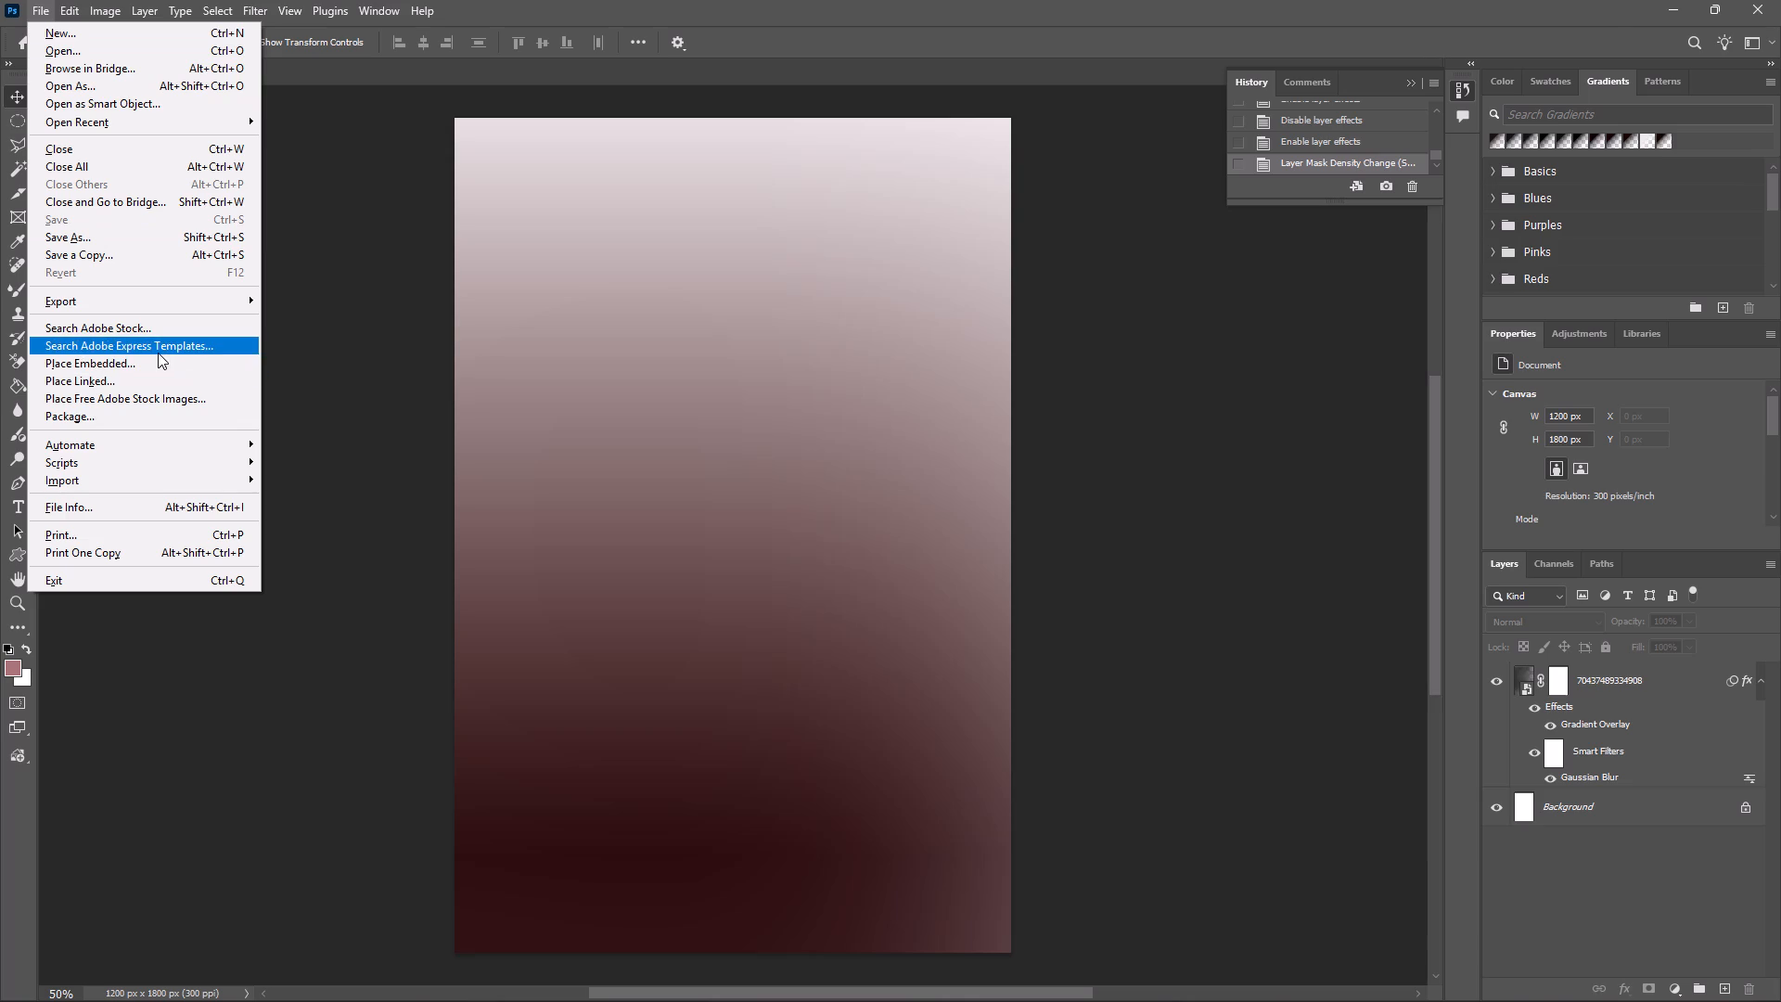
left_click(122, 363)
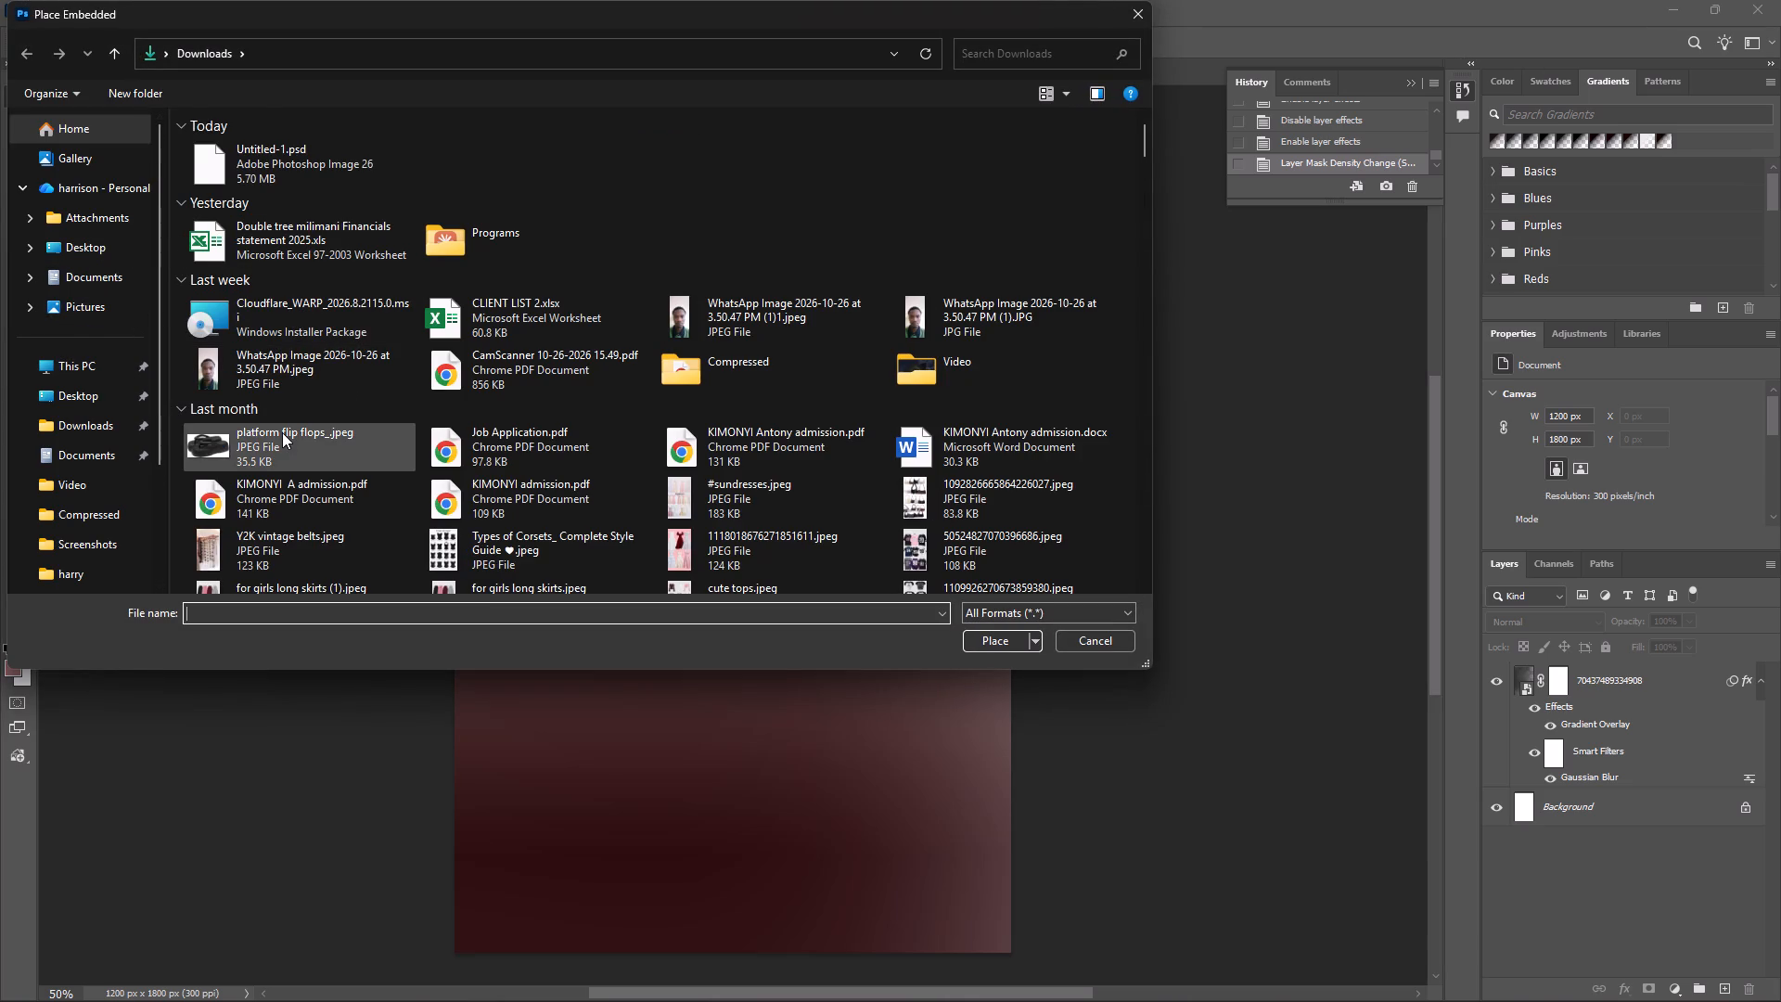
scroll(282, 432, "down", 3)
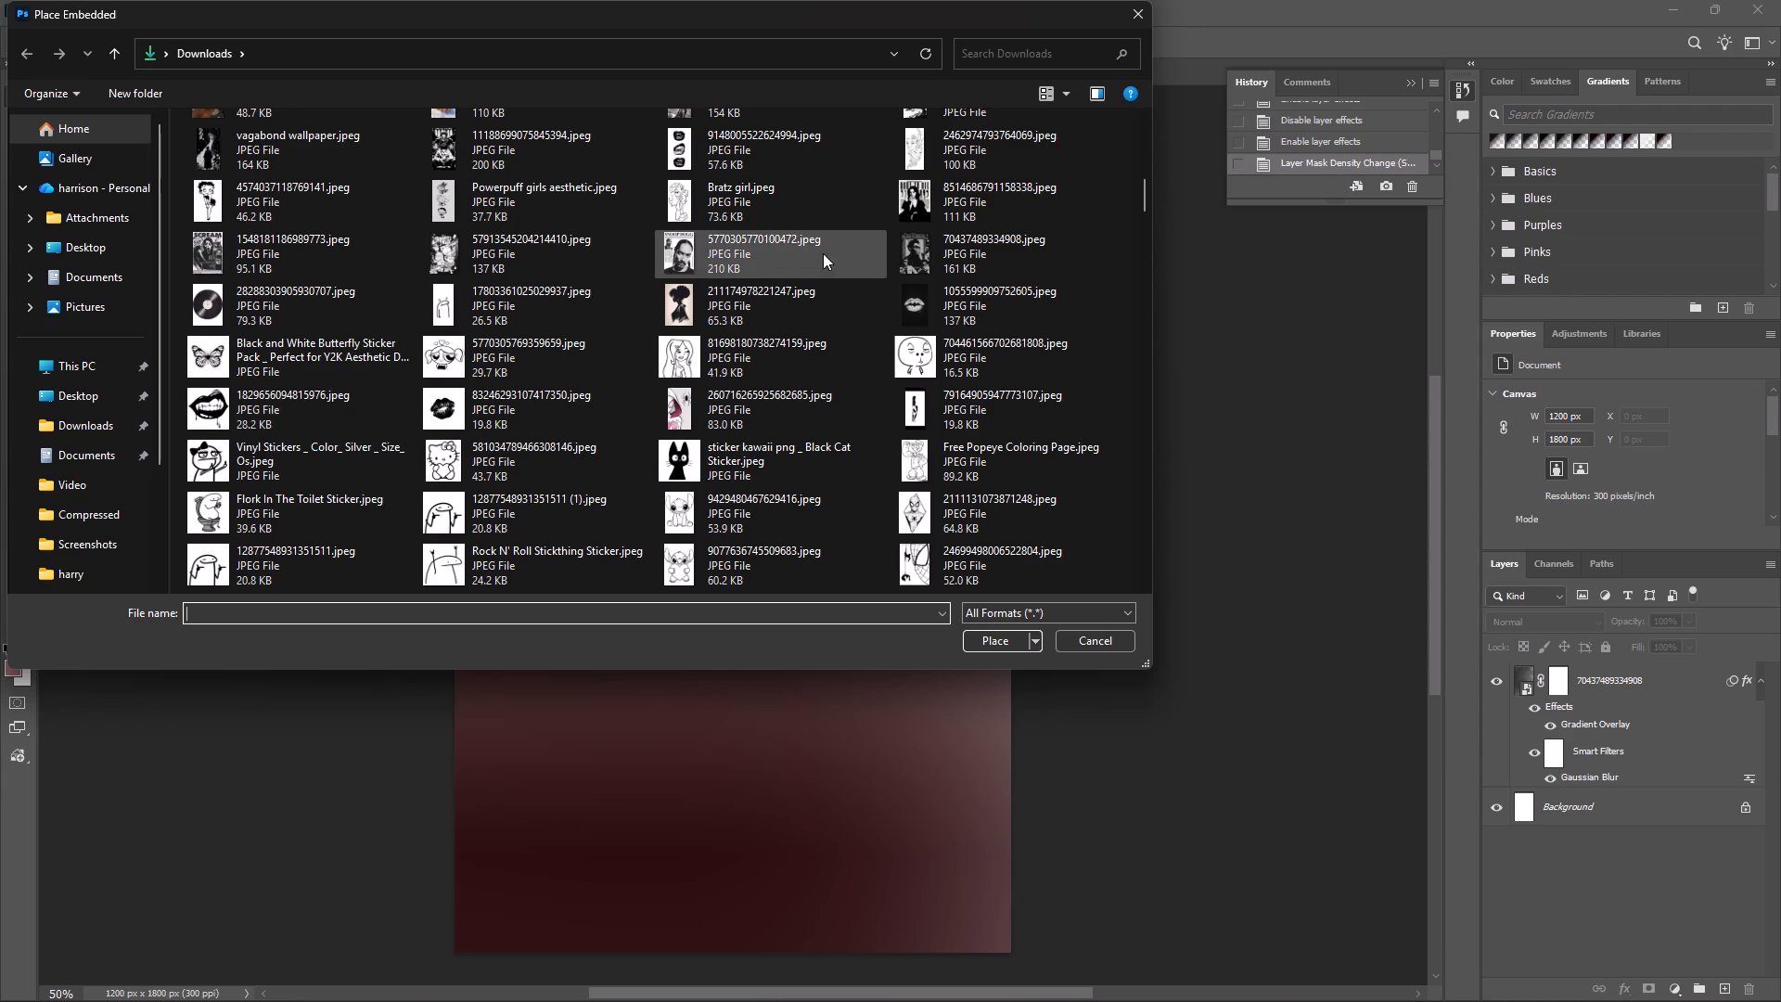
left_click(918, 252)
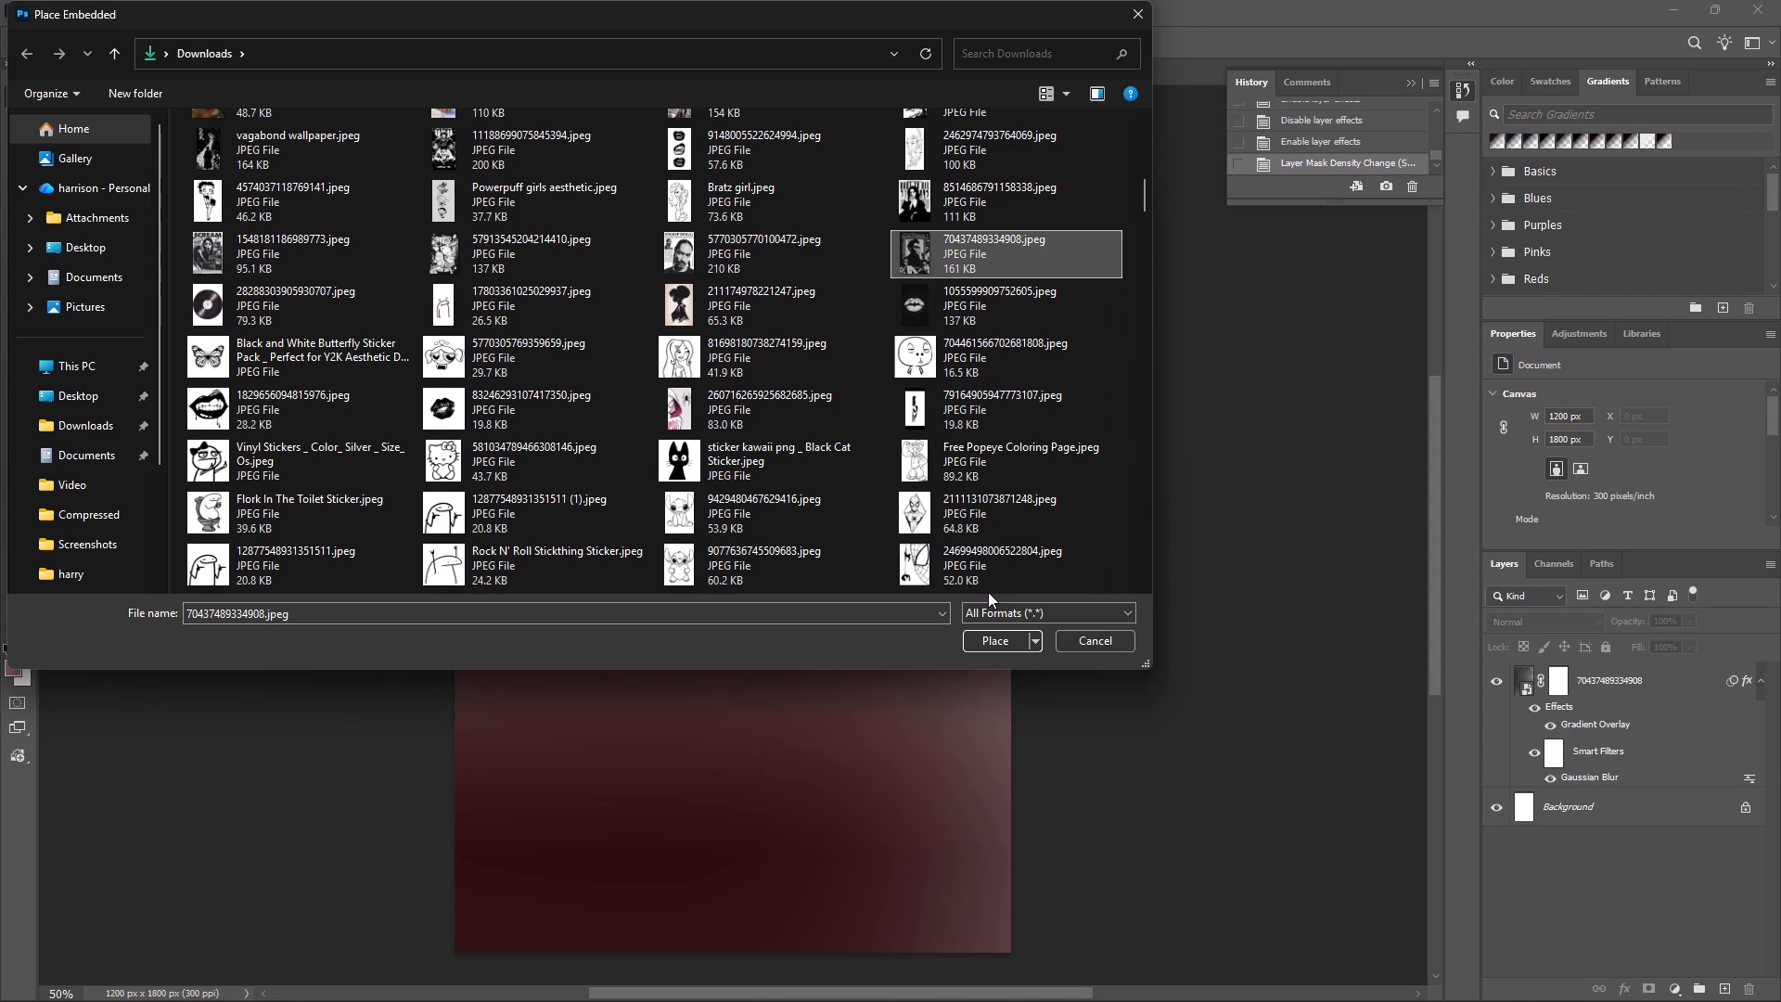
left_click(1002, 647)
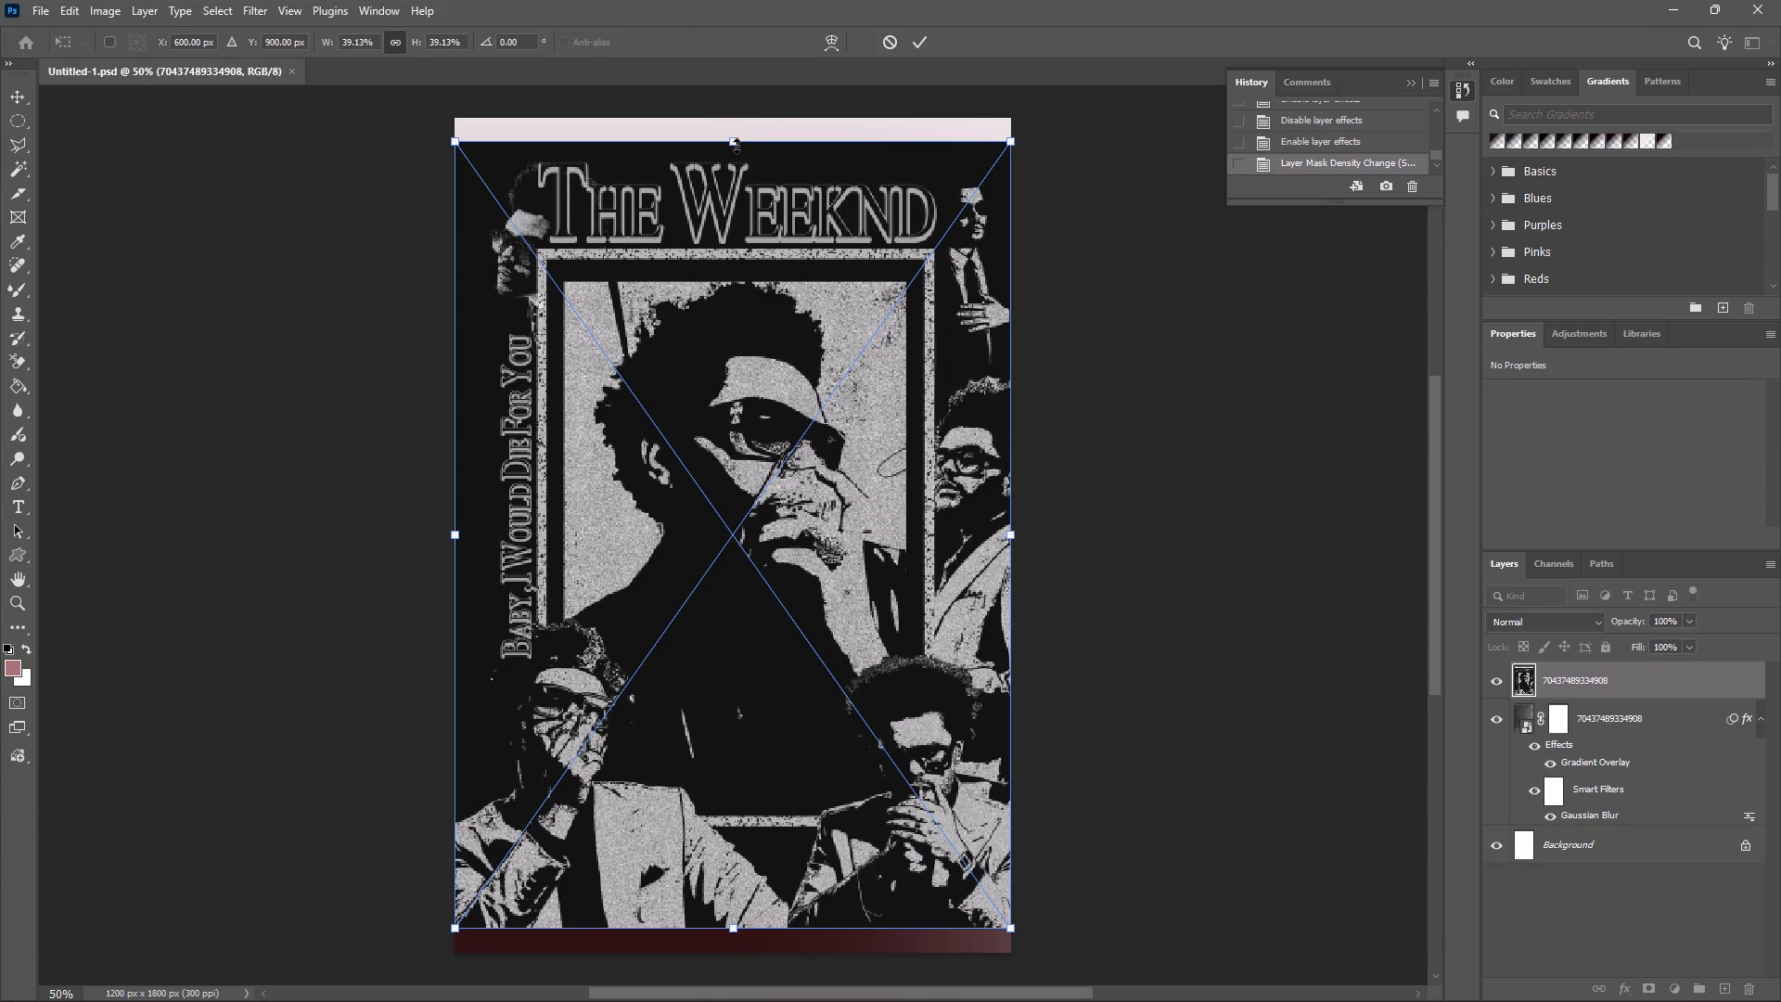
Scale the placed poster image down proportionally to about 24% of its original size.
left_click_drag(734, 145, 729, 105)
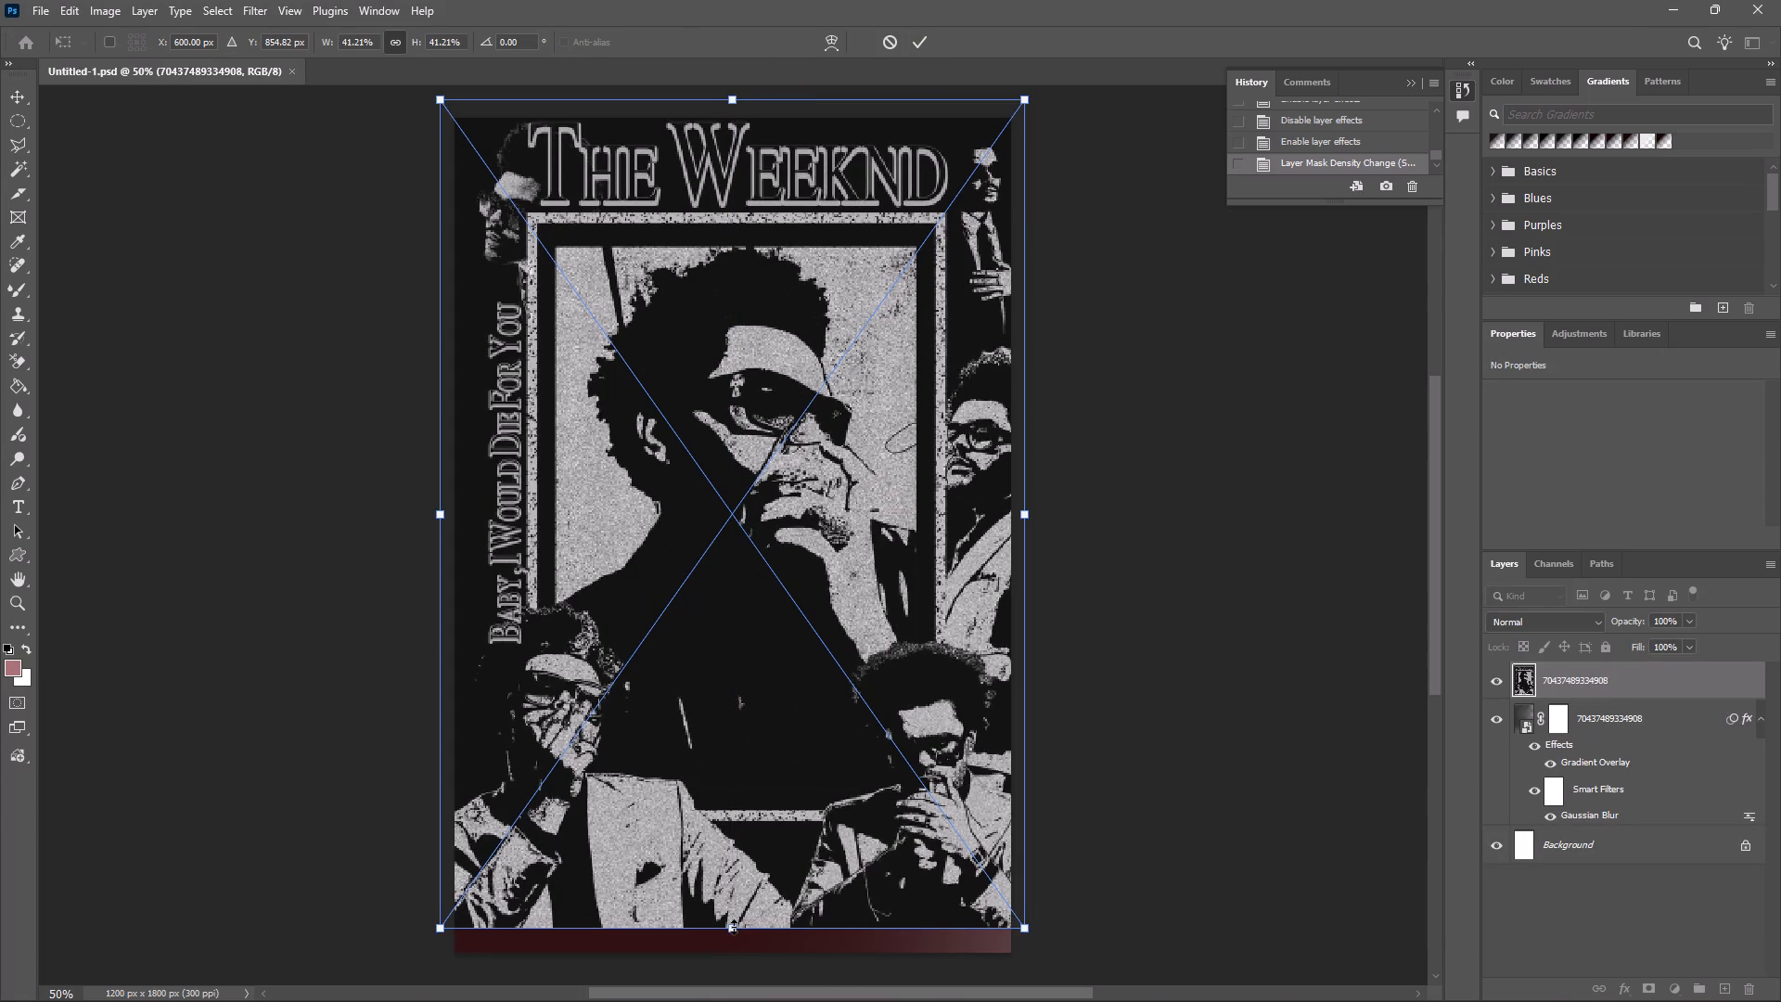
left_click_drag(734, 927, 744, 751)
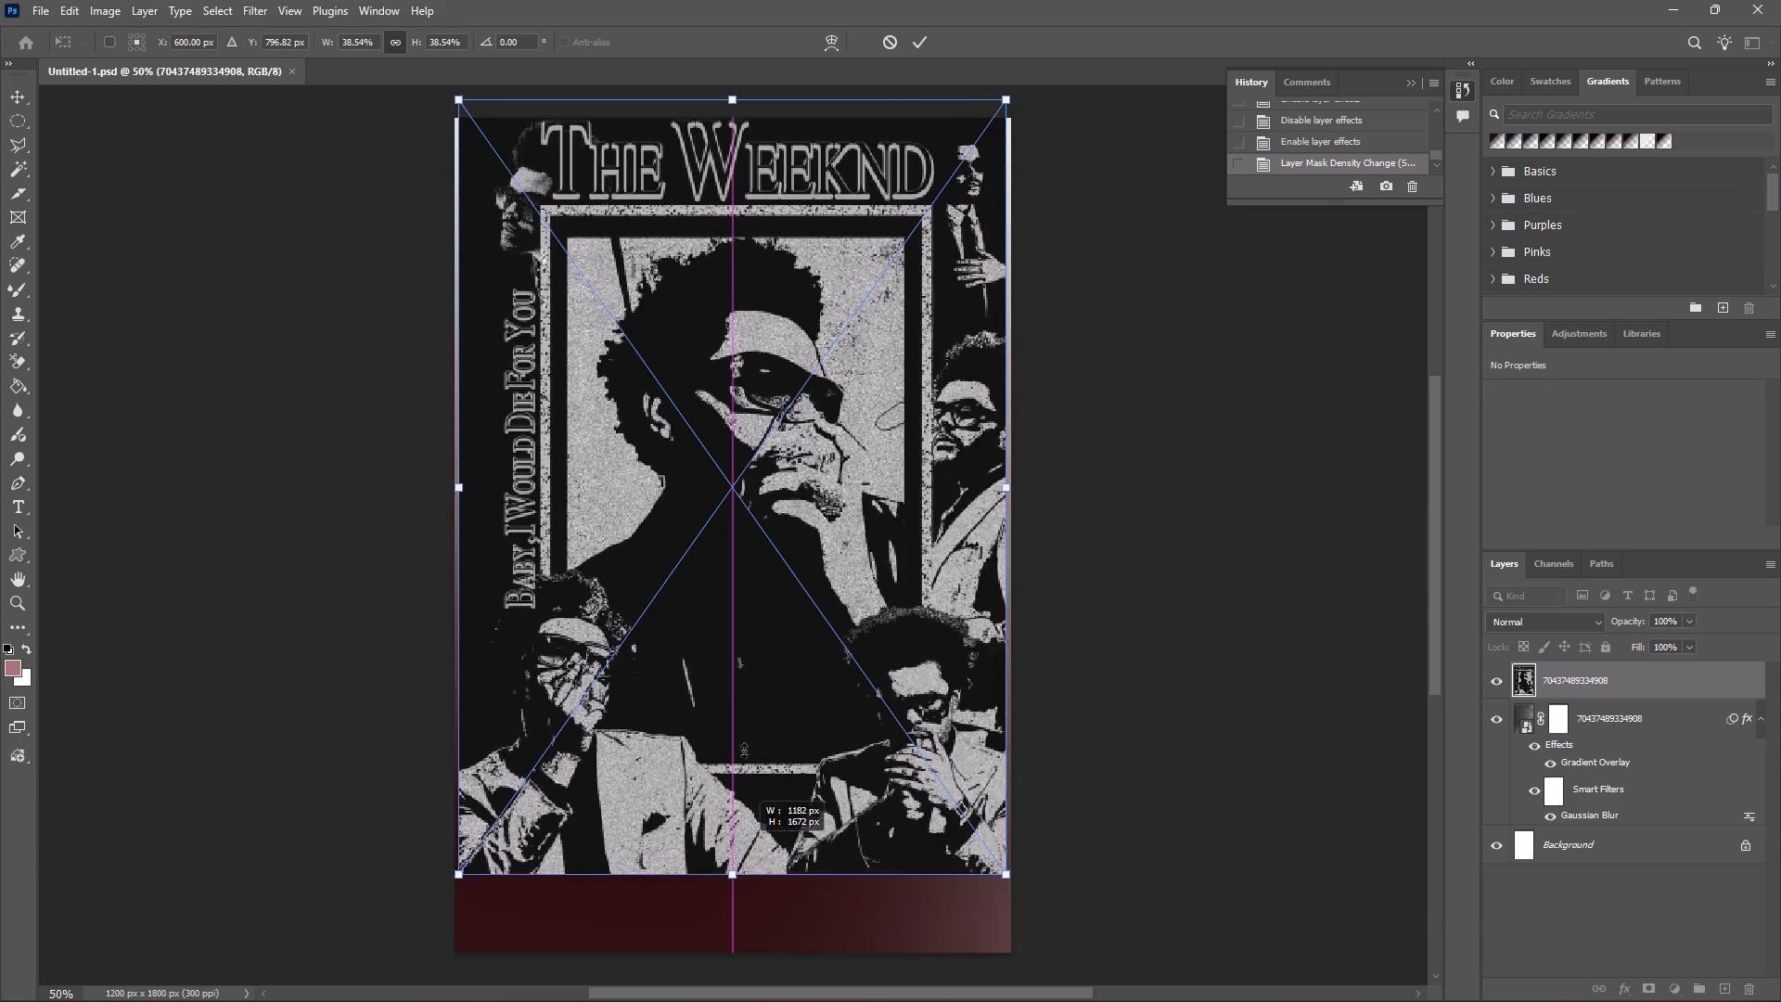
left_click_drag(744, 751, 747, 710)
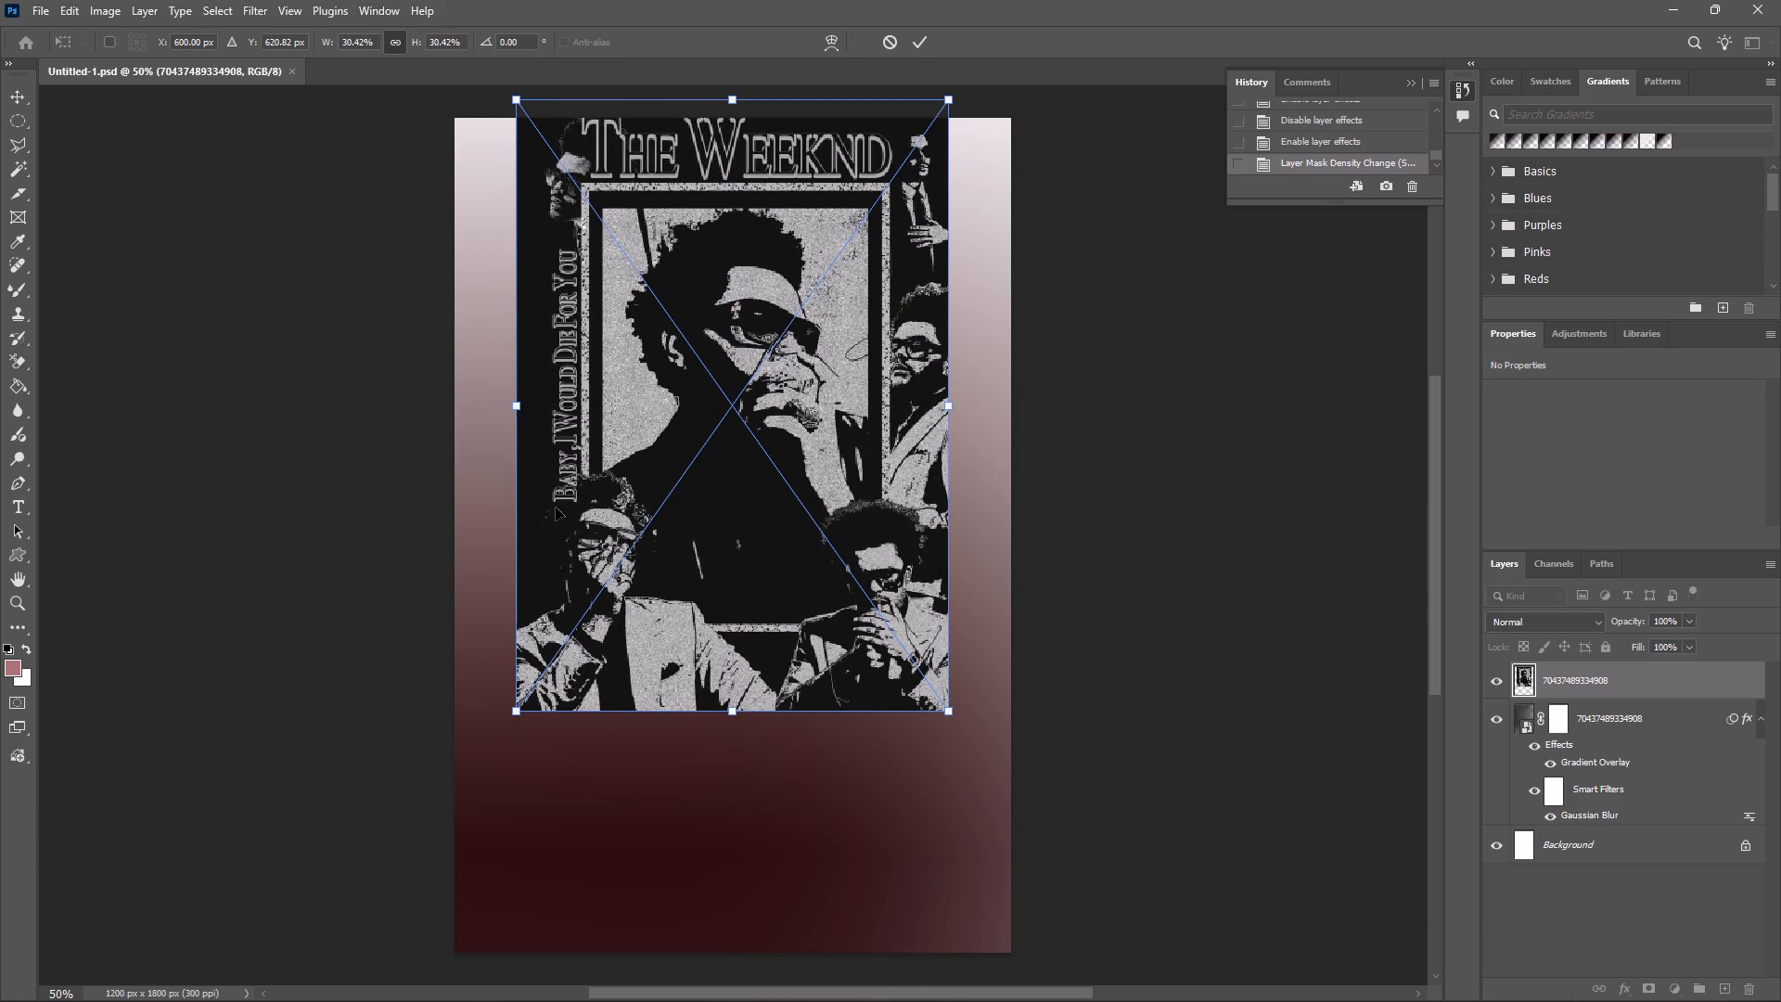
left_click(511, 404)
left_click_drag(734, 94, 734, 154)
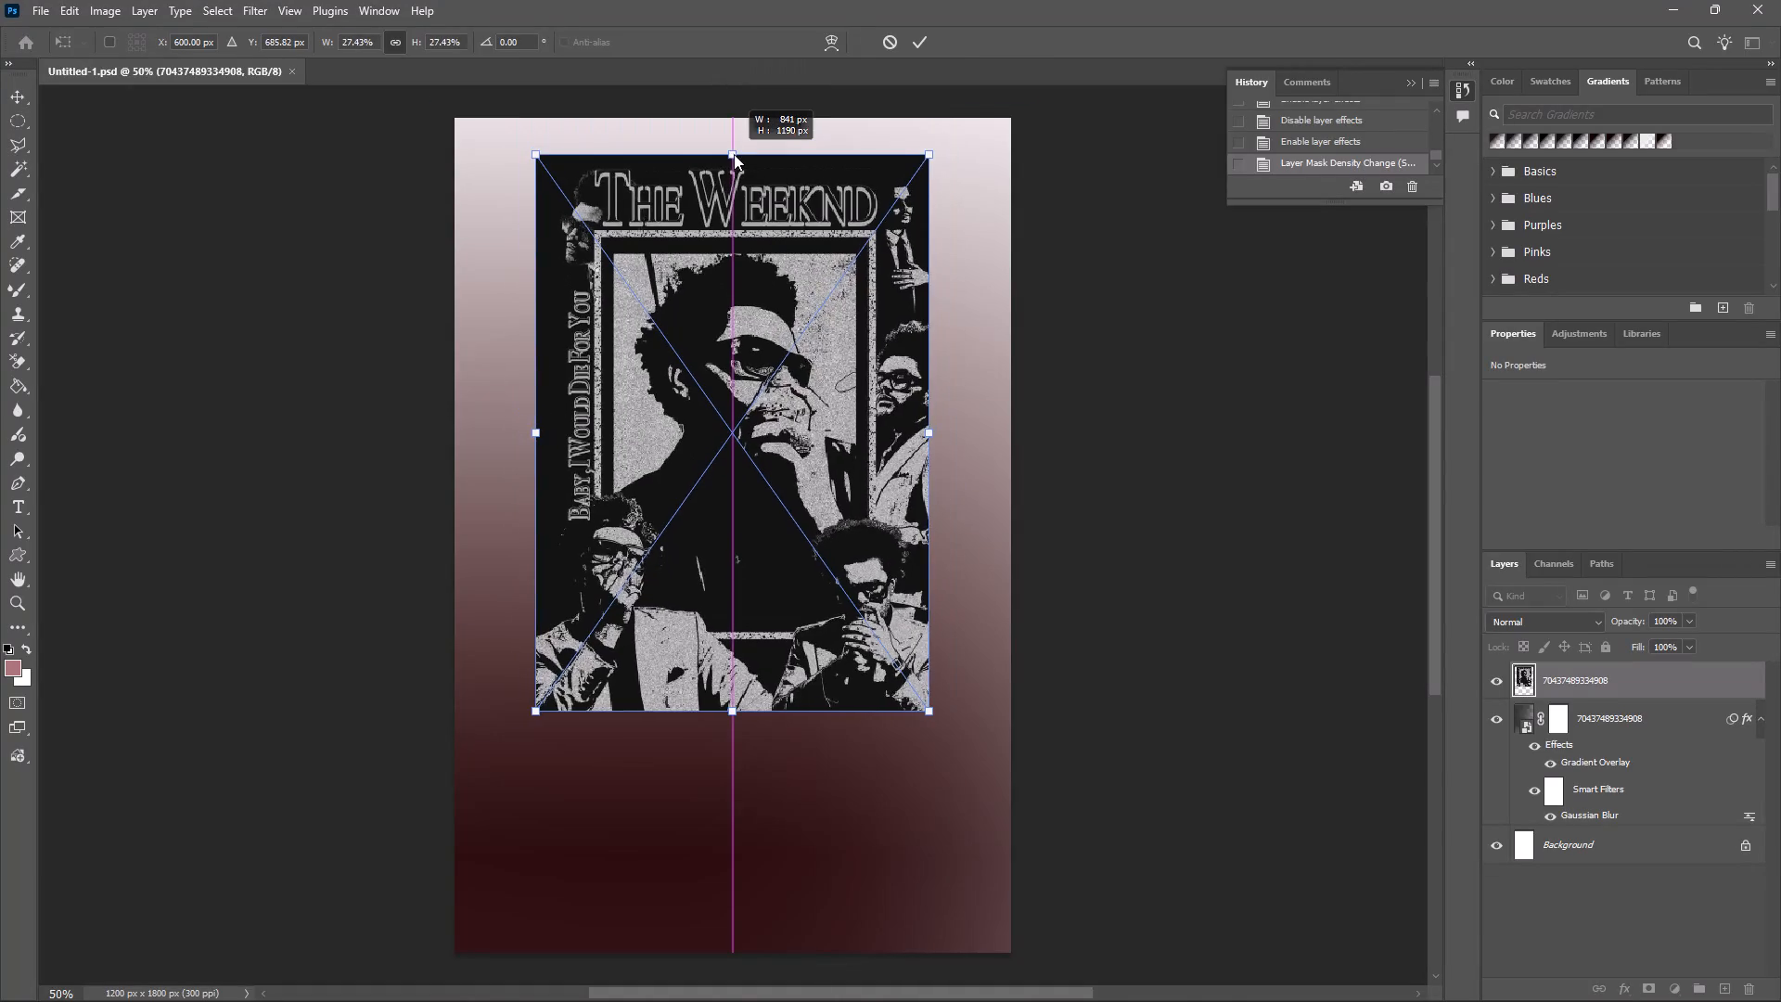
left_click_drag(734, 154, 733, 223)
Position the scaled poster centred horizontally and flush with the canvas's top edge, at about X 600 px, Y 521 px, and commit the placement.
left_click_drag(741, 296, 731, 187)
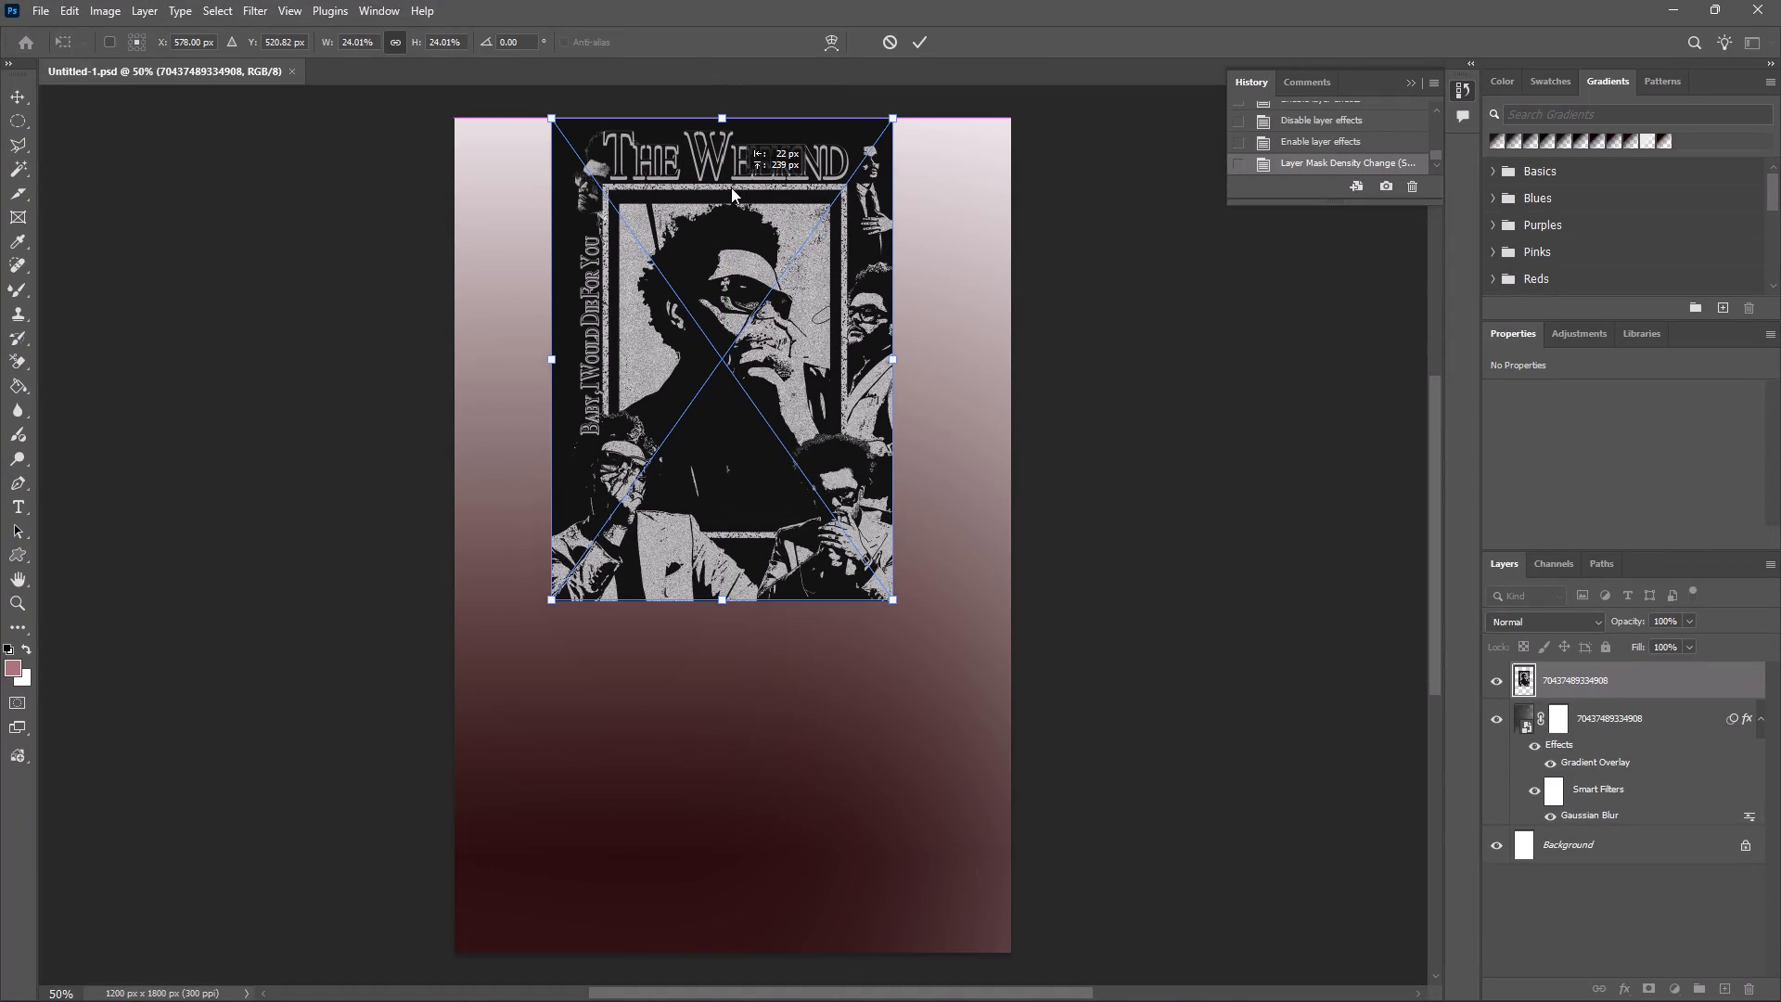
left_click_drag(731, 187, 735, 220)
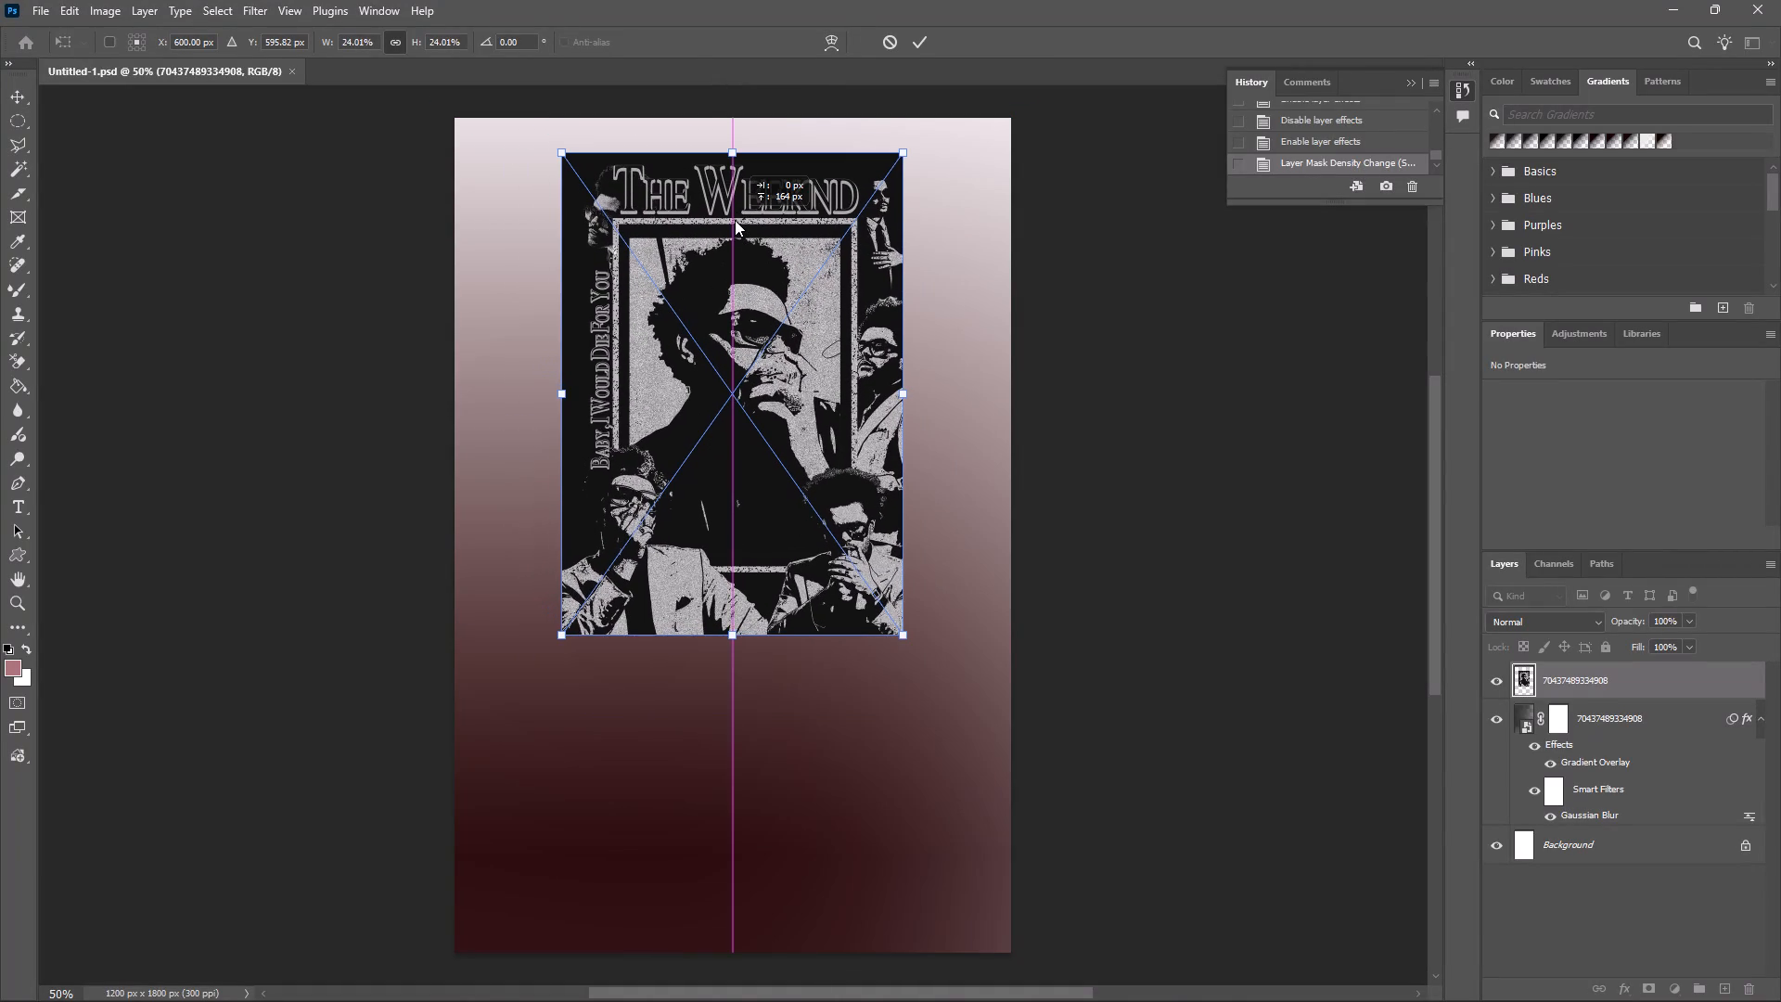
left_click_drag(735, 220, 726, 207)
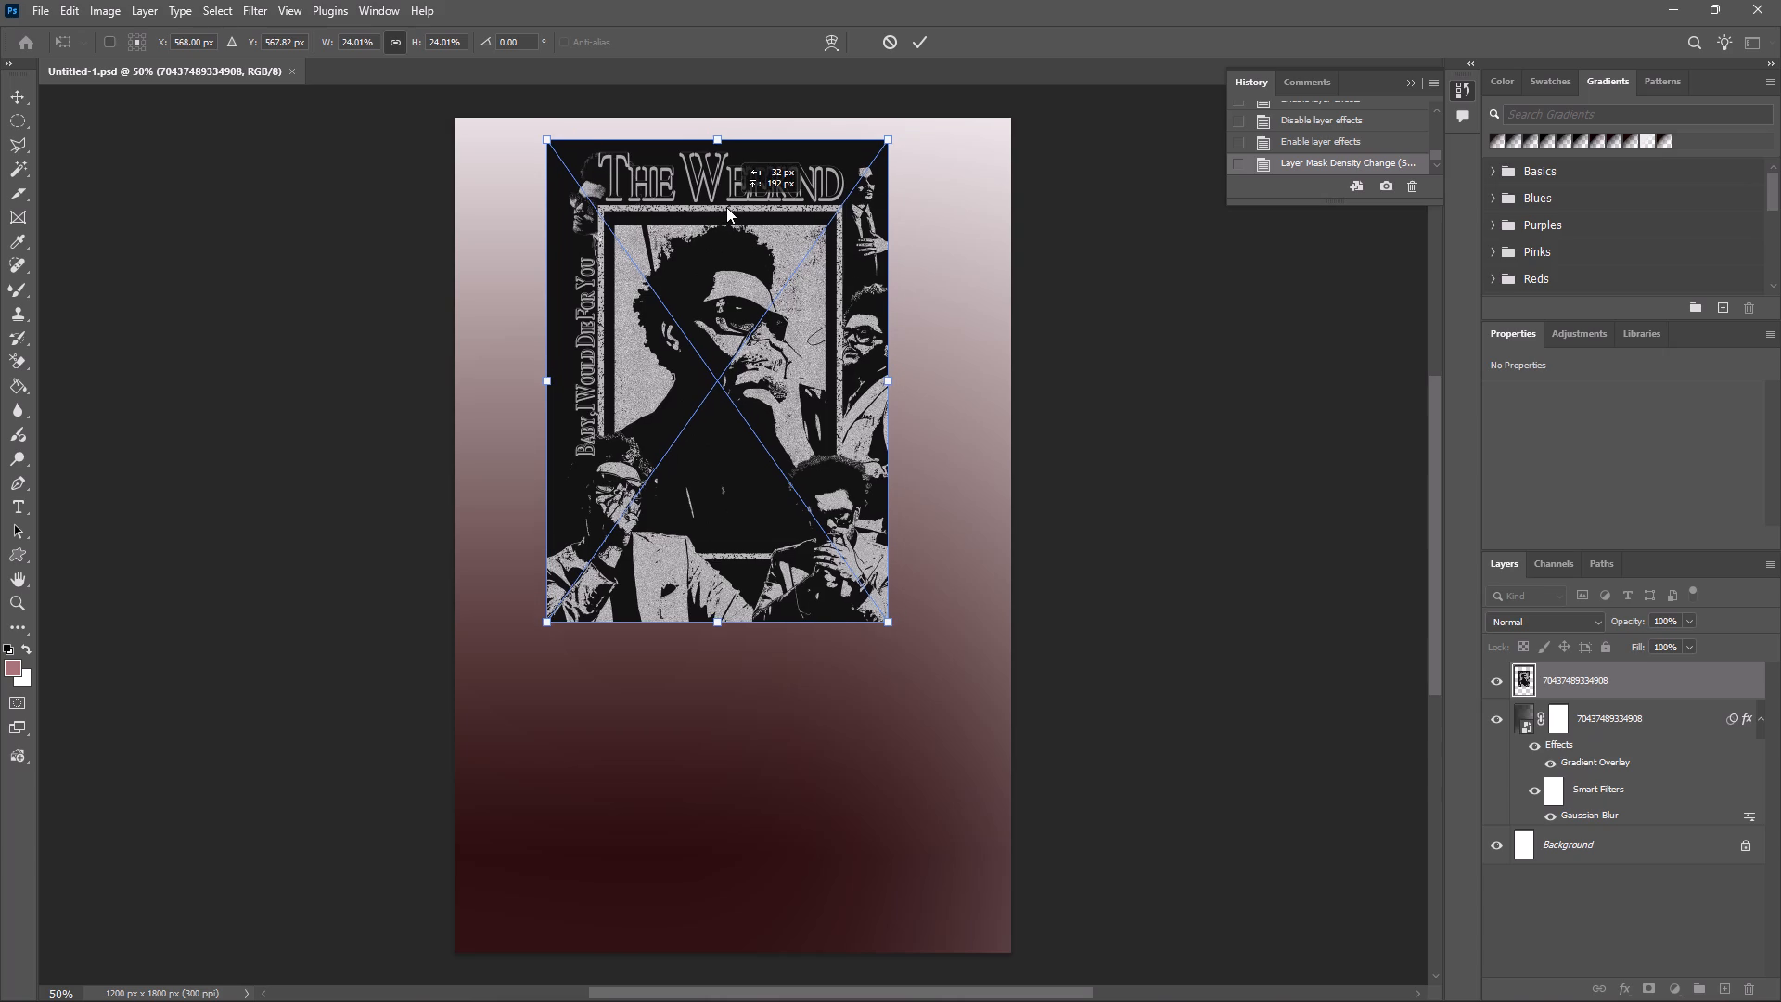
left_click_drag(726, 207, 736, 181)
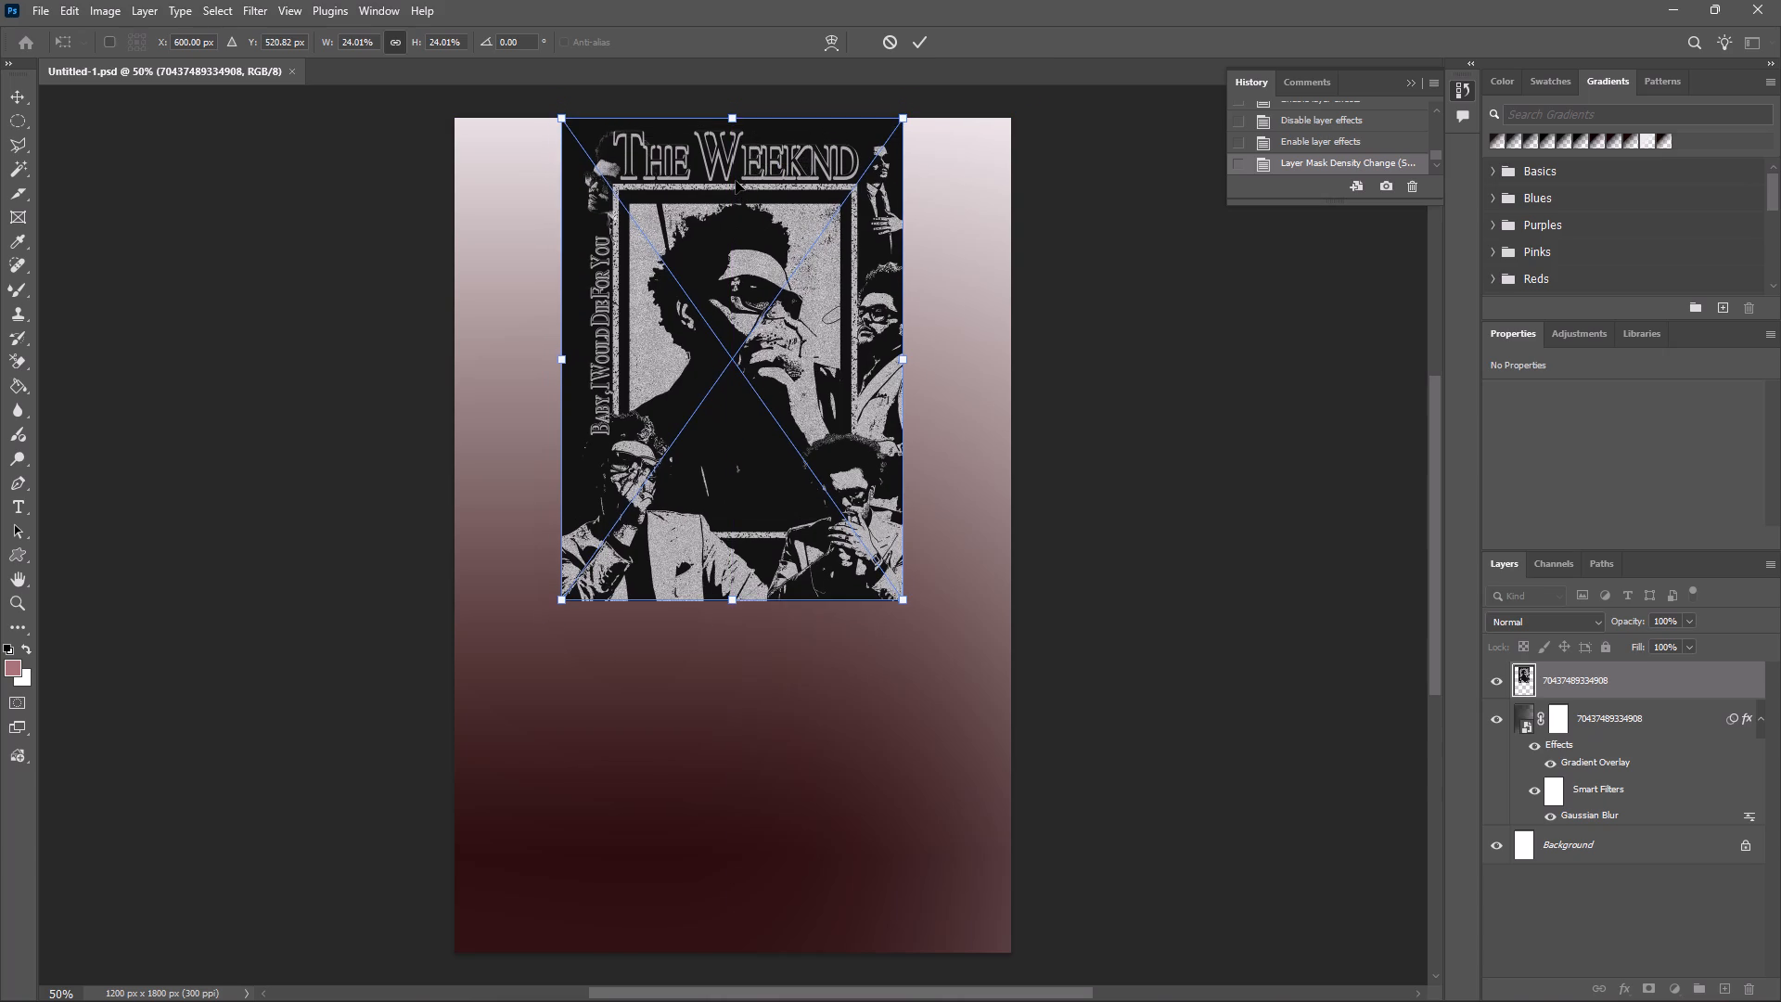
left_click(913, 48)
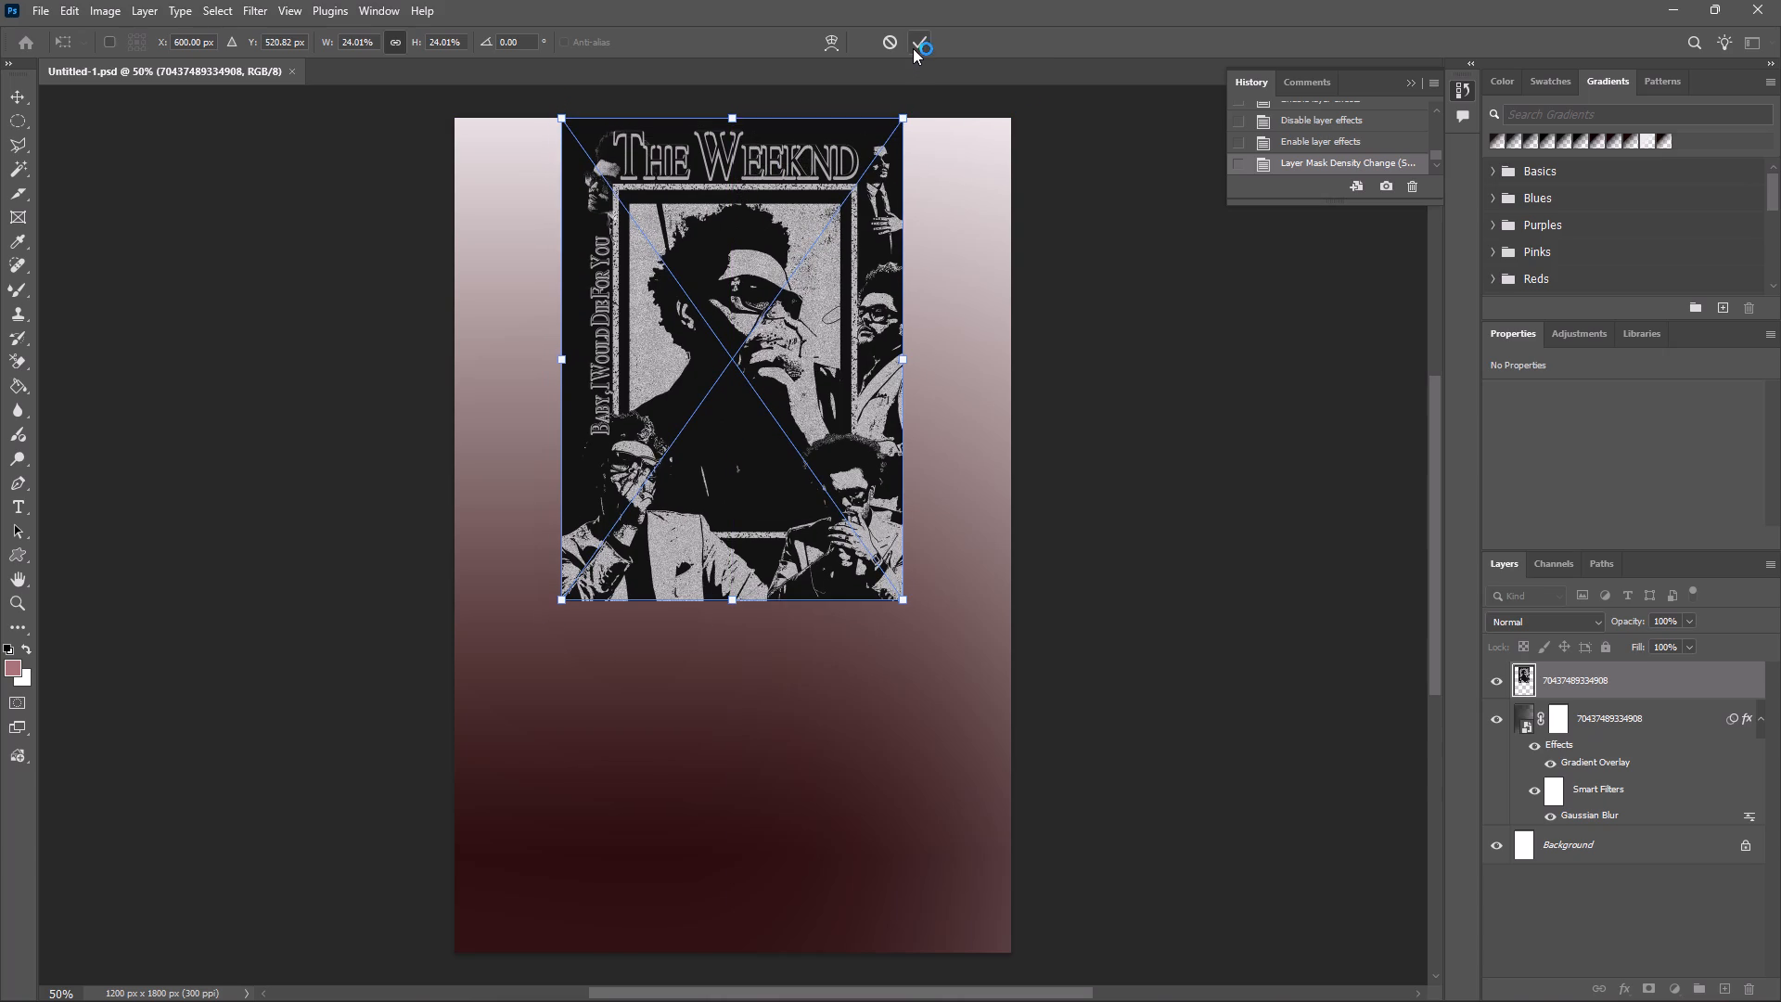
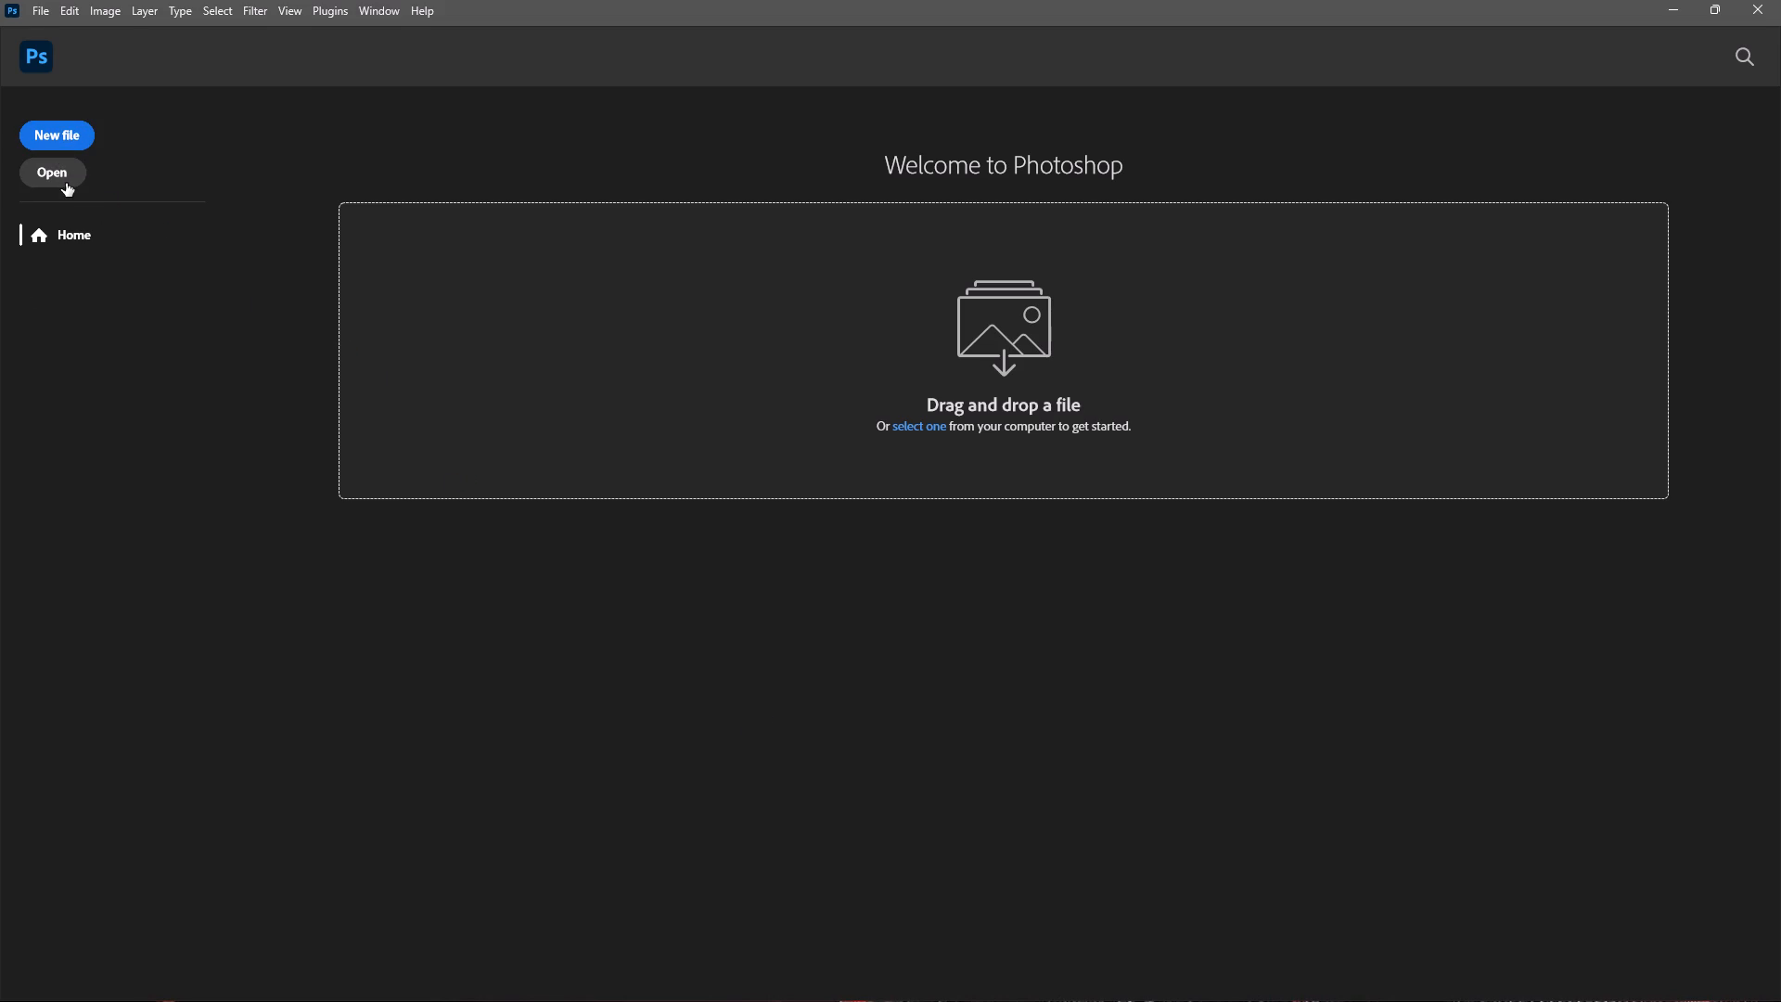
Reopen the postcard document Untitled-1.psd from the Downloads folder.
left_click(66, 234)
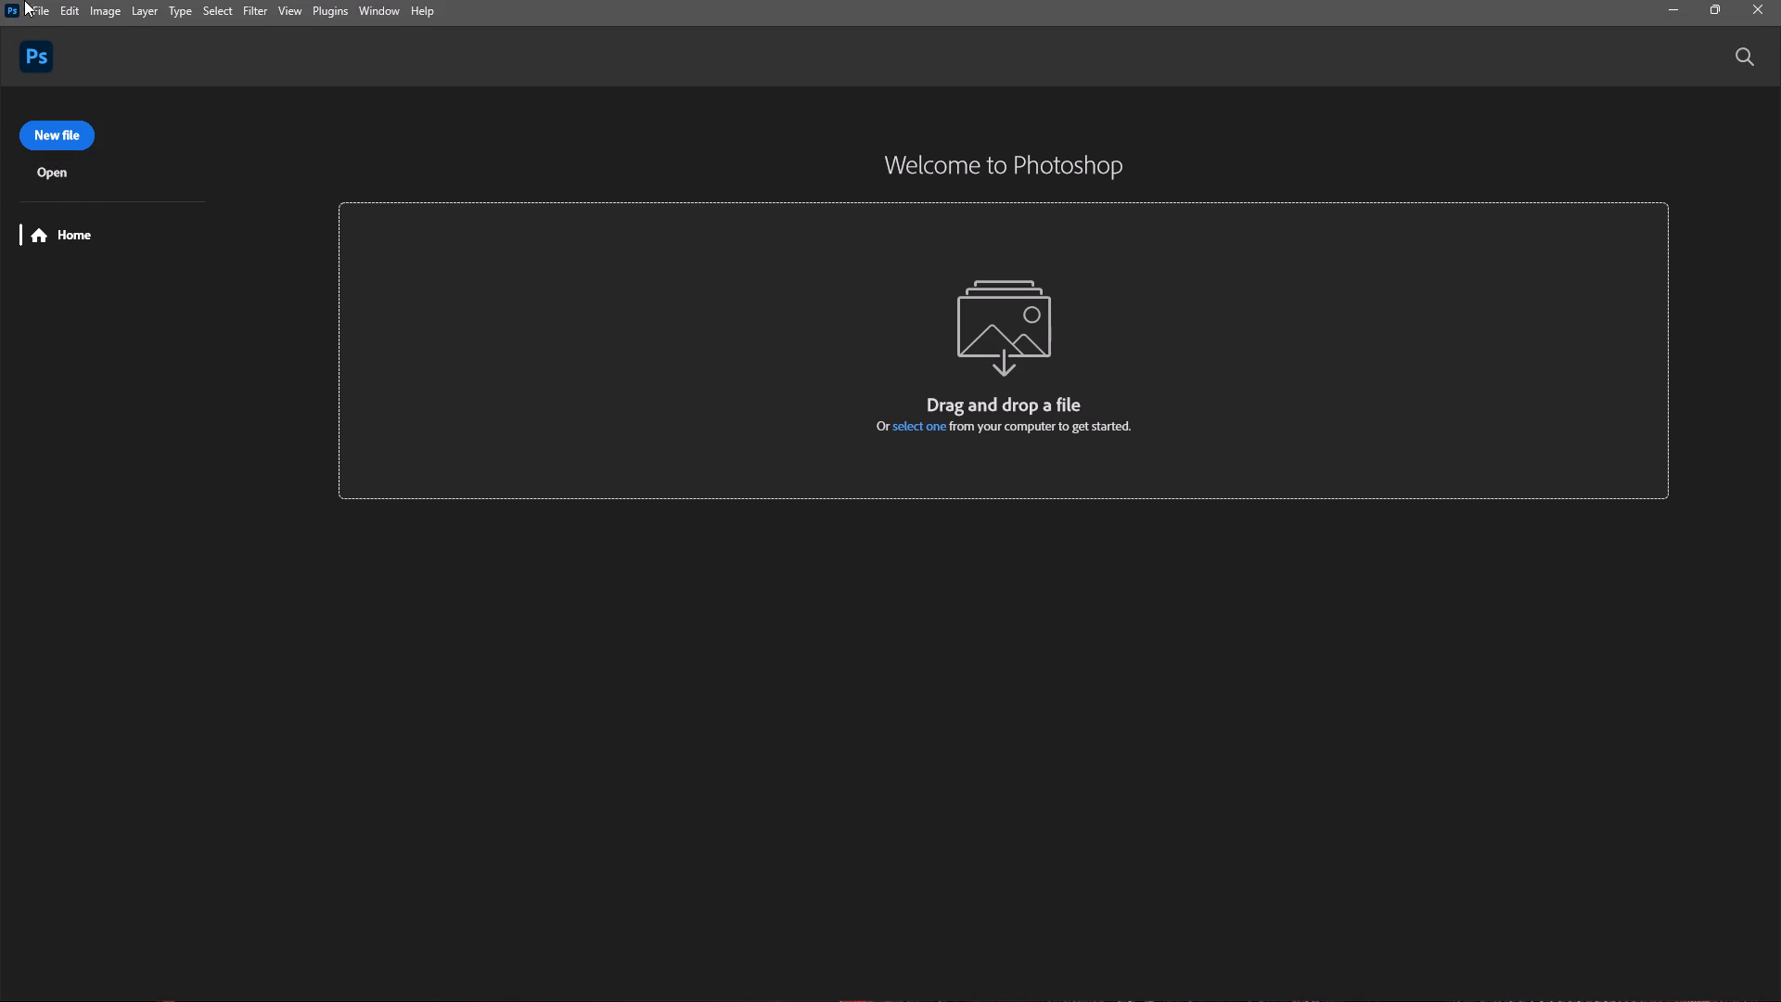
left_click(38, 6)
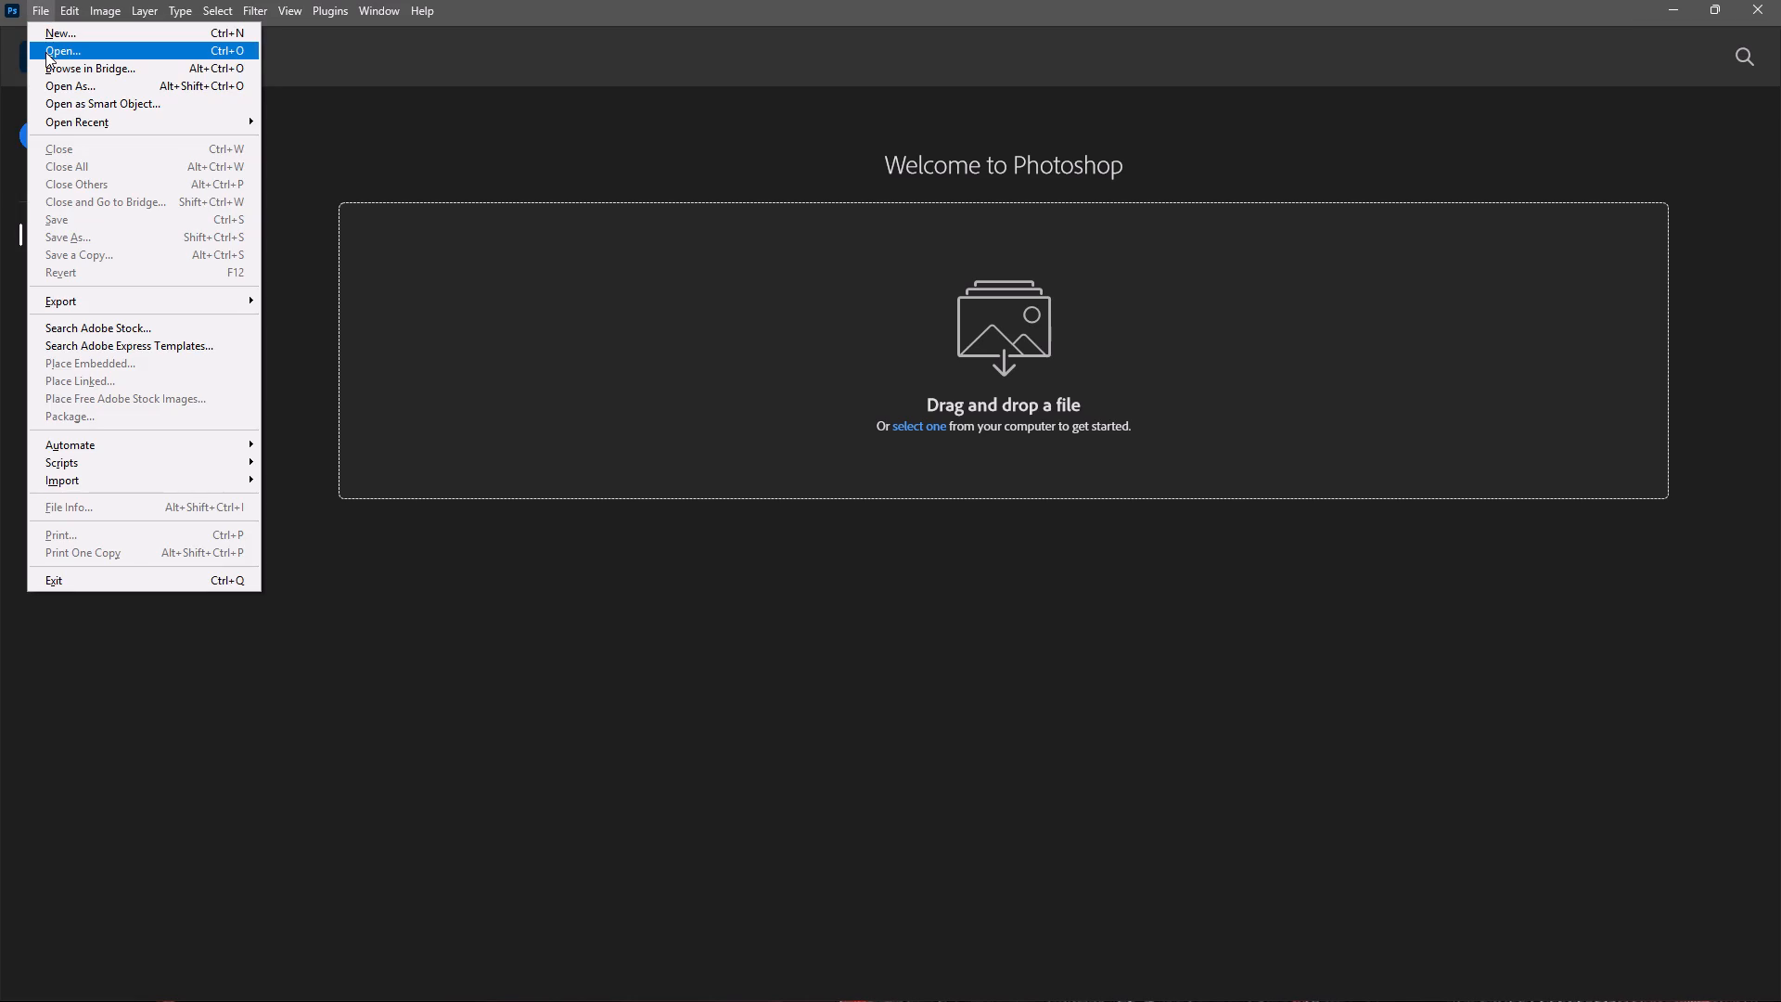
left_click(45, 52)
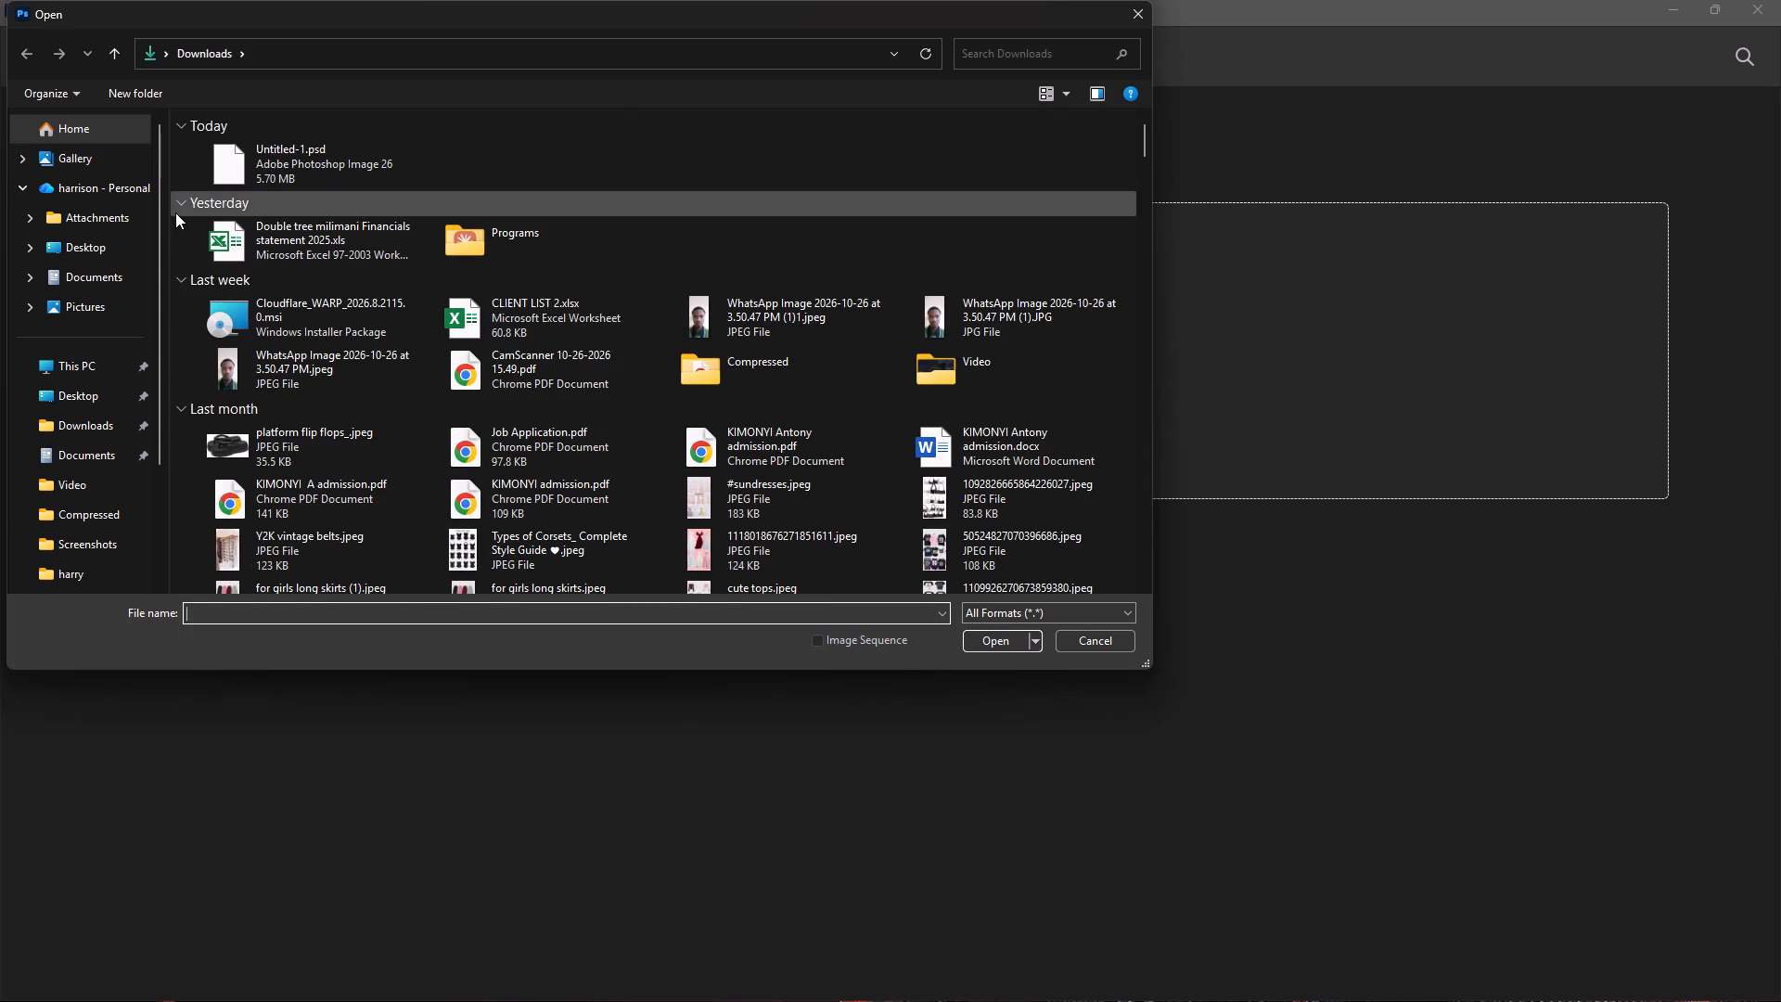
left_click(257, 174)
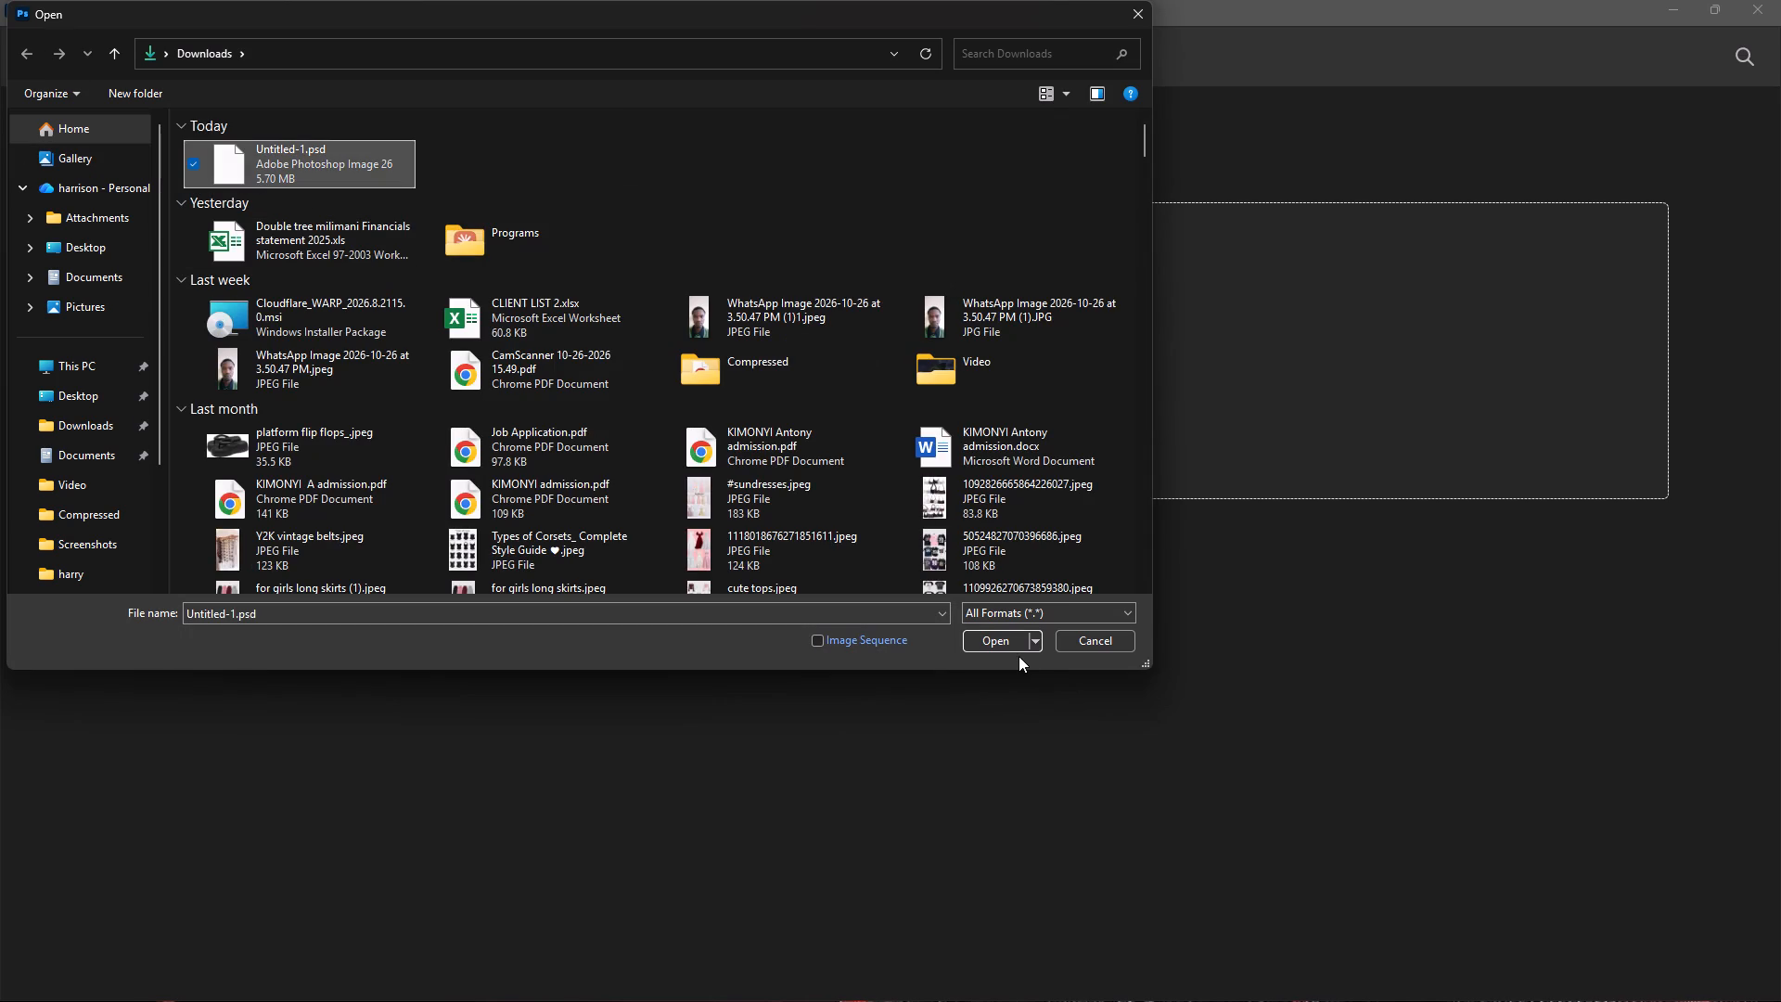
left_click(993, 650)
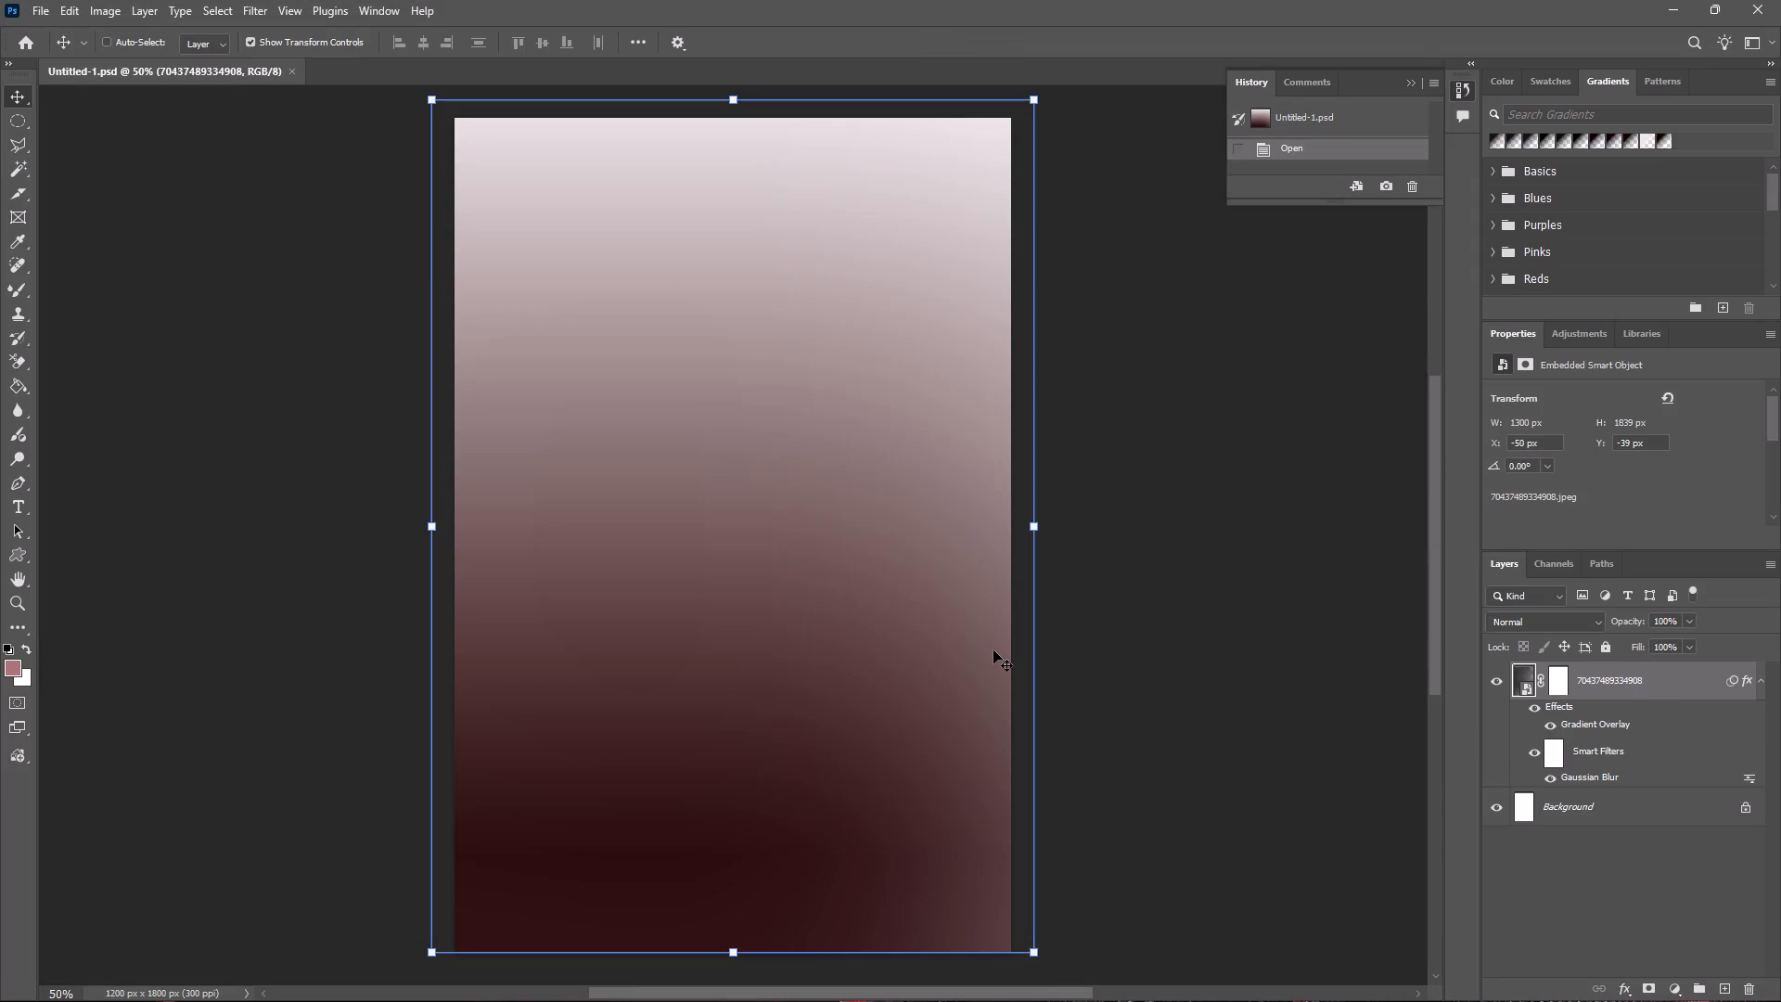
Place the original poster image 70437489334908.jpeg from Downloads as an embedded object above the blurred background layer.
left_click(35, 1)
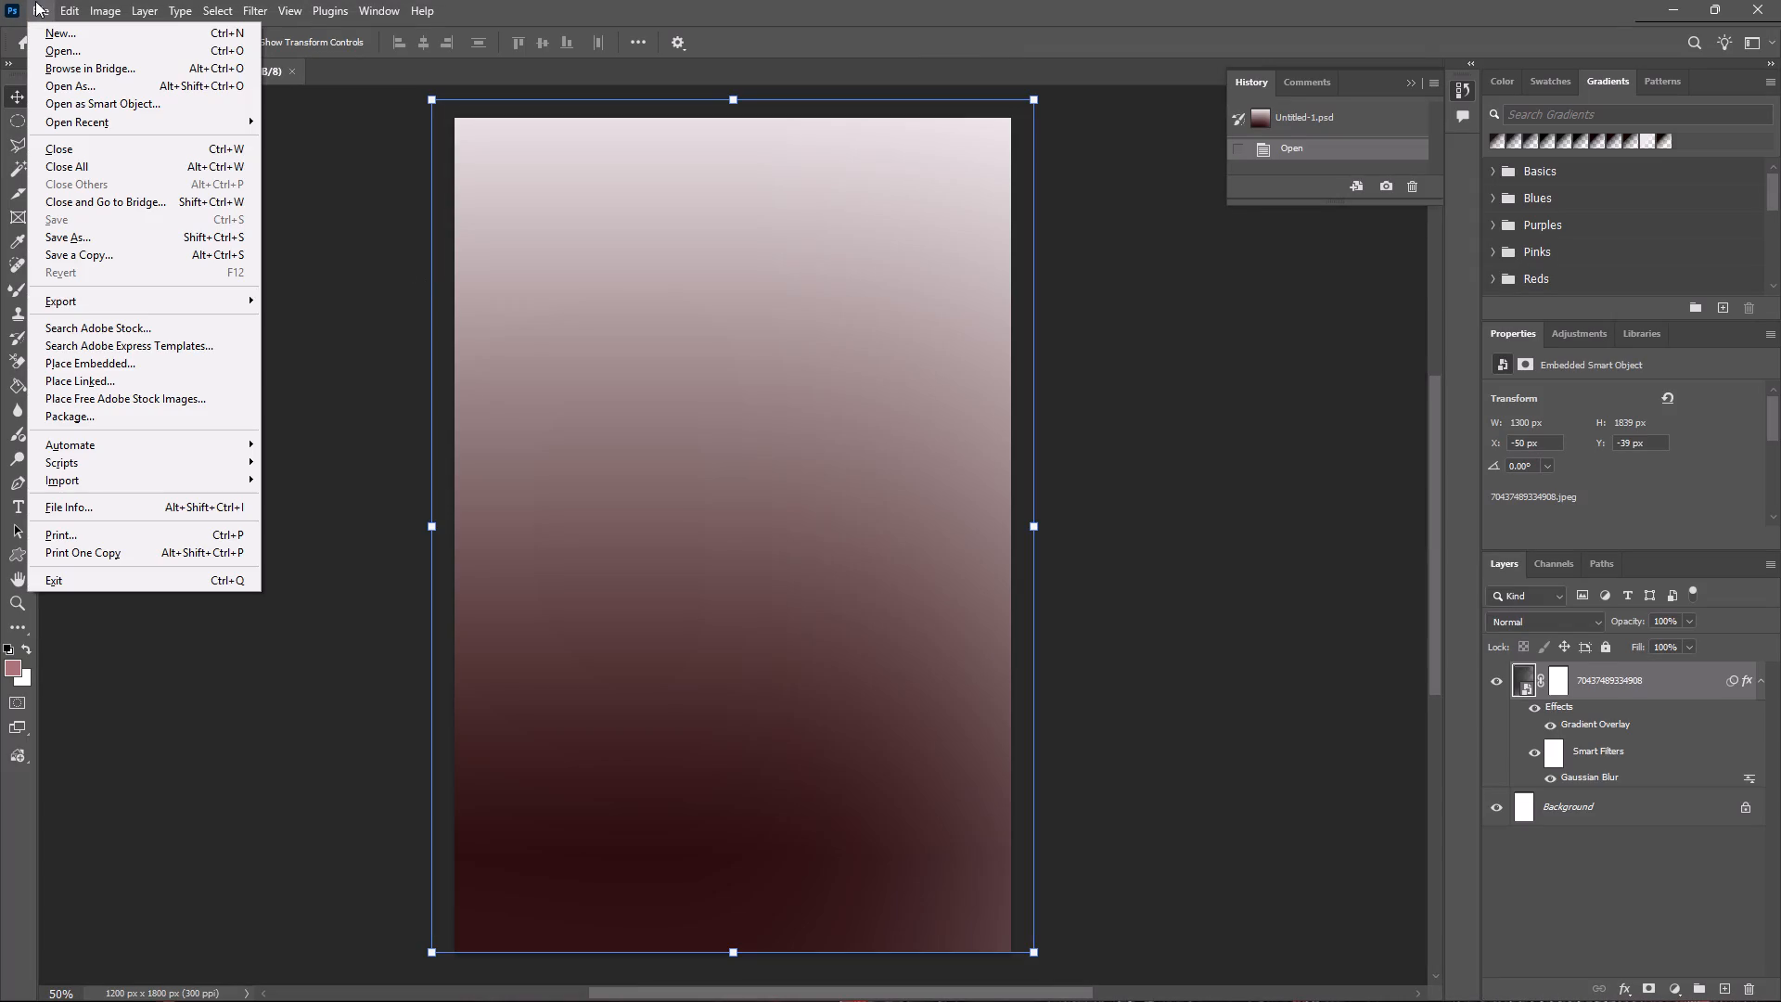
left_click(115, 370)
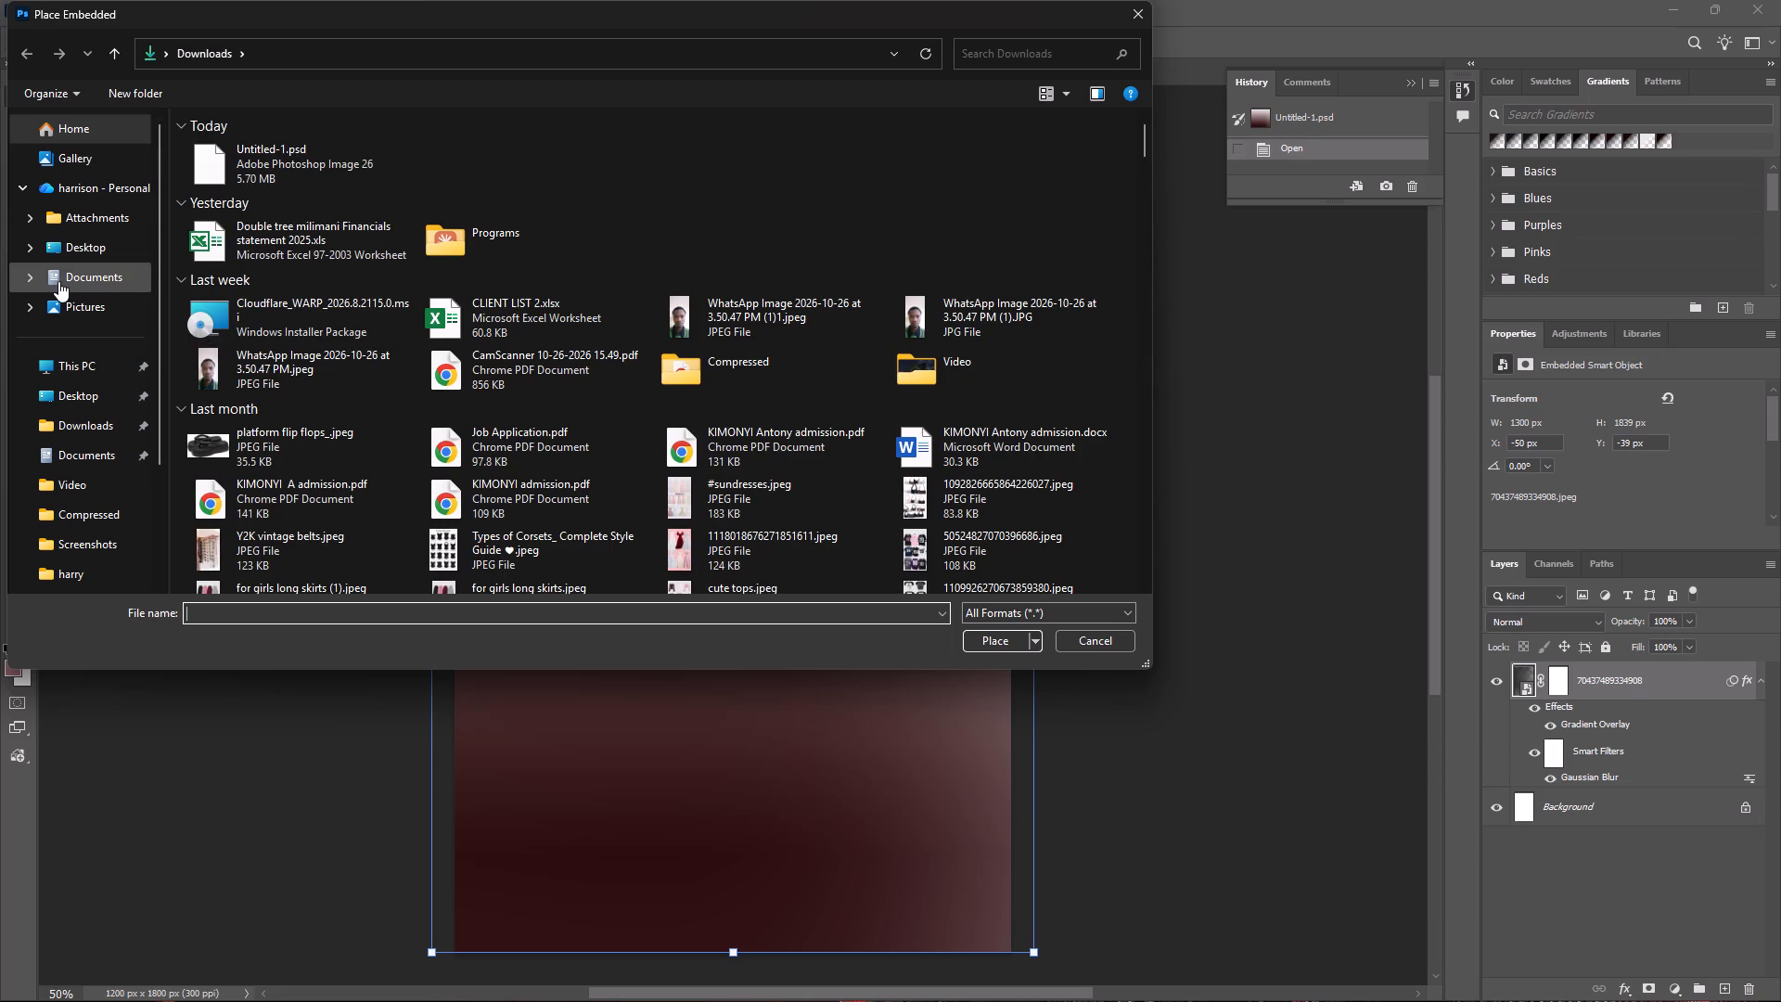
scroll(410, 442, "down", 2)
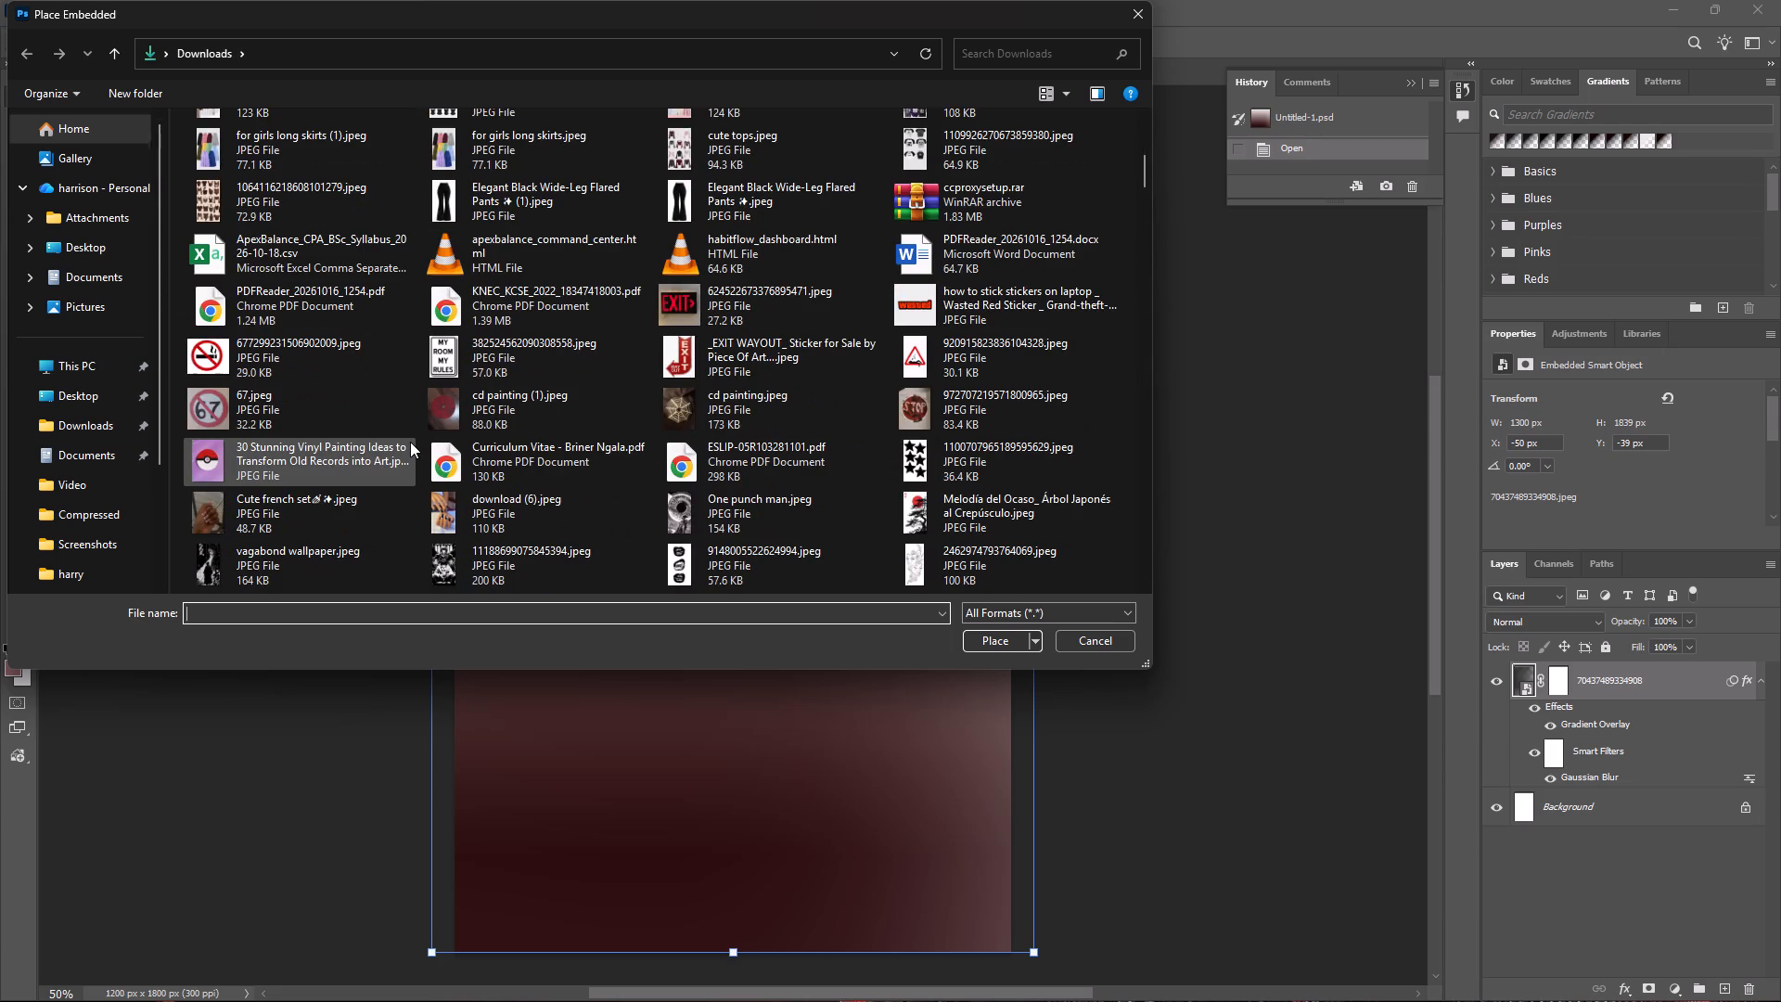
scroll(410, 442, "down", 1)
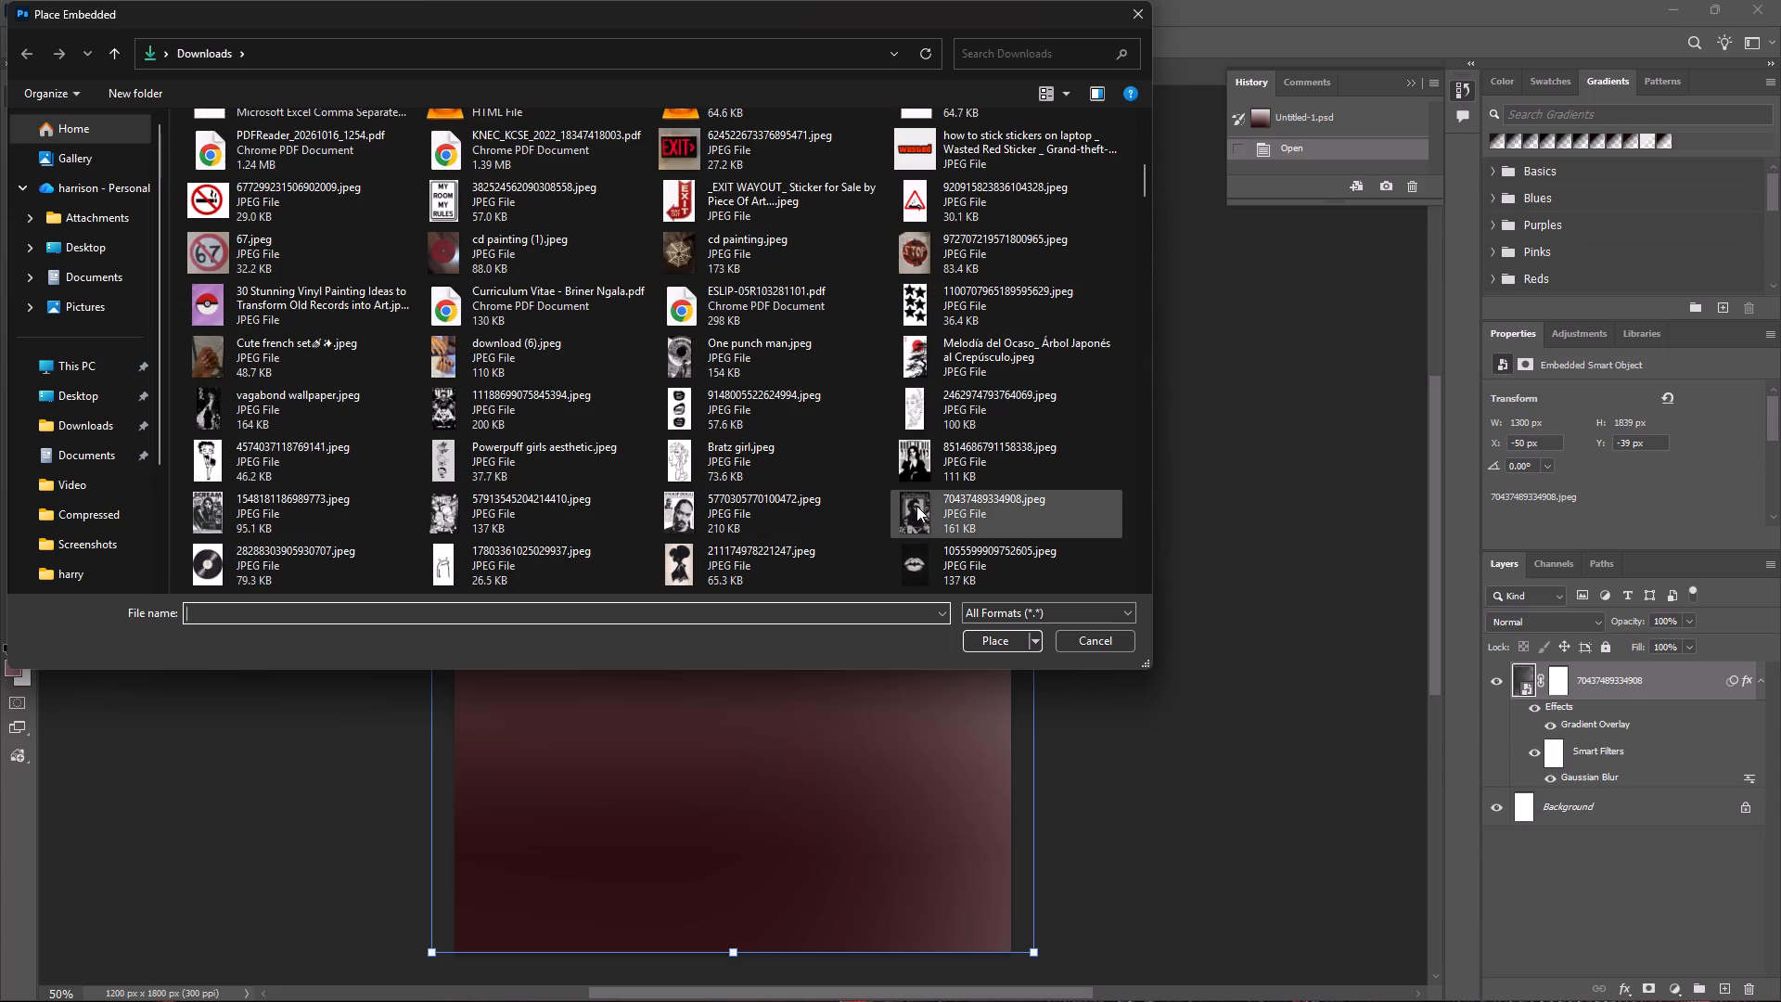
left_click(916, 506)
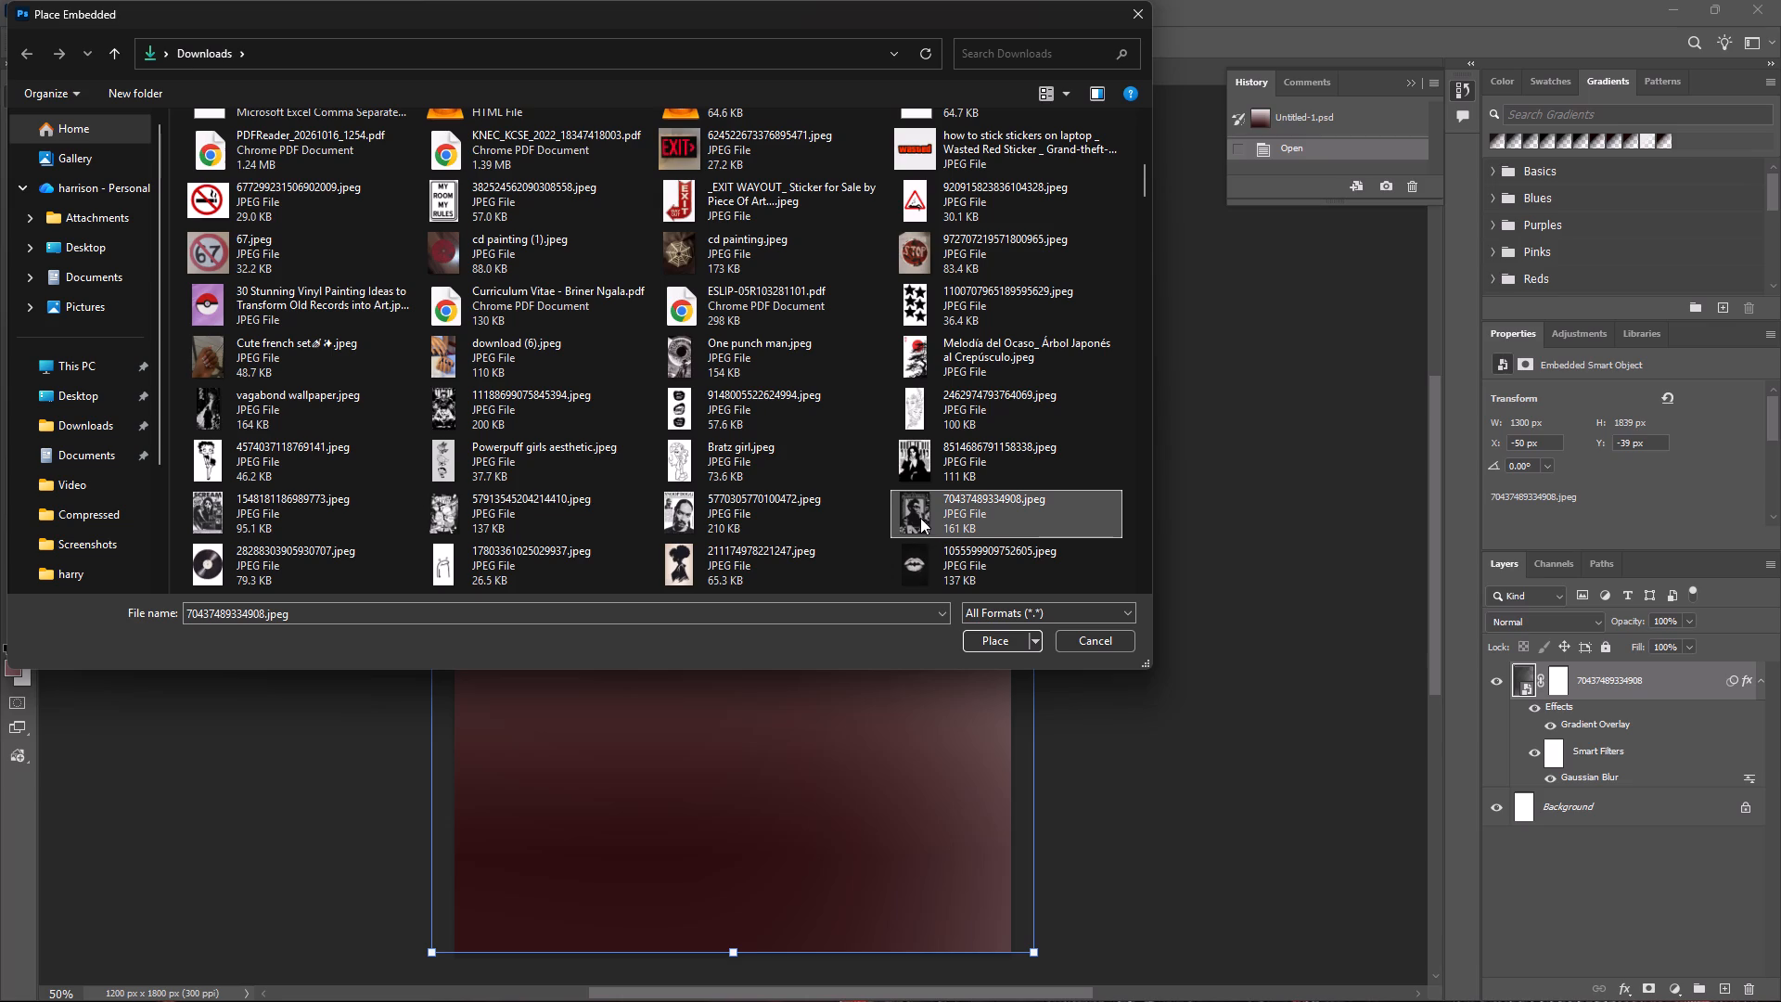
left_click(920, 518)
left_click_drag(979, 623, 979, 643)
left_click(979, 643)
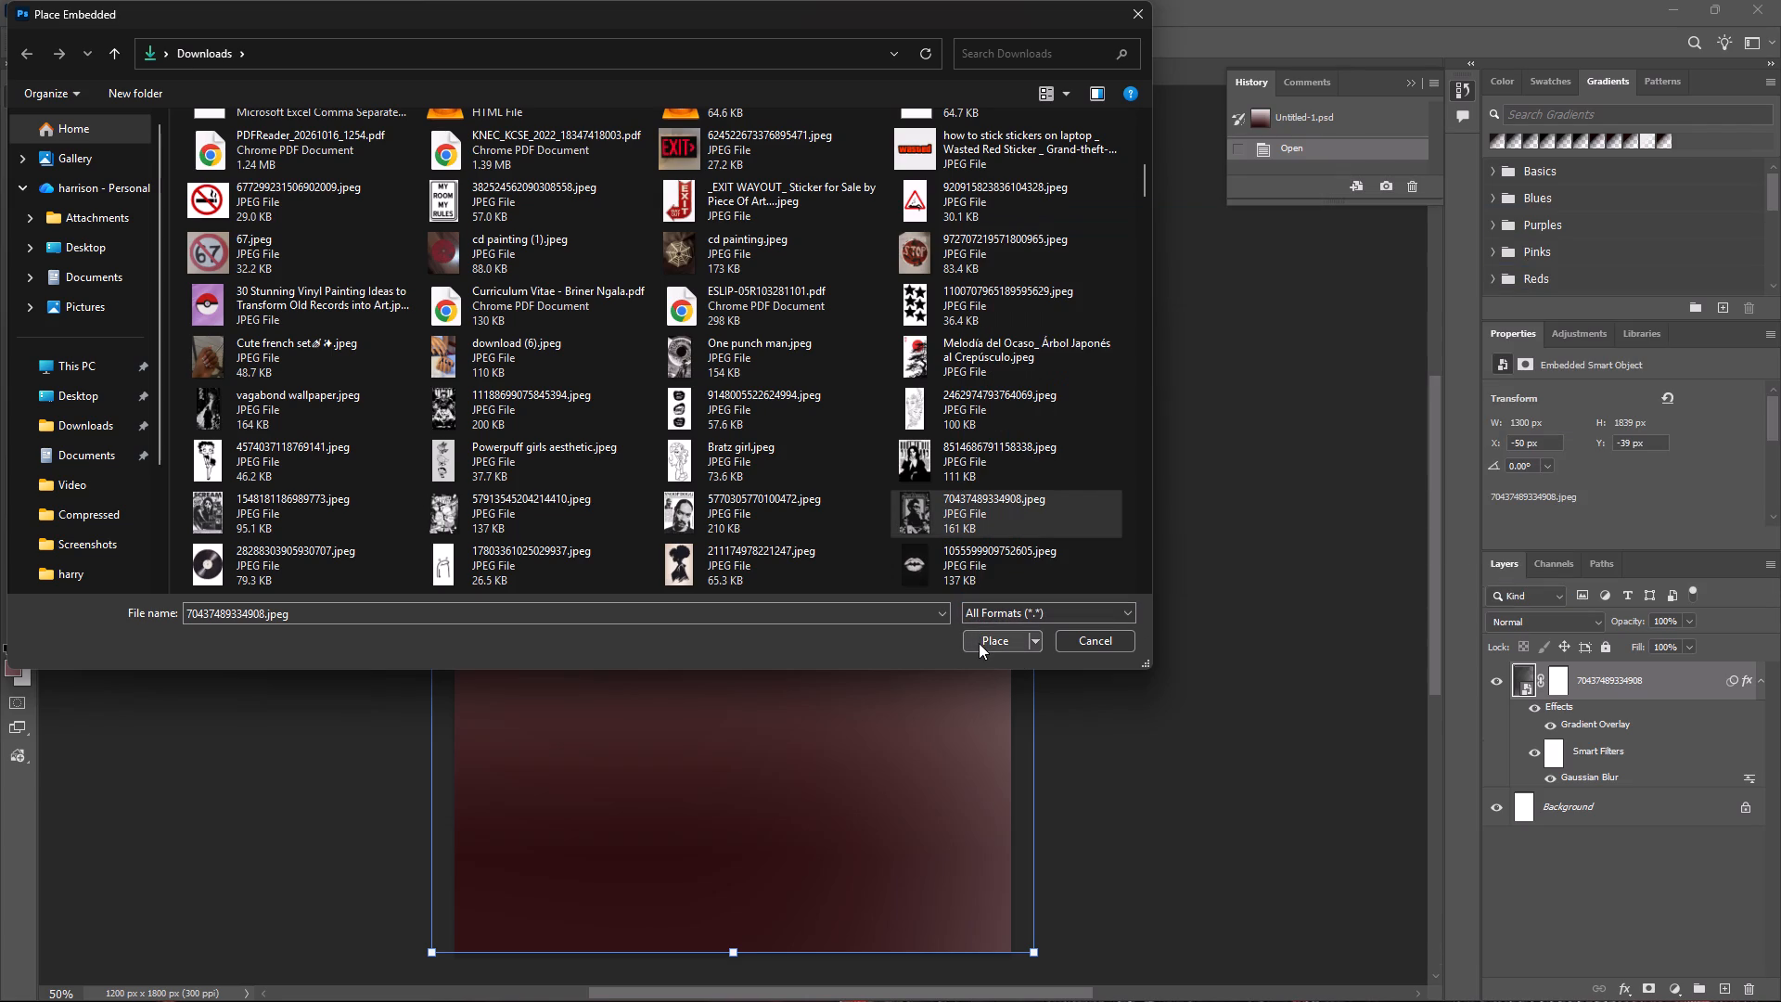
left_click(979, 643)
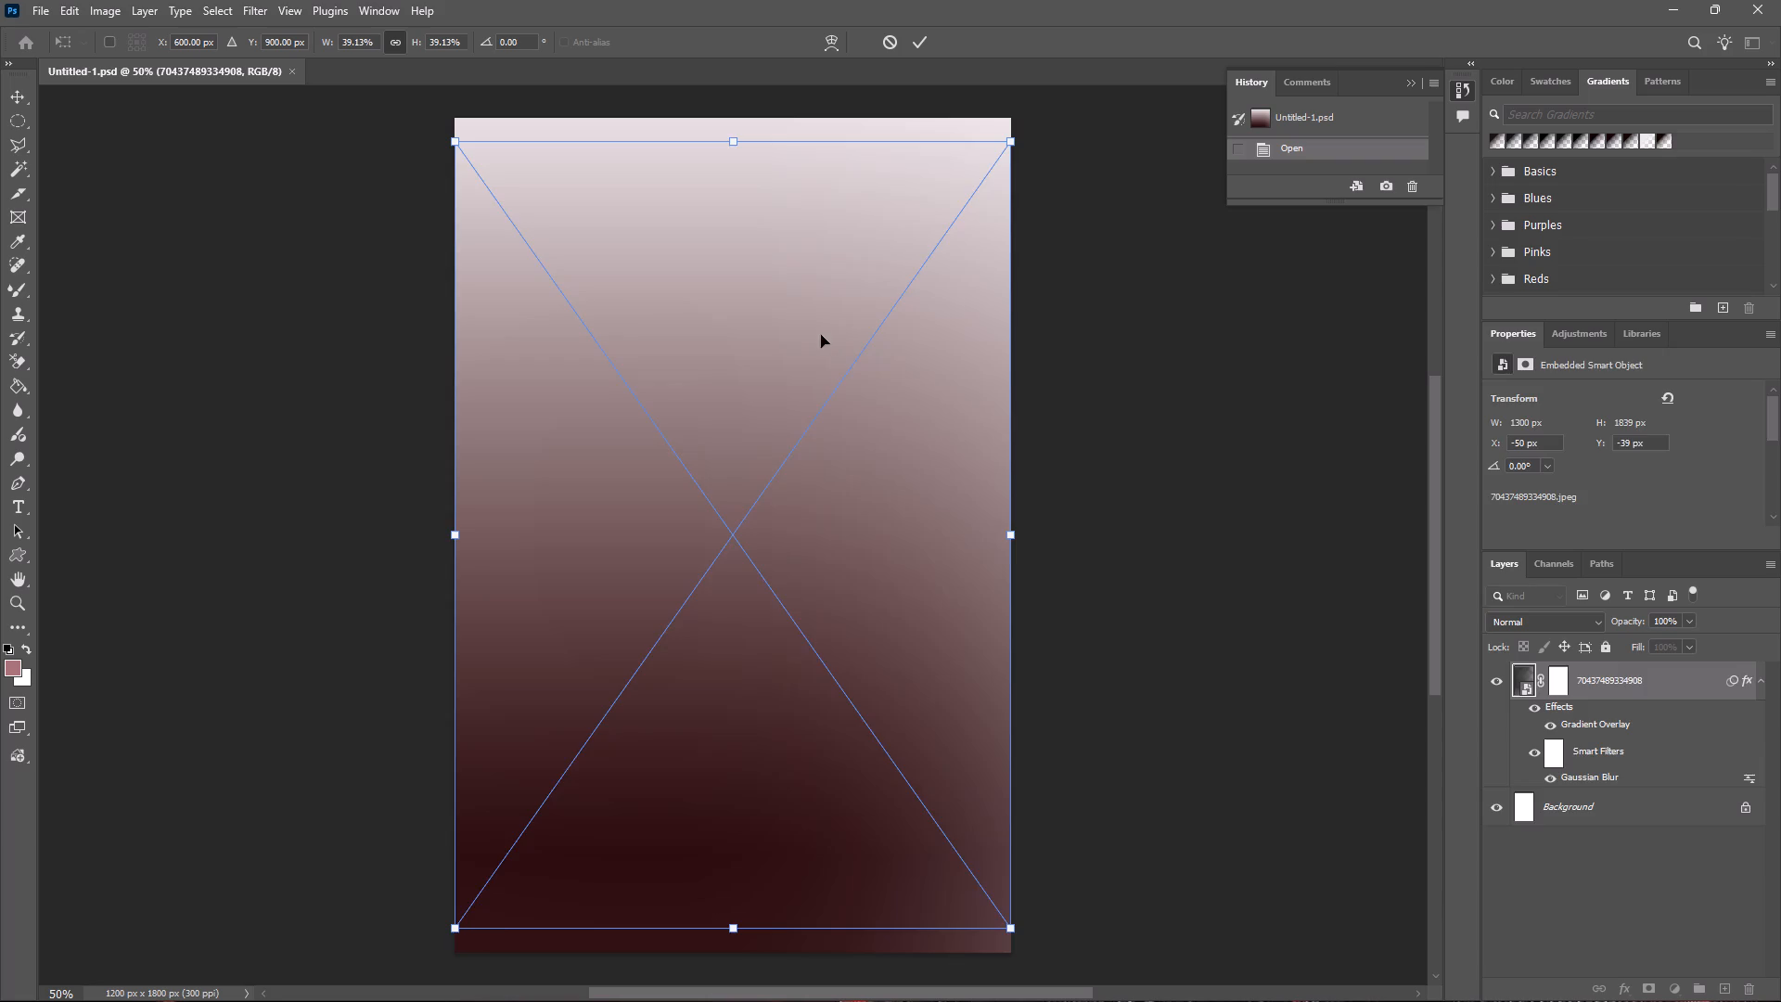
Scale the placed poster proportionally to about 23%, centre it flush with the canvas's top edge at about X 600 px, Y 497 px, and commit.
left_click_drag(736, 145, 754, 471)
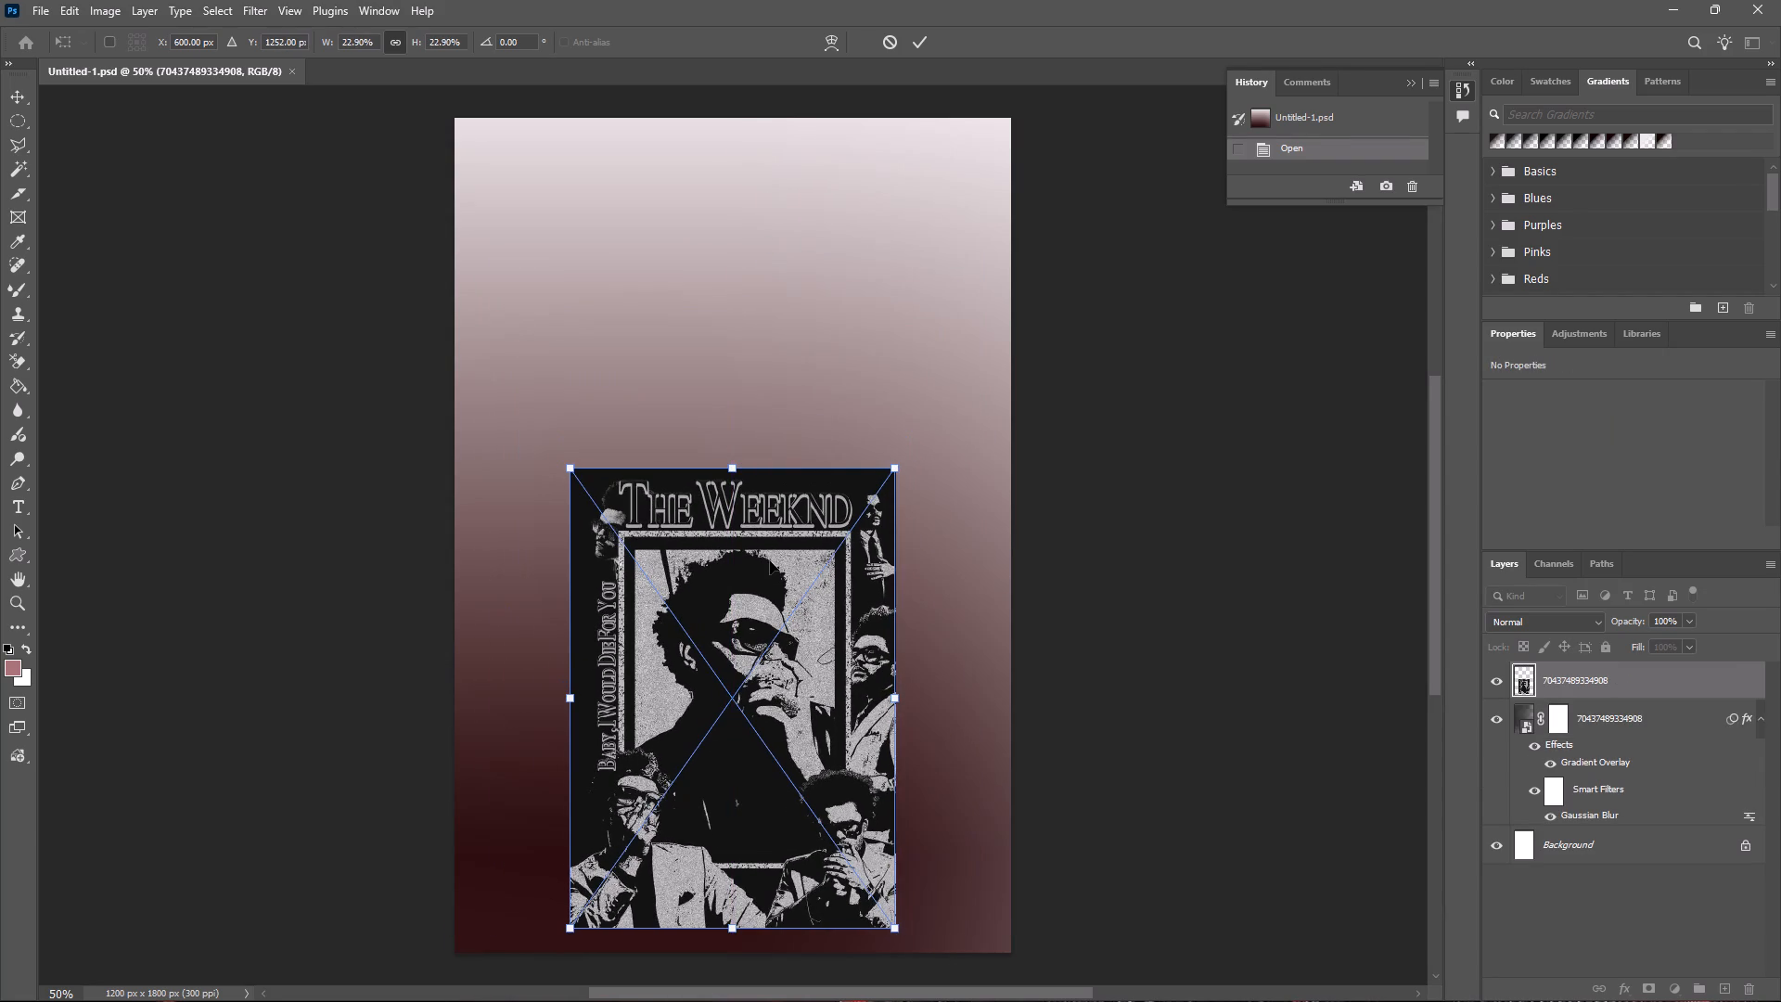
left_click_drag(770, 561, 765, 213)
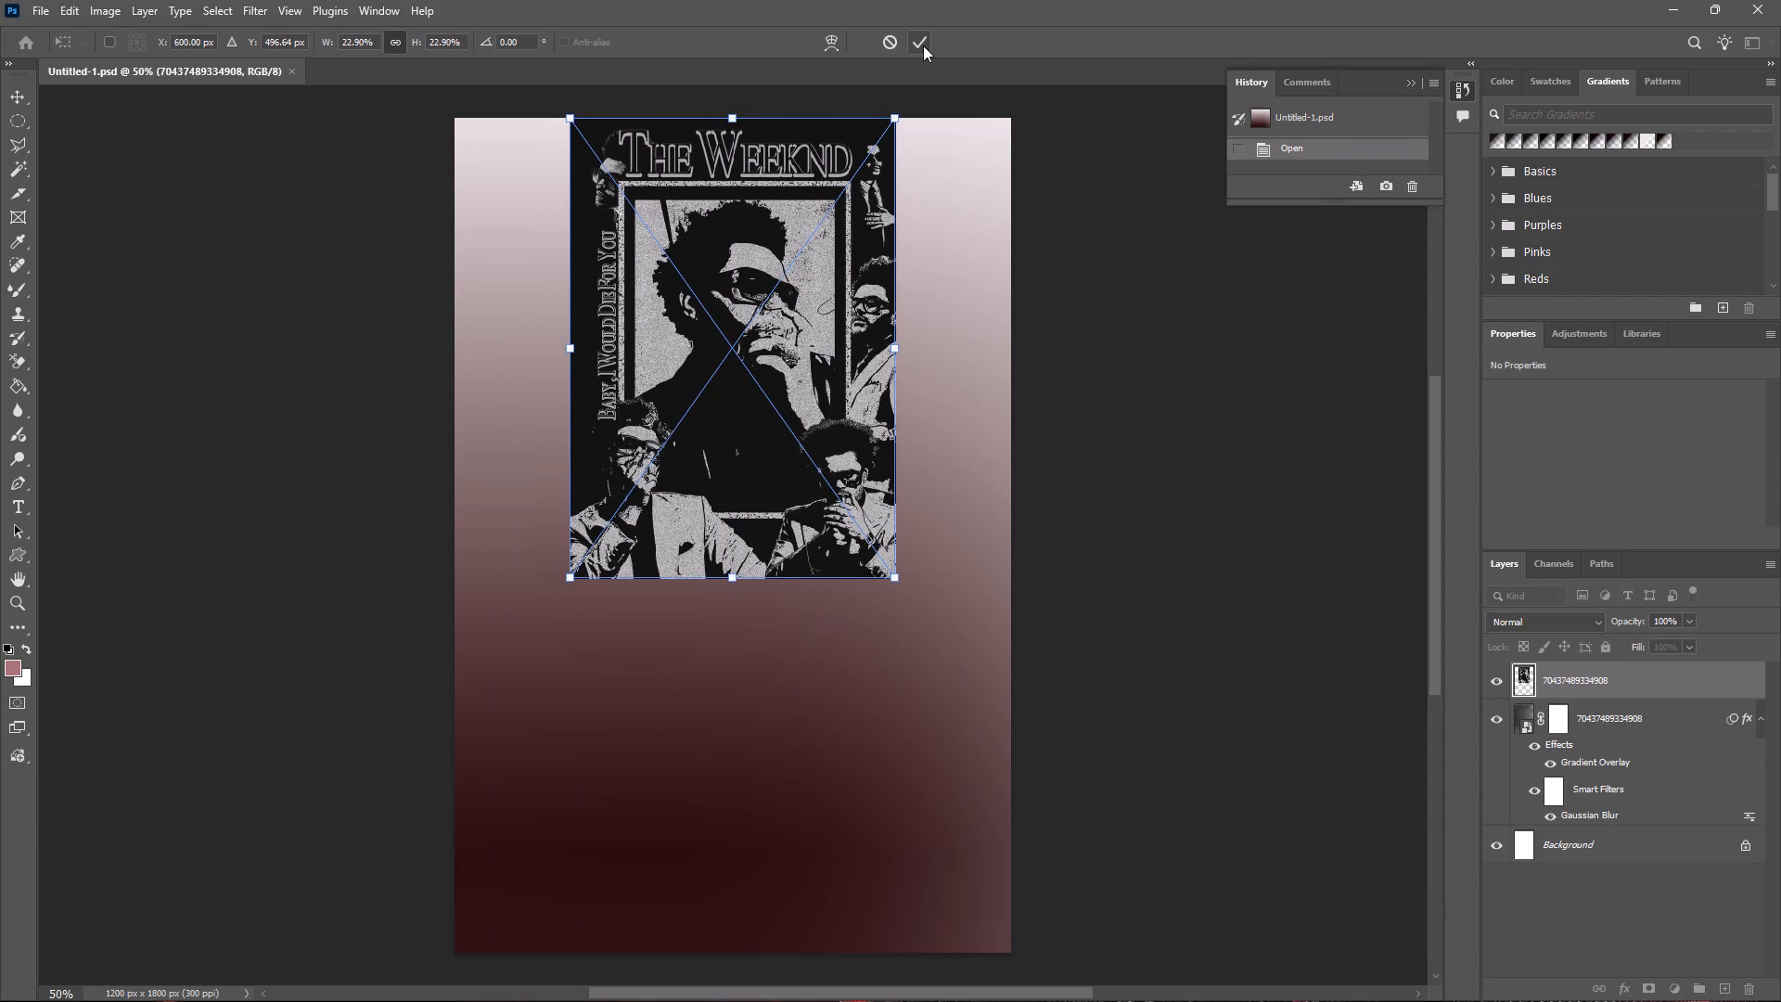
left_click(923, 45)
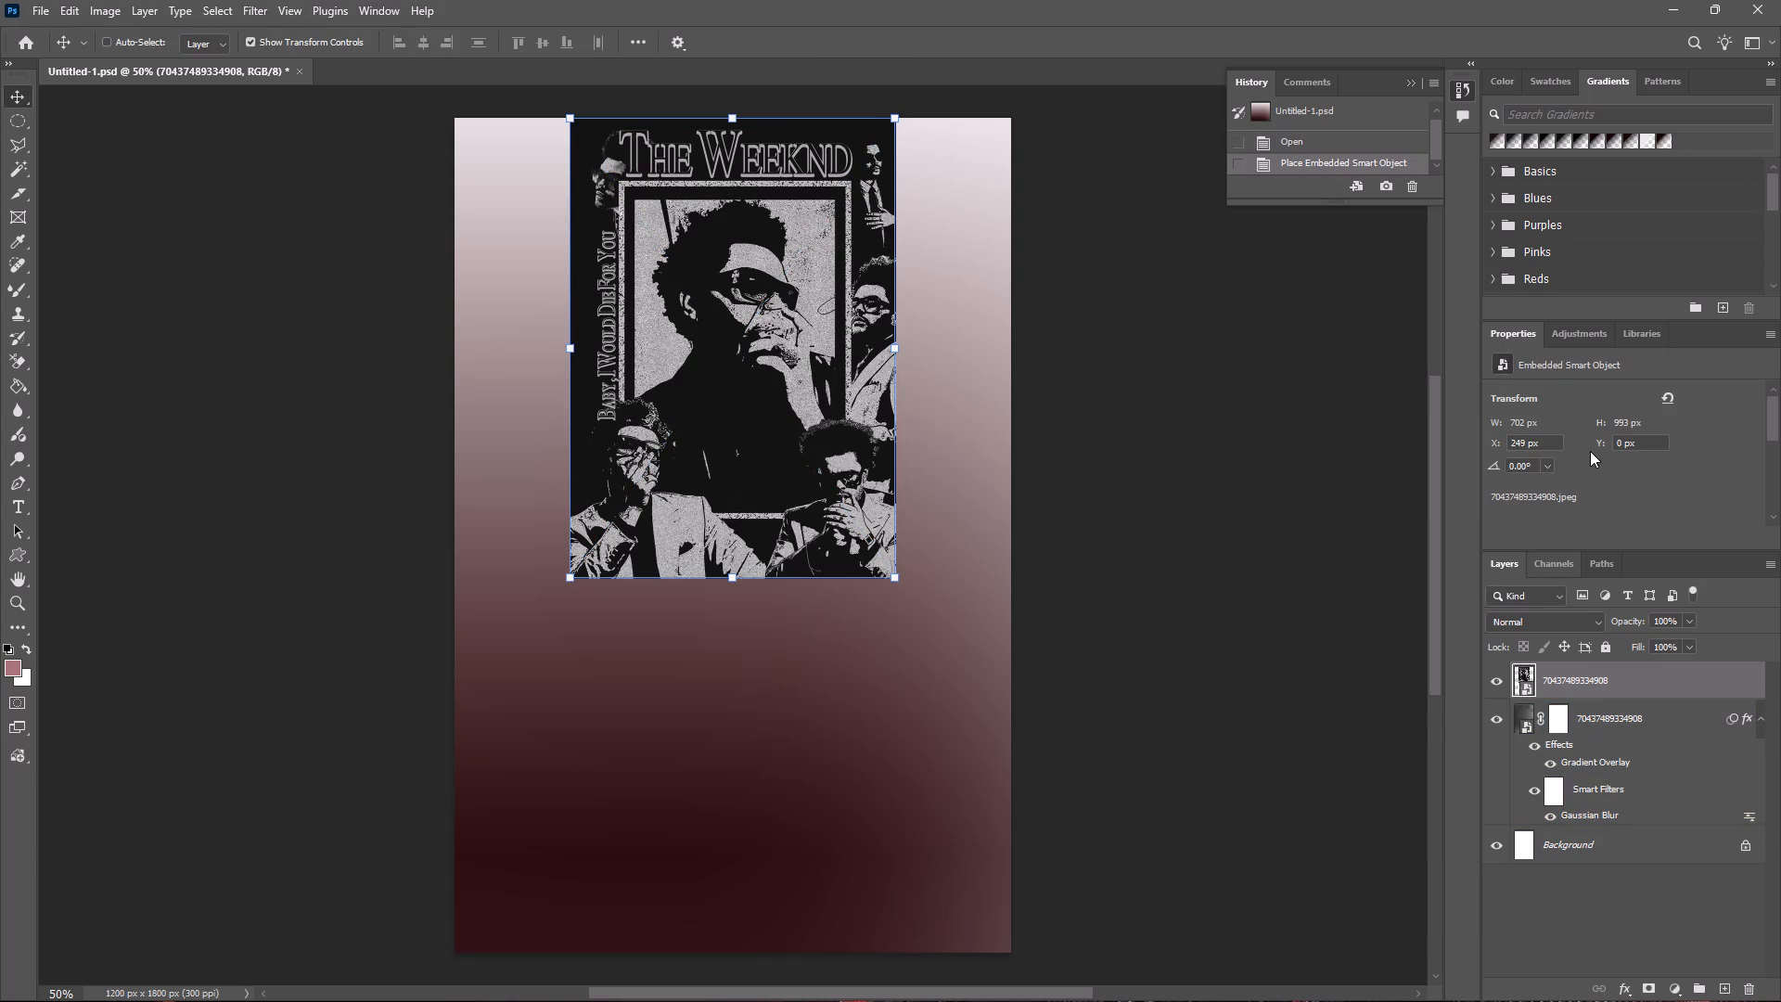
Set the blending mode of the small poster layer to Screen.
left_click(1587, 623)
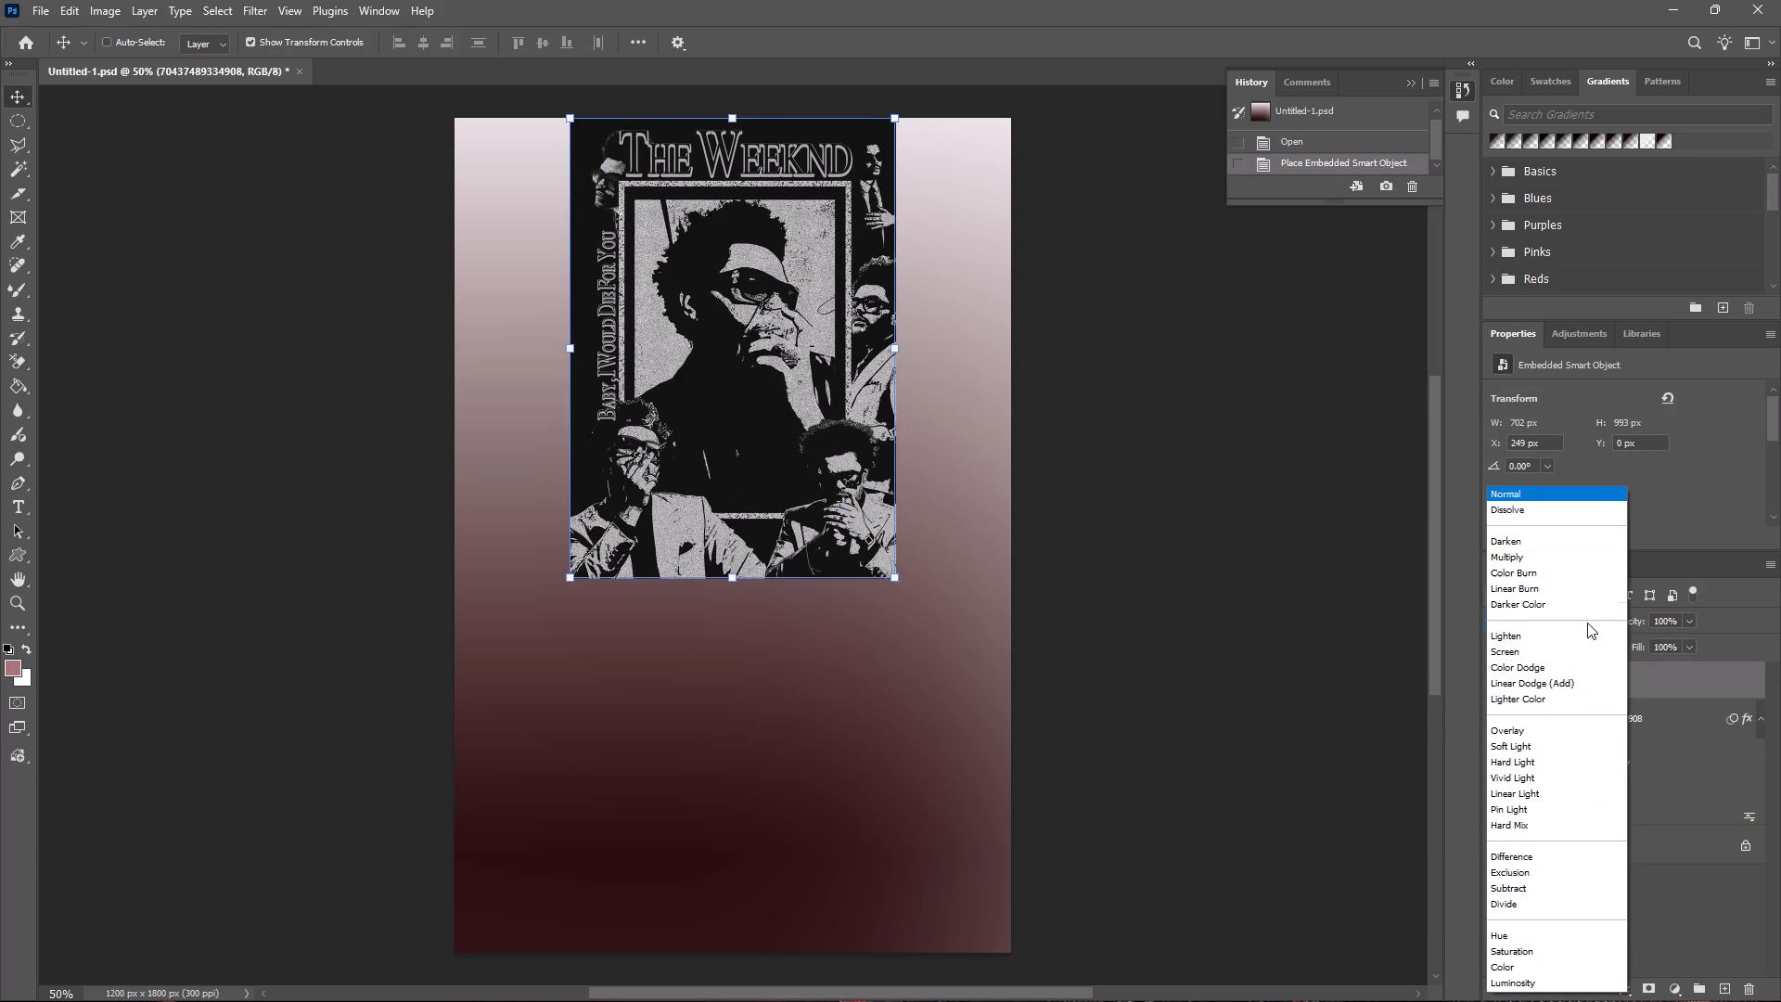
left_click(1529, 649)
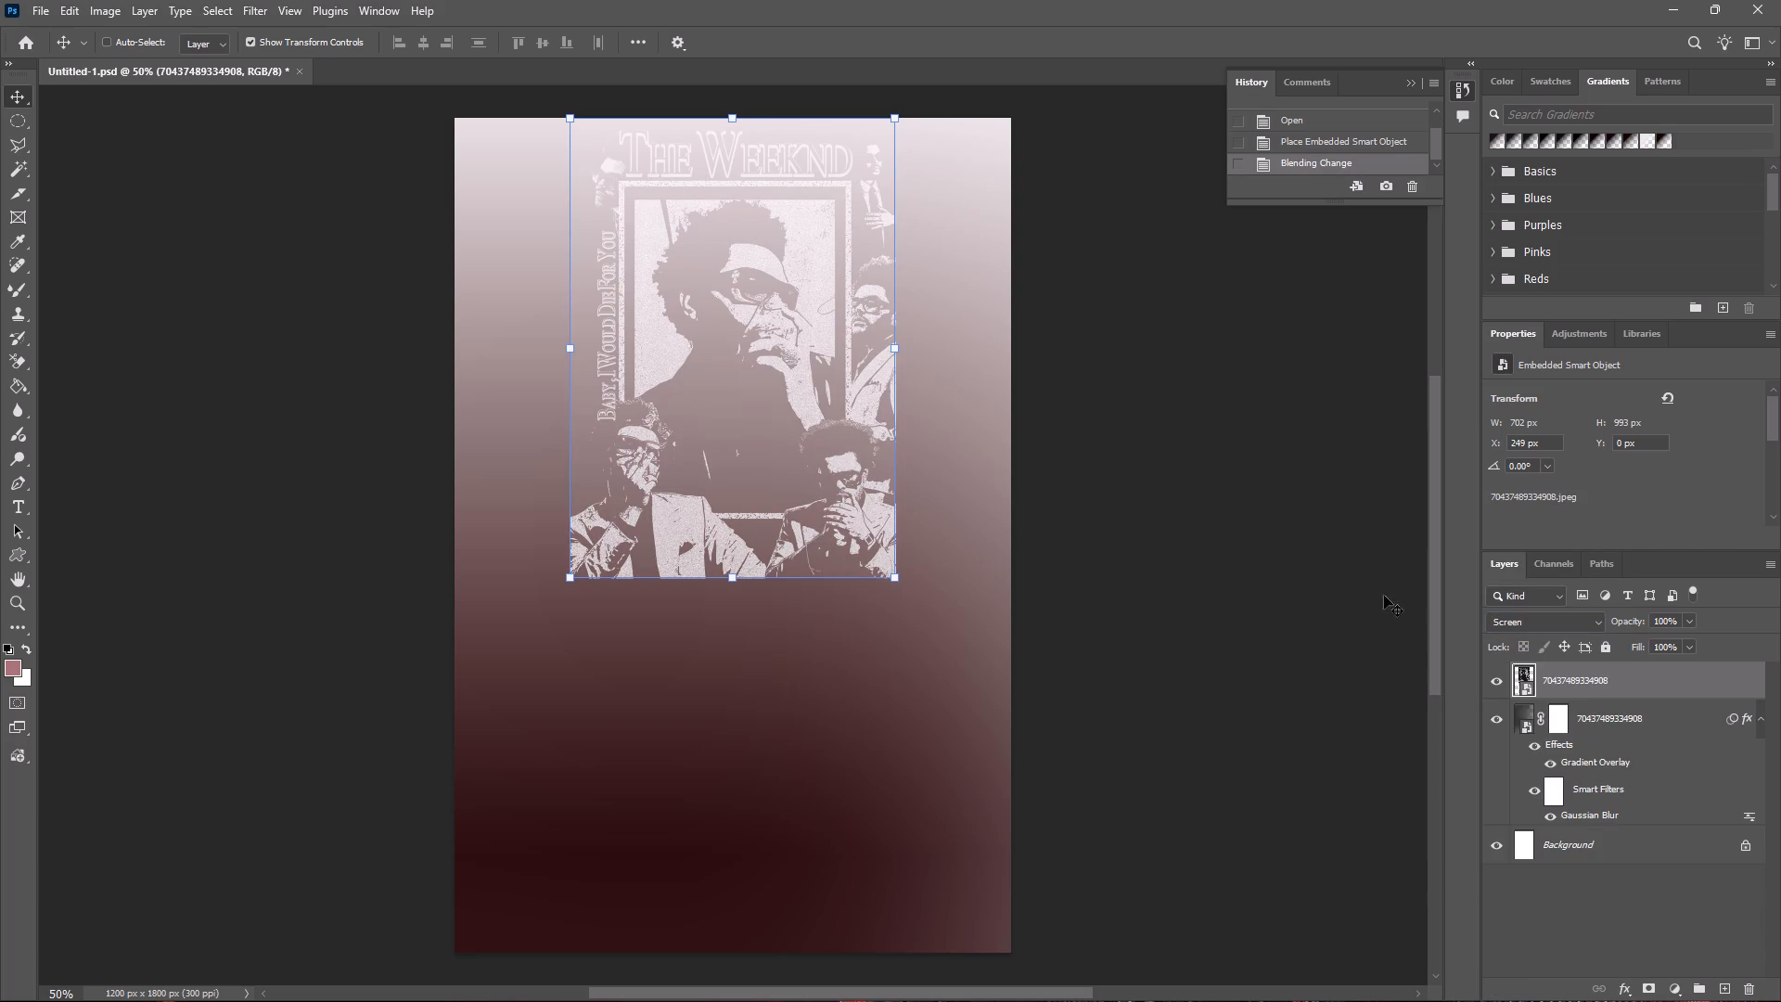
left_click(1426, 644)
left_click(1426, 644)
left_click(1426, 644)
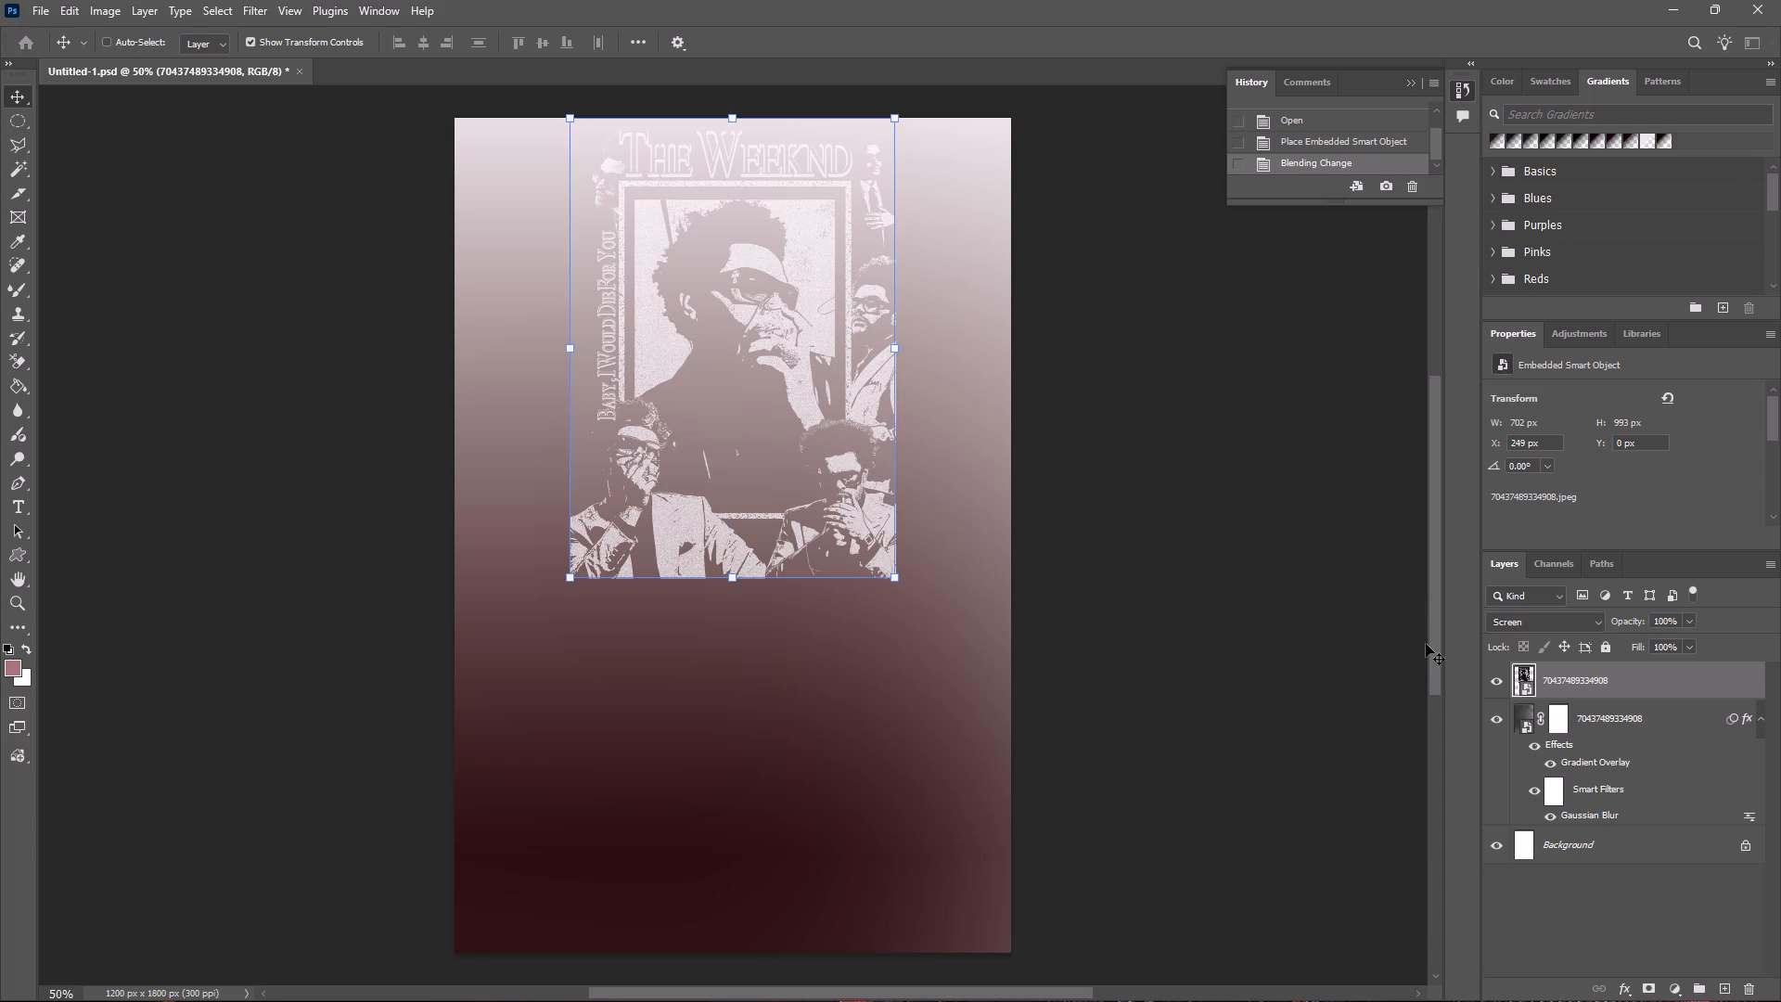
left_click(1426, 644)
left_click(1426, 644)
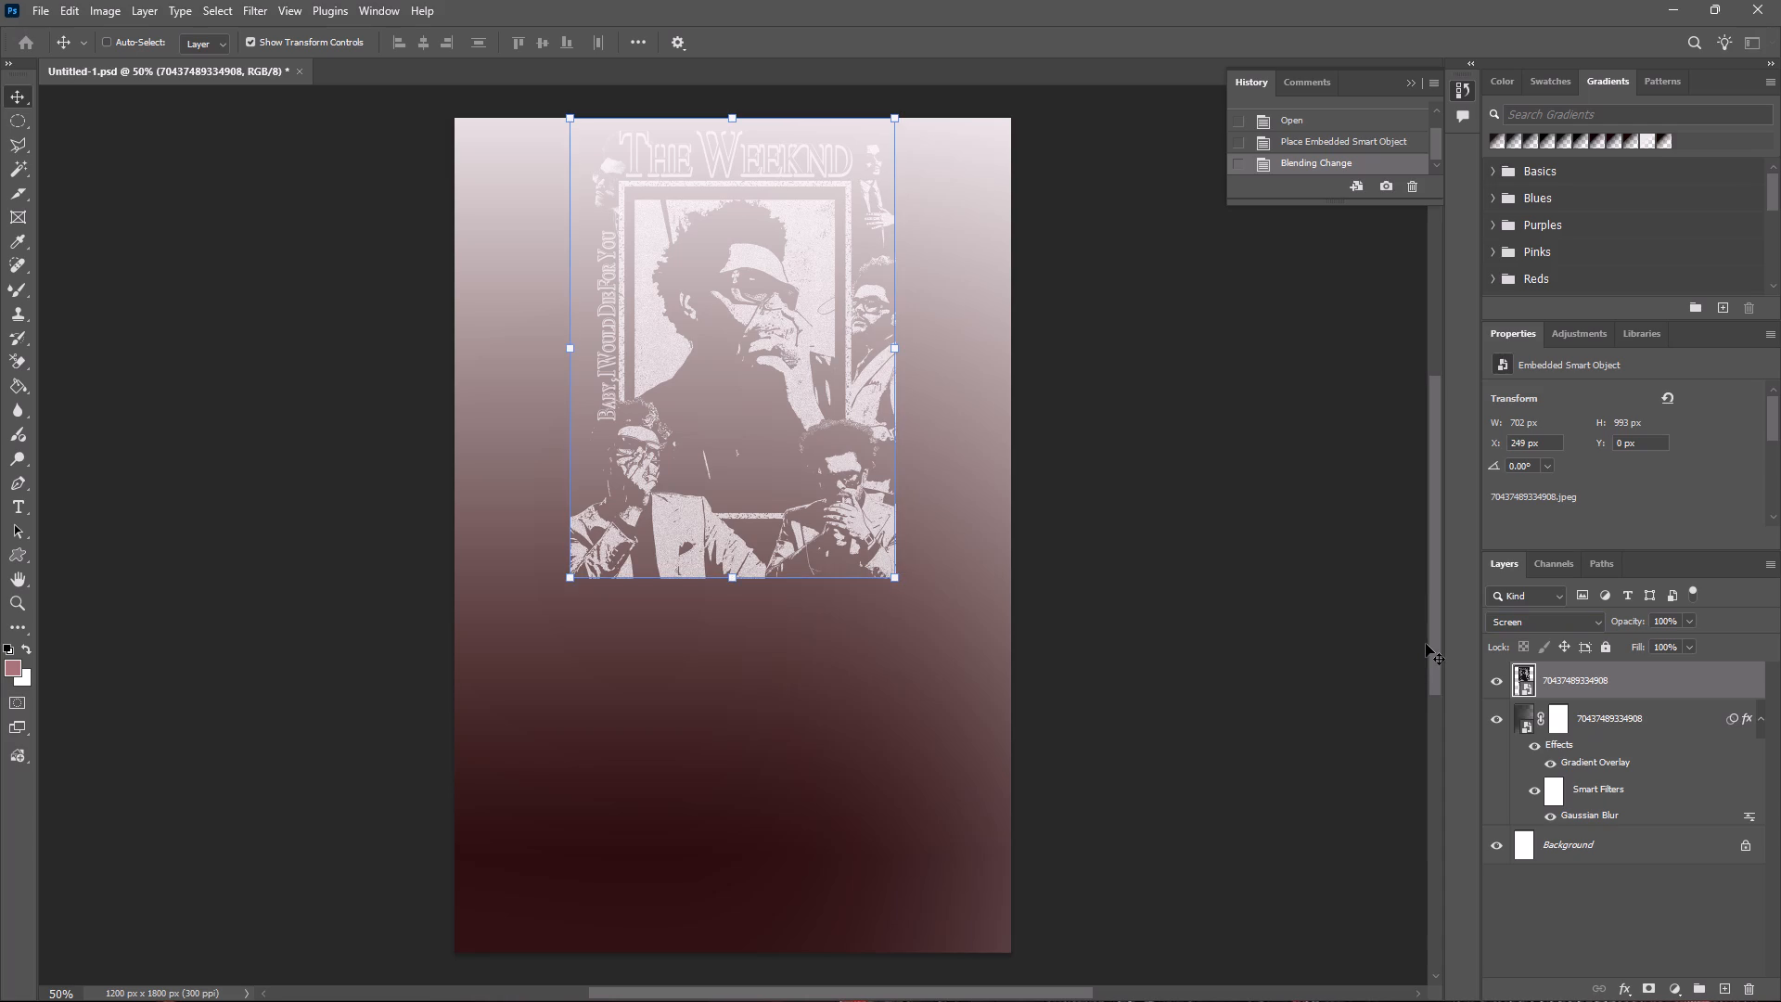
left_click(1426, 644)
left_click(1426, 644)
Add a layer mask to the small poster layer.
left_click(1643, 982)
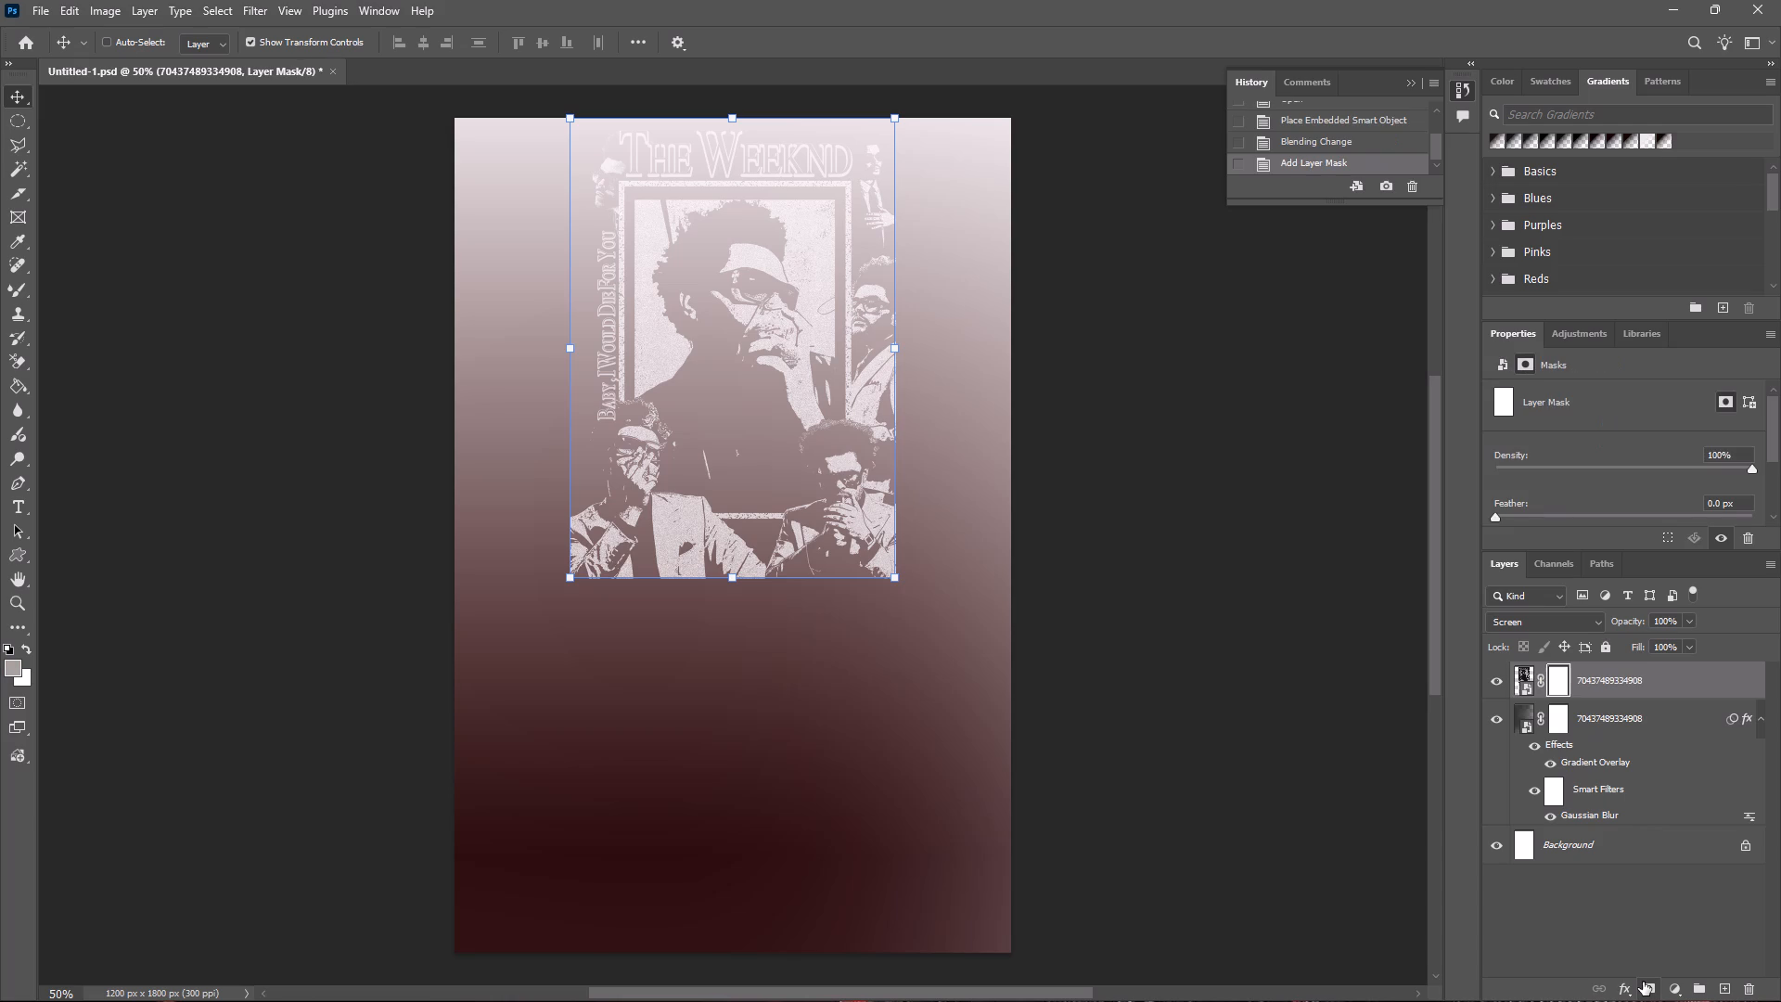
left_click(1458, 796)
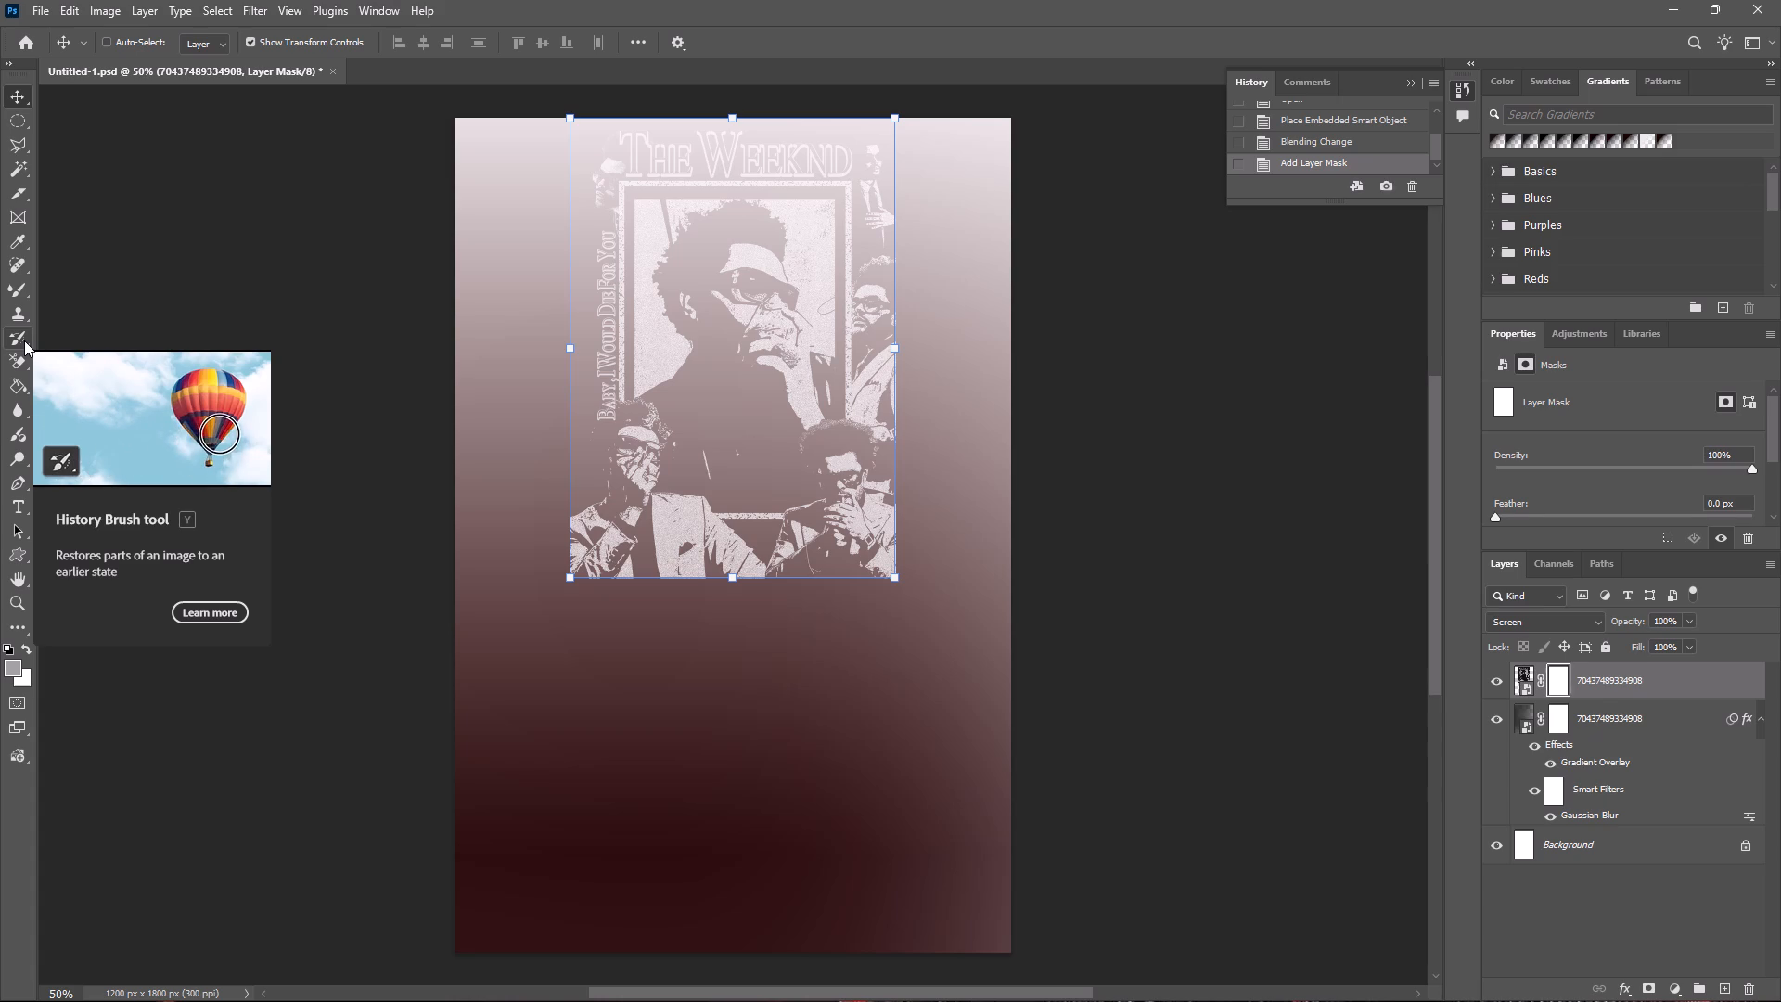
Select the History Brush tool and set its brush size to about 338 px.
left_click(27, 343)
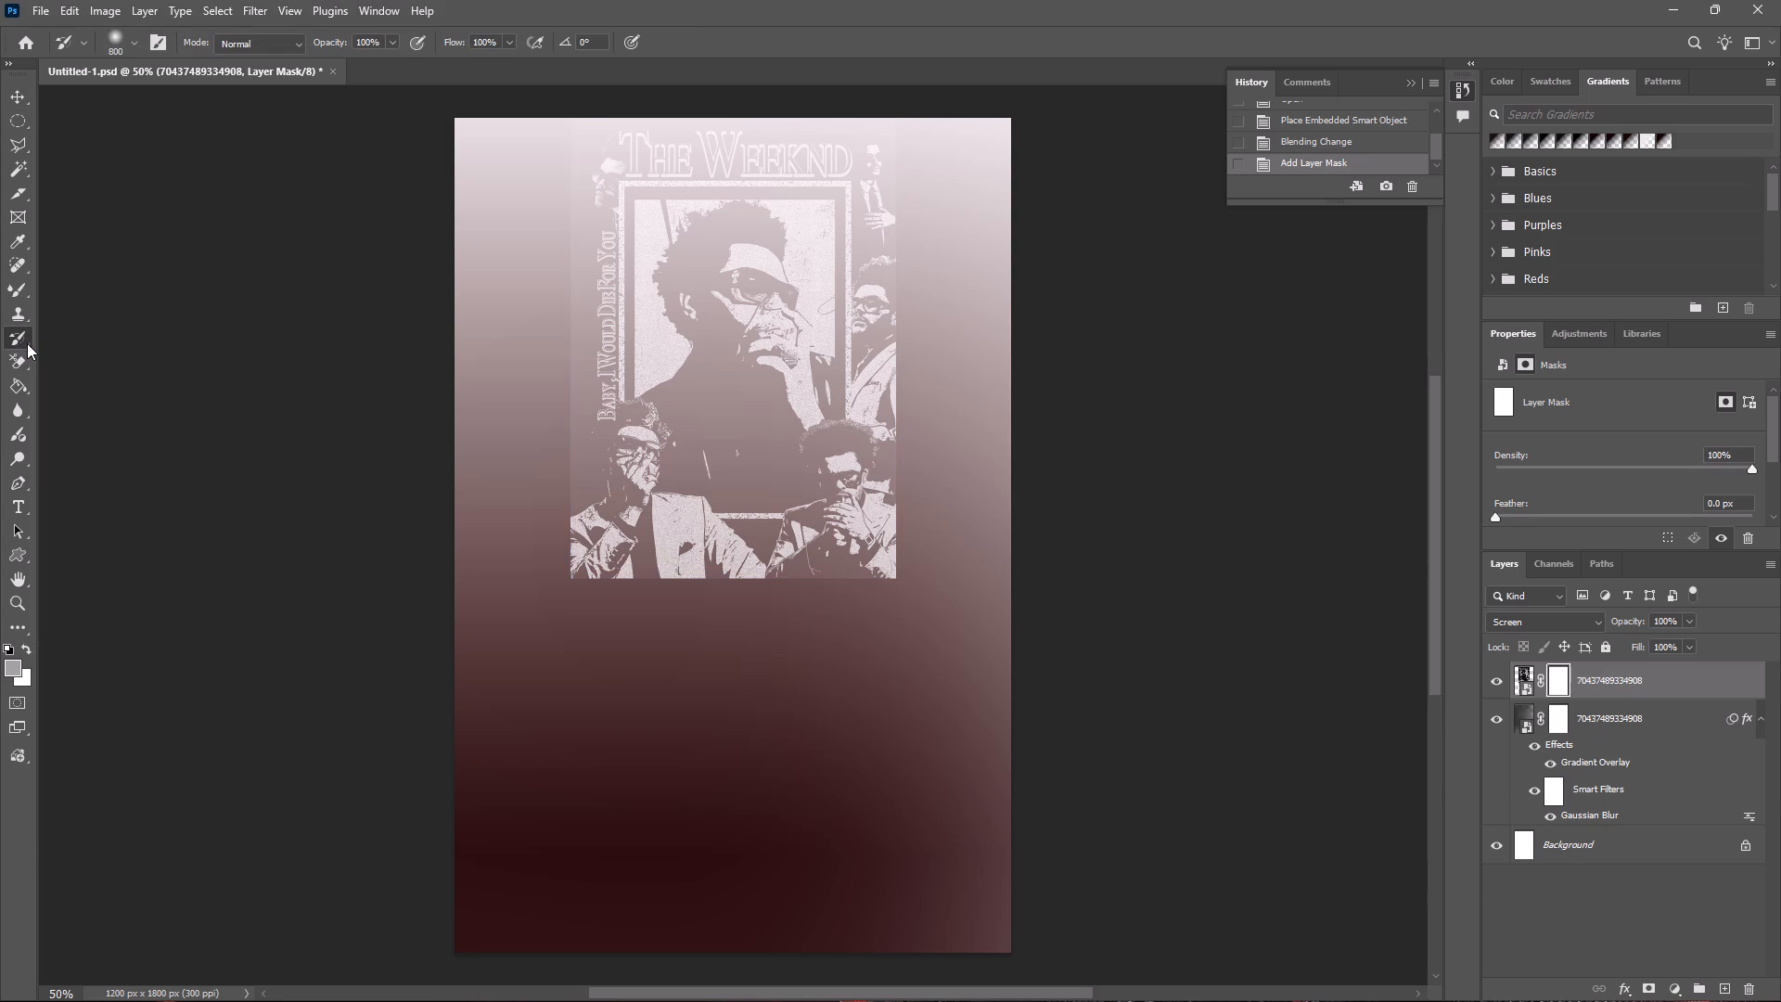
left_click(27, 343)
left_click(134, 39)
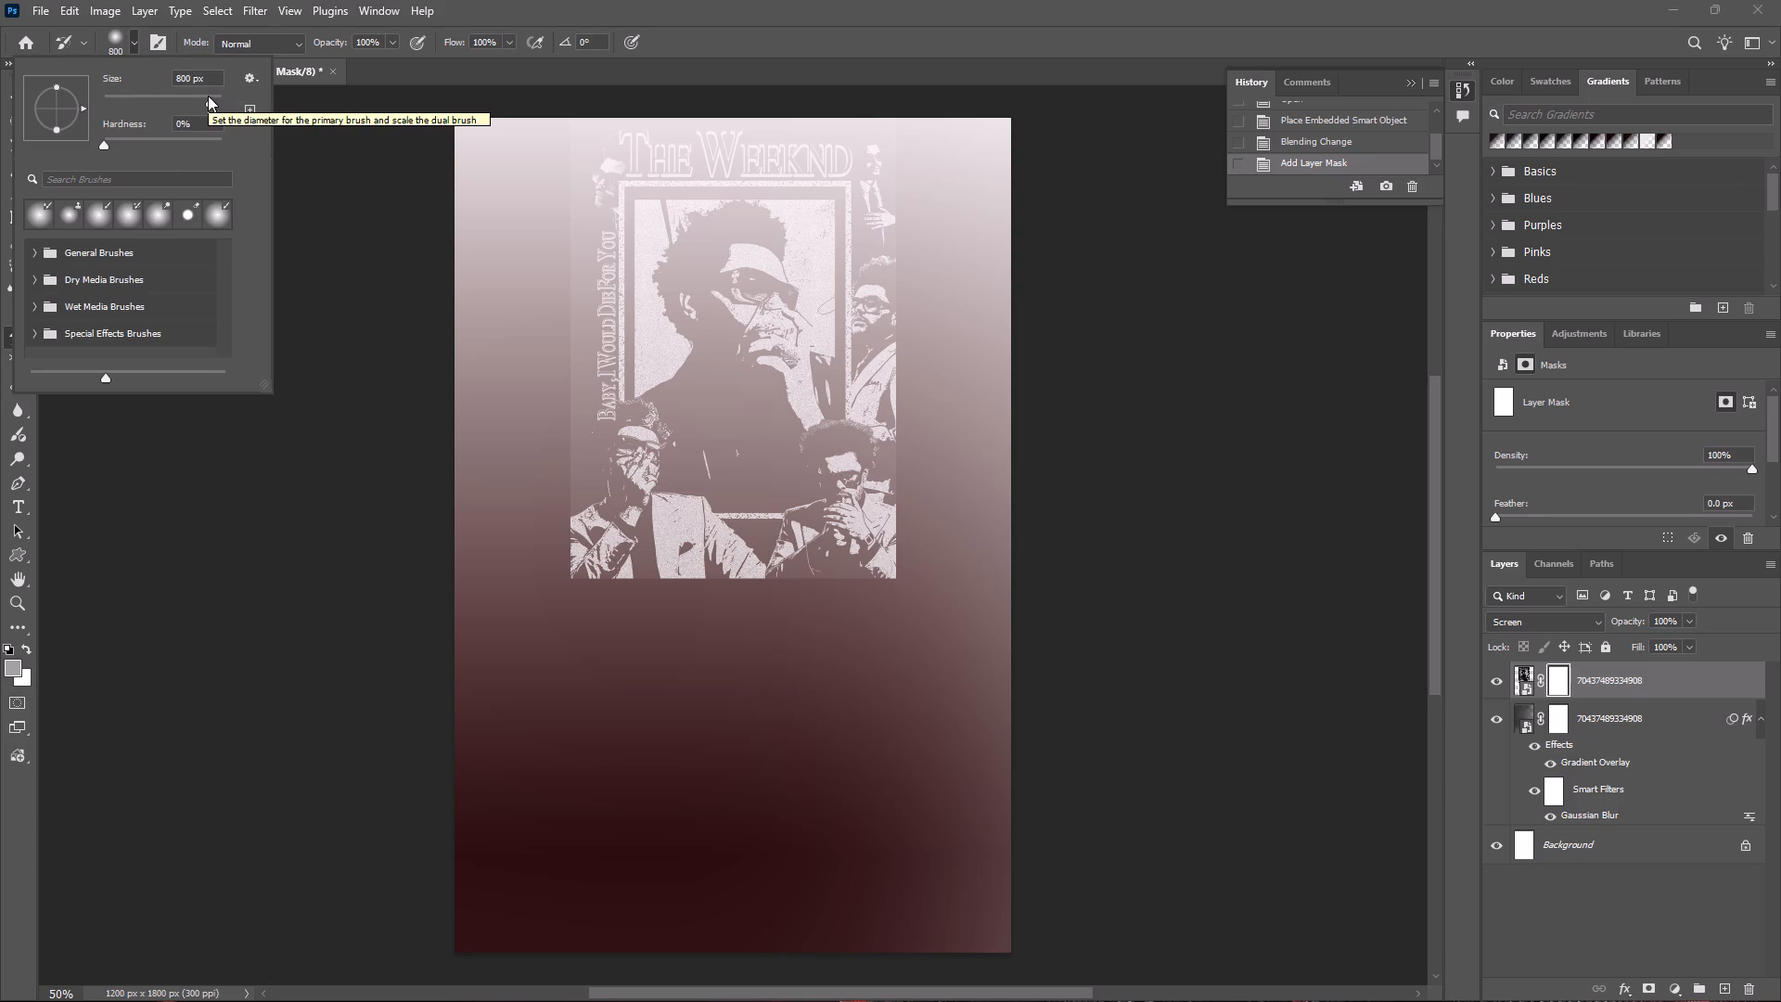
left_click_drag(210, 98, 200, 98)
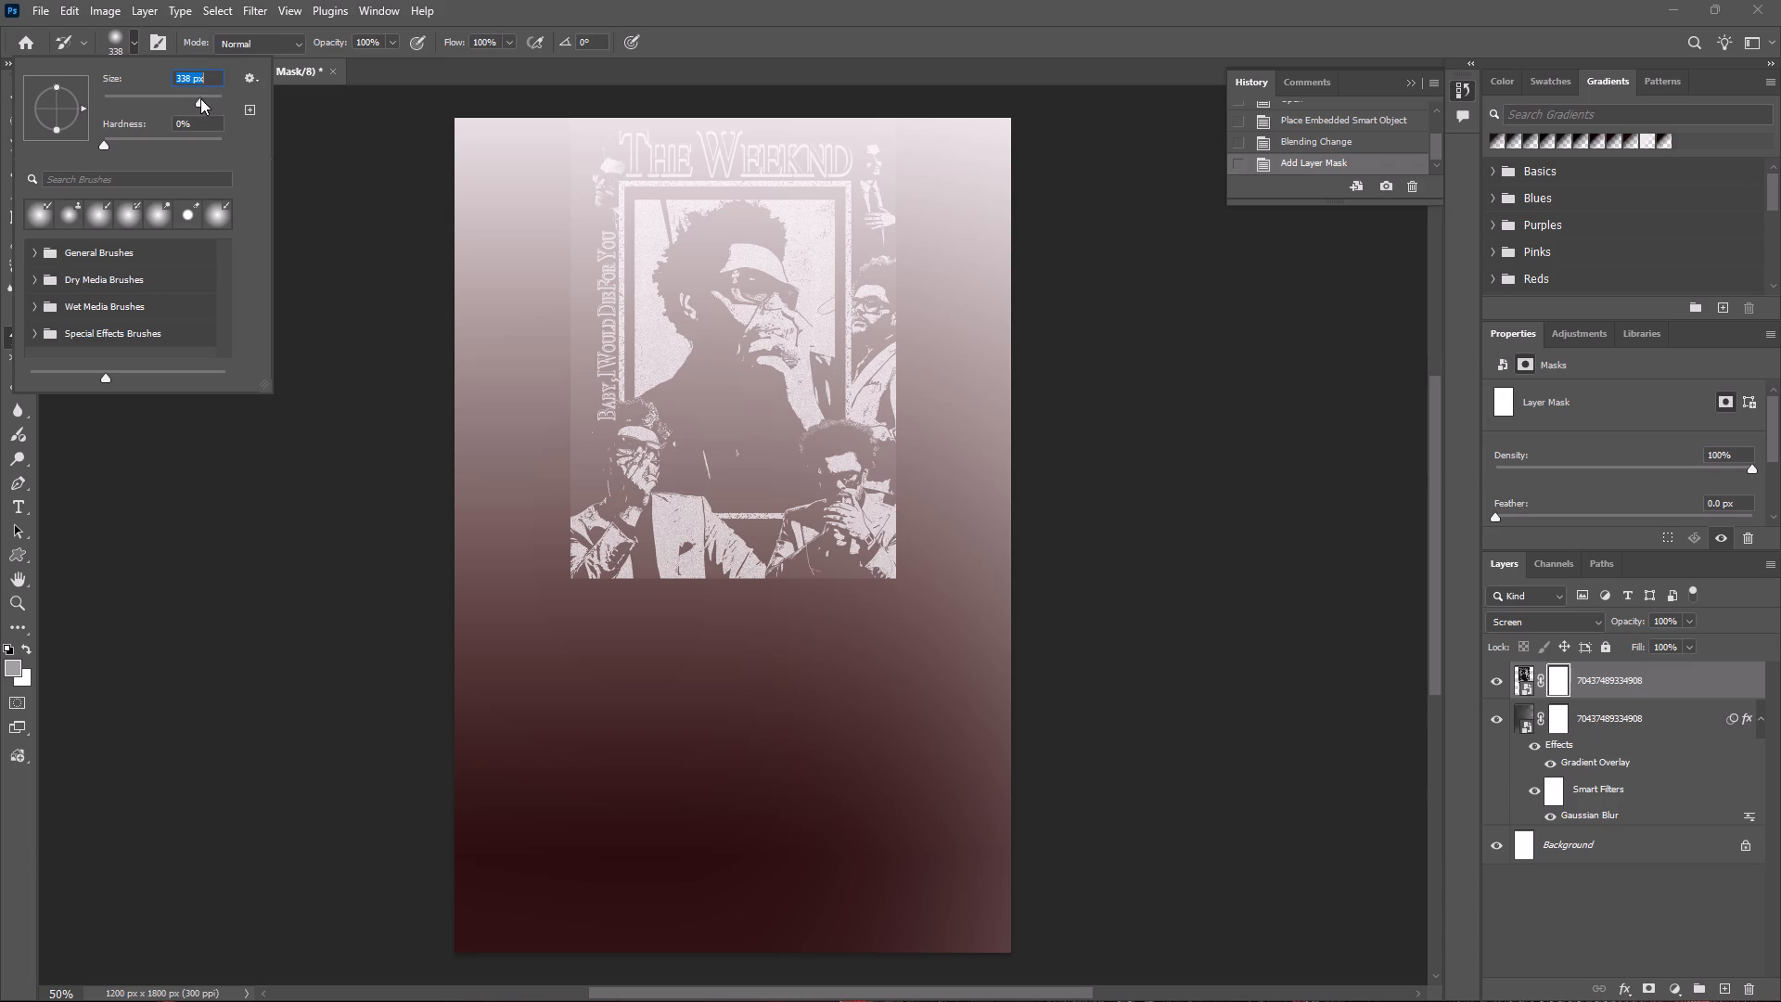
Set the foreground colour to white (ffffff) by sampling from the canvas beside the poster.
left_click(11, 664)
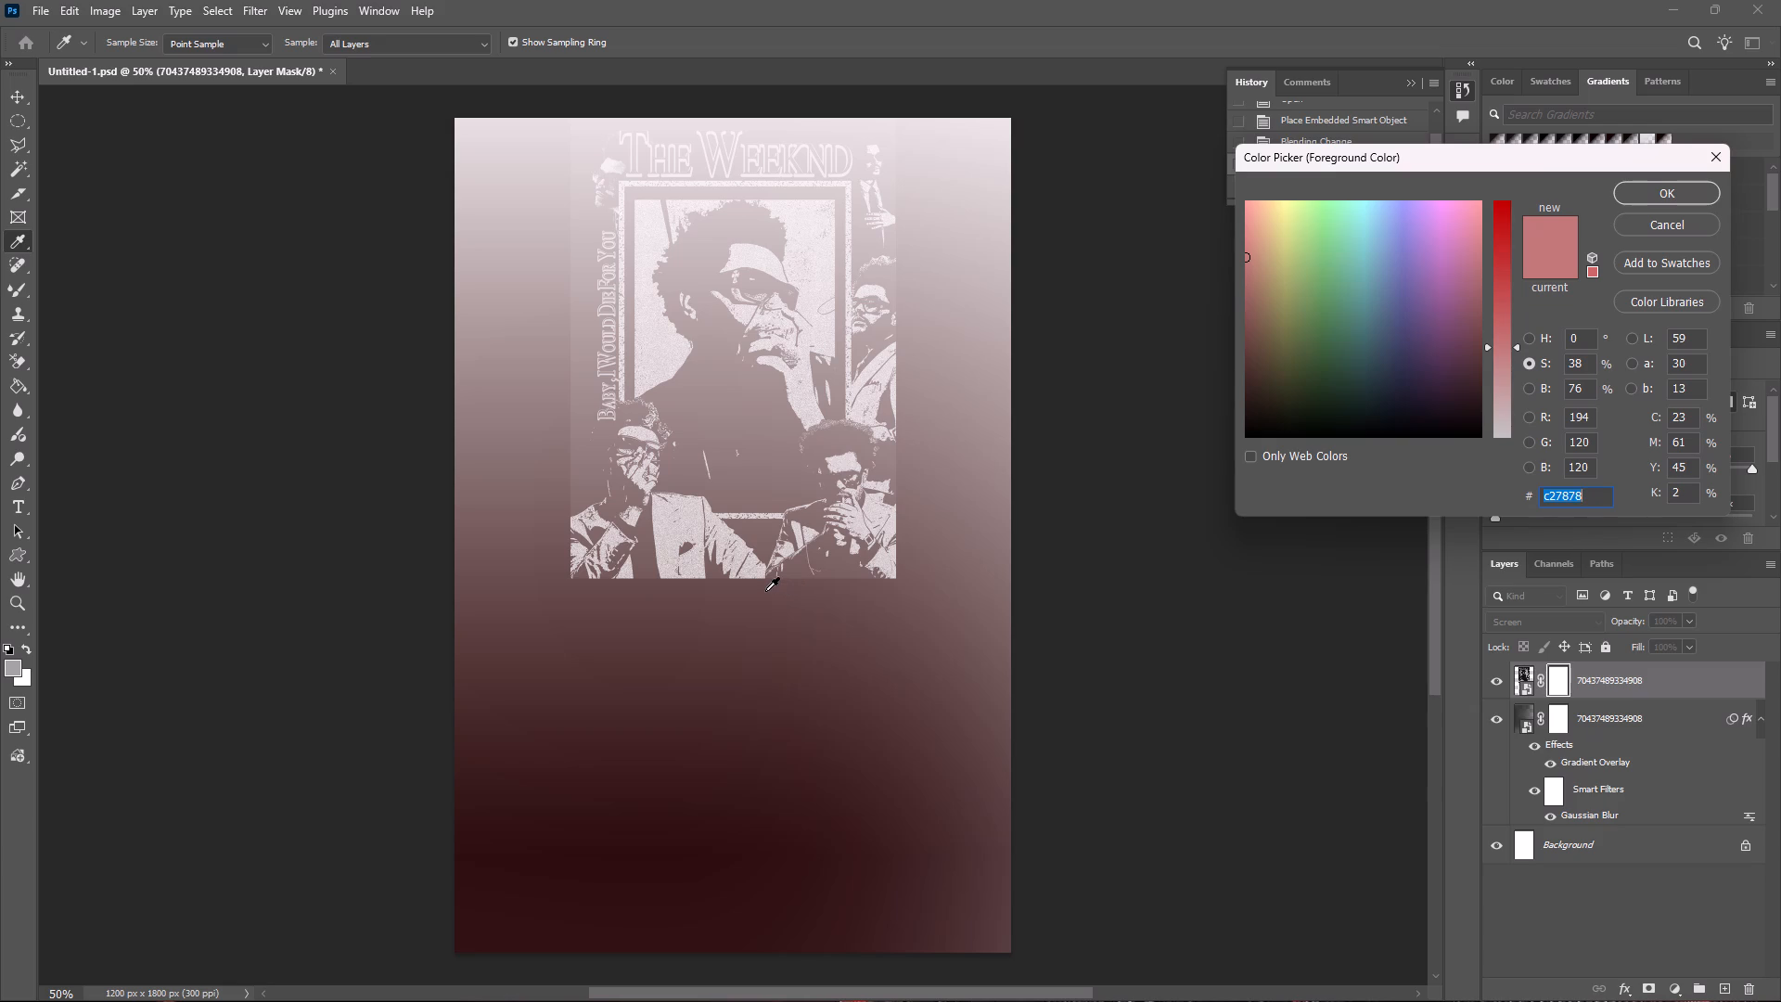
left_click(912, 503)
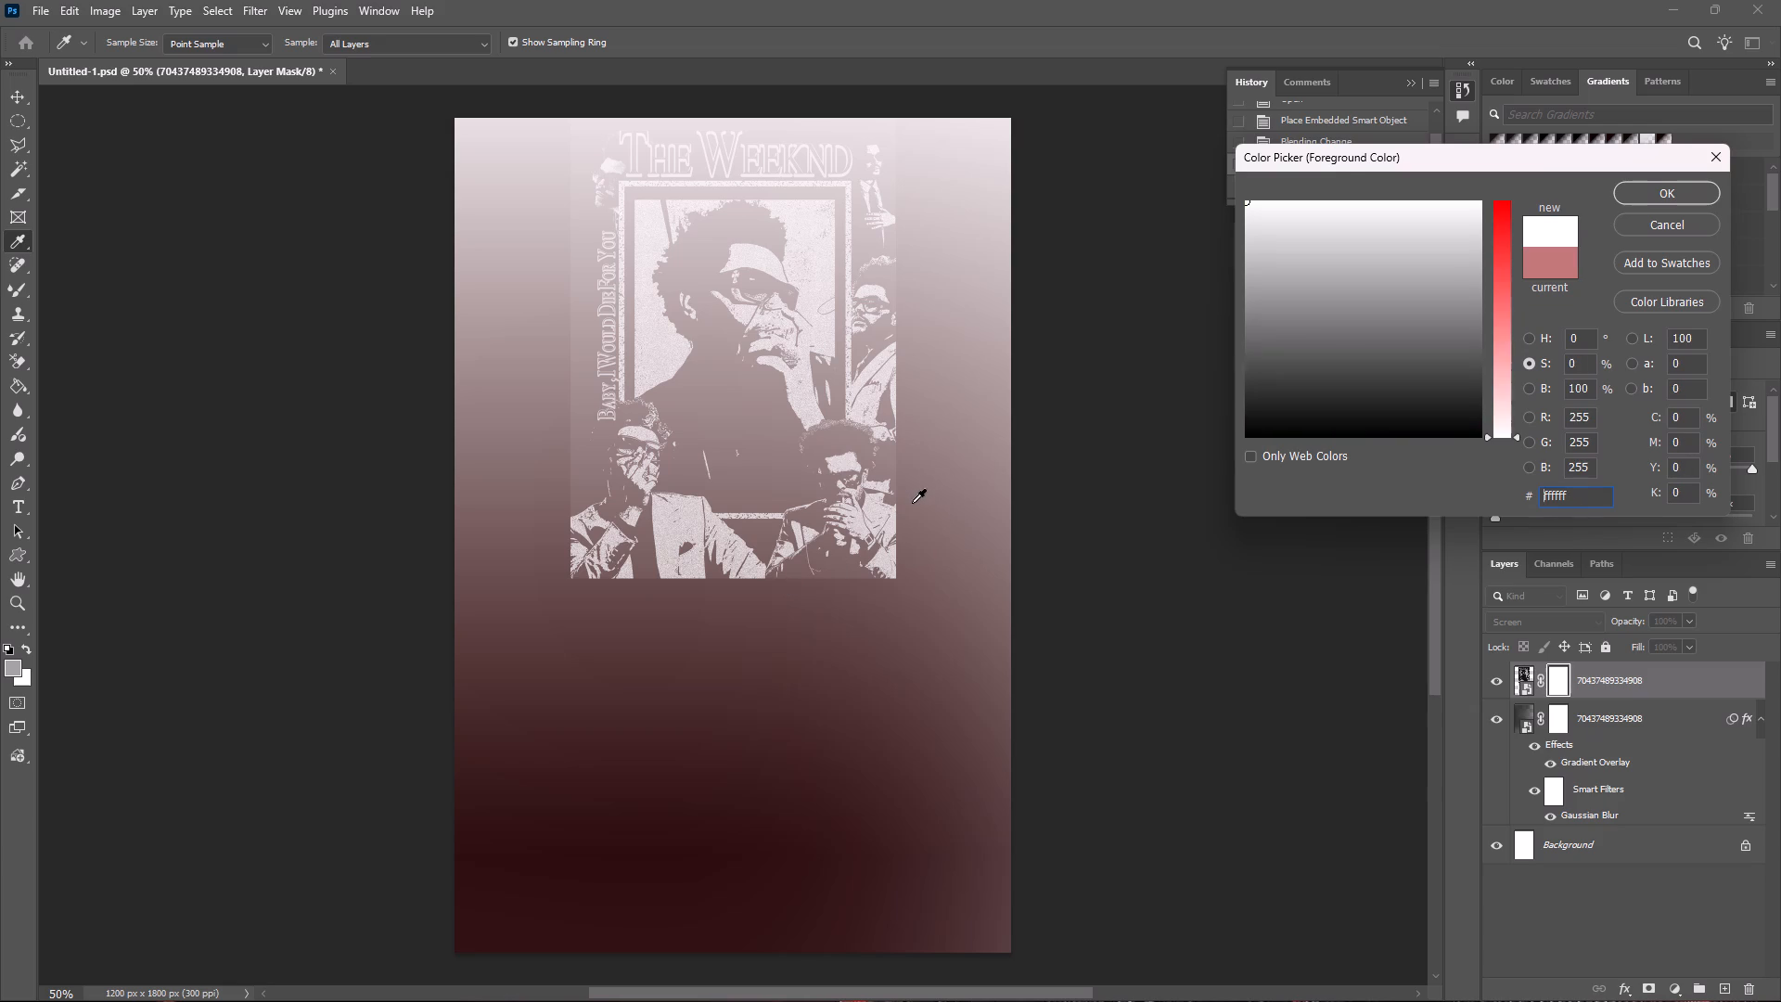
left_click(1636, 194)
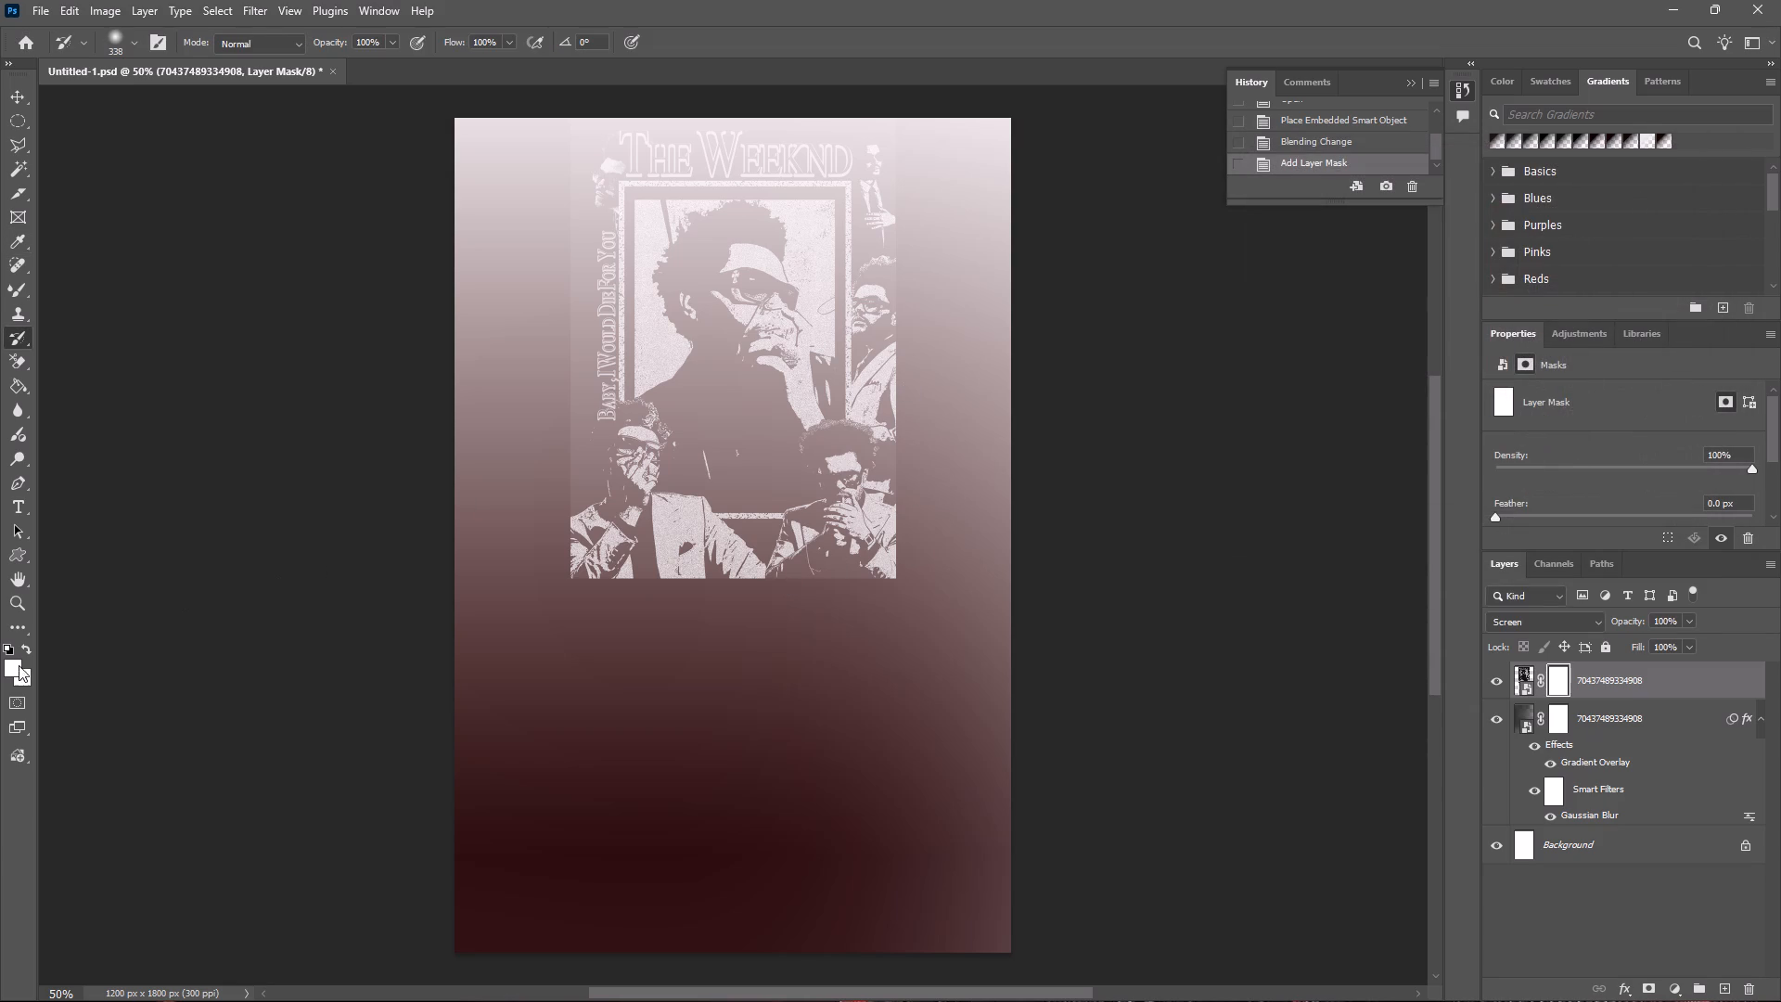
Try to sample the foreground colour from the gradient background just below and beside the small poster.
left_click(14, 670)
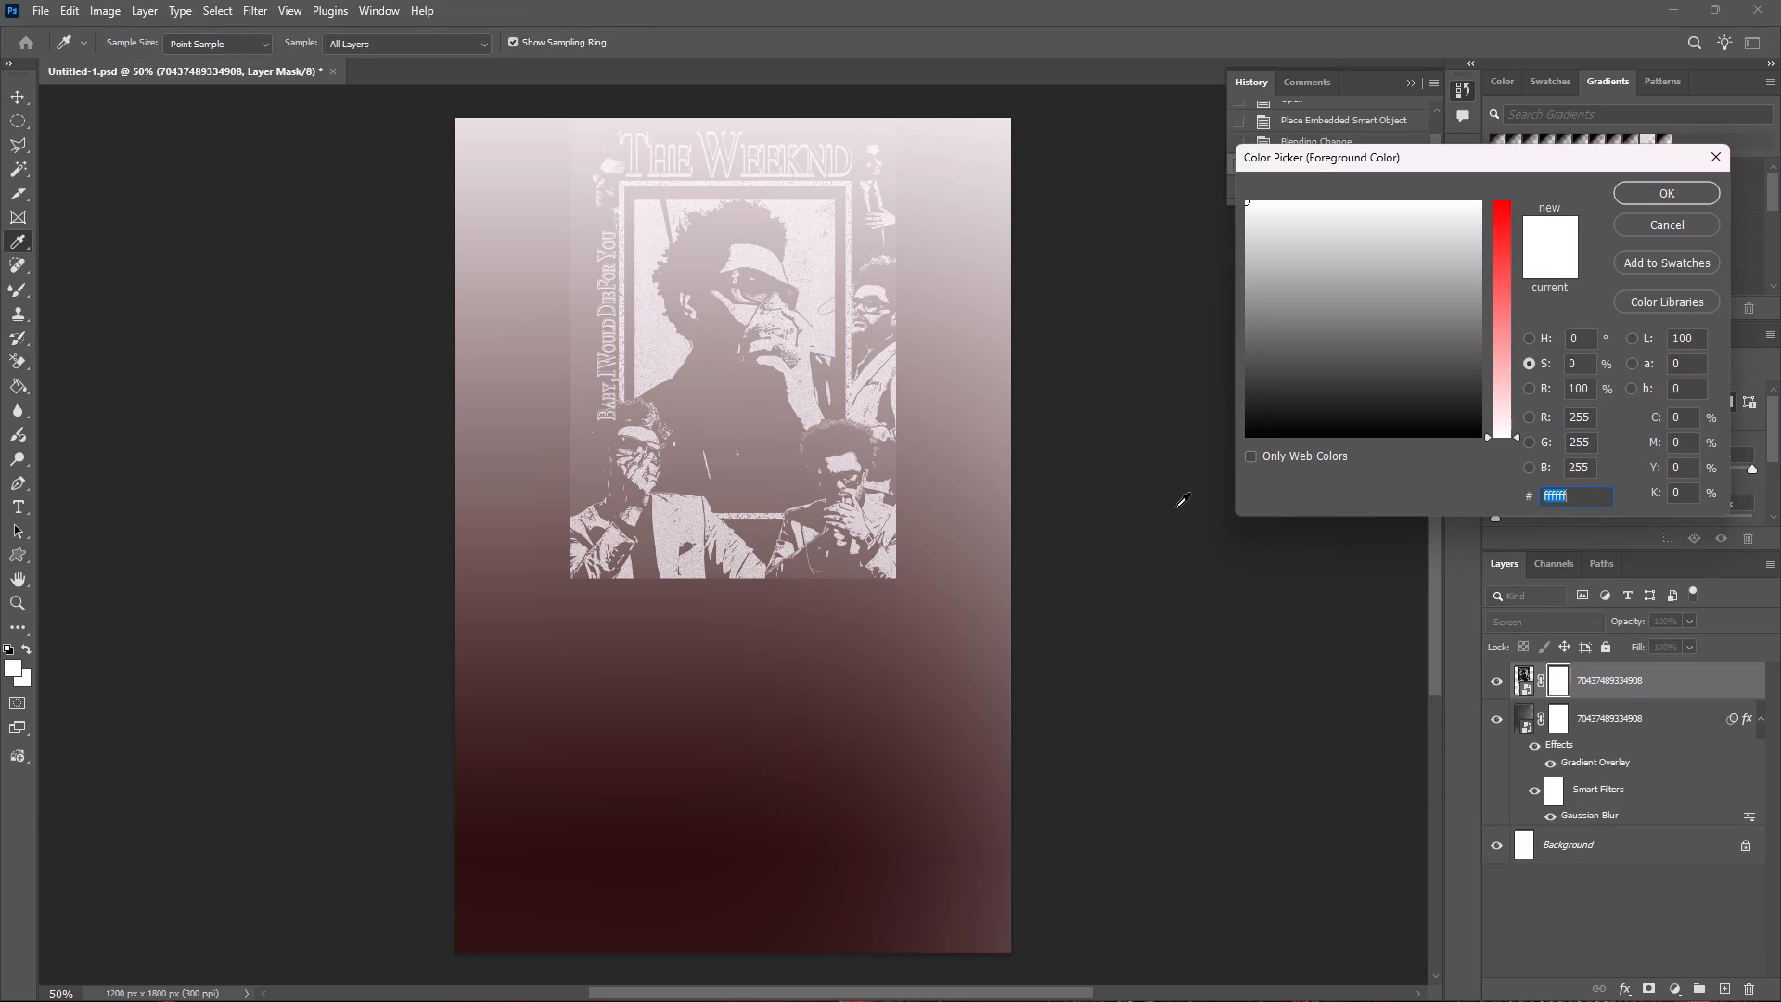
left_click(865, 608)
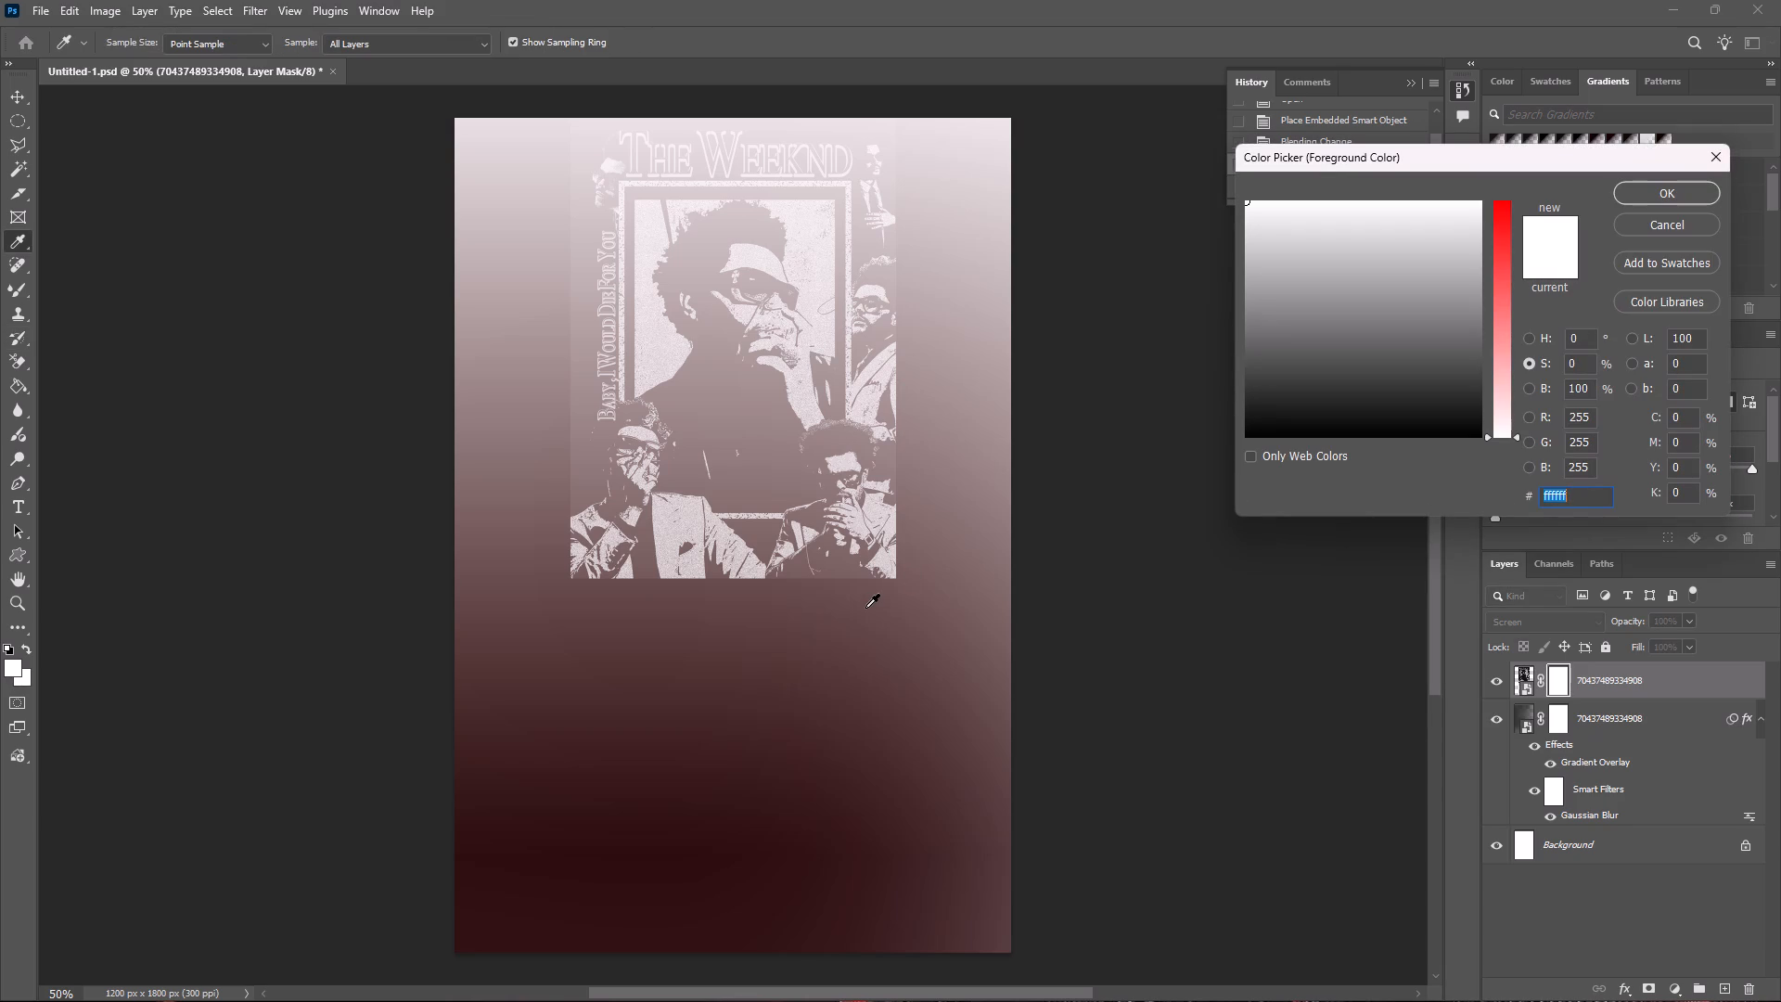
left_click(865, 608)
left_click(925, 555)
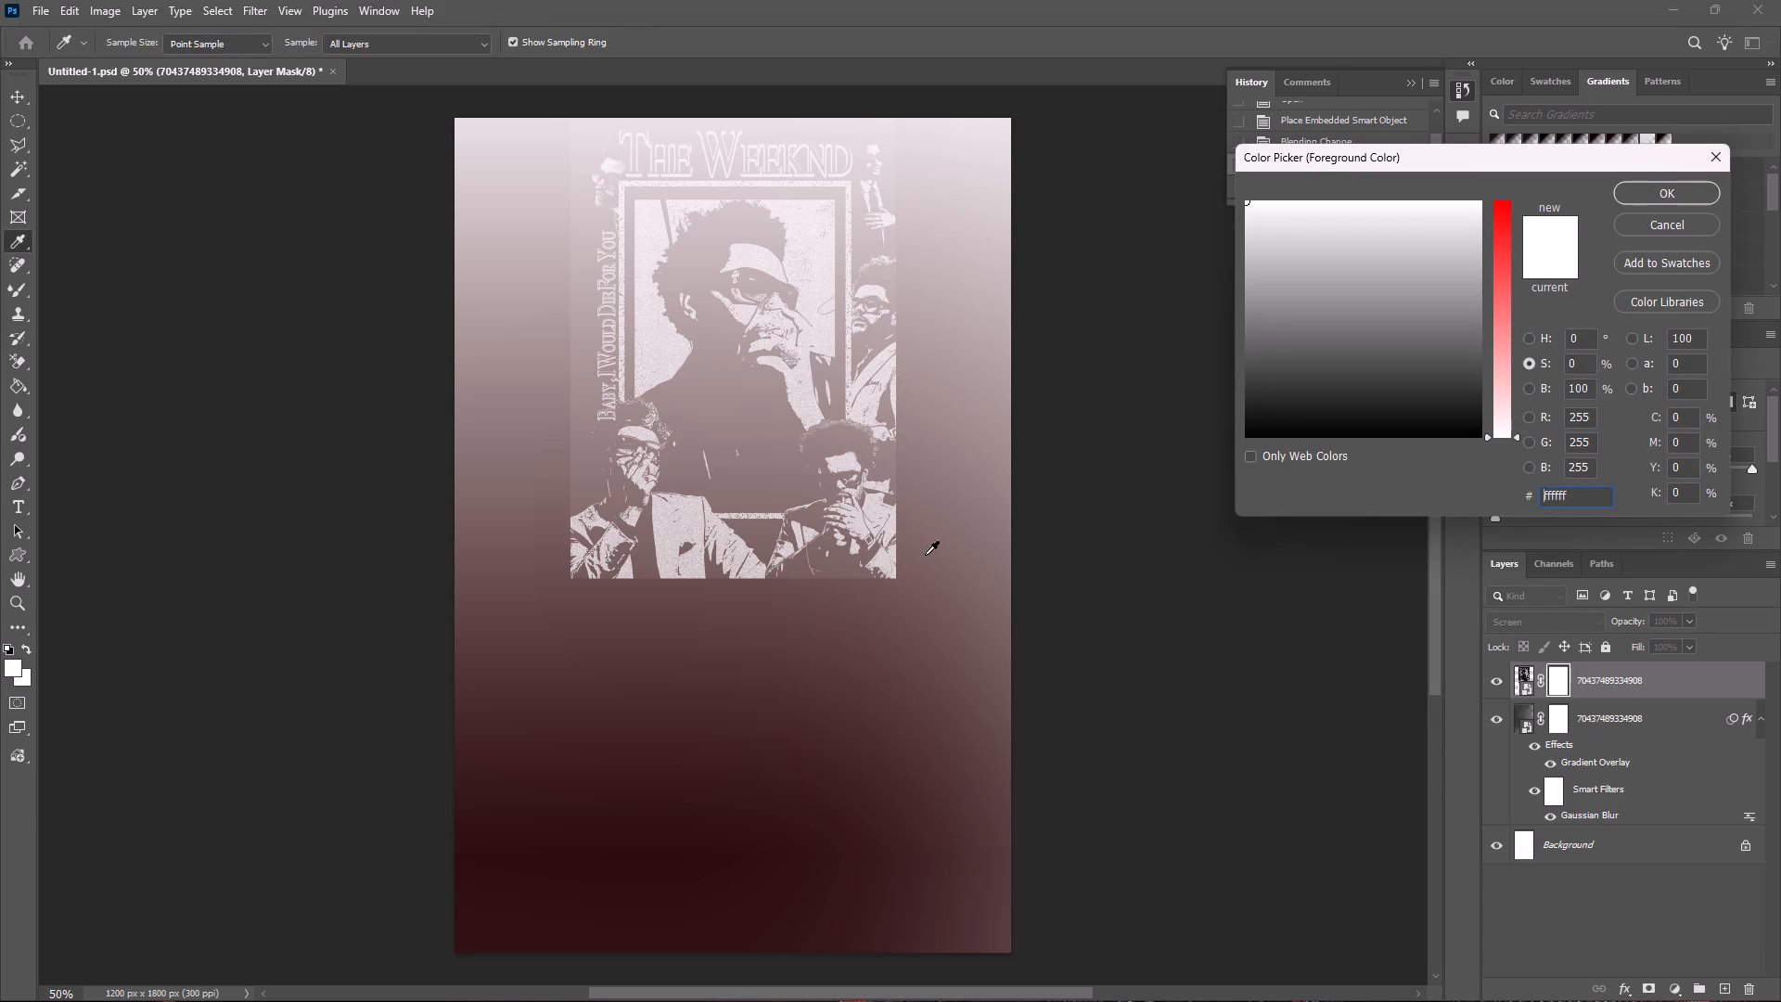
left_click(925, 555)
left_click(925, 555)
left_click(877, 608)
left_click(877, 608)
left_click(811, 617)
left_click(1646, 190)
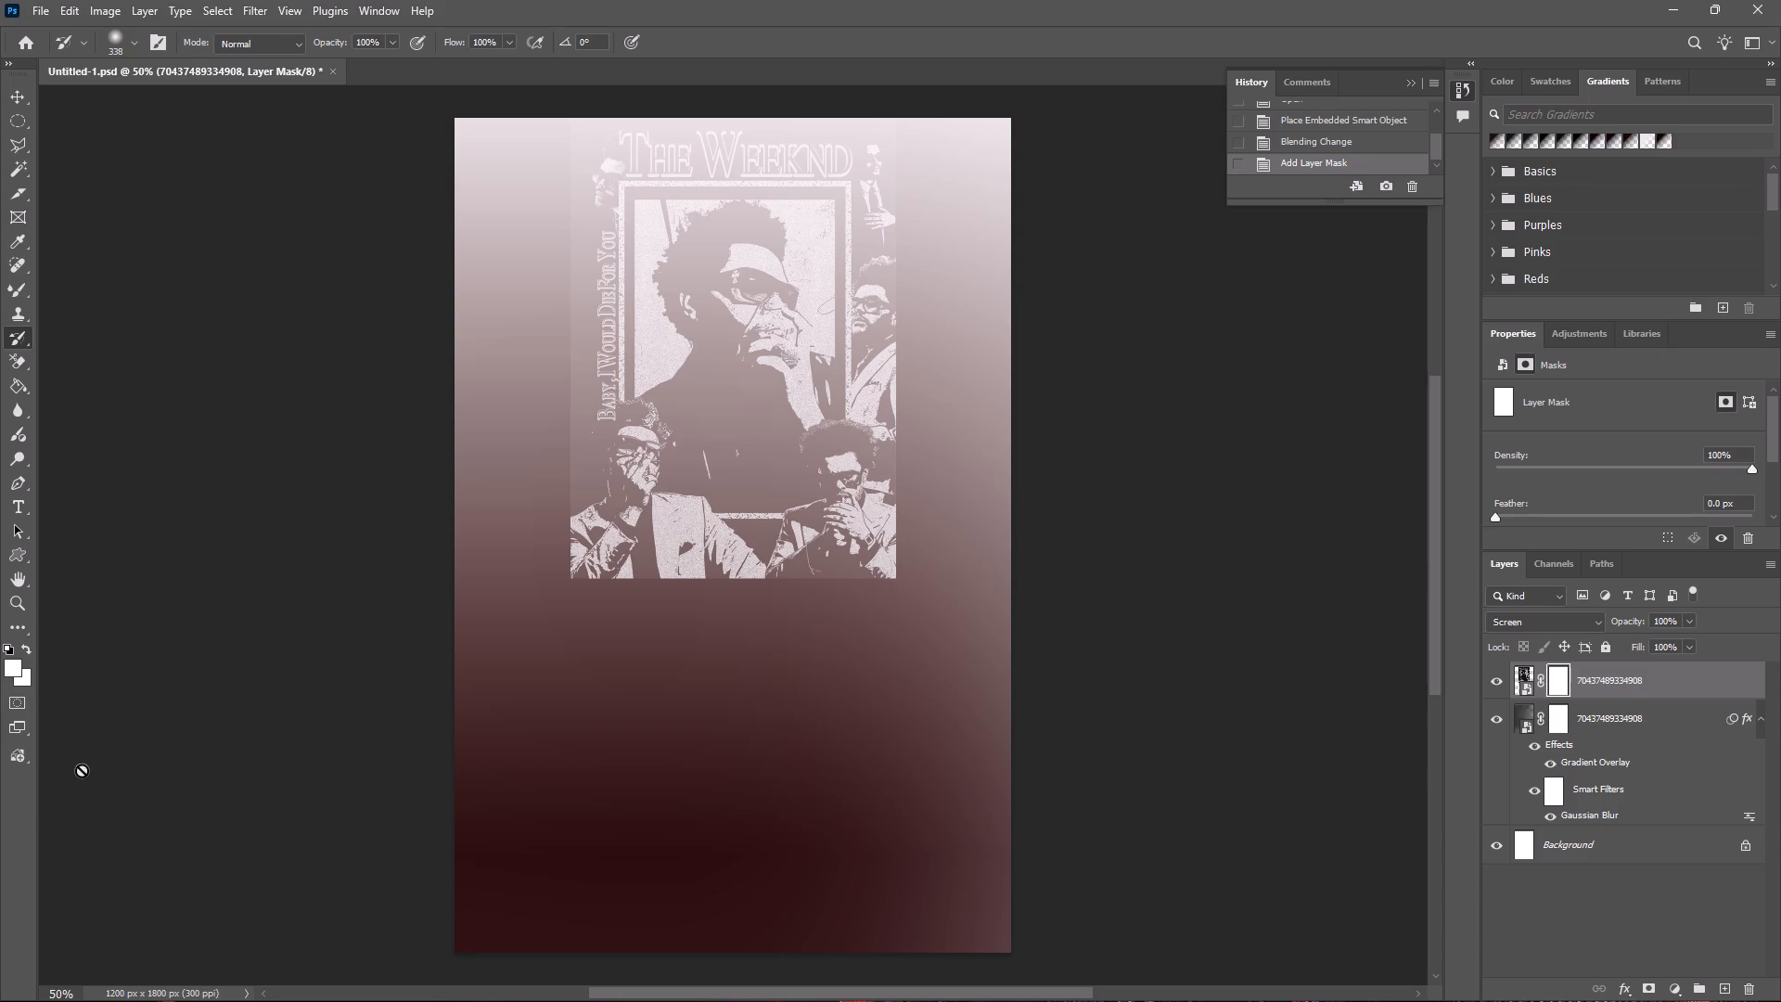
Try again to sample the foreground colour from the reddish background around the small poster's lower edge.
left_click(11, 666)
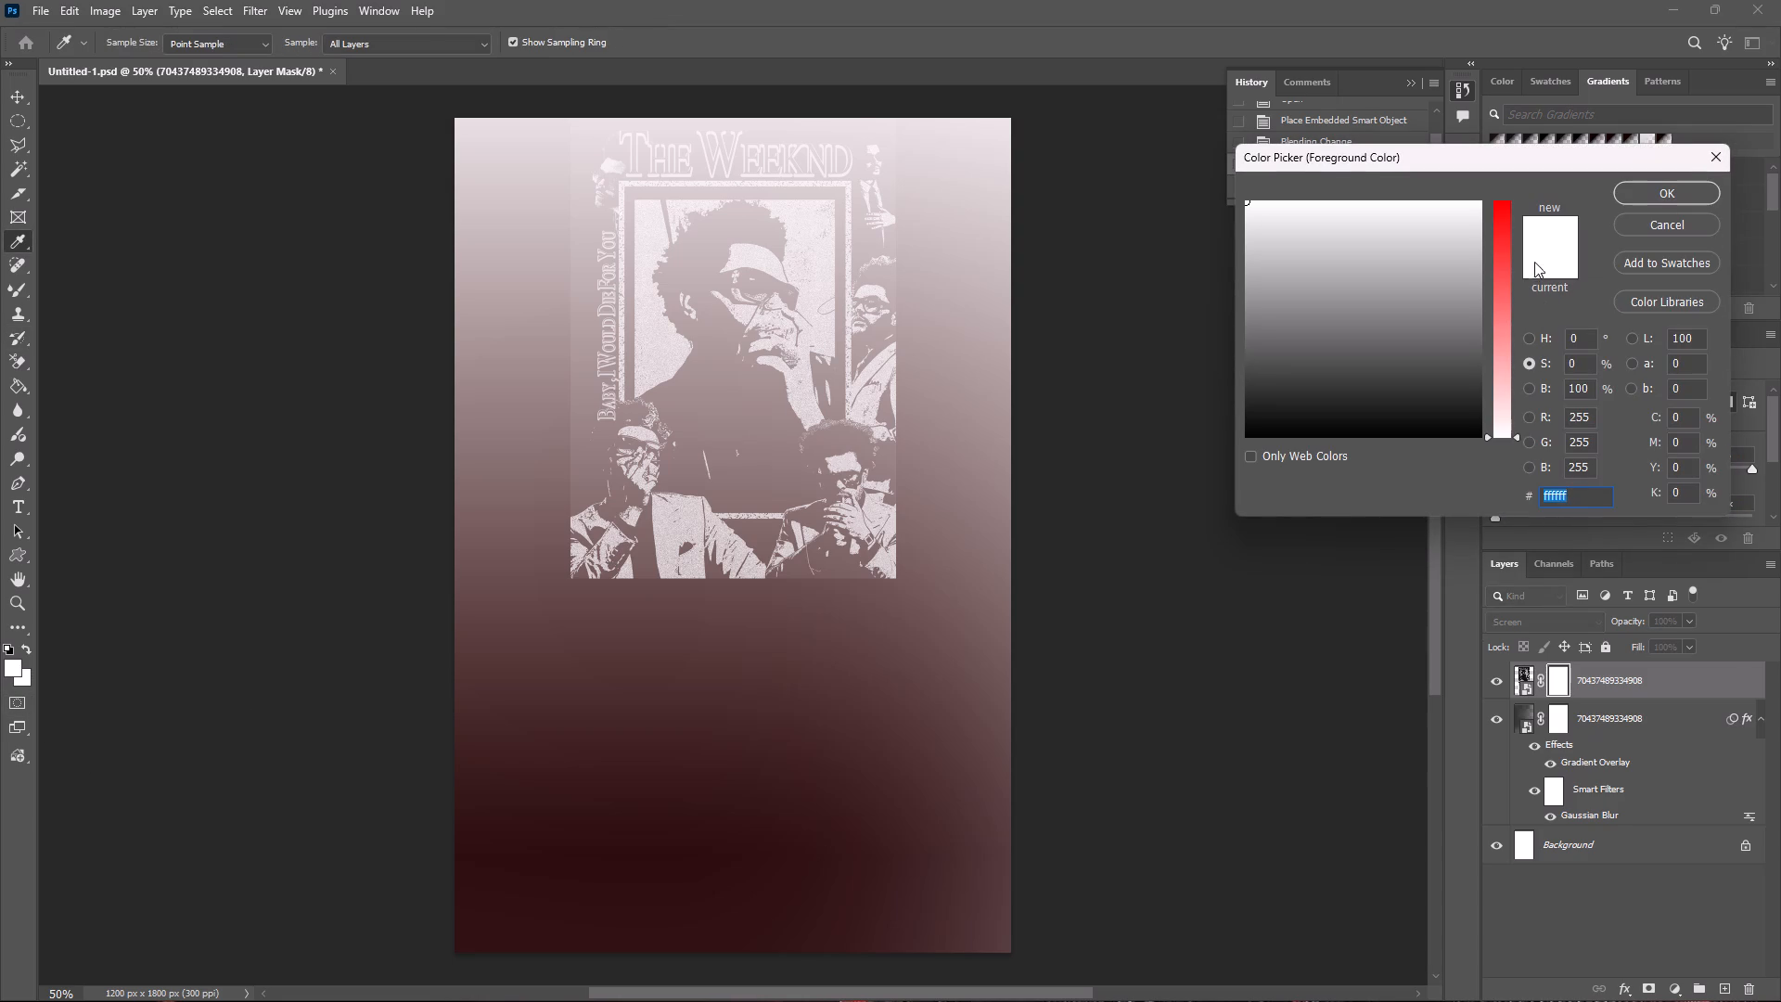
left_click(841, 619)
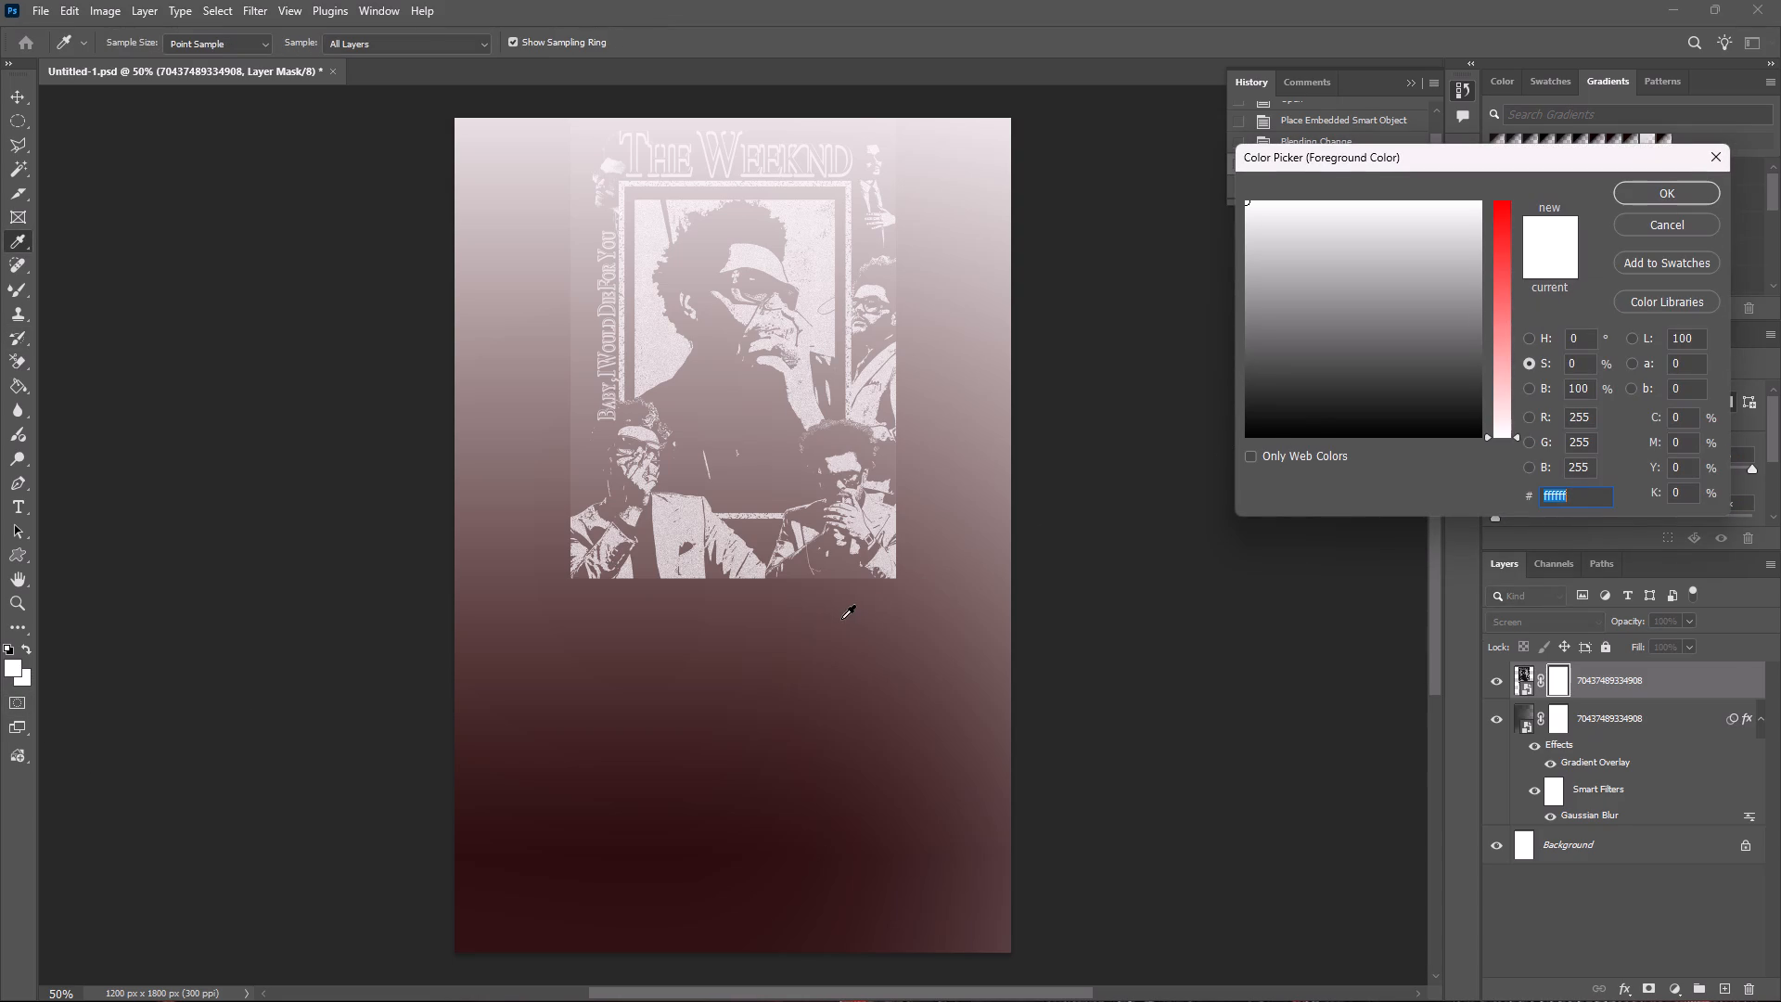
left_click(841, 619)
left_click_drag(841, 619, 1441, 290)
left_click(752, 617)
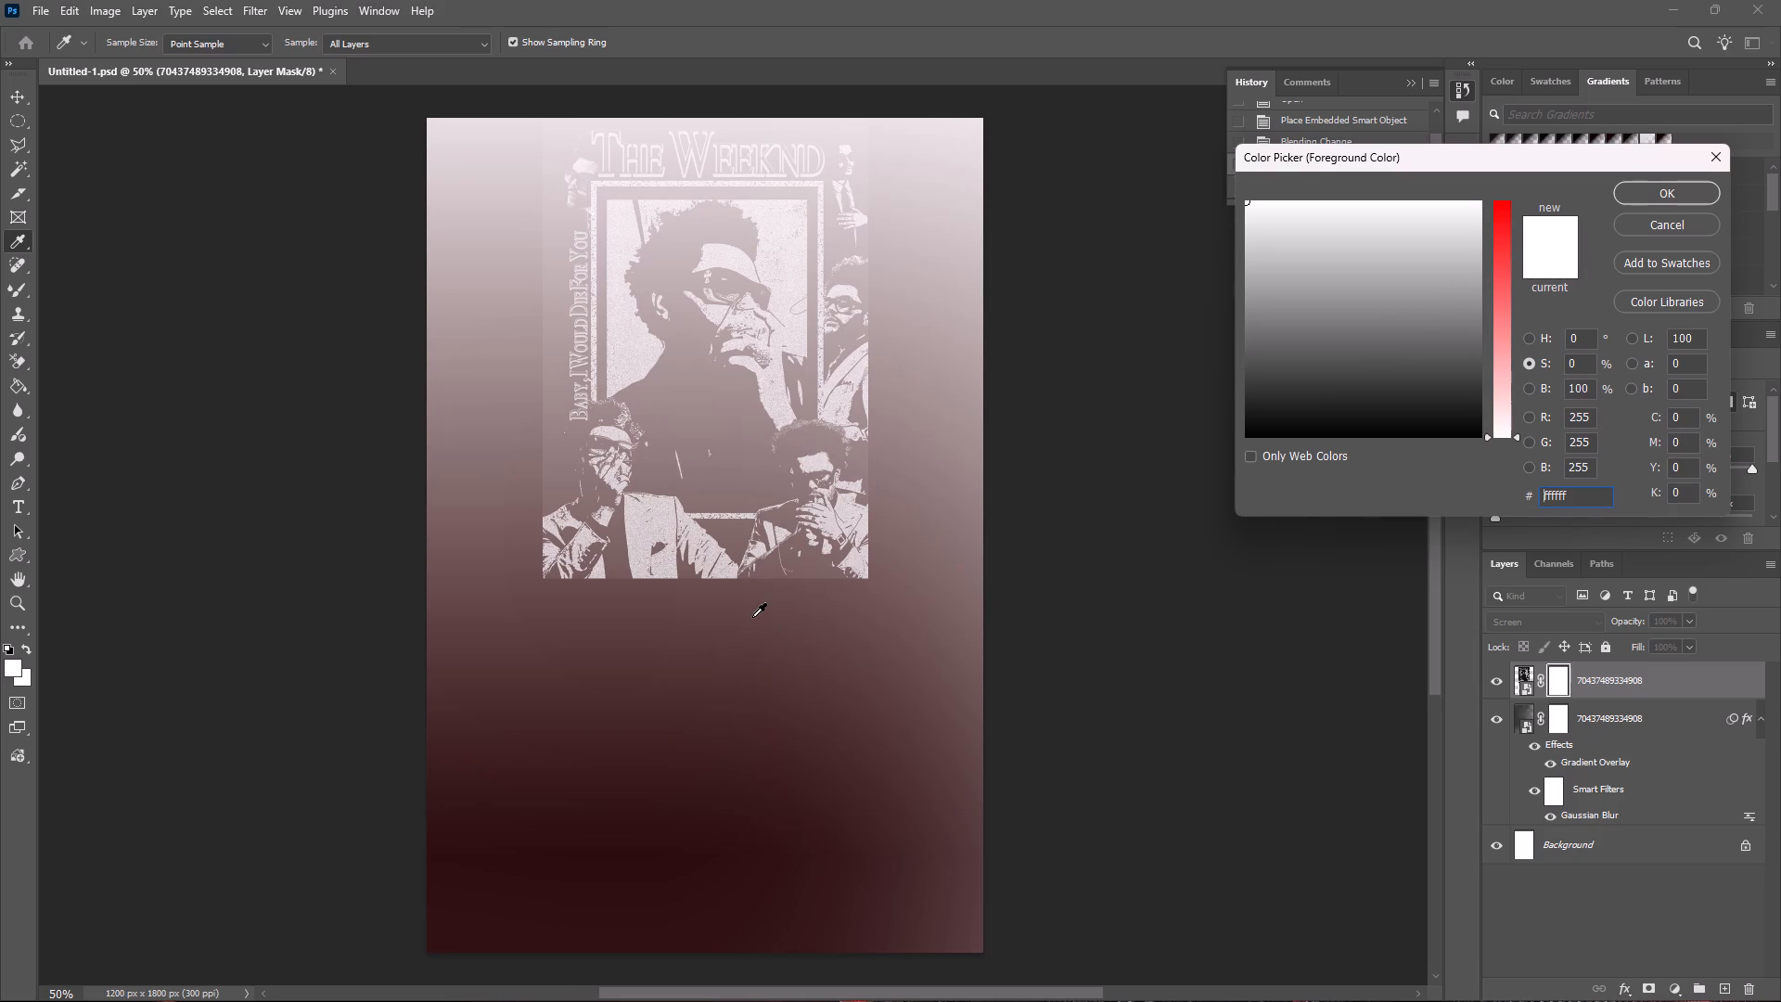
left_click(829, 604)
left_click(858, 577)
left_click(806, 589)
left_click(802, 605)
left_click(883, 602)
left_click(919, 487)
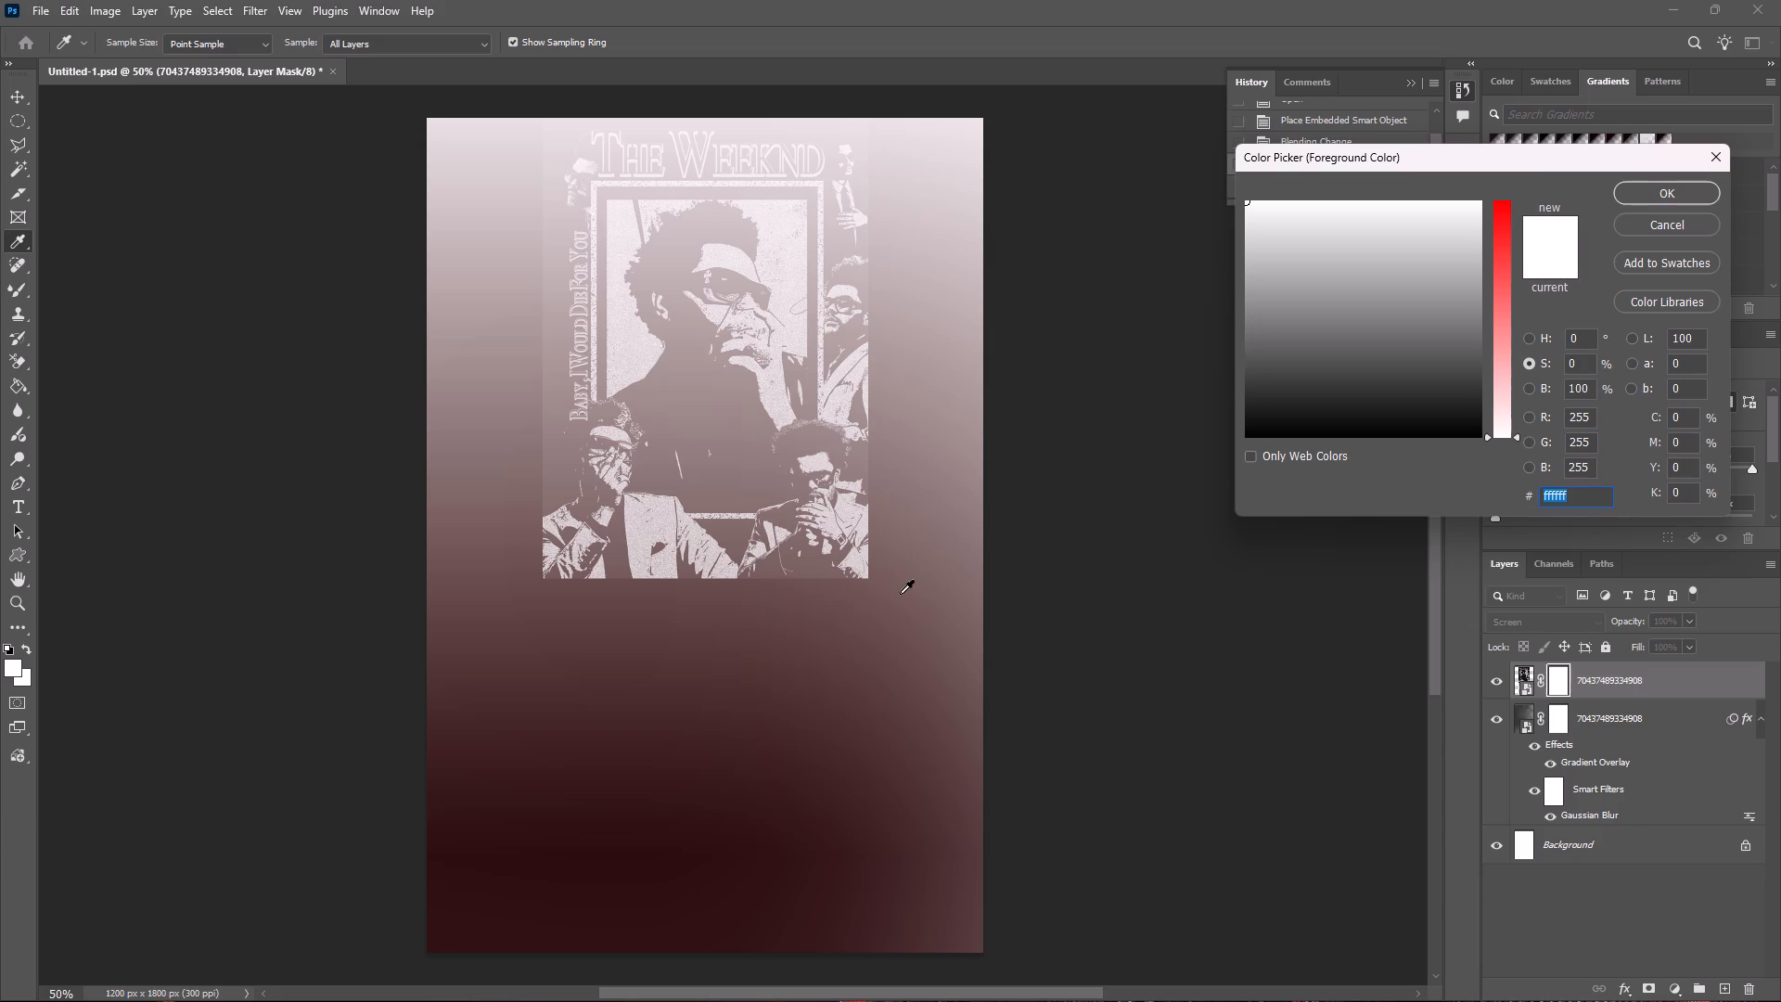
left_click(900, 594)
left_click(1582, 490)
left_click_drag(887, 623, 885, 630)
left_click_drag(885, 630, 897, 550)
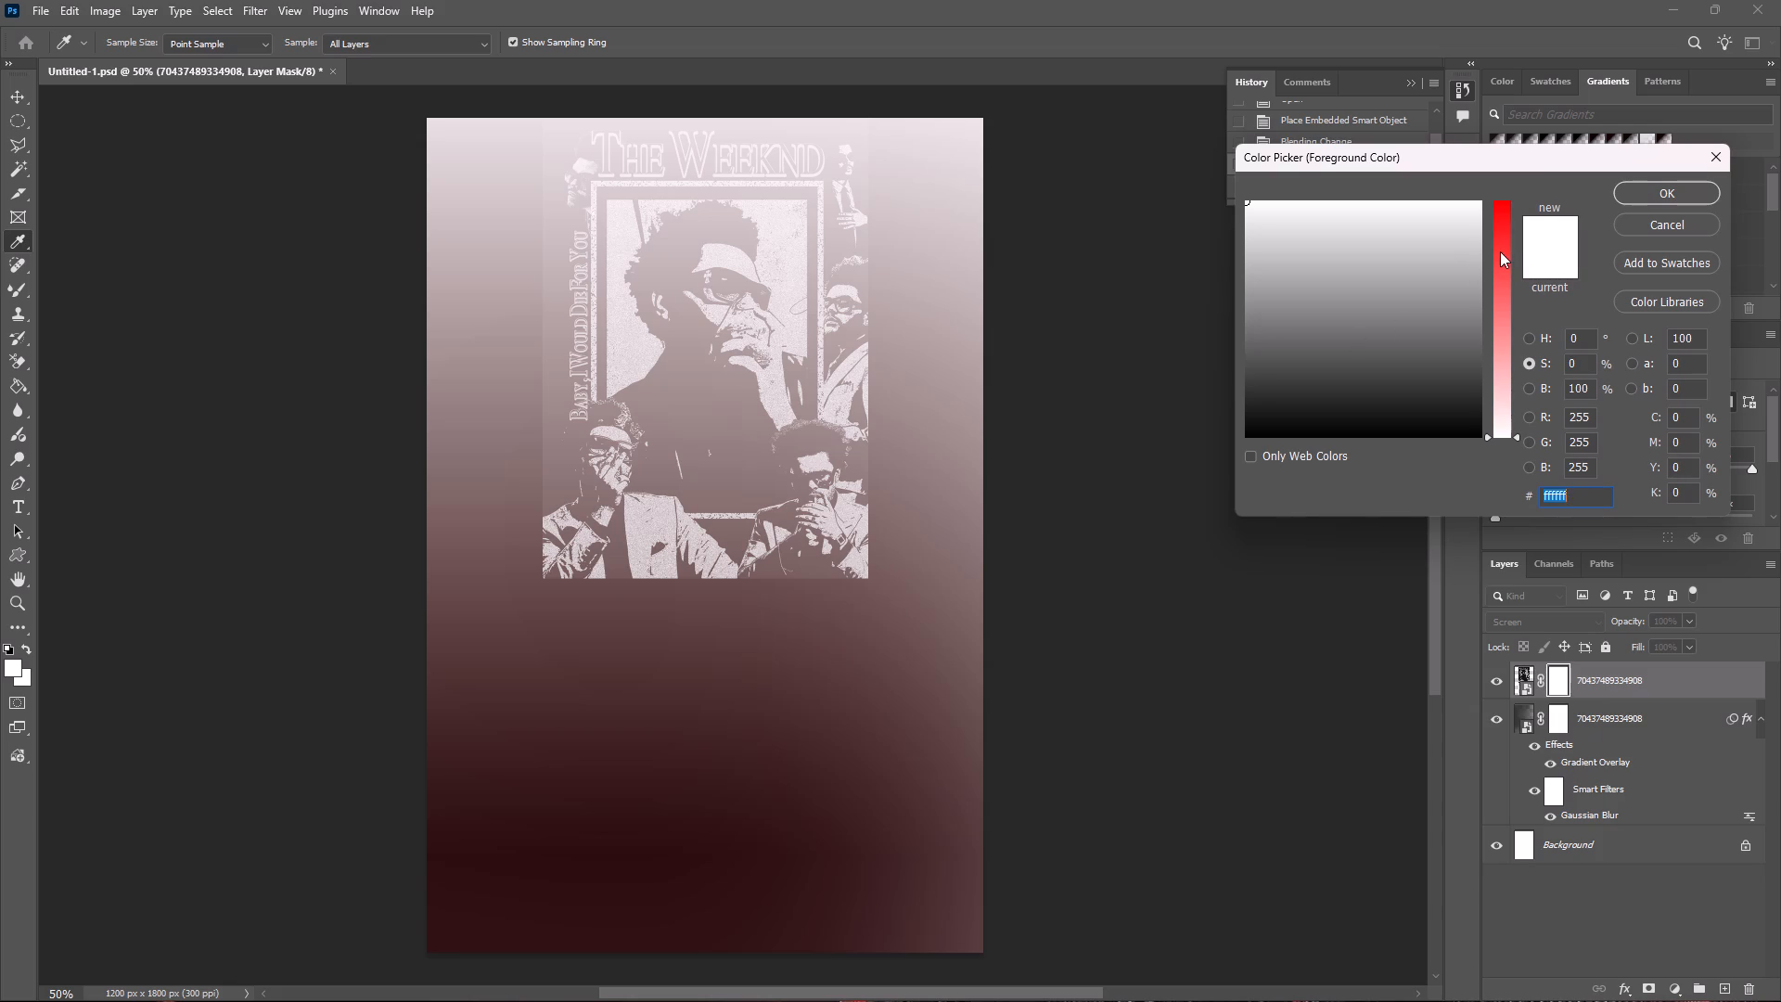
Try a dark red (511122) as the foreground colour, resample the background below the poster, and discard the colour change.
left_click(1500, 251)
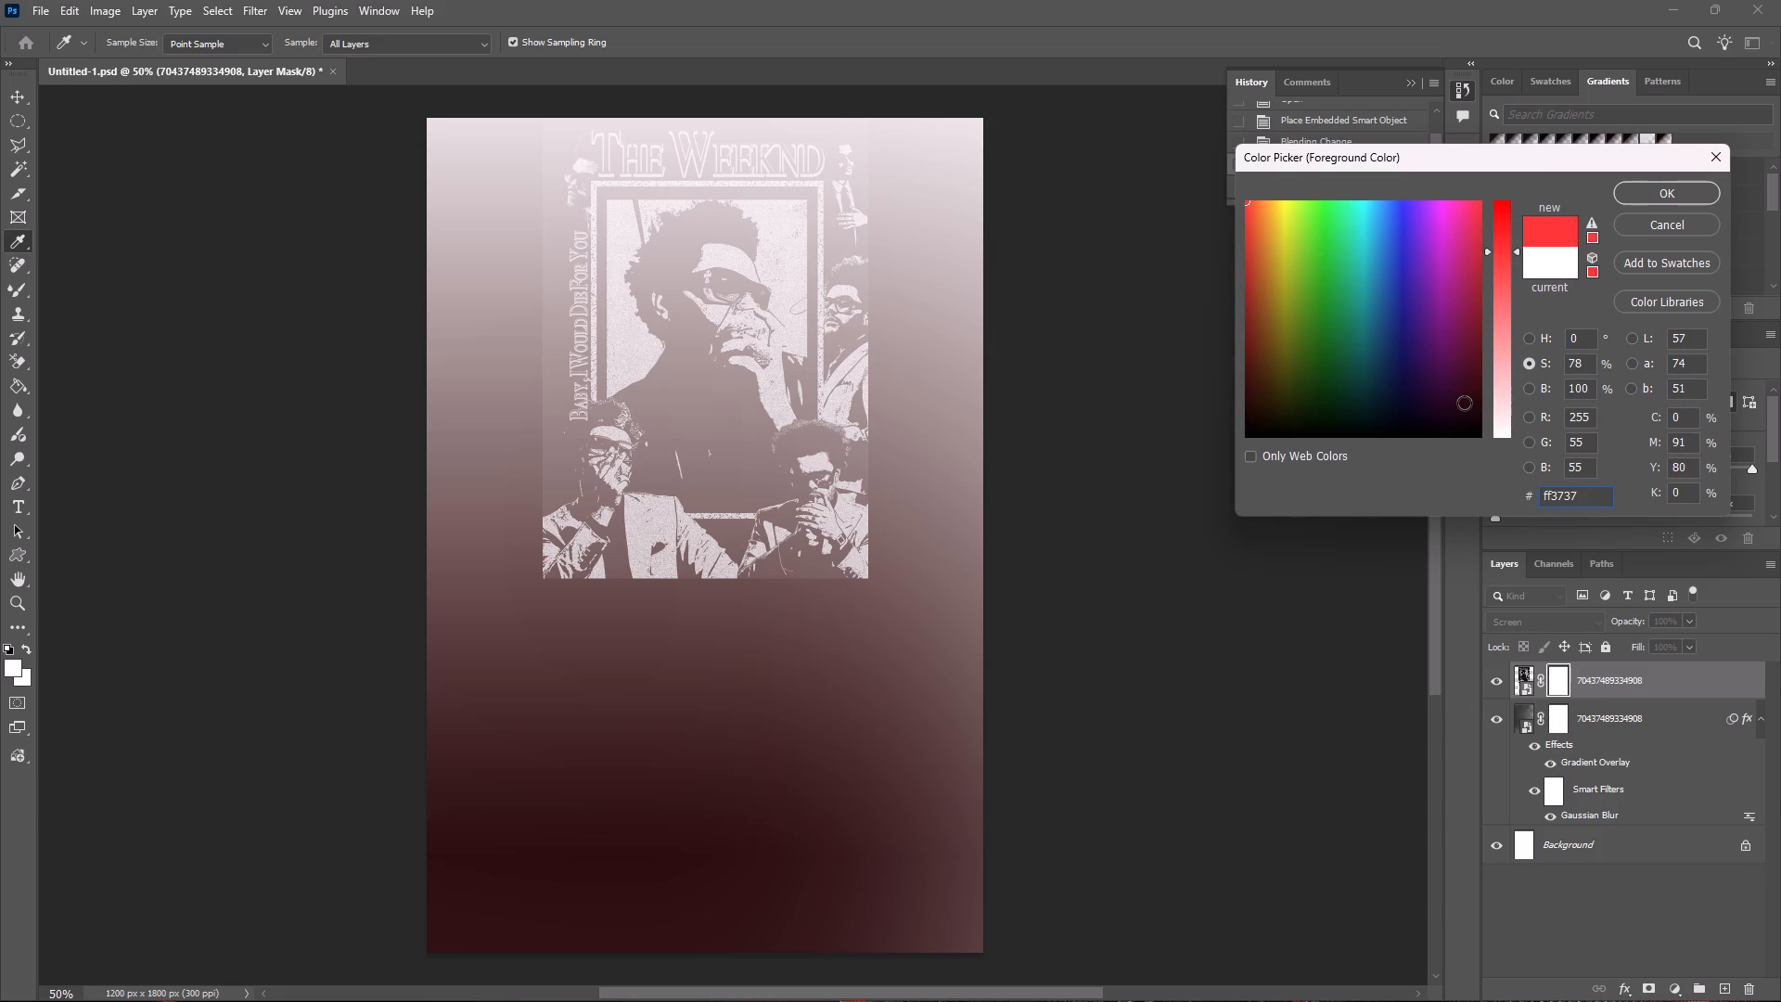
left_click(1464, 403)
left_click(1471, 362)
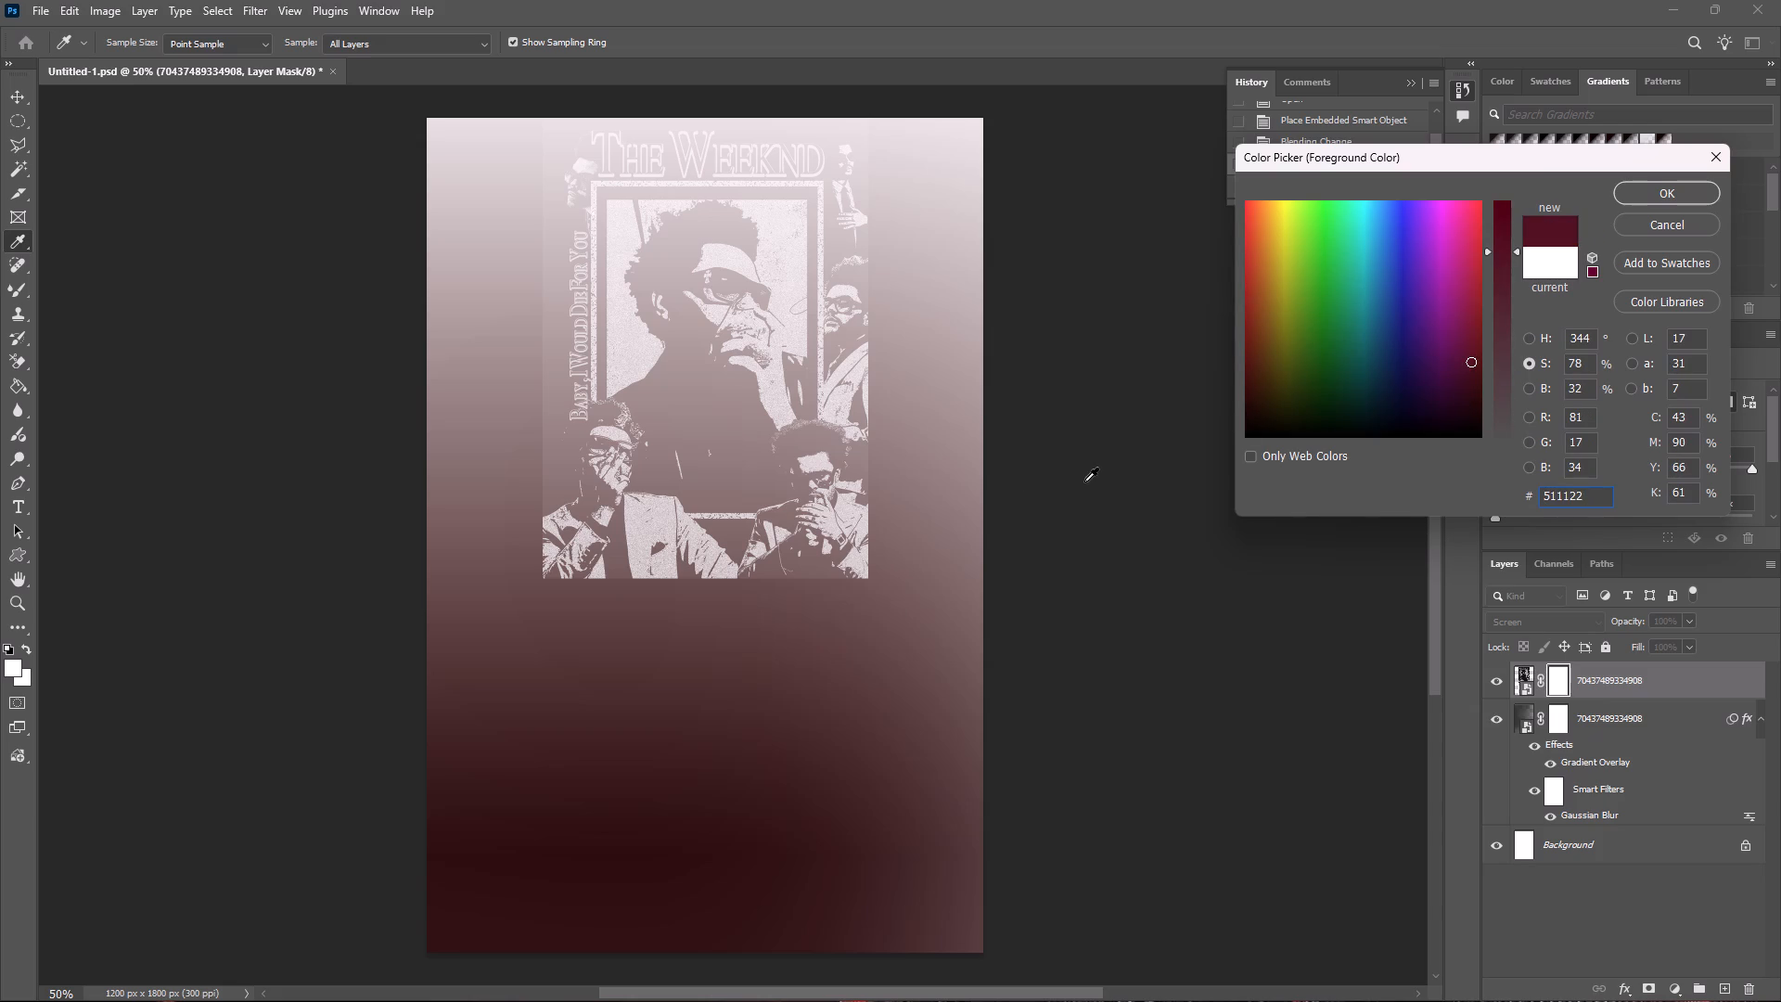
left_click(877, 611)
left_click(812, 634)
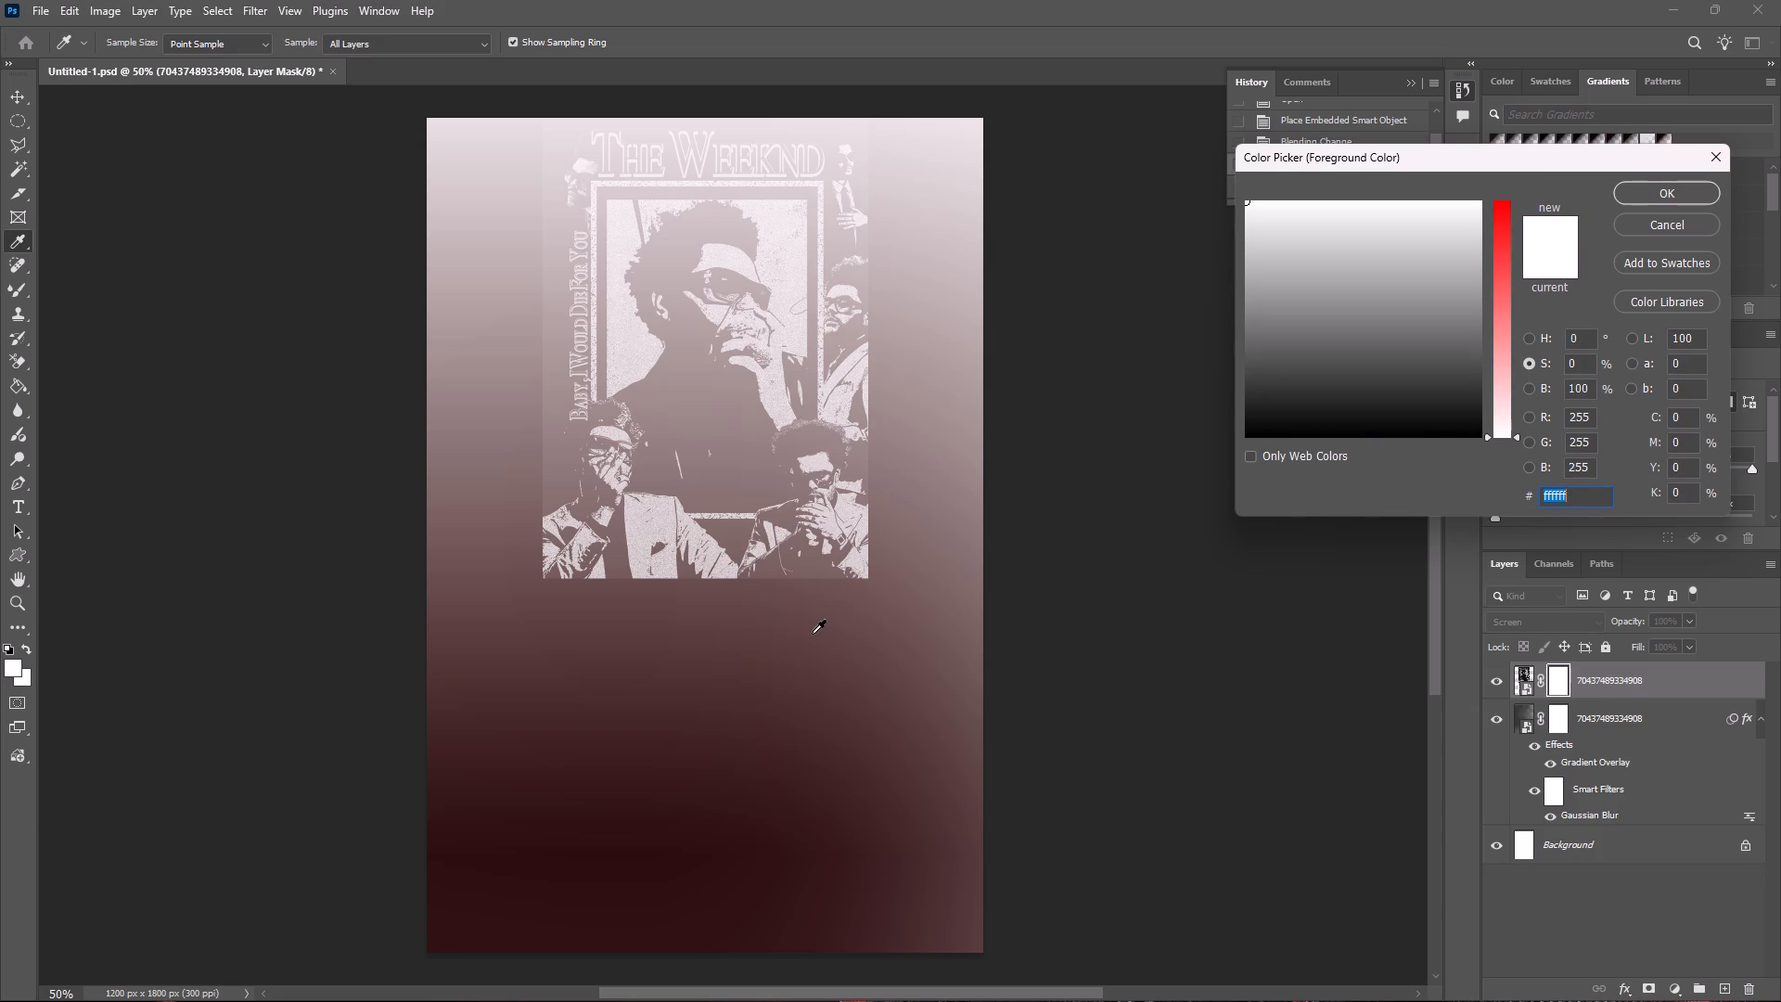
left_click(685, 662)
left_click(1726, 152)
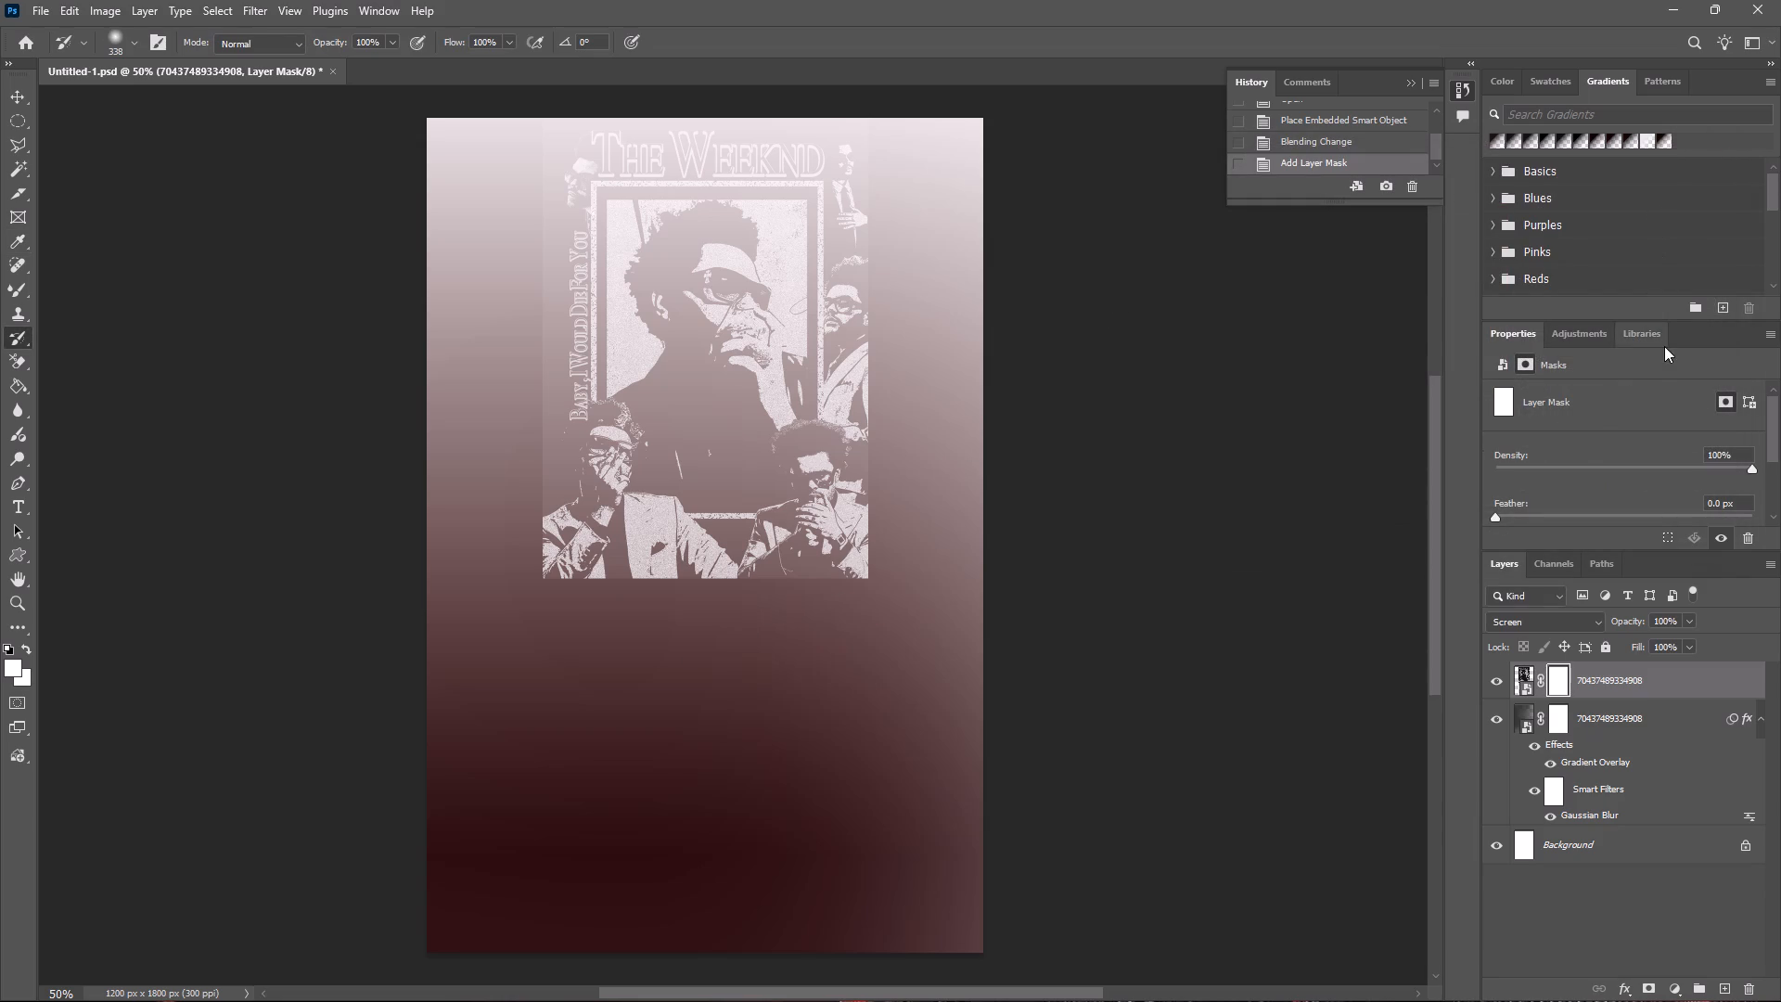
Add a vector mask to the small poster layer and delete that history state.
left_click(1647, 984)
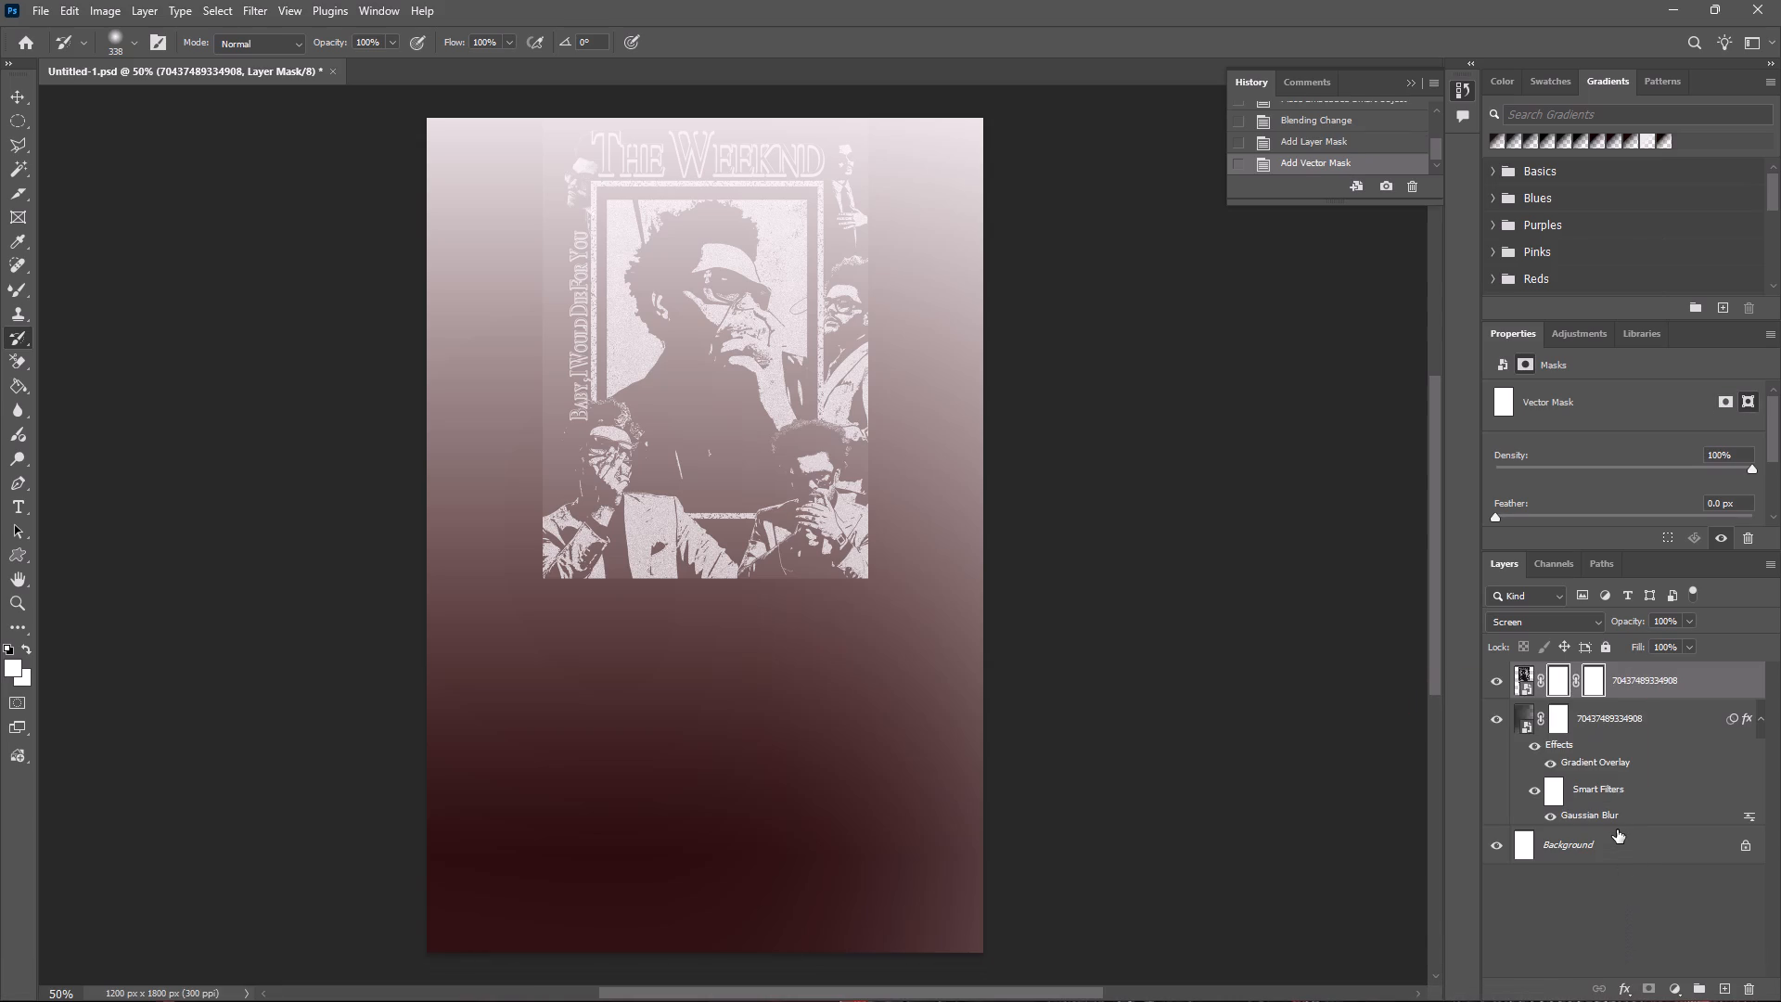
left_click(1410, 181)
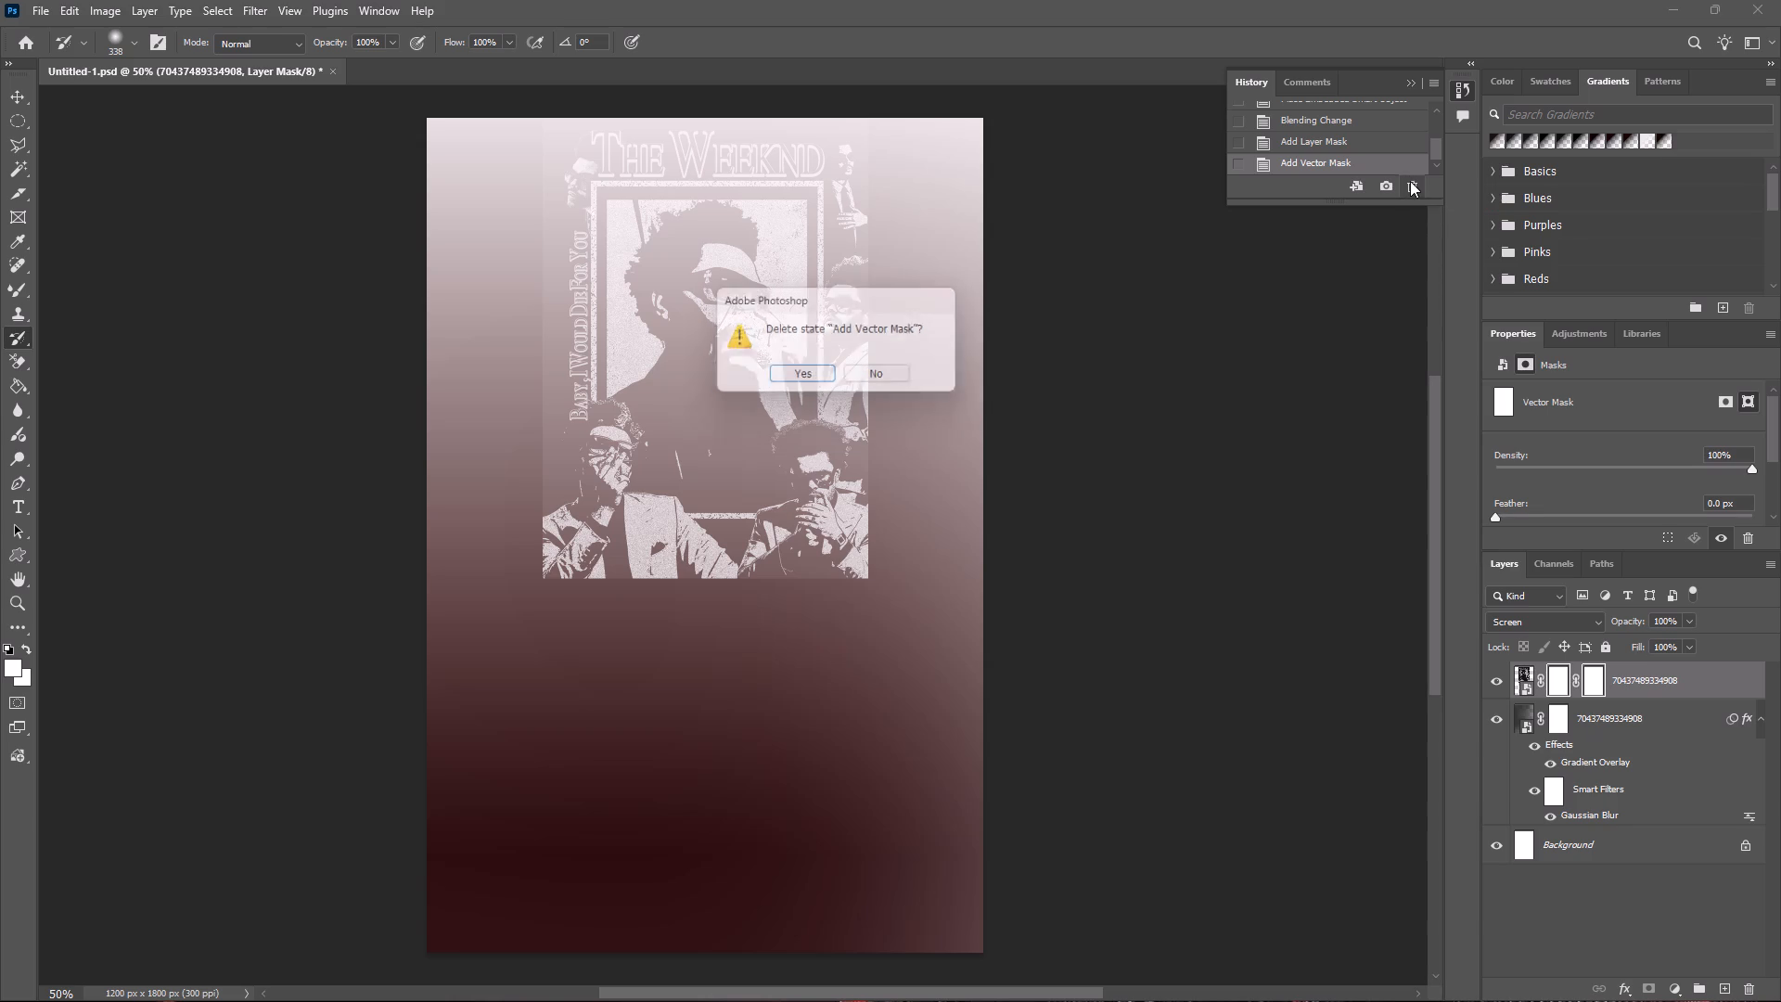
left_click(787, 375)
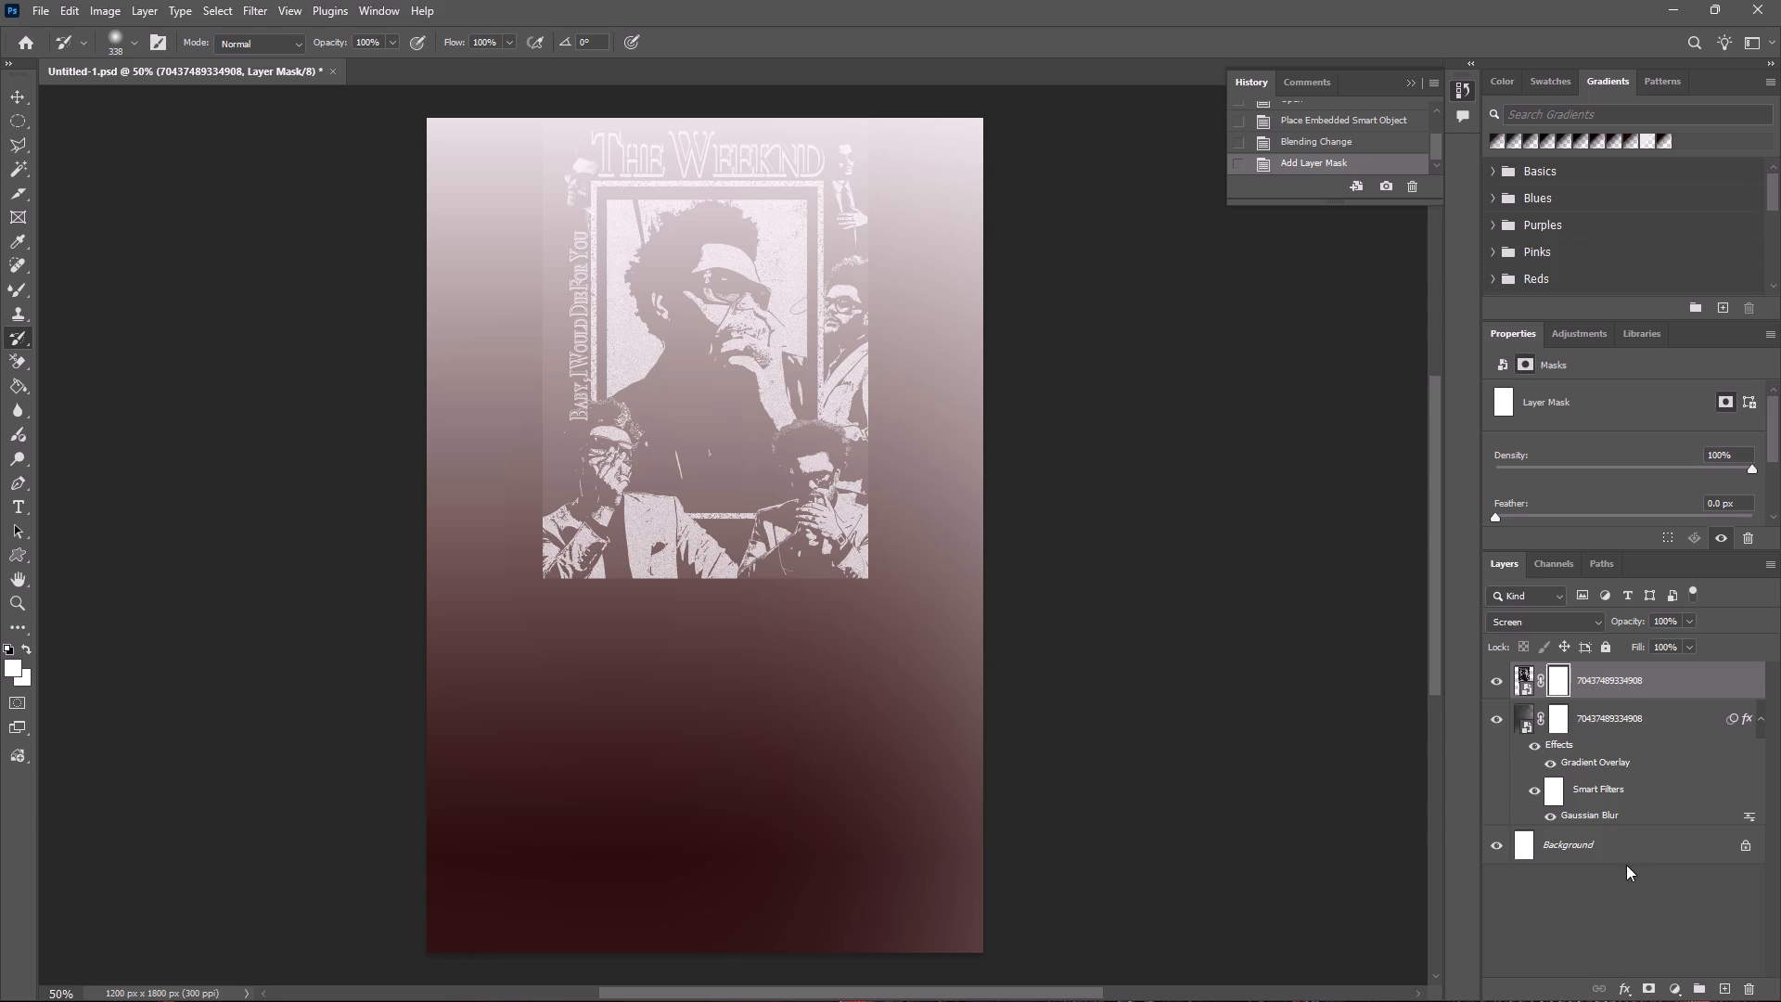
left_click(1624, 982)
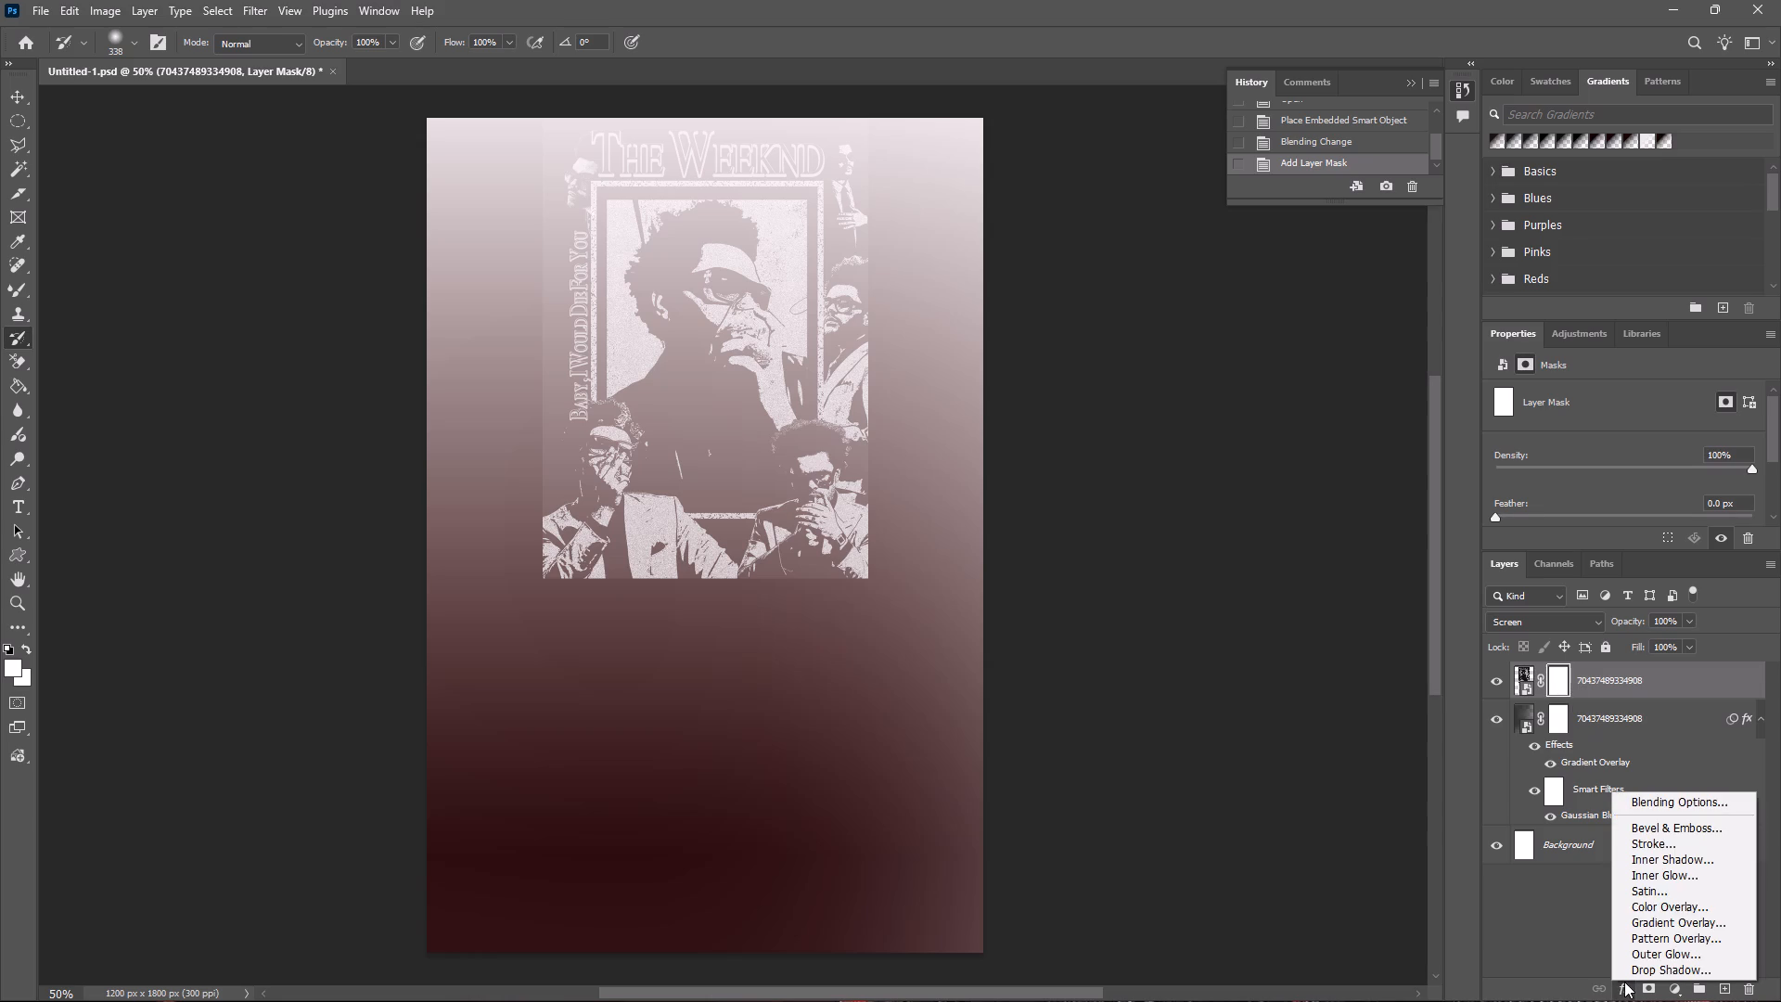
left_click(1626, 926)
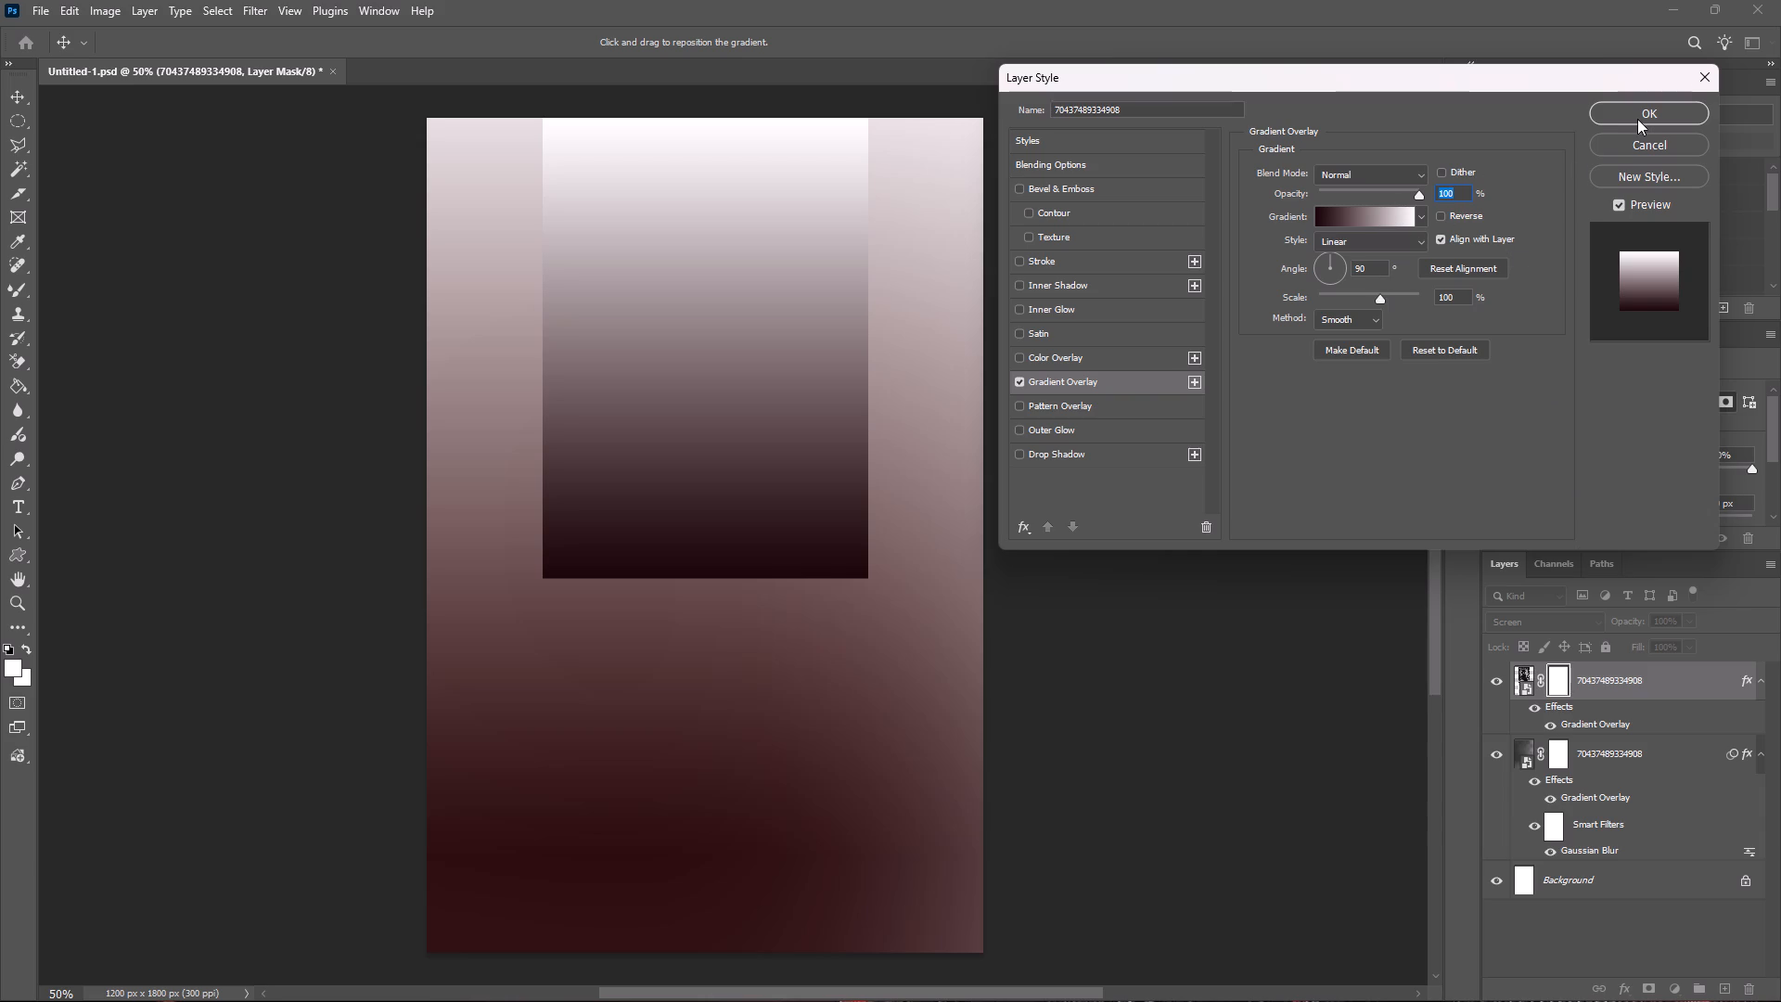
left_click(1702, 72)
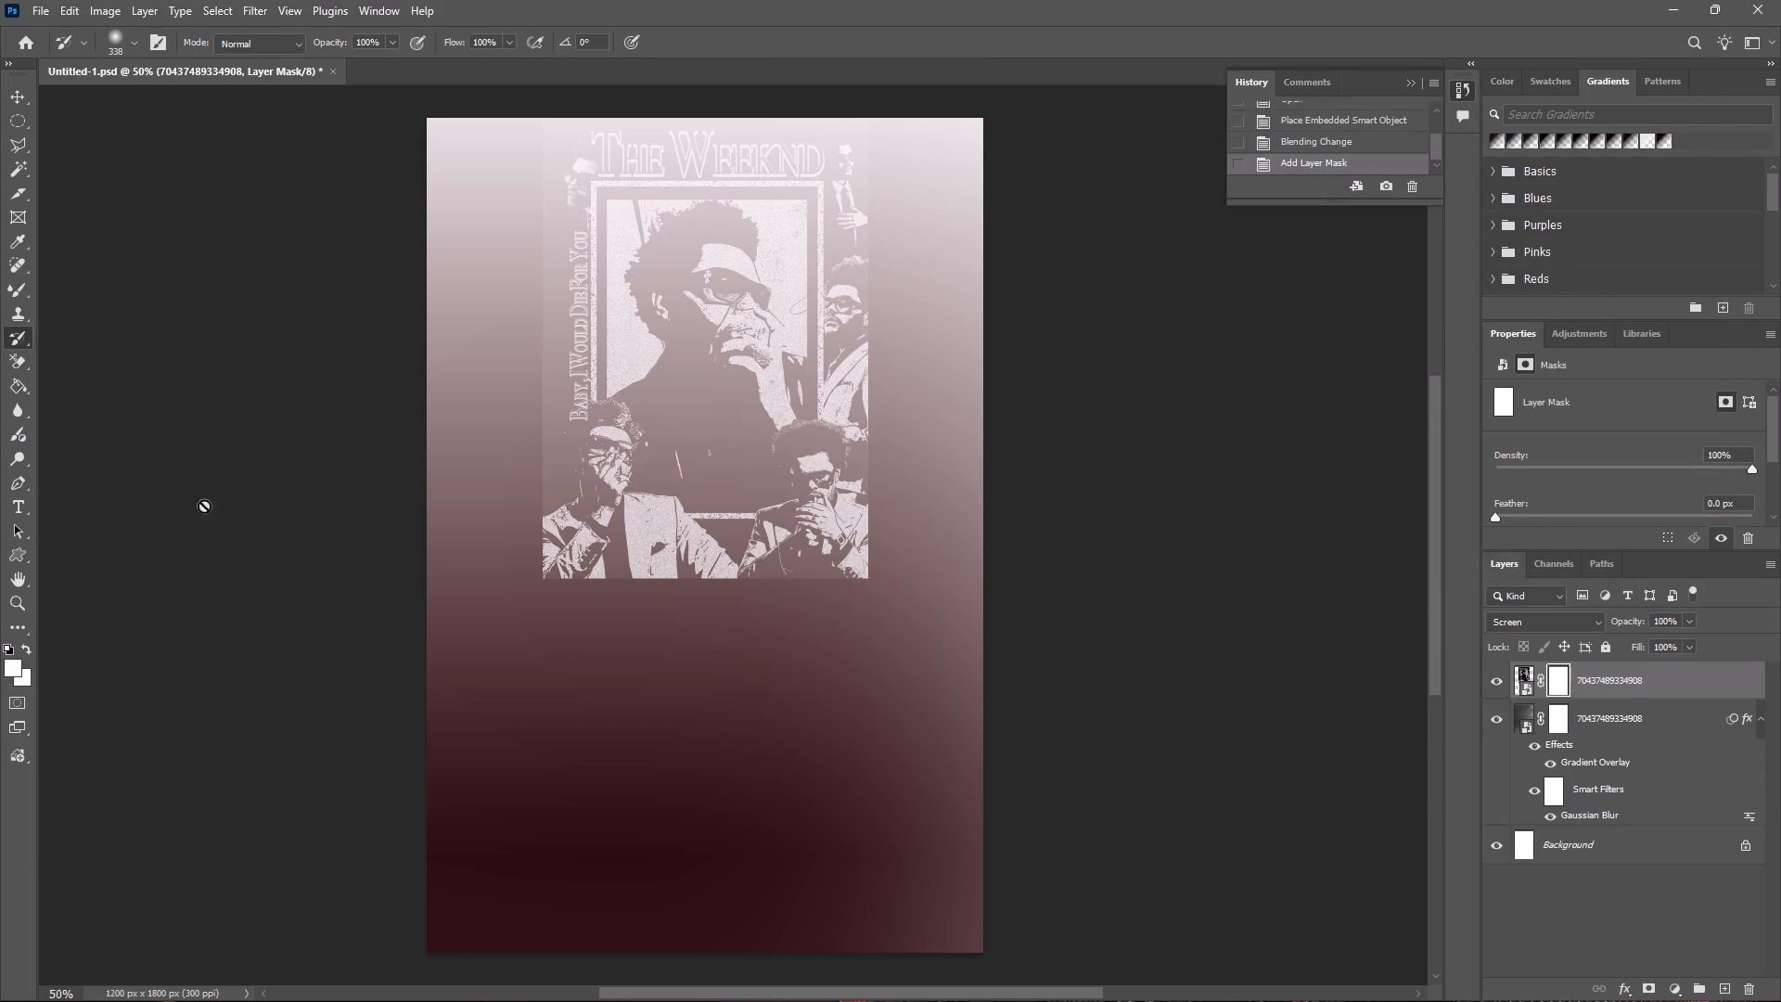
Set the foreground colour to a muted dusky red, 6d585e, to match the gradient around the small poster.
left_click(6, 667)
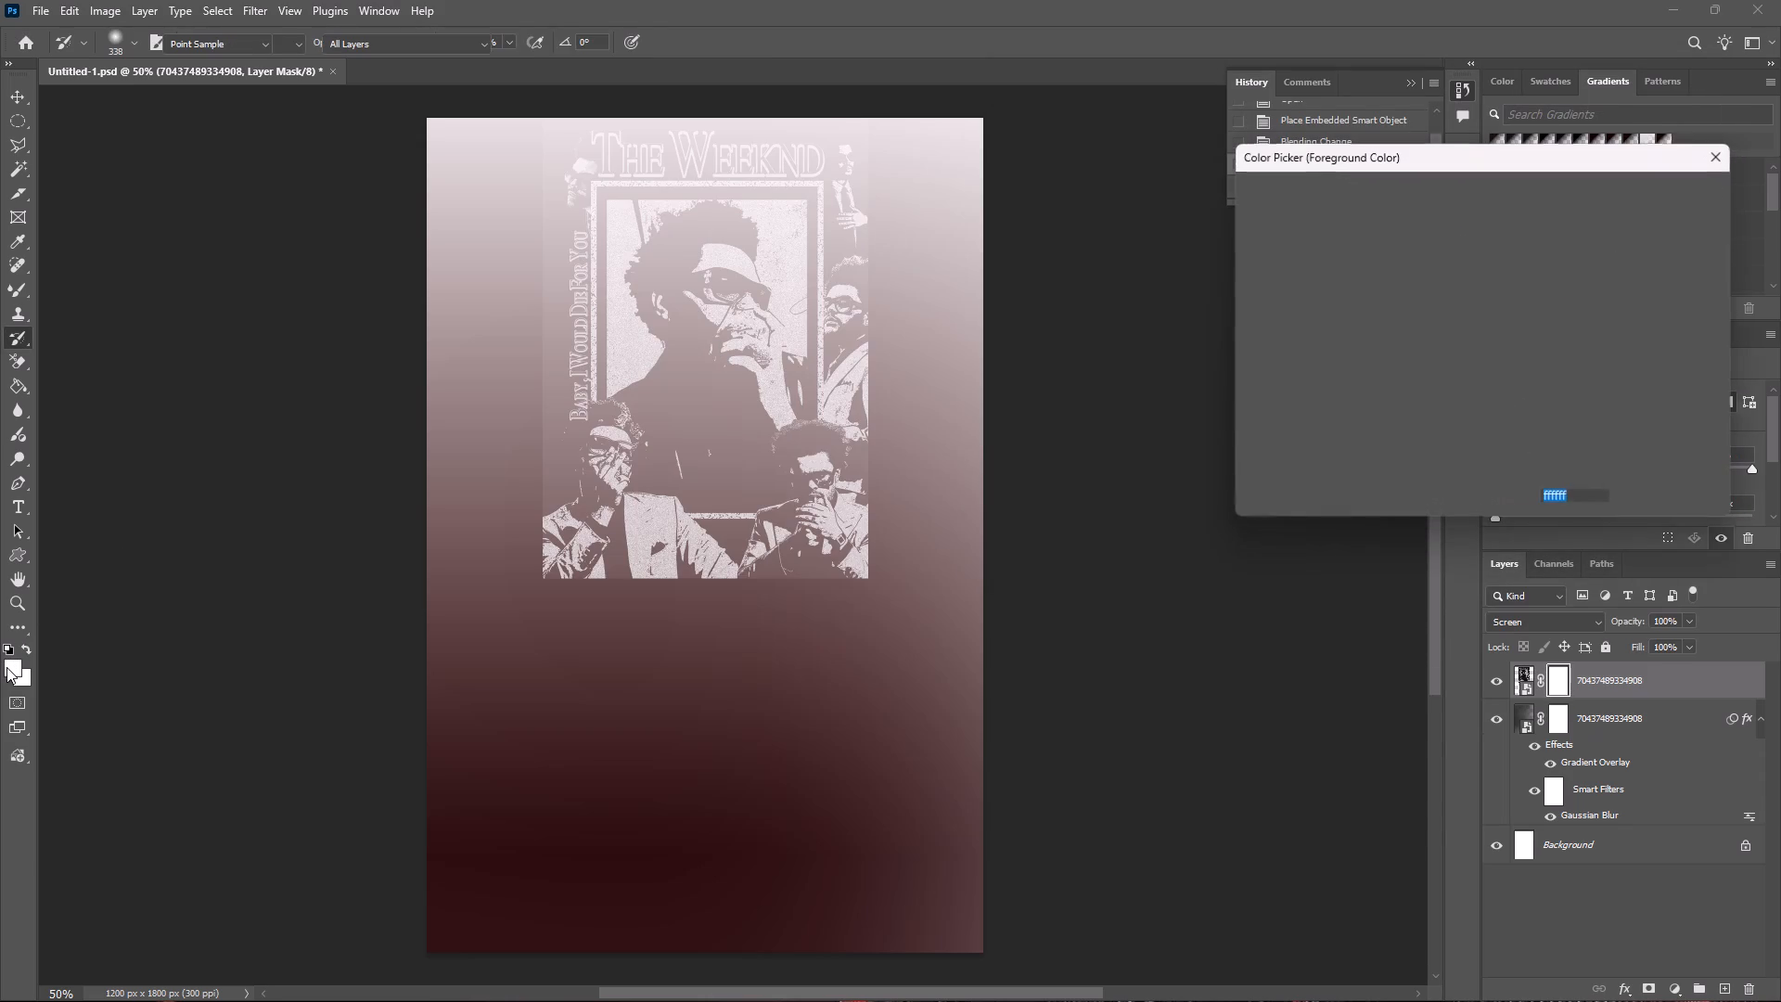
left_click(1462, 324)
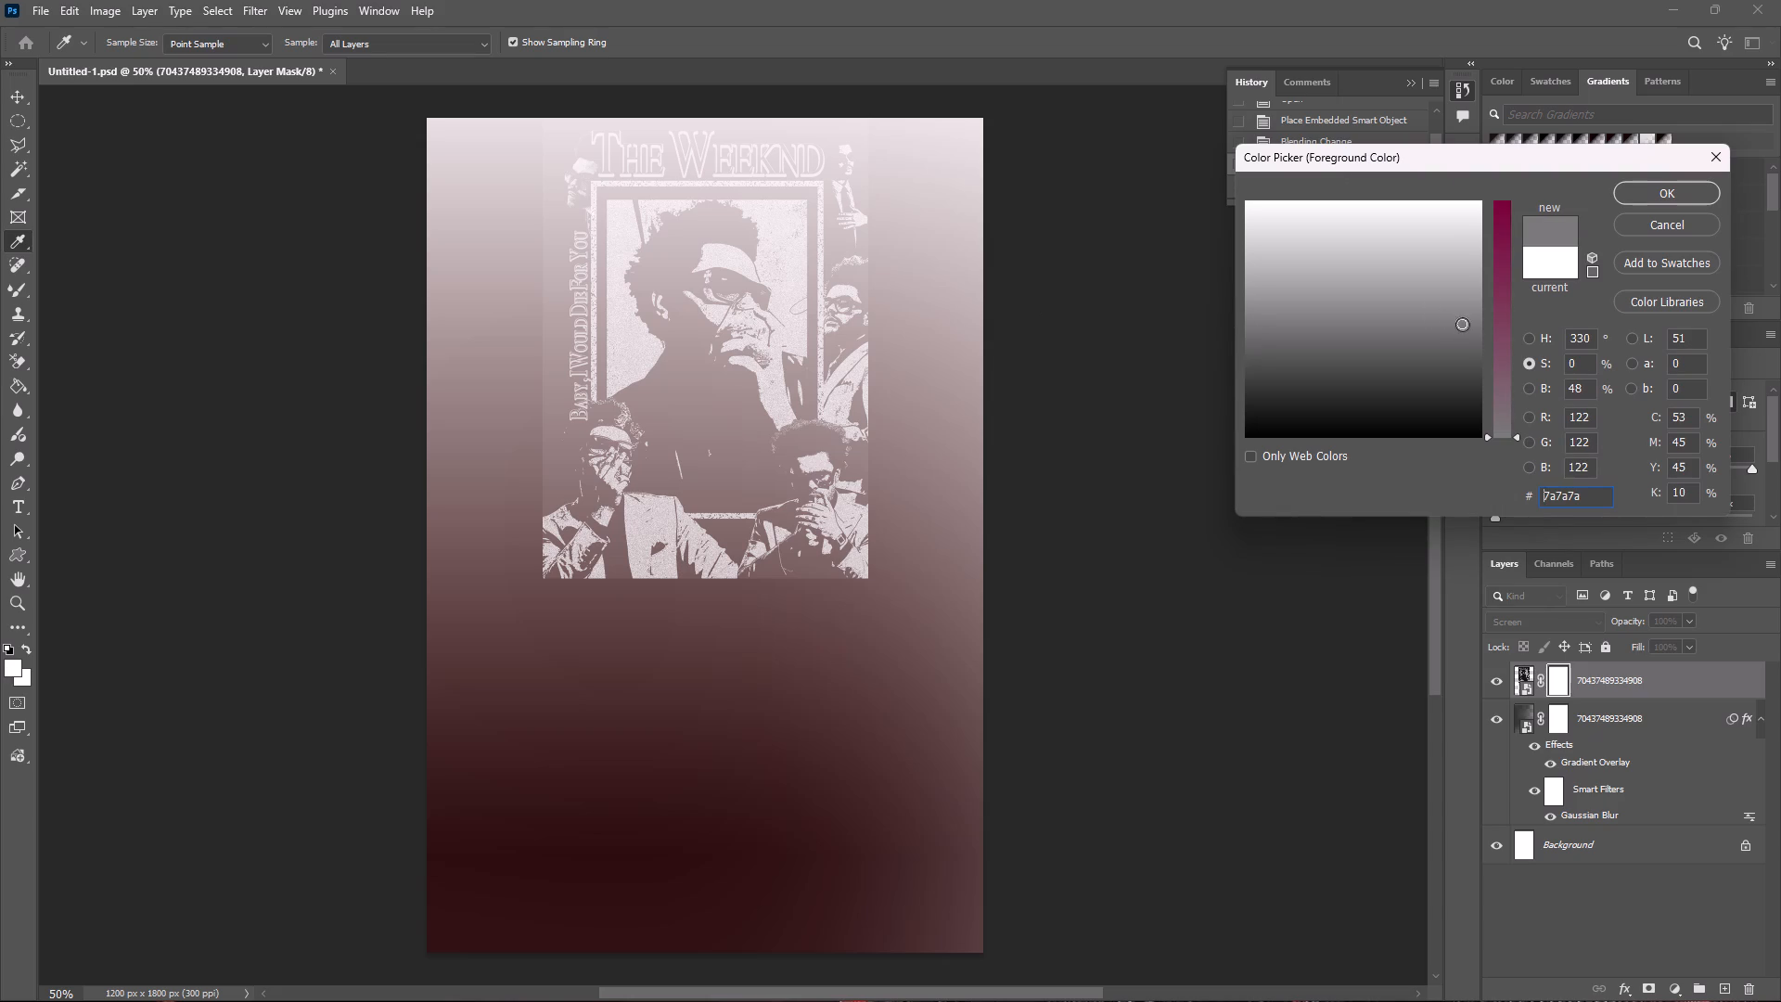
left_click(1468, 381)
left_click(1470, 397)
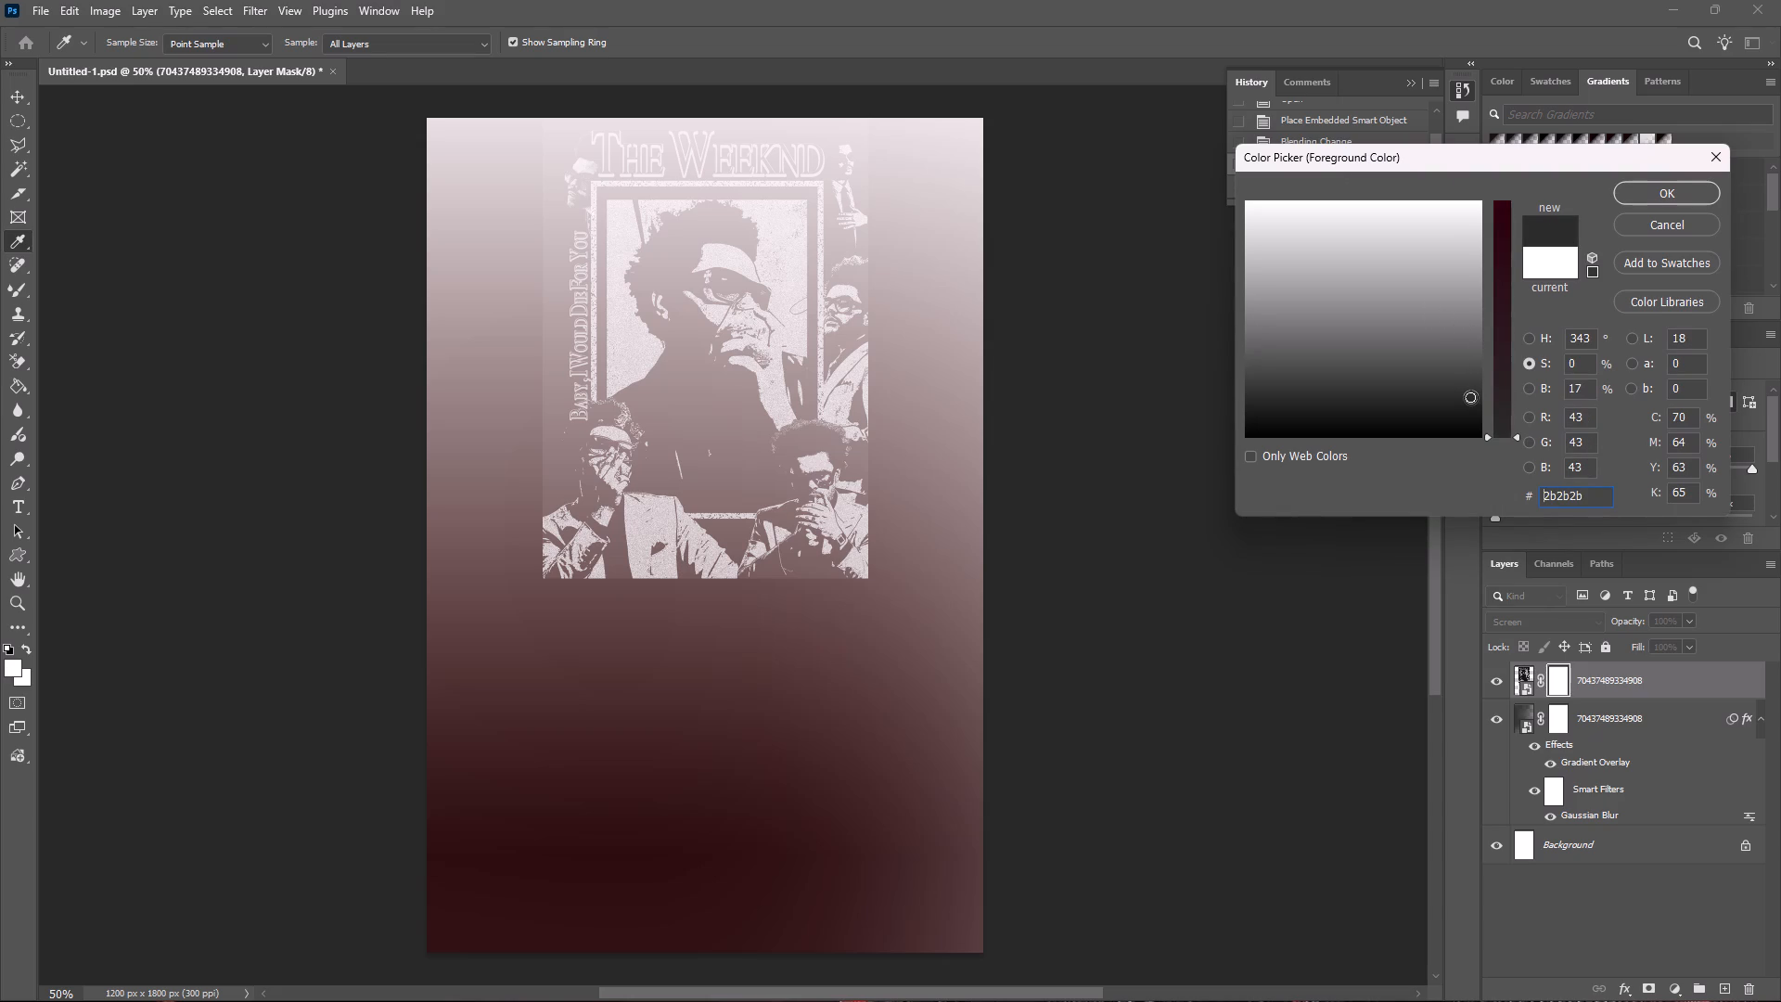
left_click(1470, 365)
left_click(1470, 336)
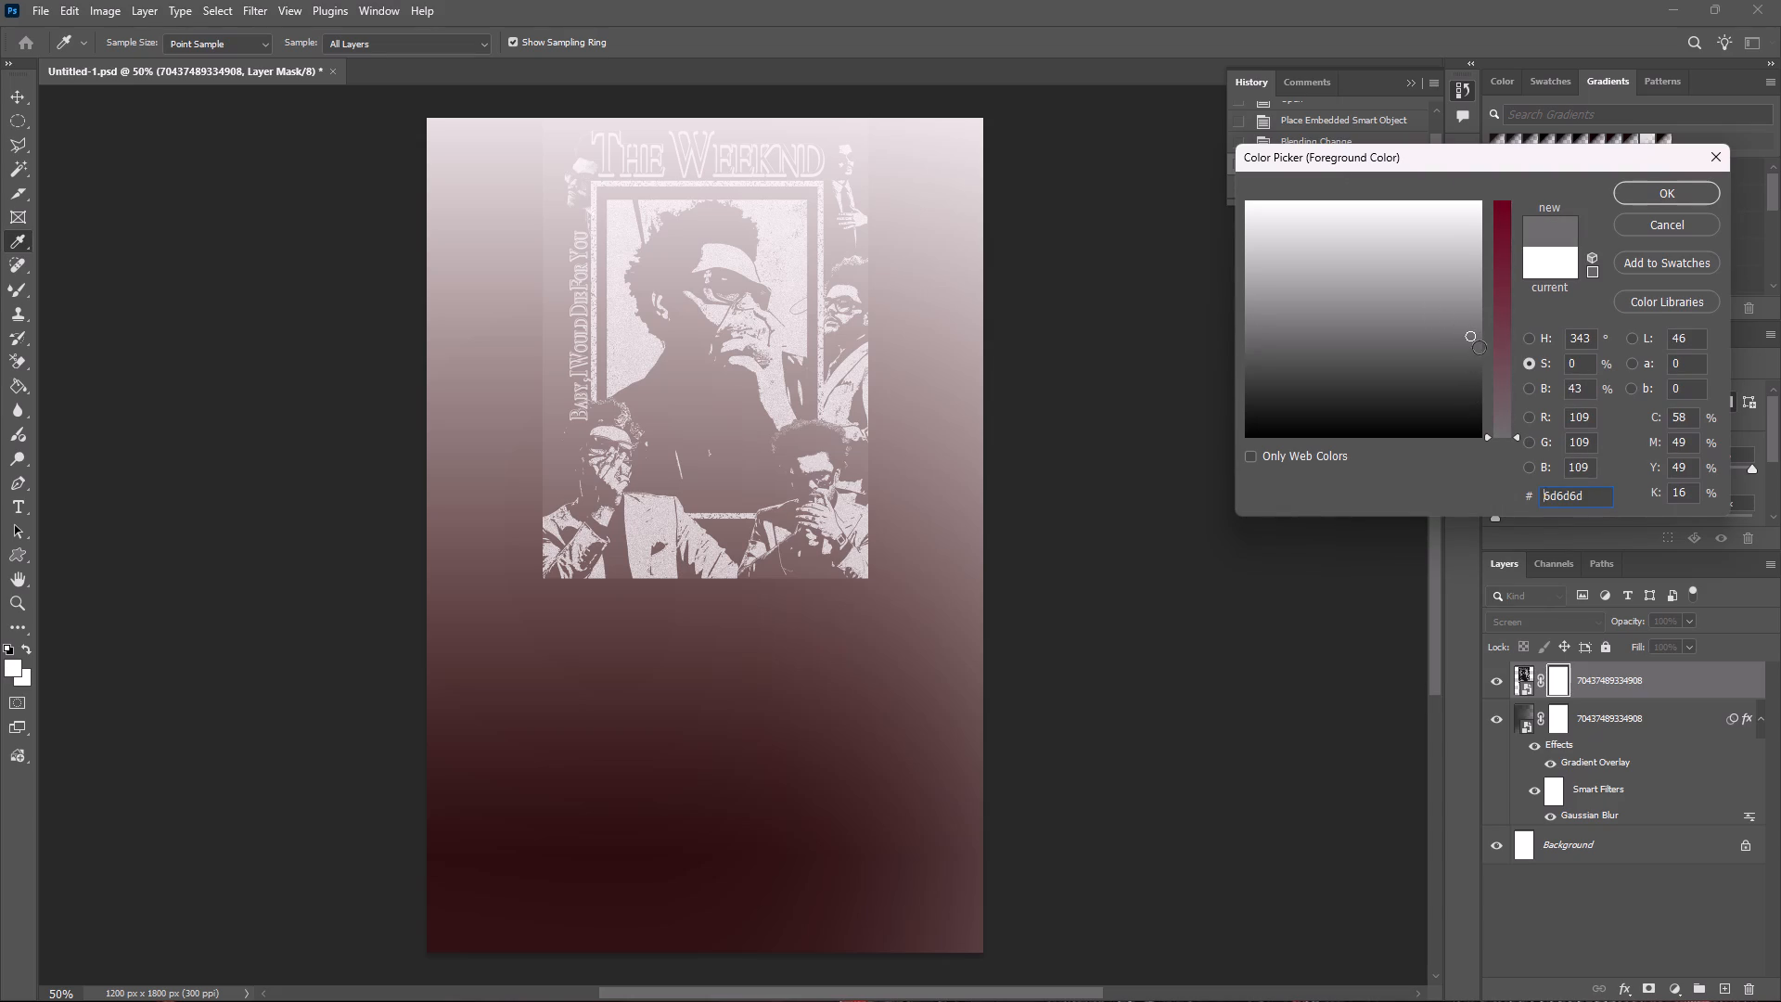
left_click(1501, 369)
left_click_drag(1501, 369, 1501, 381)
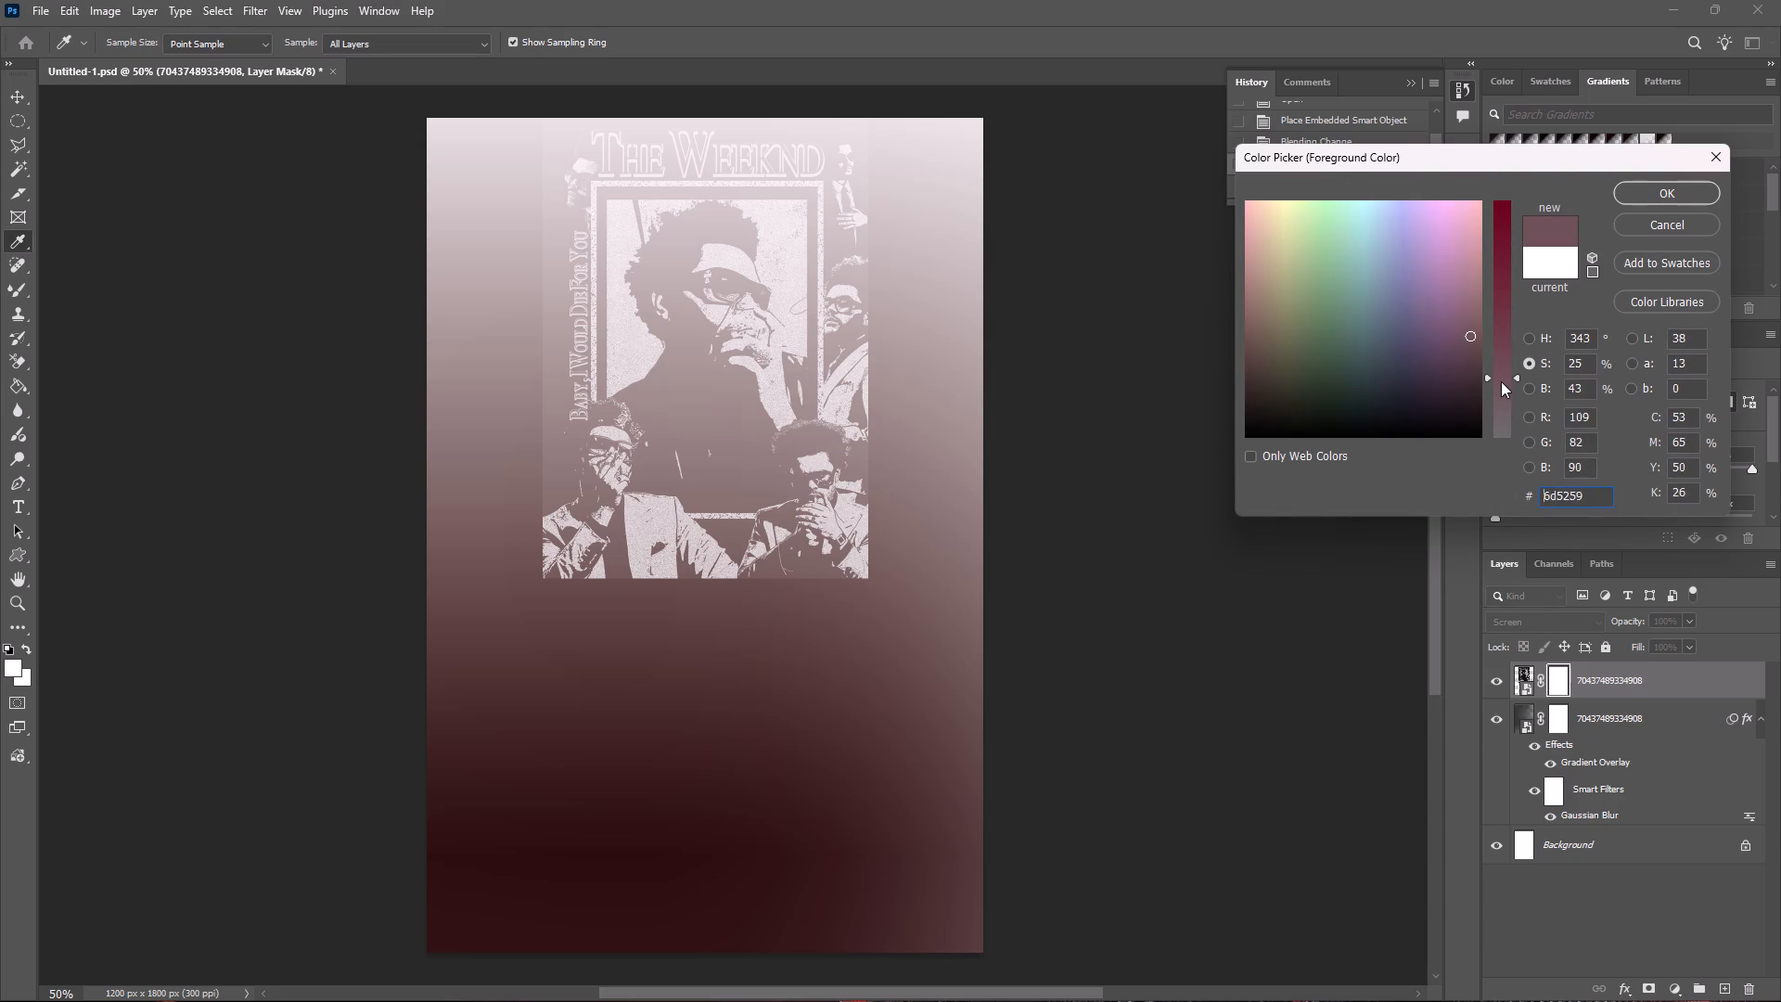
left_click_drag(1501, 381, 1494, 361)
left_click_drag(1494, 361, 1500, 392)
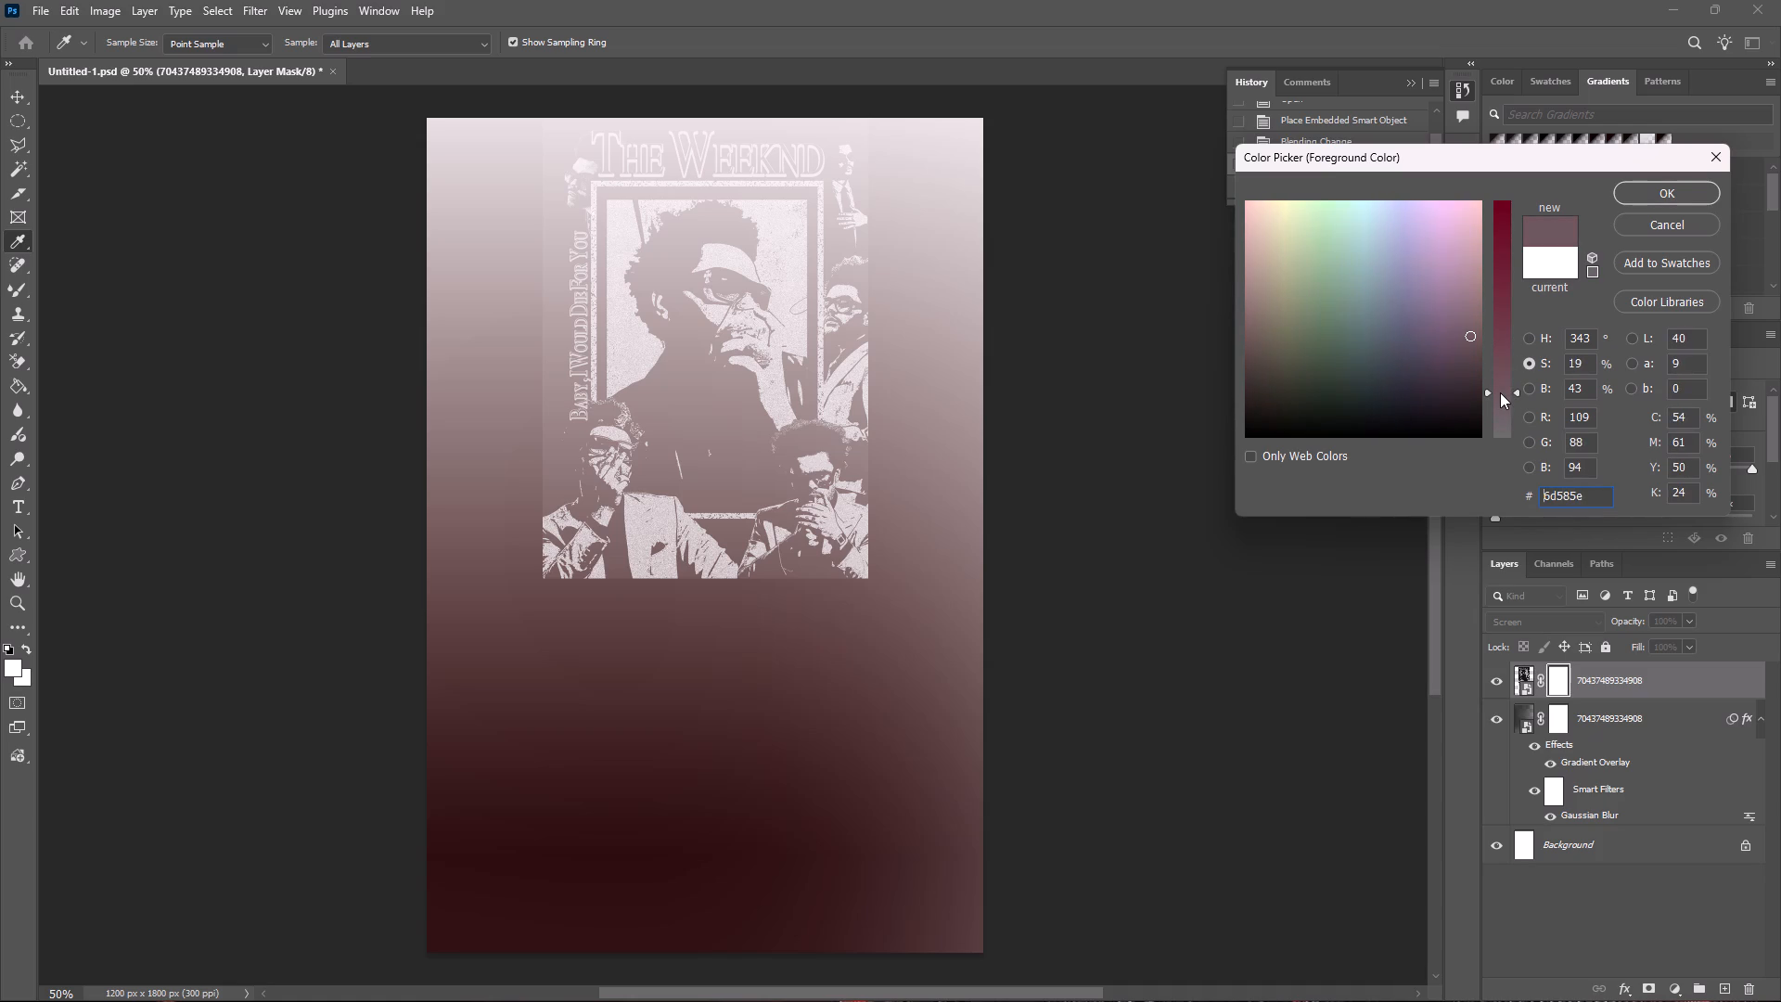
left_click_drag(1500, 392, 1493, 396)
left_click_drag(1493, 396, 1489, 391)
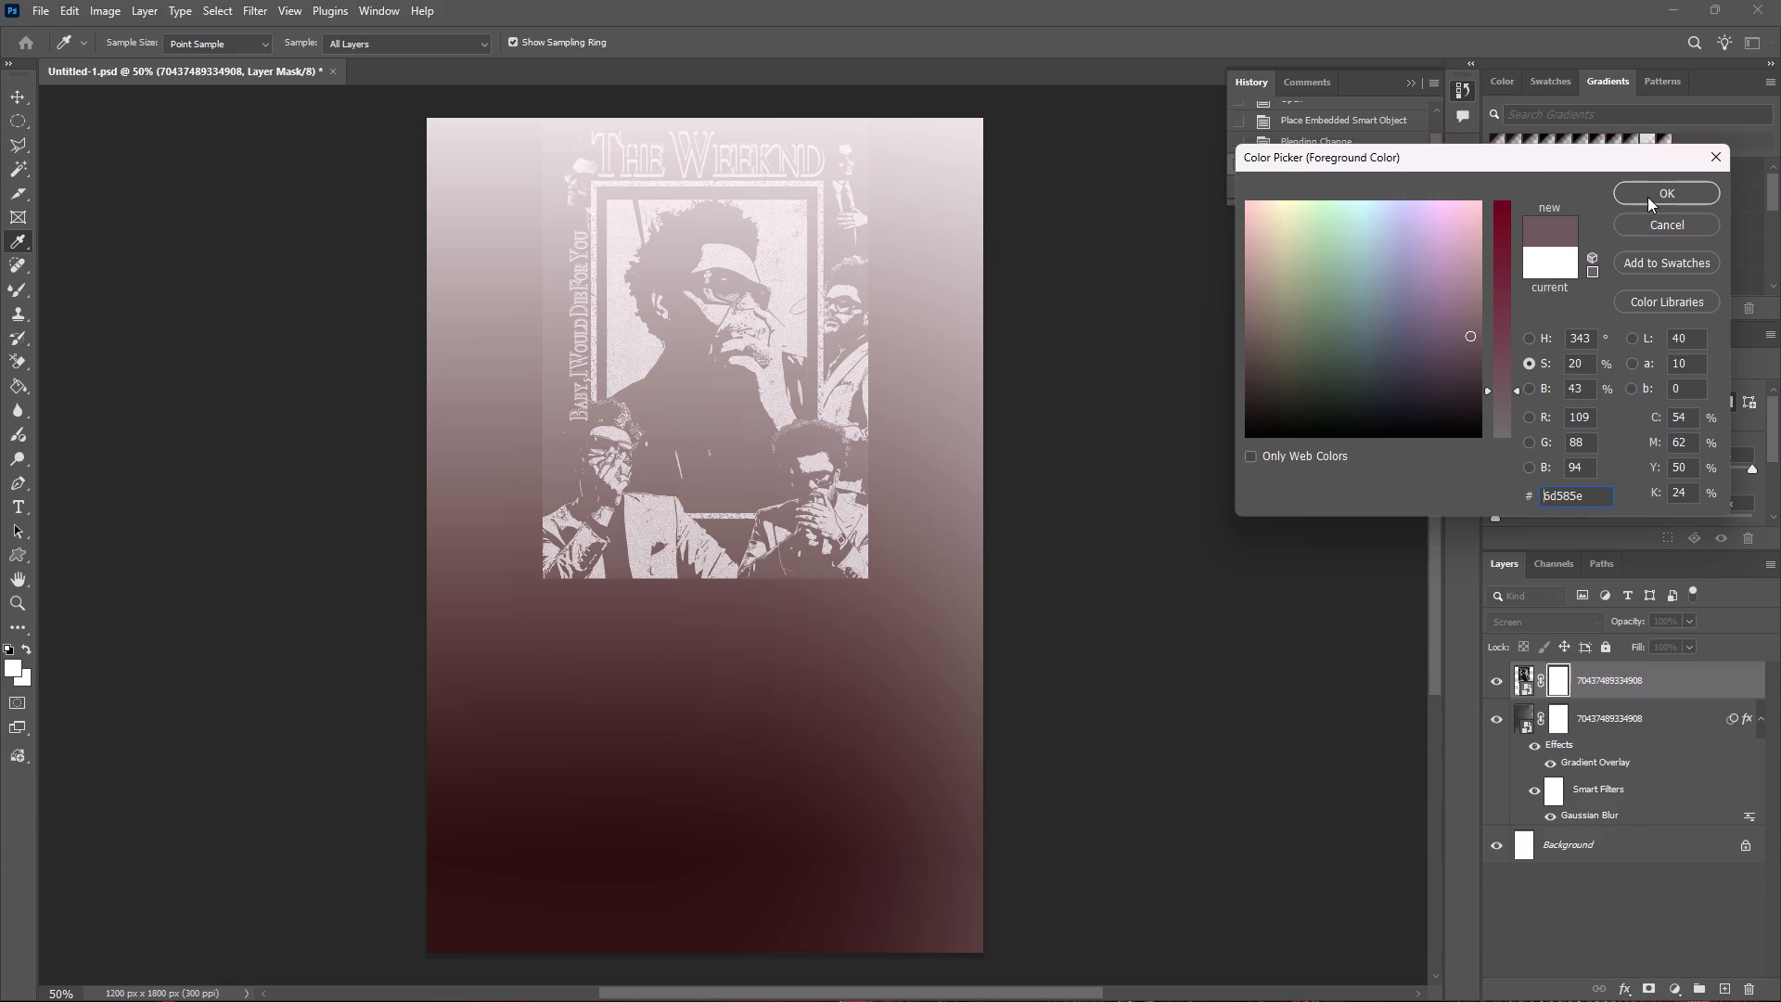
left_click(1647, 197)
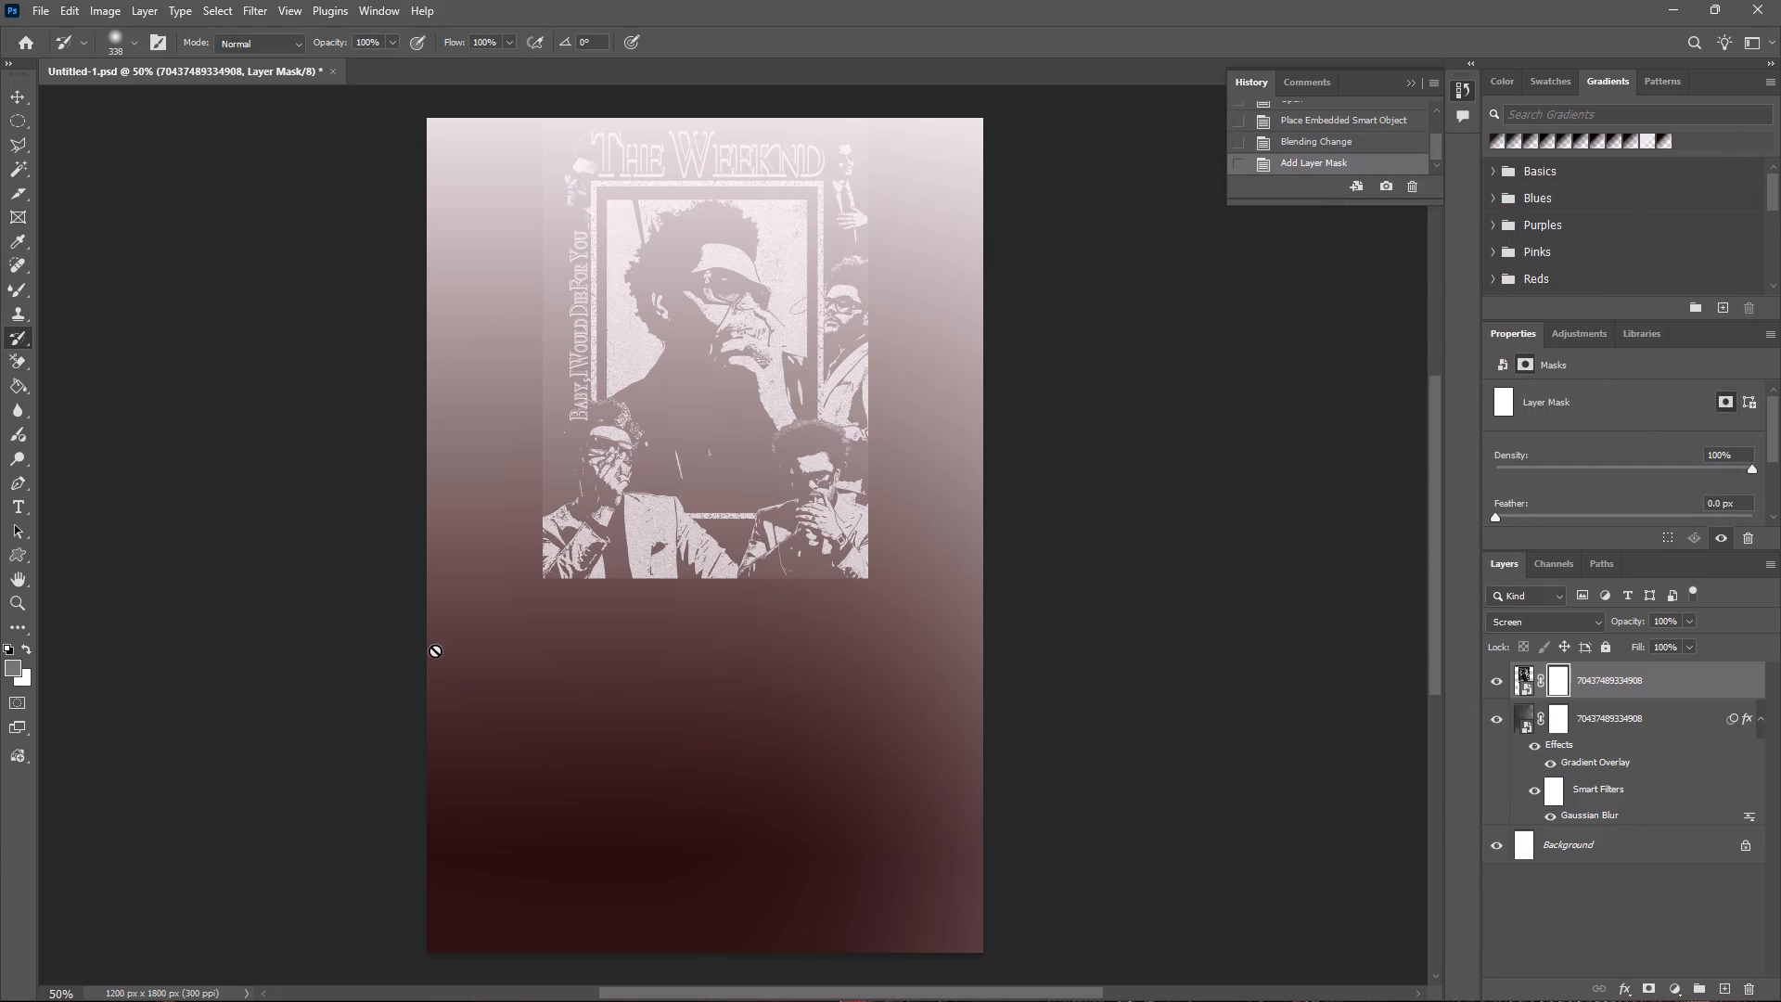
Set the background colour to a dark muted red, 4a2f36.
left_click(19, 680)
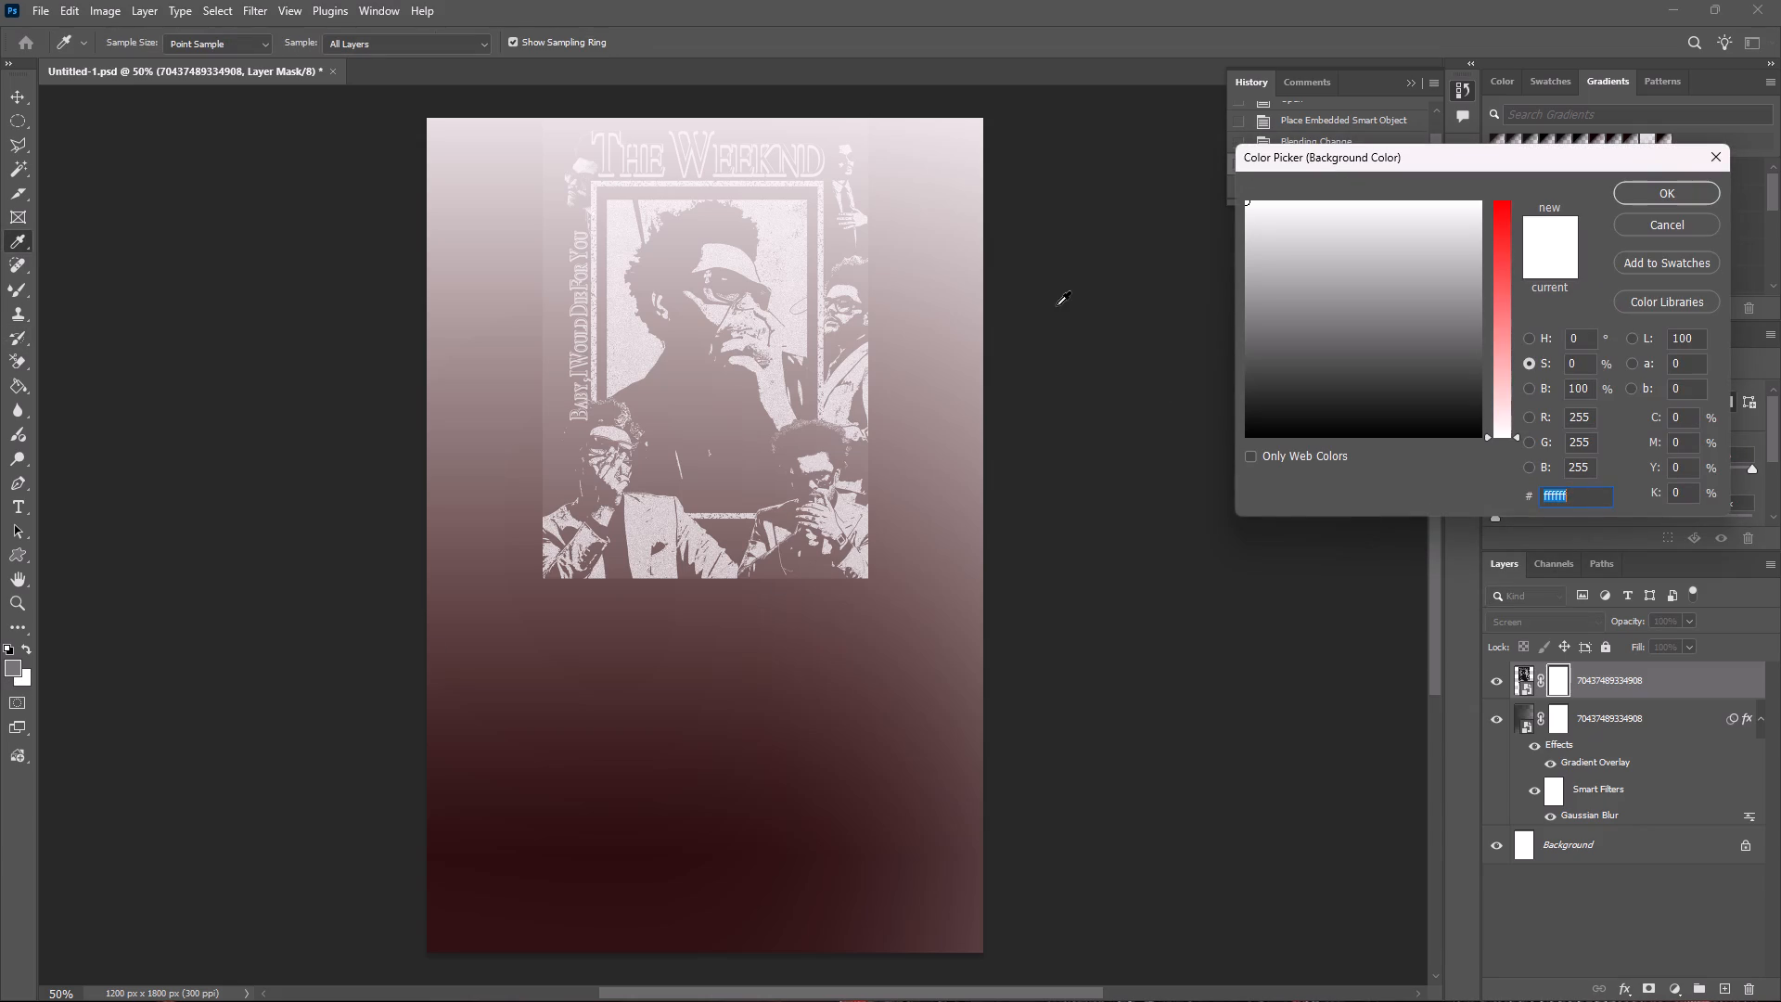
left_click(1476, 321)
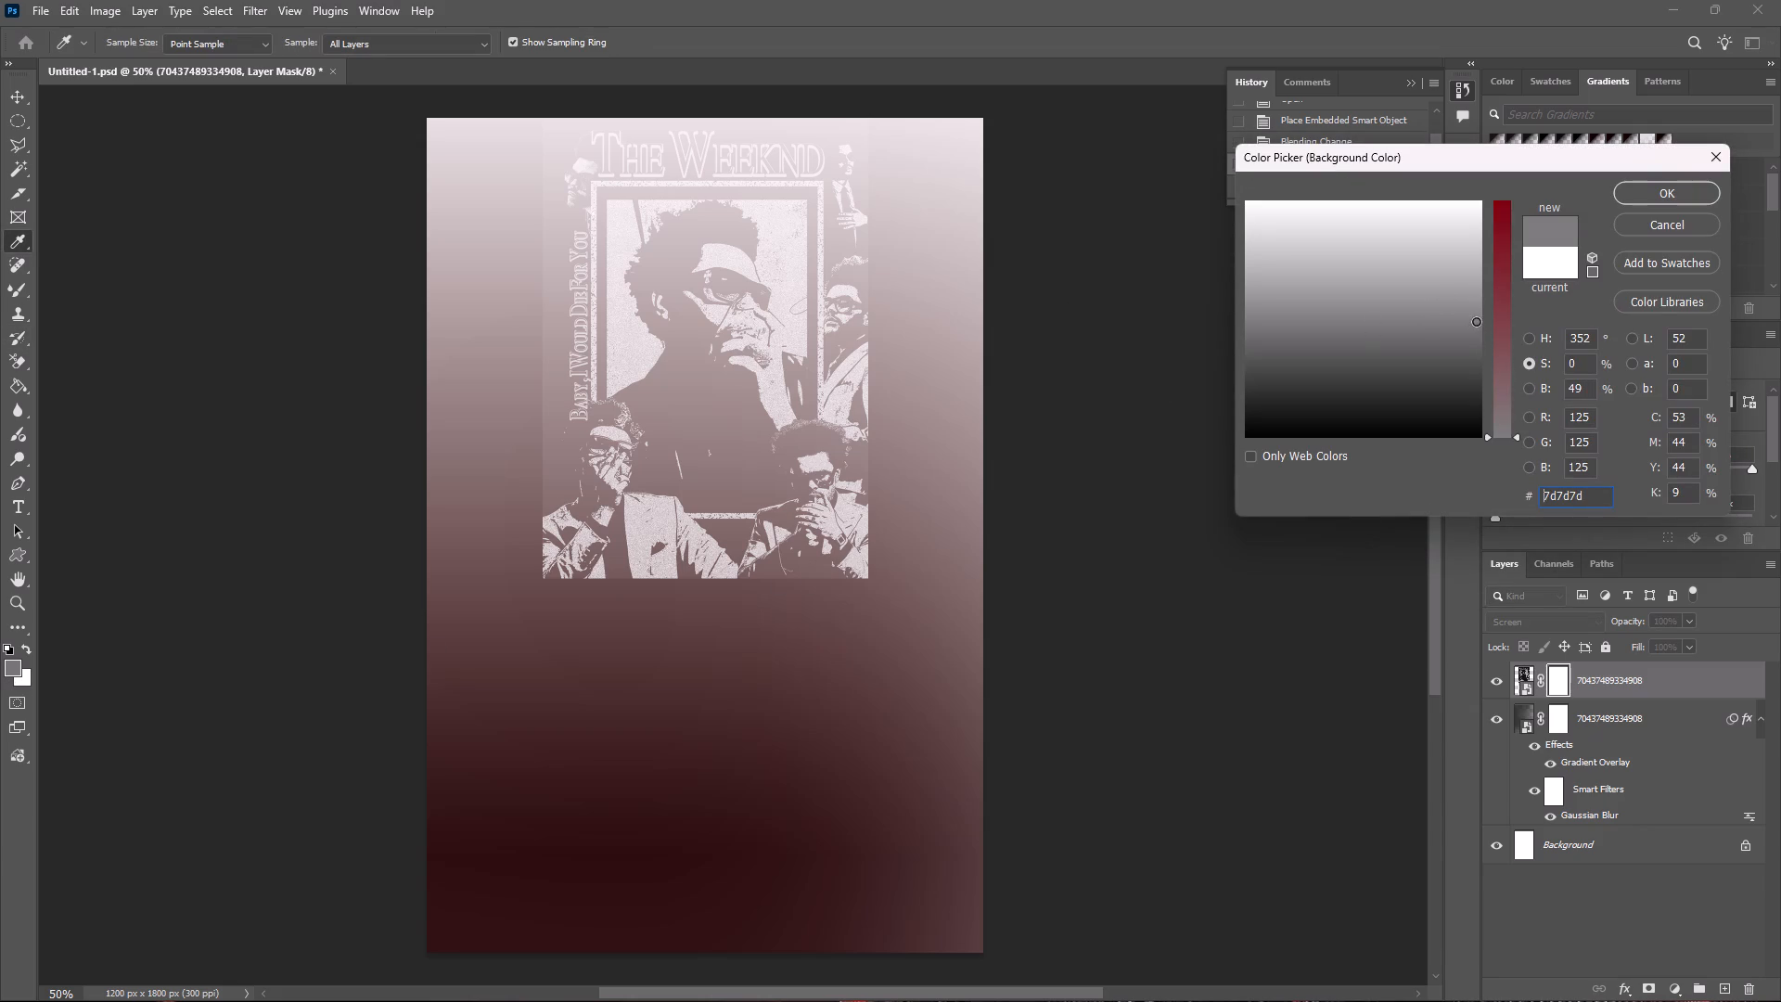
left_click(1461, 387)
left_click(1470, 387)
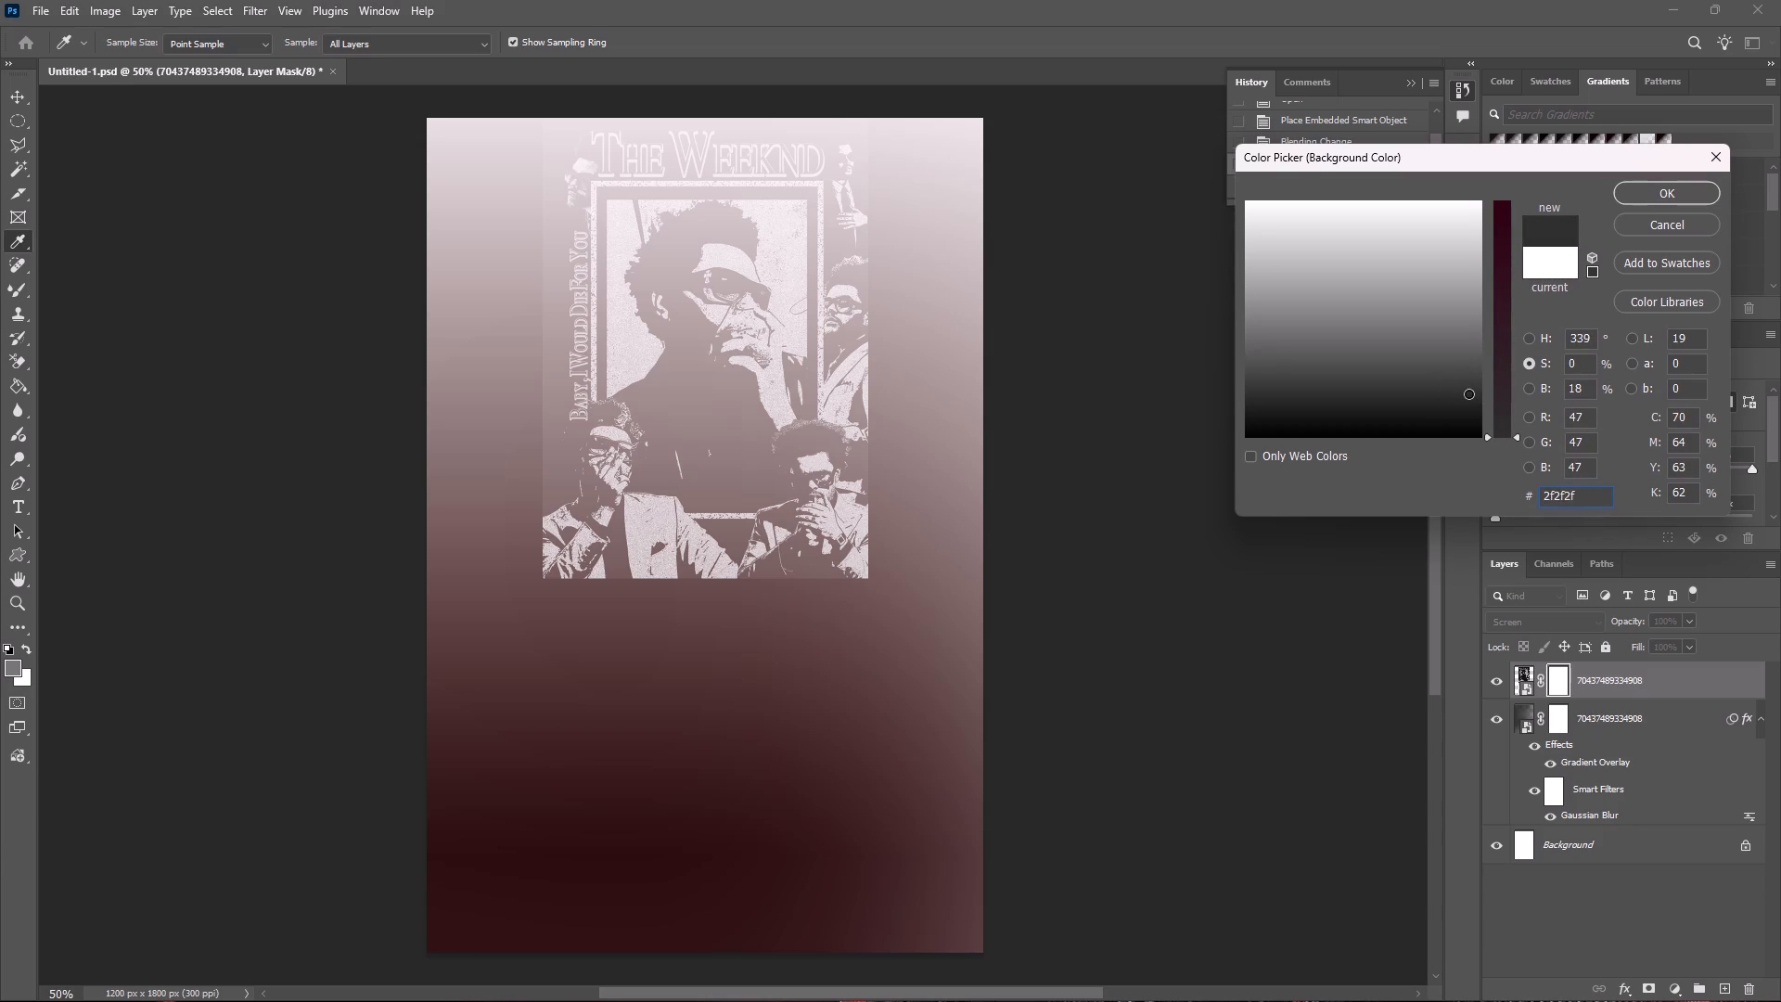
left_click(1495, 352)
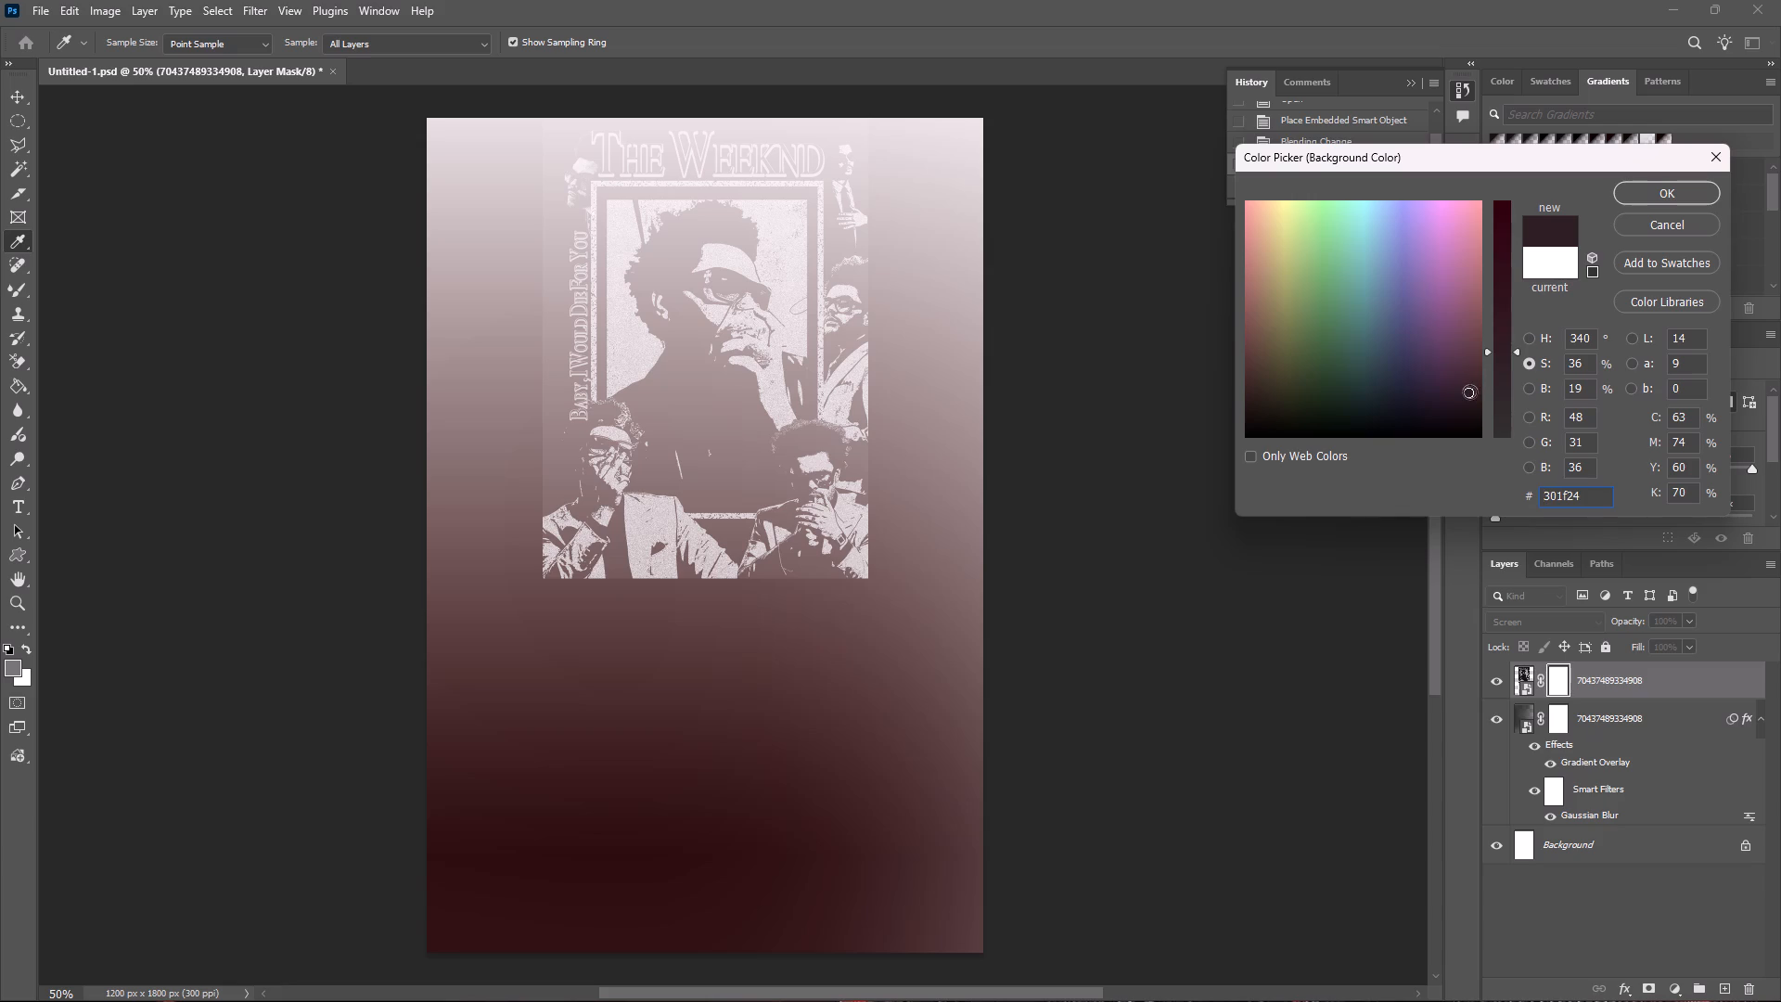
left_click_drag(1469, 392, 1471, 368)
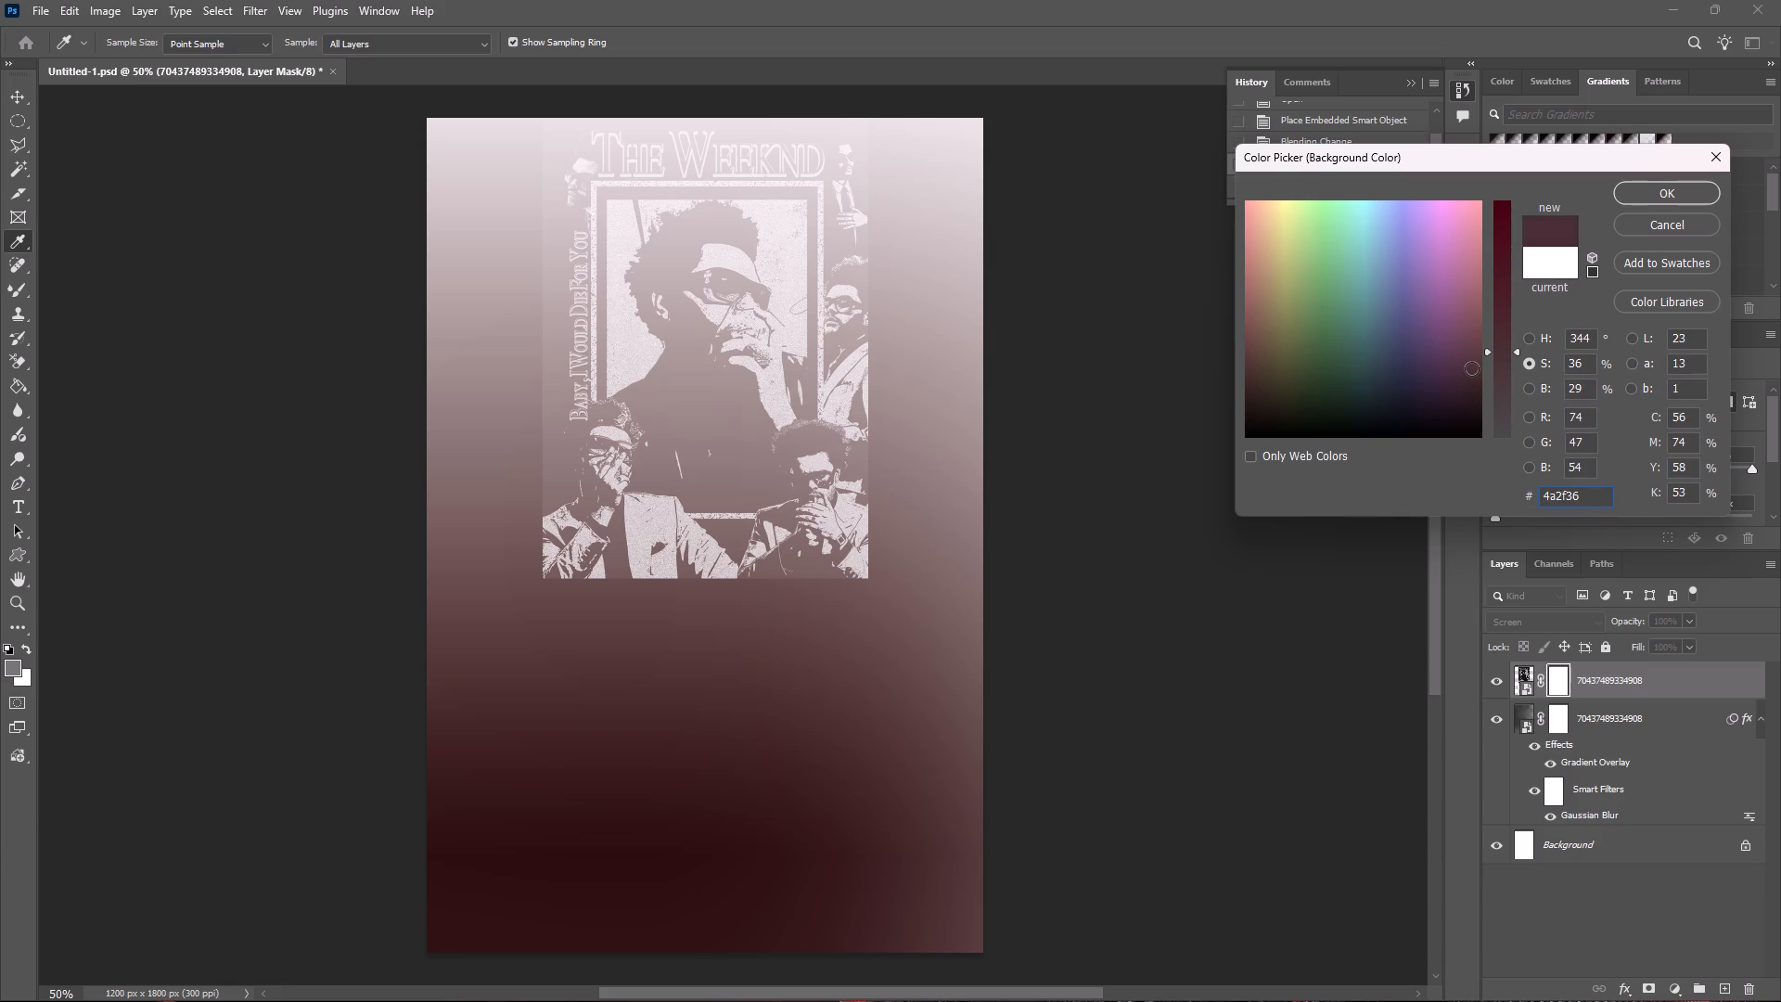
left_click(1679, 191)
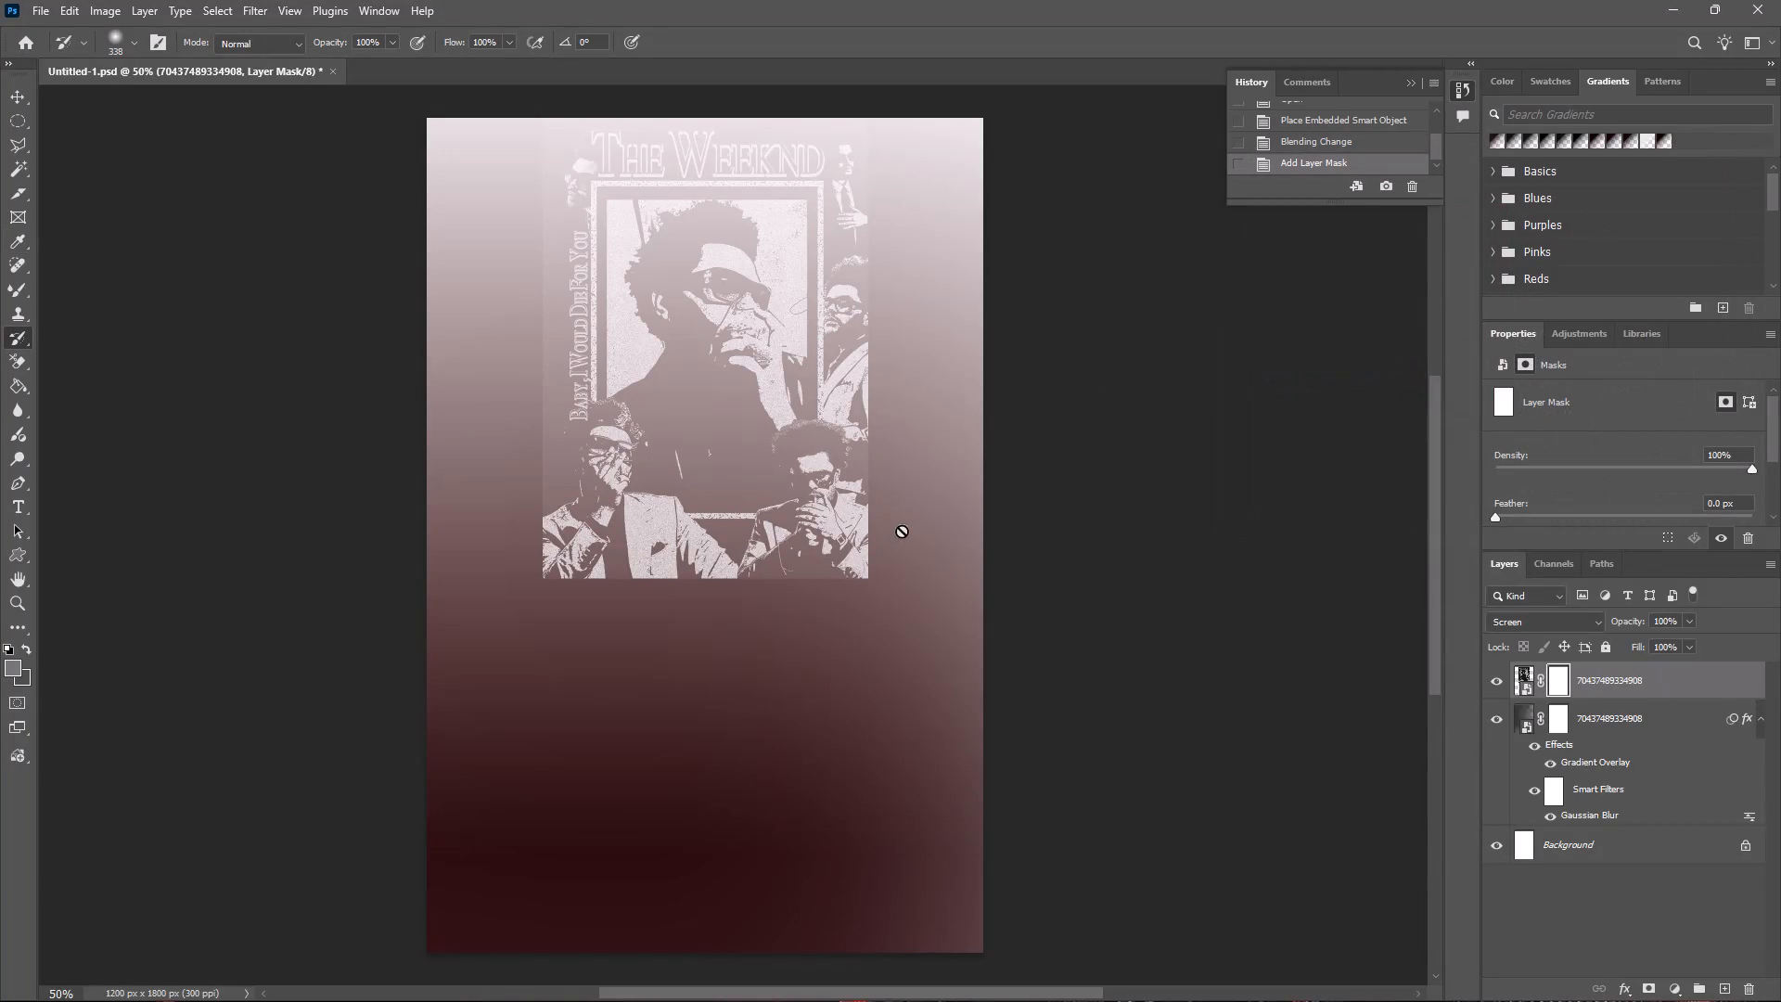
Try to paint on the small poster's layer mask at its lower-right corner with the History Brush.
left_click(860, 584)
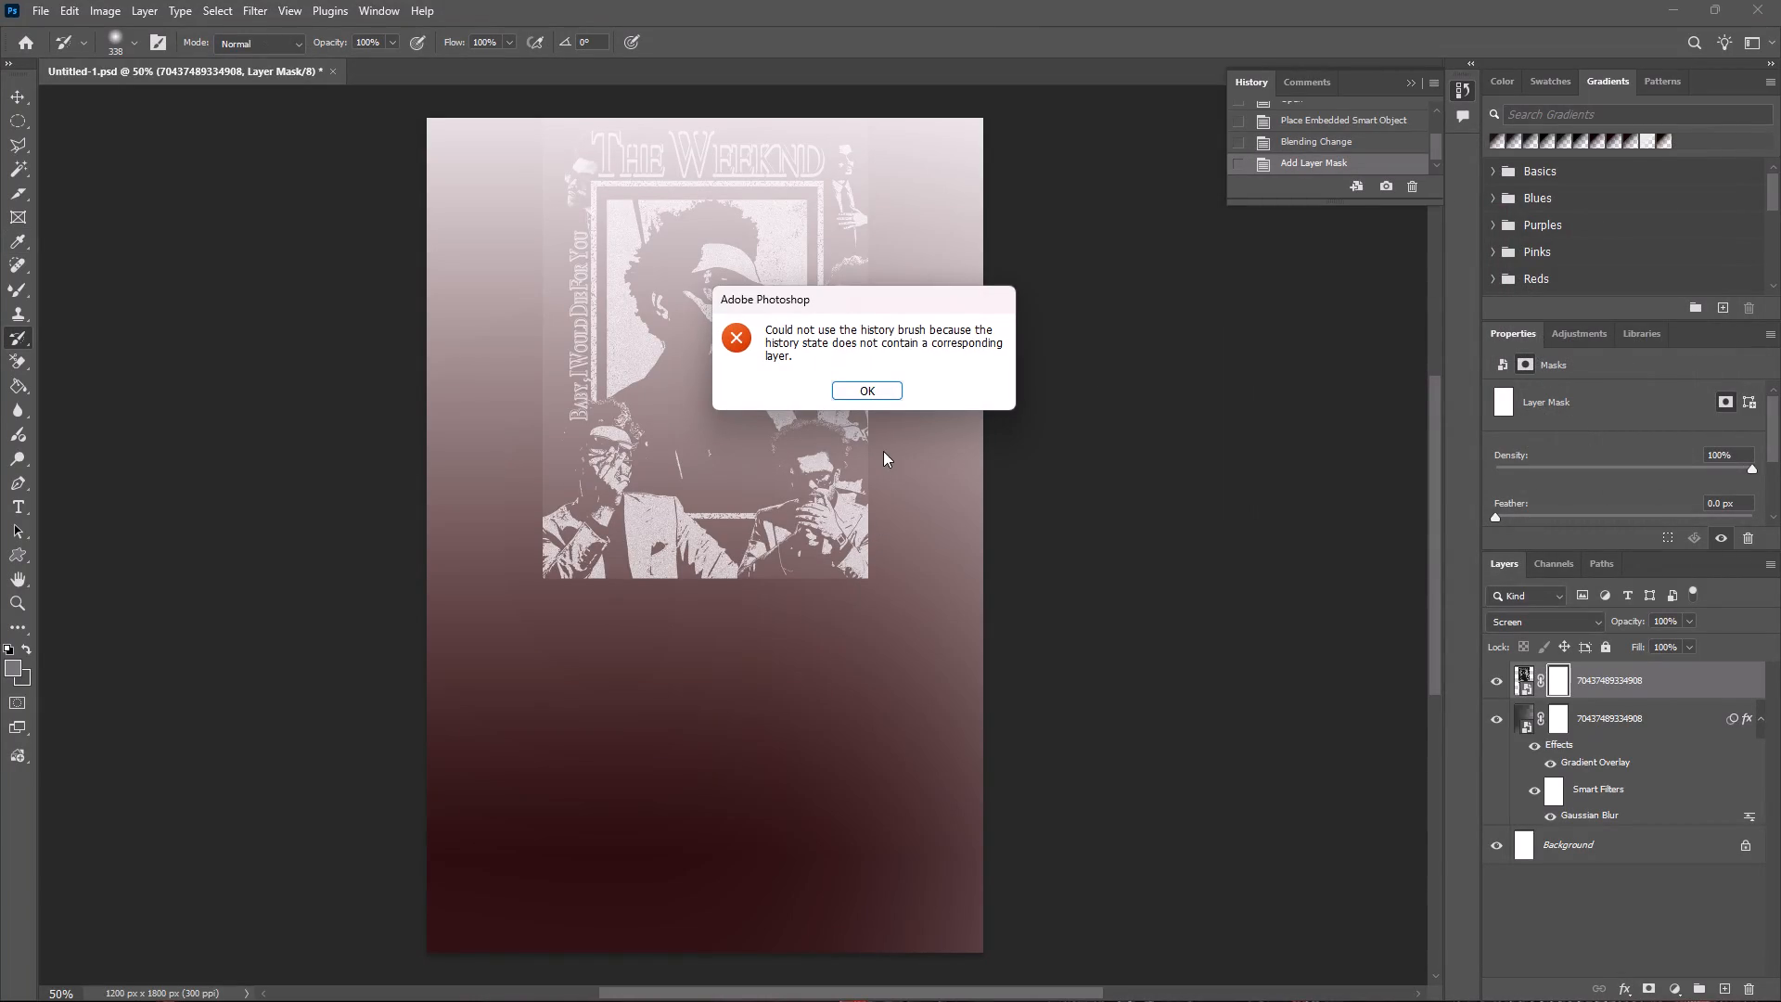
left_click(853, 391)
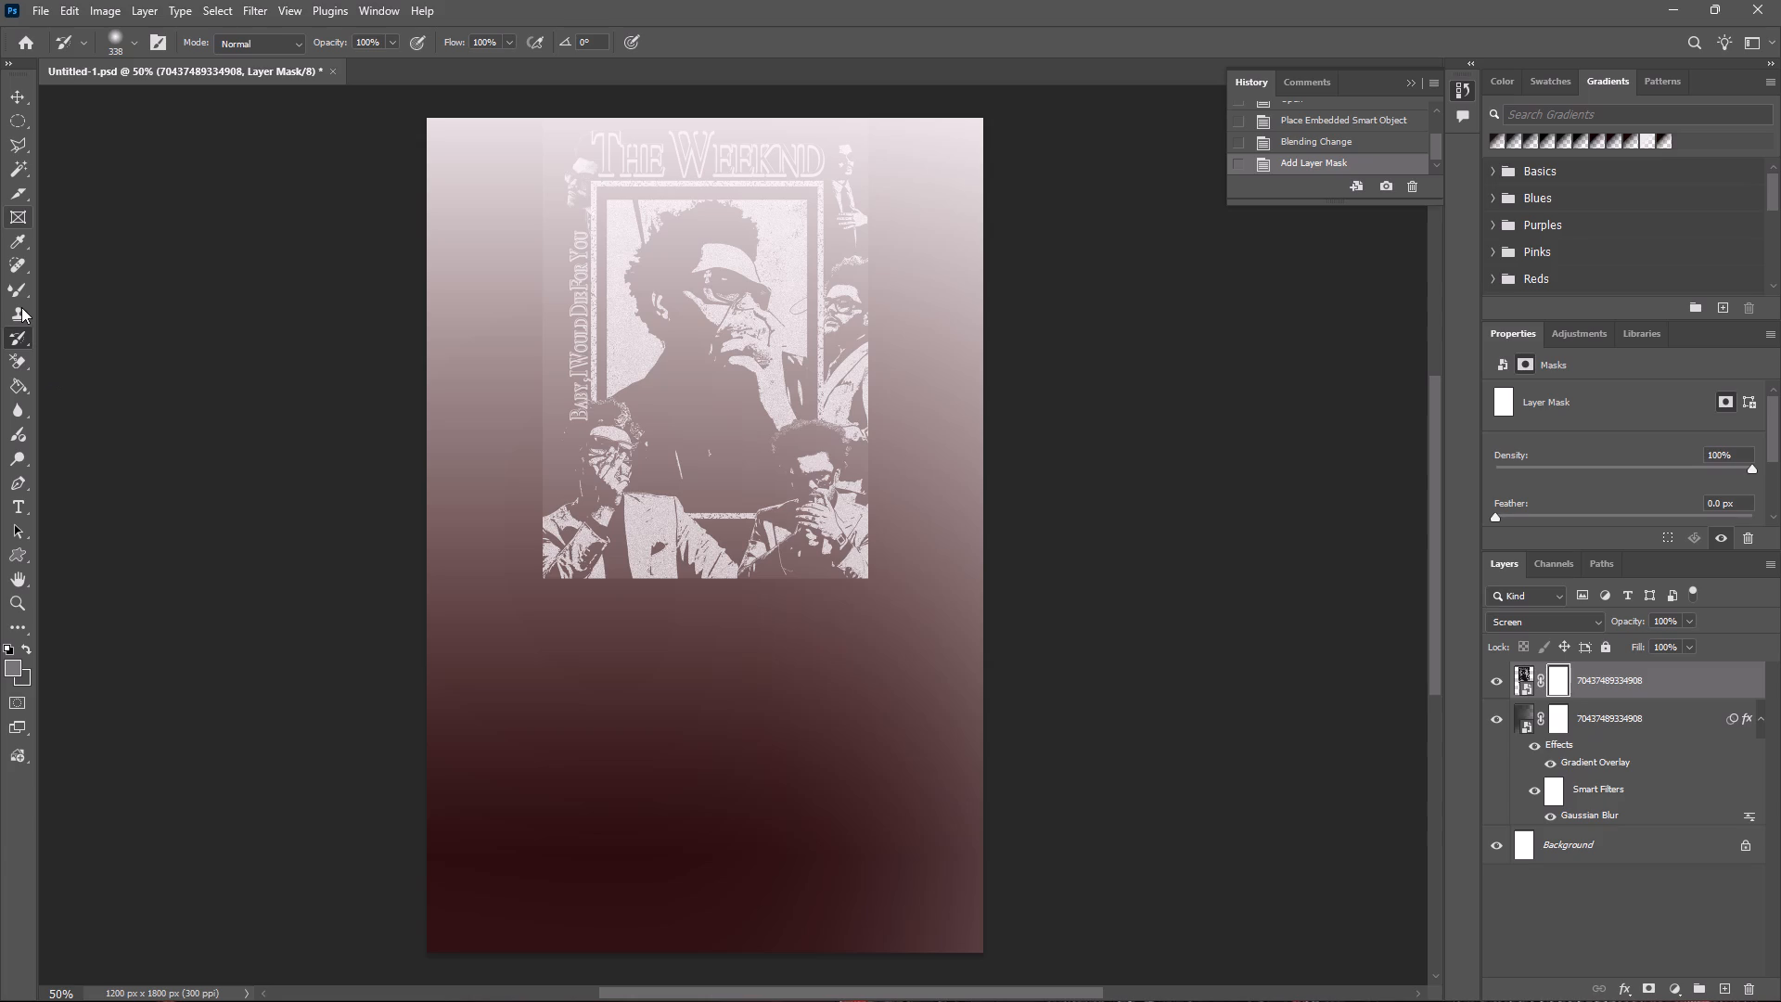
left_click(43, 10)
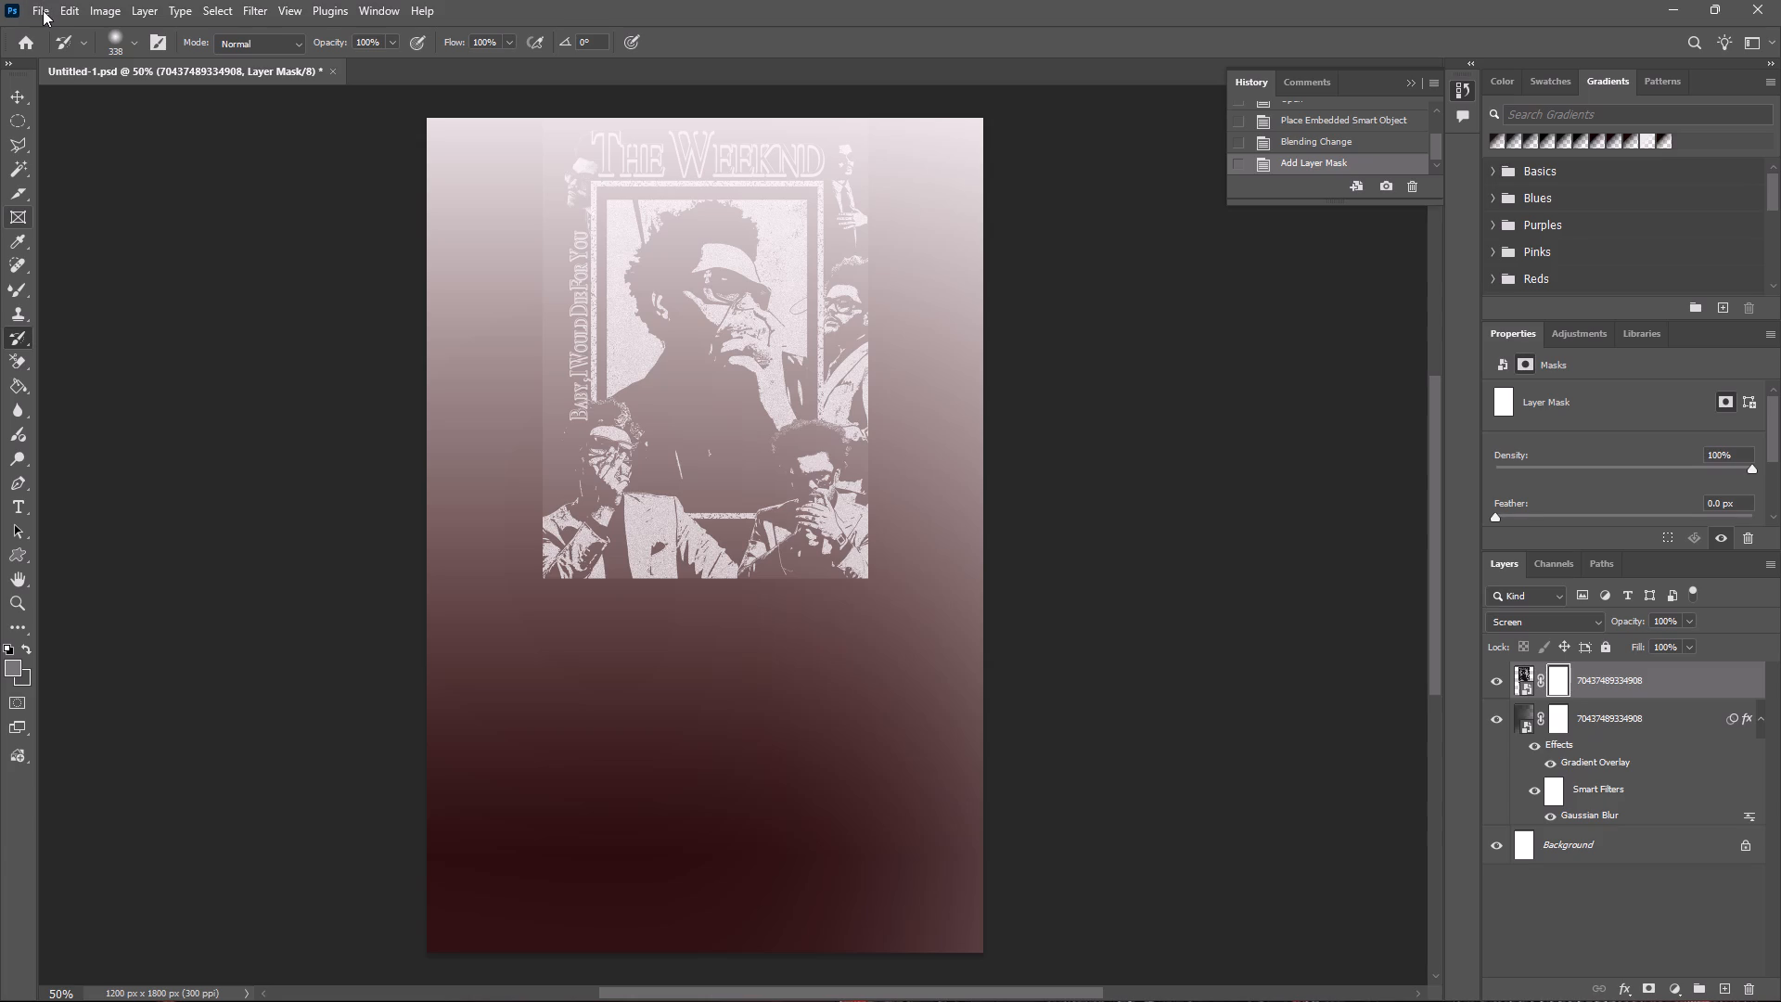
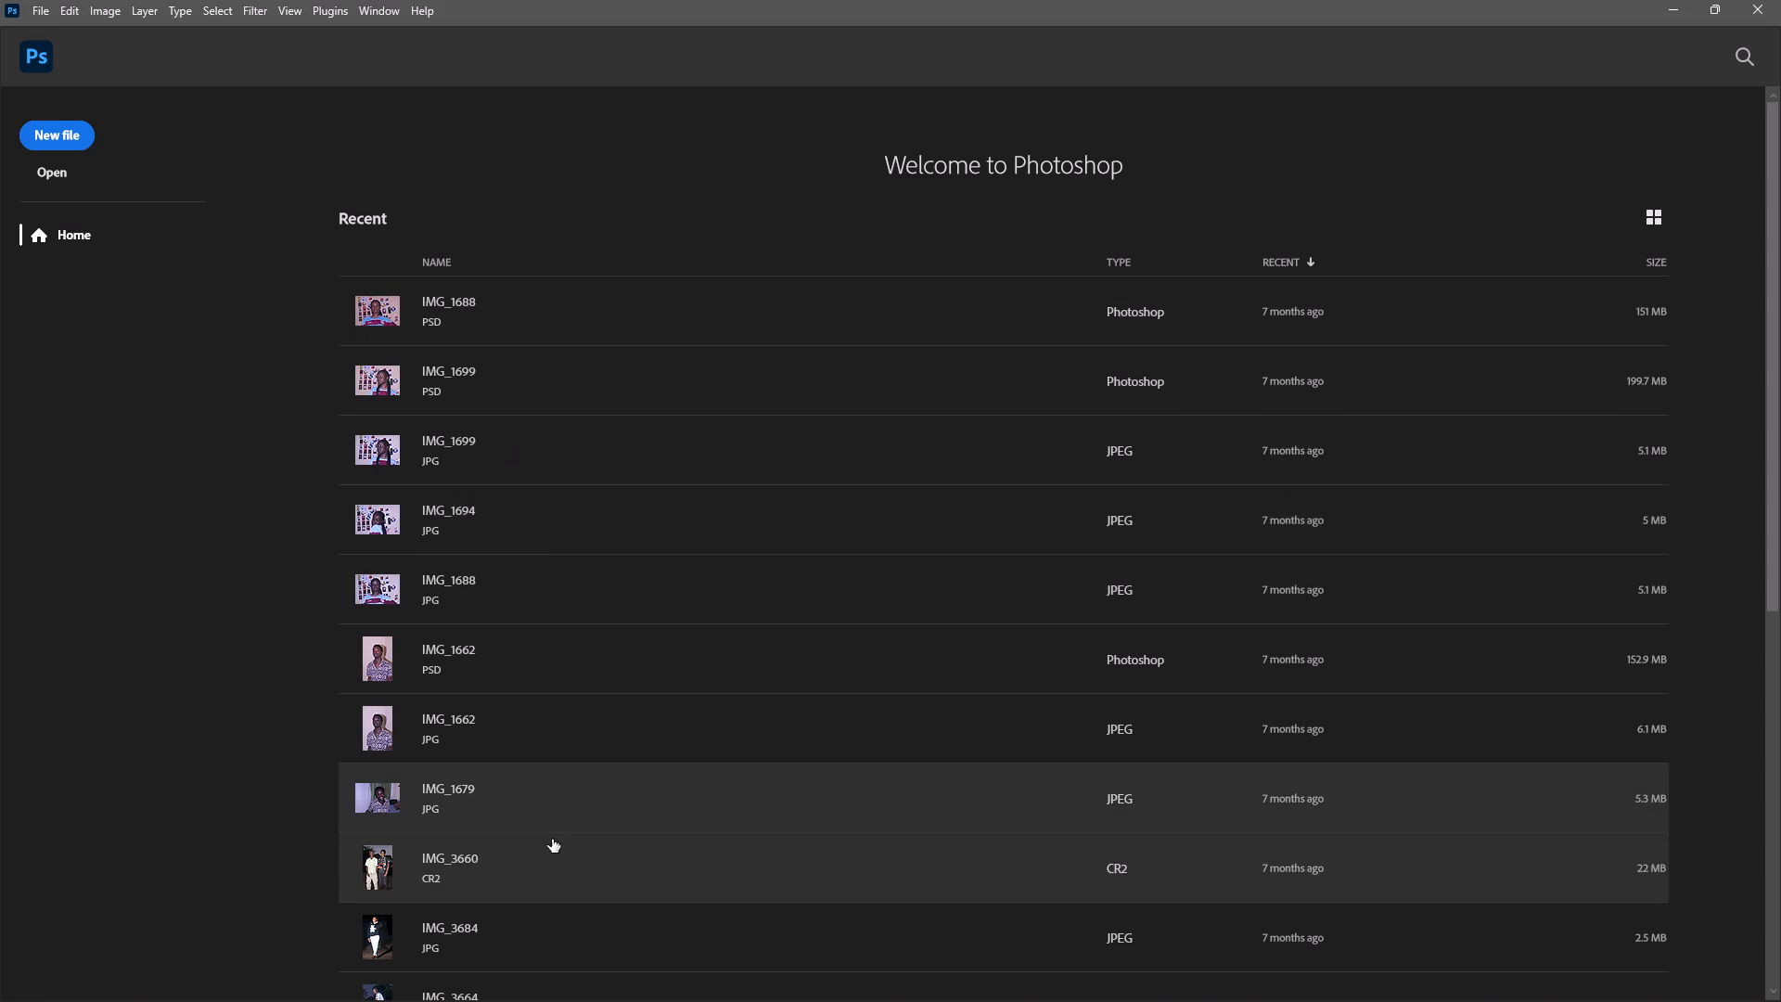
Open the postcard document Untitled-1.psd from the Downloads folder.
scroll(552, 839, "down", 1)
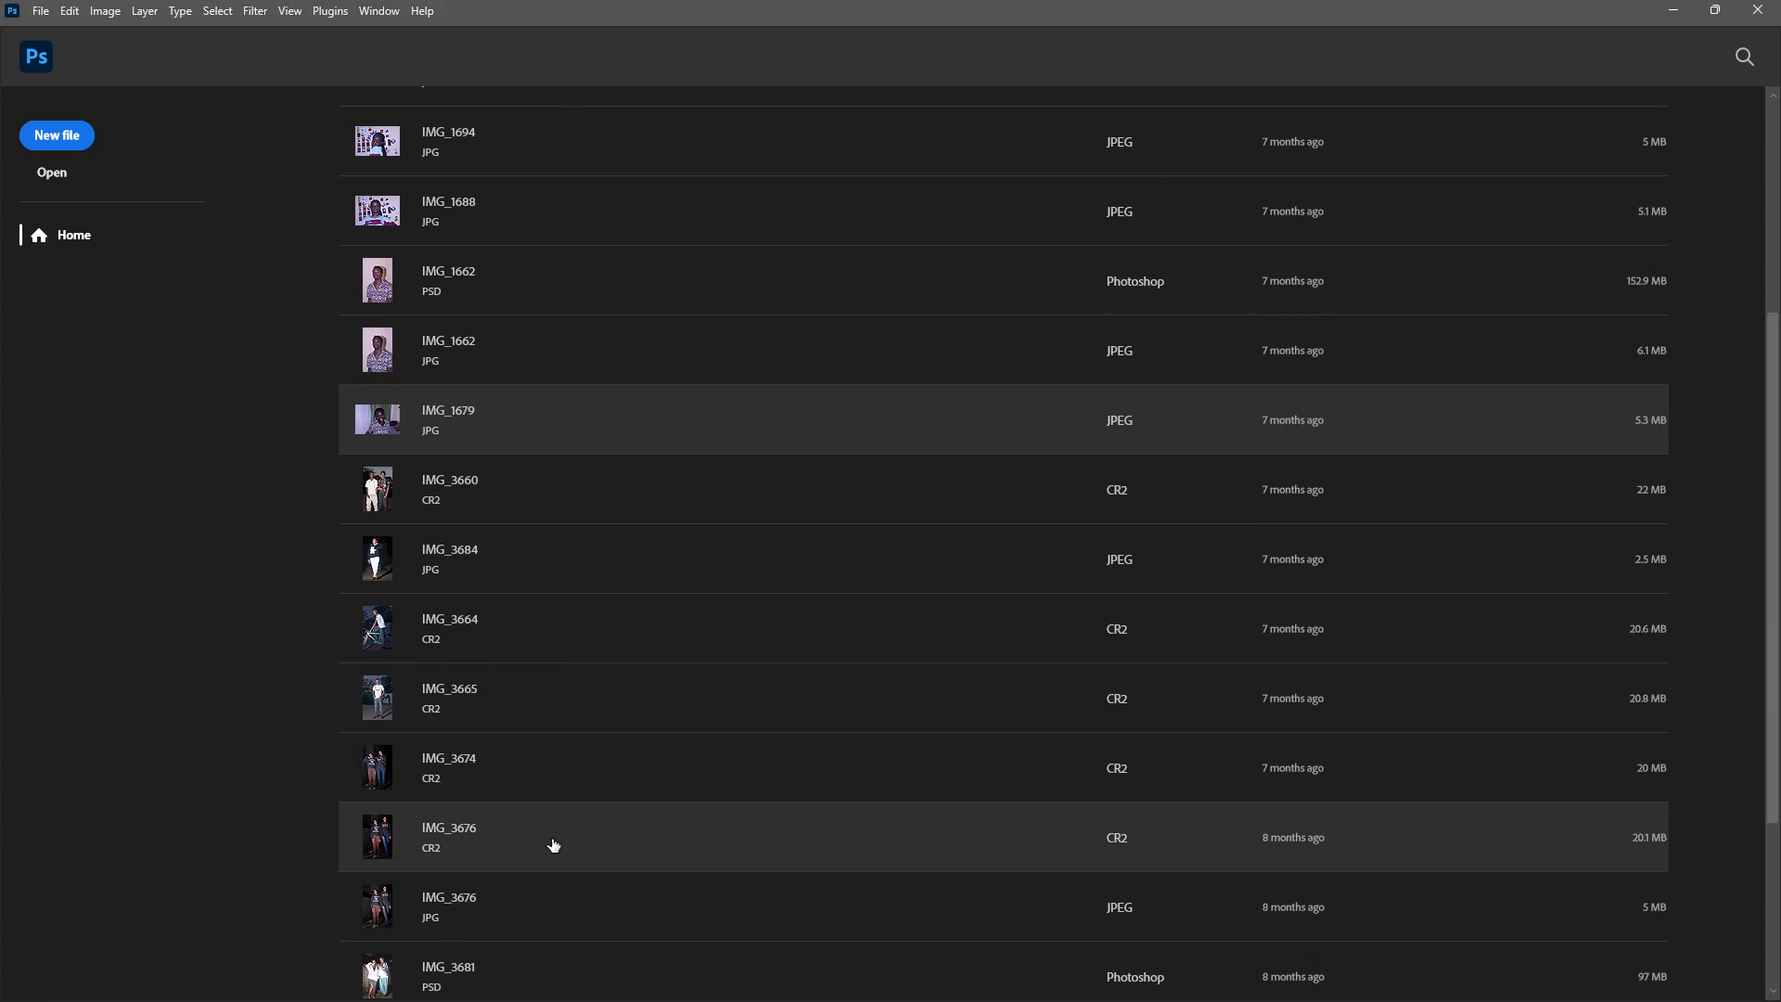
scroll(552, 839, "down", 5)
scroll(552, 839, "up", 7)
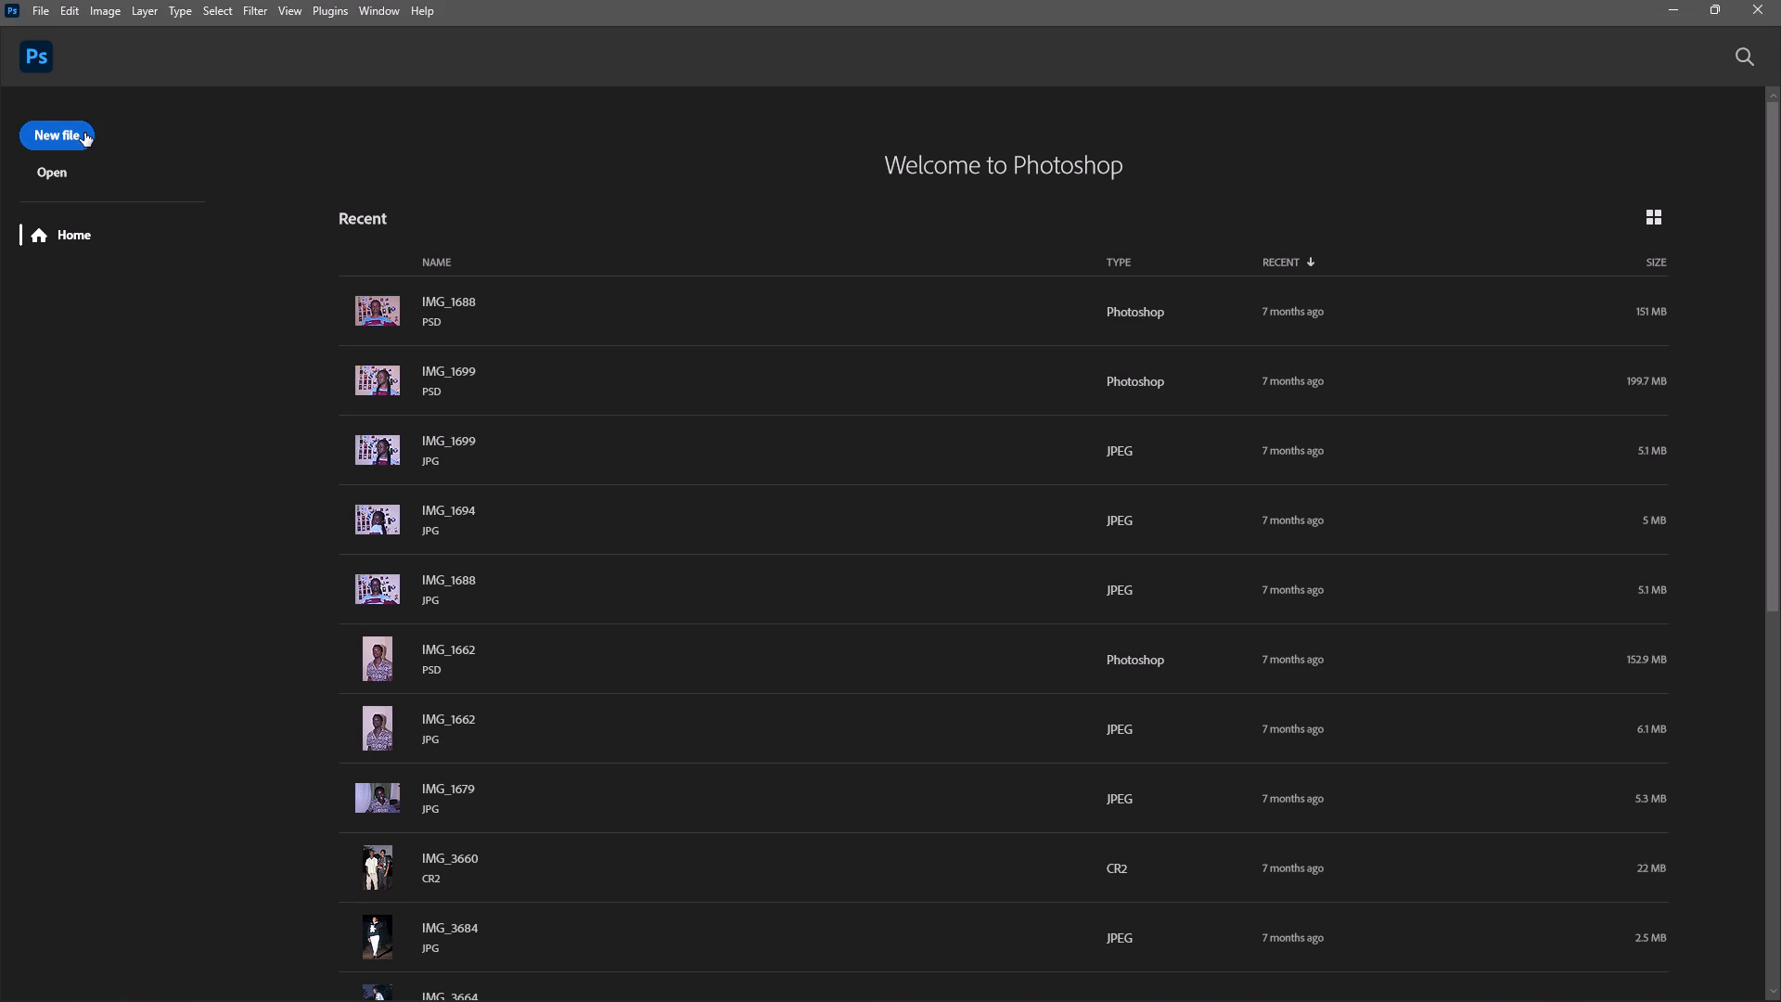
left_click(49, 169)
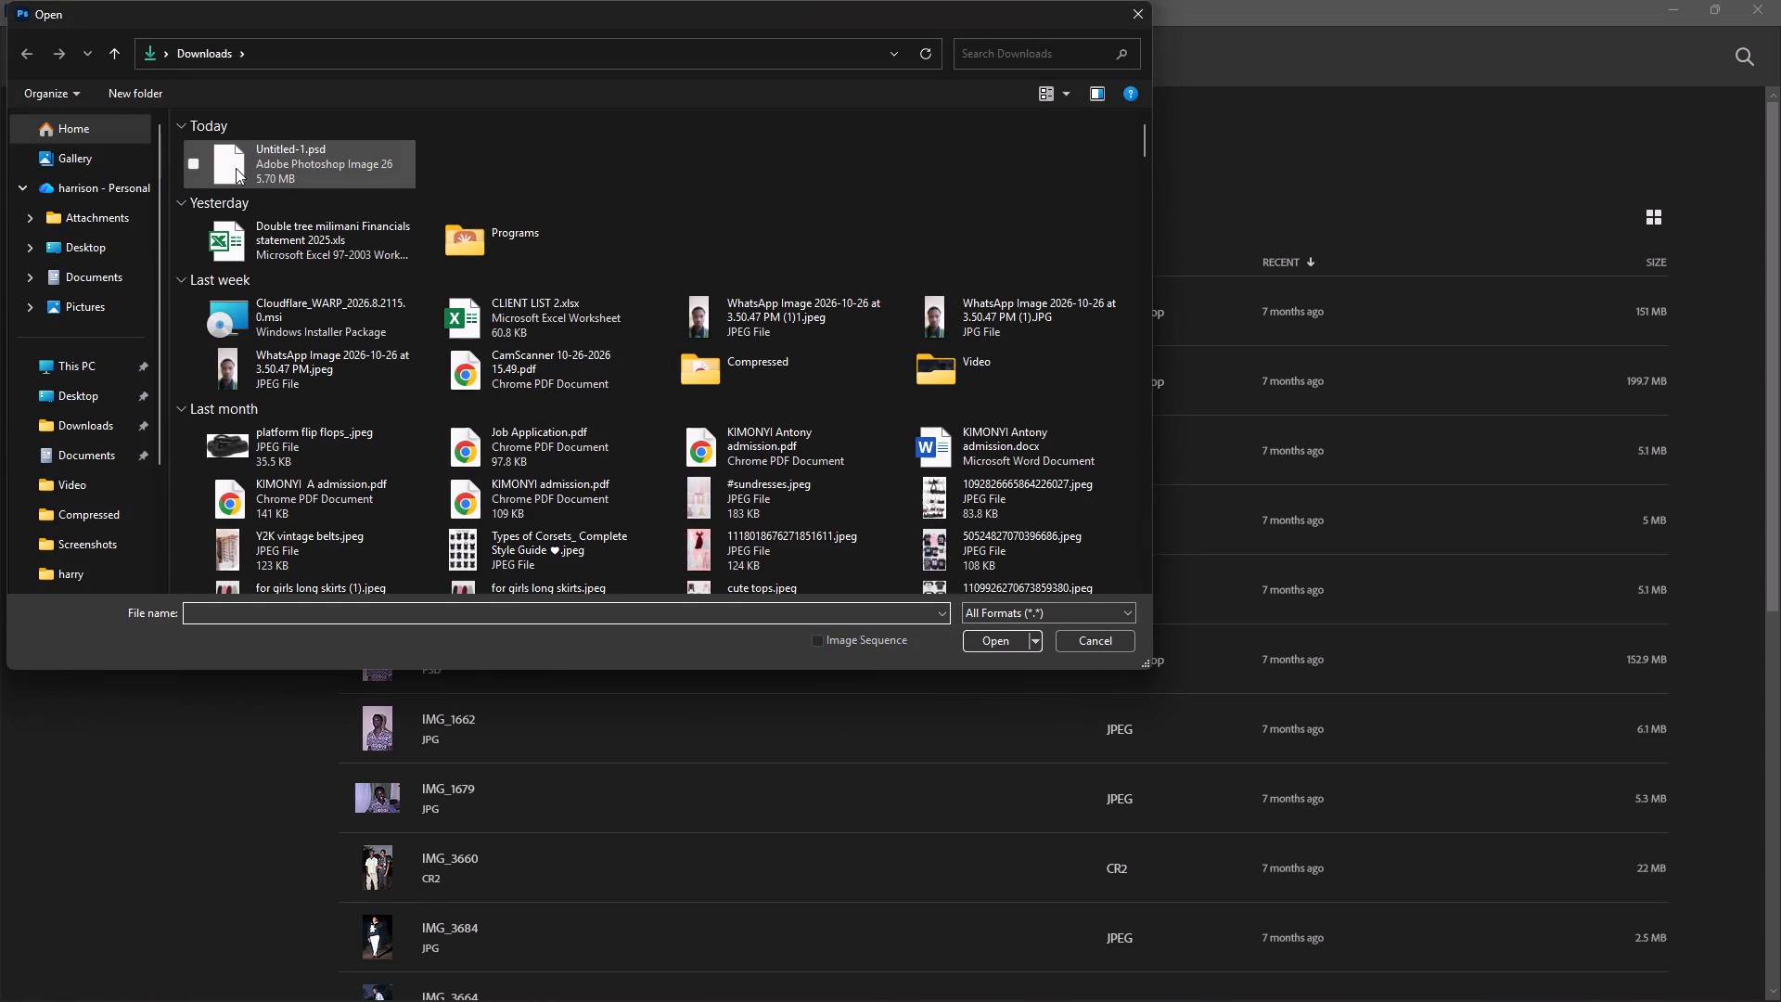
left_click(236, 168)
left_click(983, 644)
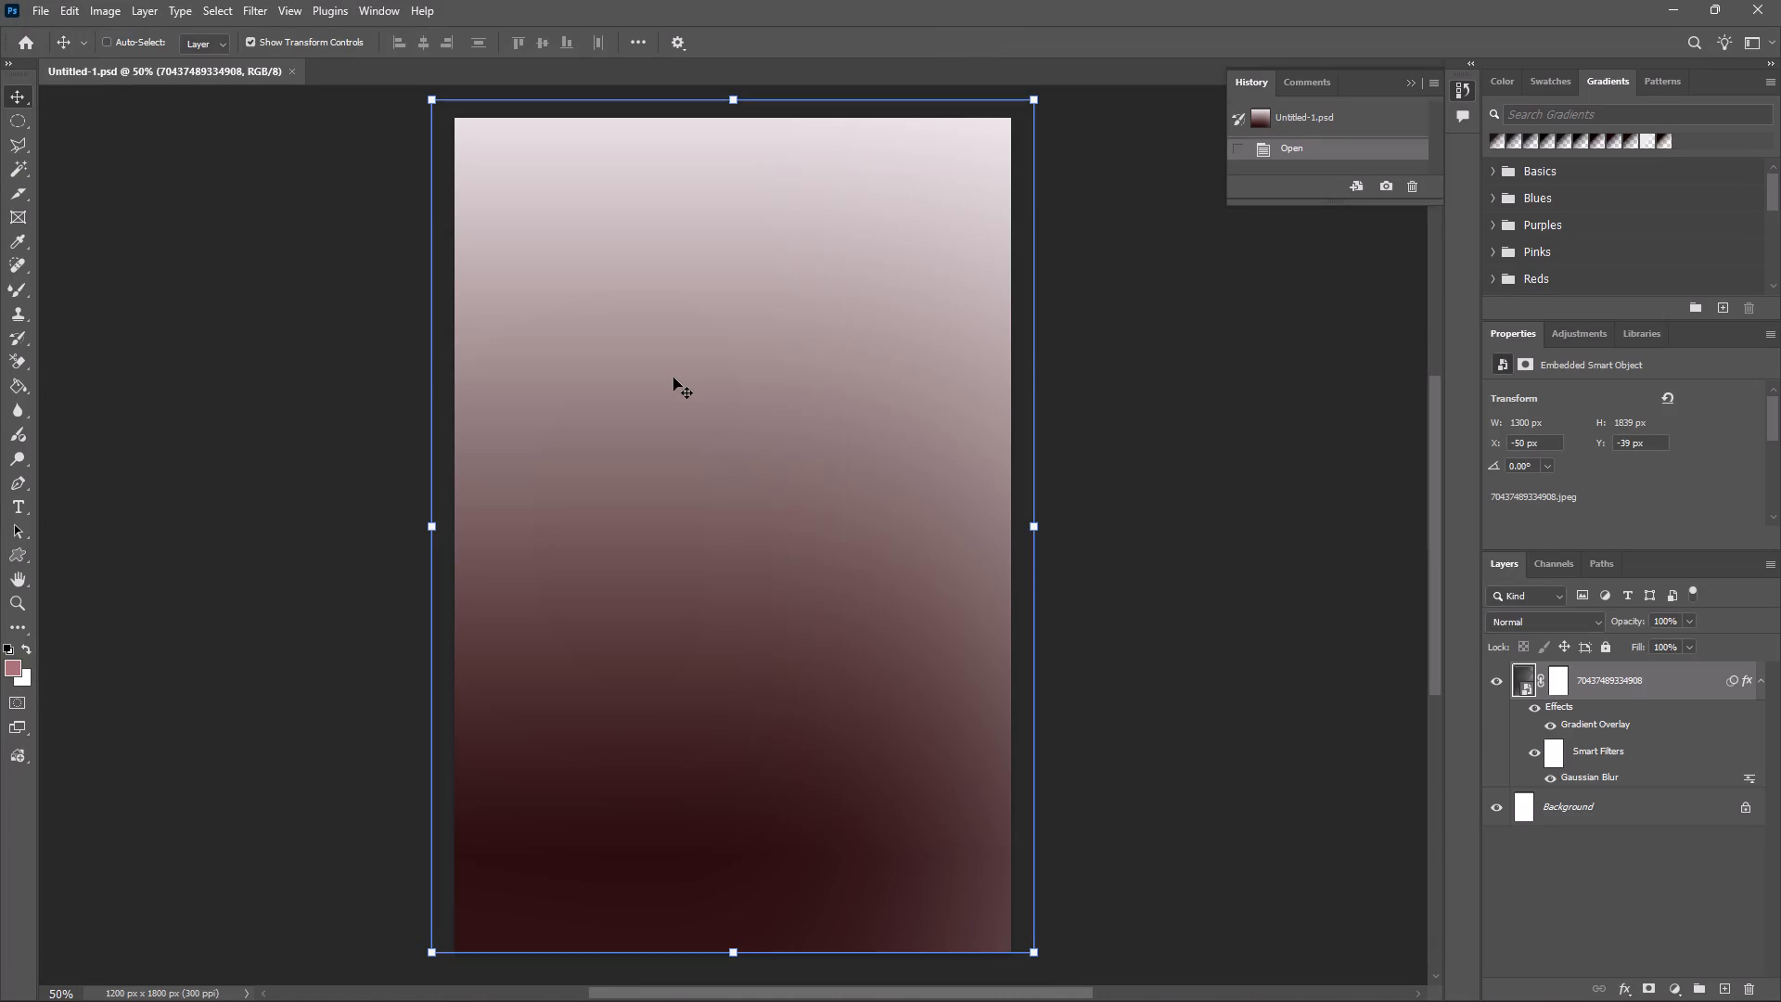
Place the lip-print image 1055599909752605.jpeg as an embedded object, scaled to about 44% so it covers the whole canvas.
left_click(45, 1)
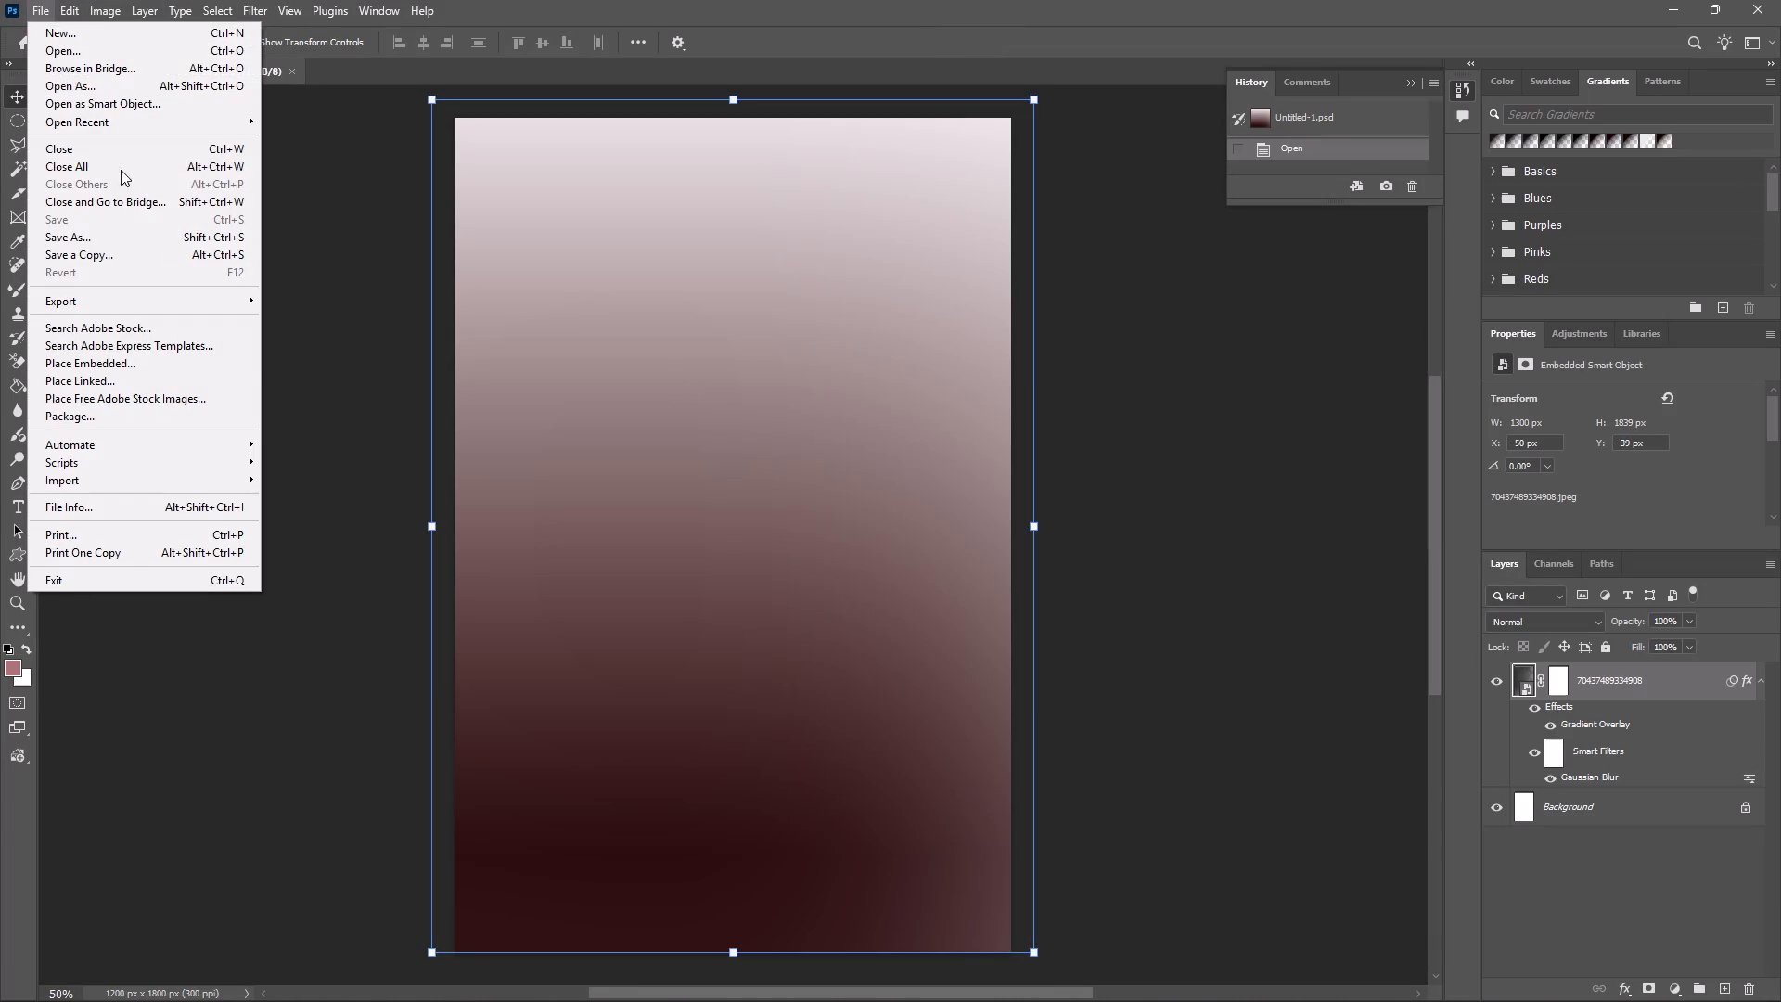
left_click(130, 364)
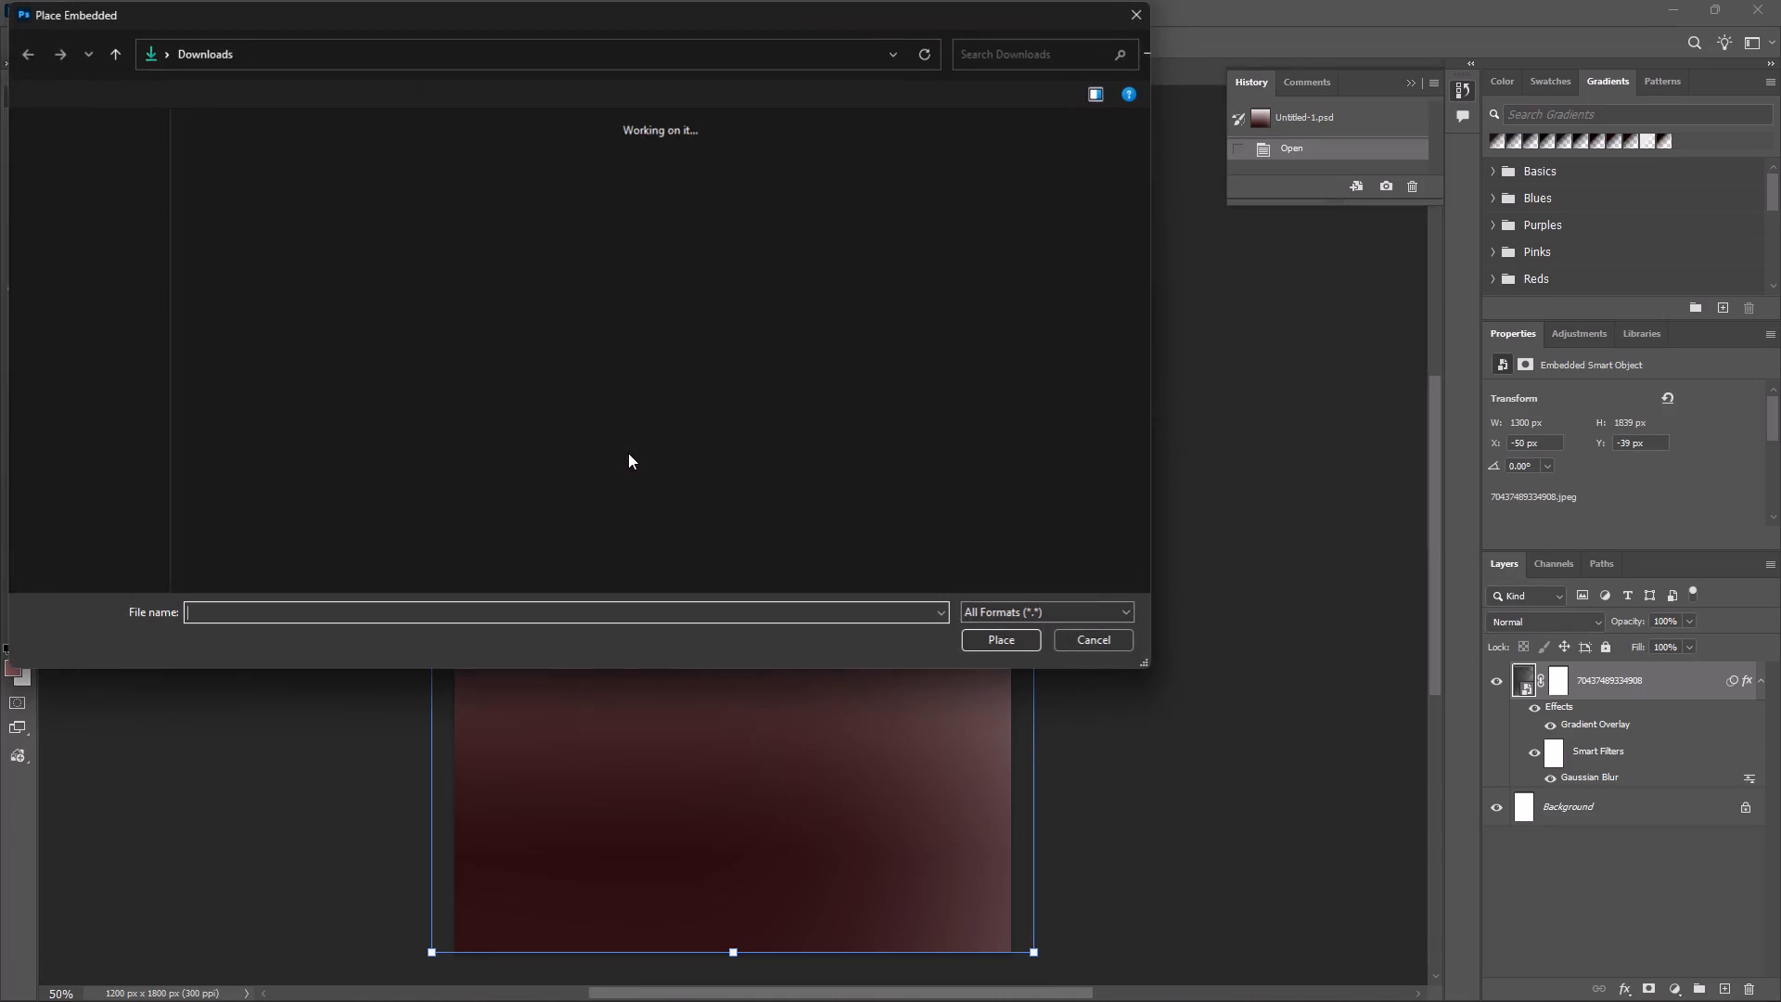
scroll(887, 469, "down", 1)
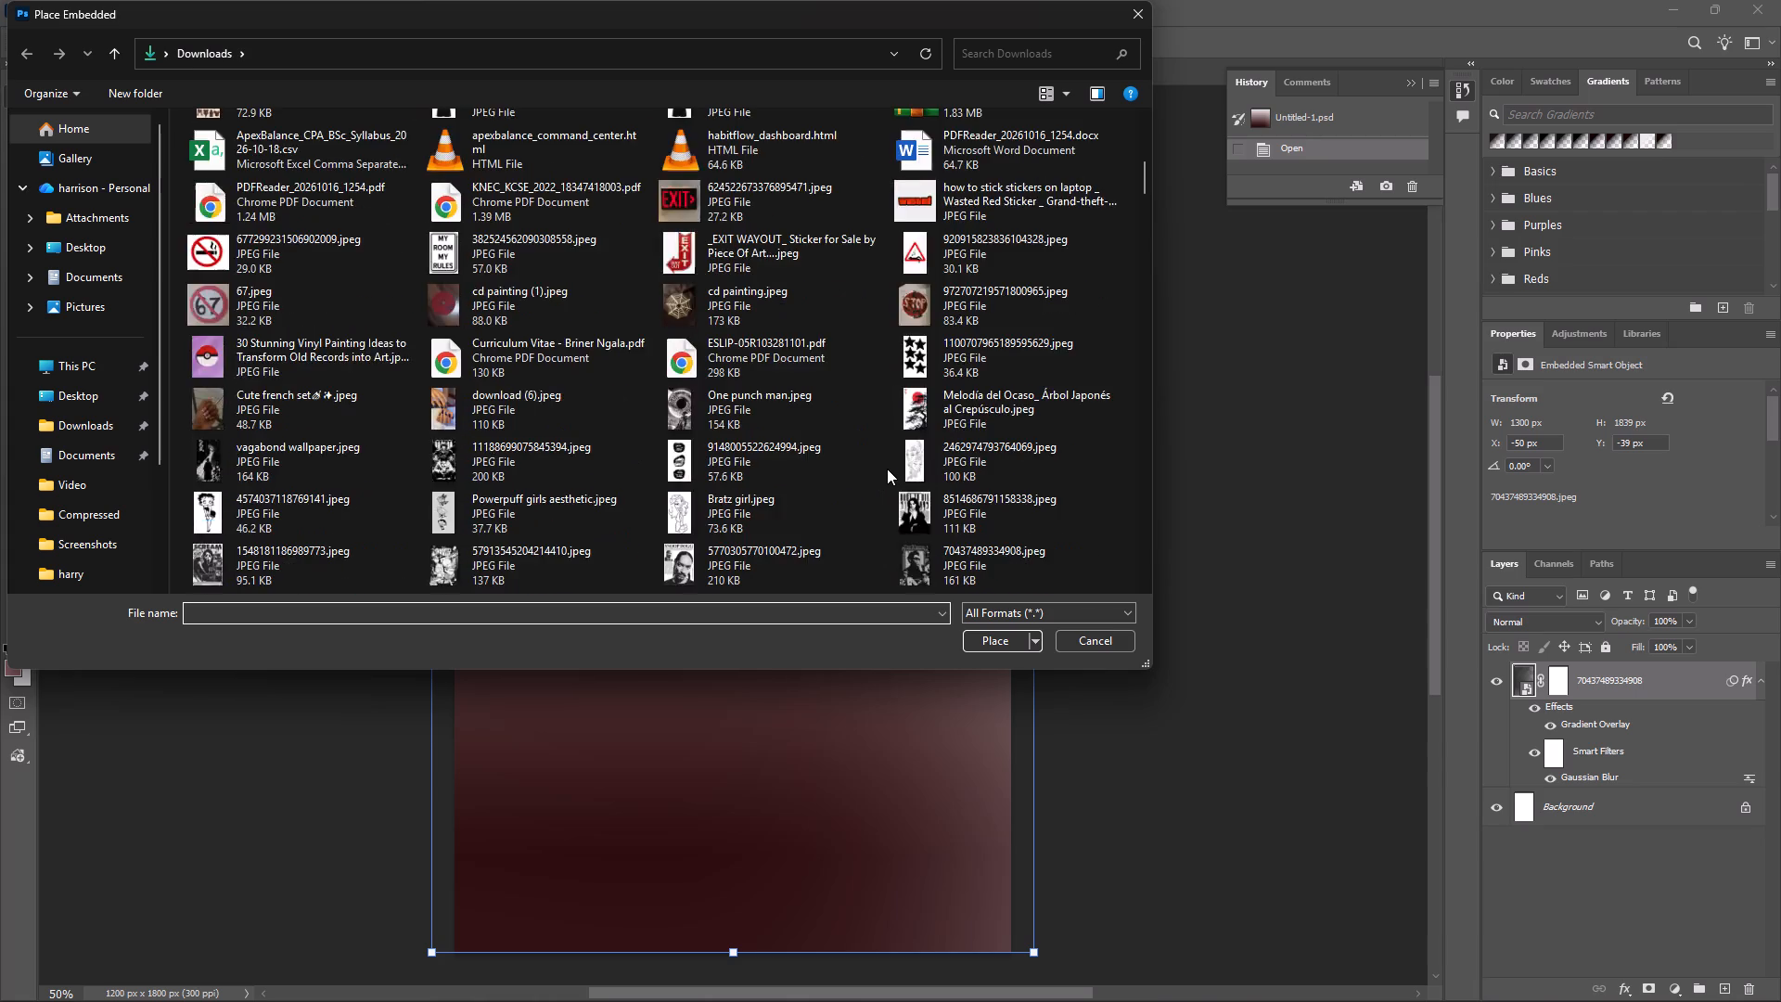
scroll(887, 469, "down", 2)
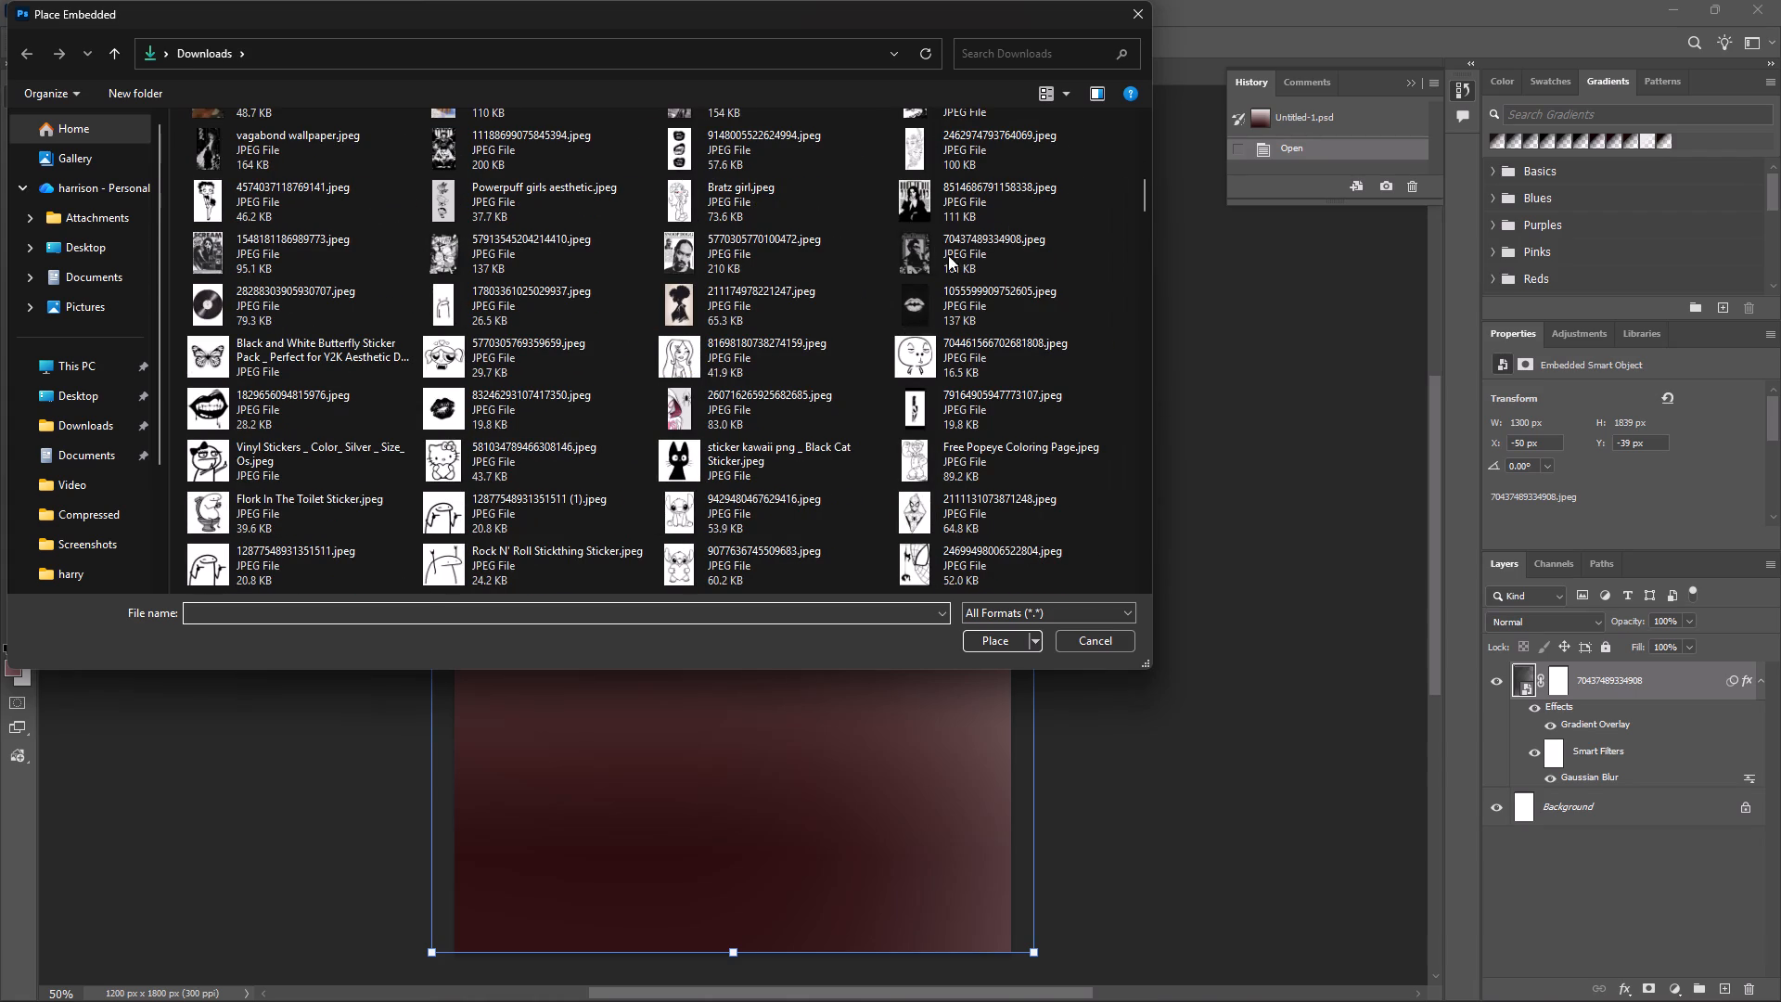
left_click(922, 291)
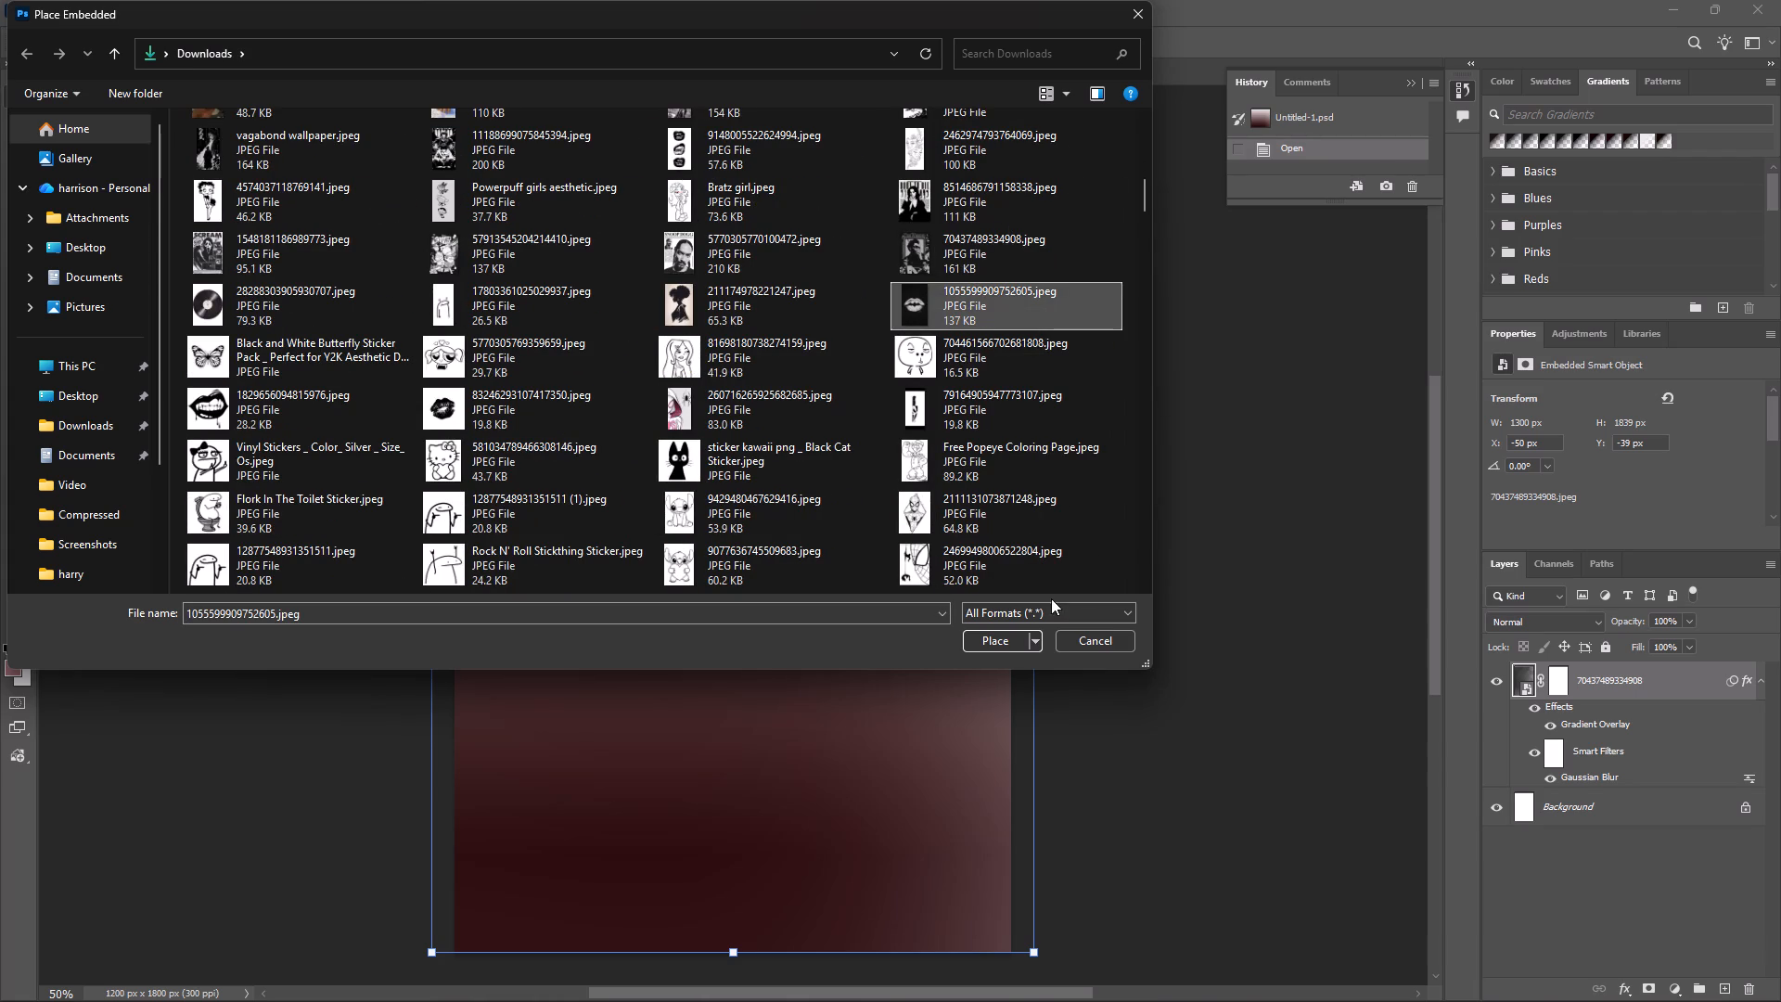
left_click(991, 641)
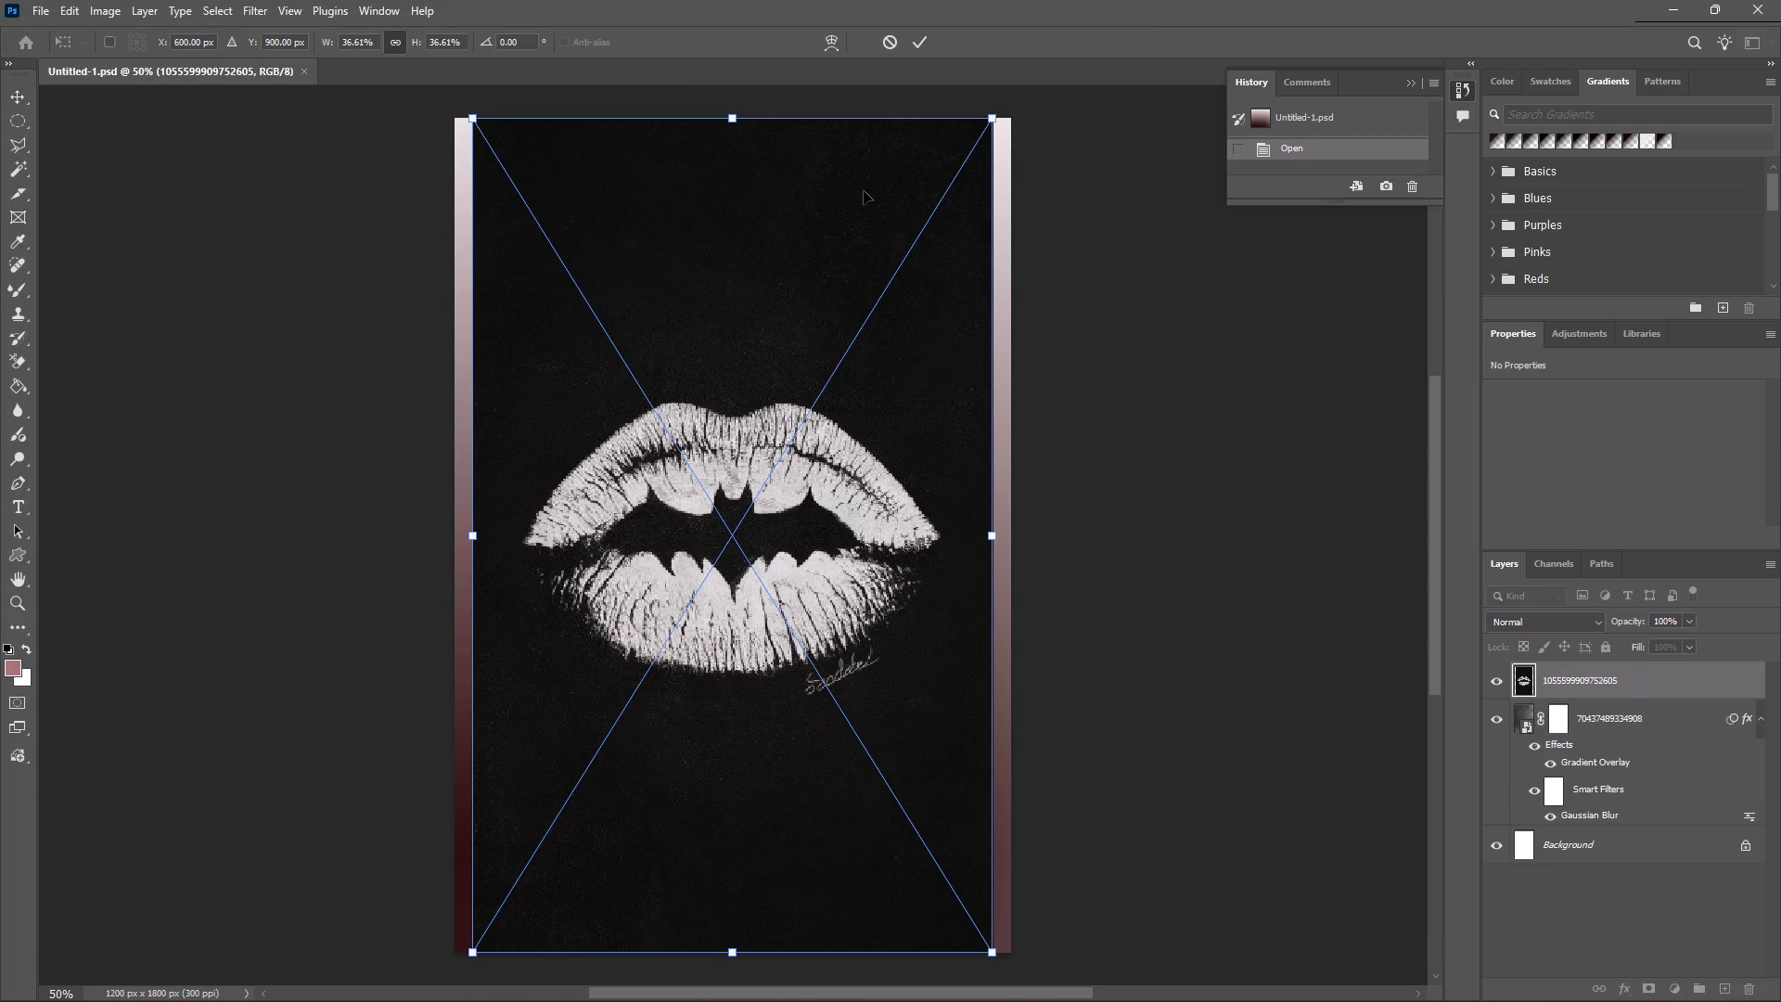
left_click_drag(992, 120, 1044, 126)
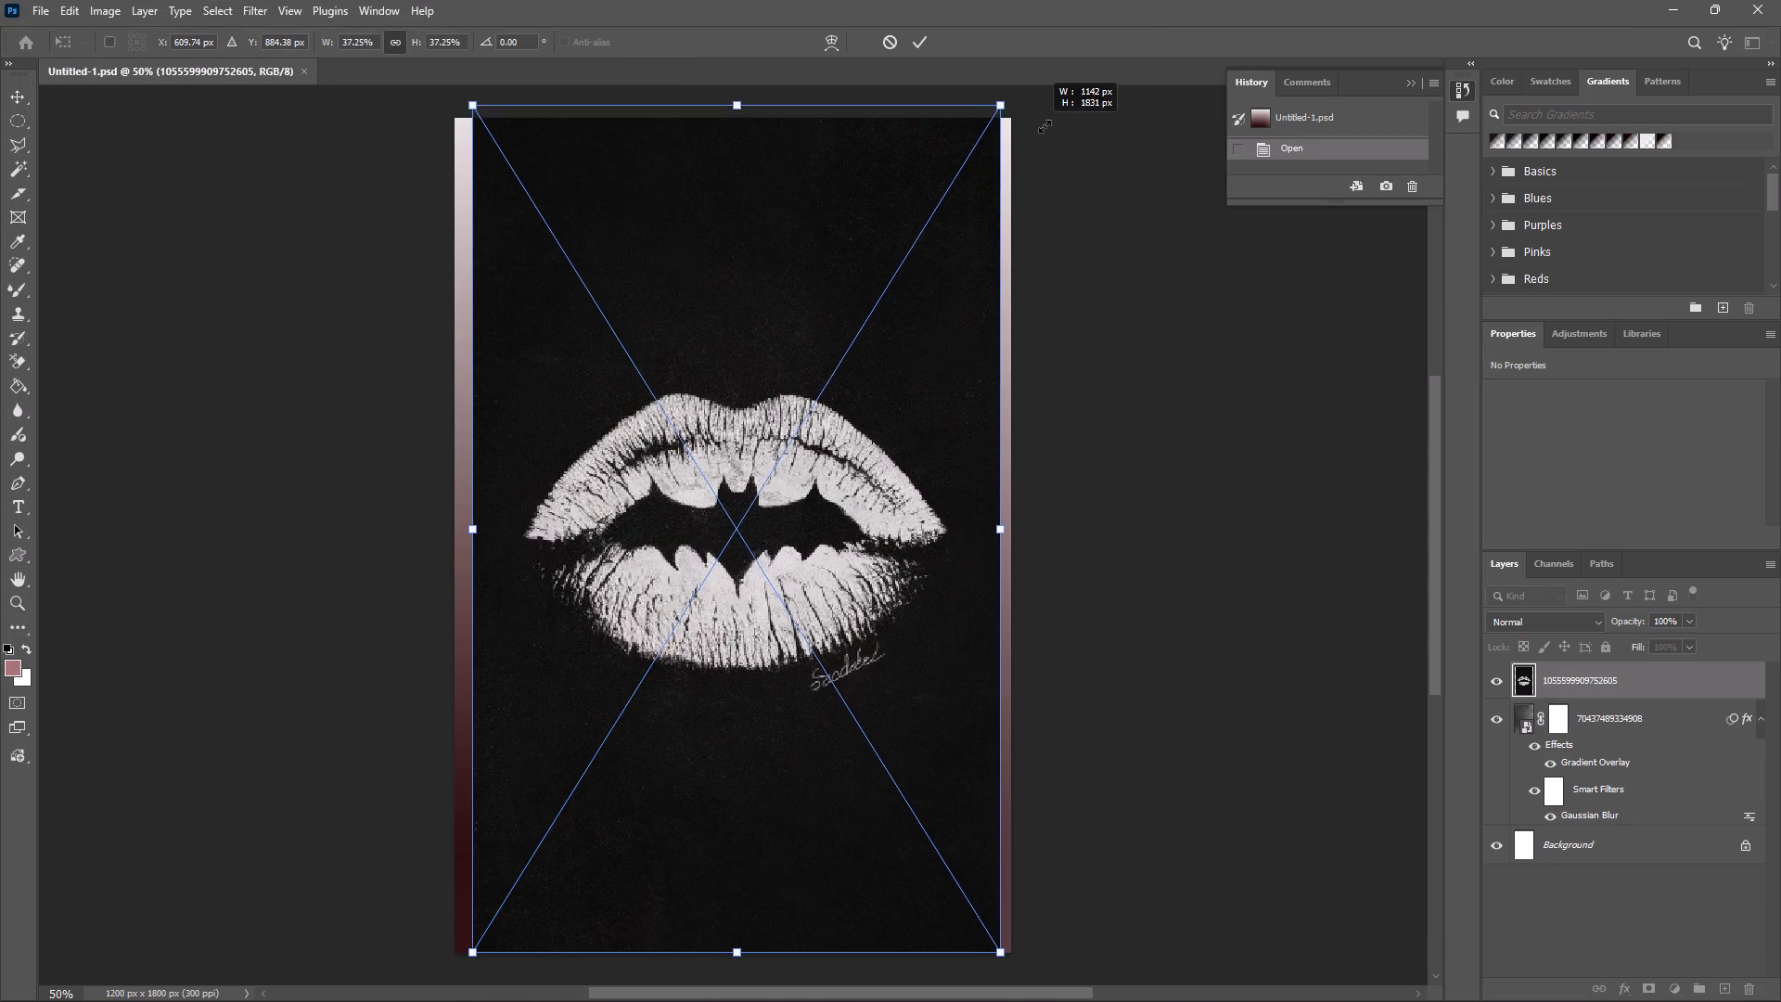
left_click_drag(1044, 126, 1095, 100)
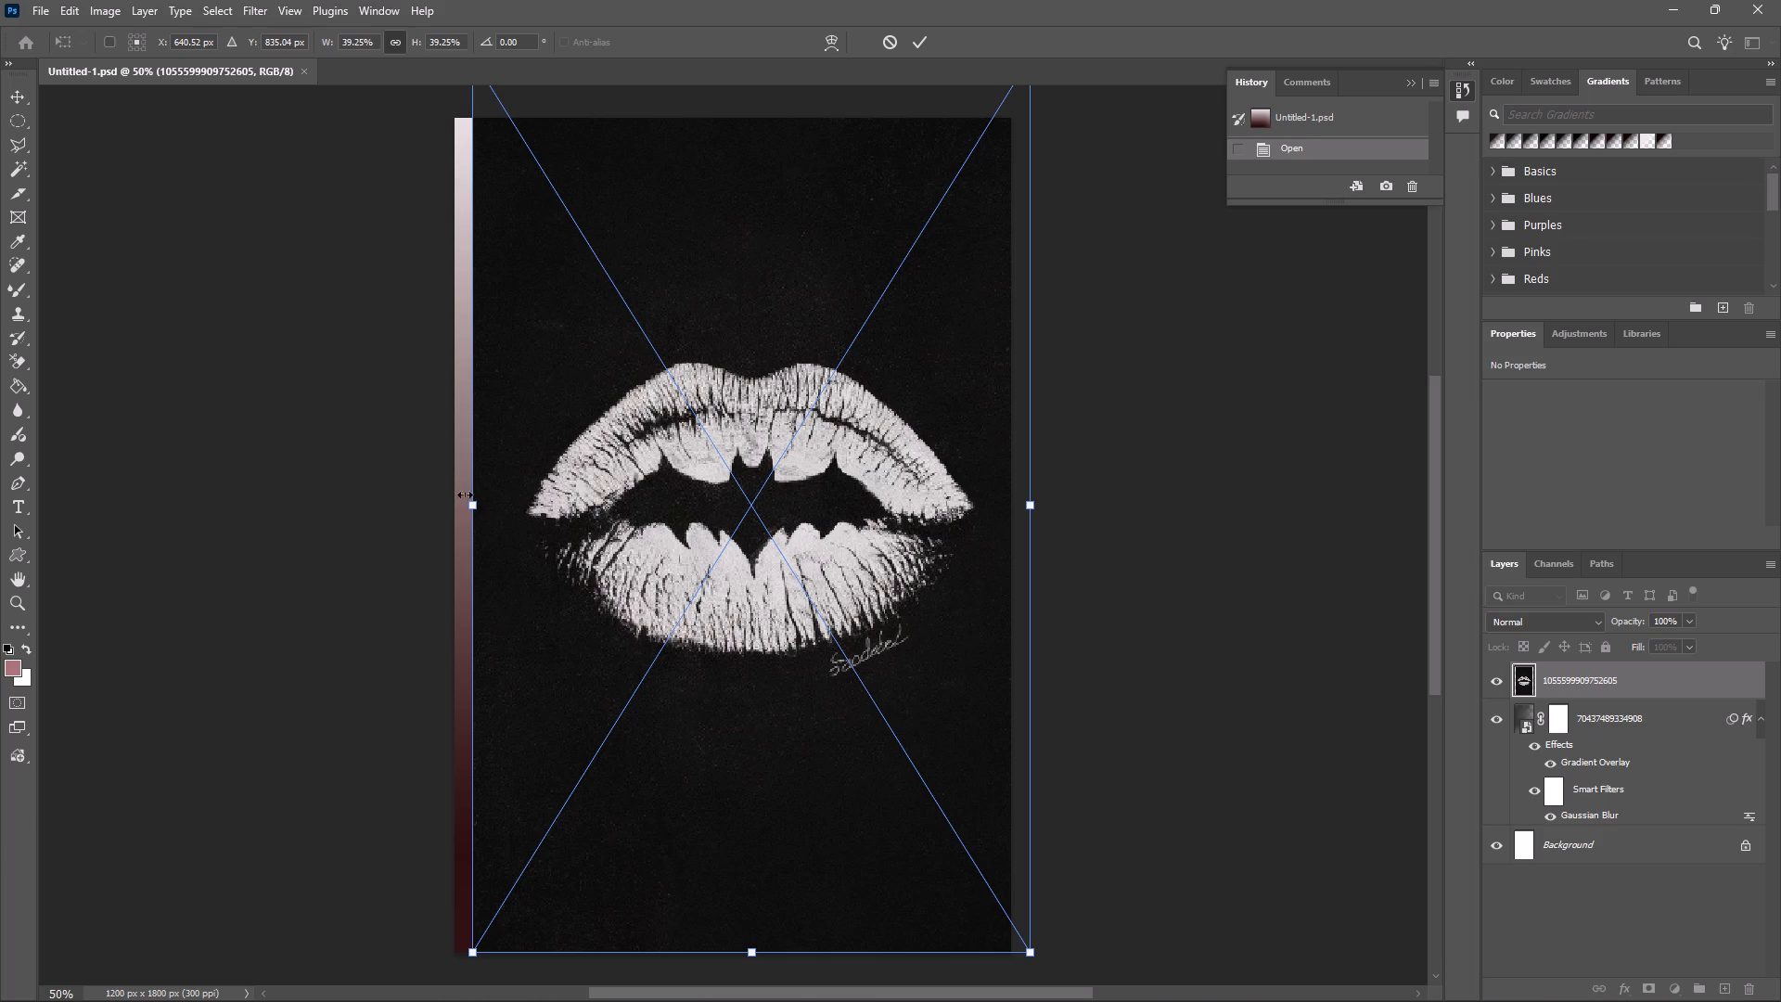
left_click_drag(472, 509, 403, 522)
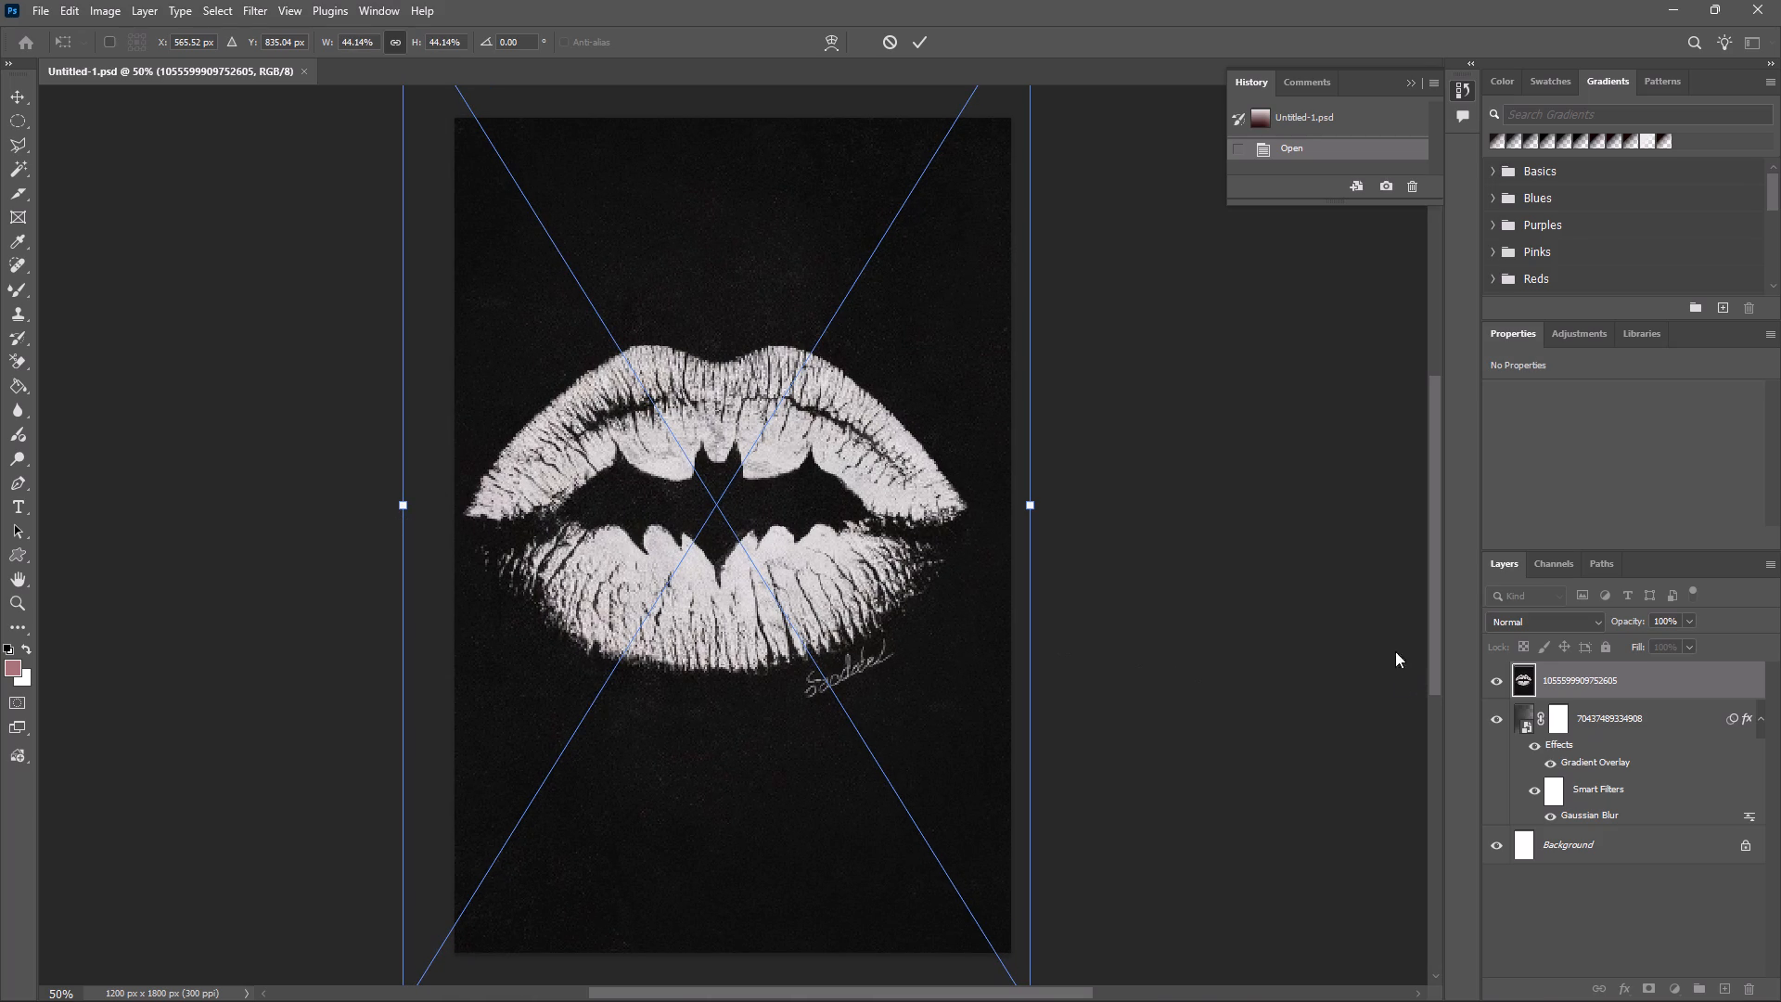
left_click(923, 49)
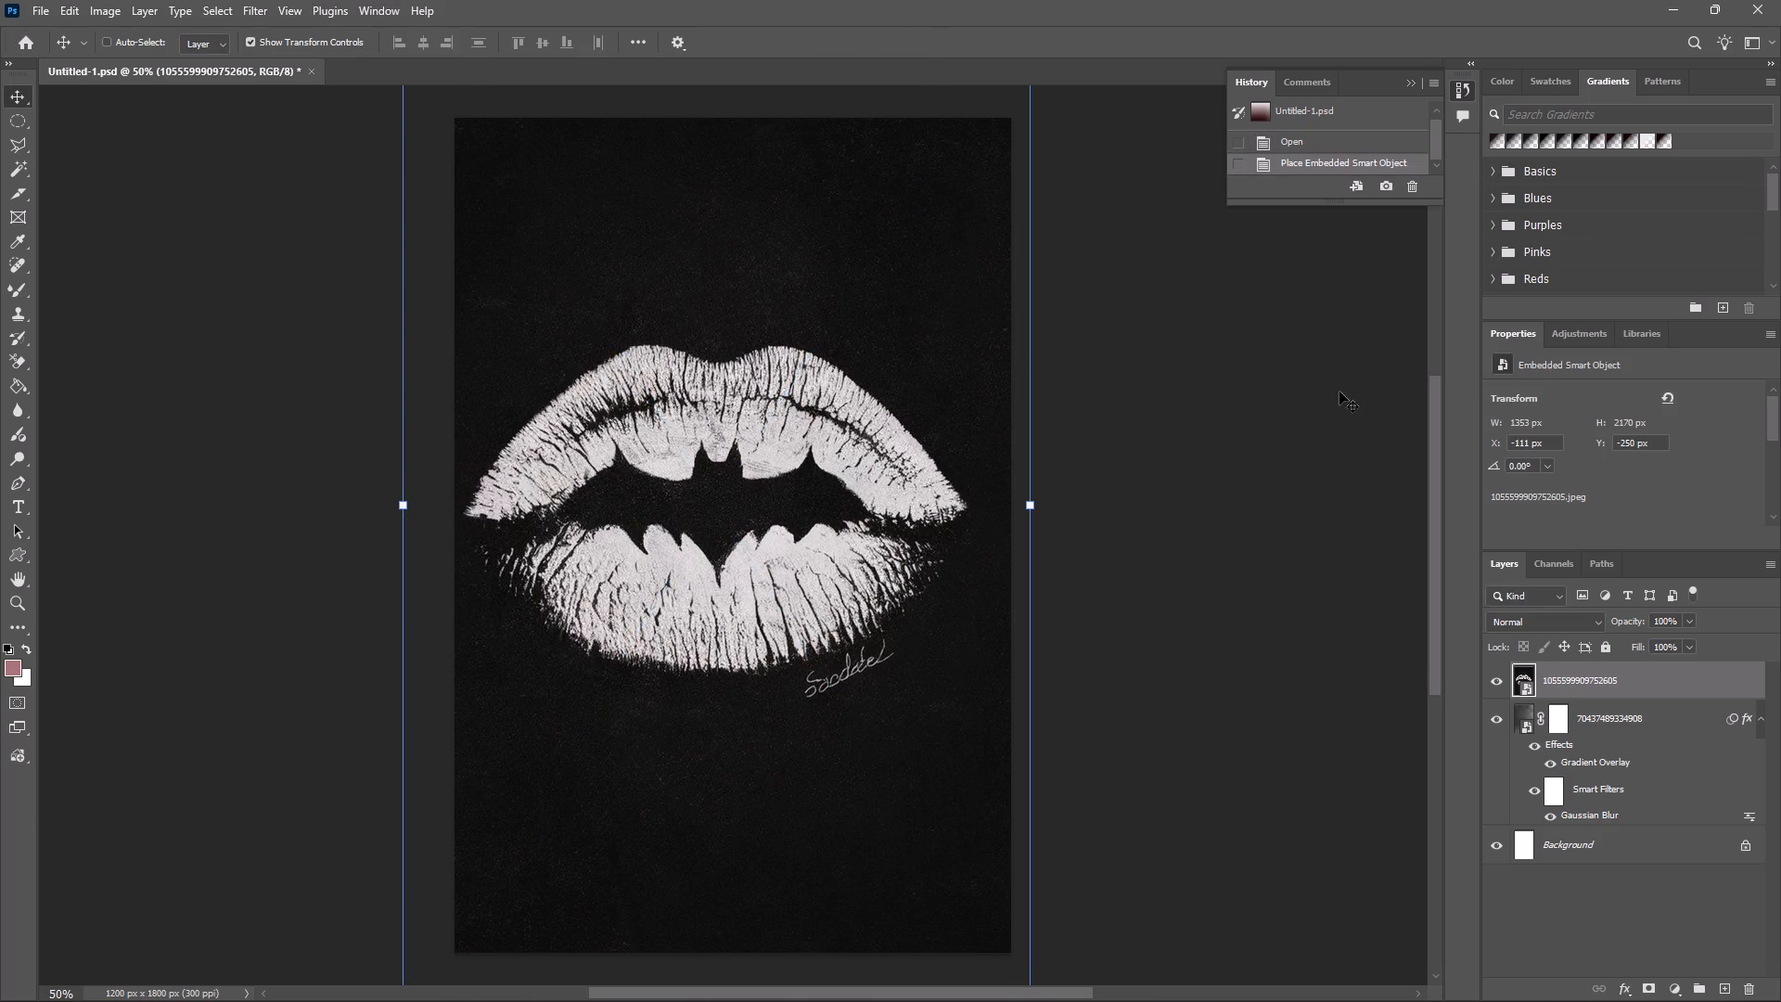
Set the lip-print layer's blend mode to Screen.
left_click(1592, 627)
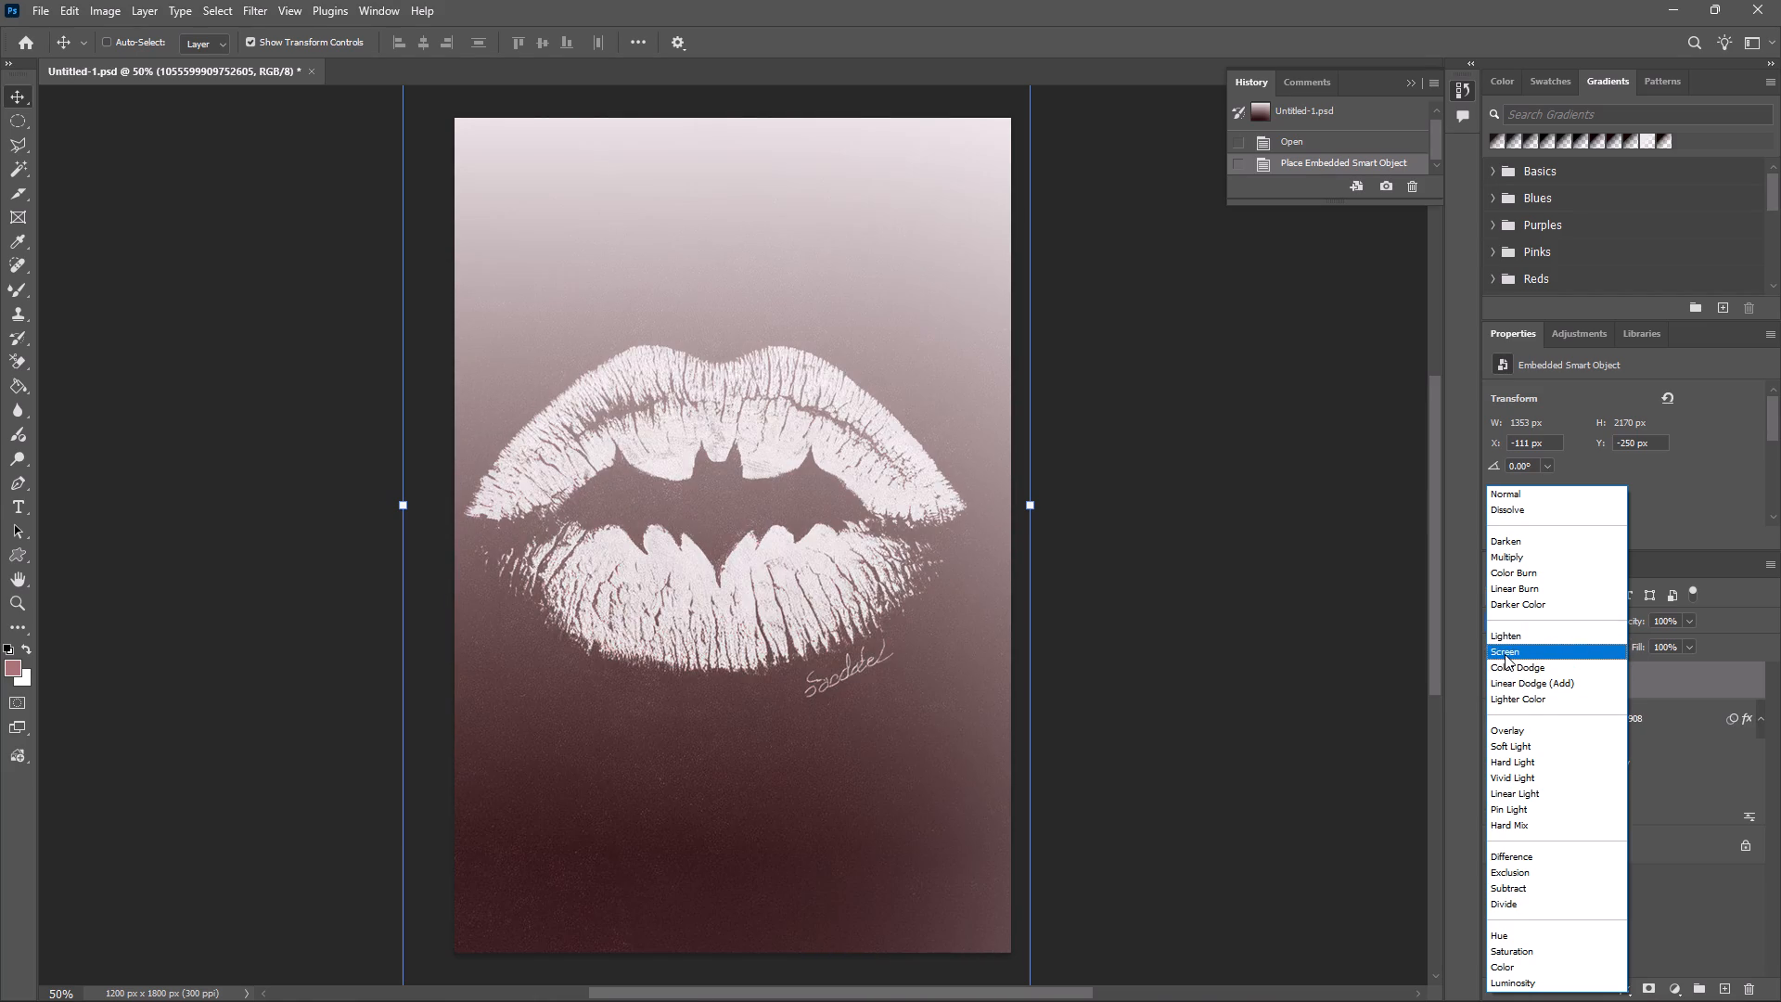
left_click(1498, 656)
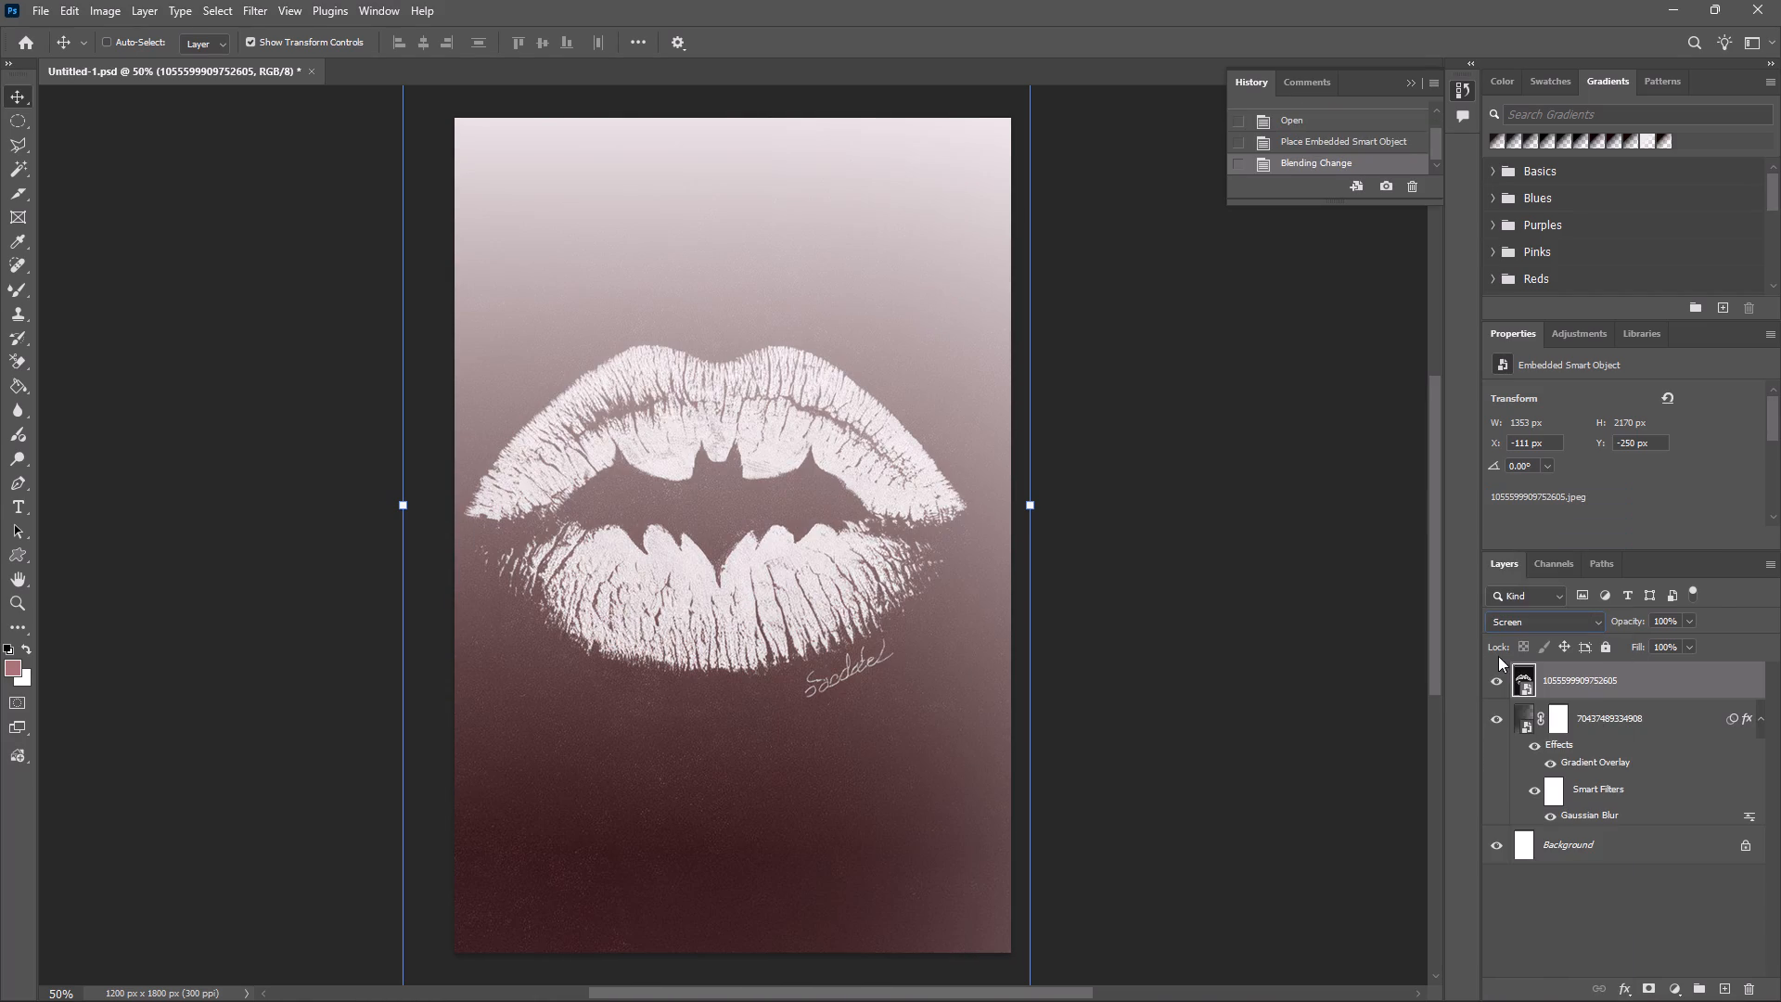
left_click(1402, 610)
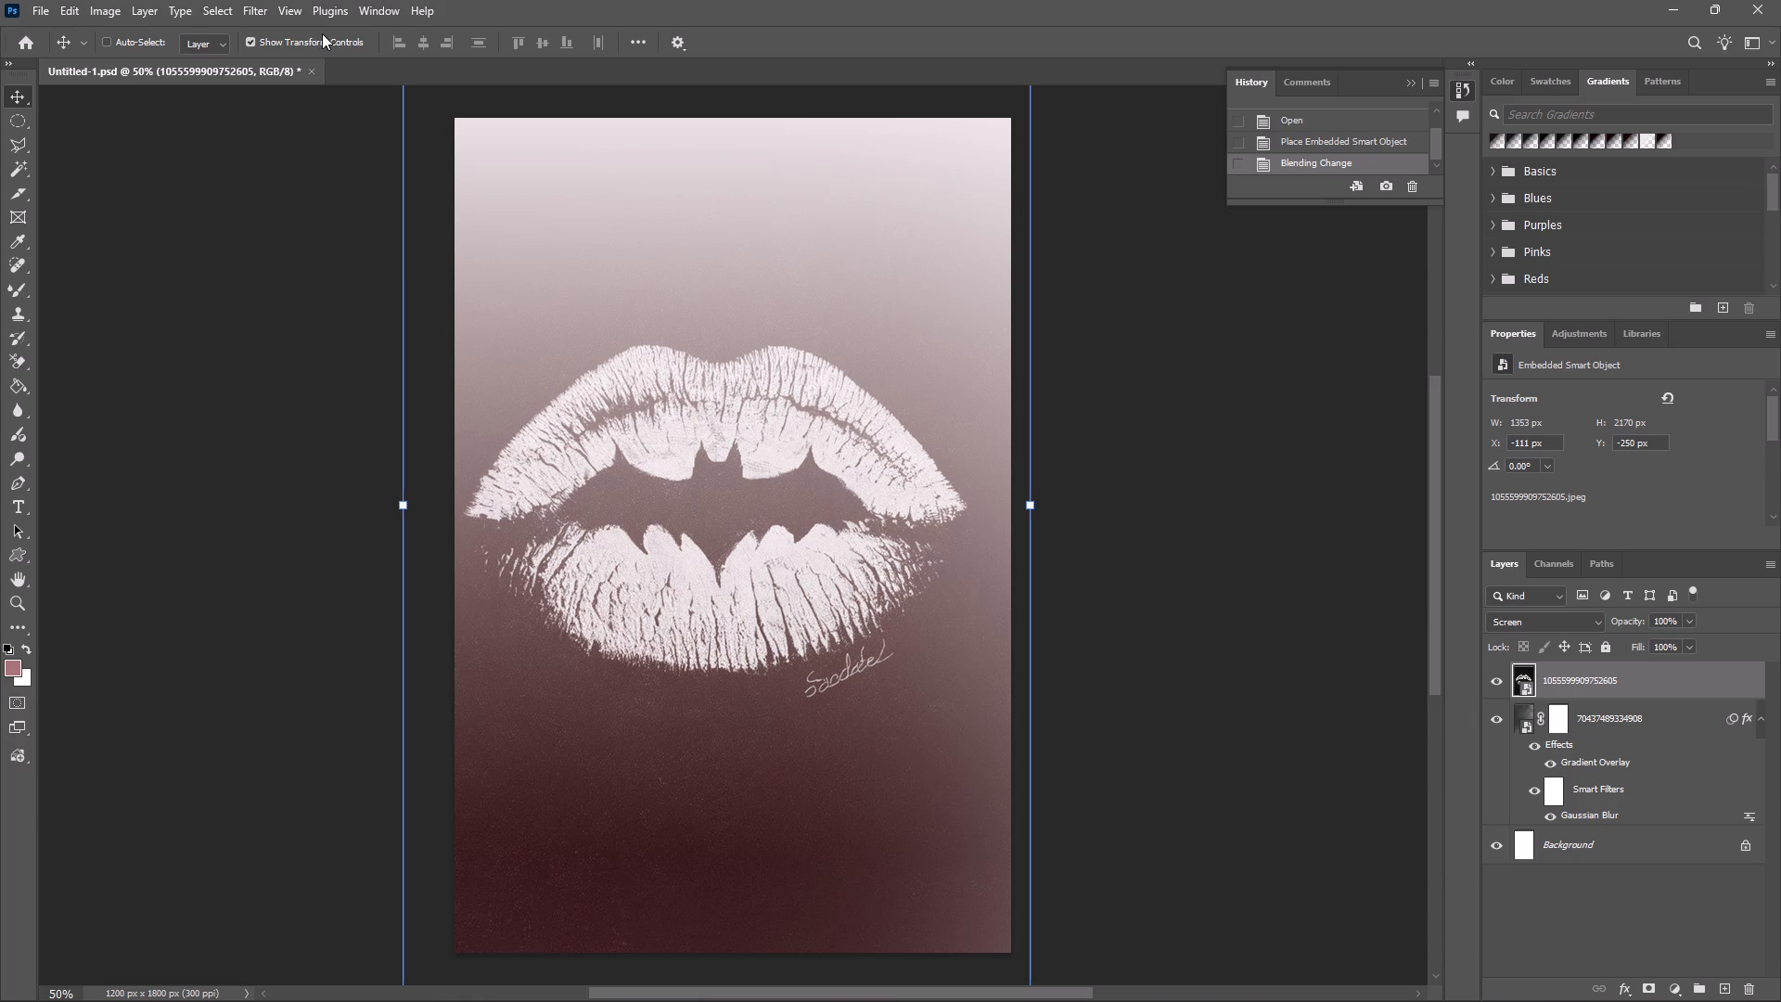
Save the postcard document.
left_click(29, 7)
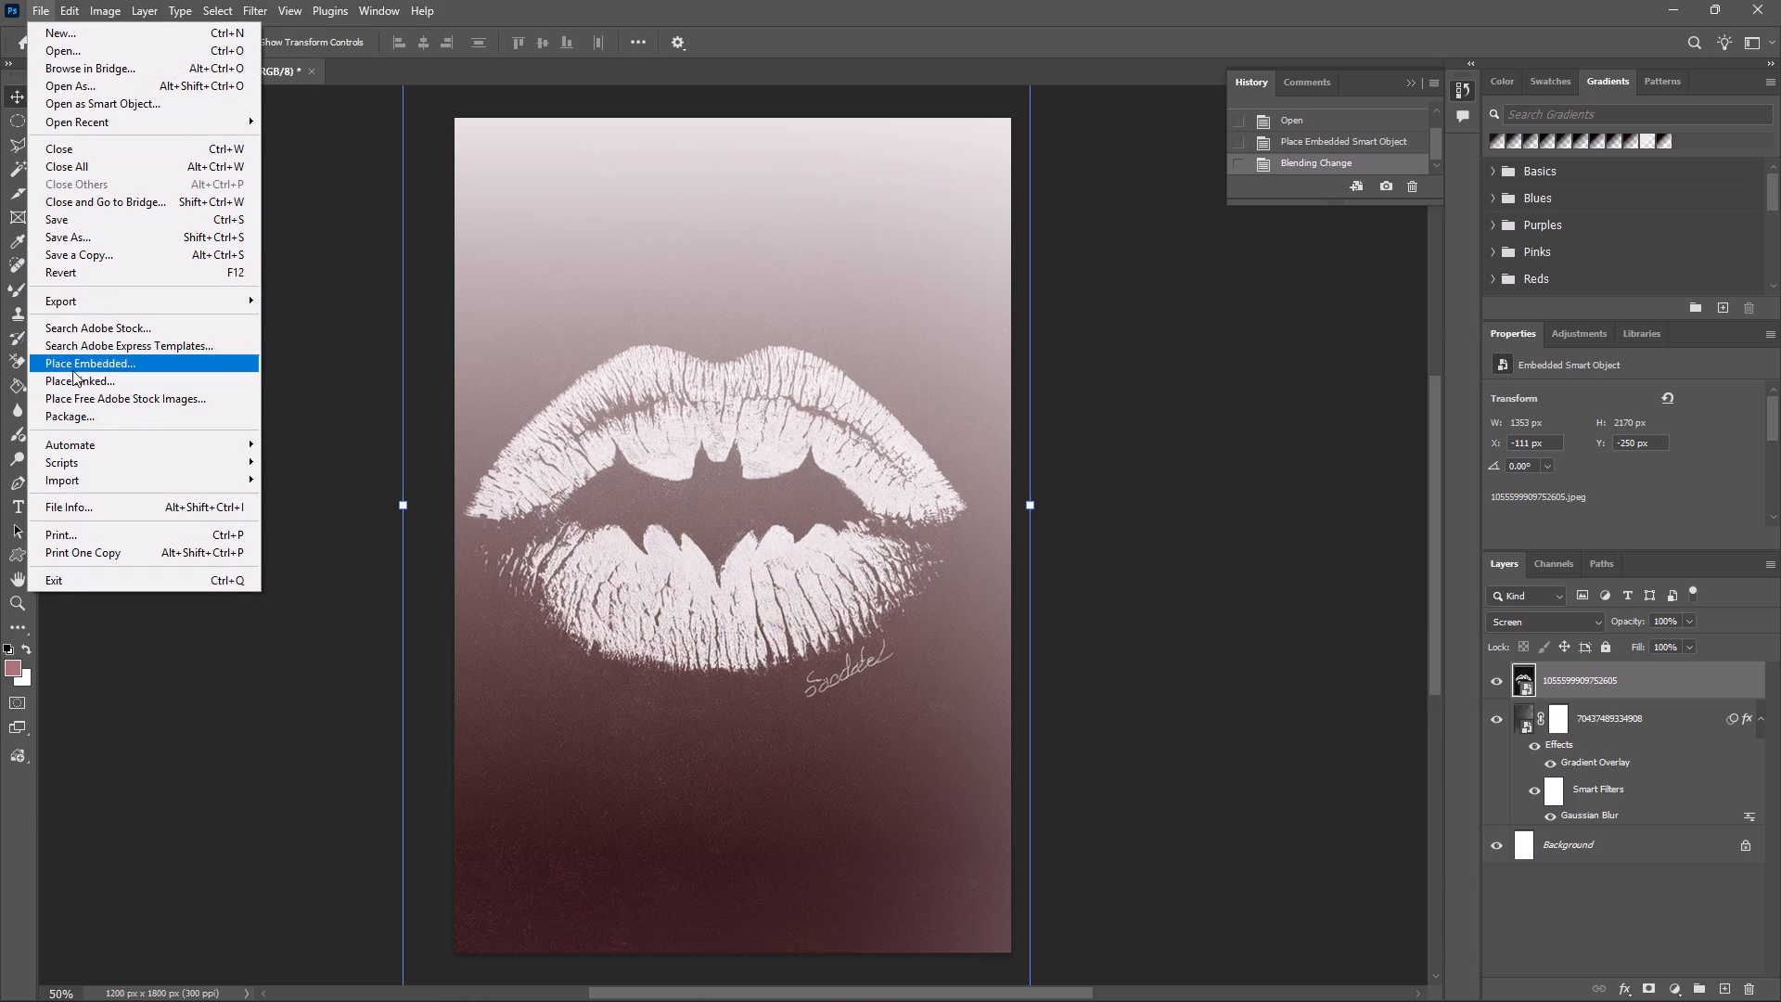
left_click(90, 214)
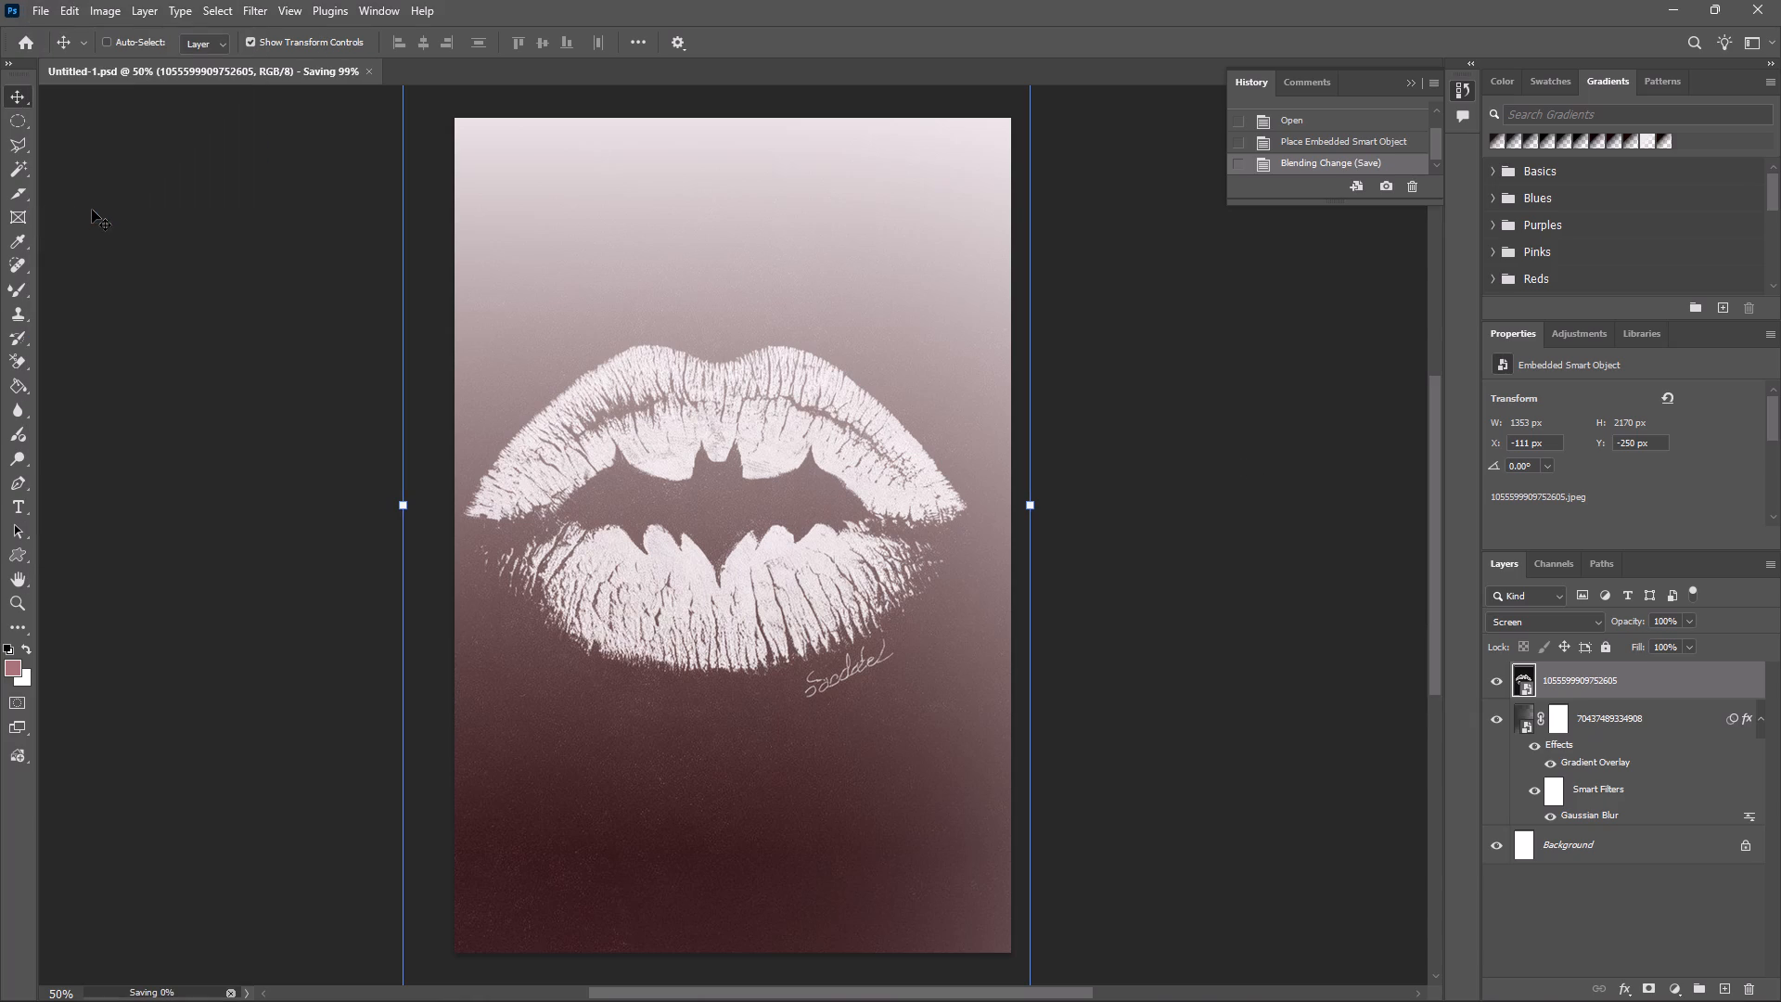
Place the poster 70437489334908.jpeg as an embedded object, scaled down to about 17% and moved to the canvas's top edge over the upper lip.
left_click(34, 1)
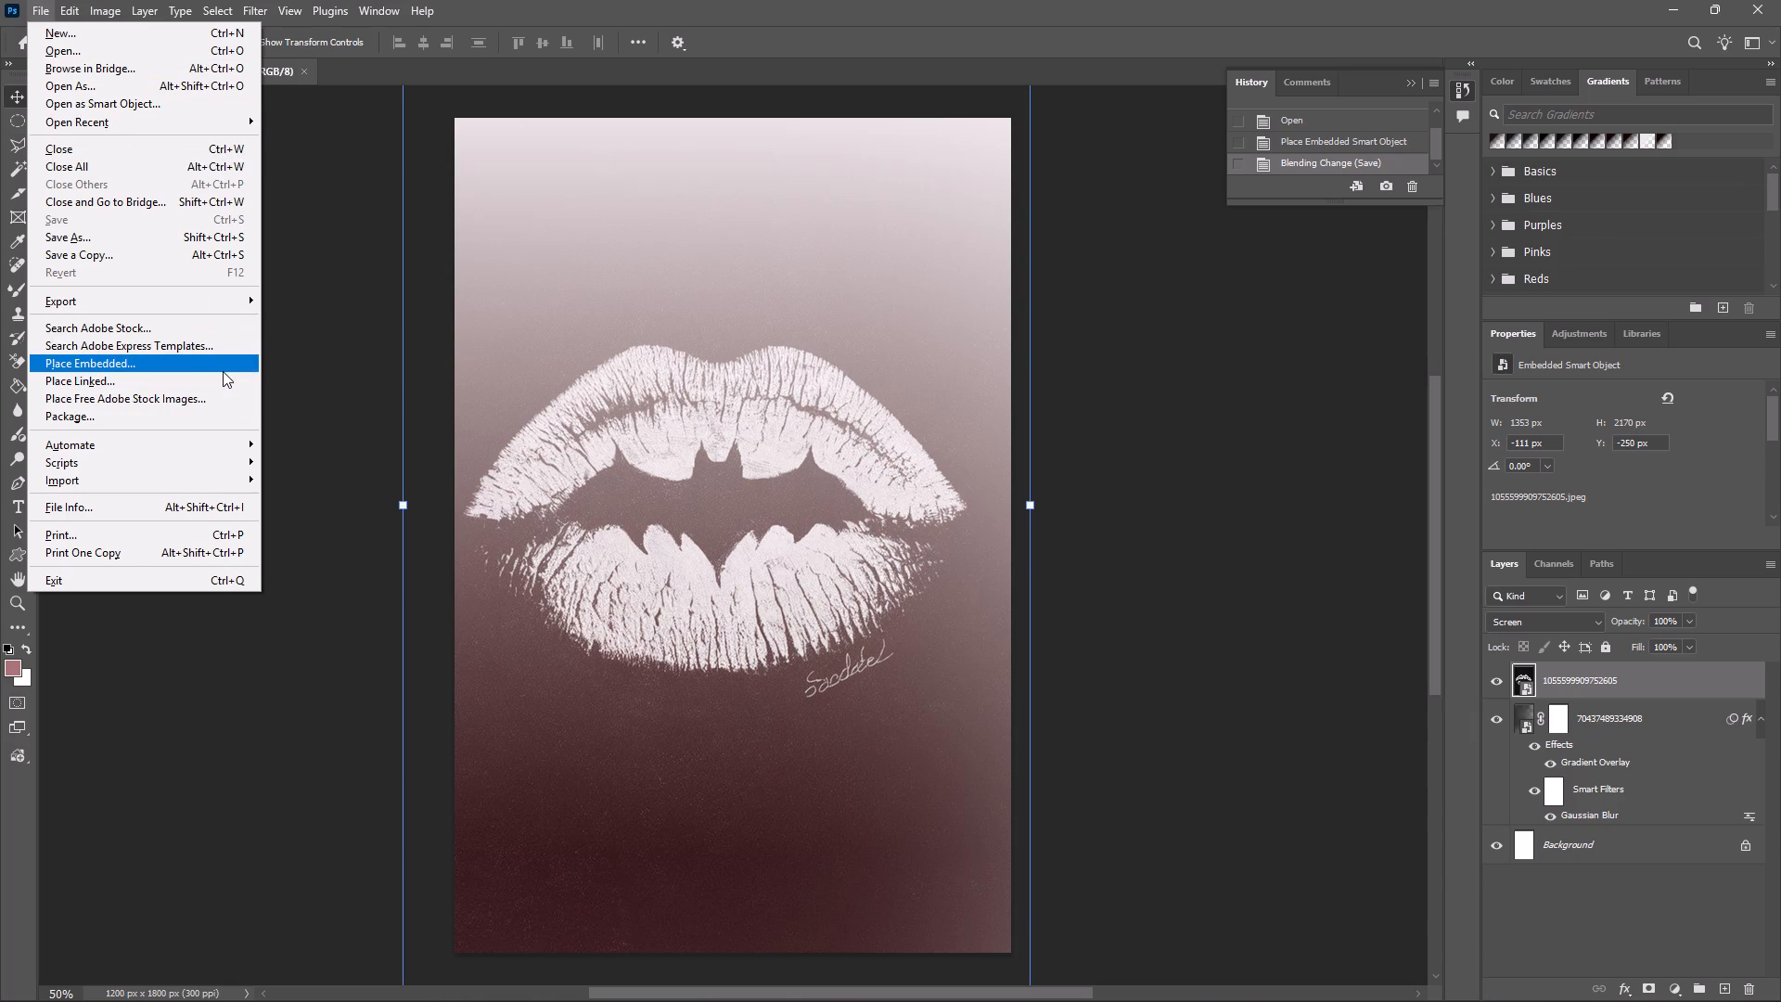
left_click(108, 364)
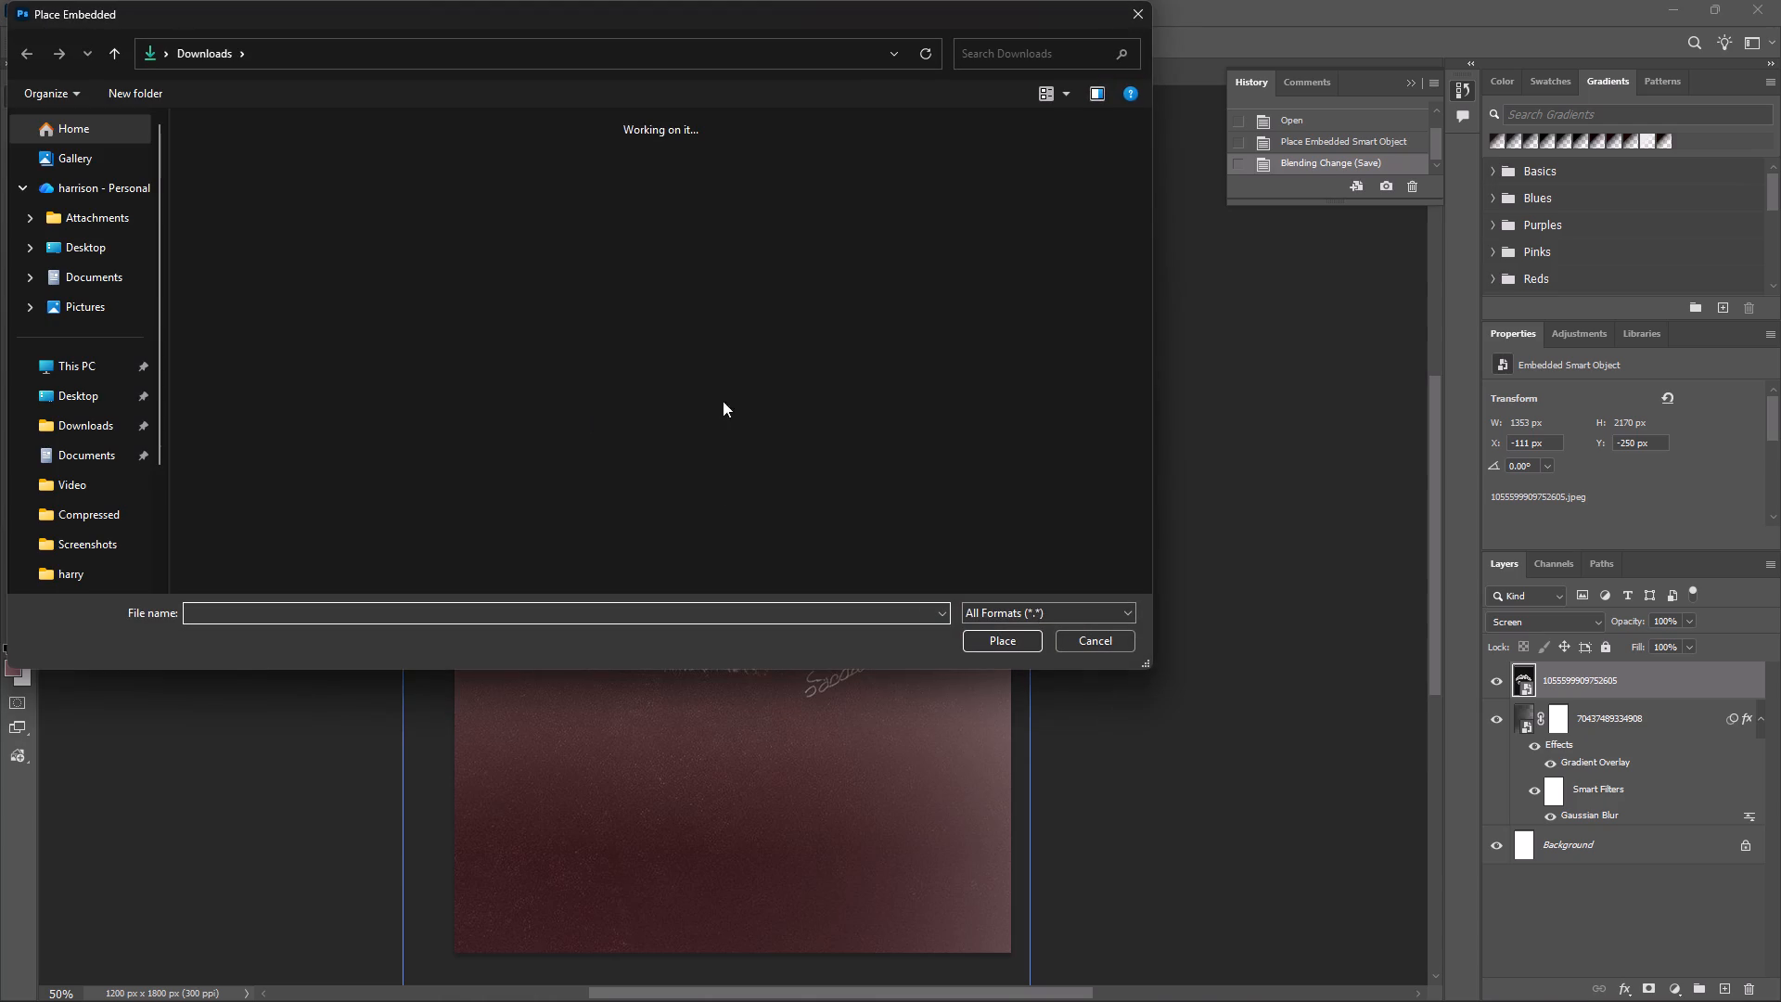
scroll(821, 442, "down", 3)
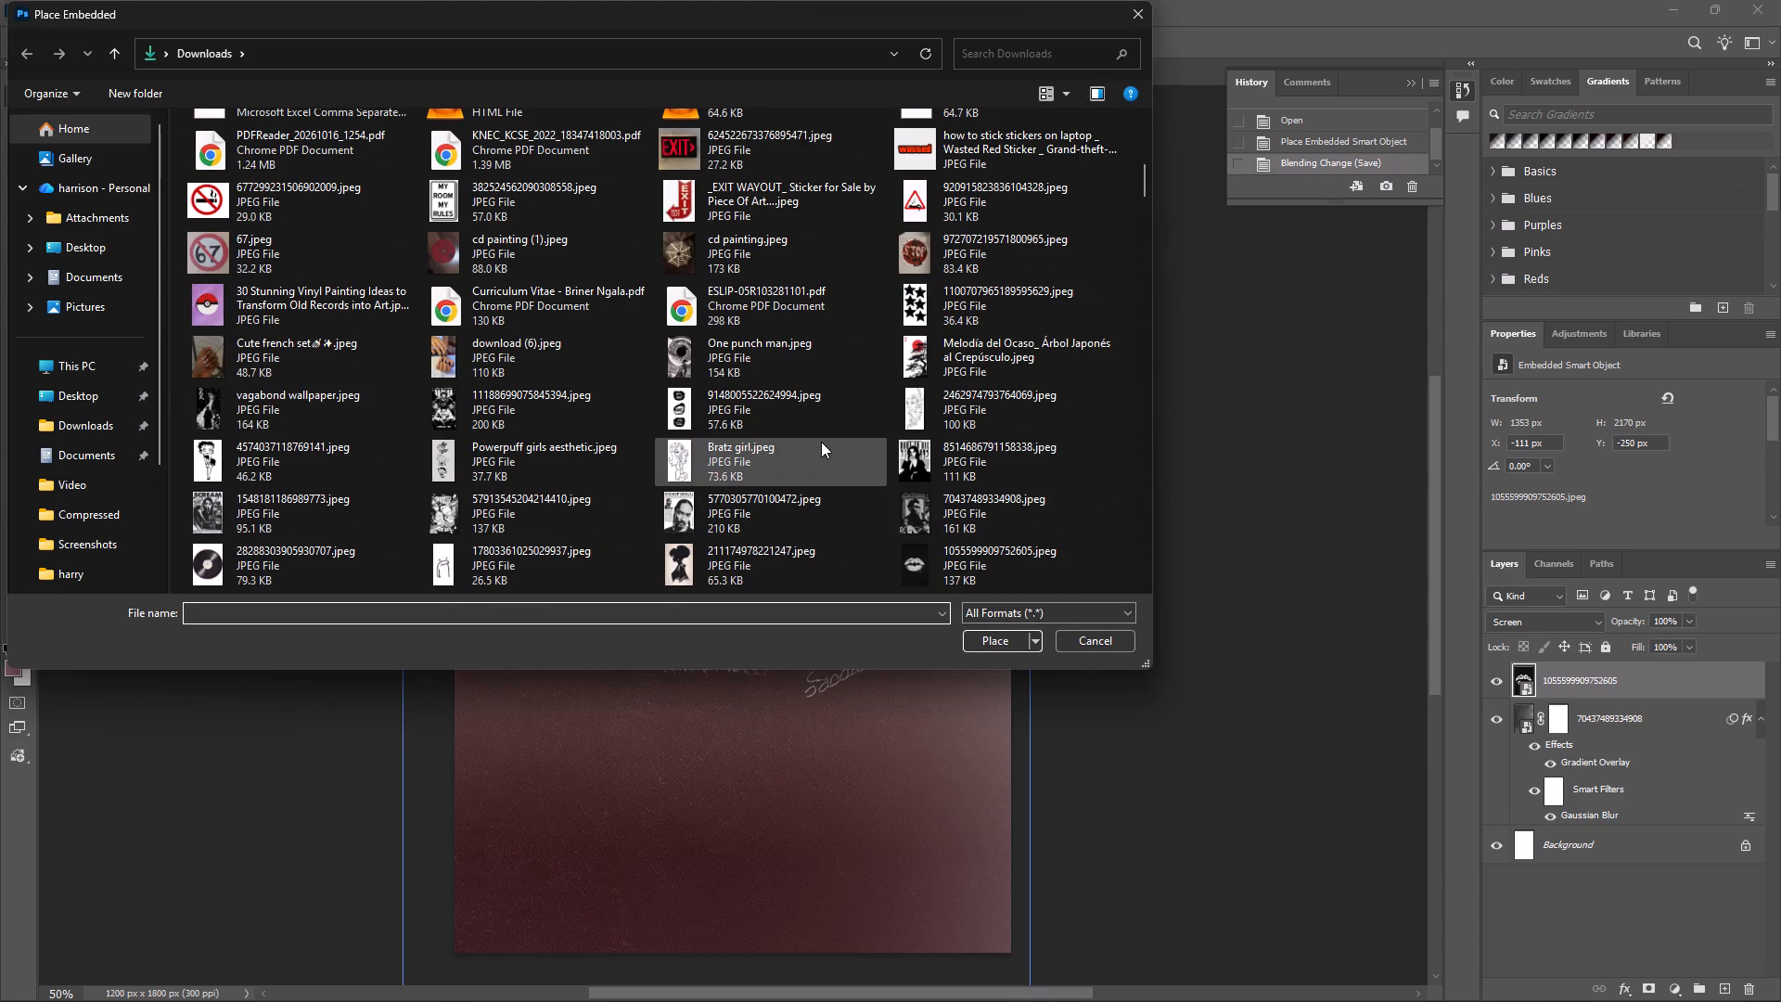
left_click(928, 503)
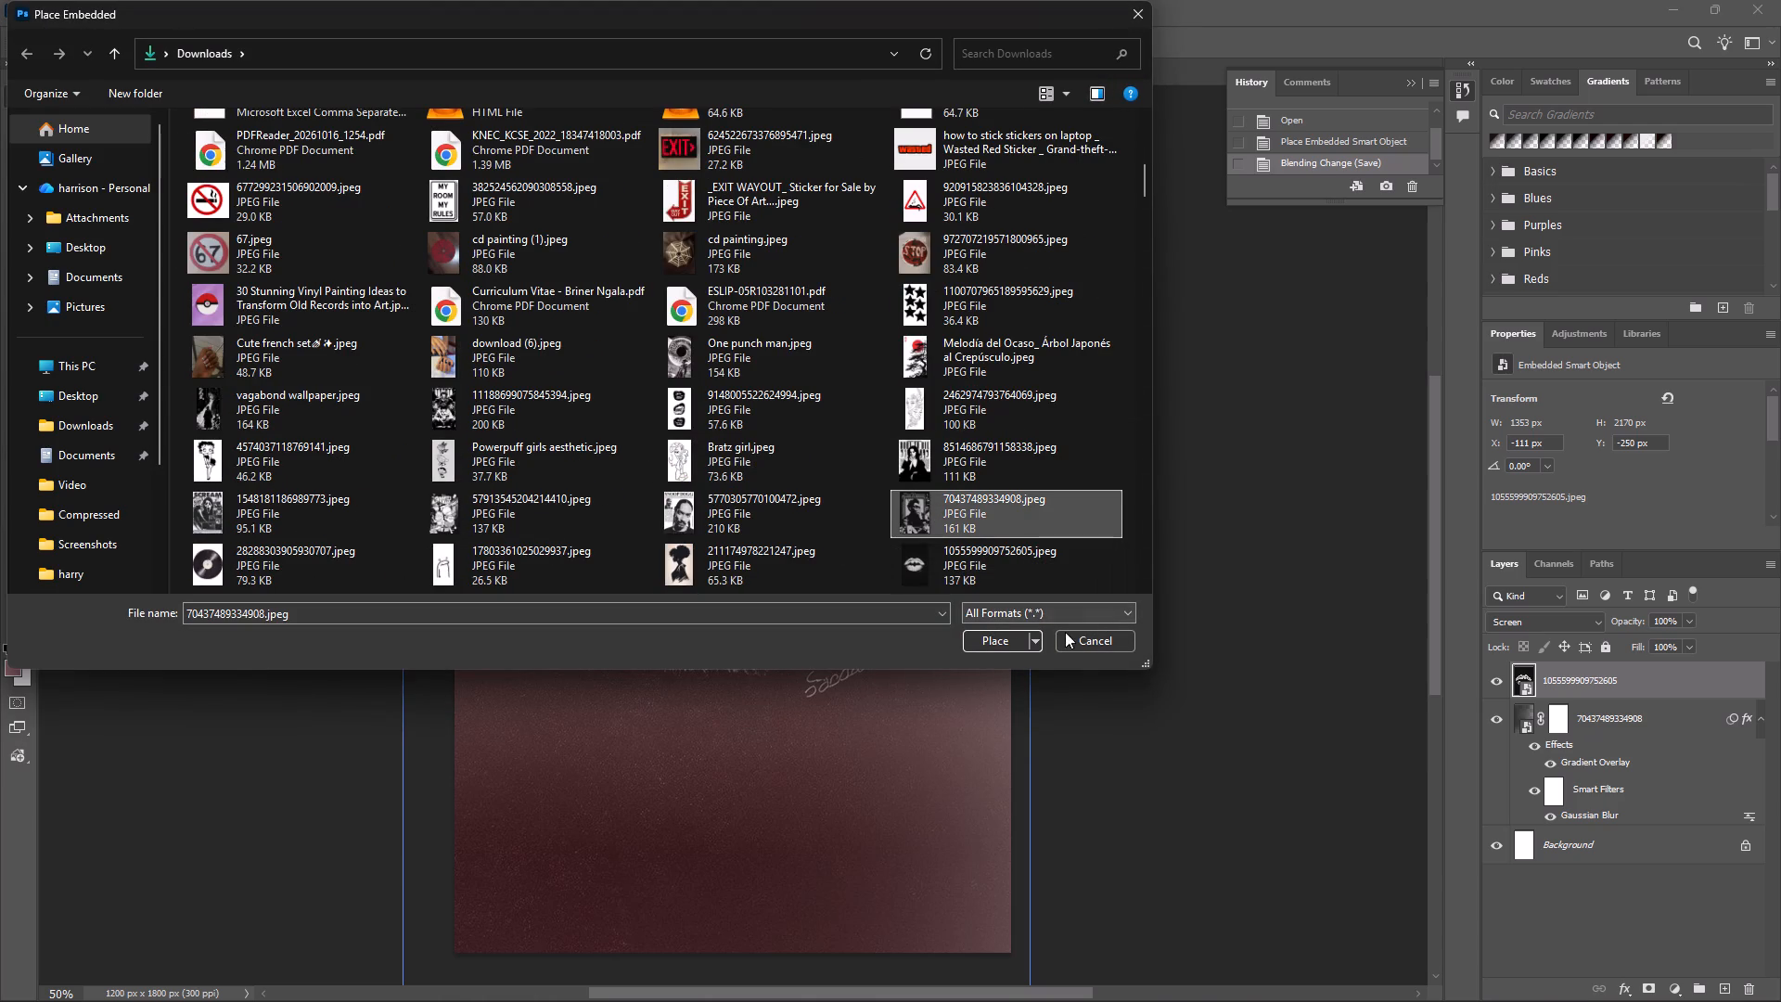
left_click(998, 636)
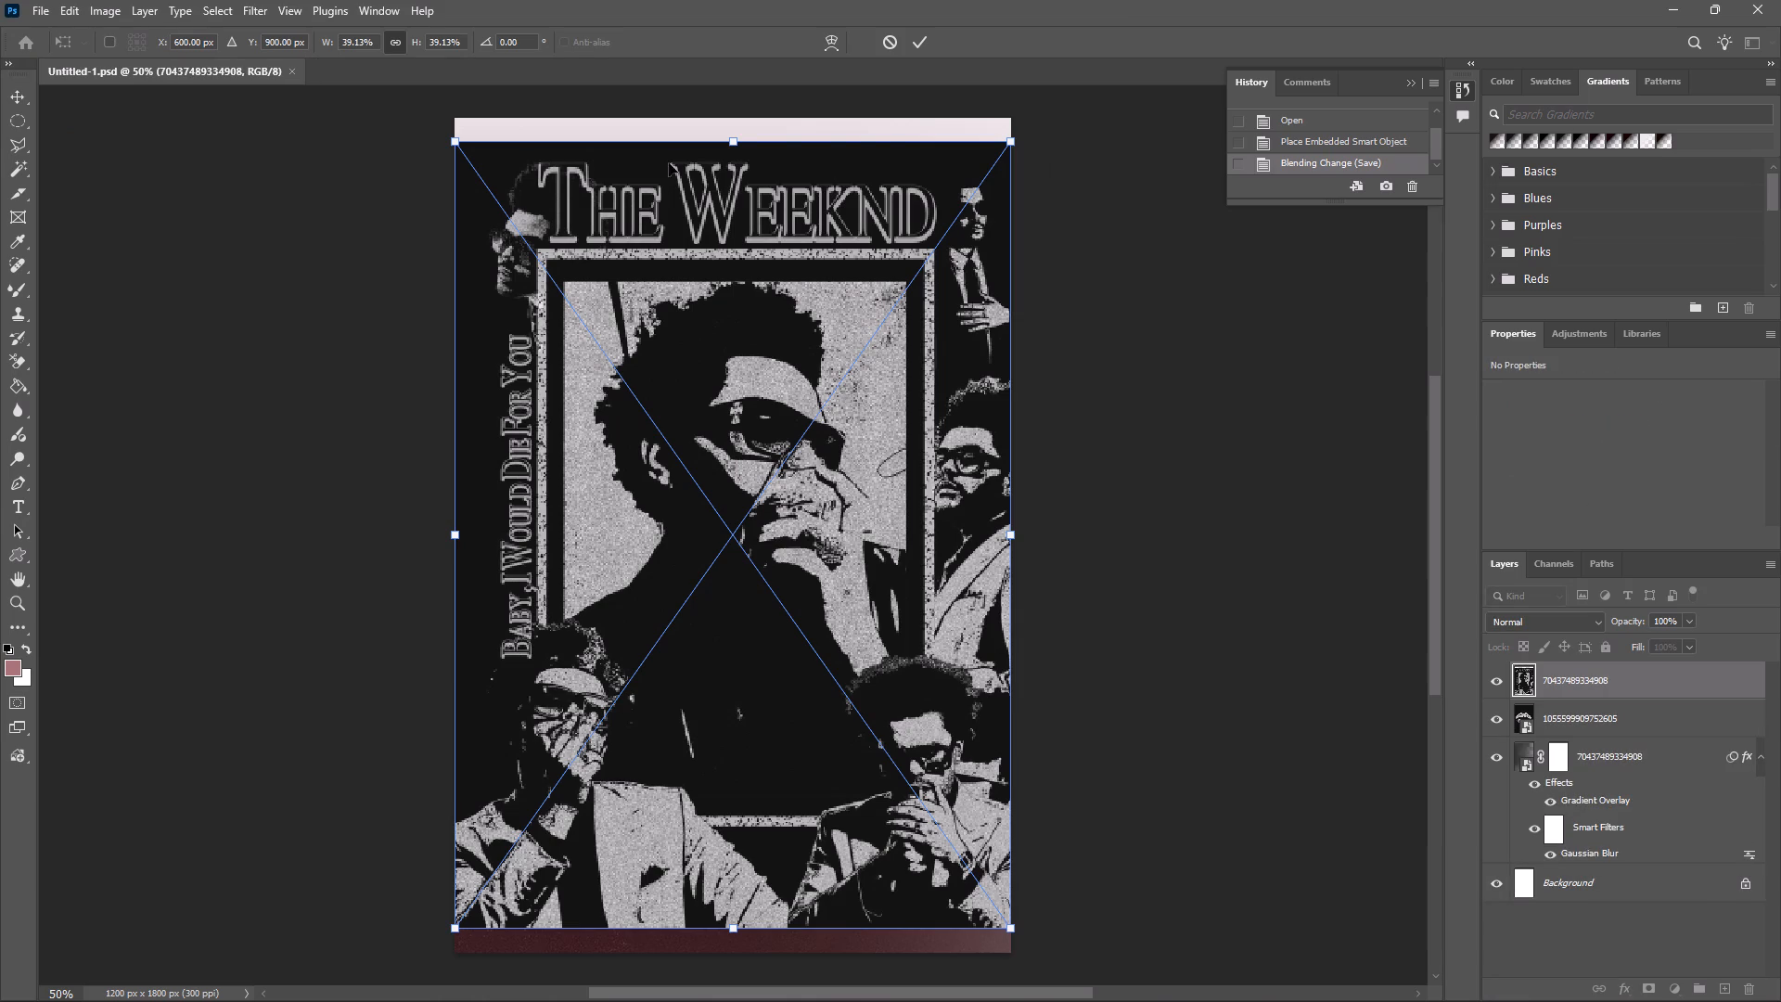
left_click_drag(734, 148, 720, 497)
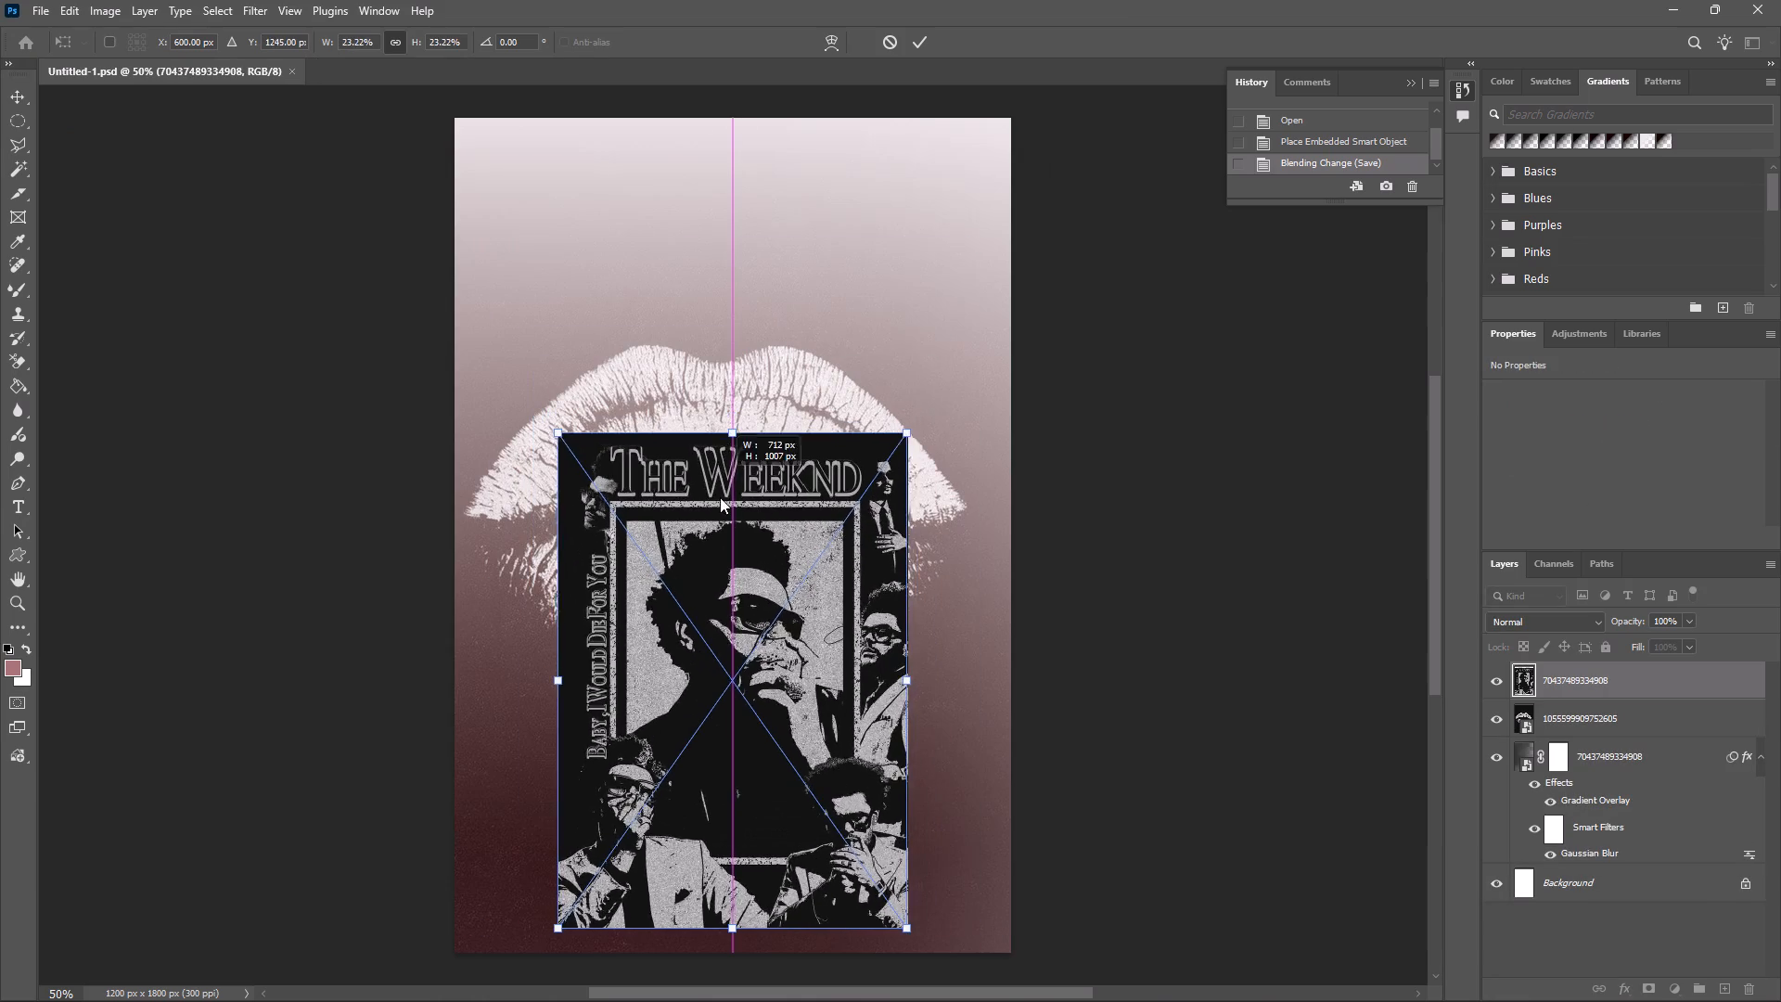
left_click_drag(720, 497, 717, 531)
left_click_drag(718, 604, 709, 206)
left_click_drag(716, 134, 717, 155)
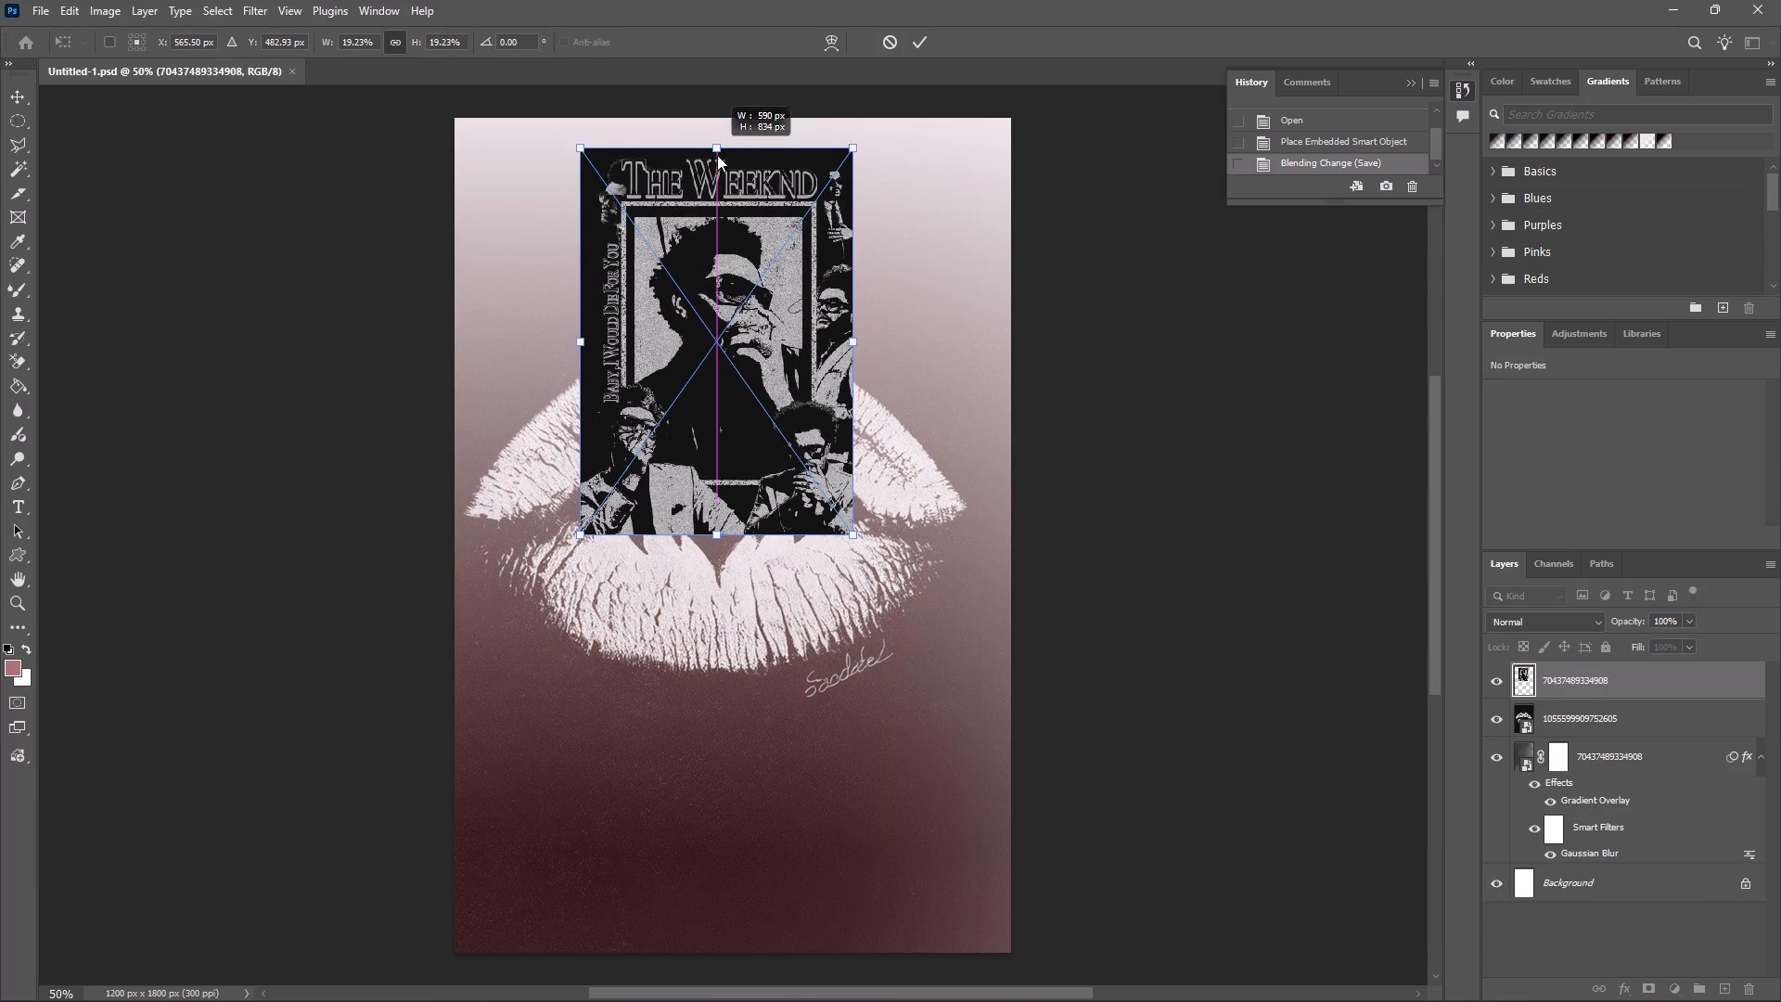
left_click_drag(717, 155, 717, 186)
left_click_drag(721, 265, 724, 186)
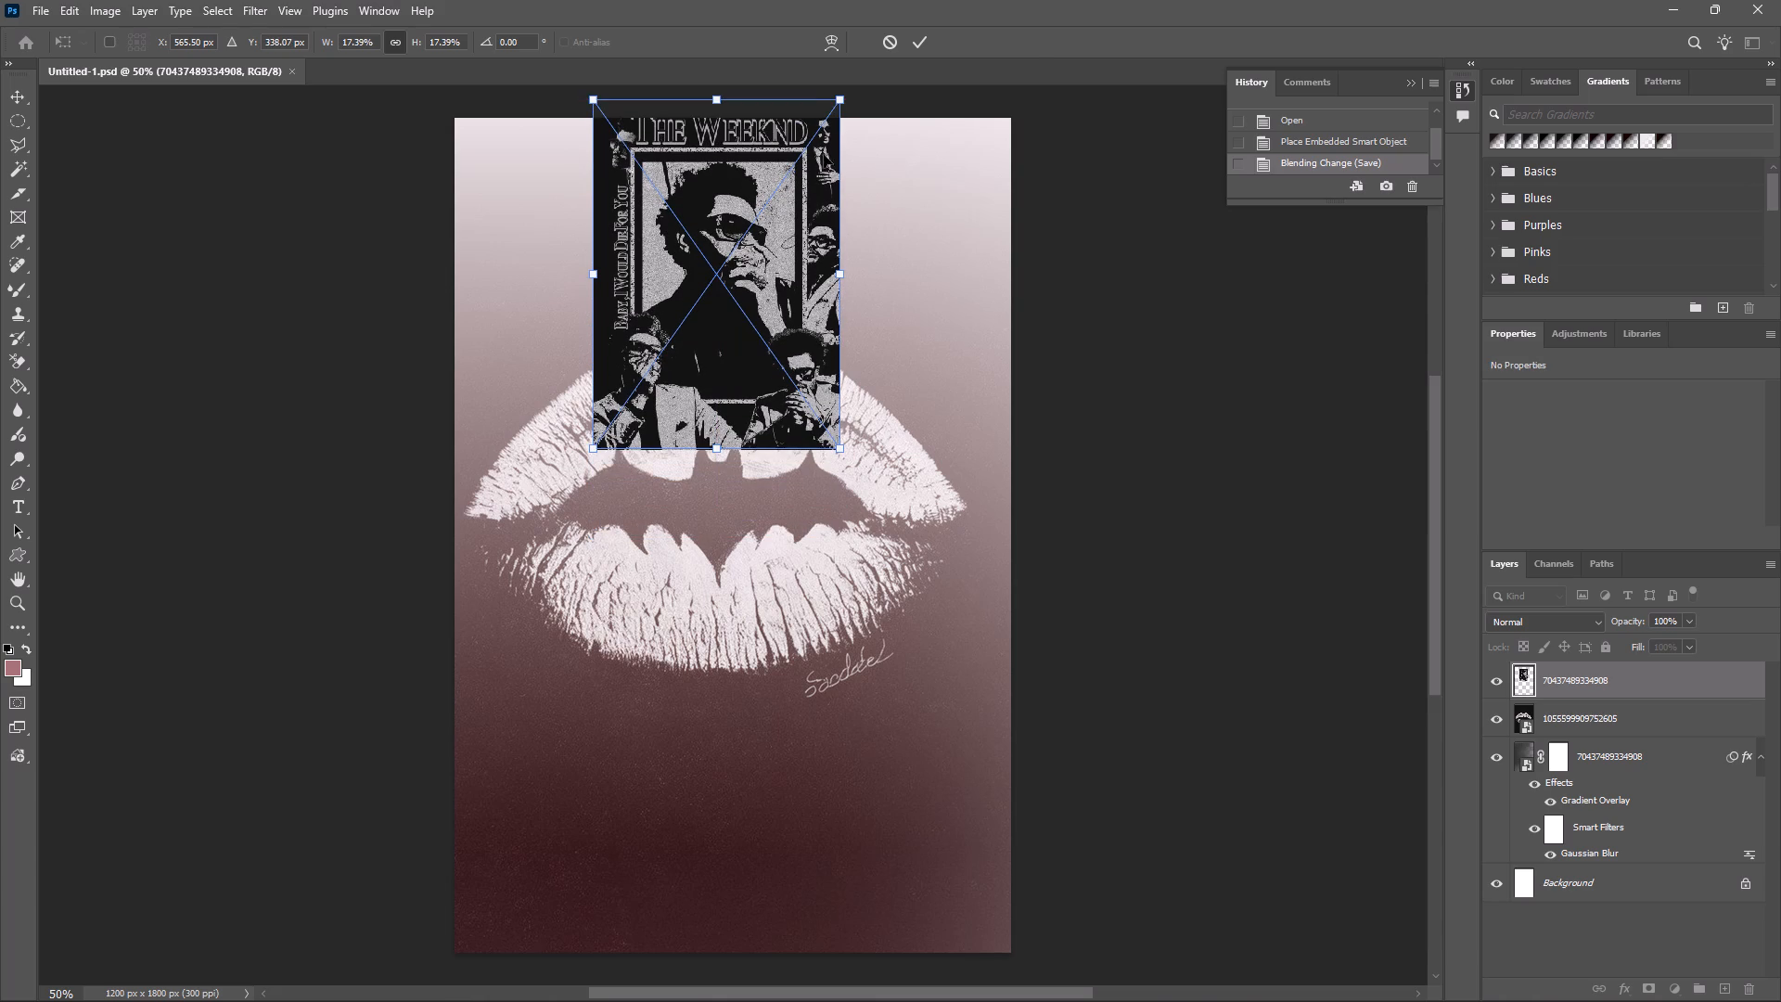
Stretch the poster horizontally to about 26% width, leaving its height at about 17%.
left_click_drag(847, 274, 854, 276)
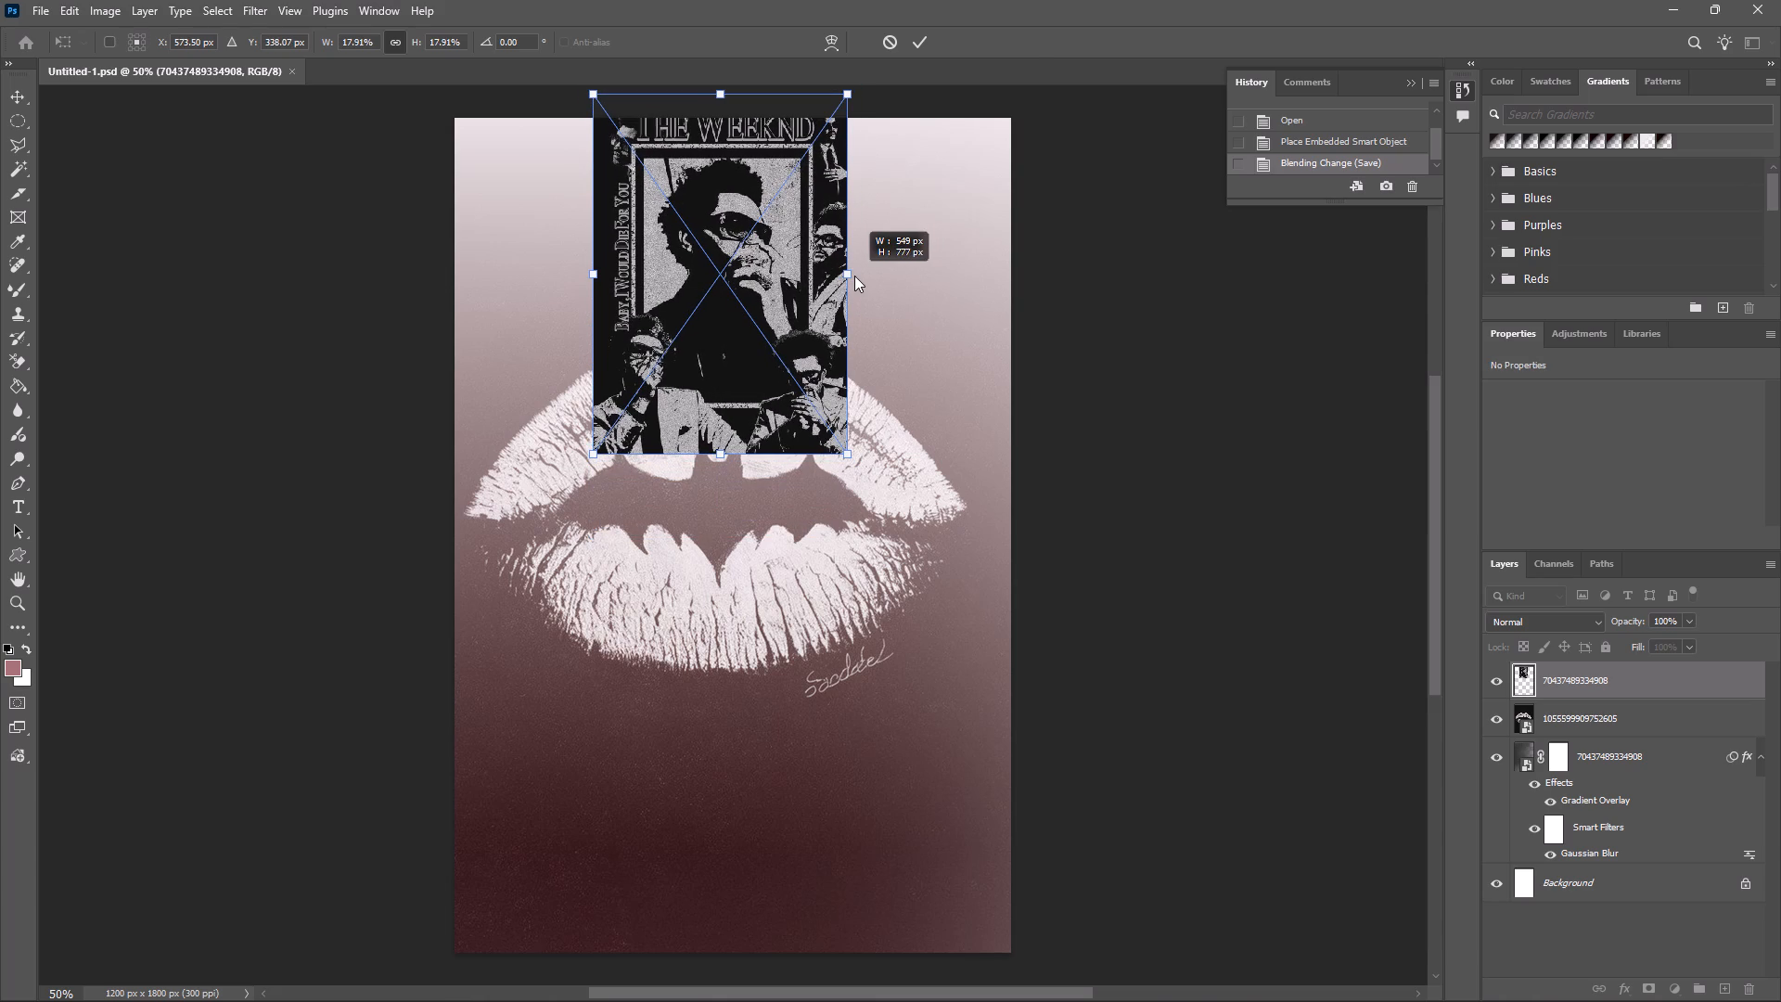
left_click_drag(854, 276, 868, 276)
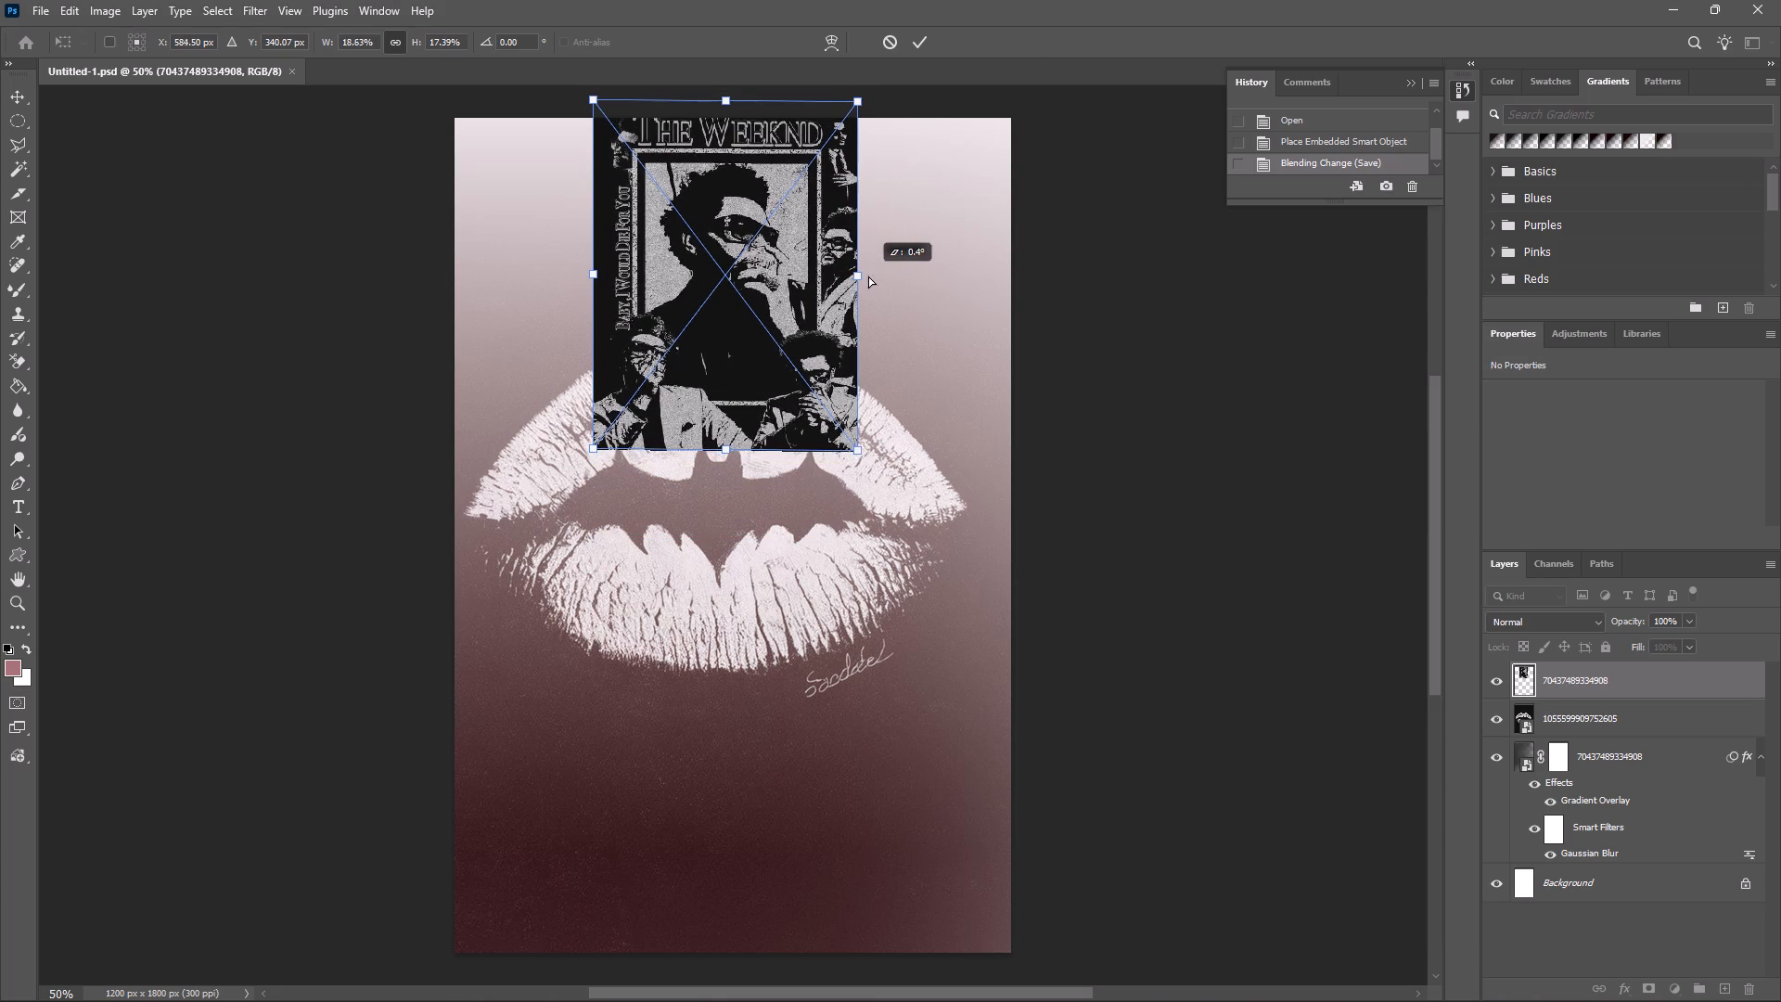
left_click_drag(868, 276, 915, 276)
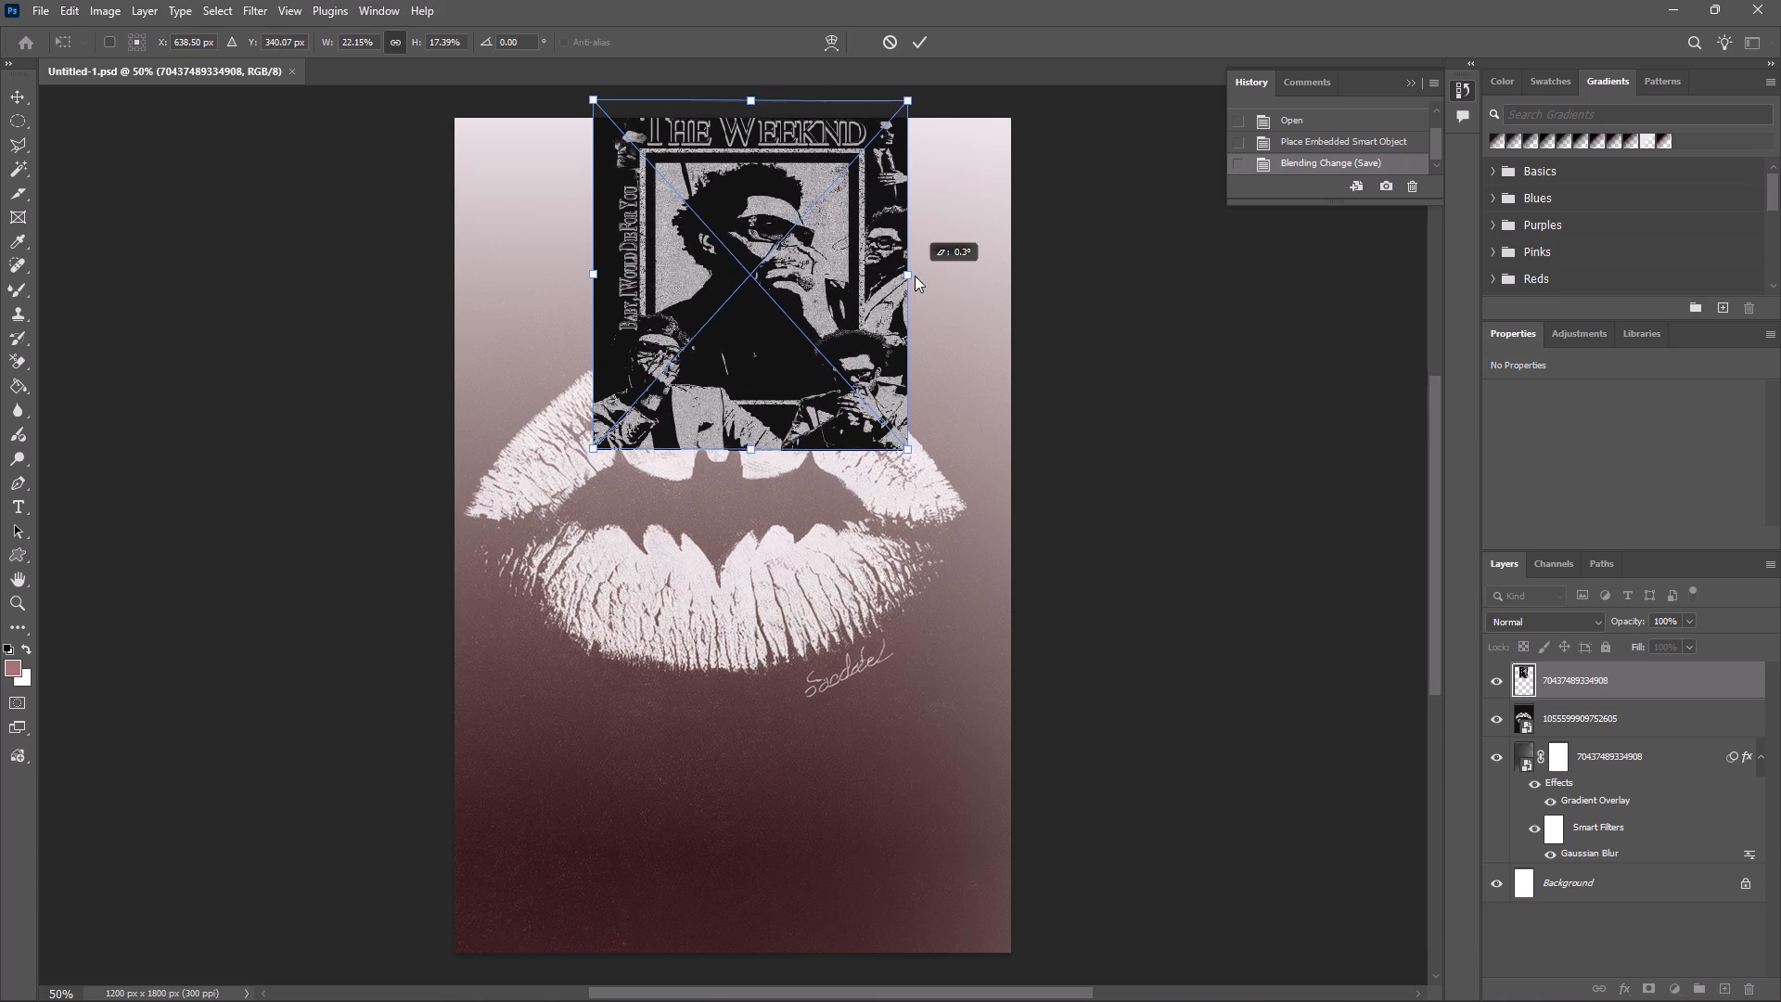
left_click_drag(915, 276, 952, 272)
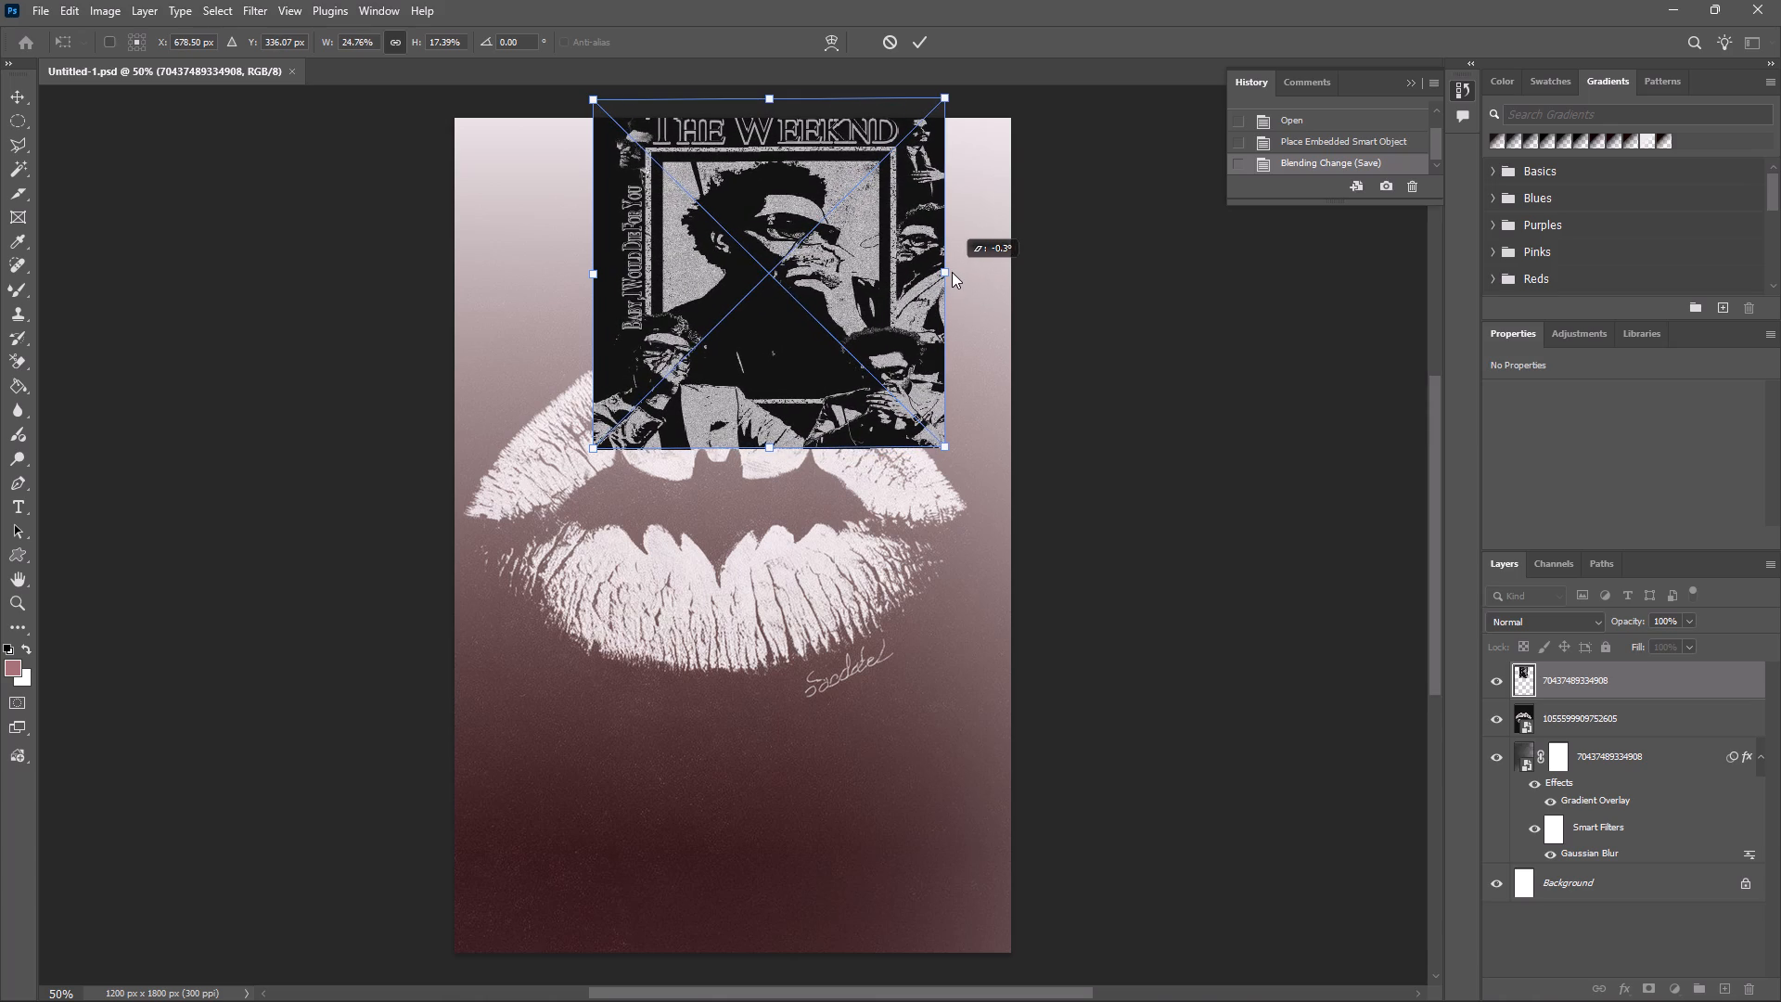
left_click_drag(952, 272, 964, 273)
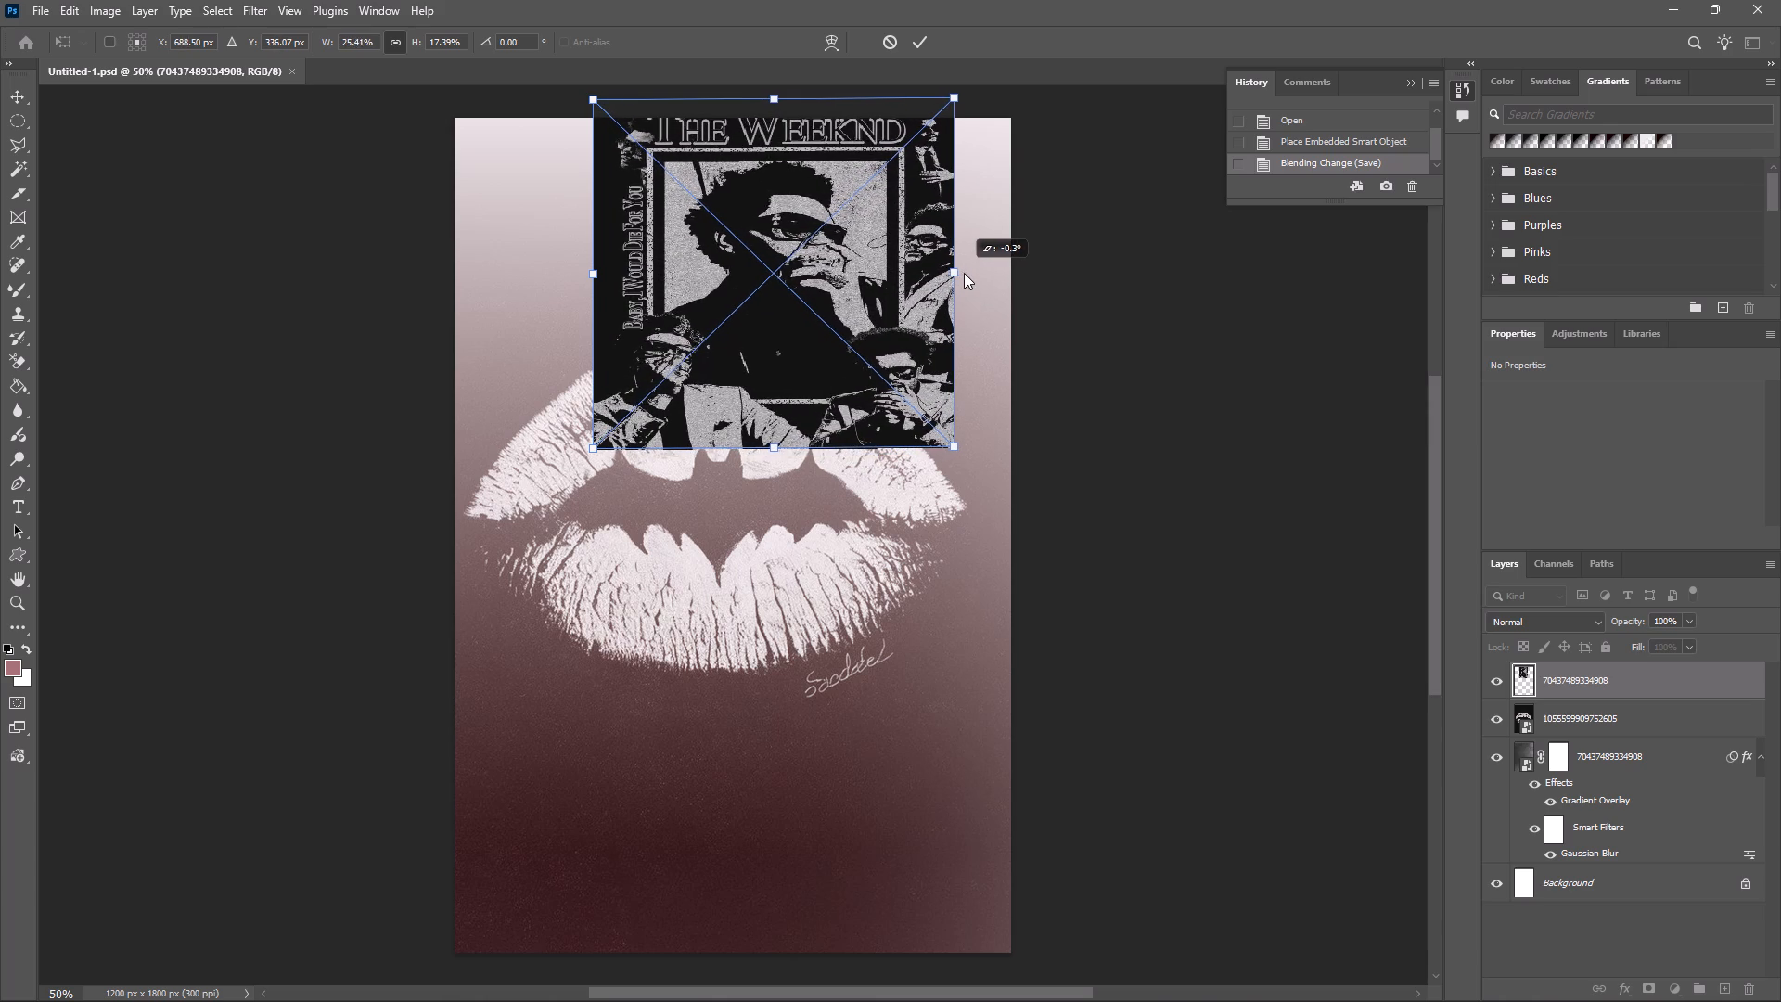
left_click_drag(964, 273, 966, 275)
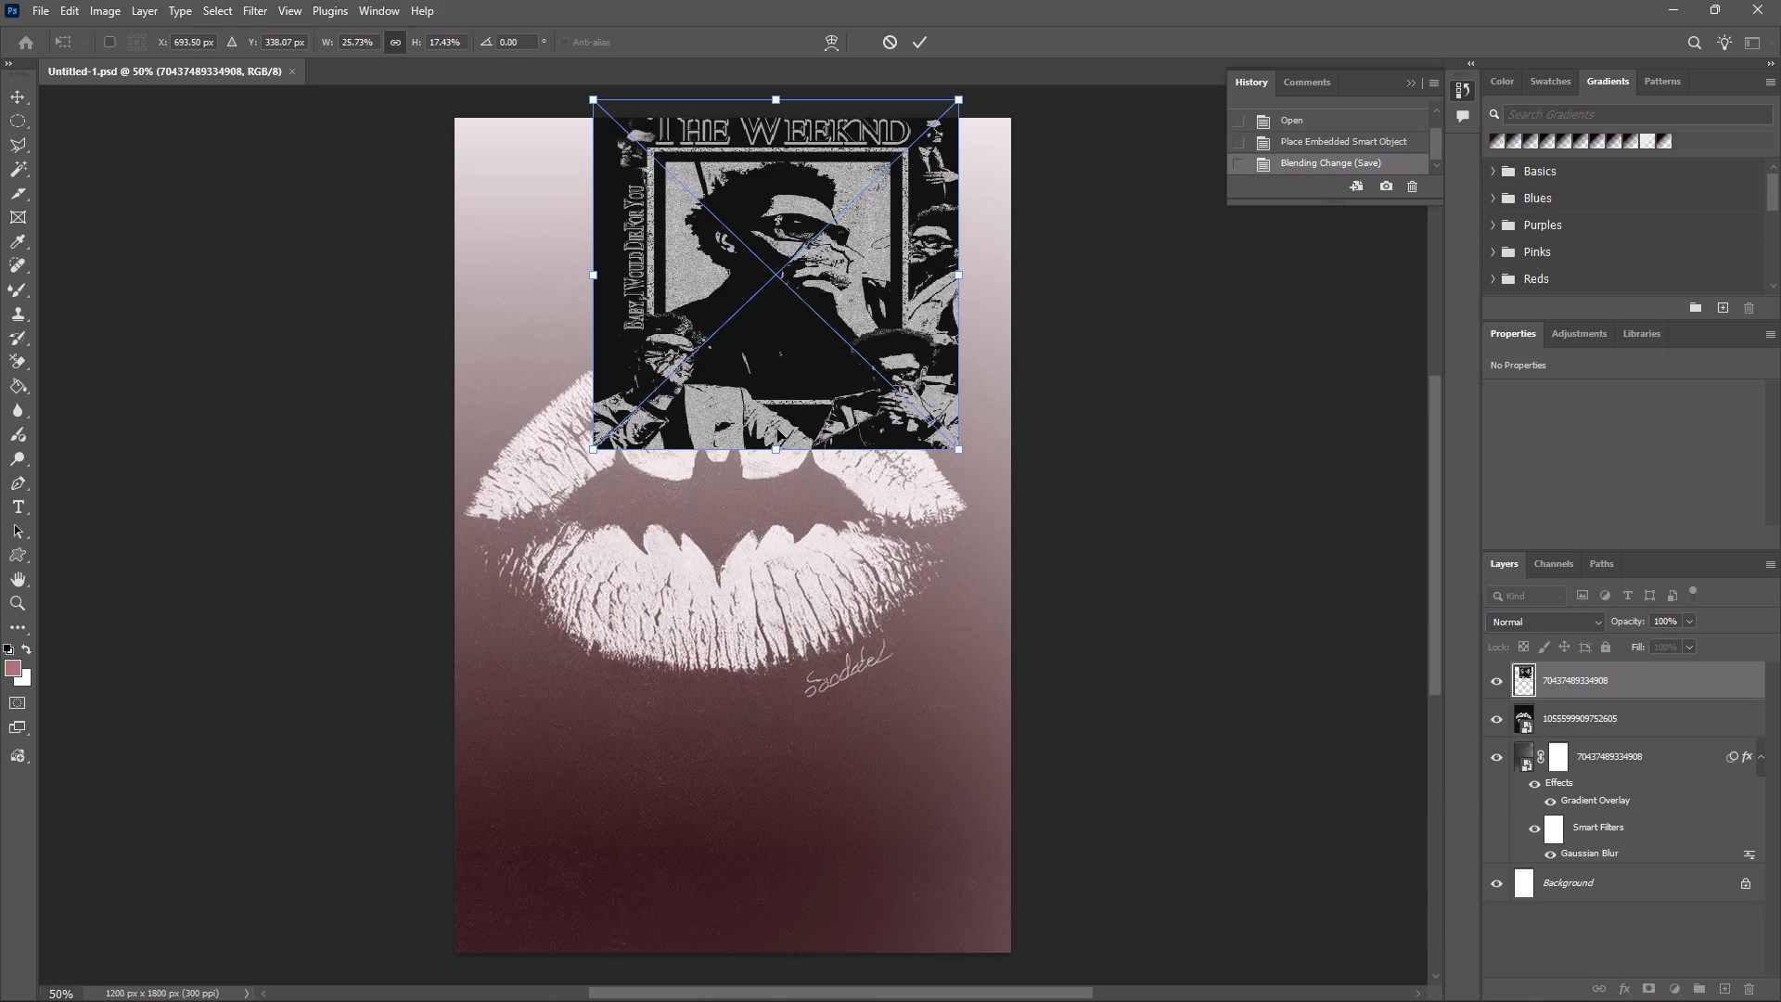
Scale the stretched poster down to about 21% width and 14% height, and centre it along the canvas's top edge.
left_click_drag(775, 452, 766, 382)
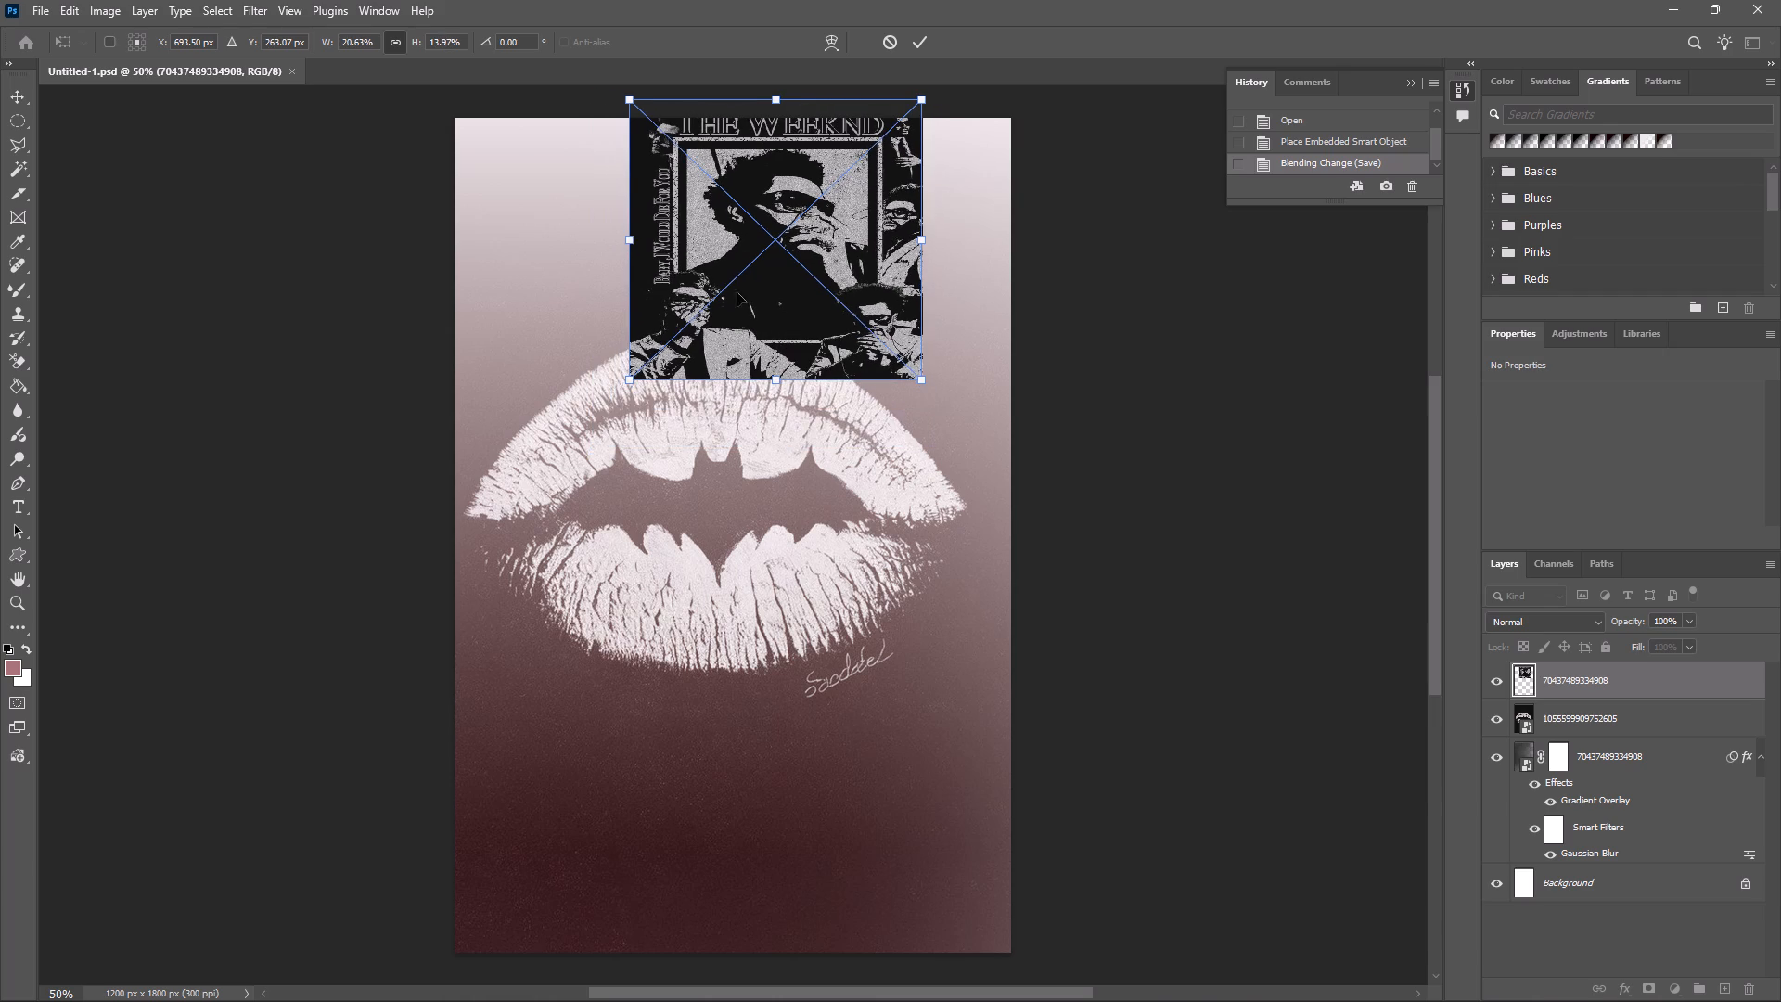
left_click_drag(734, 285, 680, 302)
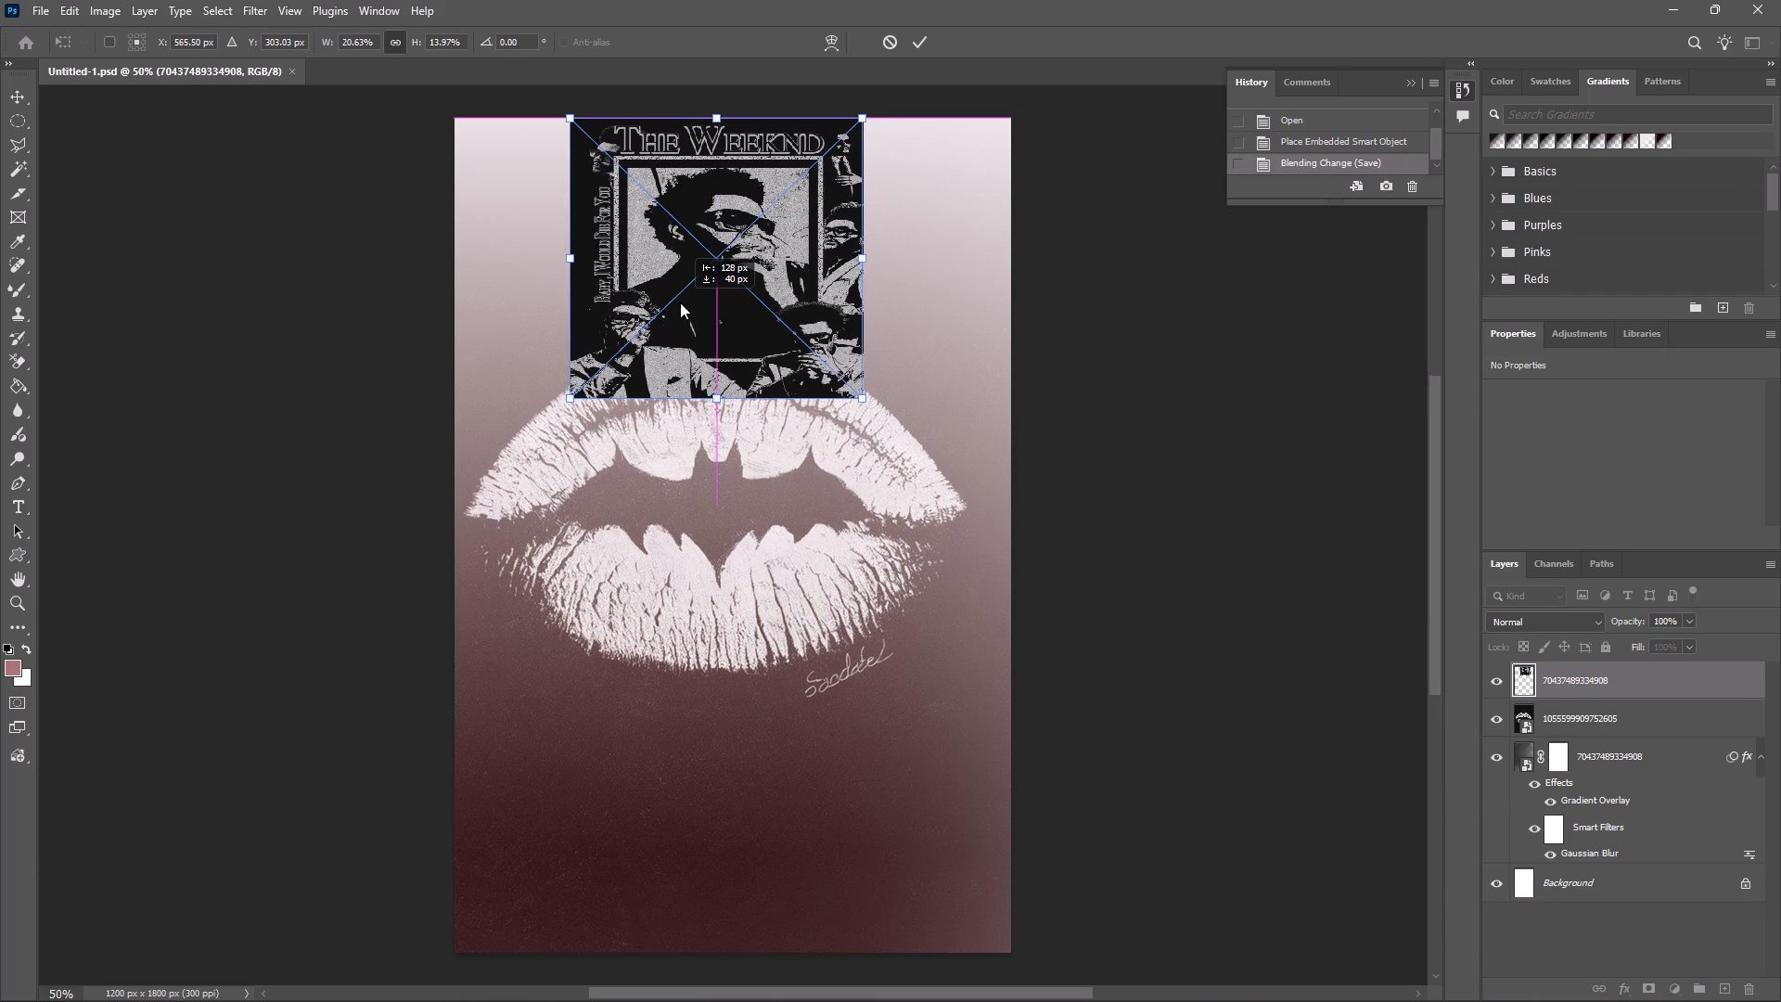
left_click_drag(680, 302, 684, 308)
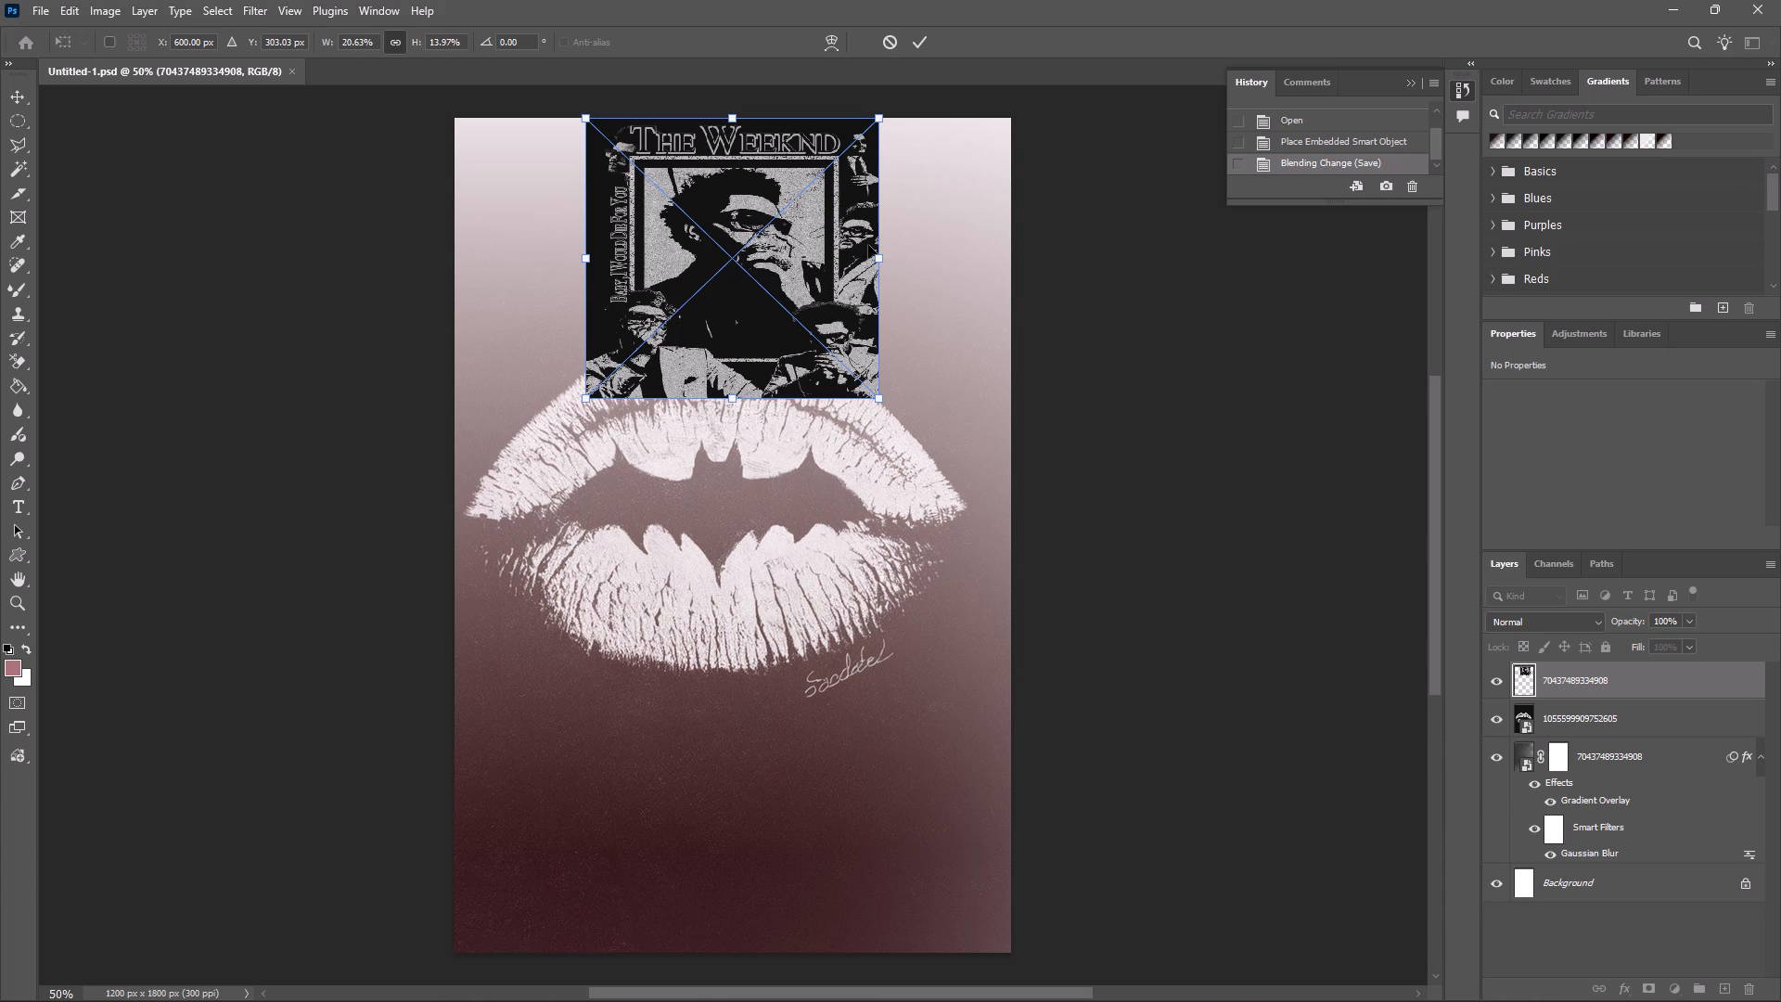
left_click(808, 289, "ctrl")
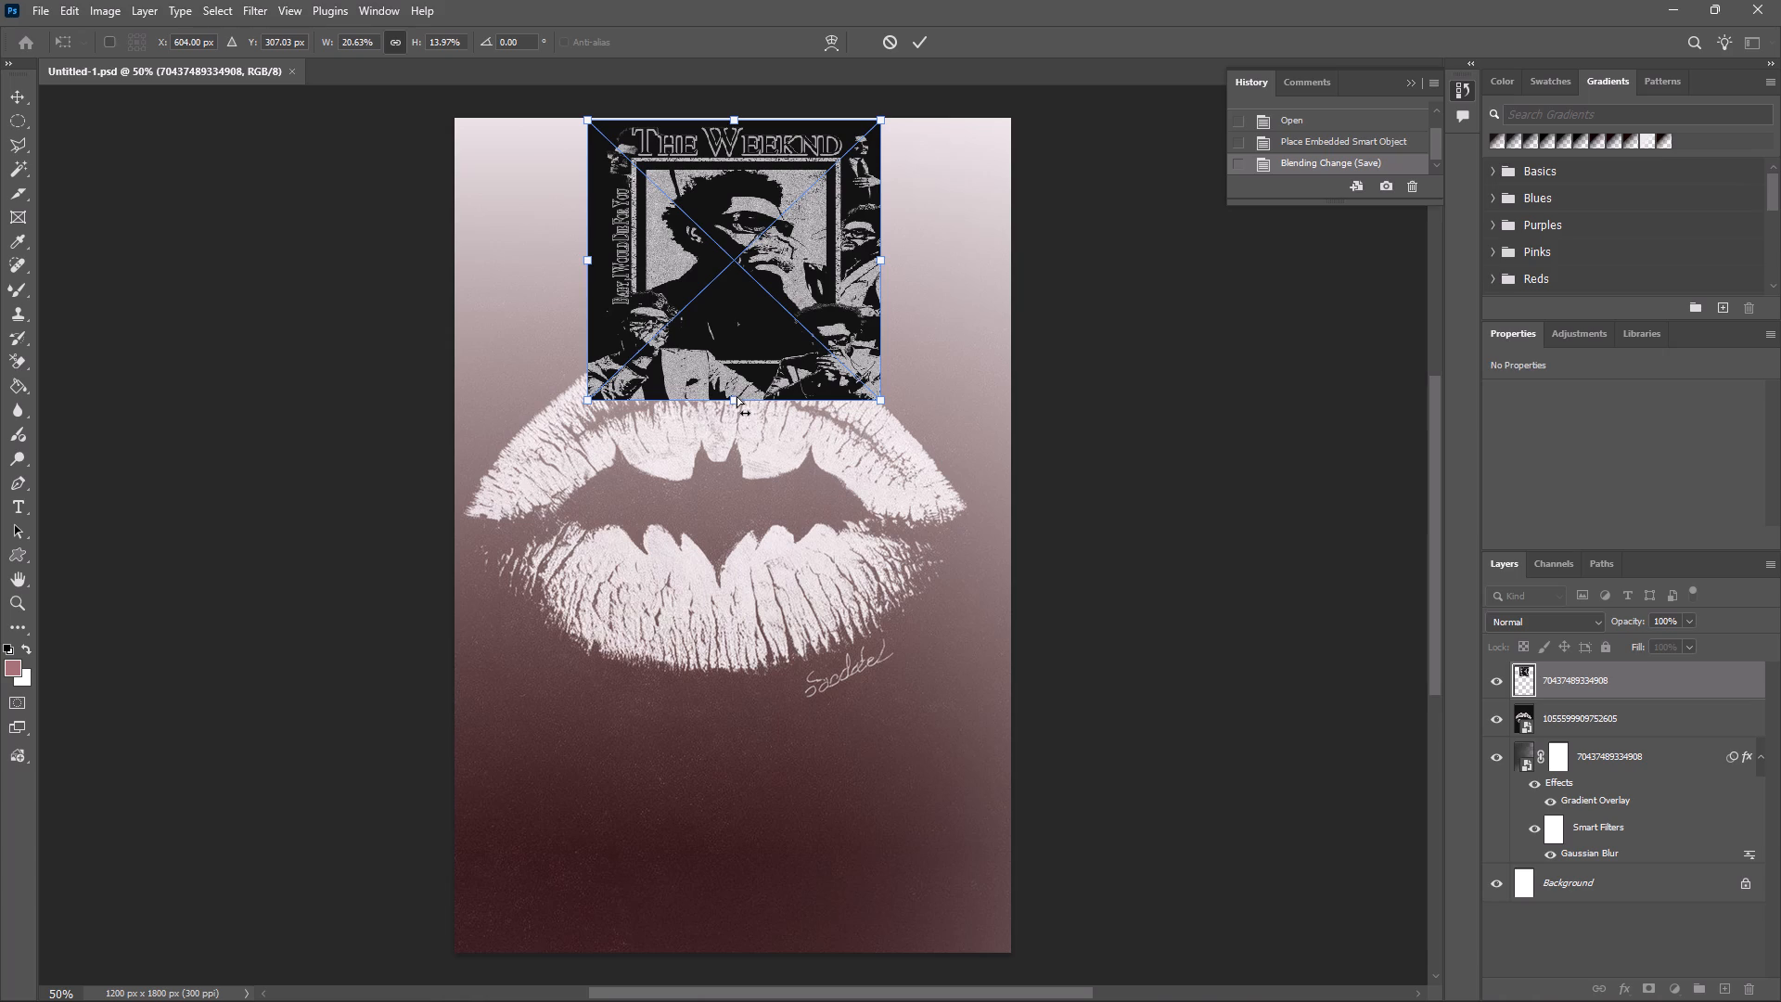
left_click(746, 375, "ctrl")
Squash the poster's height to about 11% so its bottom edge meets the top of the upper lip.
left_click_drag(734, 402, 734, 404)
left_click_drag(734, 404, 734, 415)
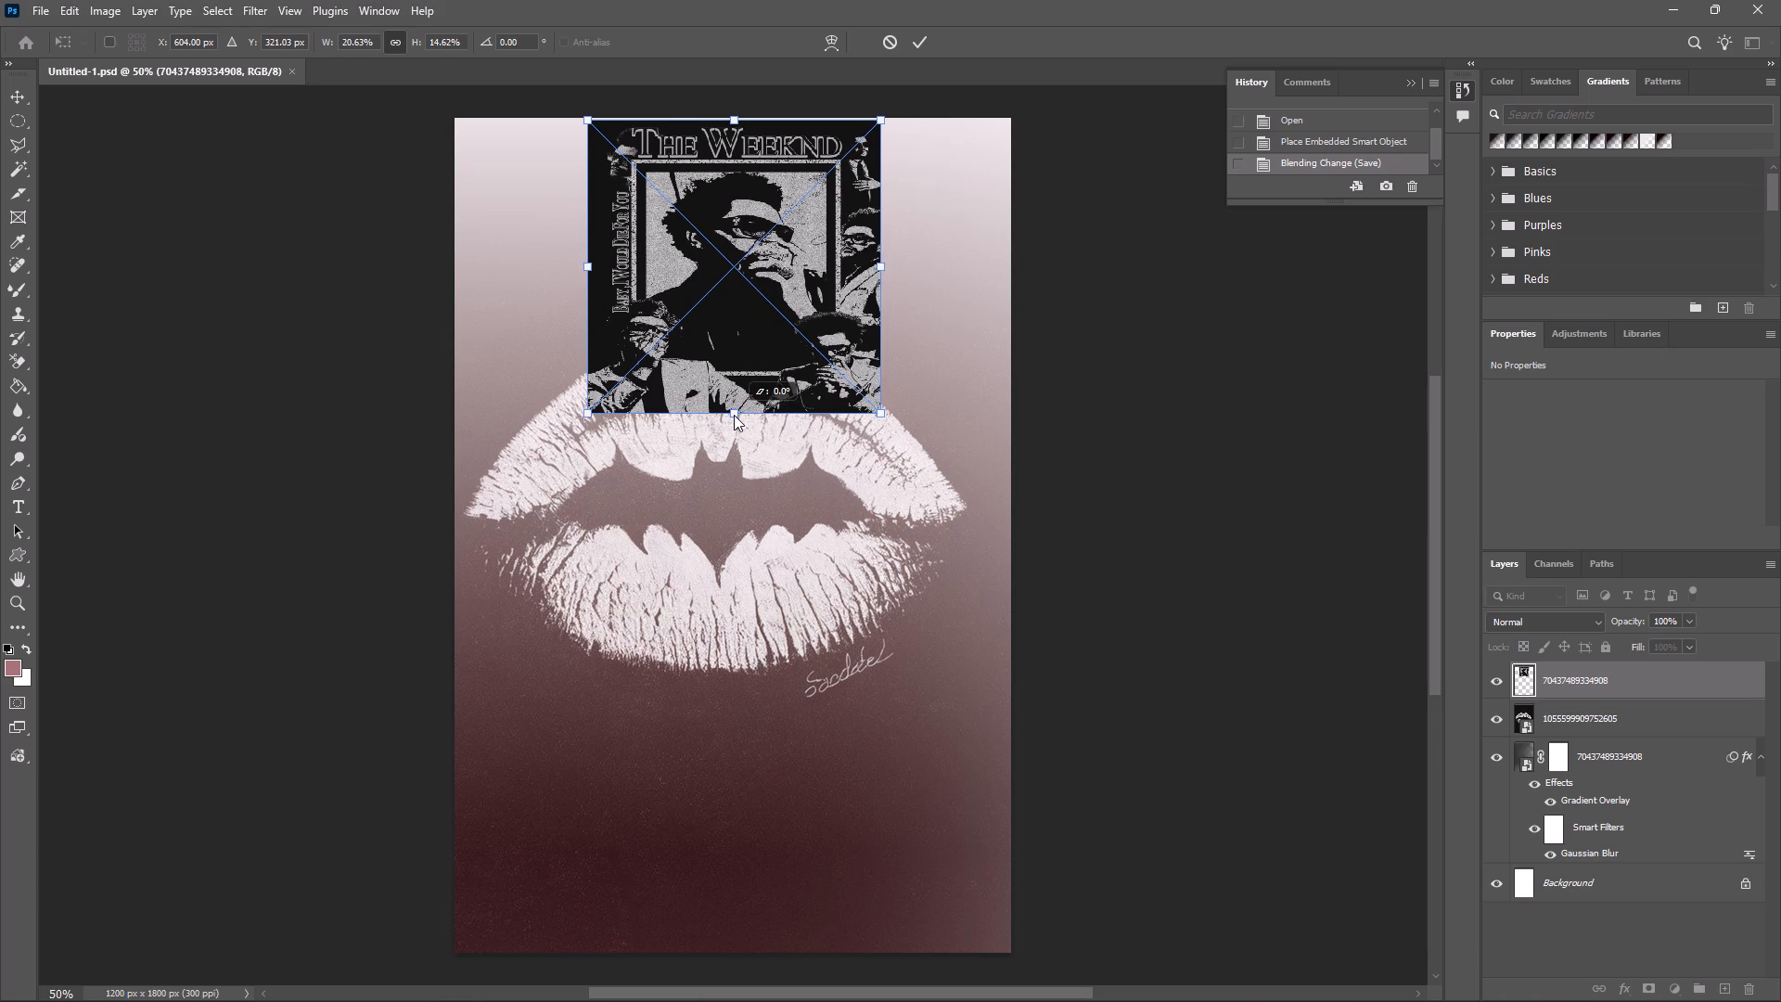
left_click_drag(734, 415, 735, 345)
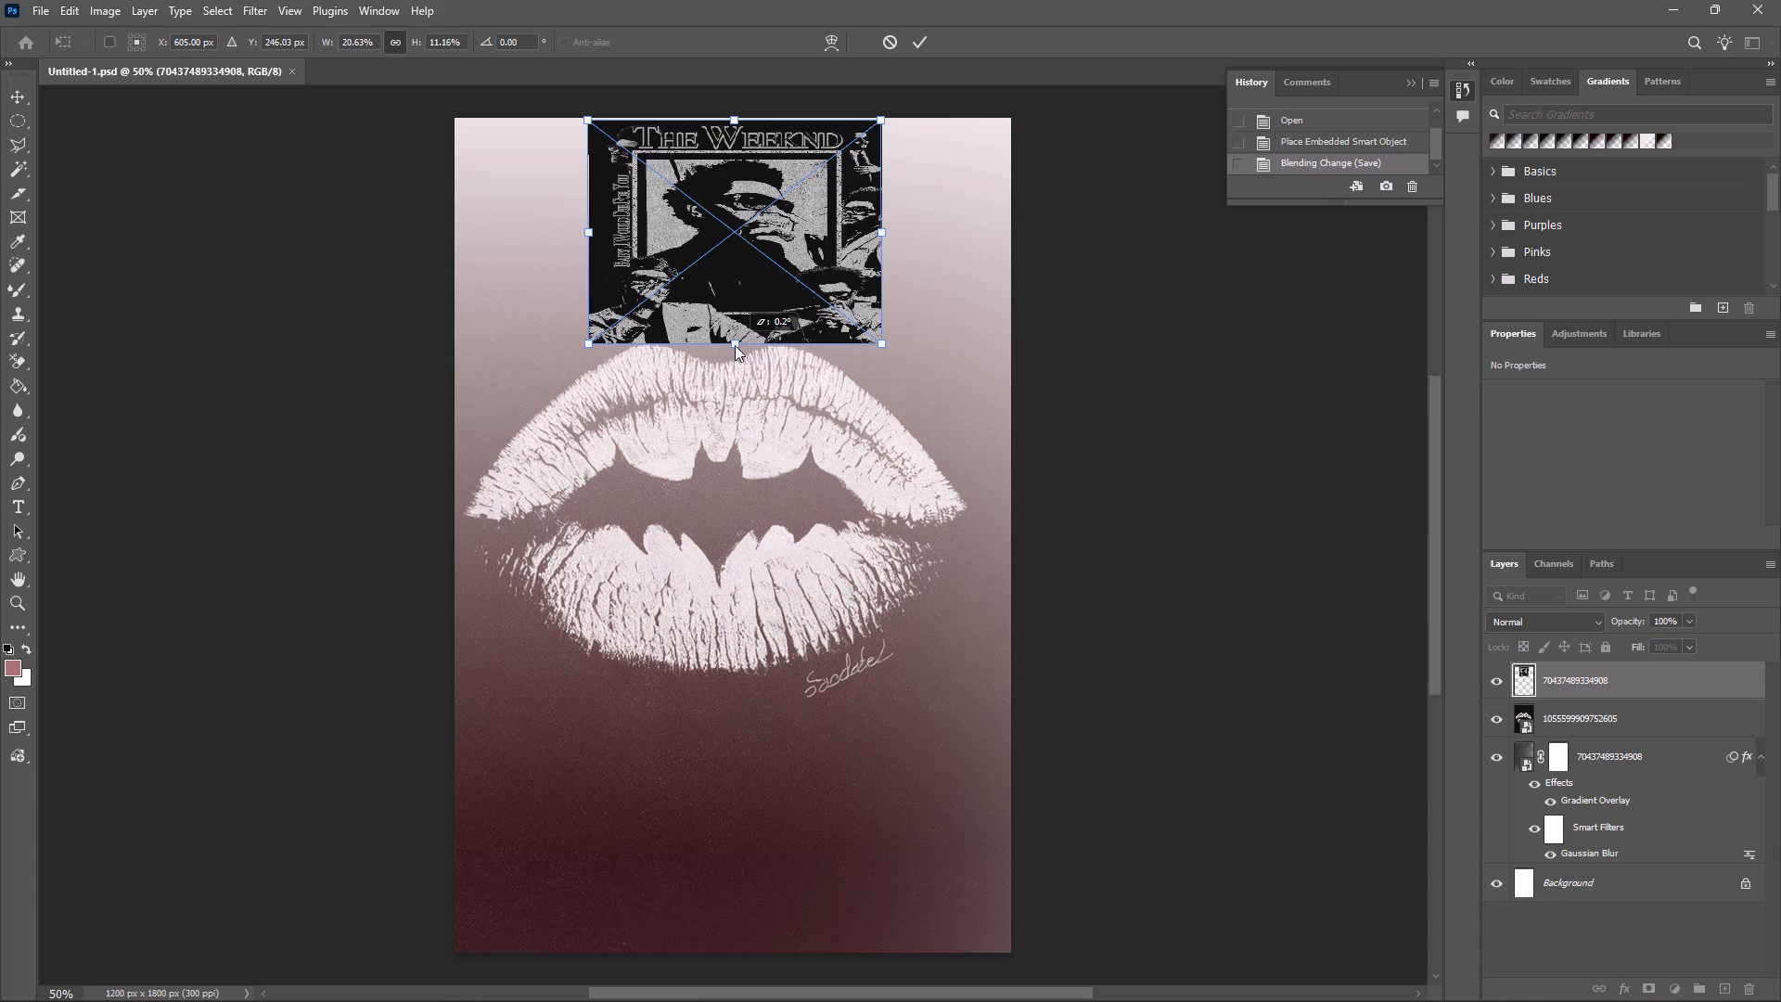
left_click_drag(735, 345, 733, 347)
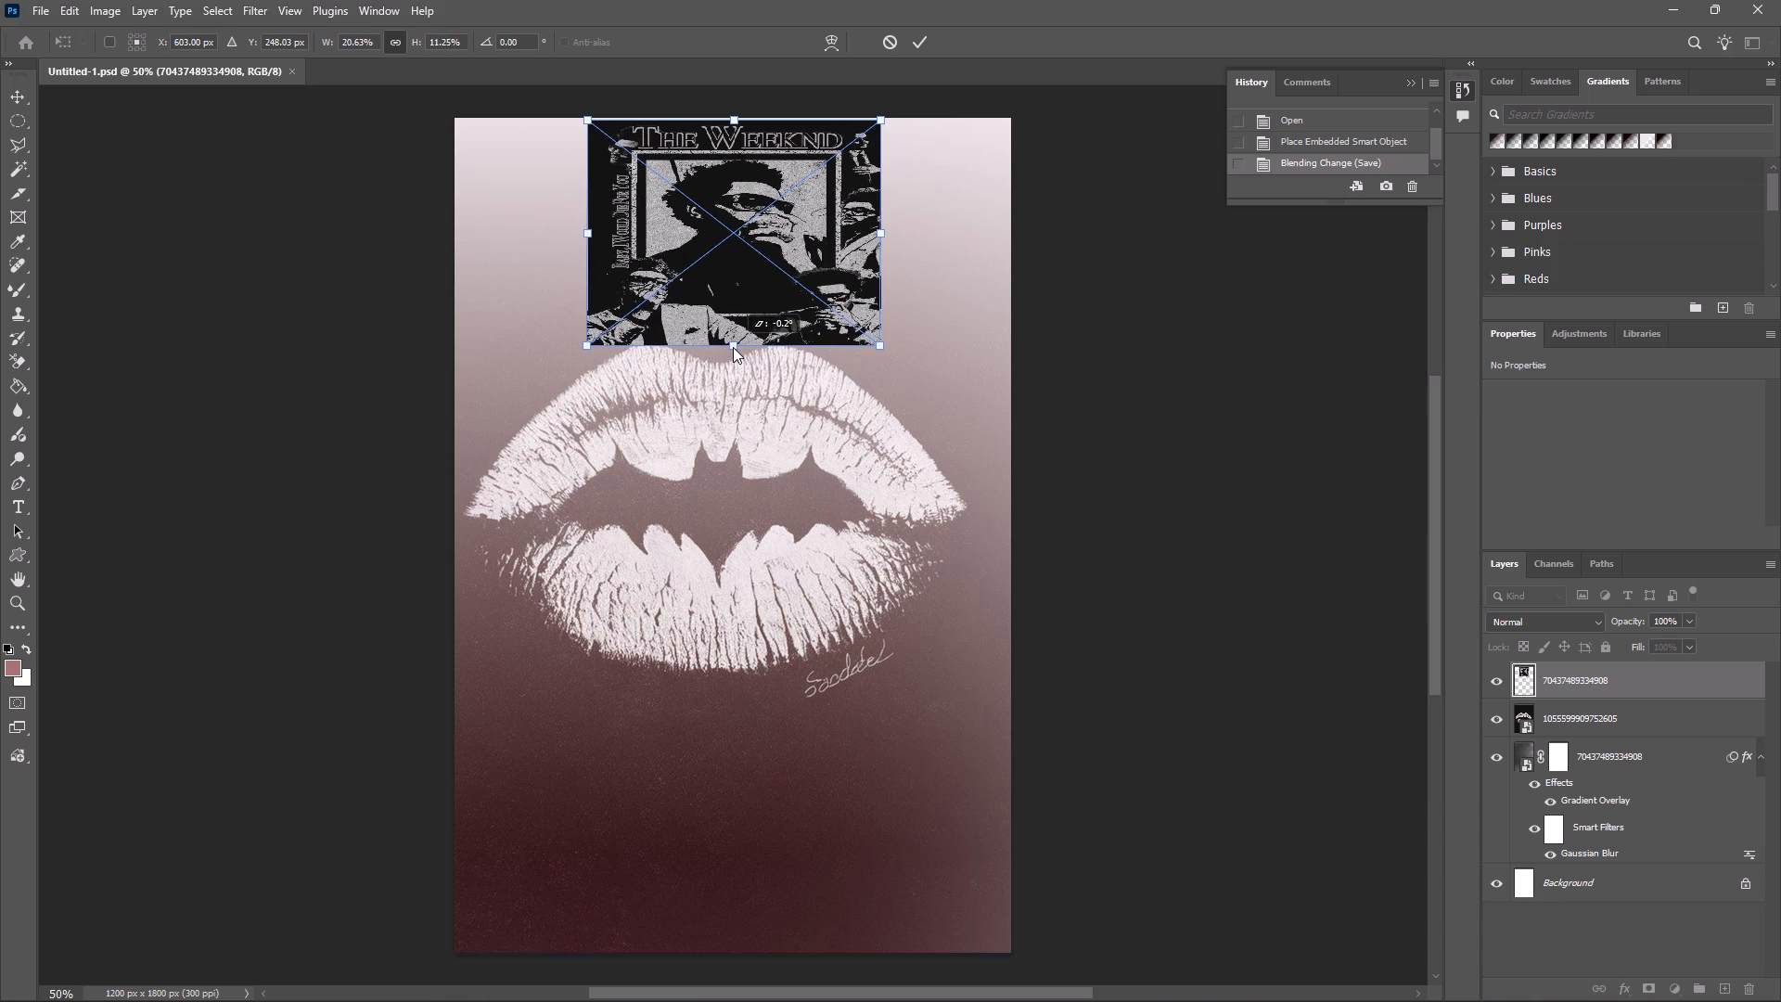
left_click_drag(733, 347, 736, 347)
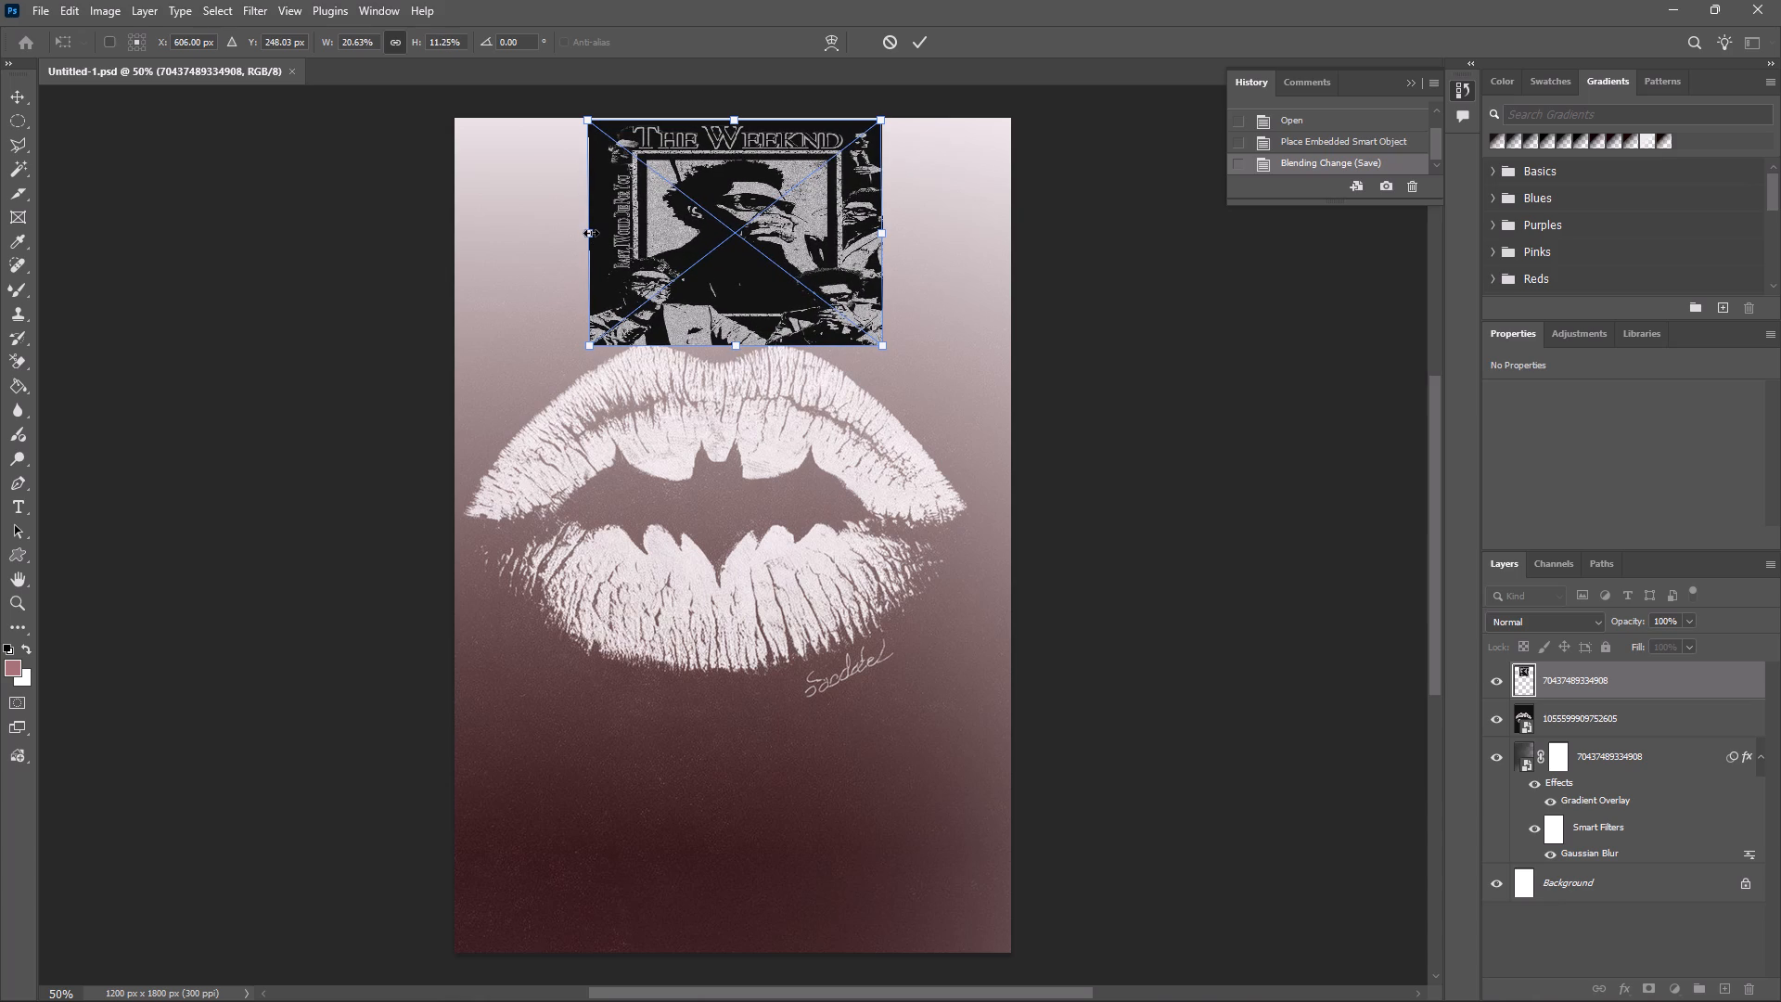
Widen the poster on both sides to about 31% so it nearly spans the lips, and commit the placement.
left_click(580, 214, "ctrl")
left_click_drag(590, 237, 588, 237)
left_click_drag(588, 237, 529, 238)
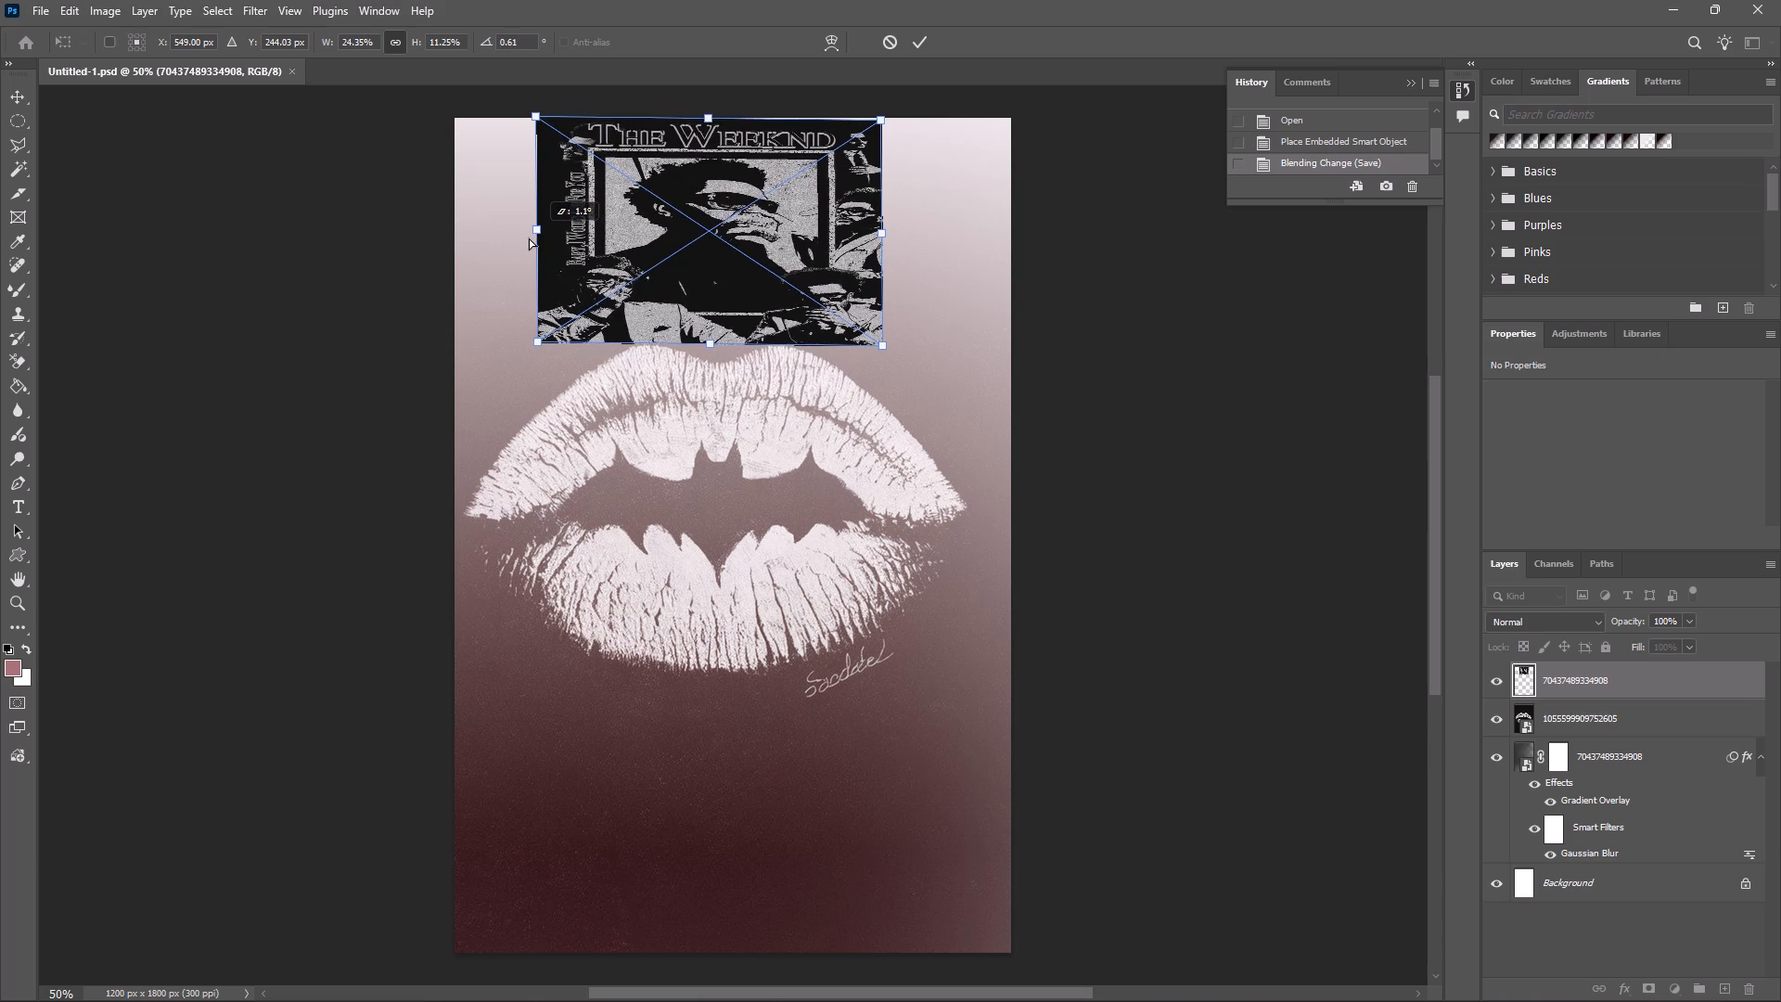
left_click_drag(529, 238, 506, 245)
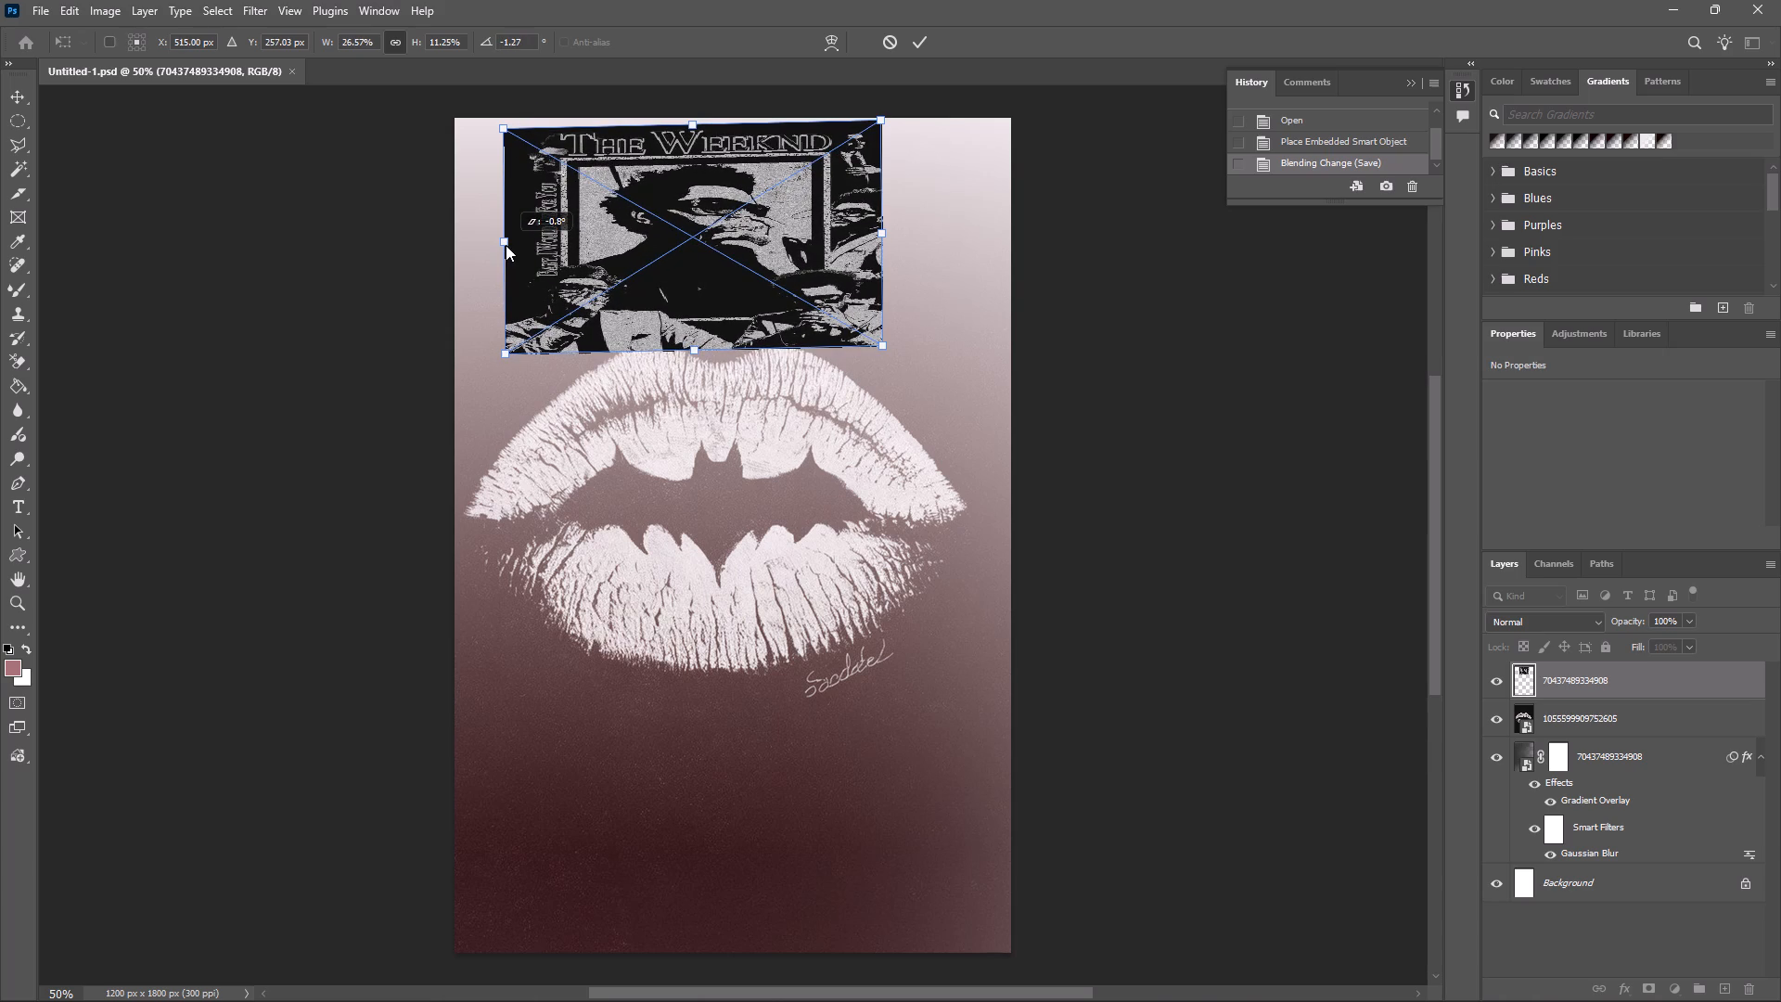
left_click_drag(506, 245, 506, 238)
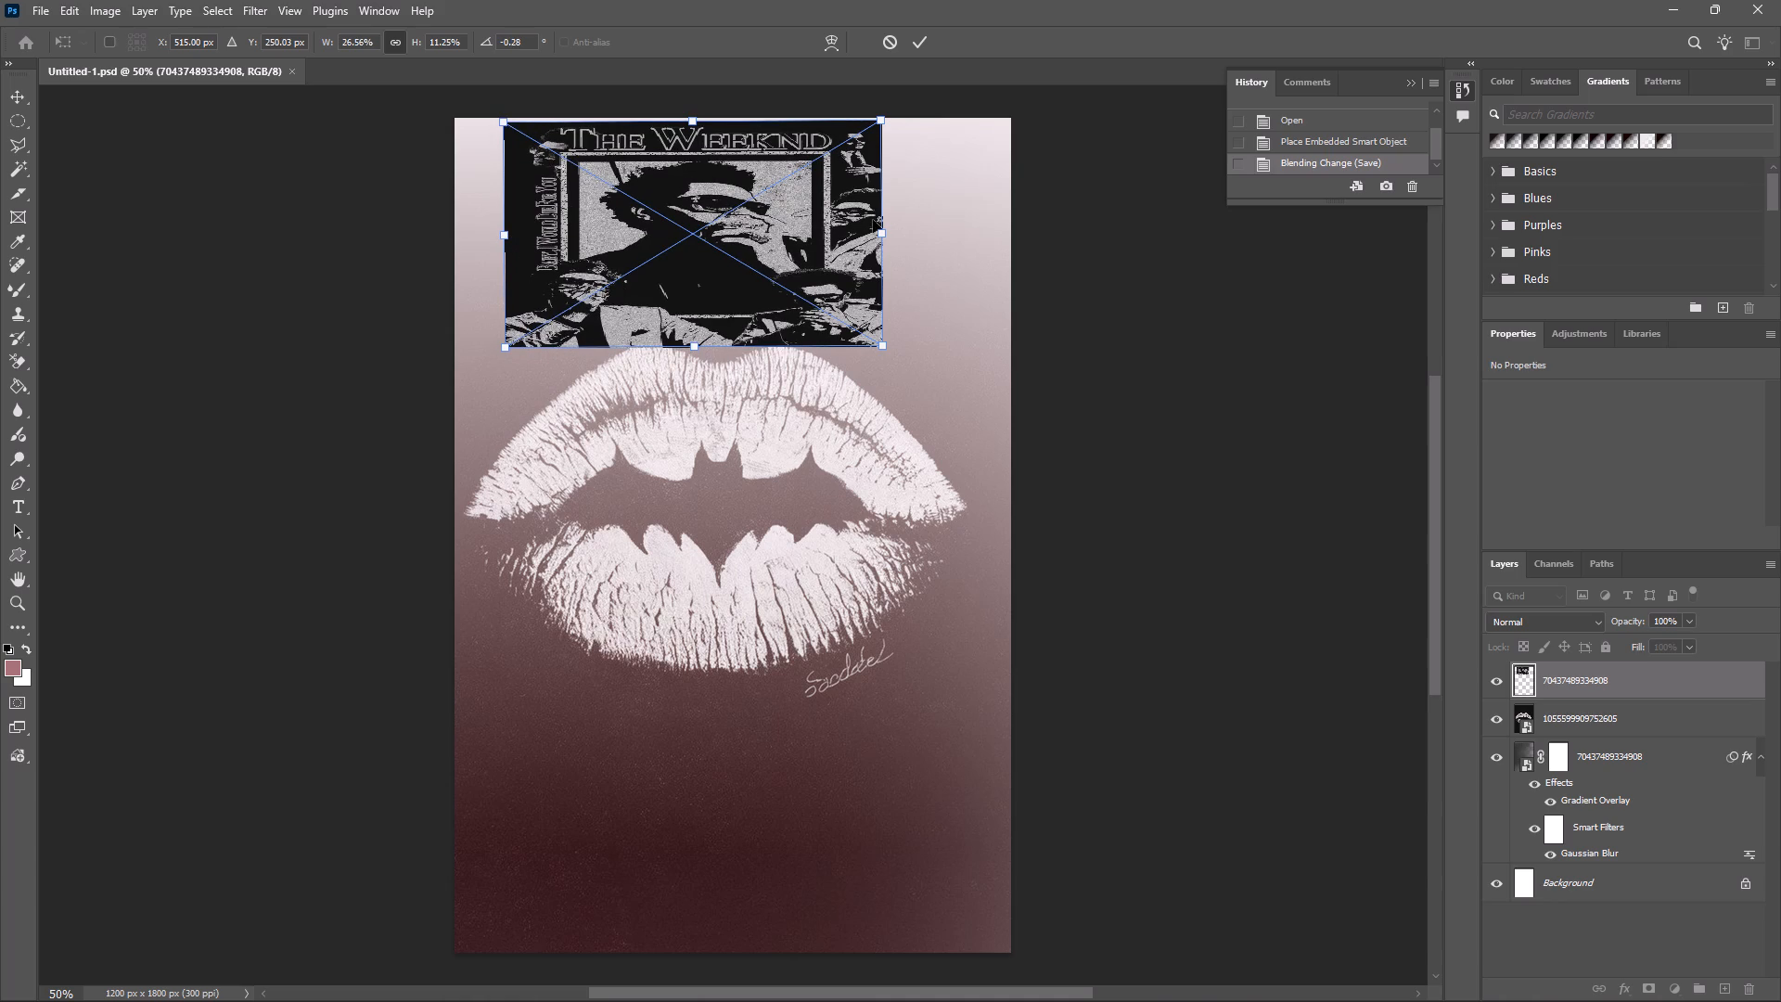
left_click_drag(880, 233, 897, 235)
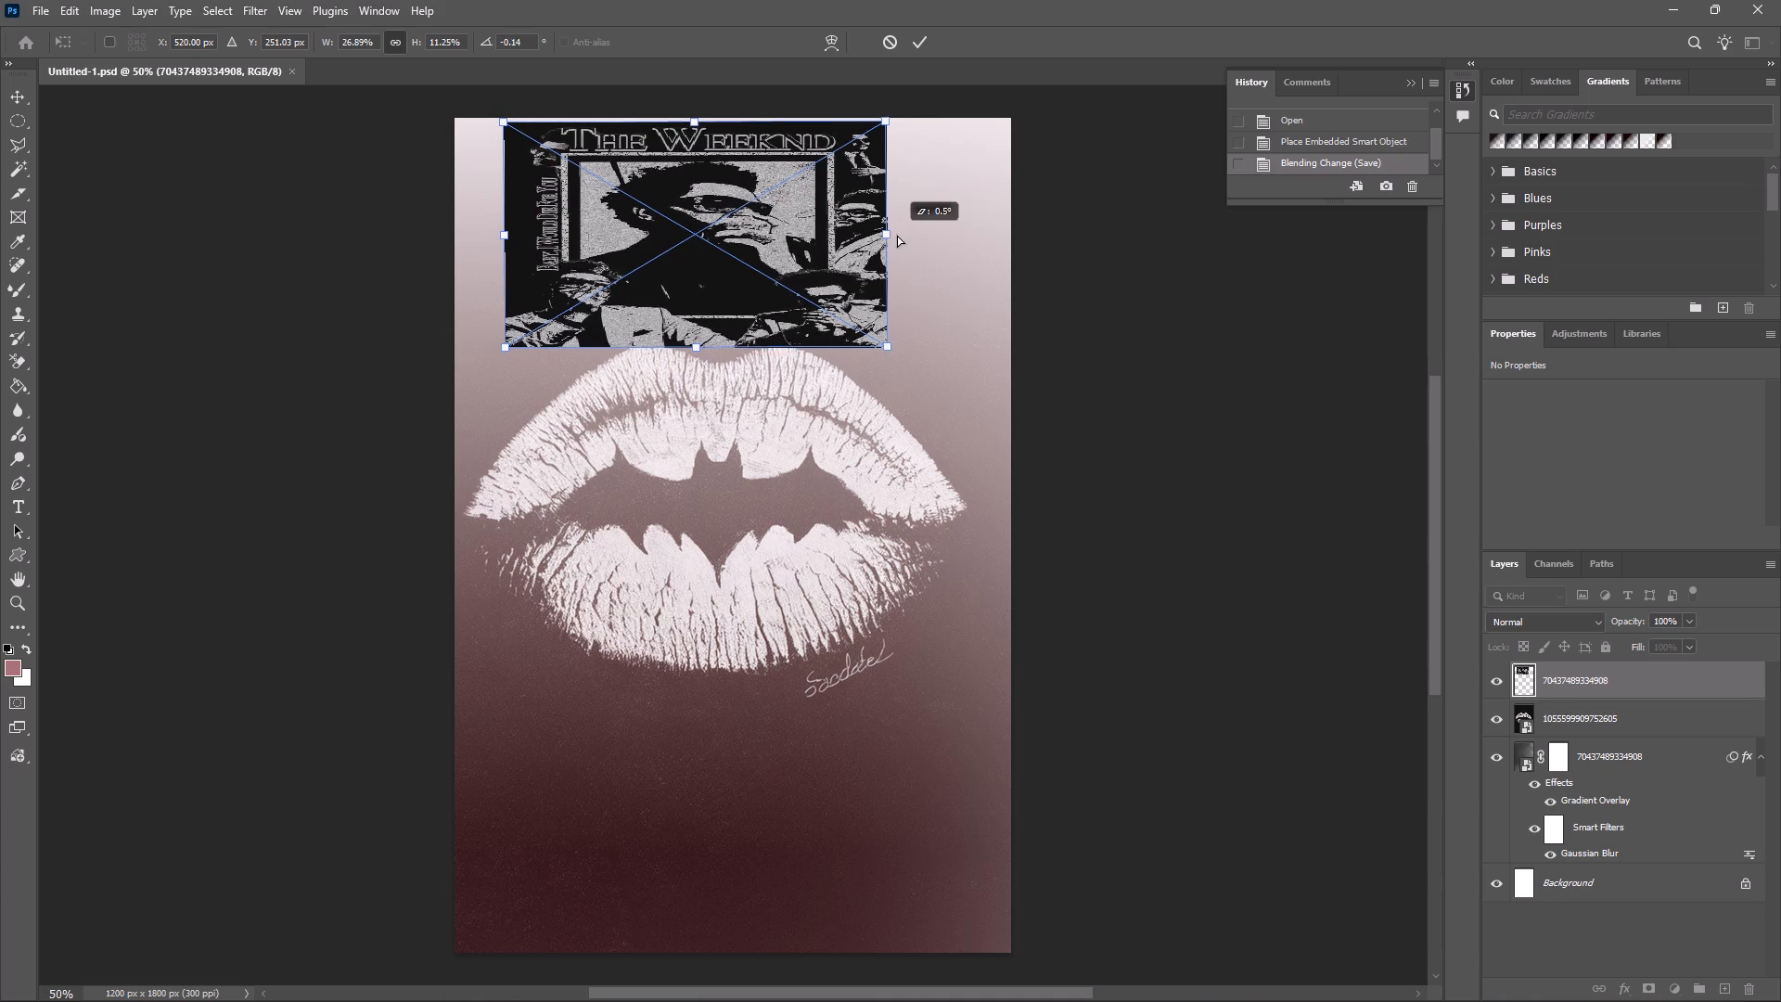
left_click_drag(897, 235, 942, 233)
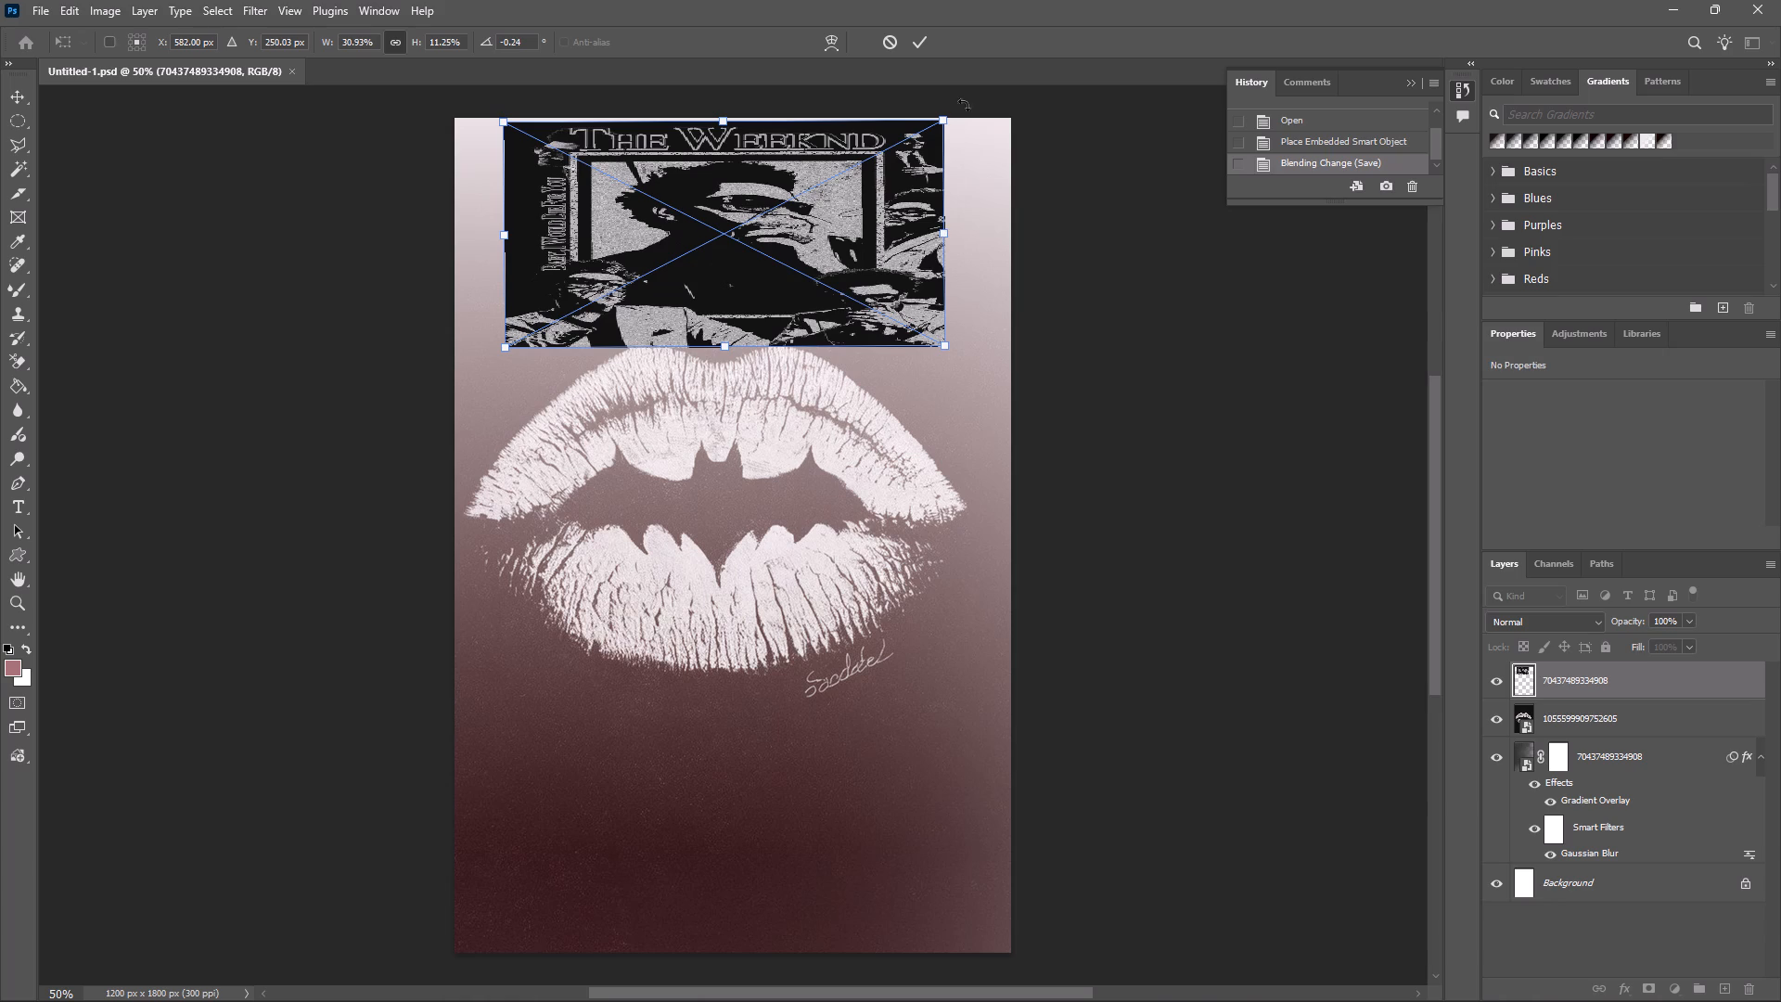
left_click(918, 42)
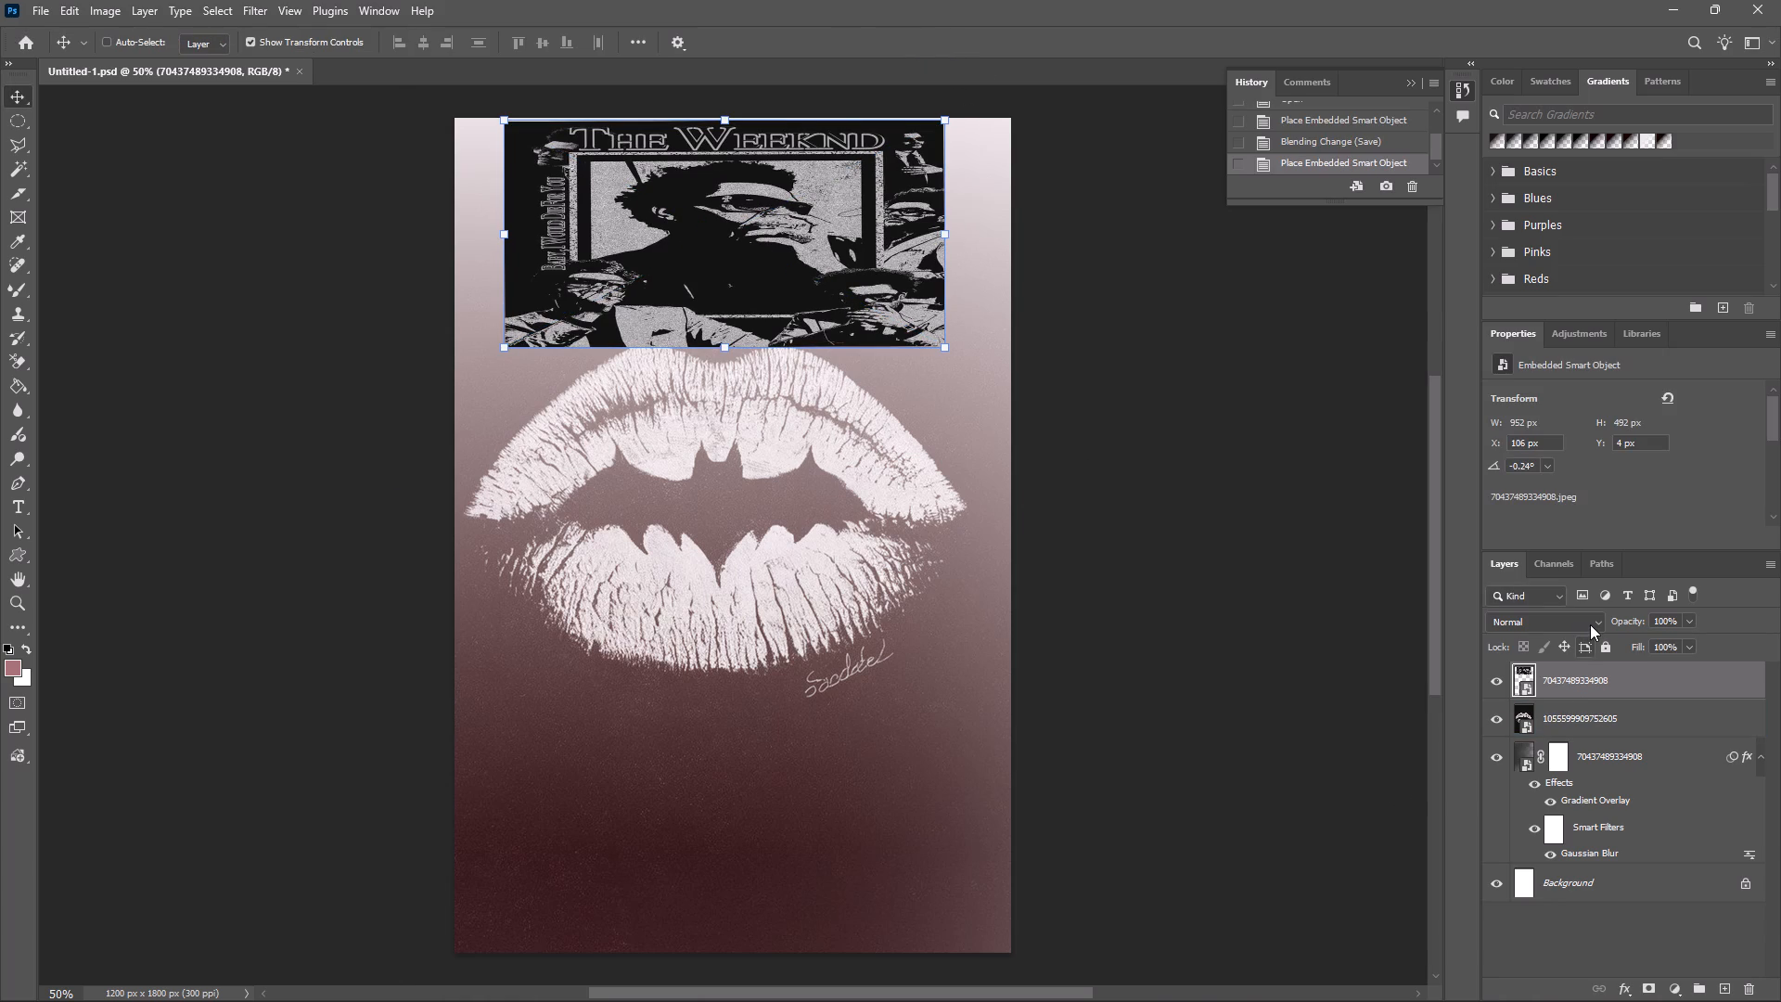
Set the poster layer's blend mode to Overlay.
left_click(1595, 623)
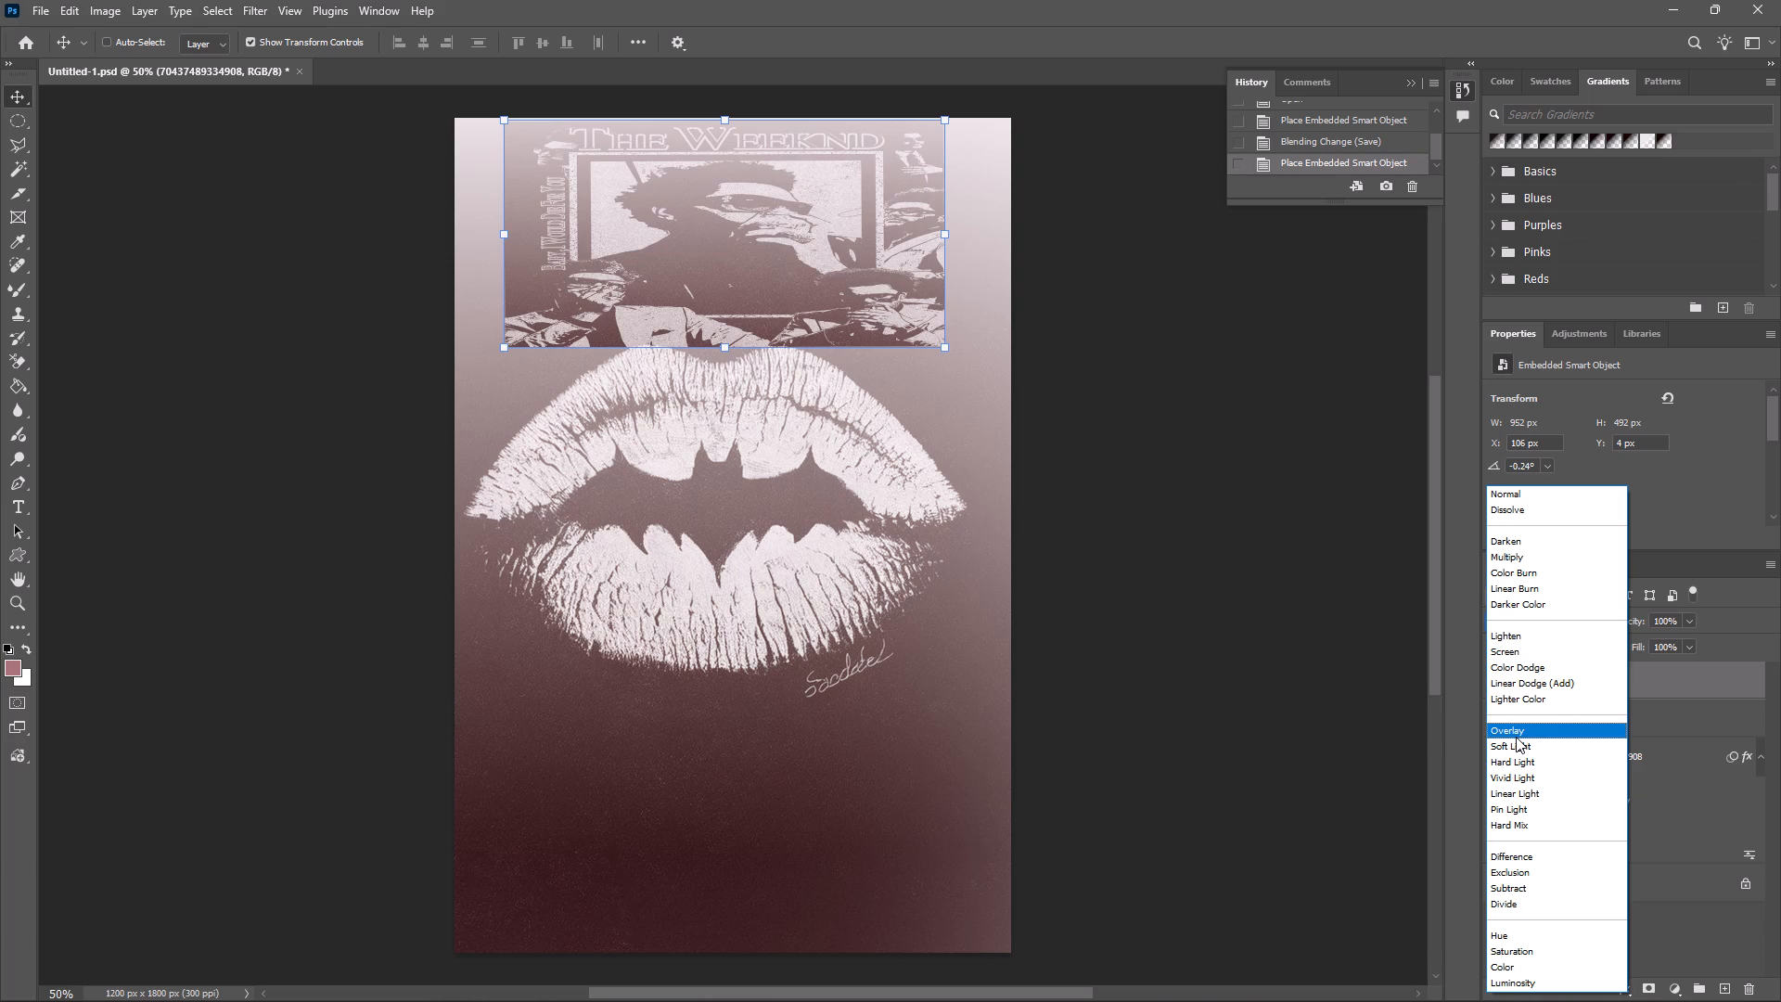
left_click(1516, 737)
left_click(1289, 595)
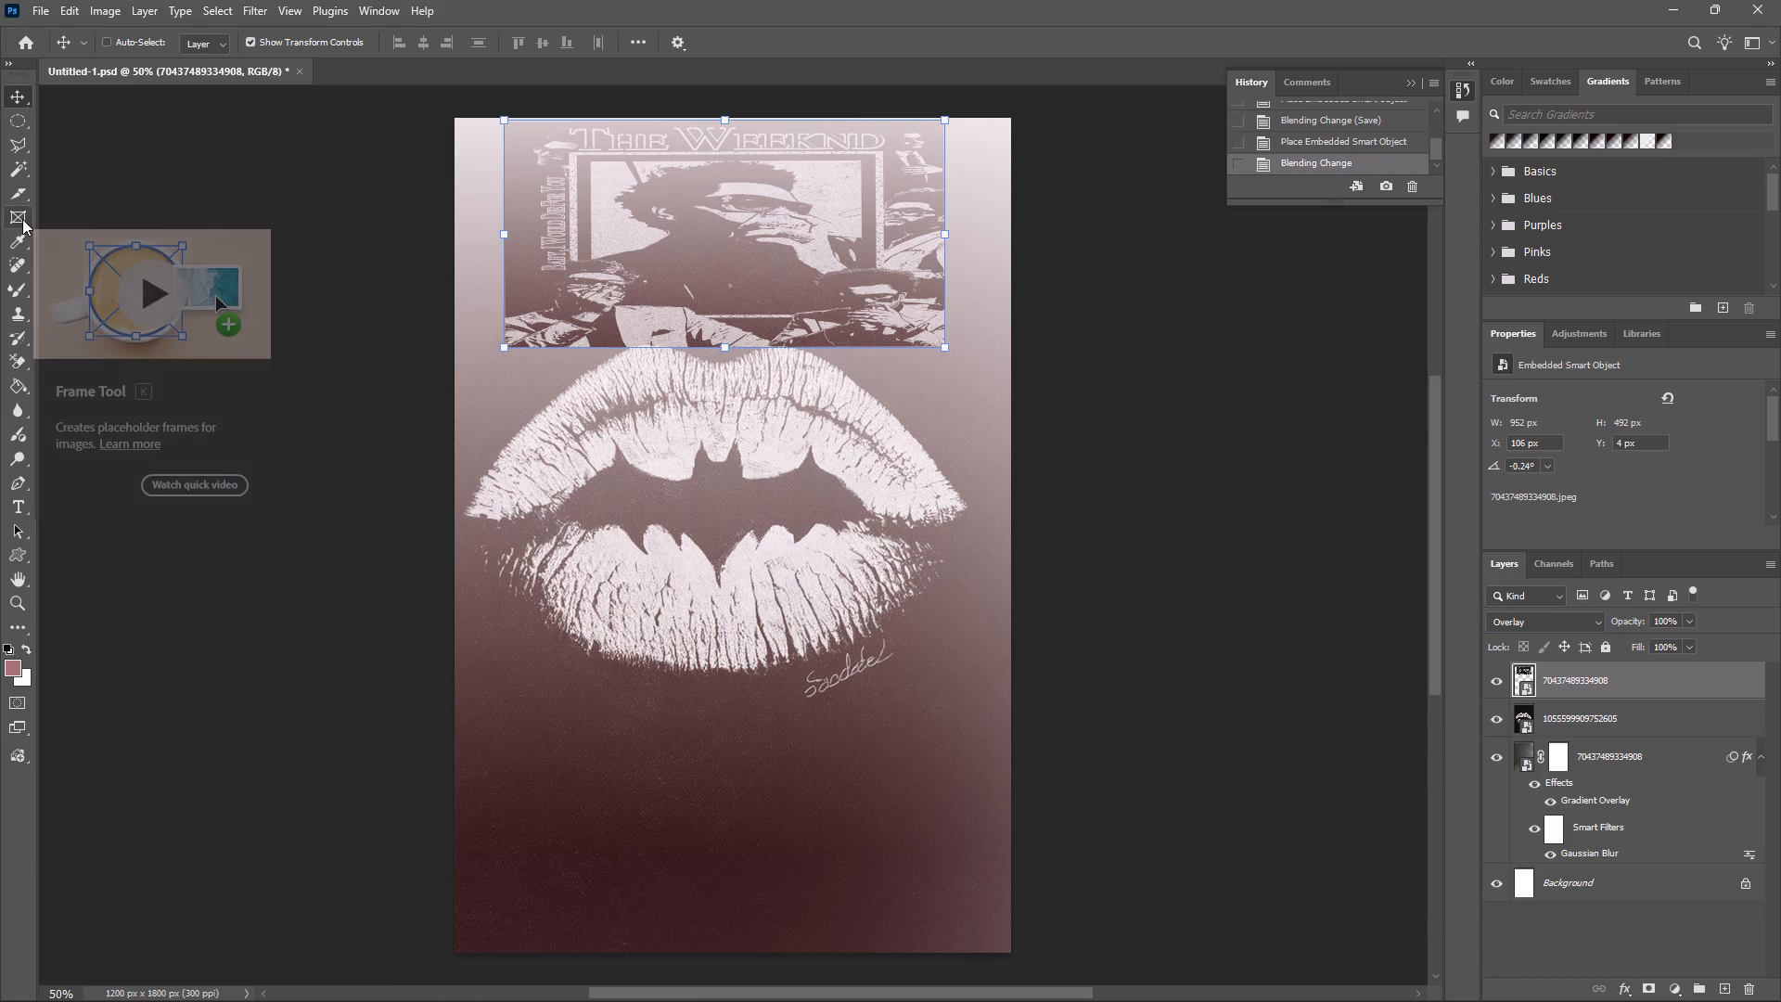
Activate the Spot Healing Brush and set the foreground colour to #b8aaaa, sampled from the background beside the poster.
left_click(24, 268)
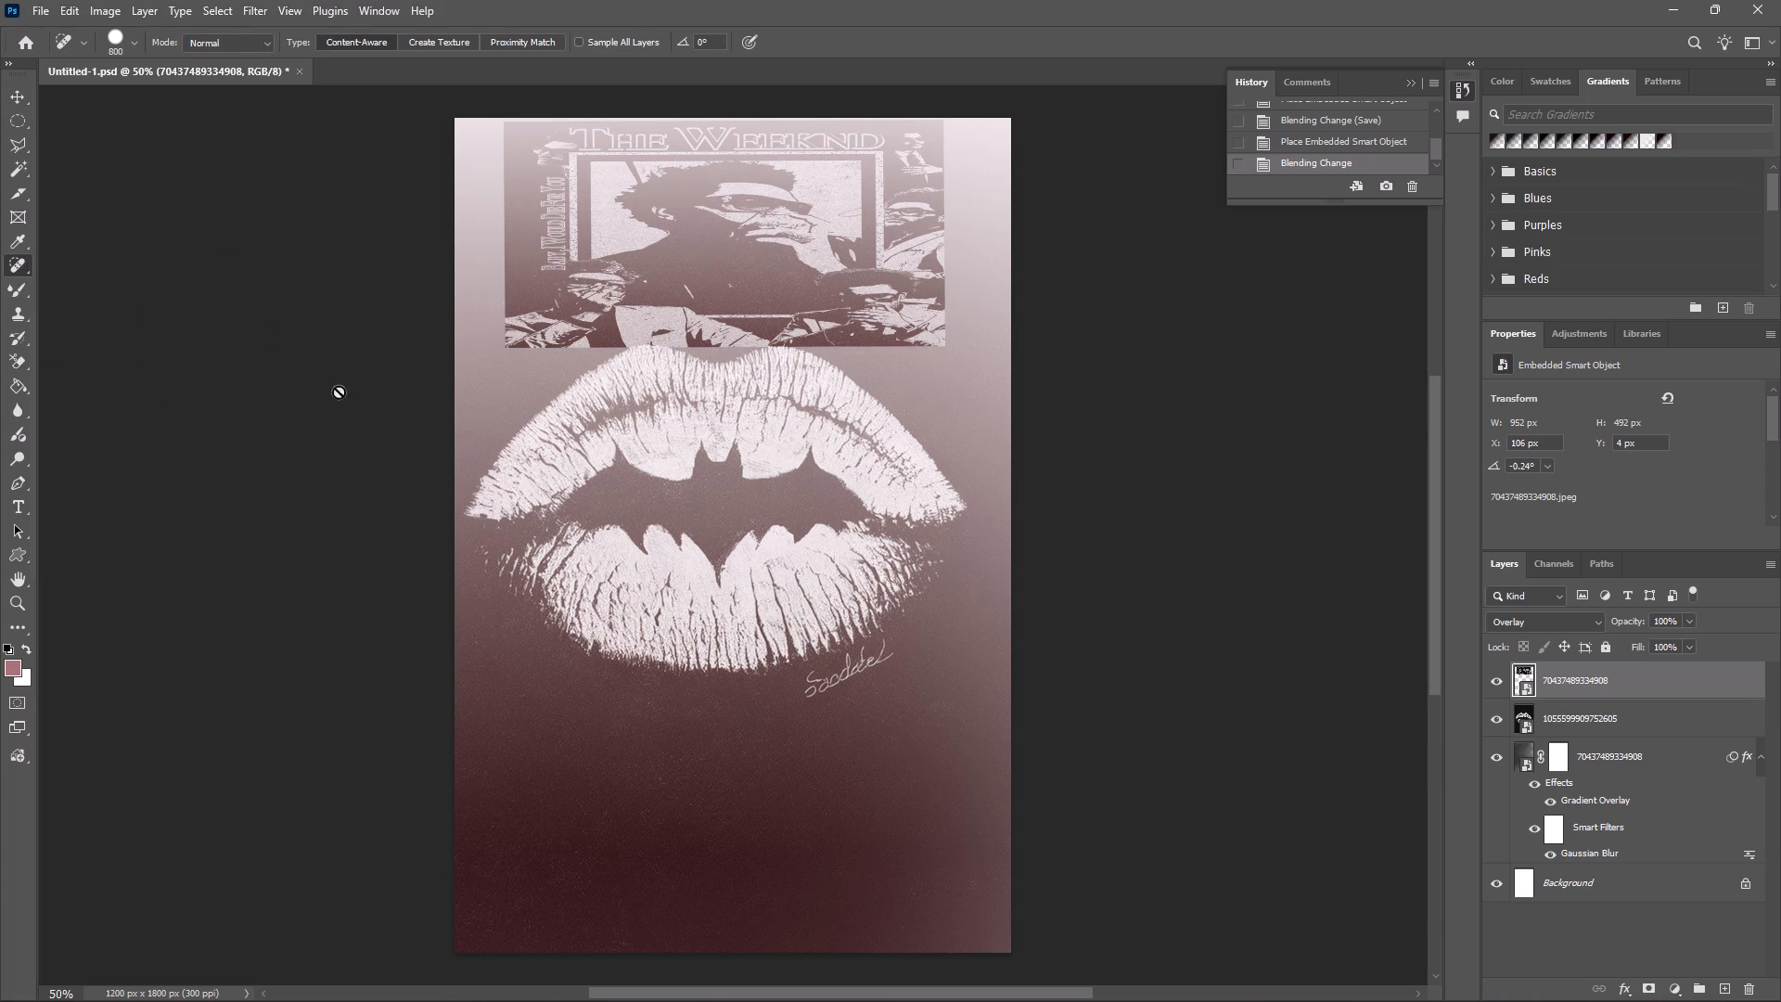
left_click(9, 666)
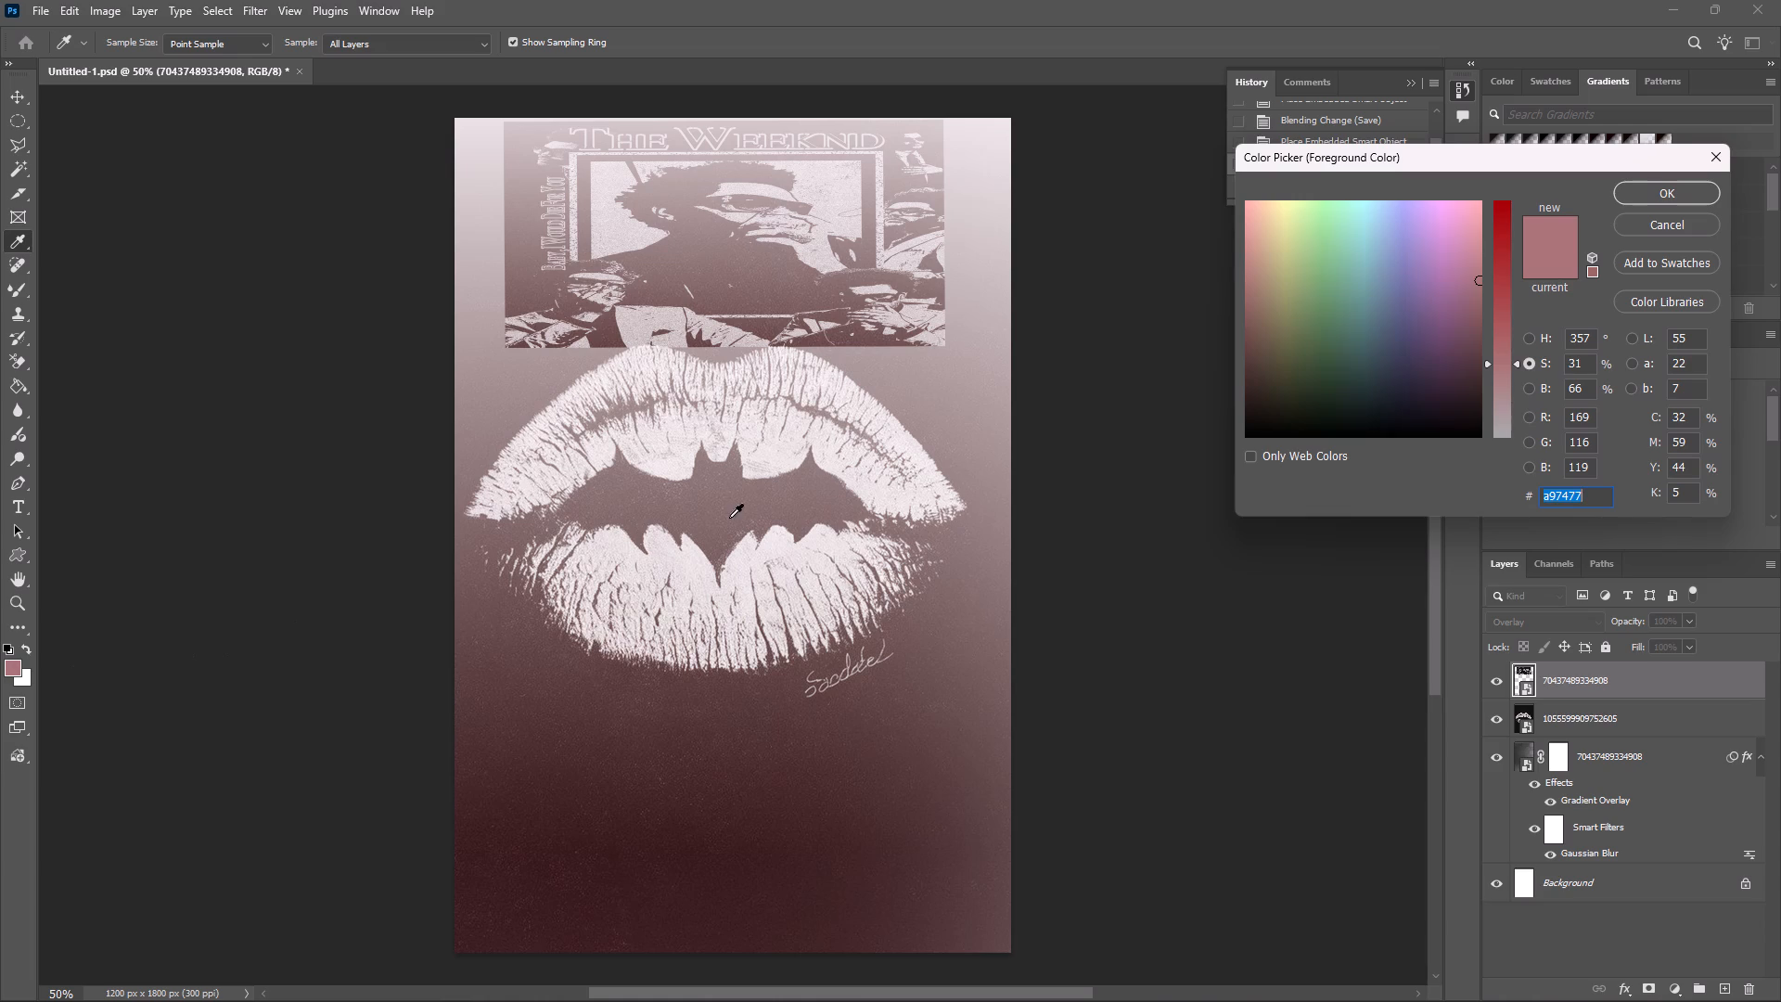
left_click(817, 332)
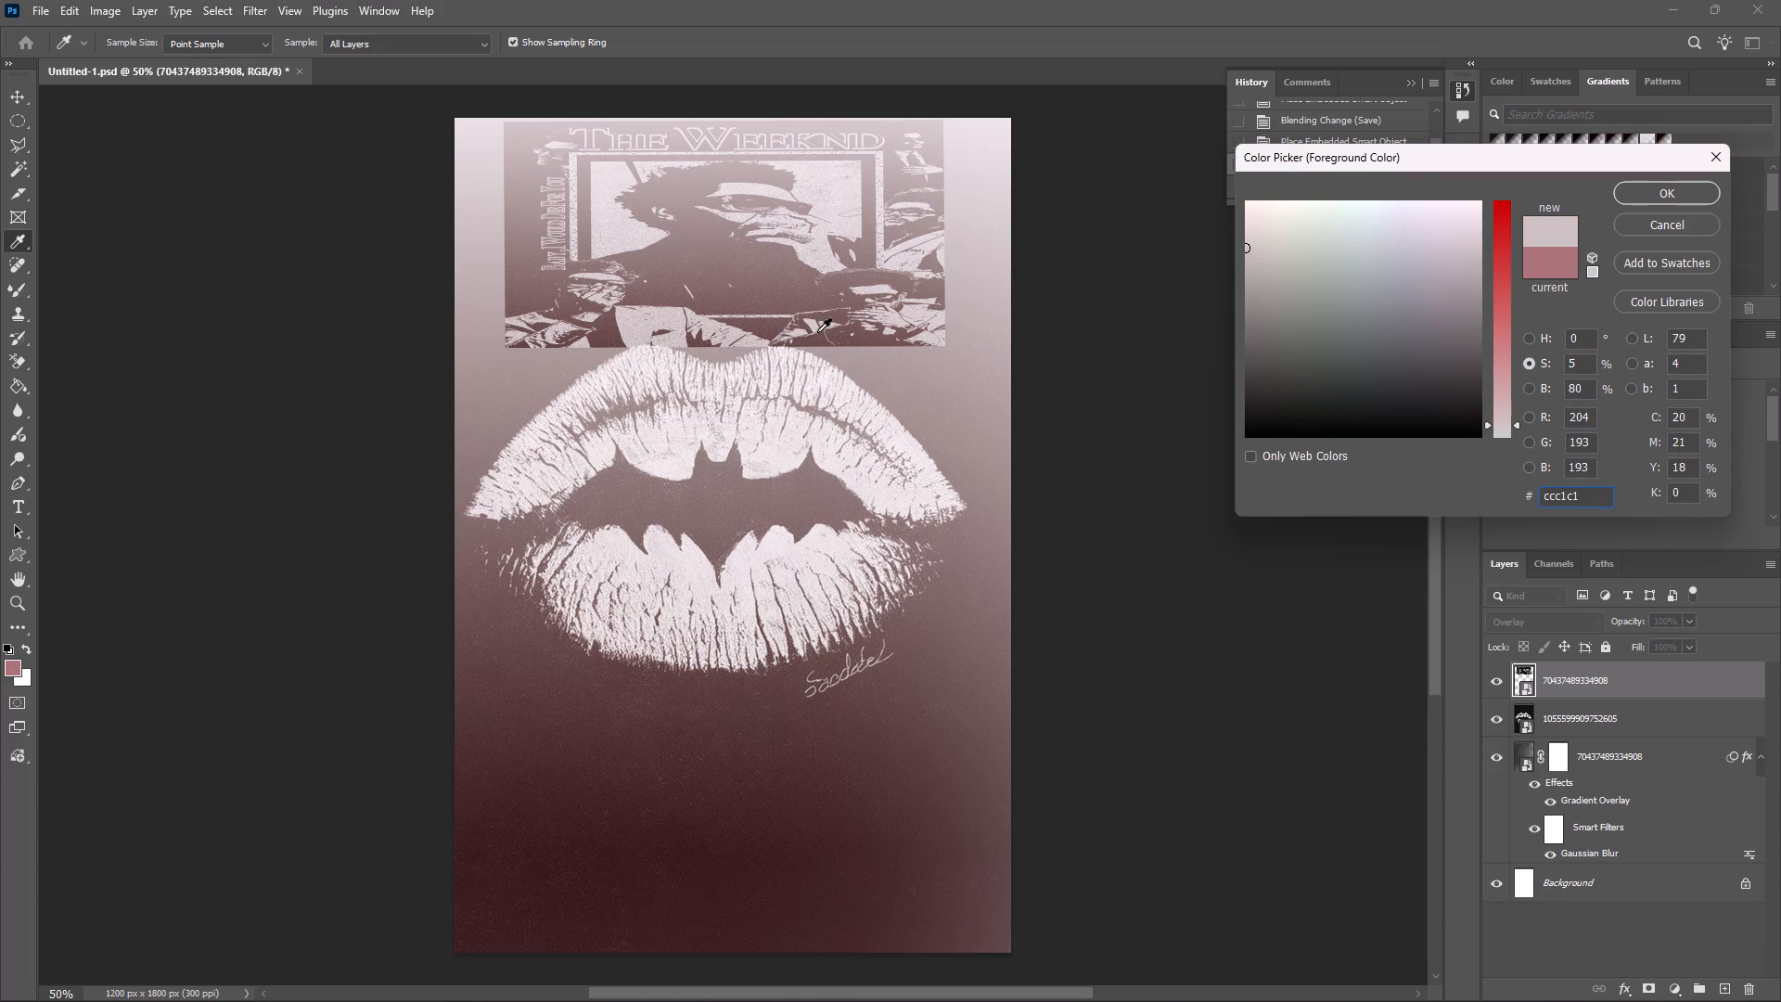
left_click(960, 333)
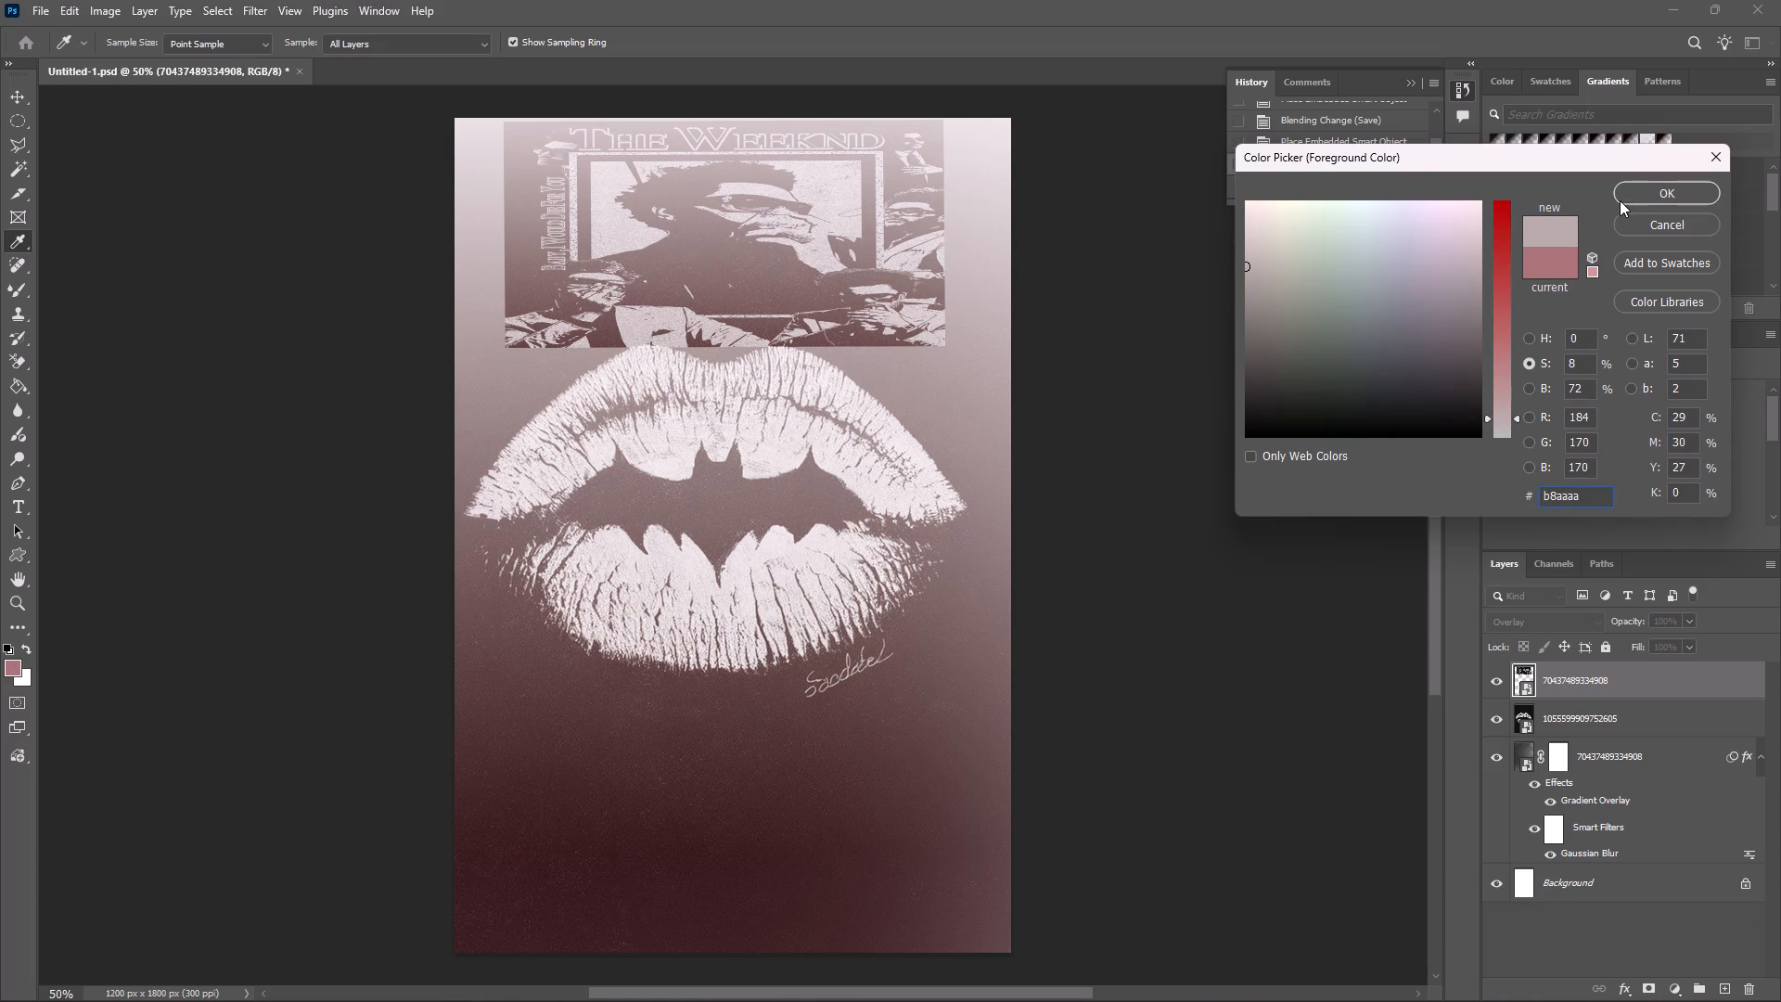
left_click(1637, 192)
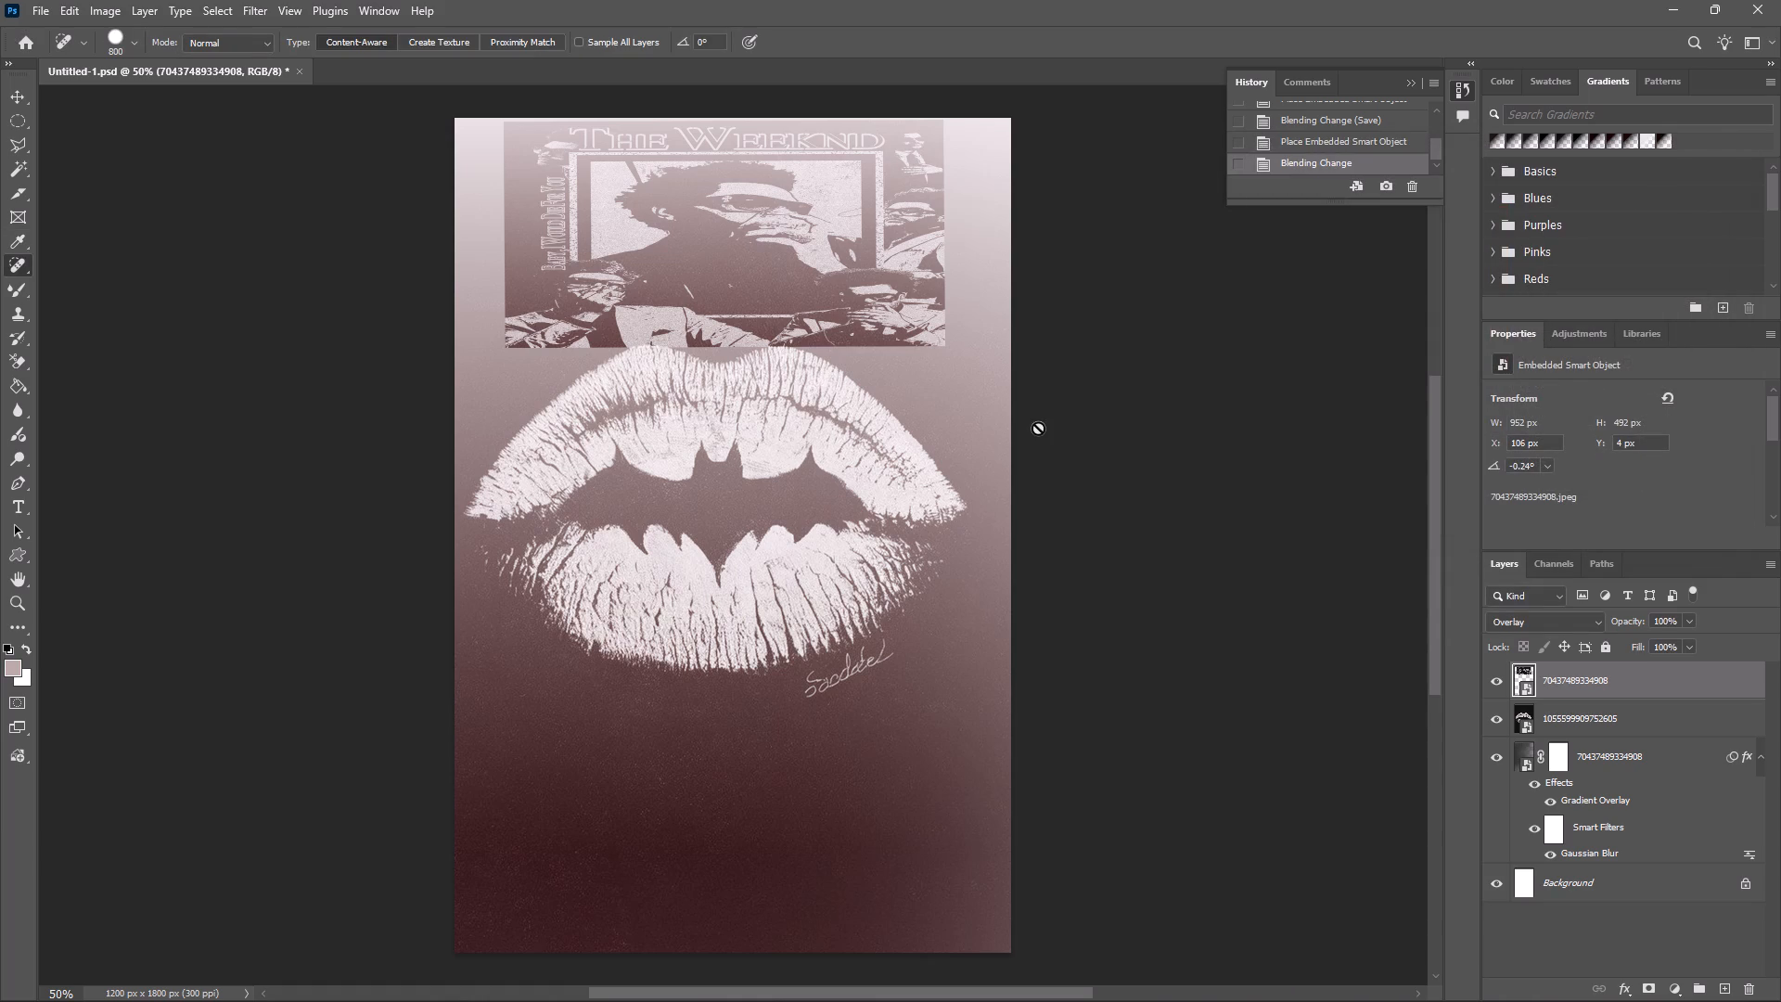
Apply the Spot Healing Brush at the poster's lower edge and accept rasterizing the poster's smart object.
left_click(926, 356)
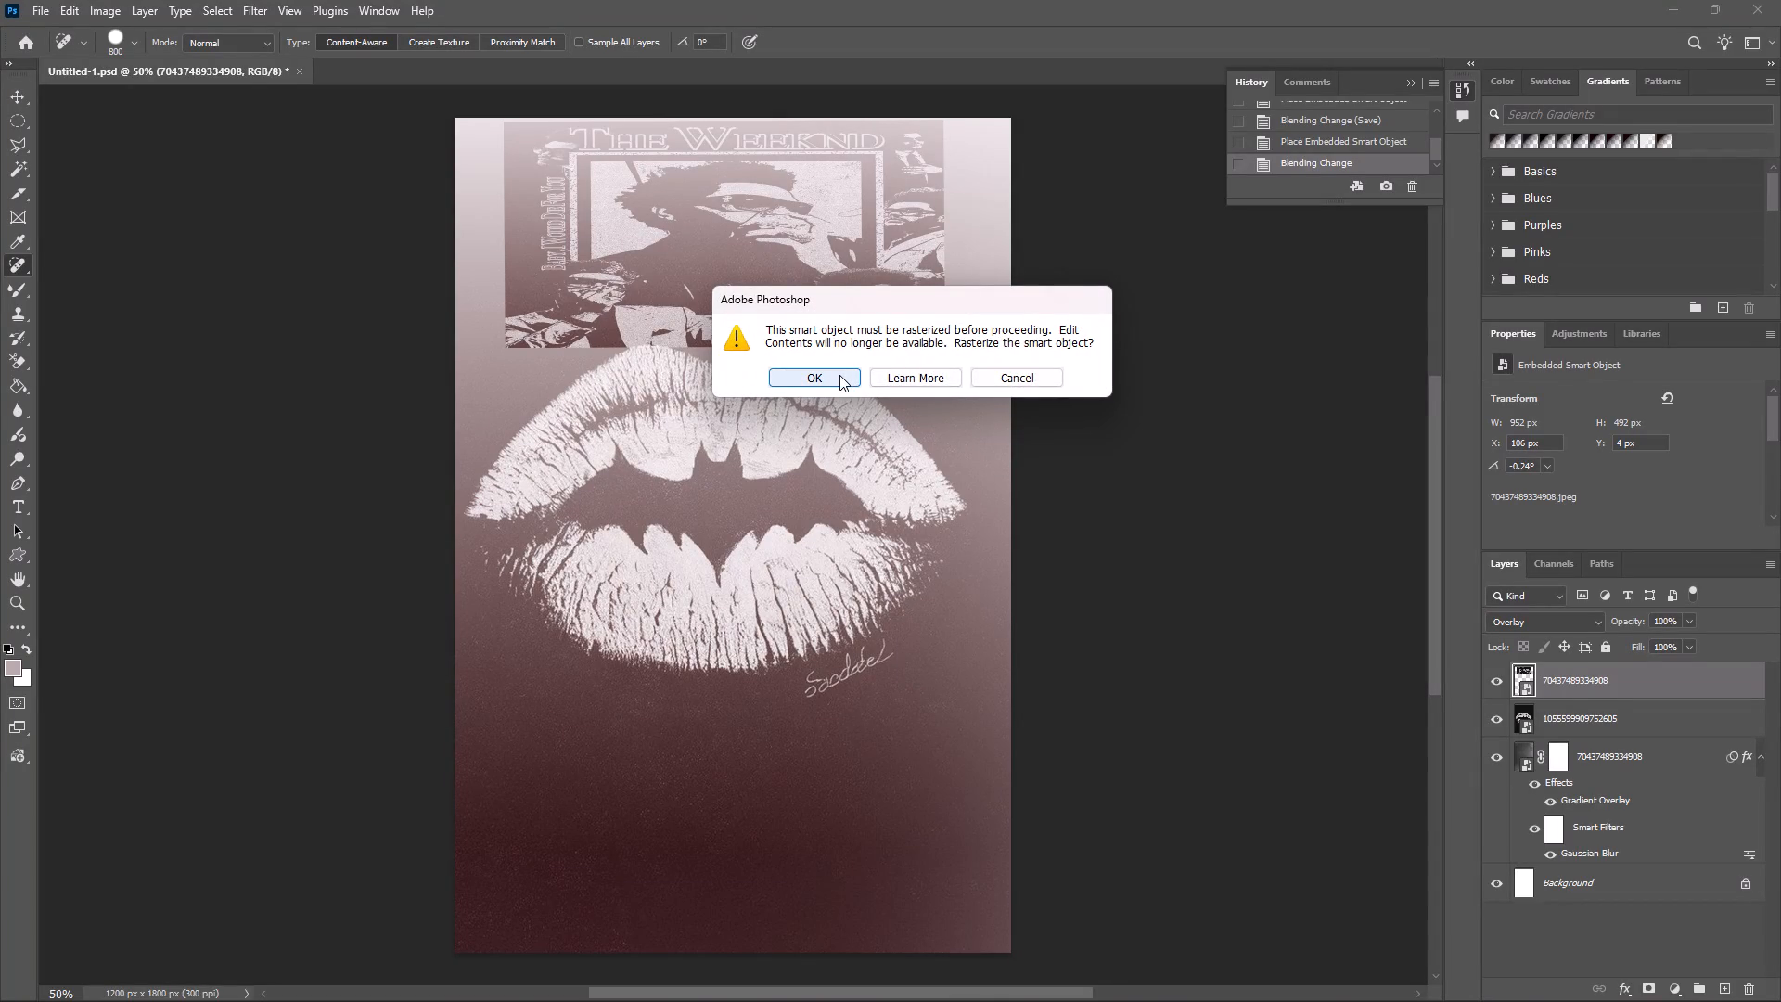
left_click(839, 375)
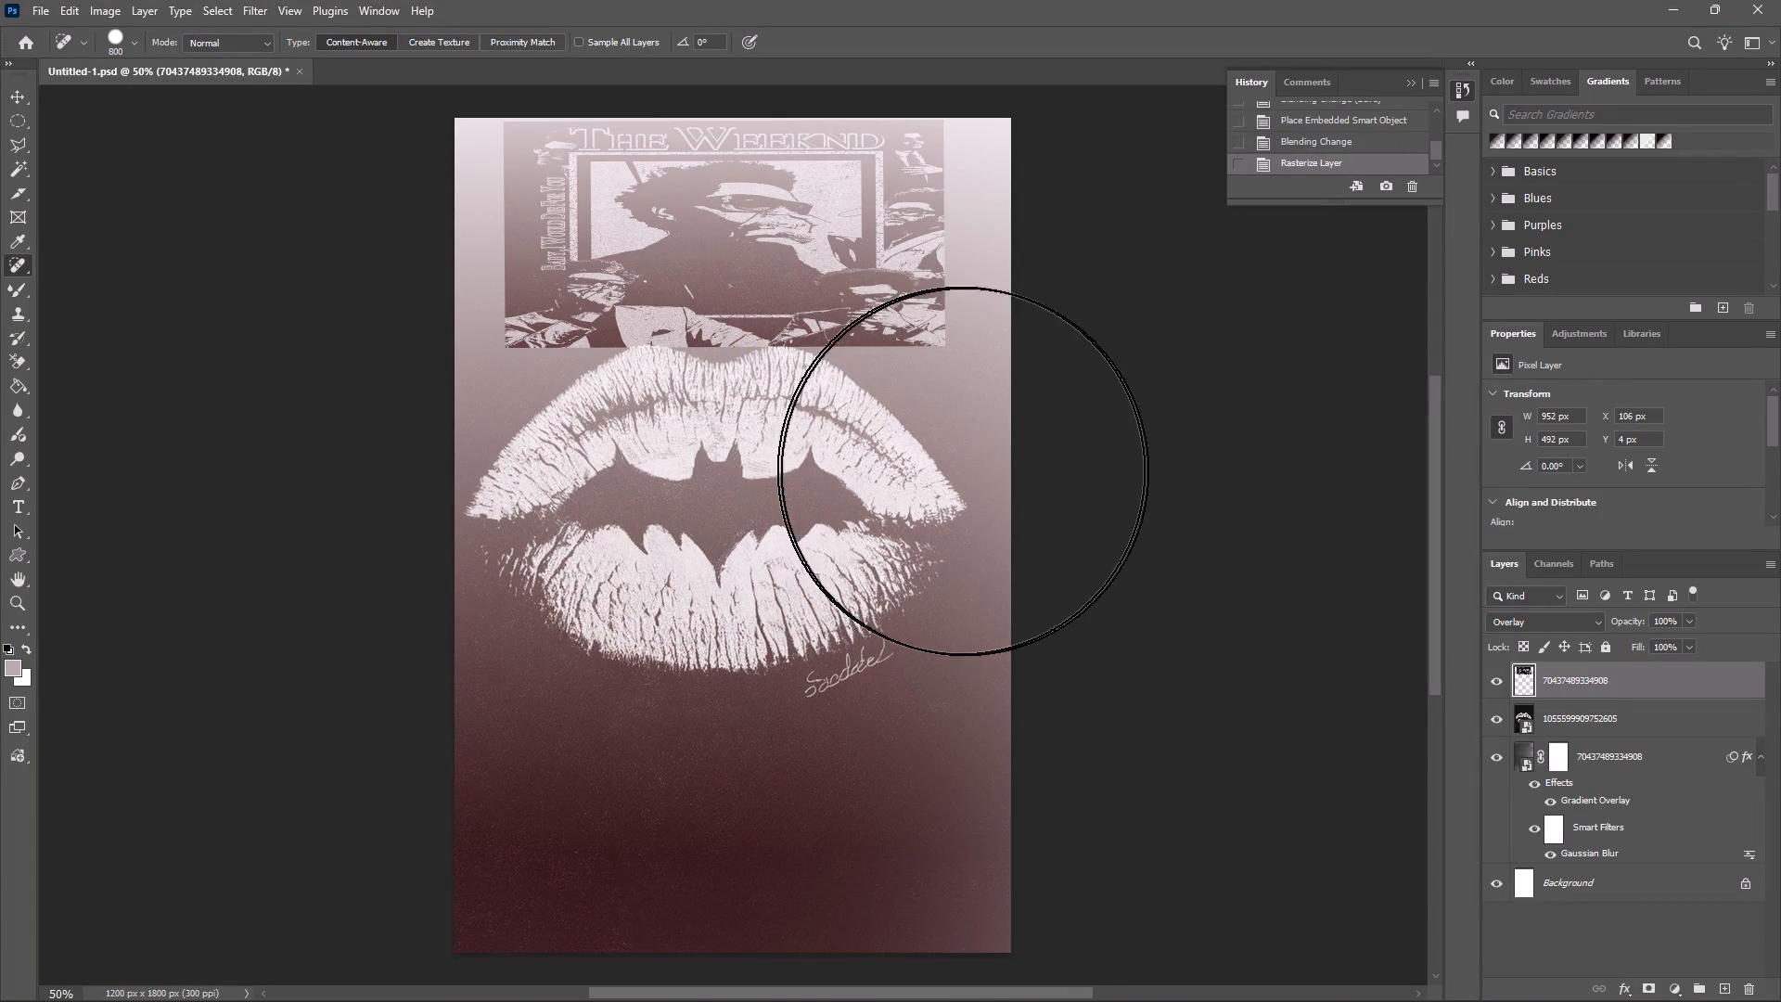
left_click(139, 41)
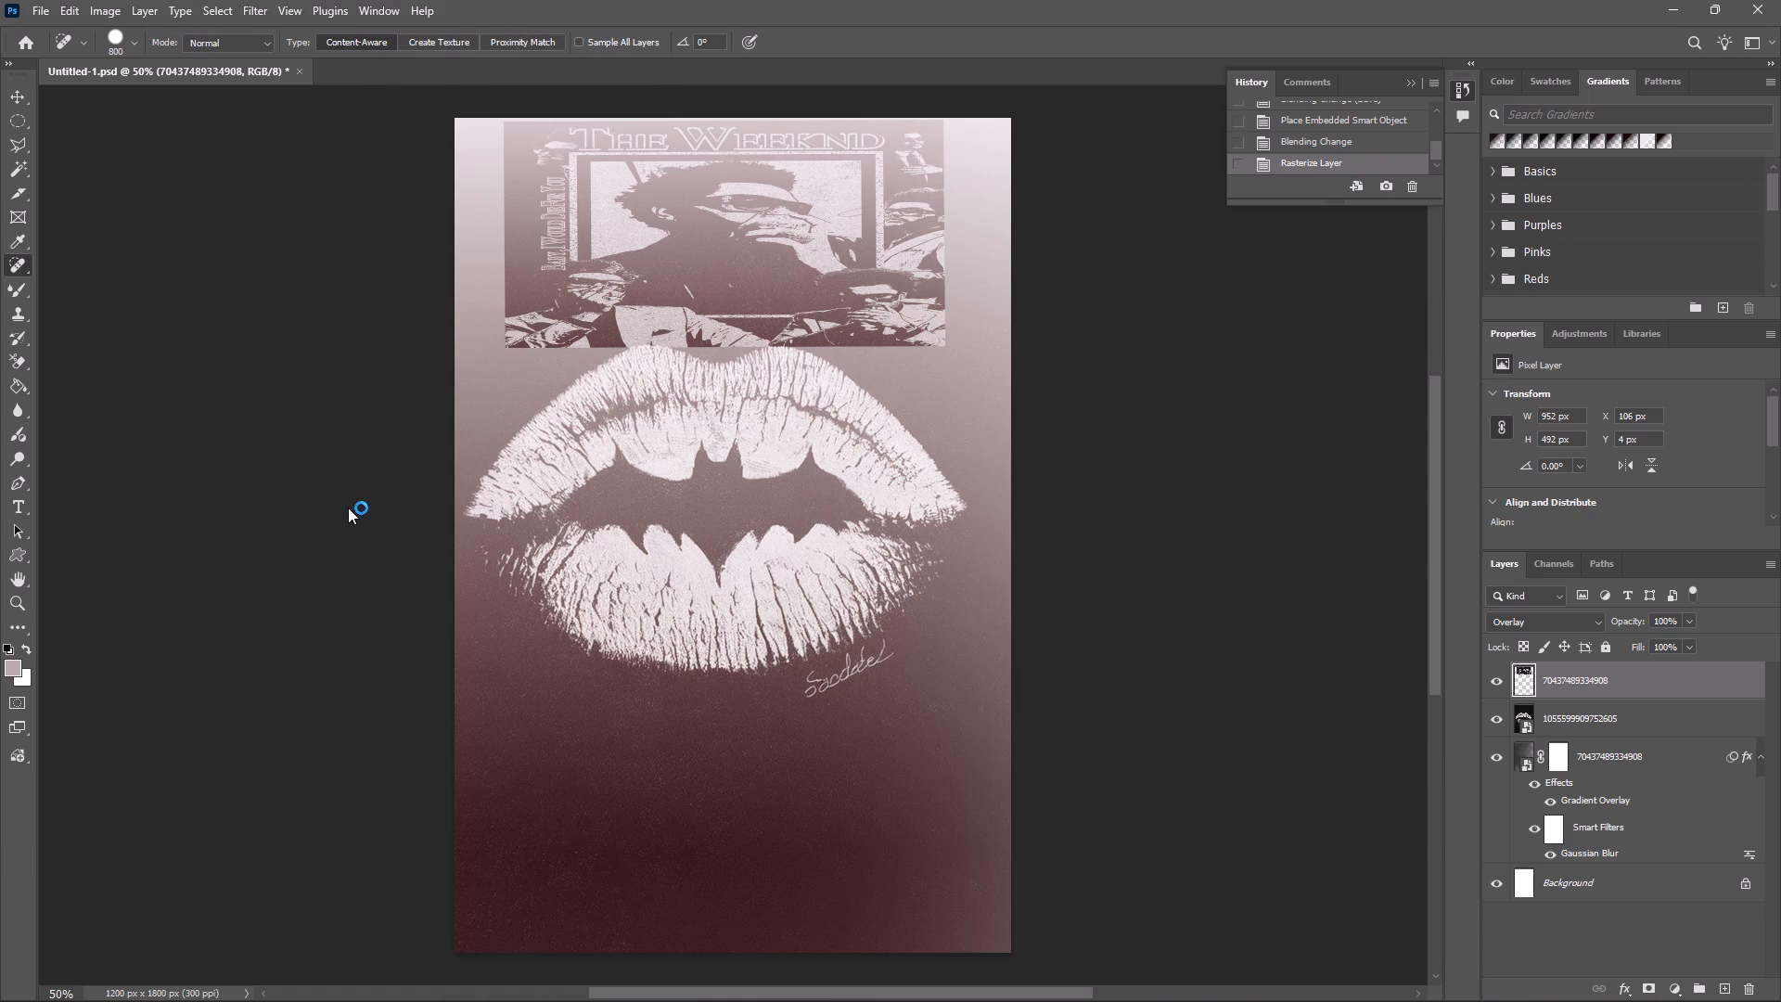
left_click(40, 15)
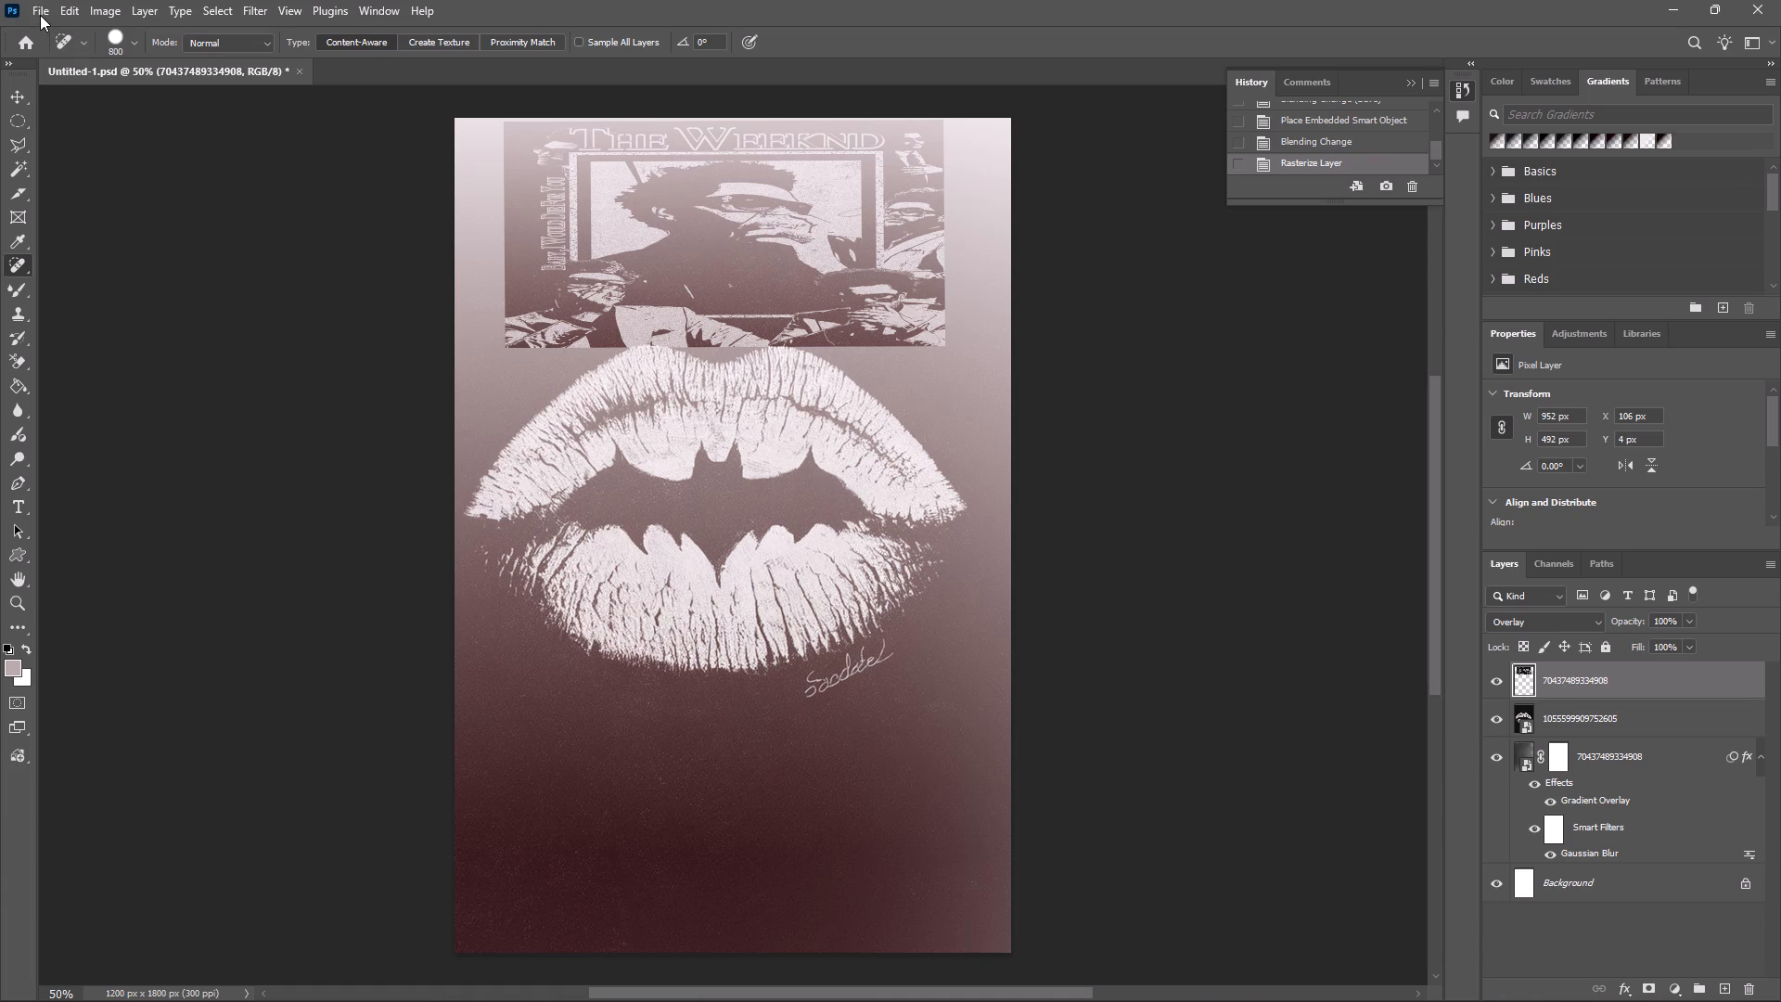
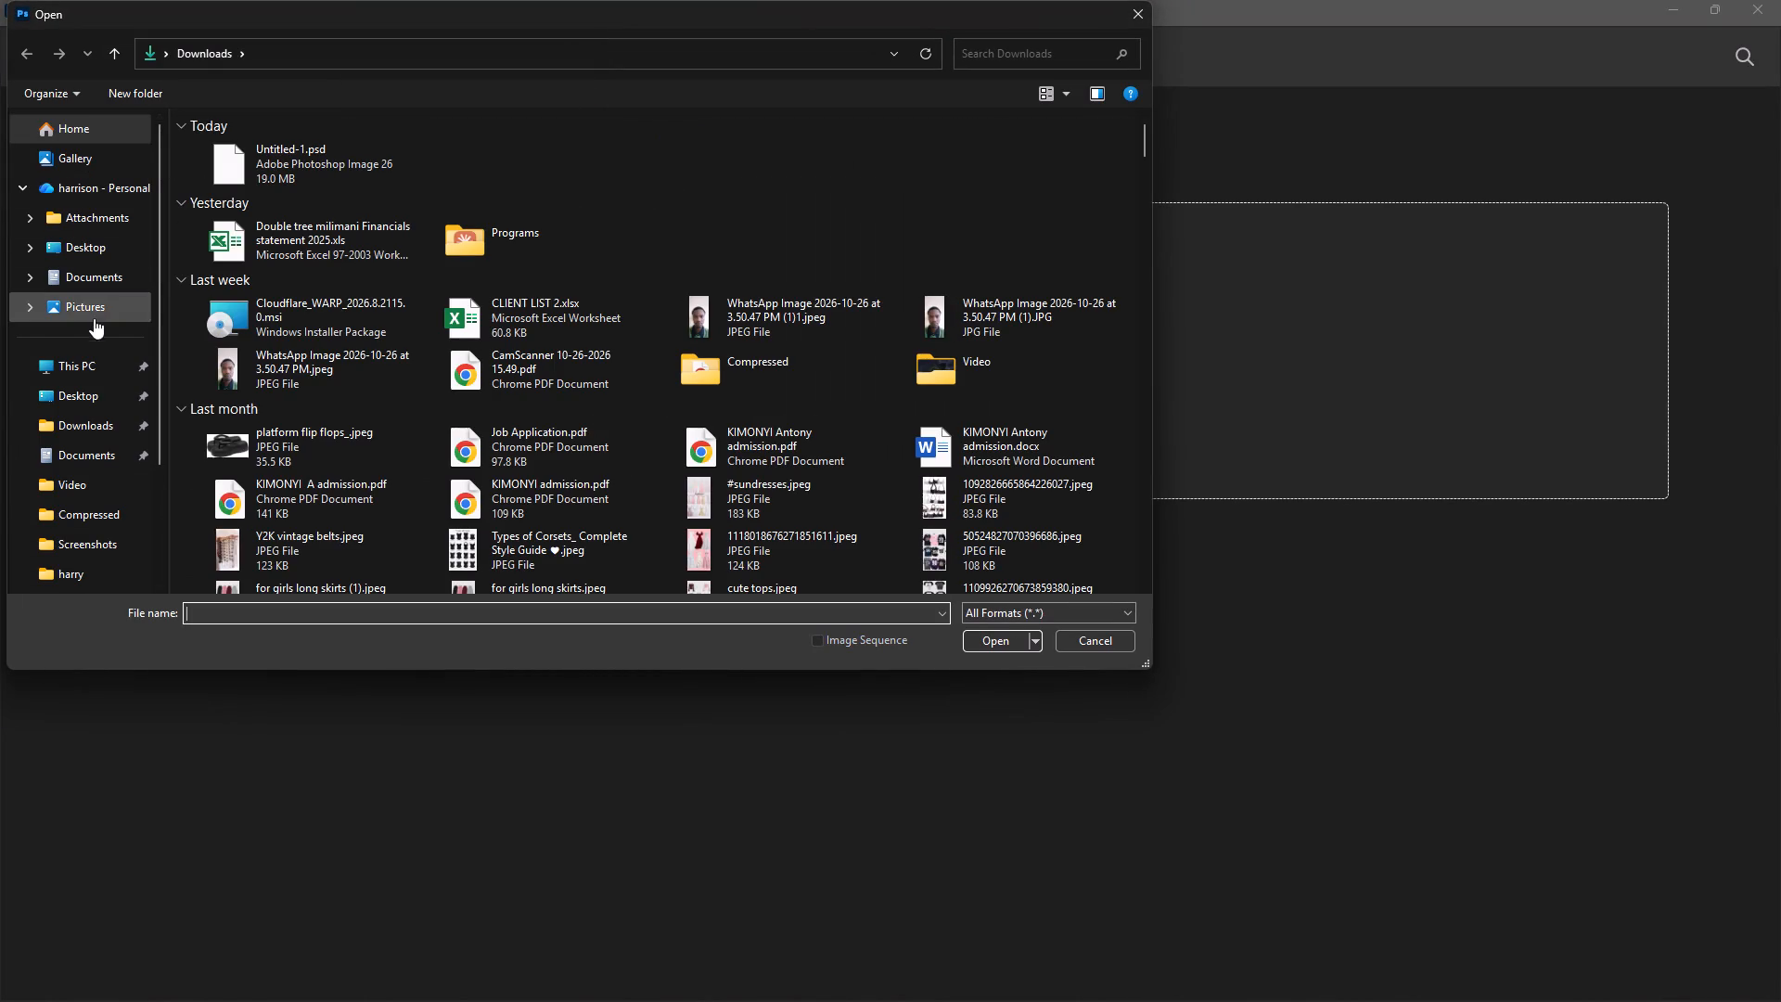
Open Untitled-1.psd from the Downloads folder.
left_click(270, 157)
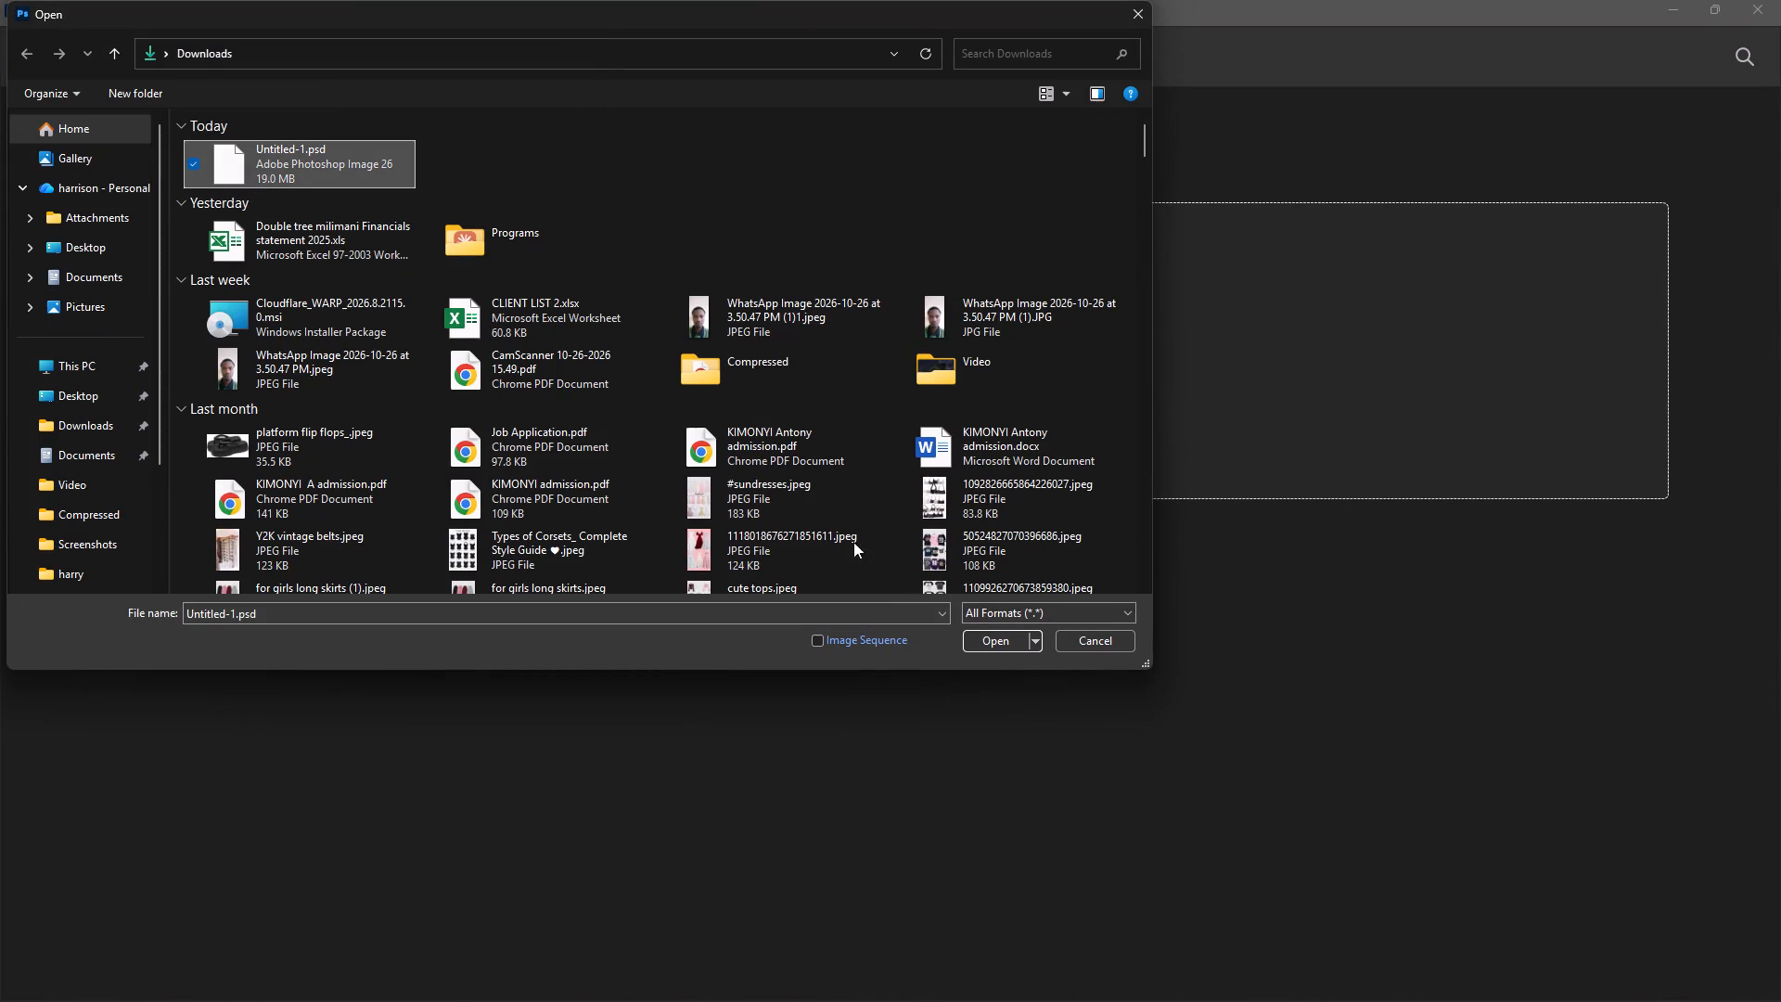
left_click(984, 639)
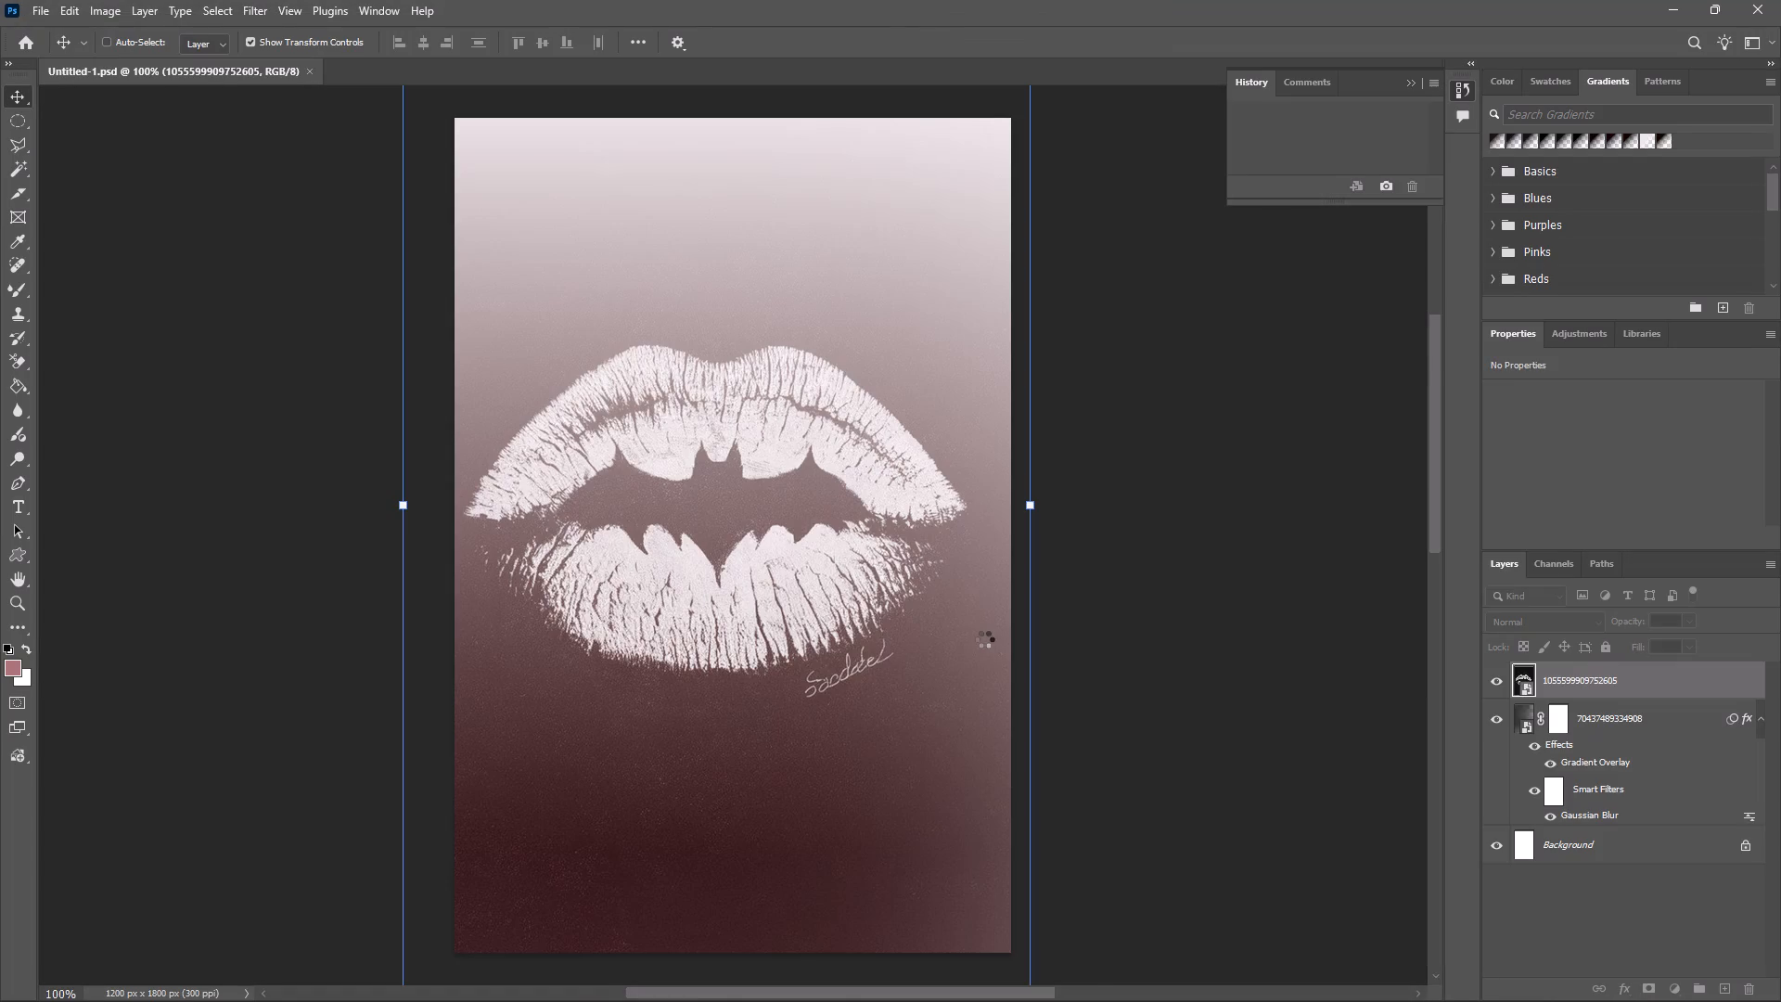
Place the poster image 70437489334908.jpeg from Downloads into the postcard as an embedded object.
left_click(47, 13)
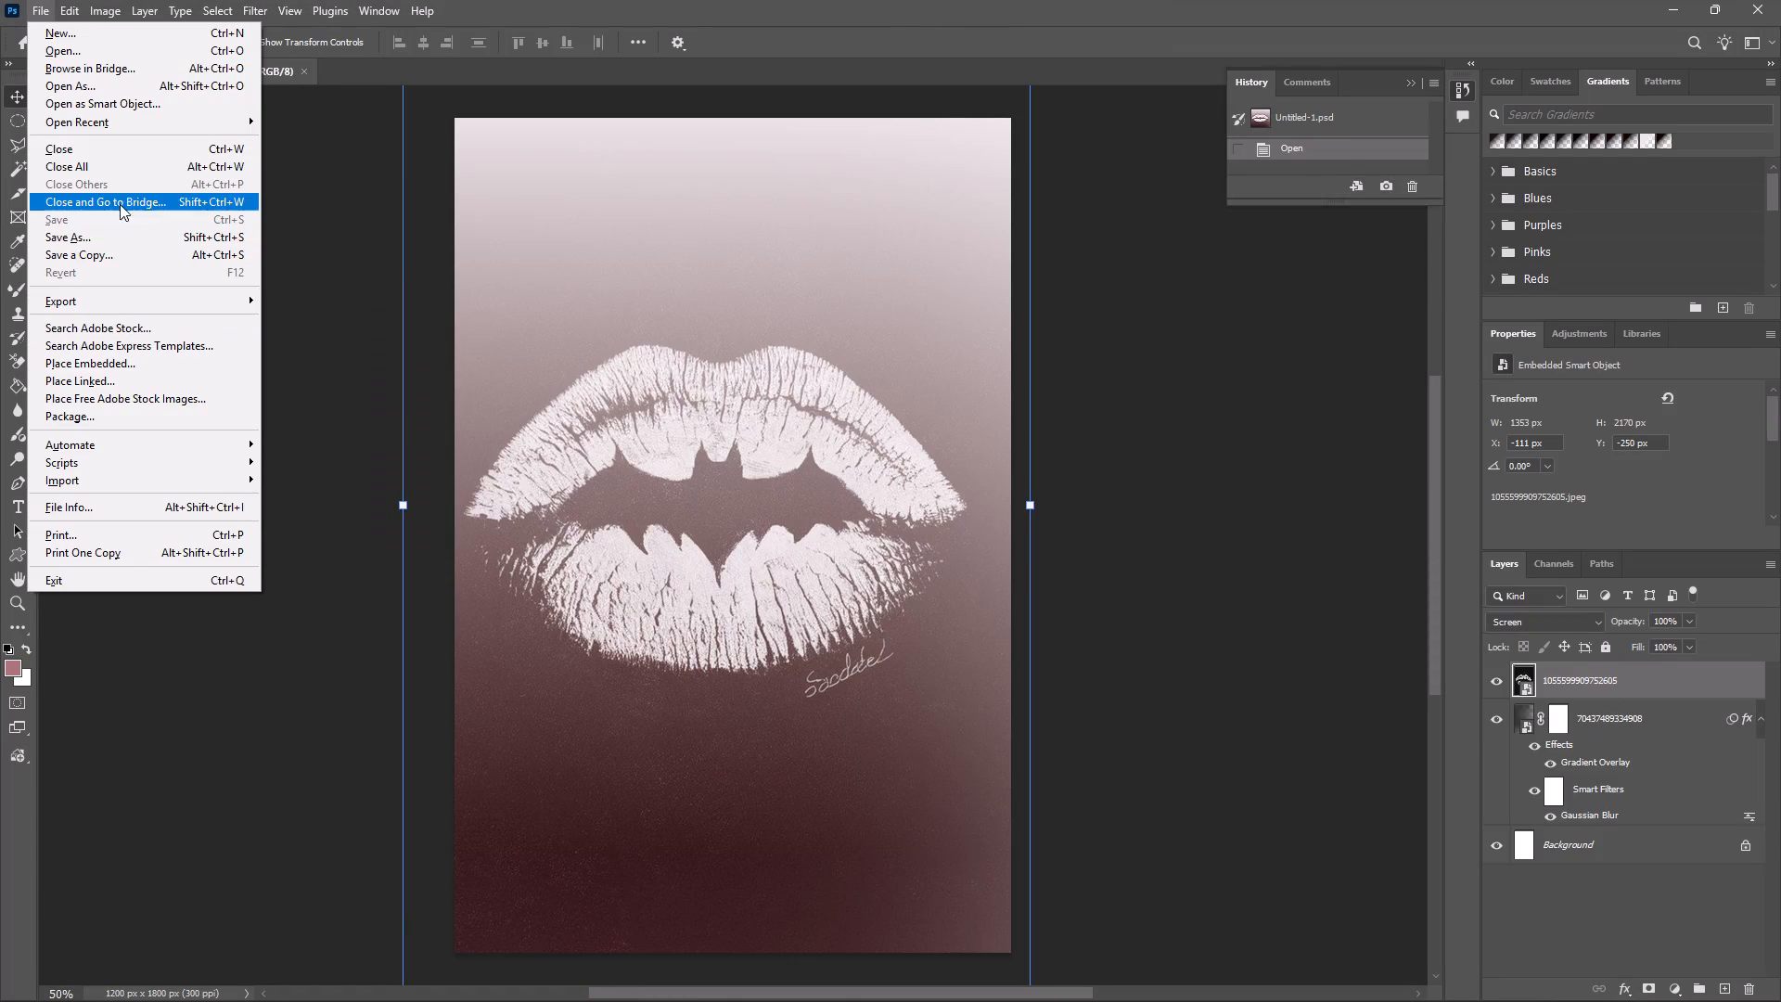
left_click(110, 362)
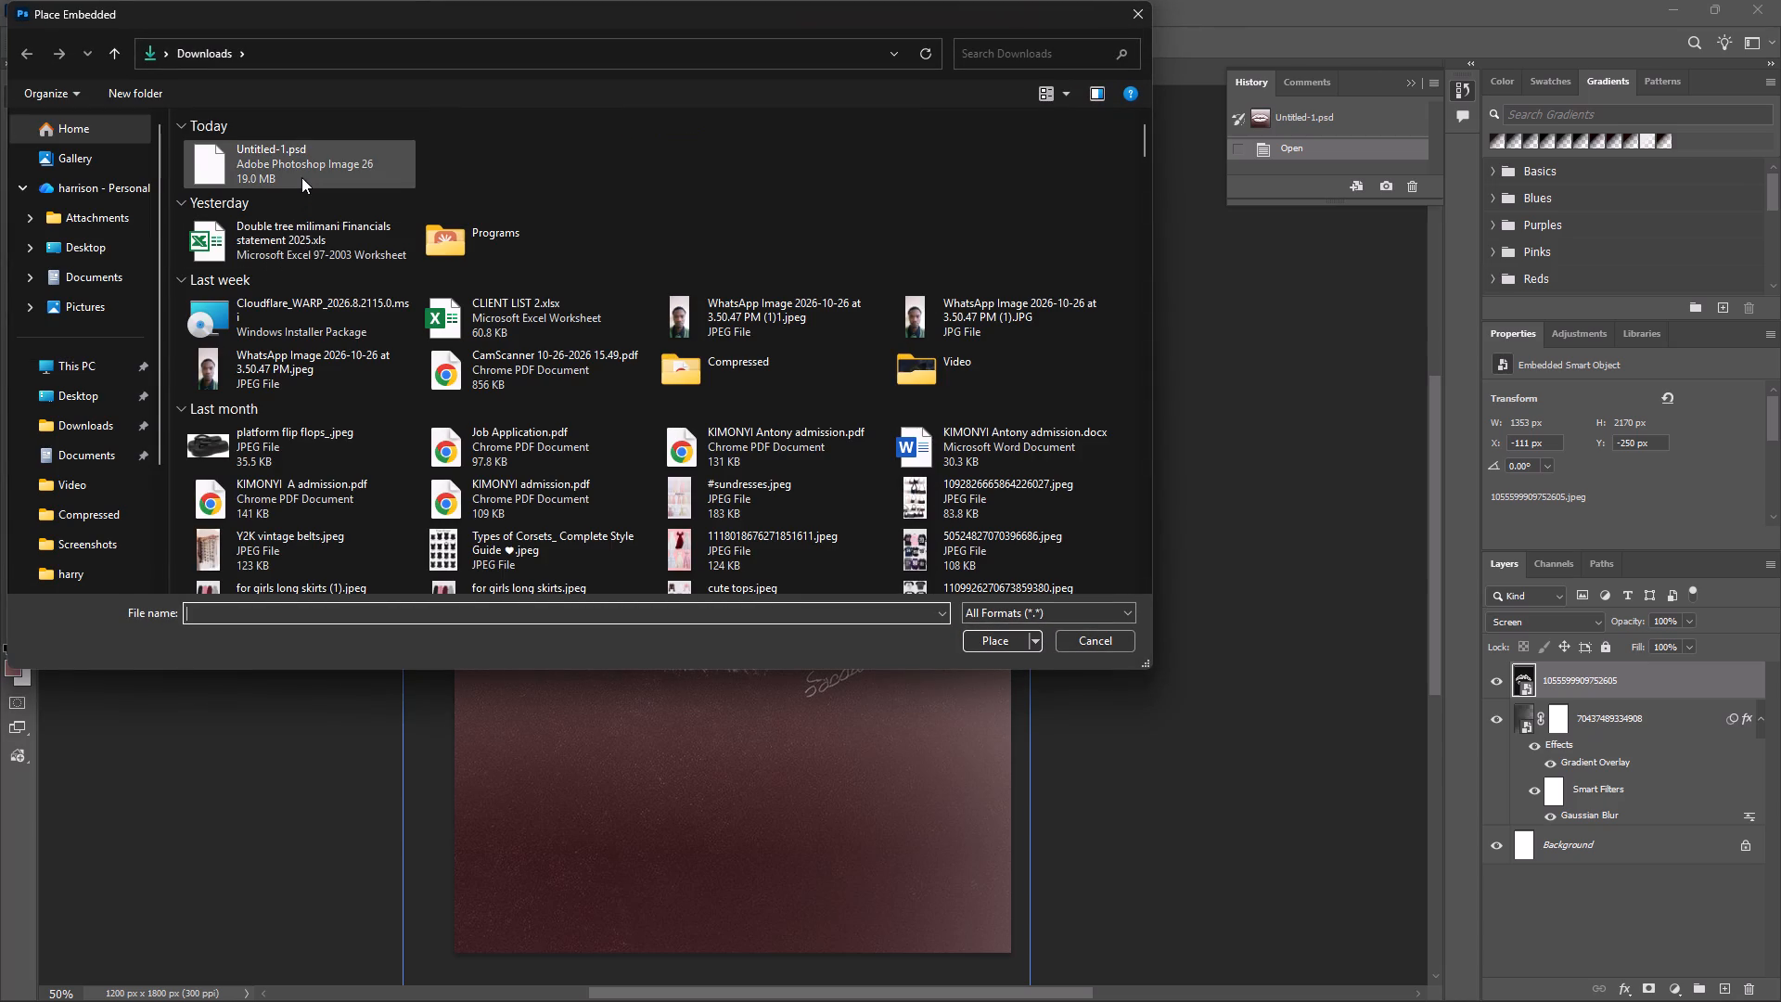
left_click(301, 177)
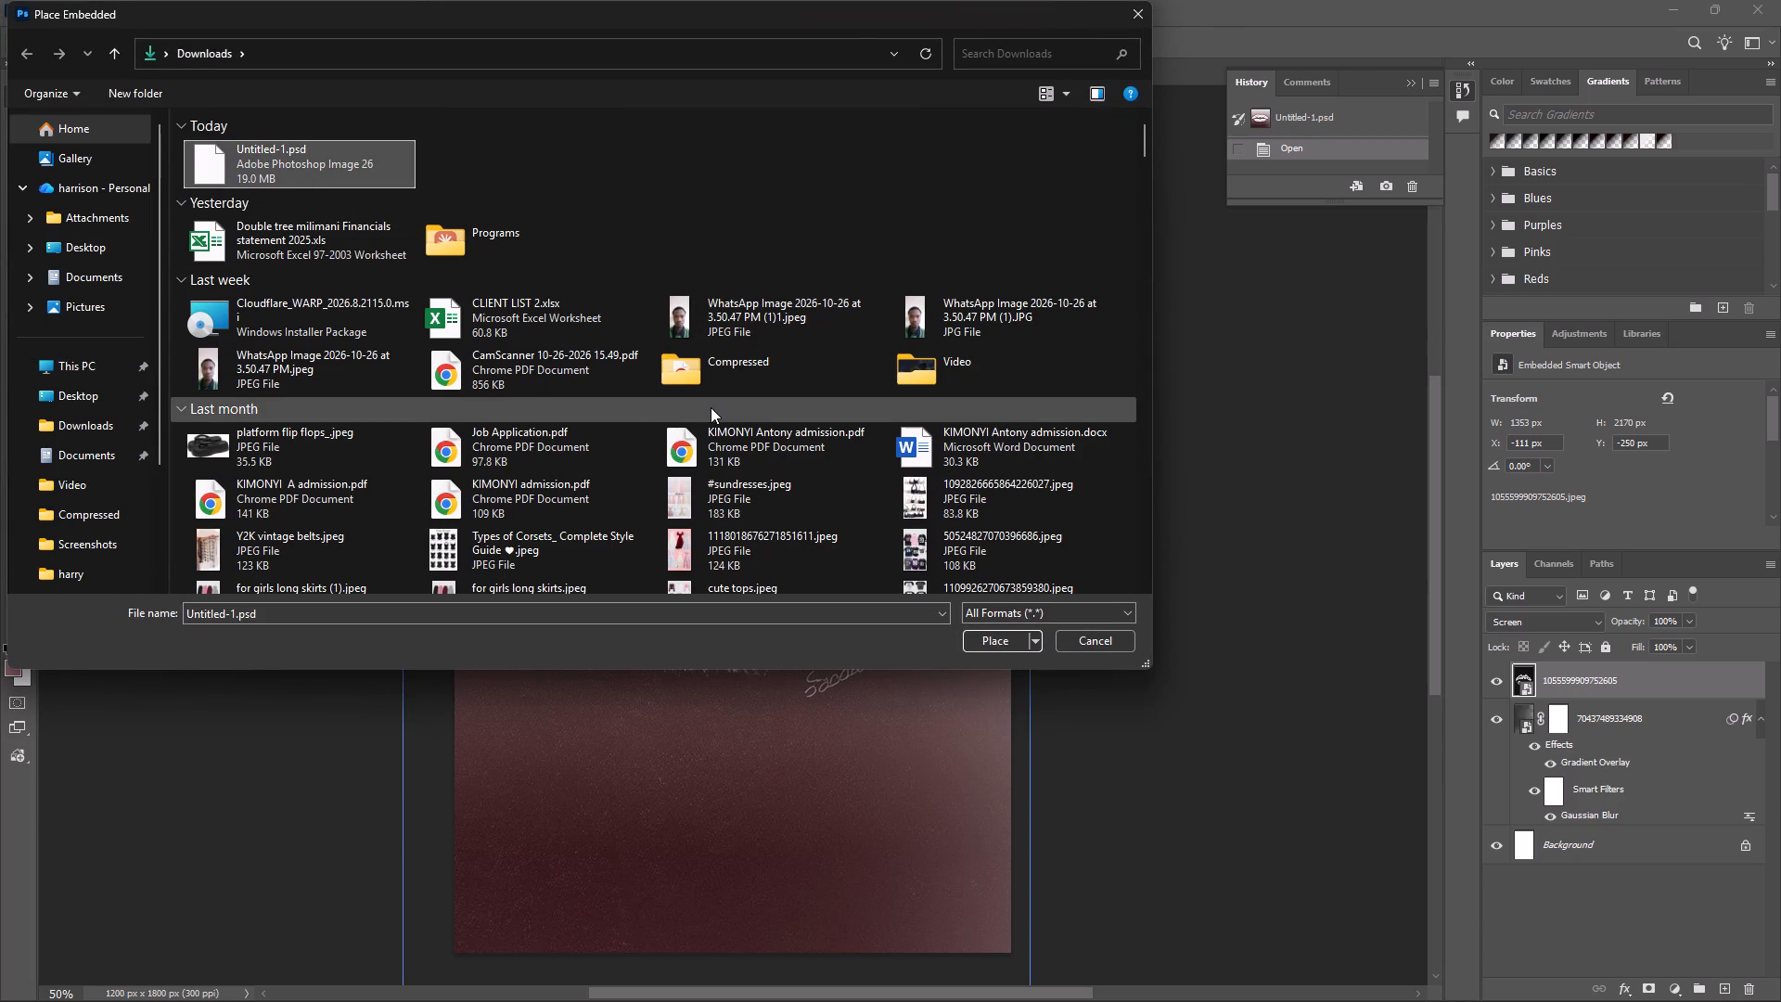
scroll(711, 407, "down", 3)
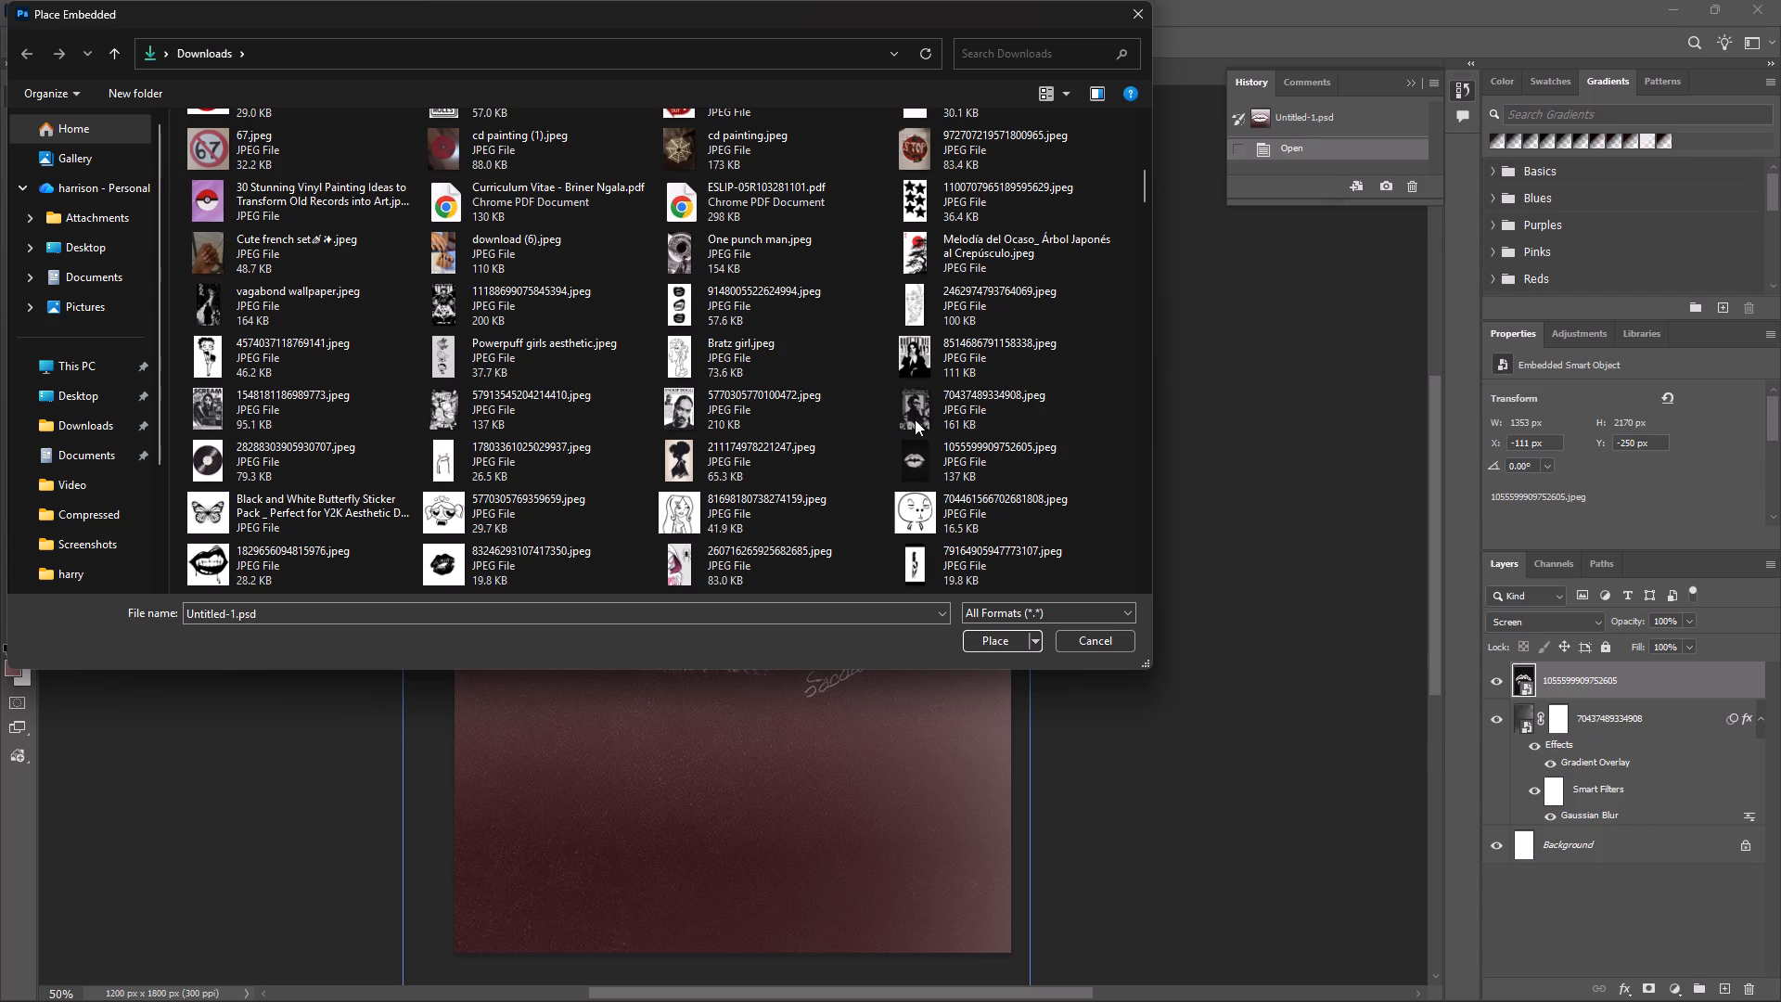
left_click(919, 417)
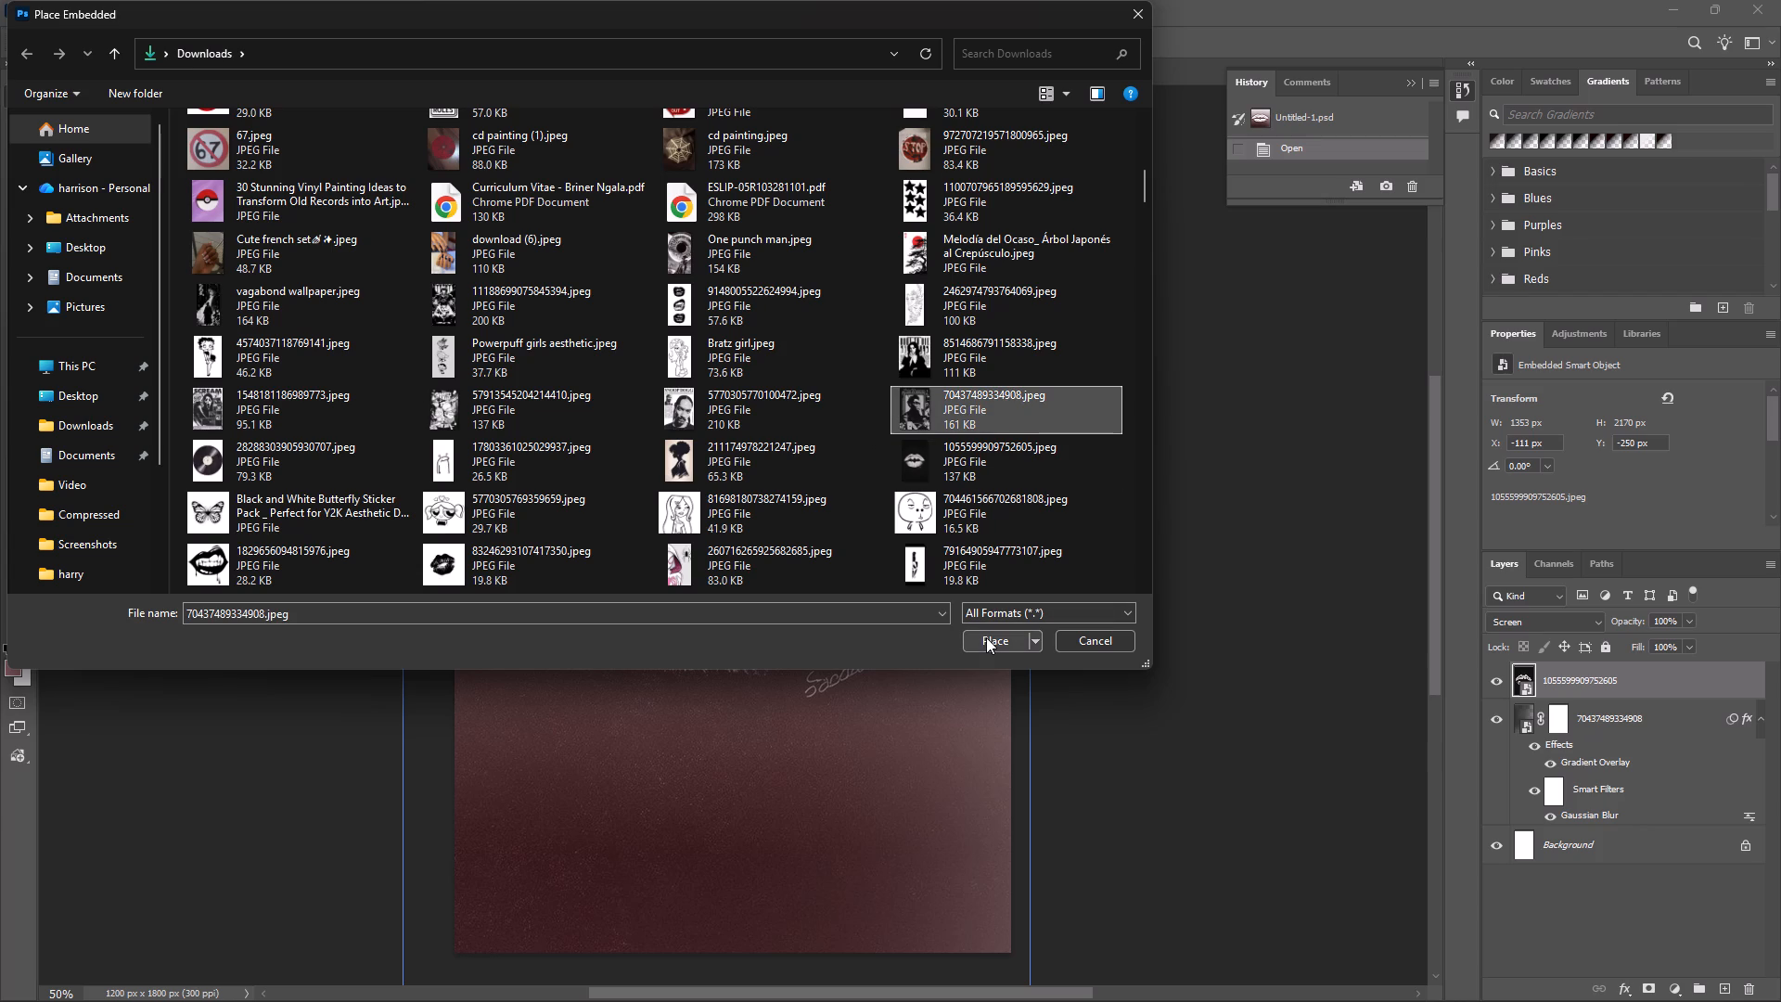
left_click(986, 649)
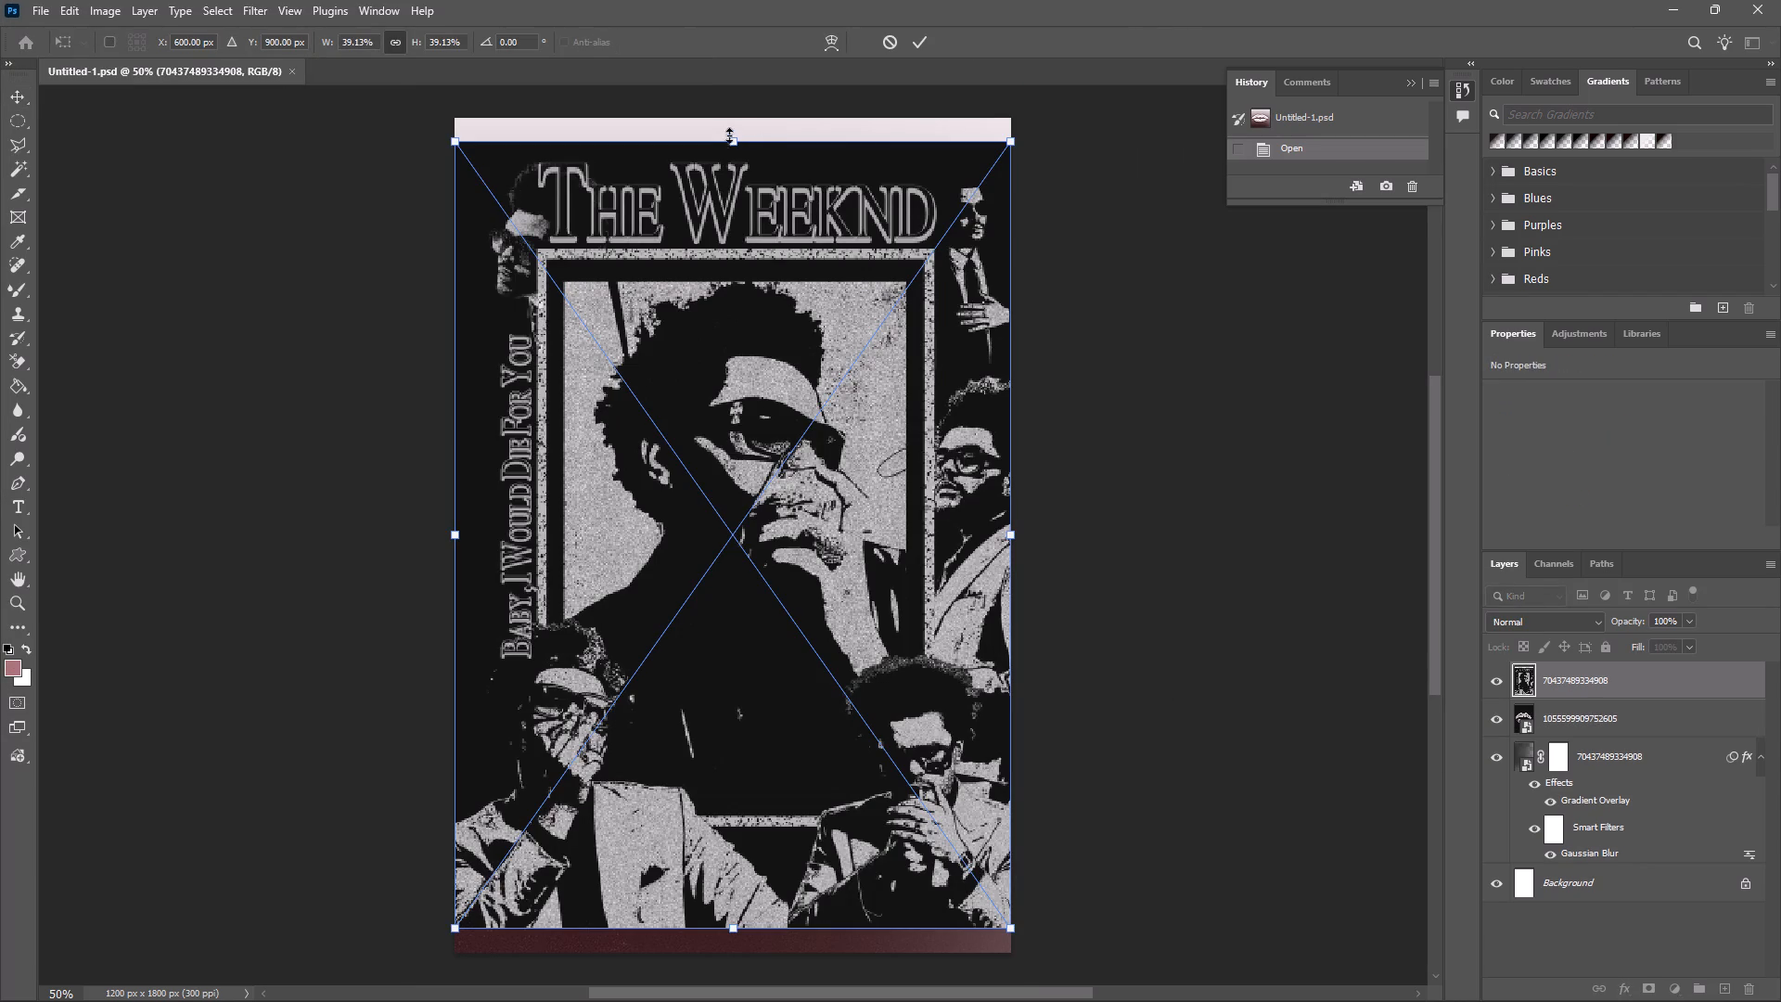
Scale the placed poster down proportionally to about 12.4% and move it to the canvas's top edge, above the lips.
left_click_drag(729, 143, 755, 601)
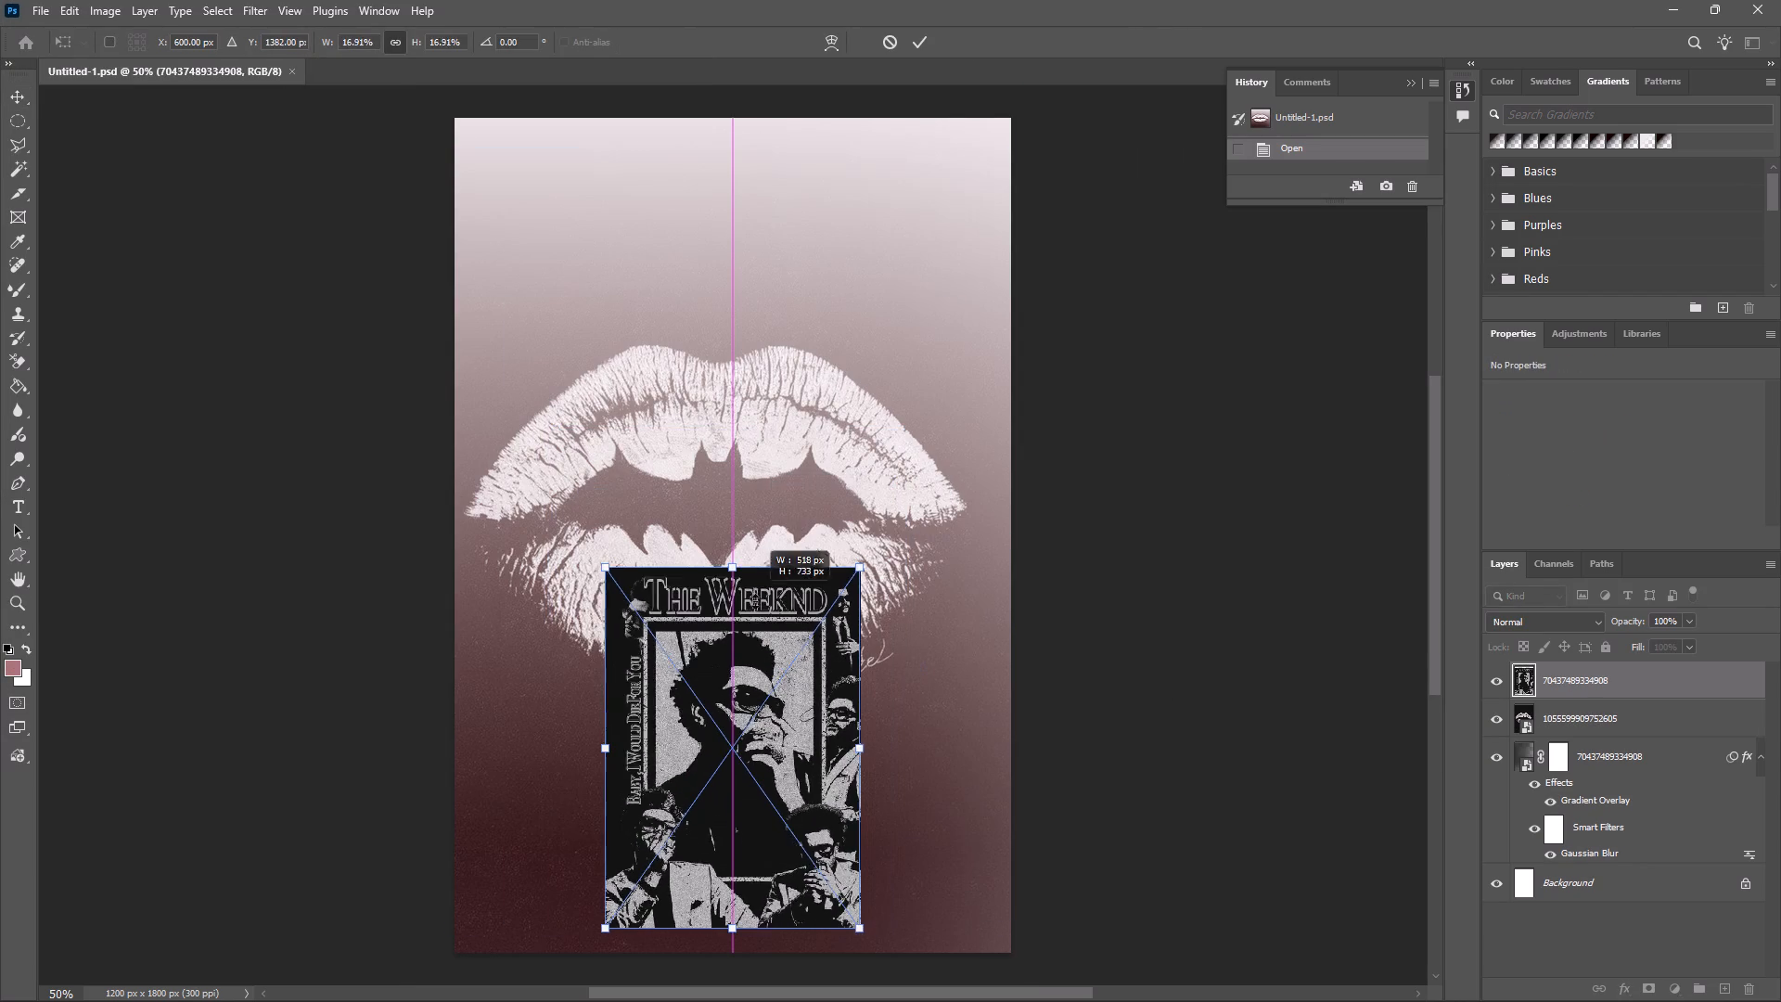
left_click_drag(755, 601, 755, 619)
left_click_drag(762, 674, 714, 263)
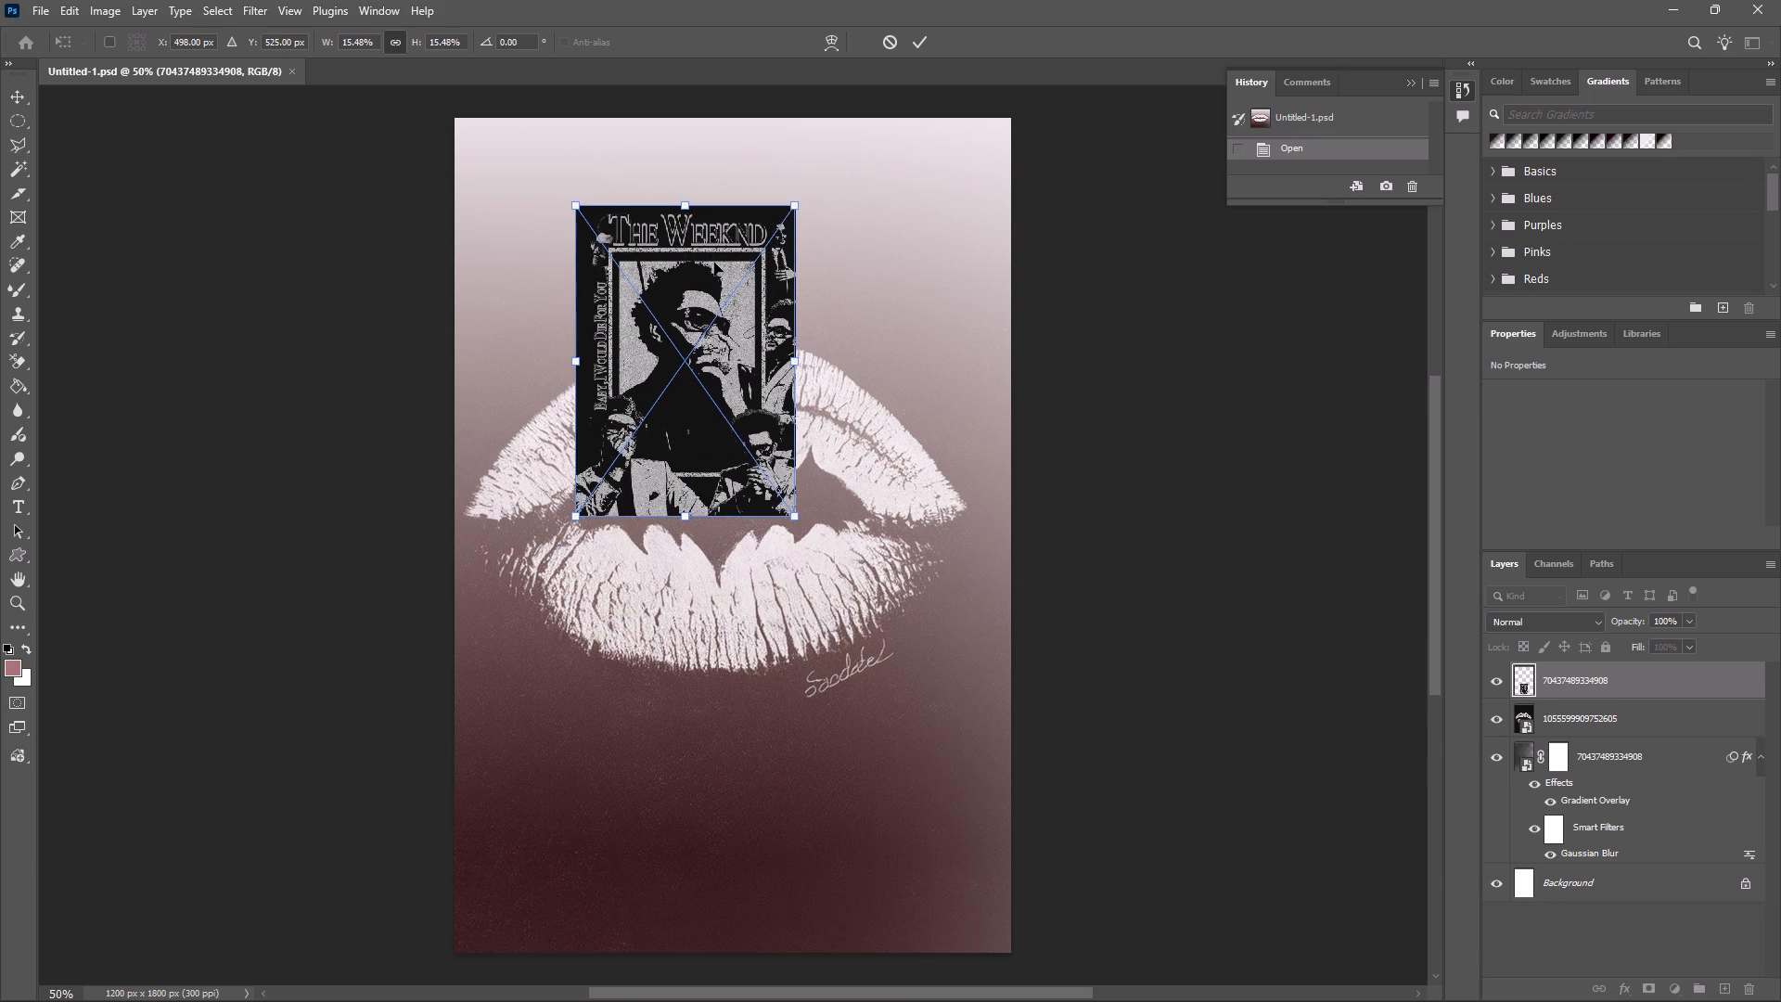
left_click_drag(714, 263, 744, 164)
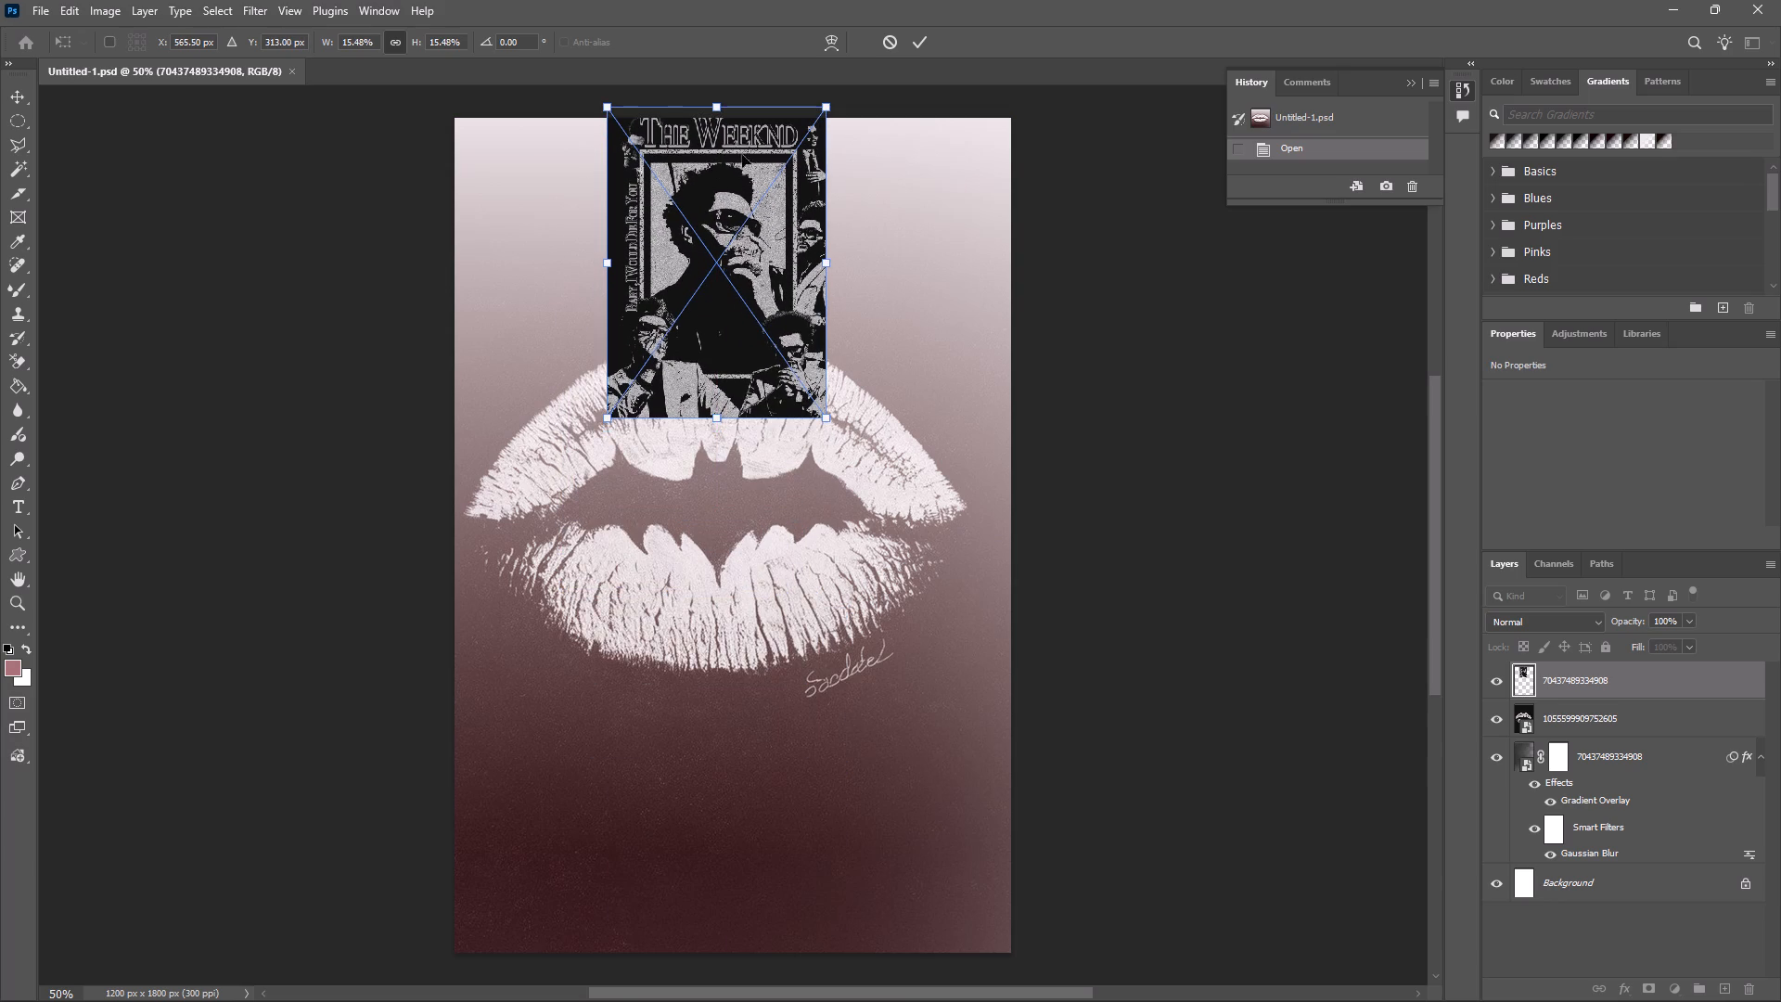
left_click_drag(712, 110, 711, 162)
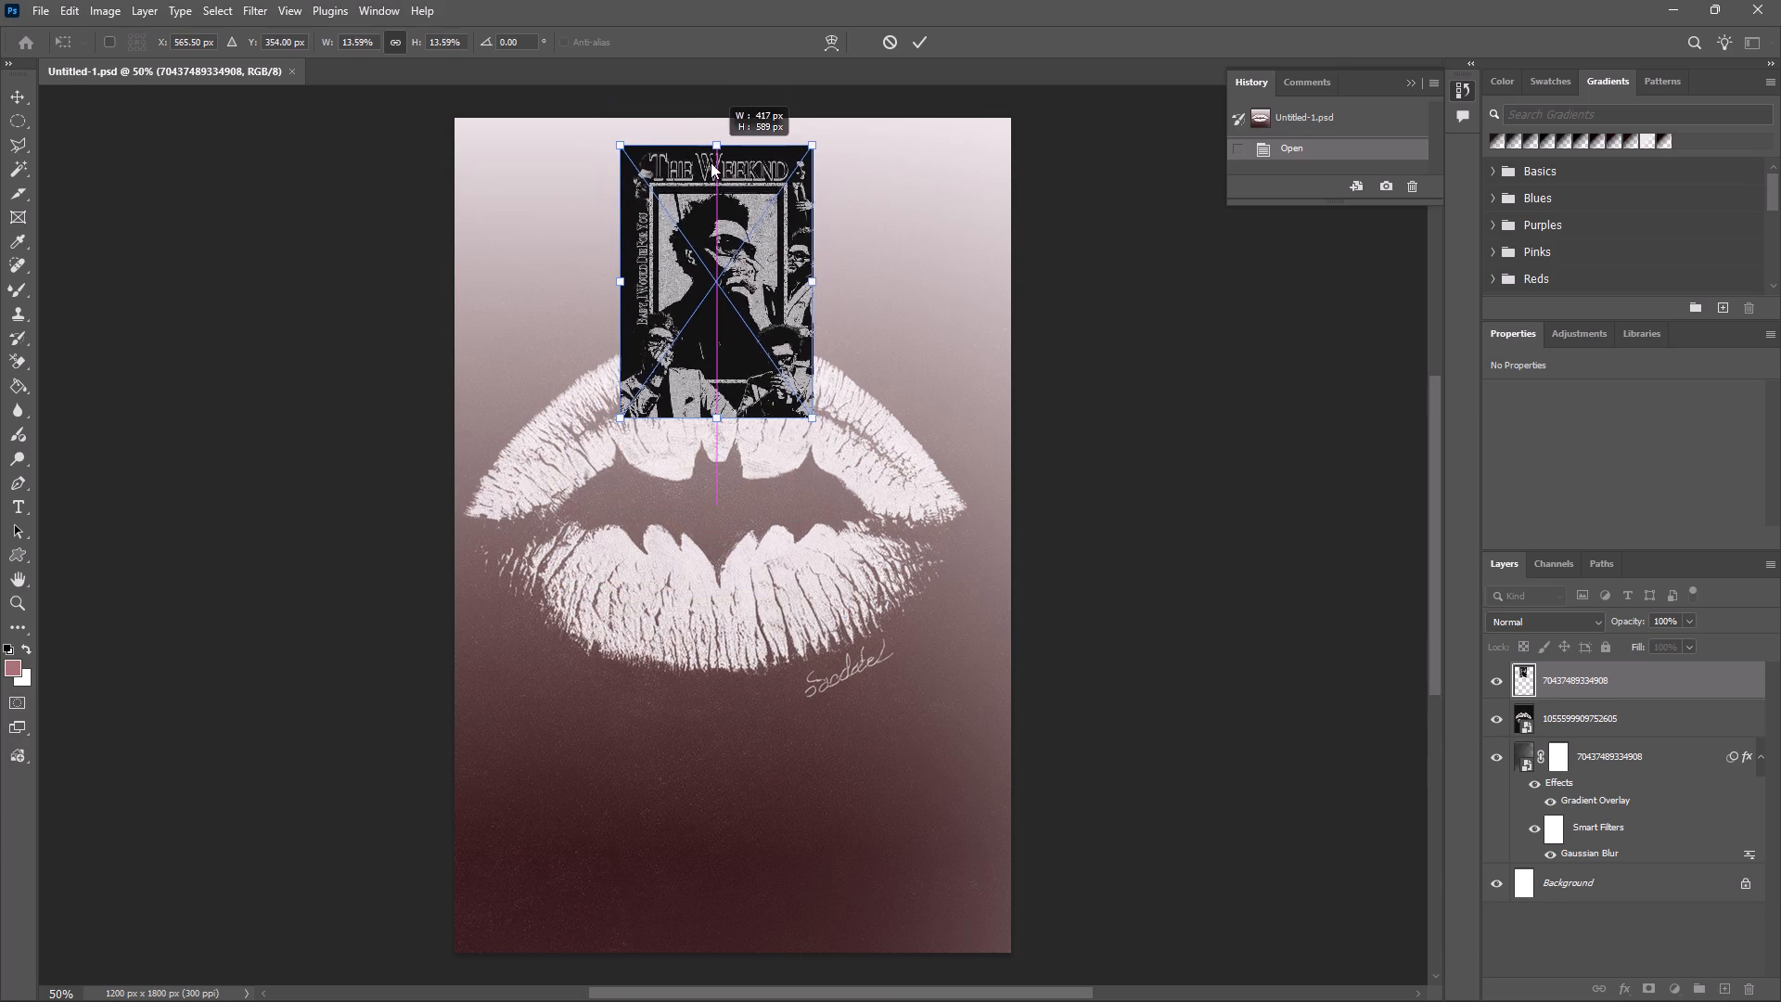
left_click_drag(711, 162, 708, 173)
left_click_drag(710, 196, 711, 149)
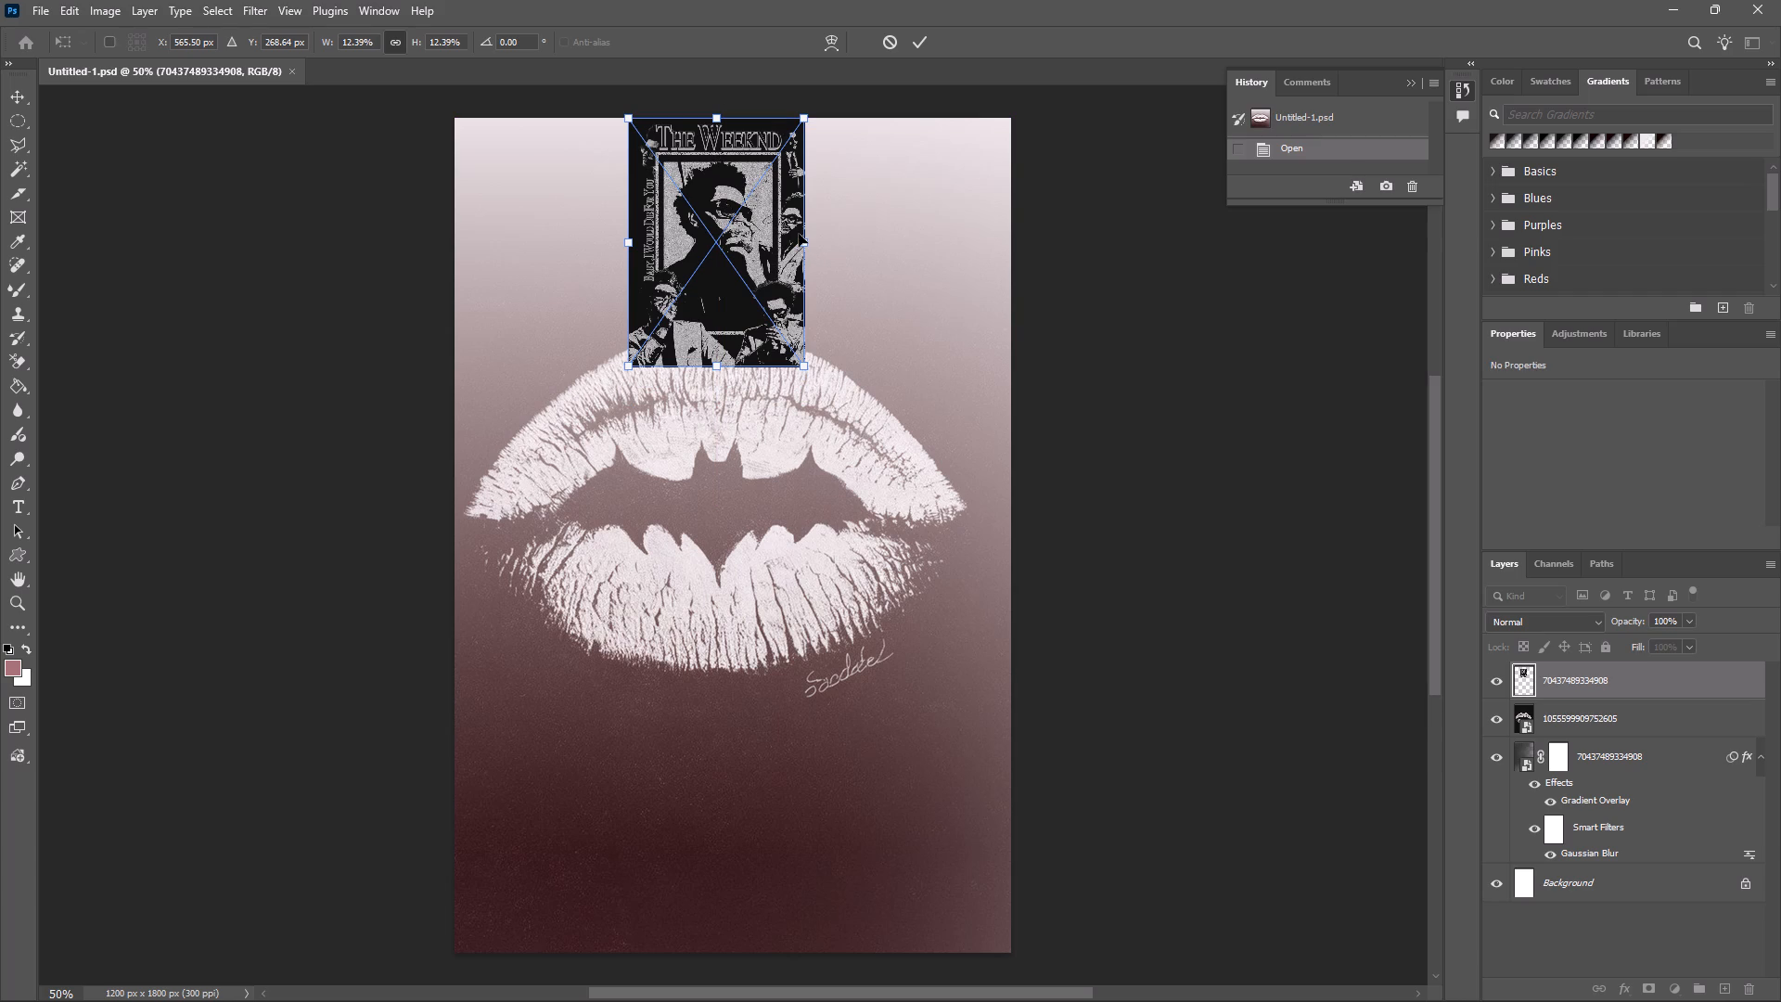
Stretch the poster sideways in both directions to about 25.8% width, keeping it level and its height nearly the same.
left_click(799, 234, "ctrl")
left_click_drag(809, 240, 839, 240)
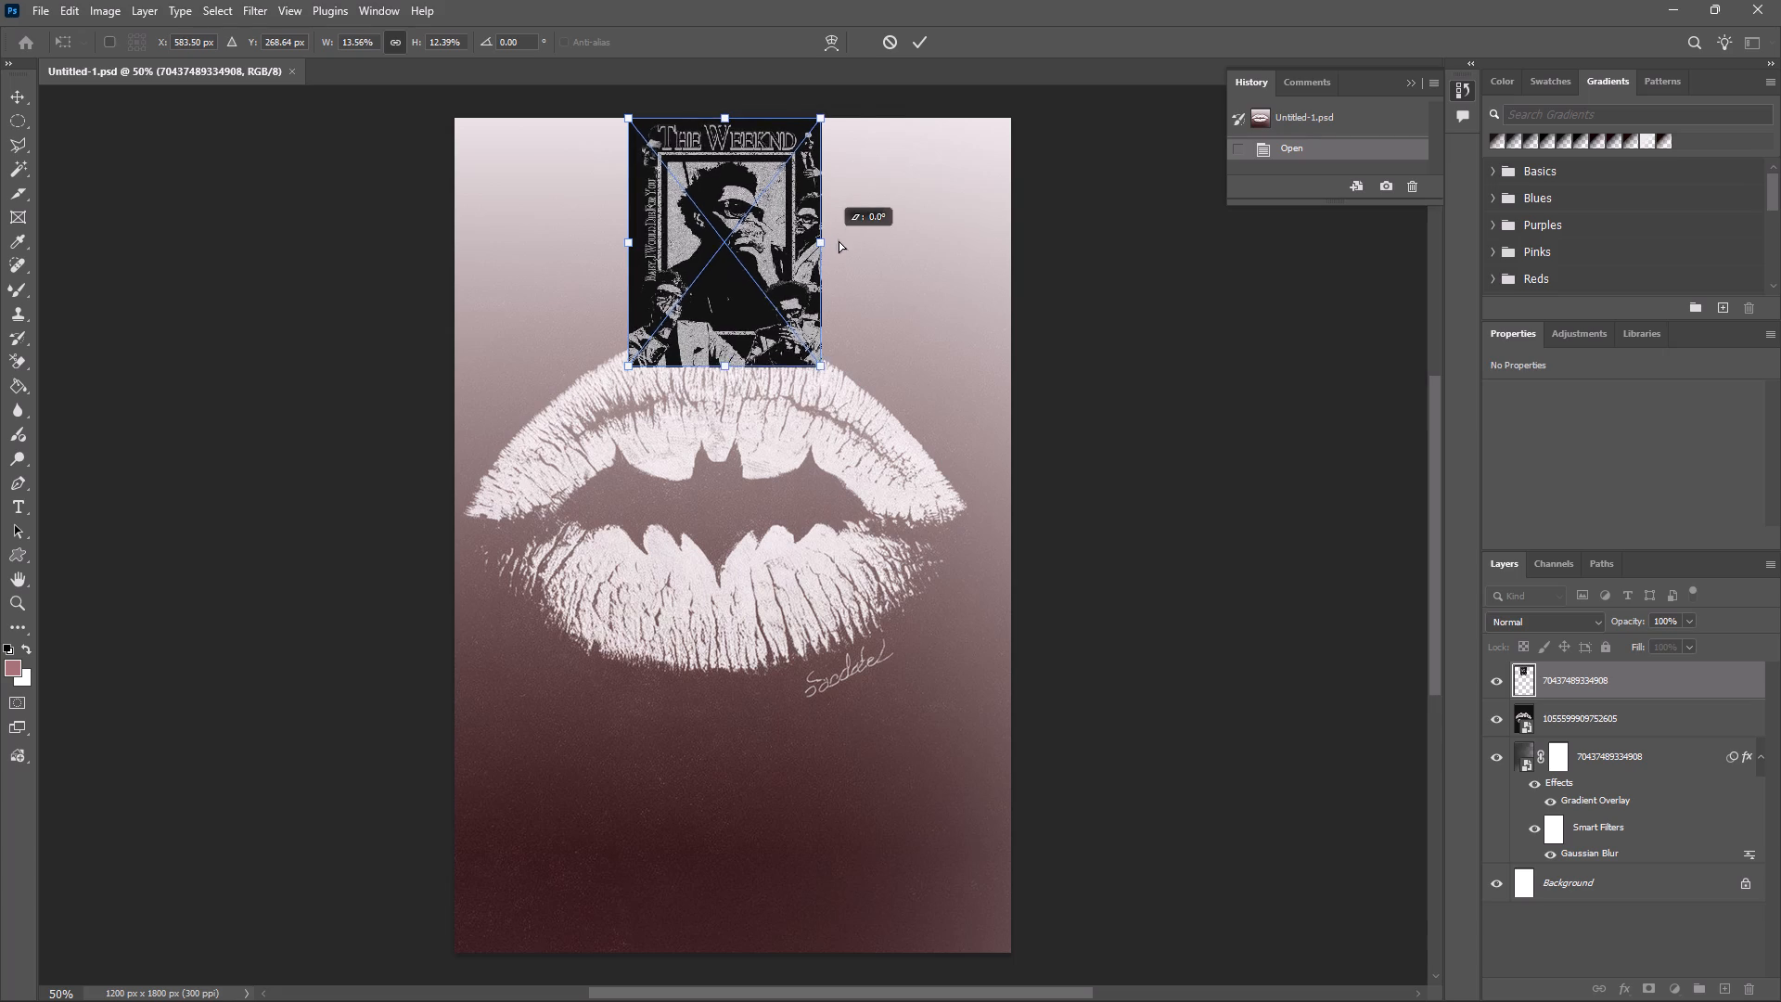
left_click_drag(839, 240, 900, 246)
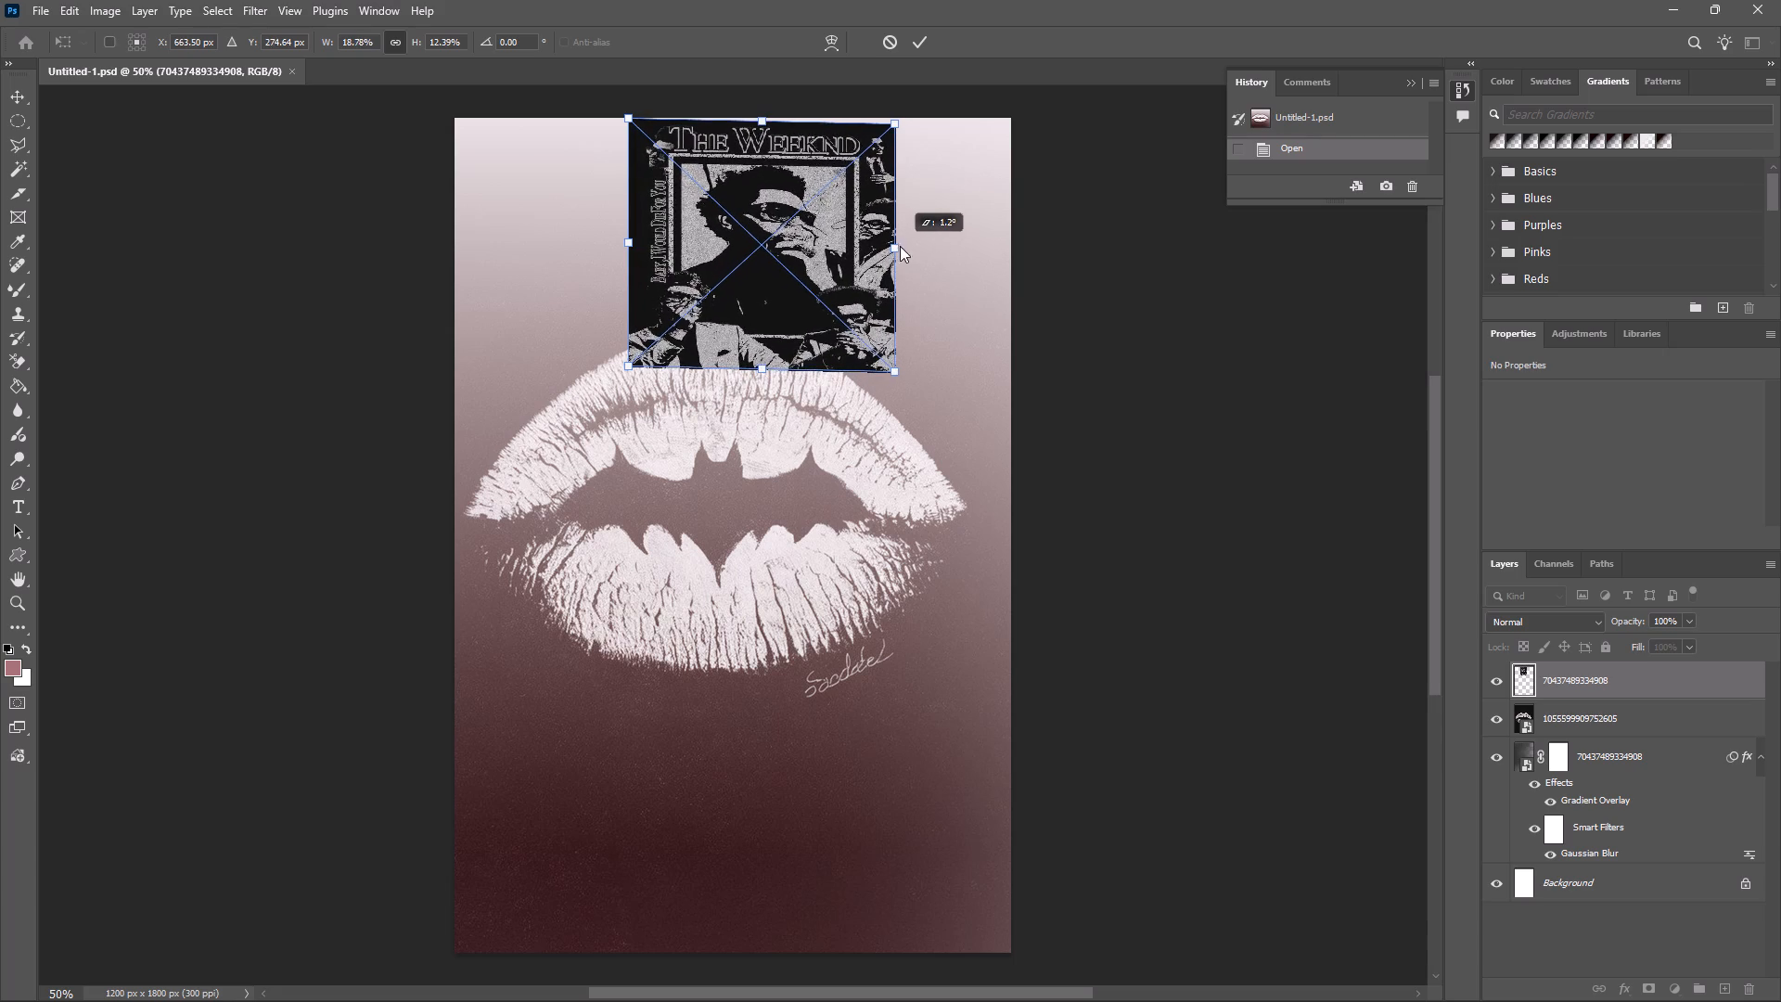
left_click_drag(900, 246, 919, 238)
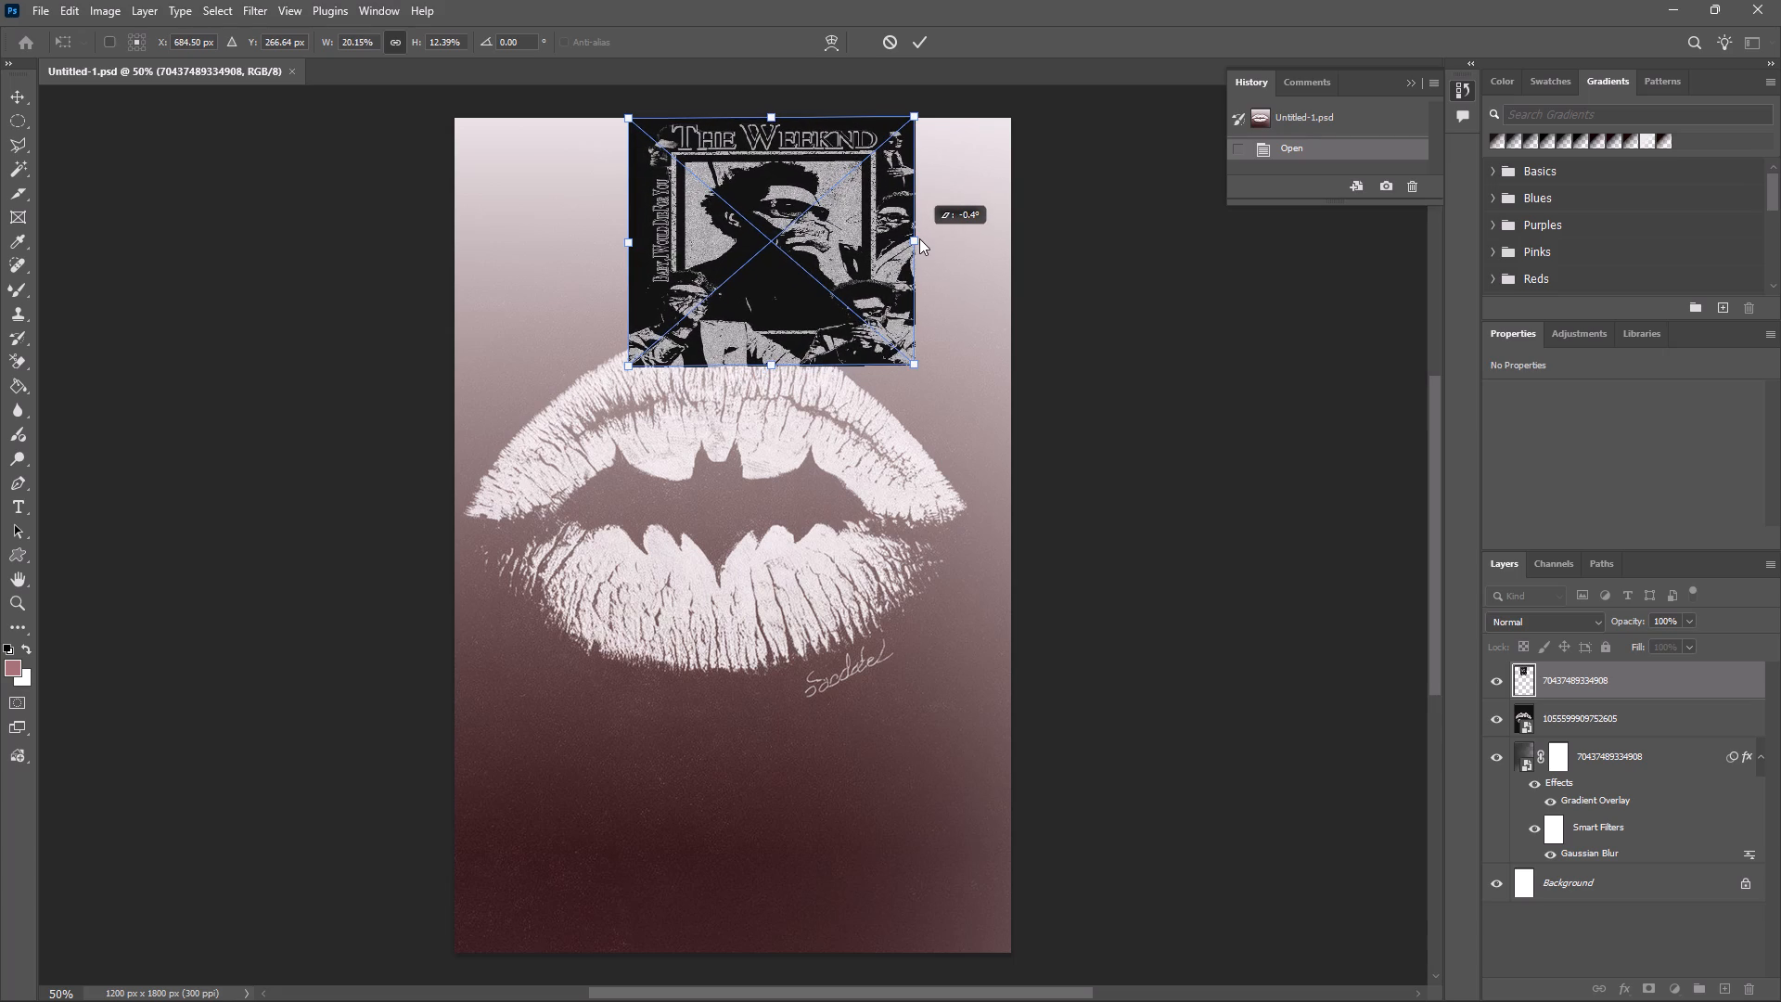
left_click_drag(919, 238, 933, 241)
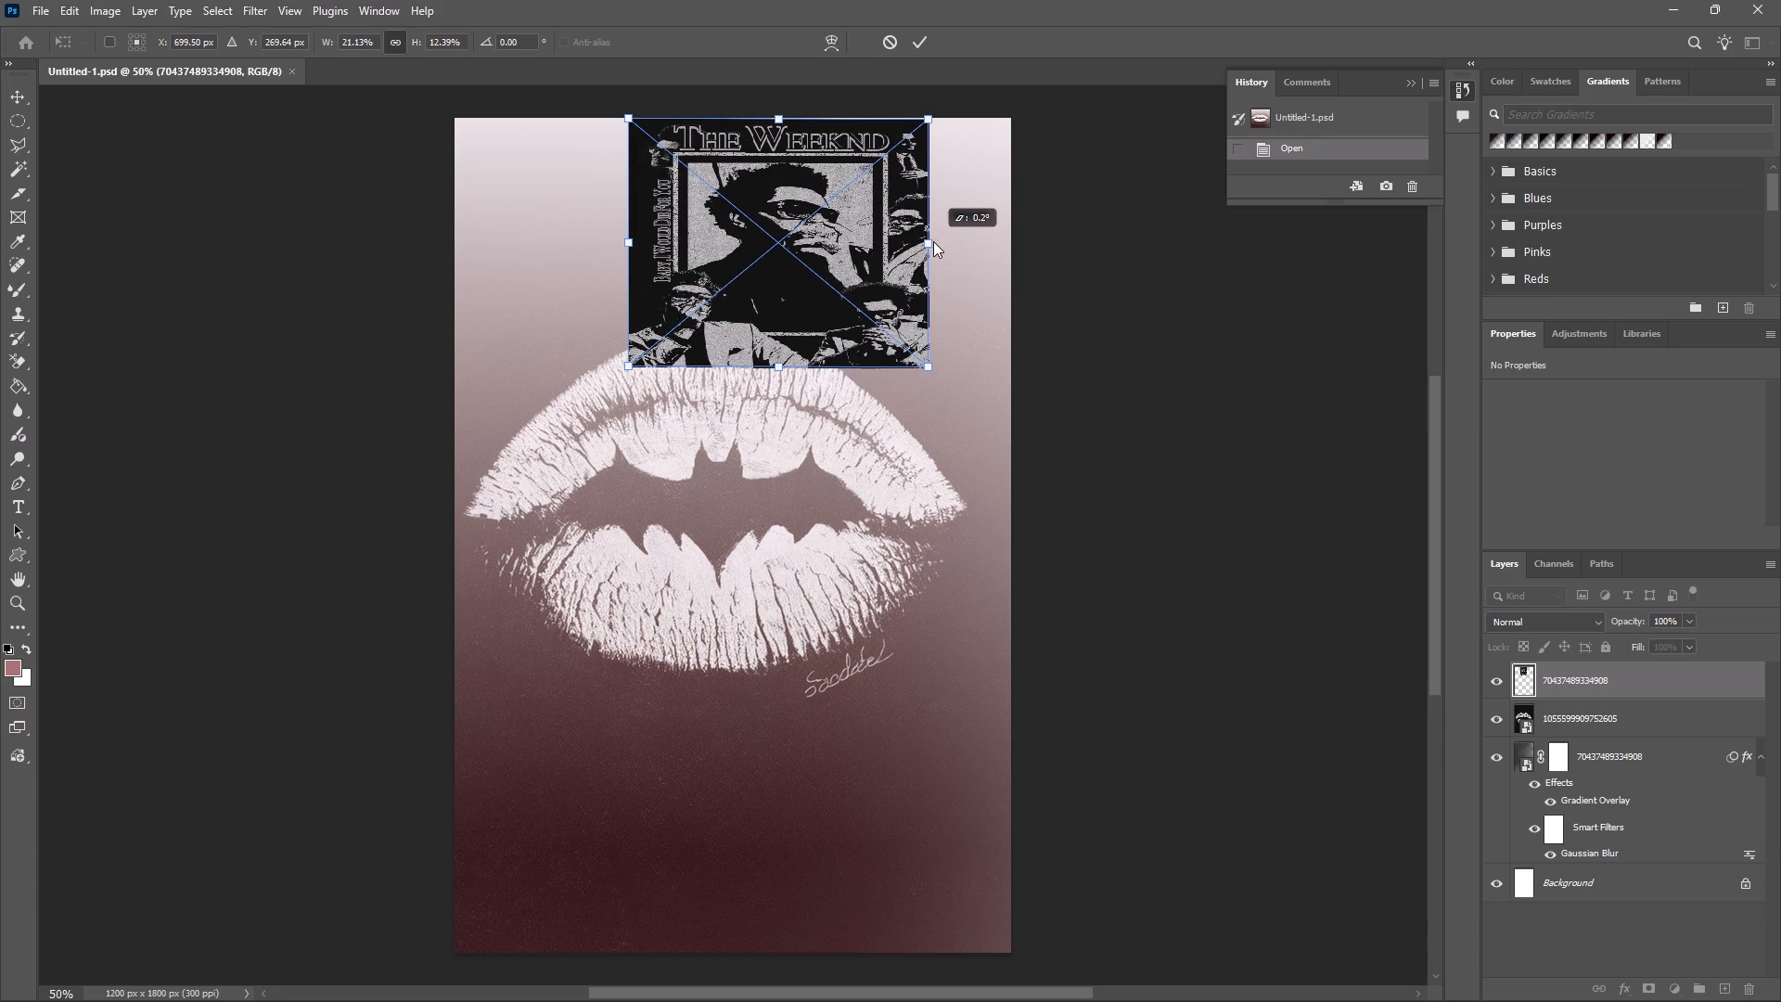
left_click_drag(933, 241, 935, 241)
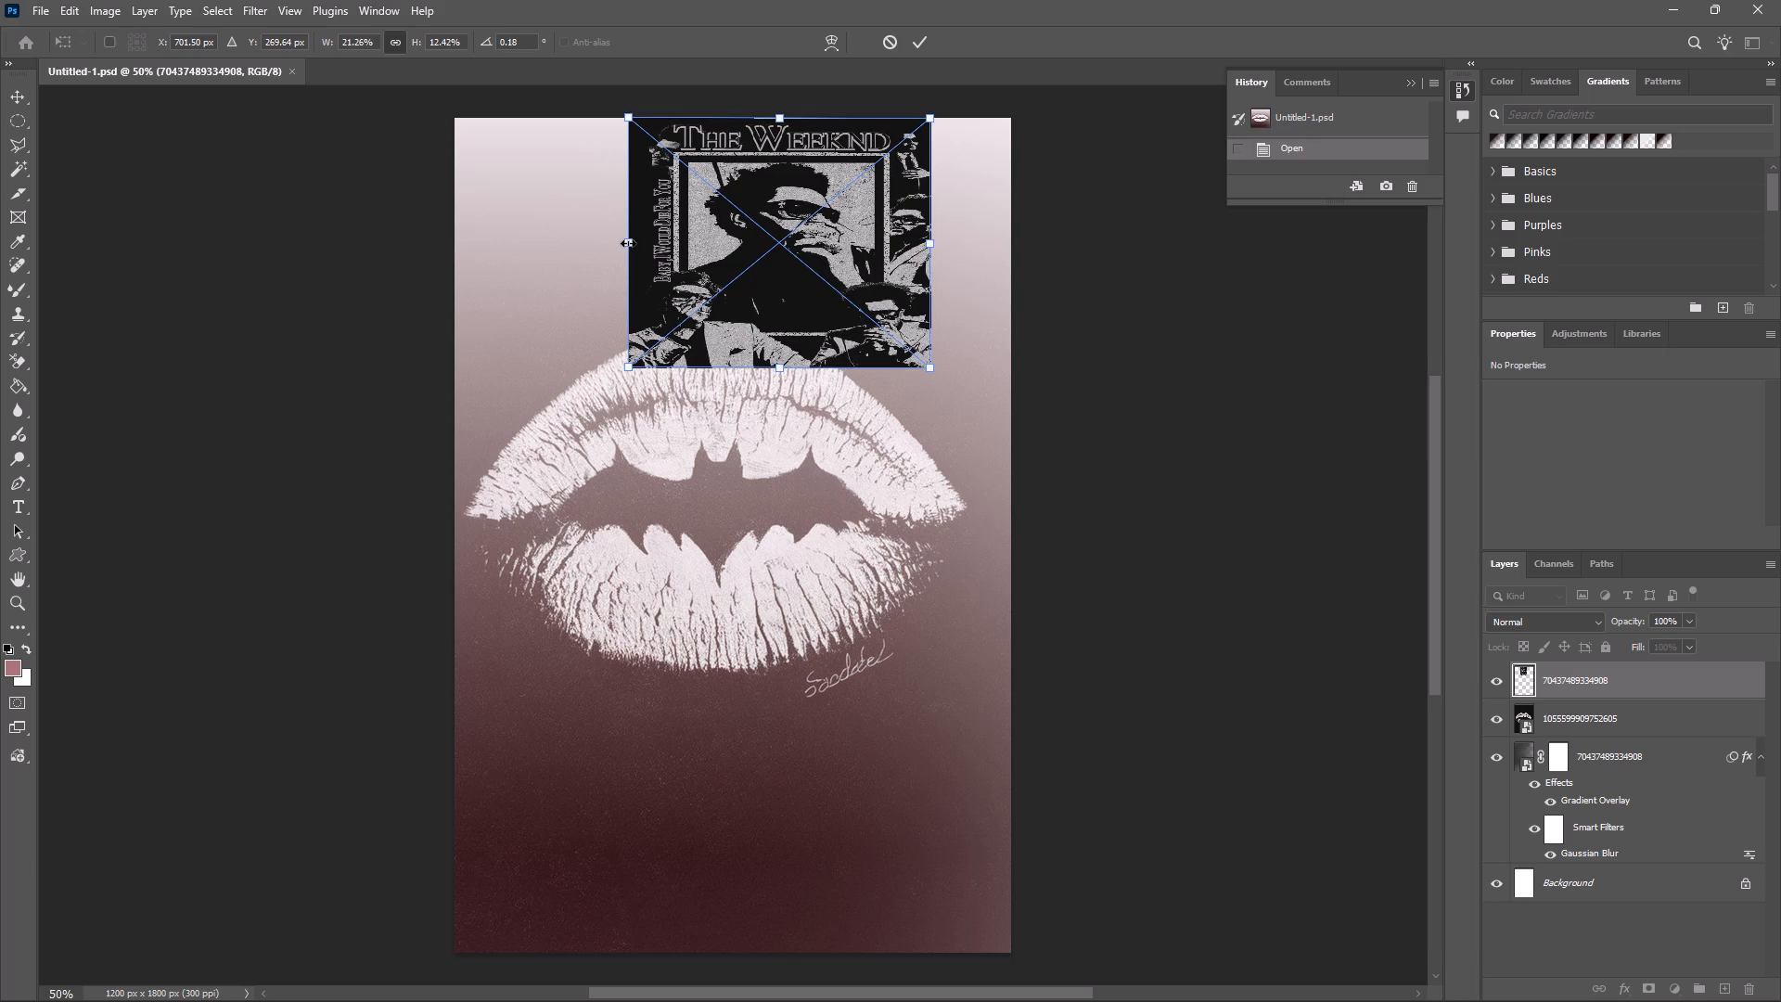
left_click_drag(628, 244, 610, 244)
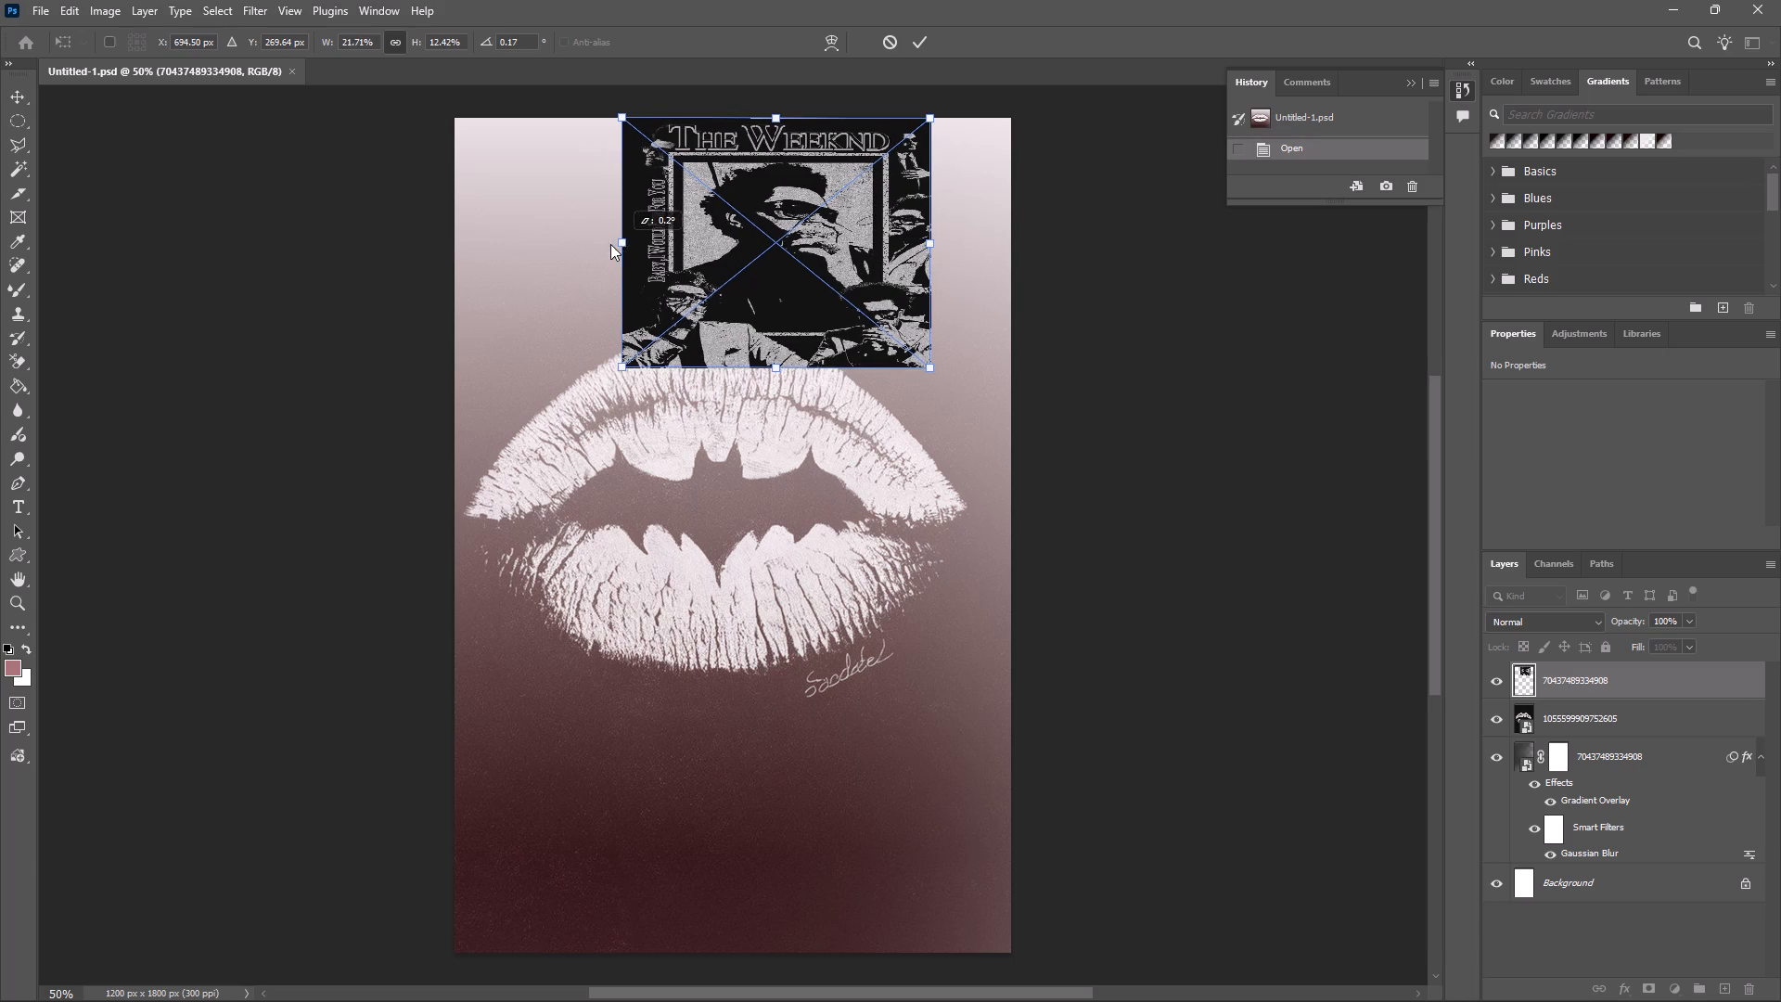
left_click_drag(610, 244, 571, 246)
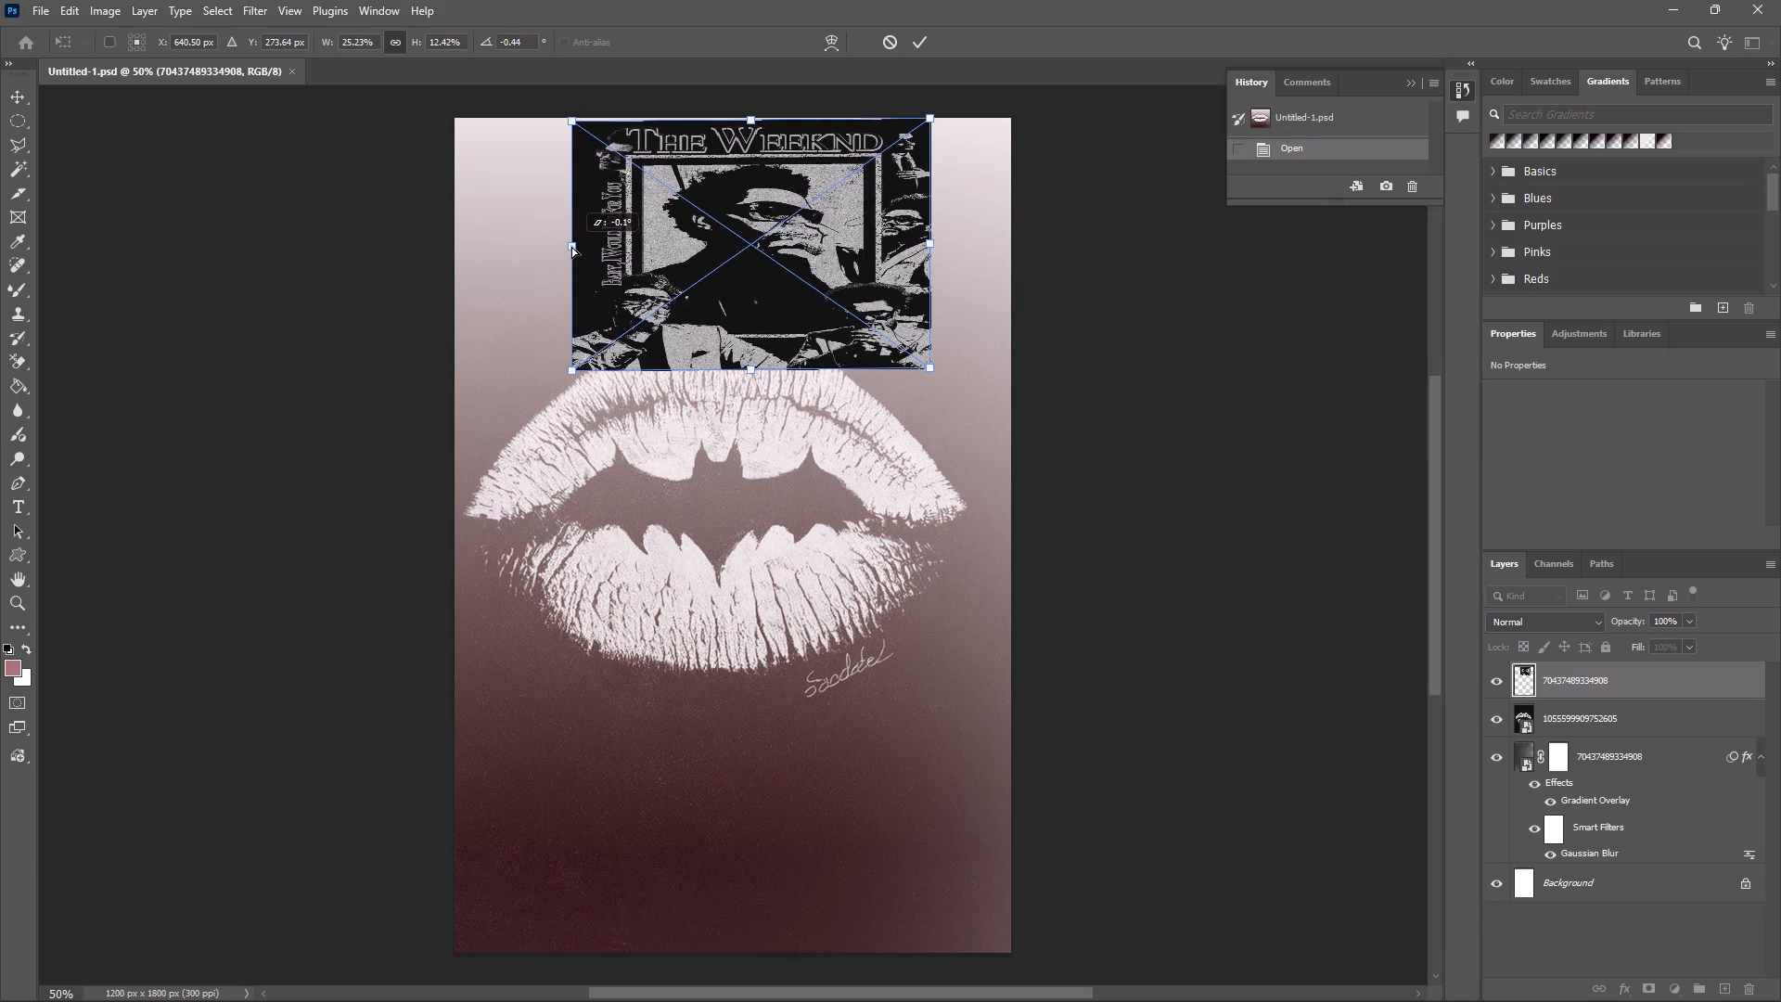
left_click_drag(571, 246, 570, 244)
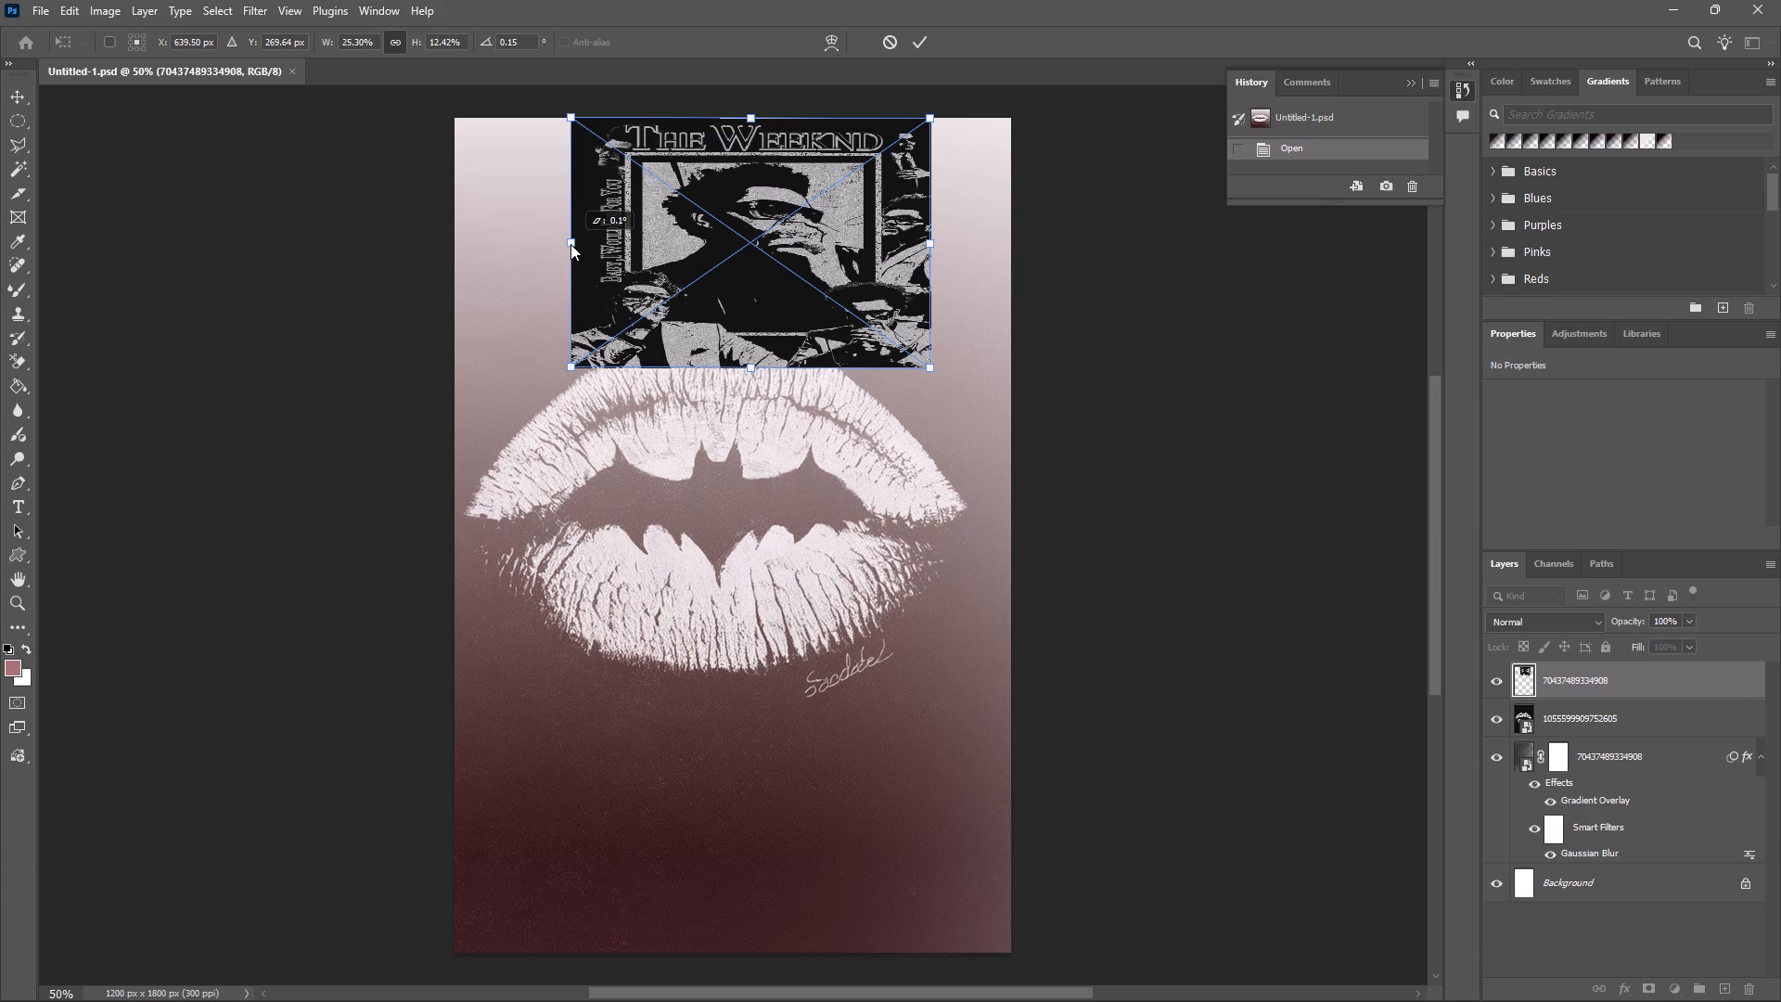
left_click_drag(570, 244, 564, 244)
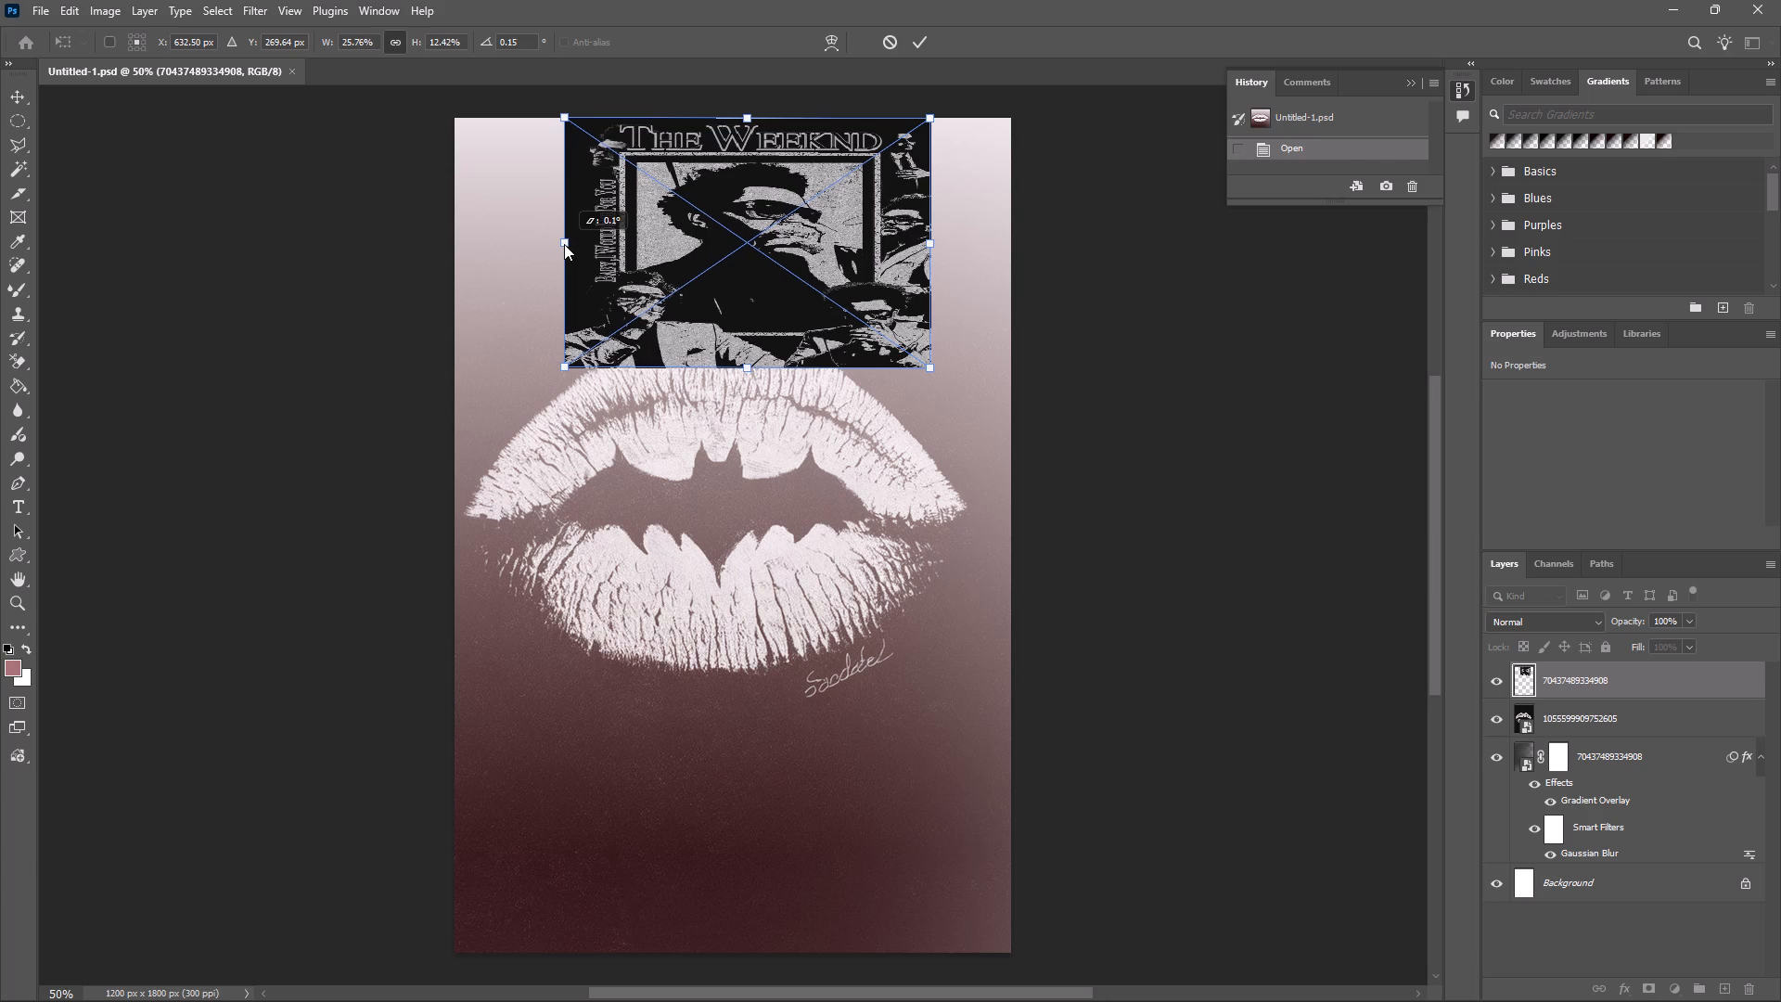
left_click_drag(564, 244, 563, 245)
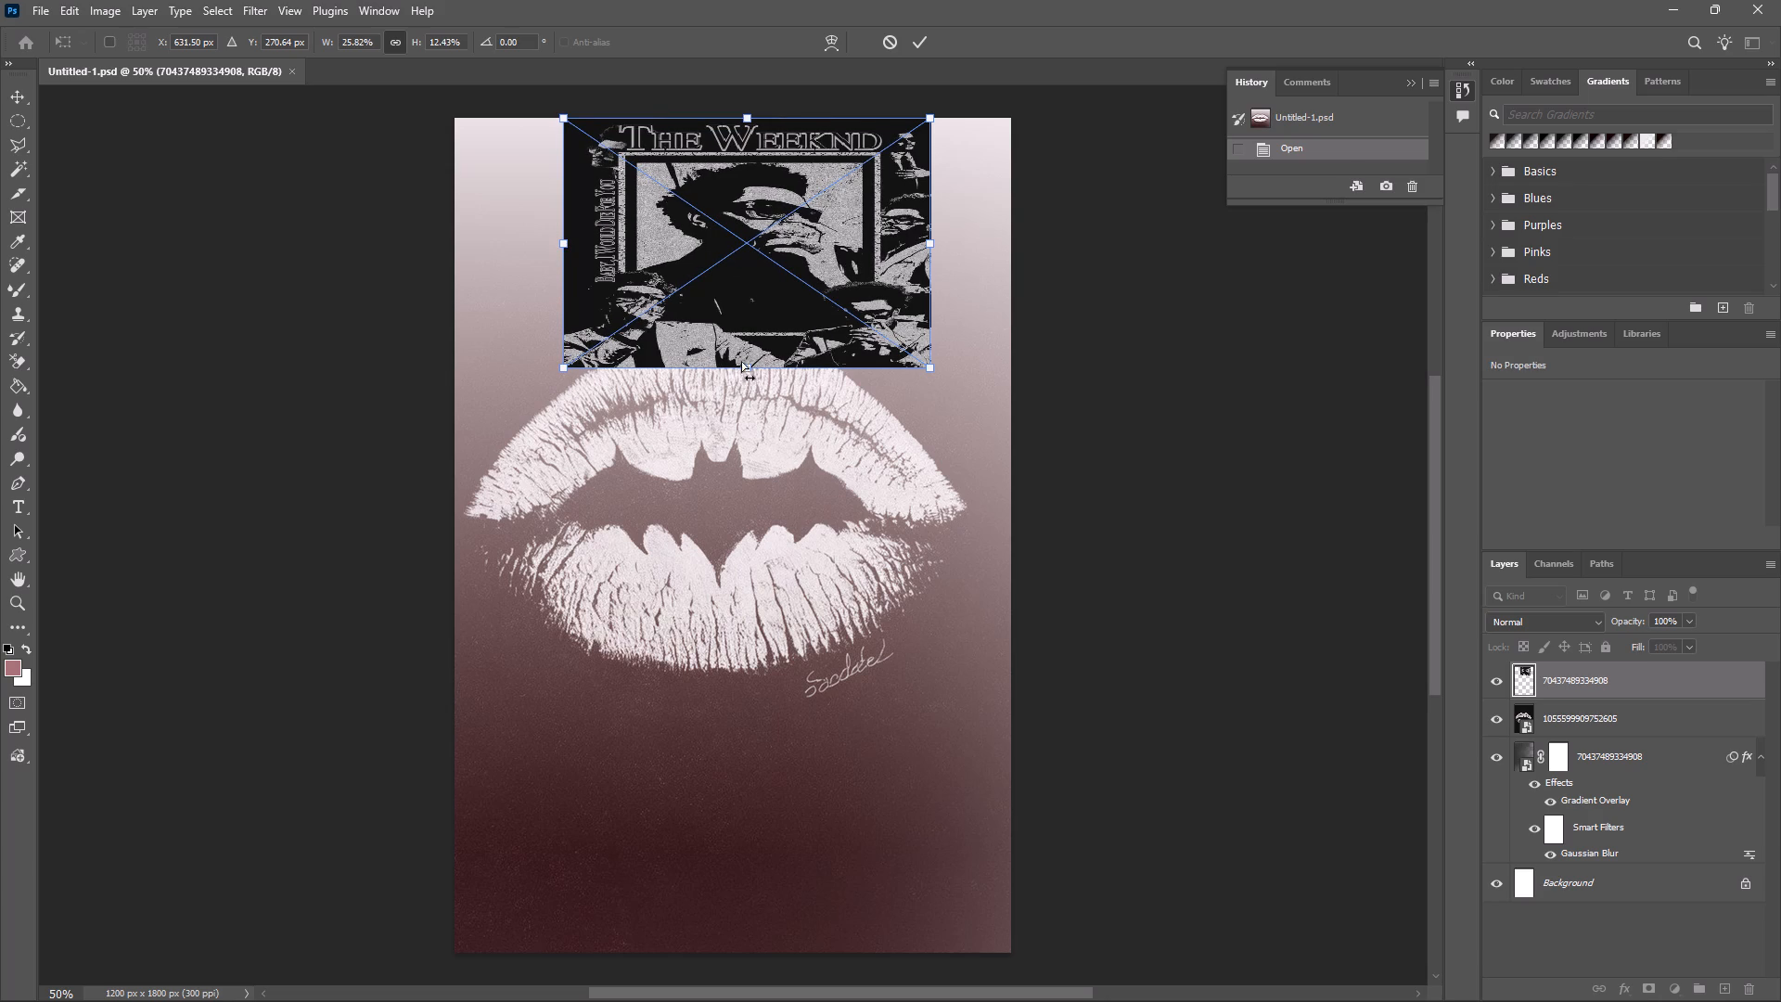
Reduce the poster's height to about 11.3% so its lower edge meets the top of the lips, and commit the placement.
left_click(741, 340, "ctrl")
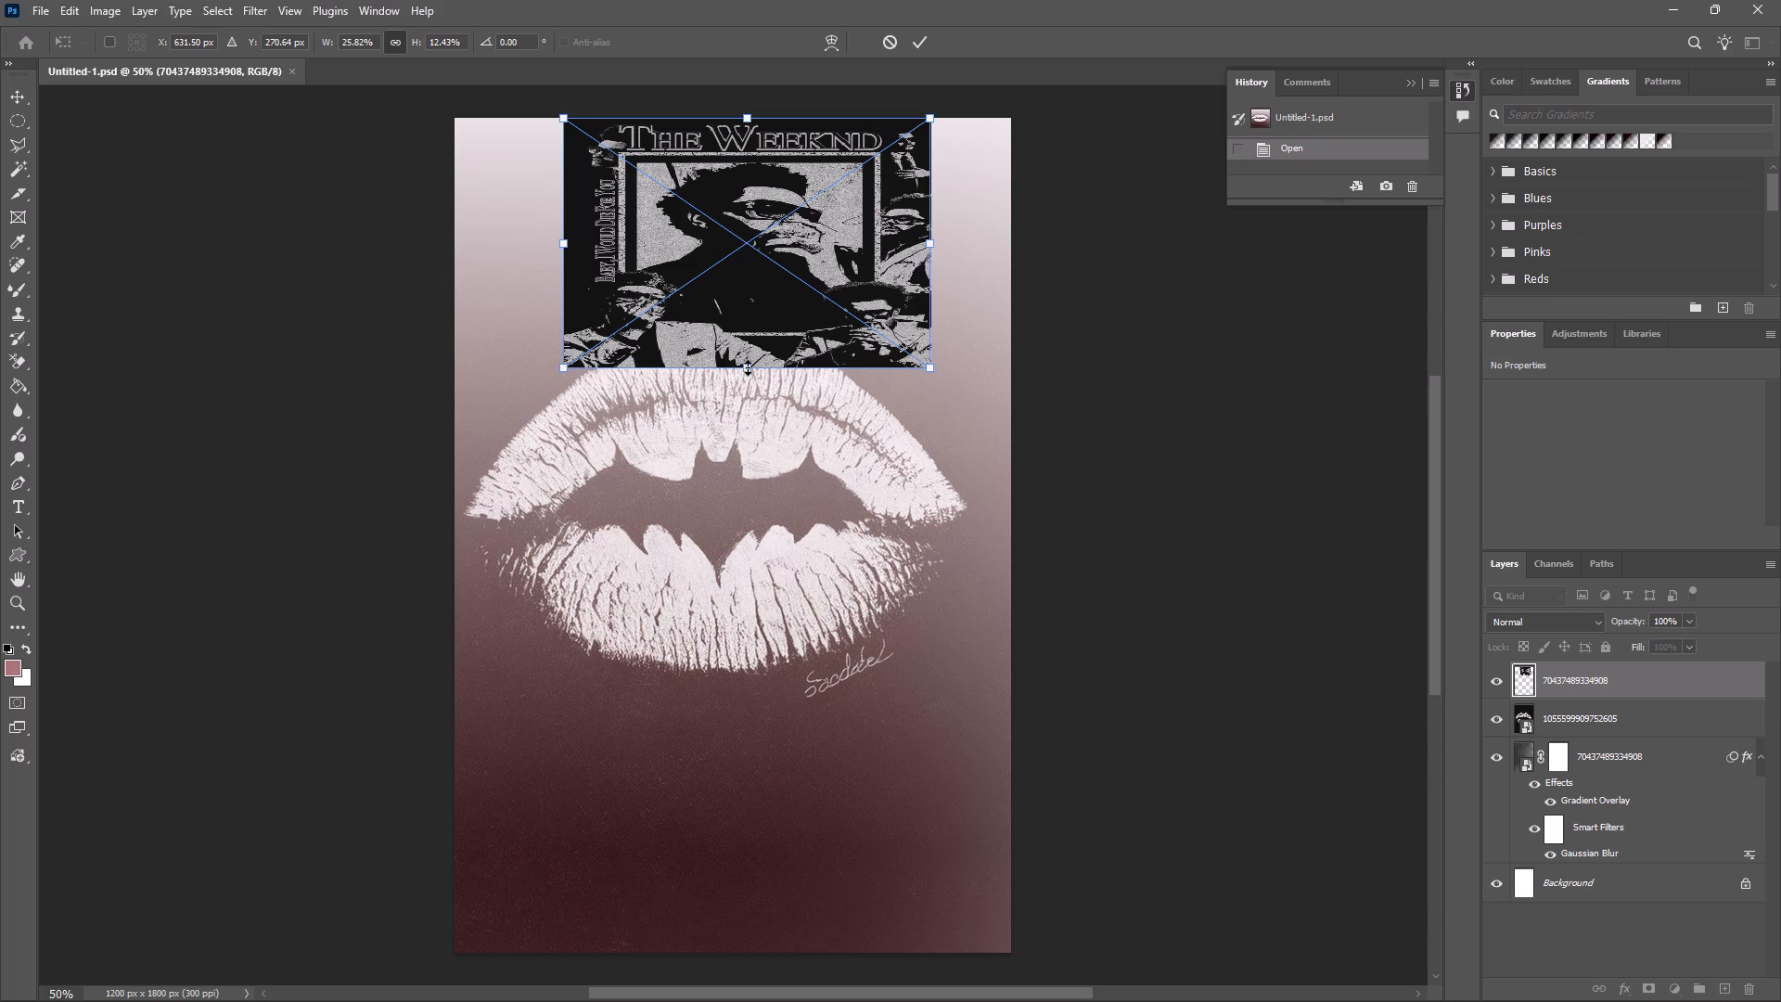
left_click(748, 367)
left_click_drag(748, 366, 741, 340)
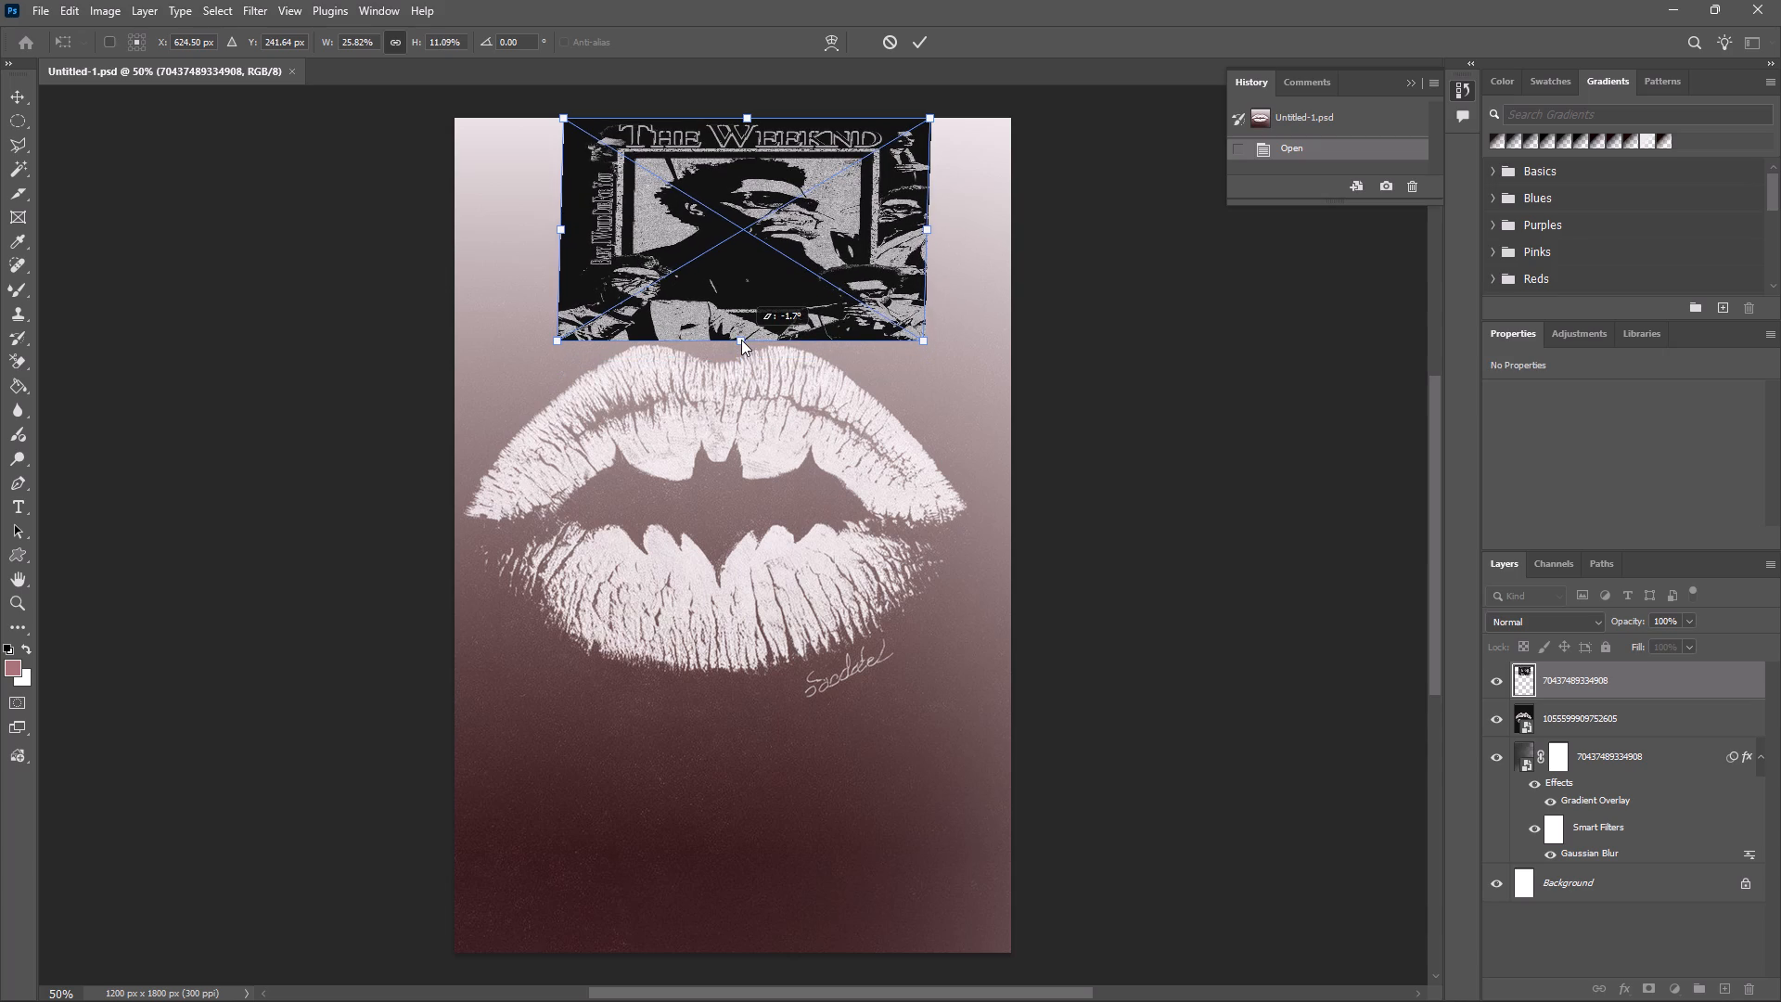
left_click_drag(741, 340, 752, 340)
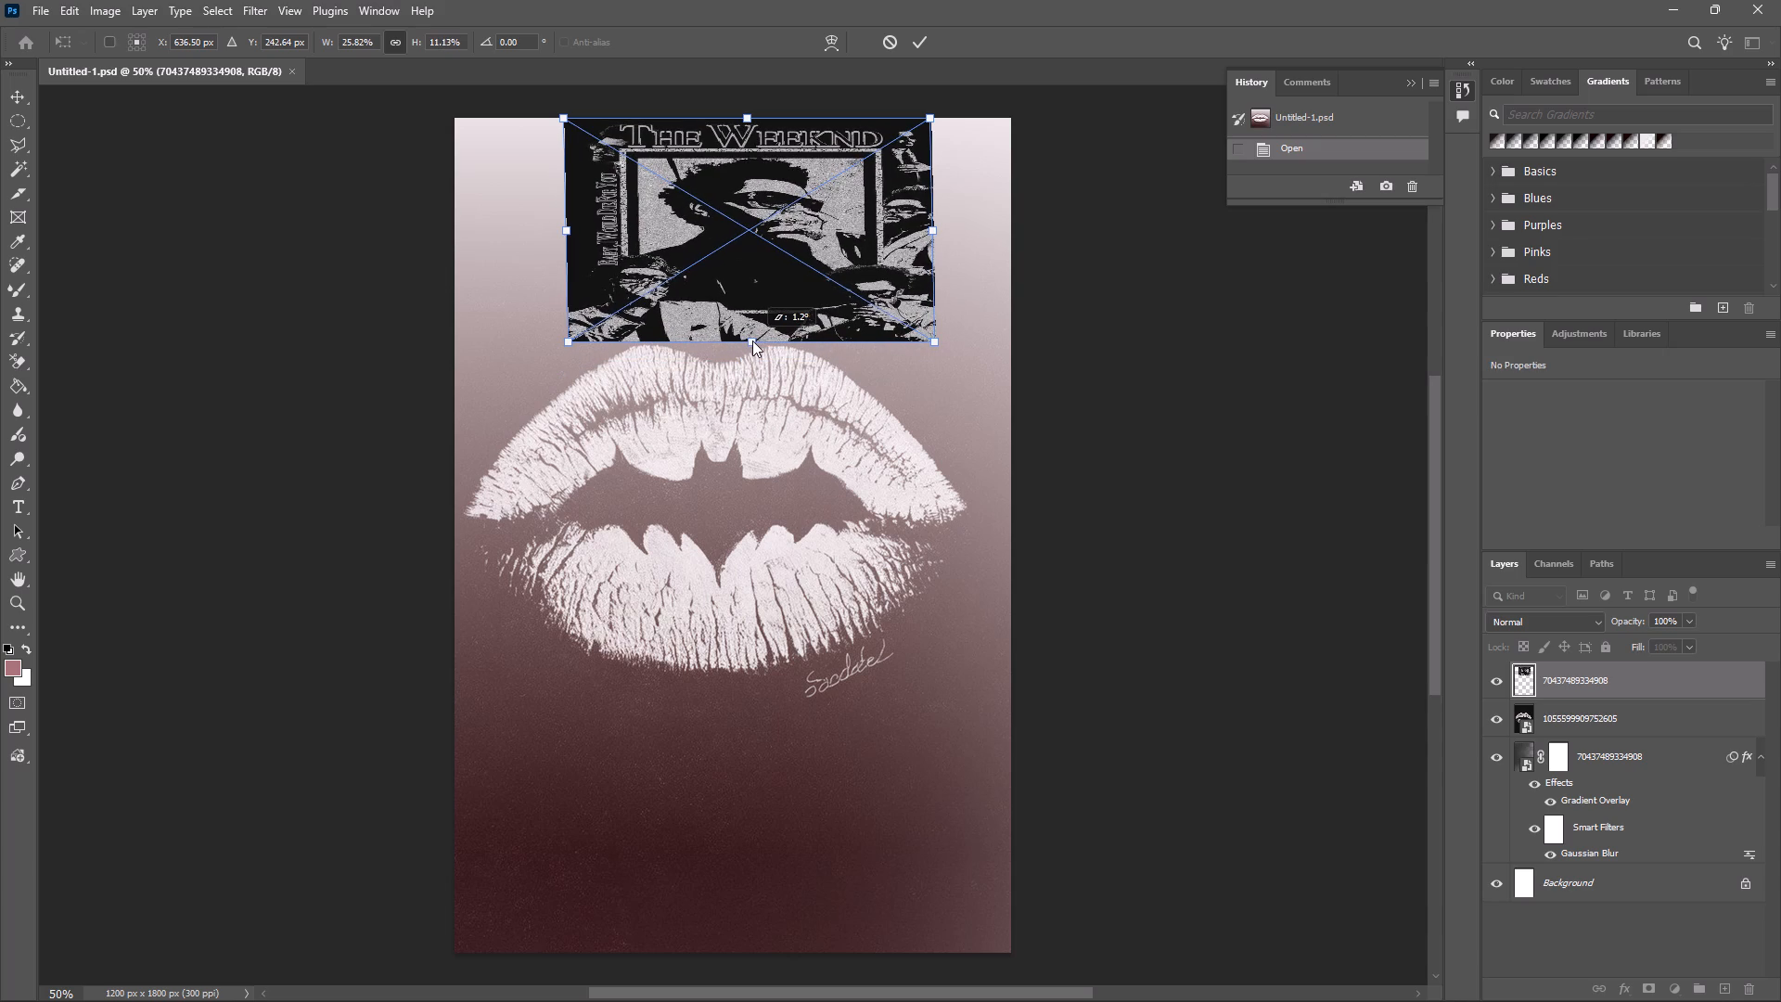
left_click_drag(752, 340, 748, 343)
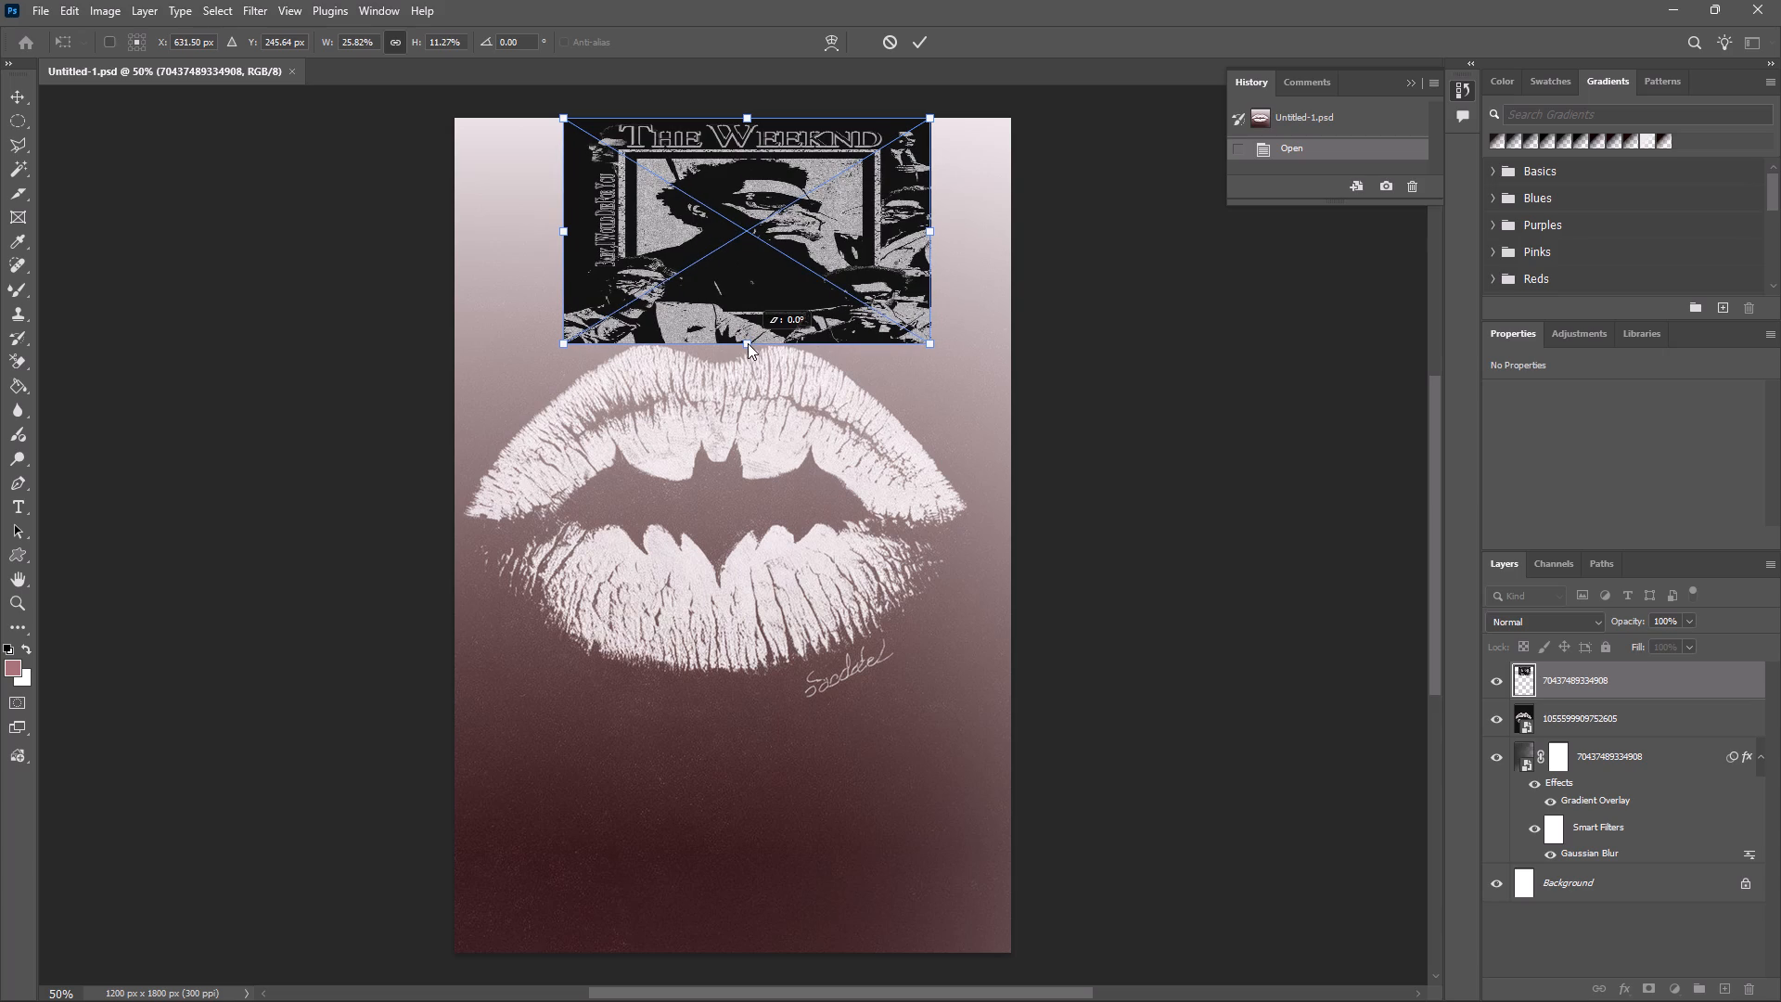
left_click_drag(748, 343, 748, 344)
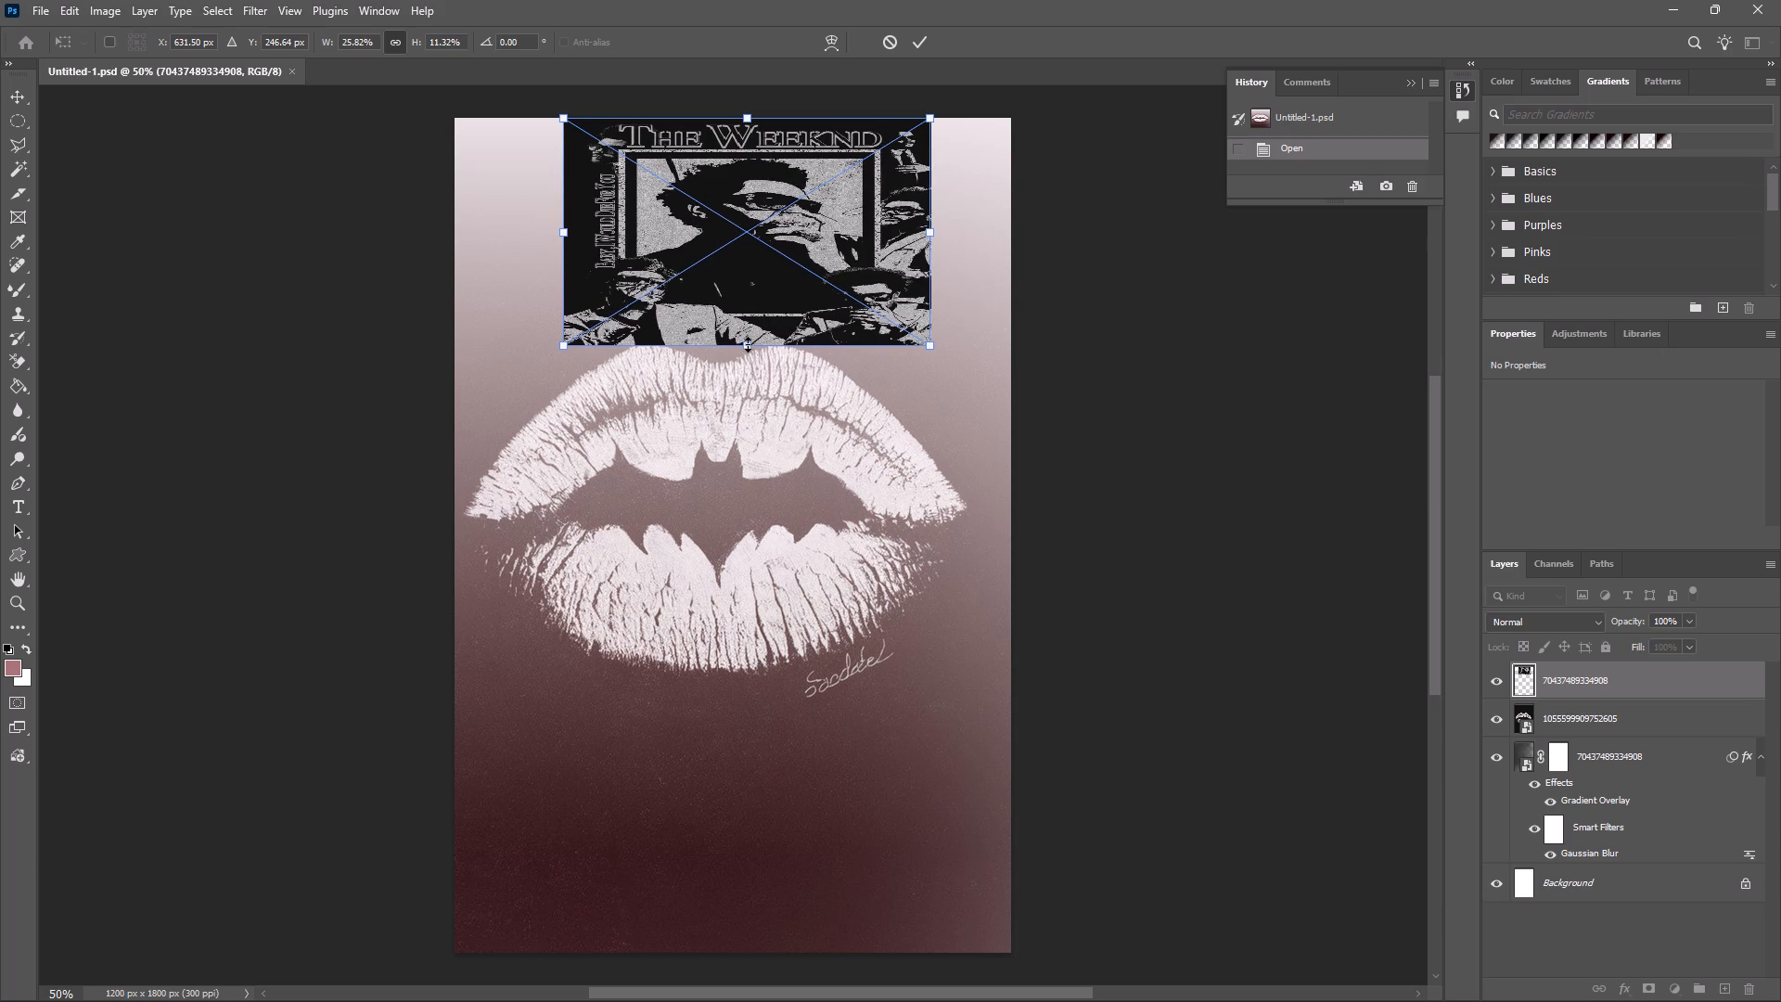
left_click(916, 48)
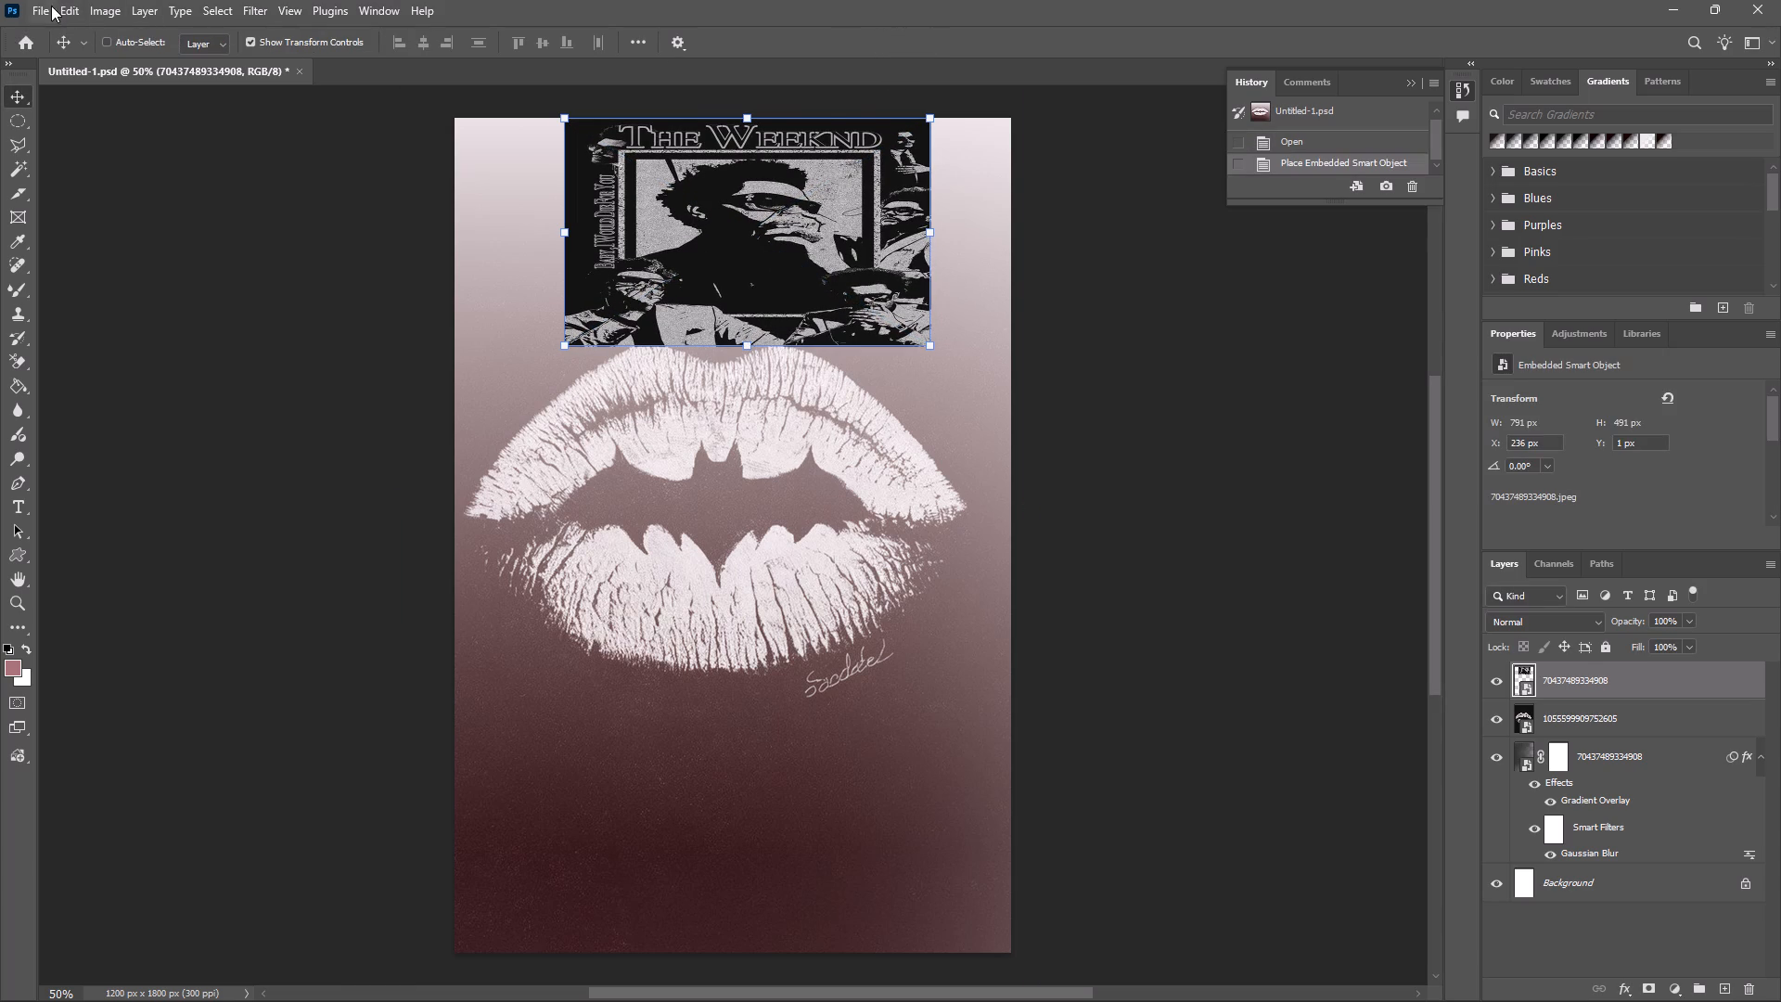
Save the postcard document.
left_click(43, 4)
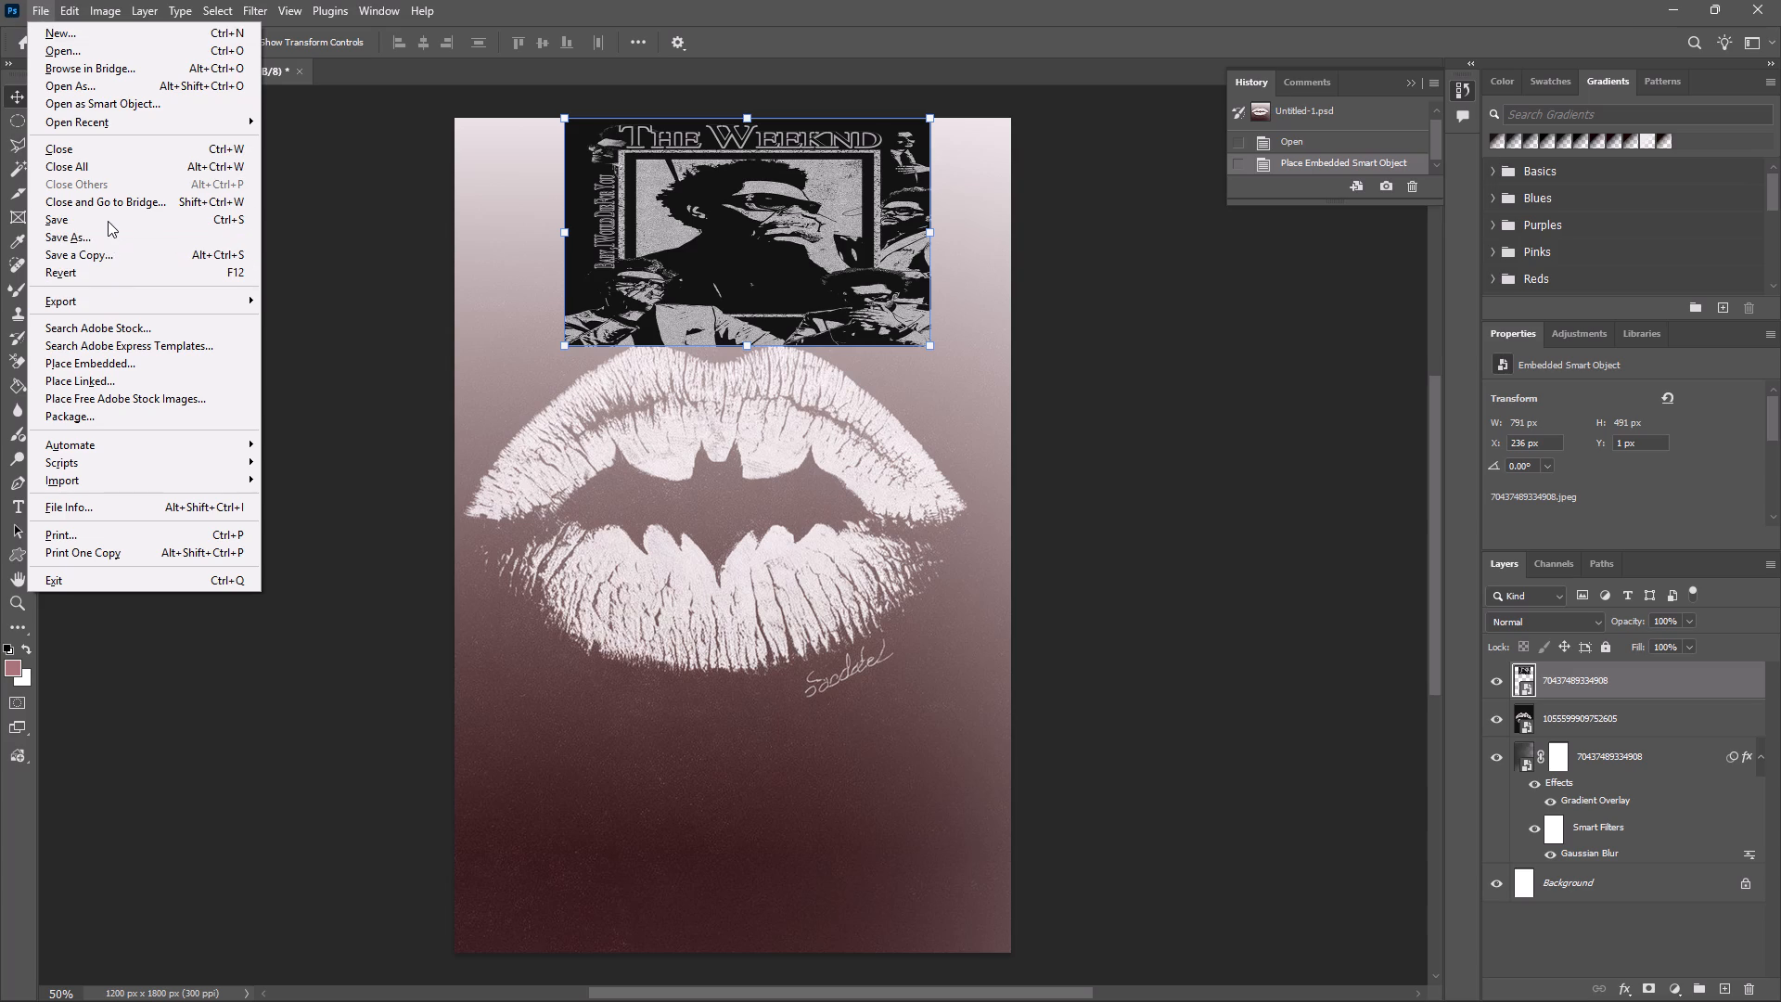
left_click(108, 221)
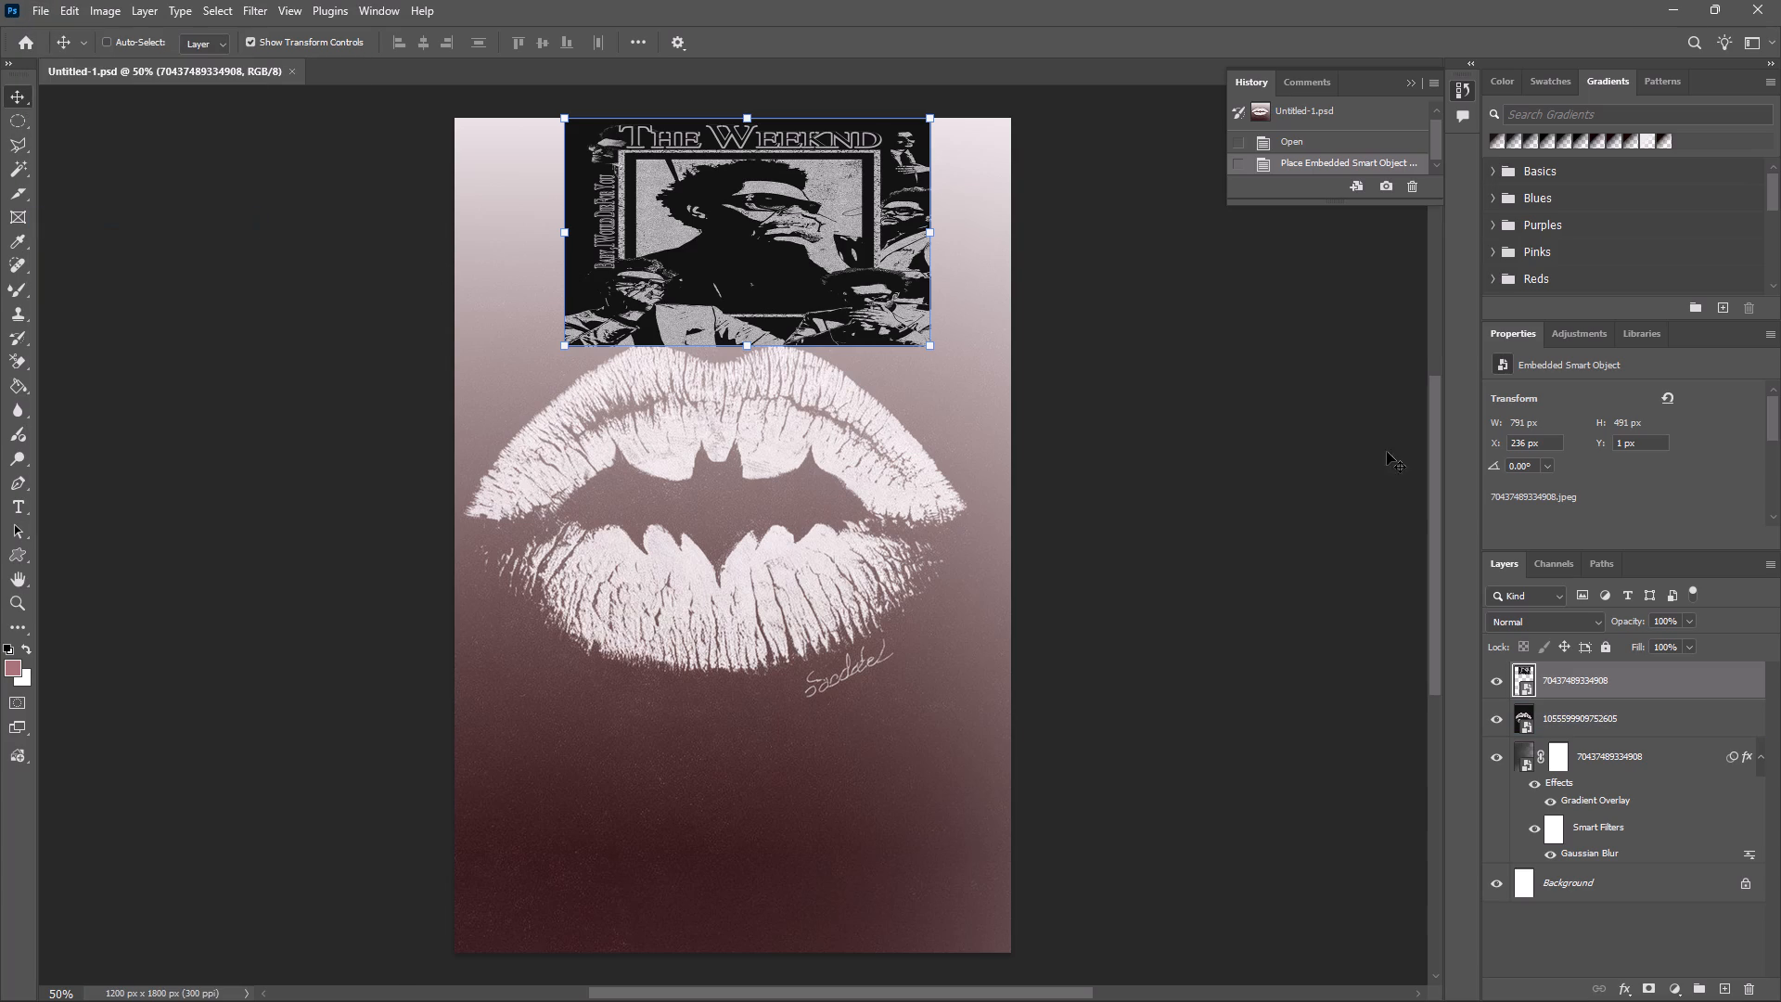
Set the newly placed poster layer's blend mode to Overlay.
left_click(1593, 619)
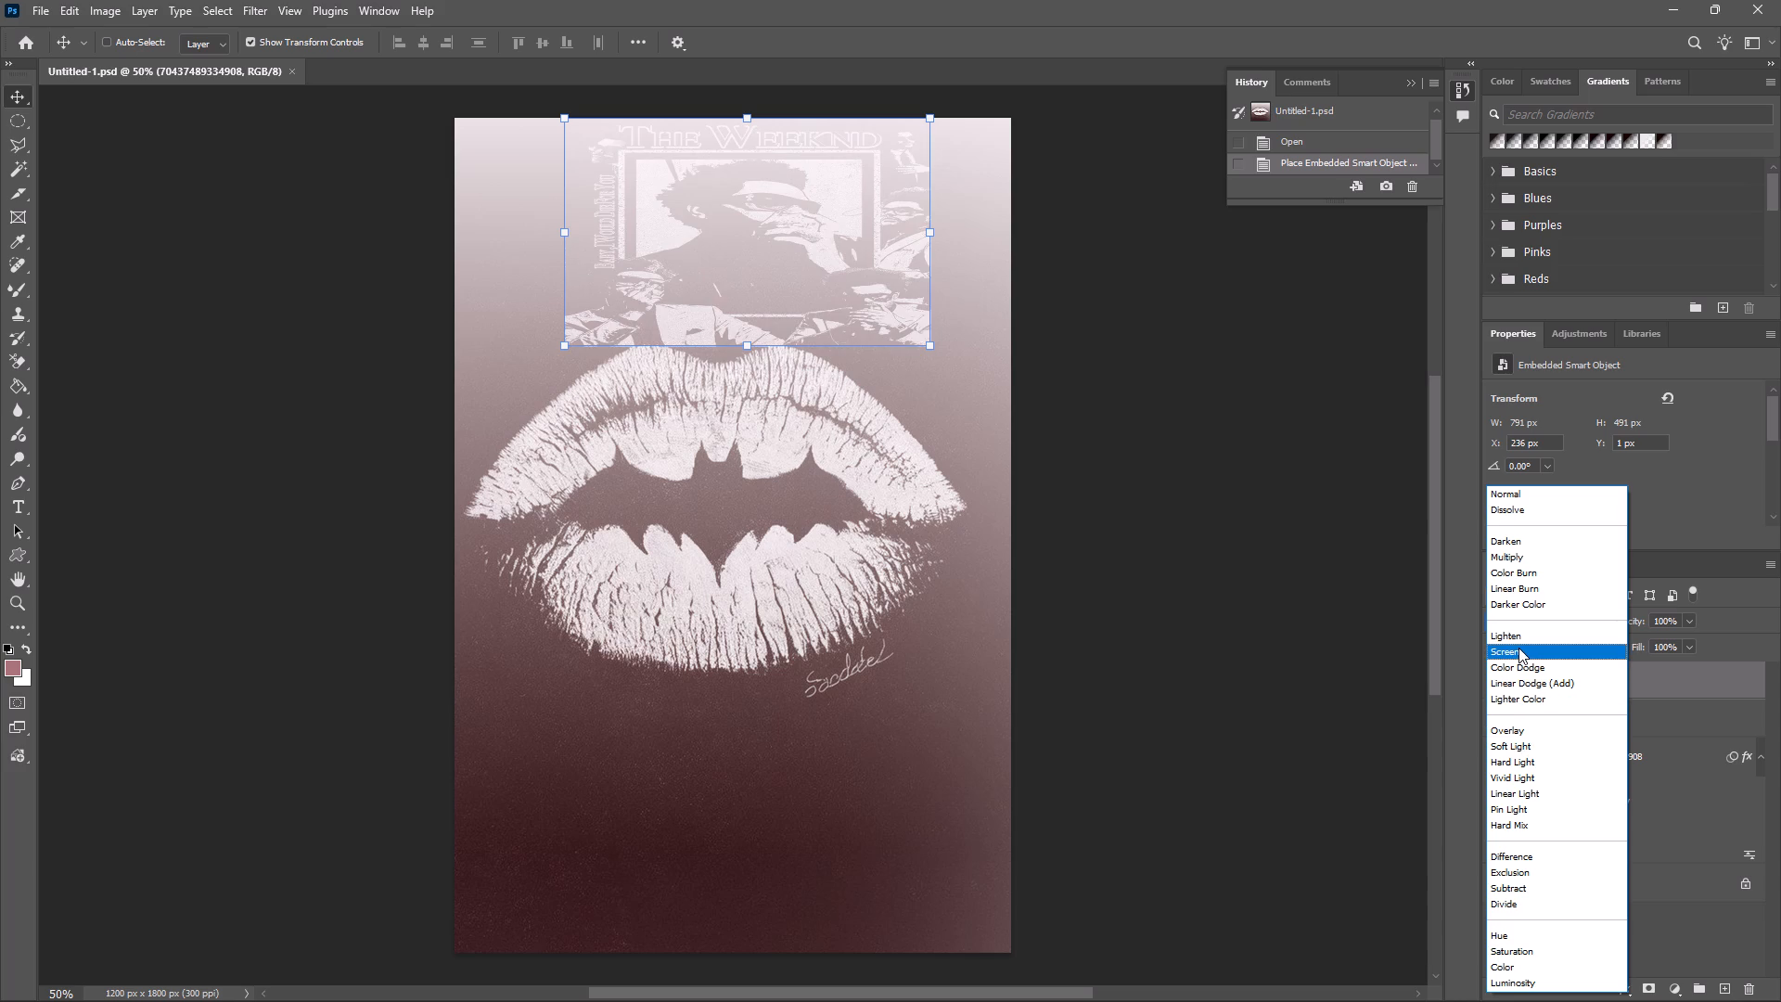
left_click(1540, 733)
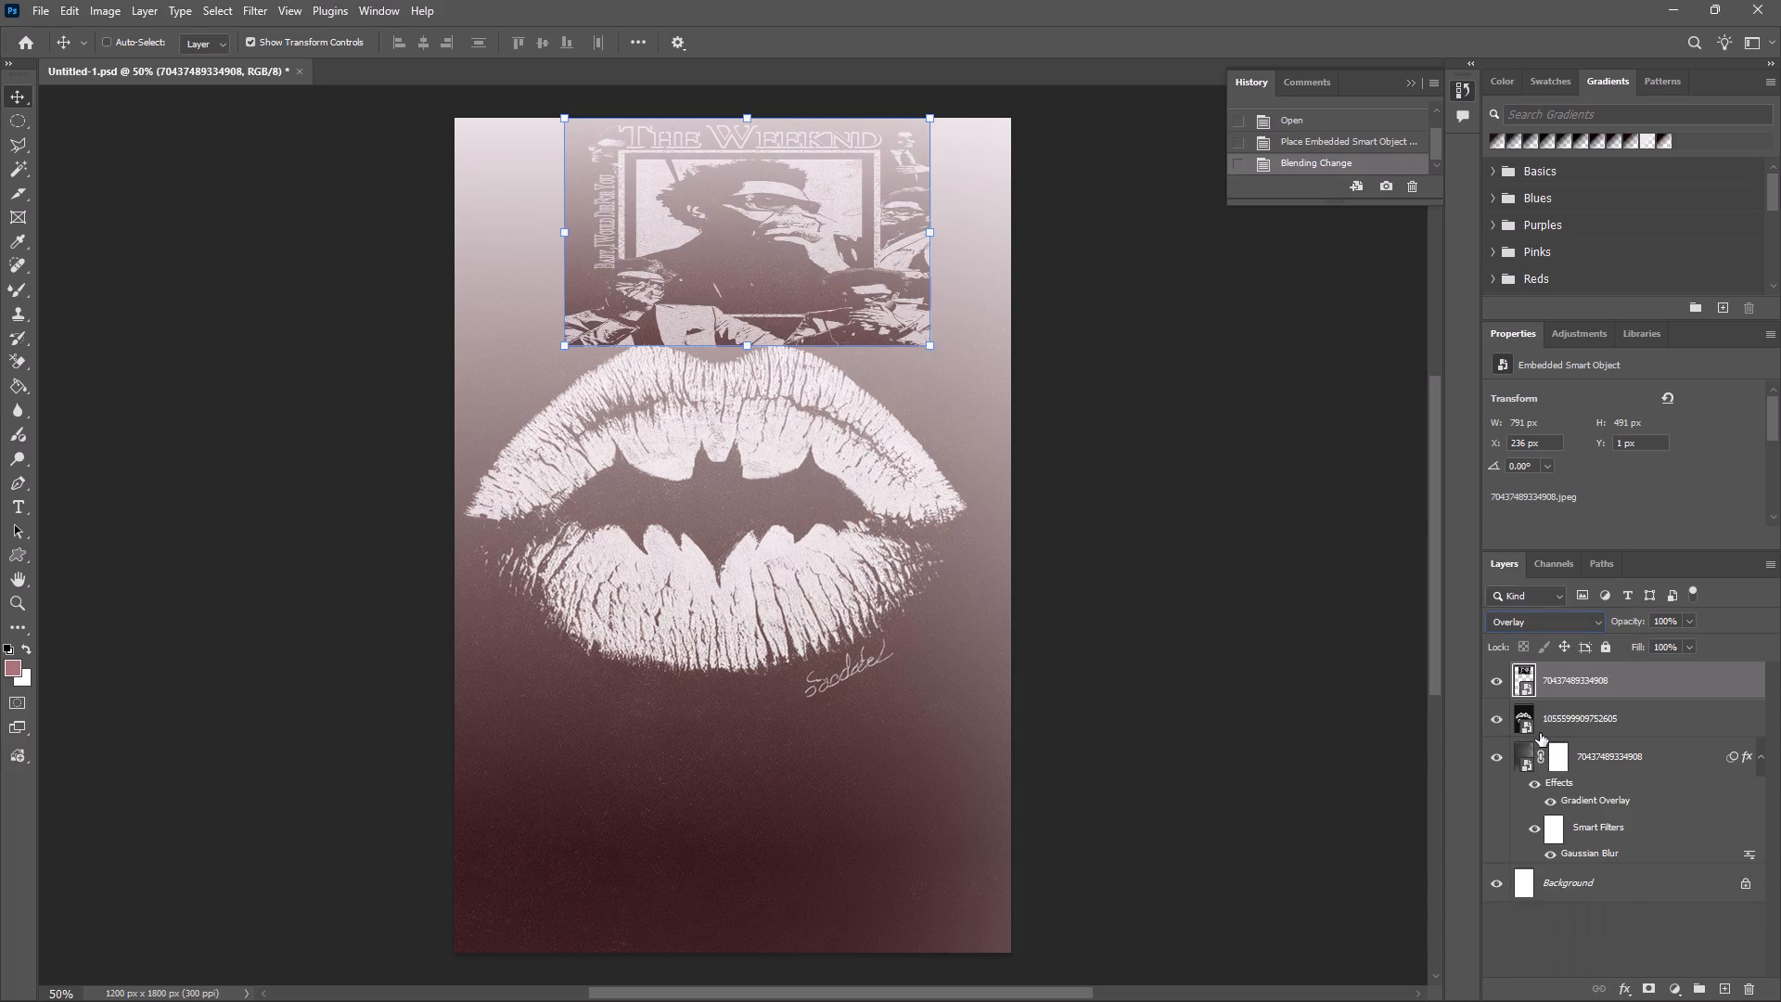
Add a layer mask to the top poster layer.
left_click(1648, 984)
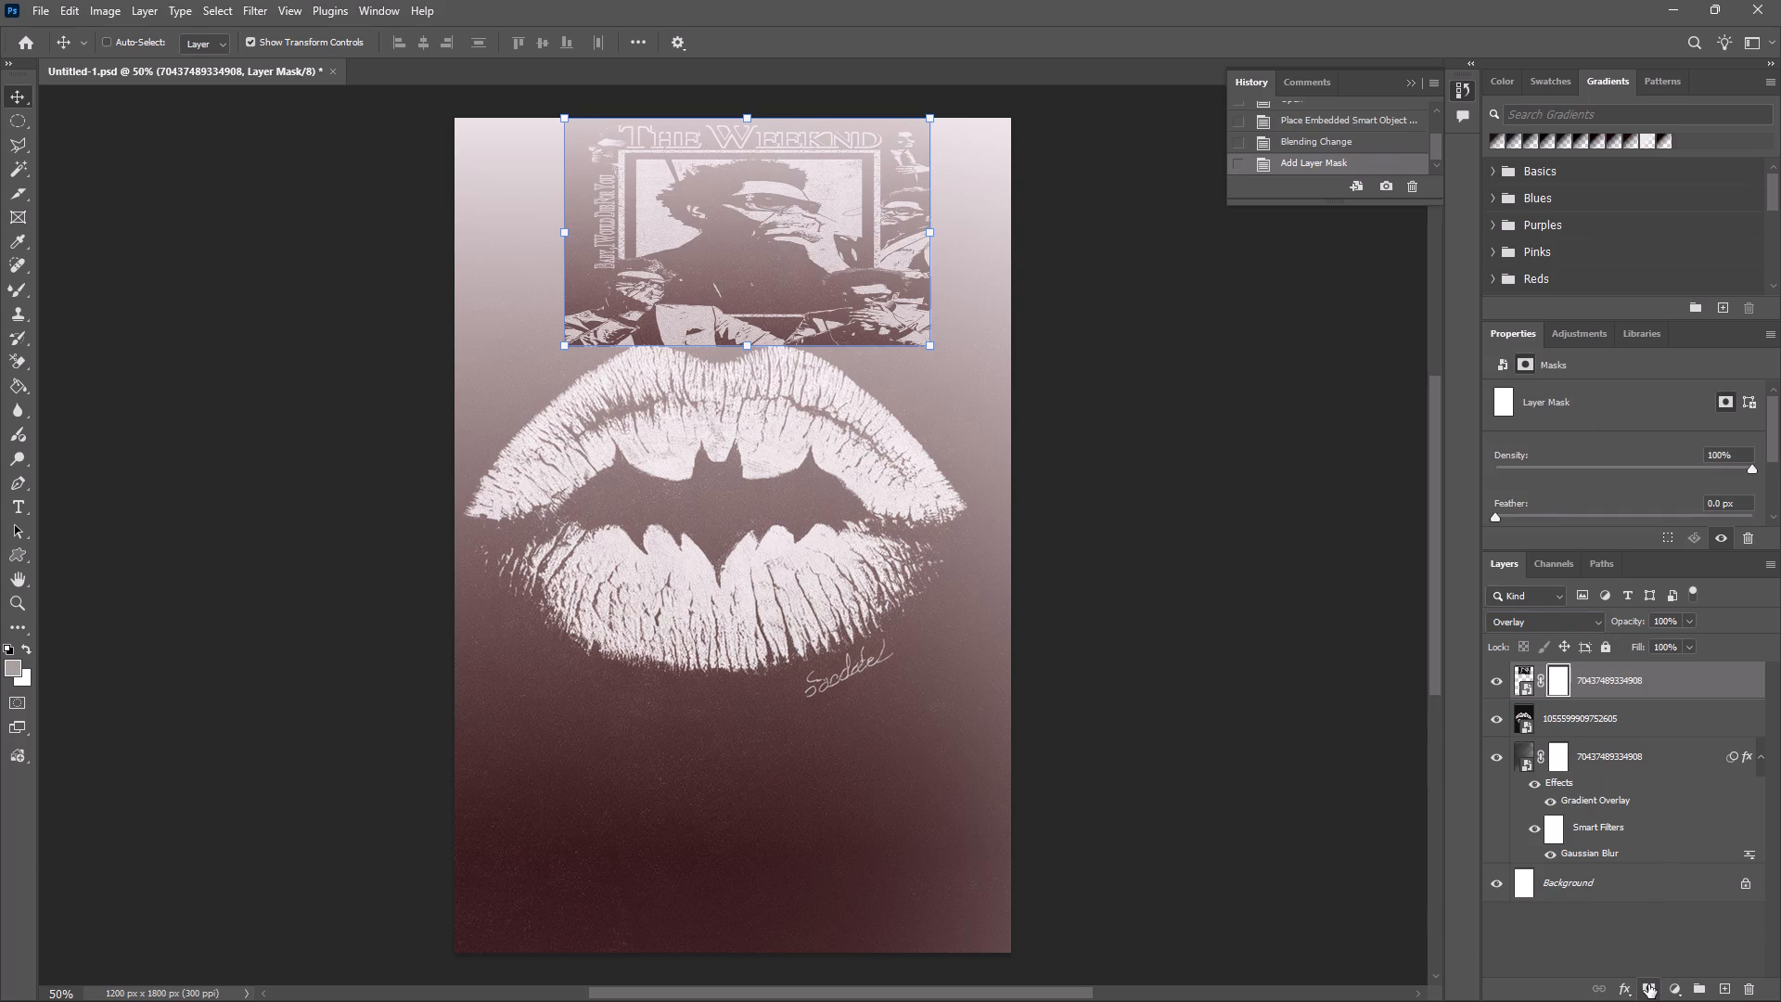
left_click(550, 346)
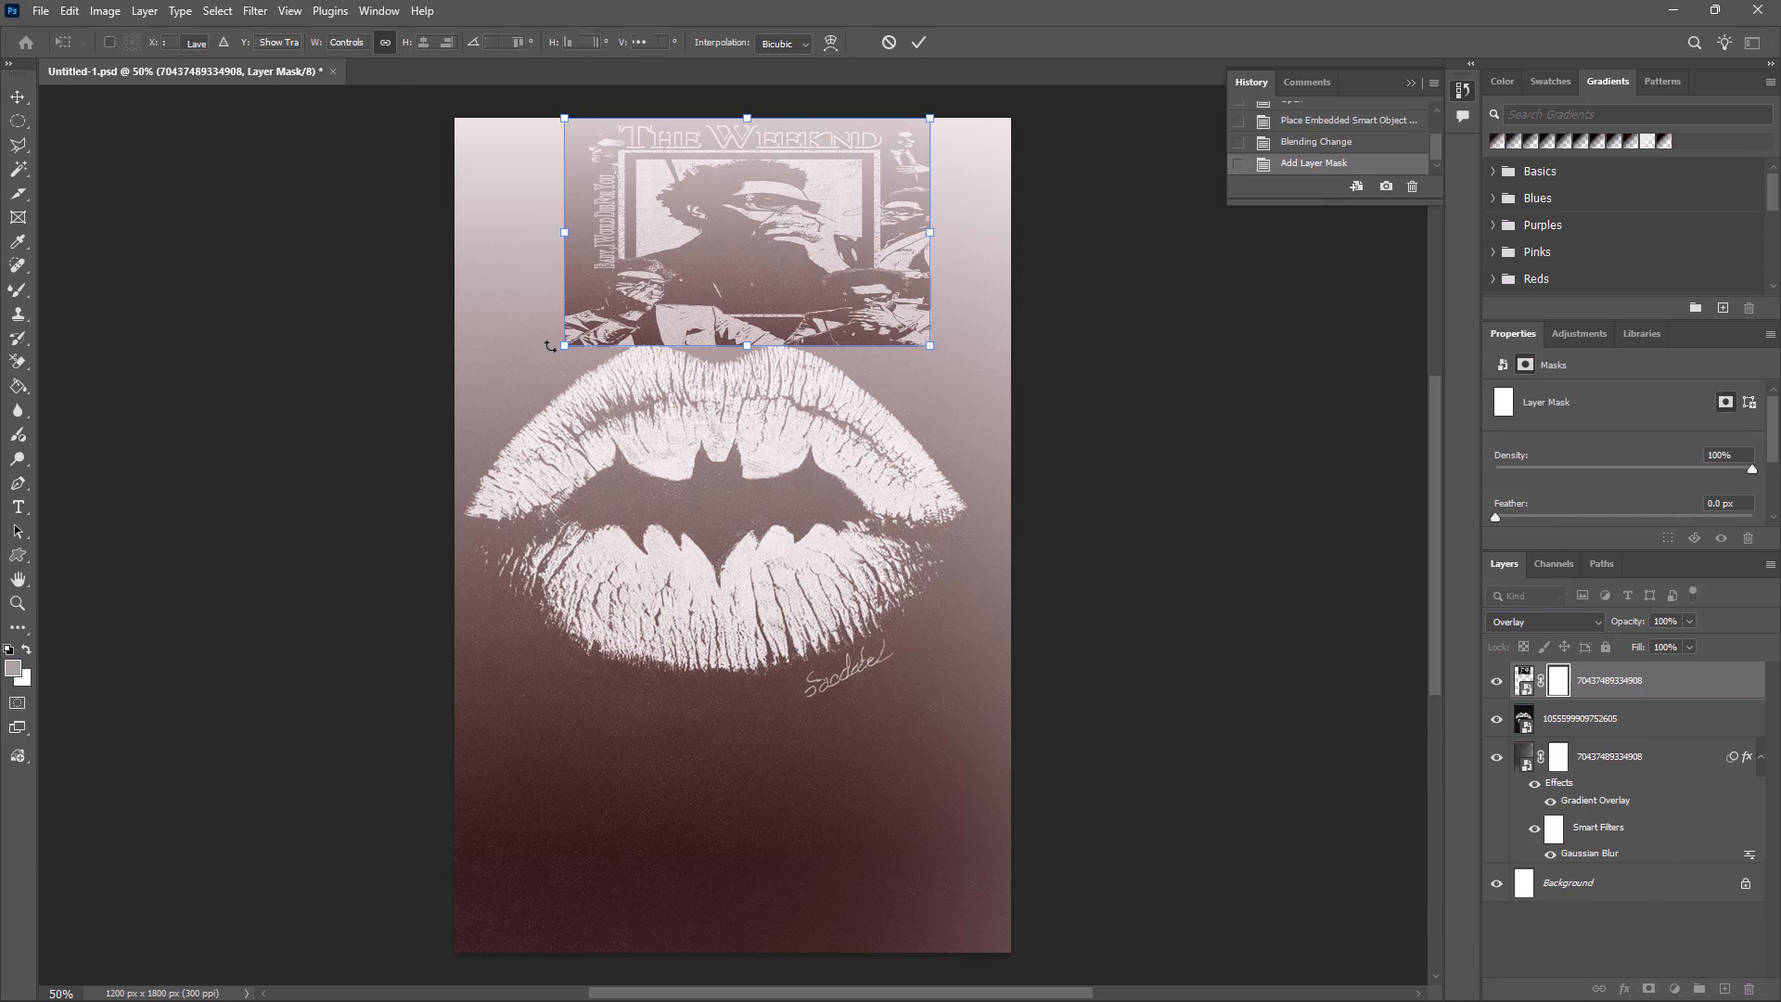
left_click(550, 346)
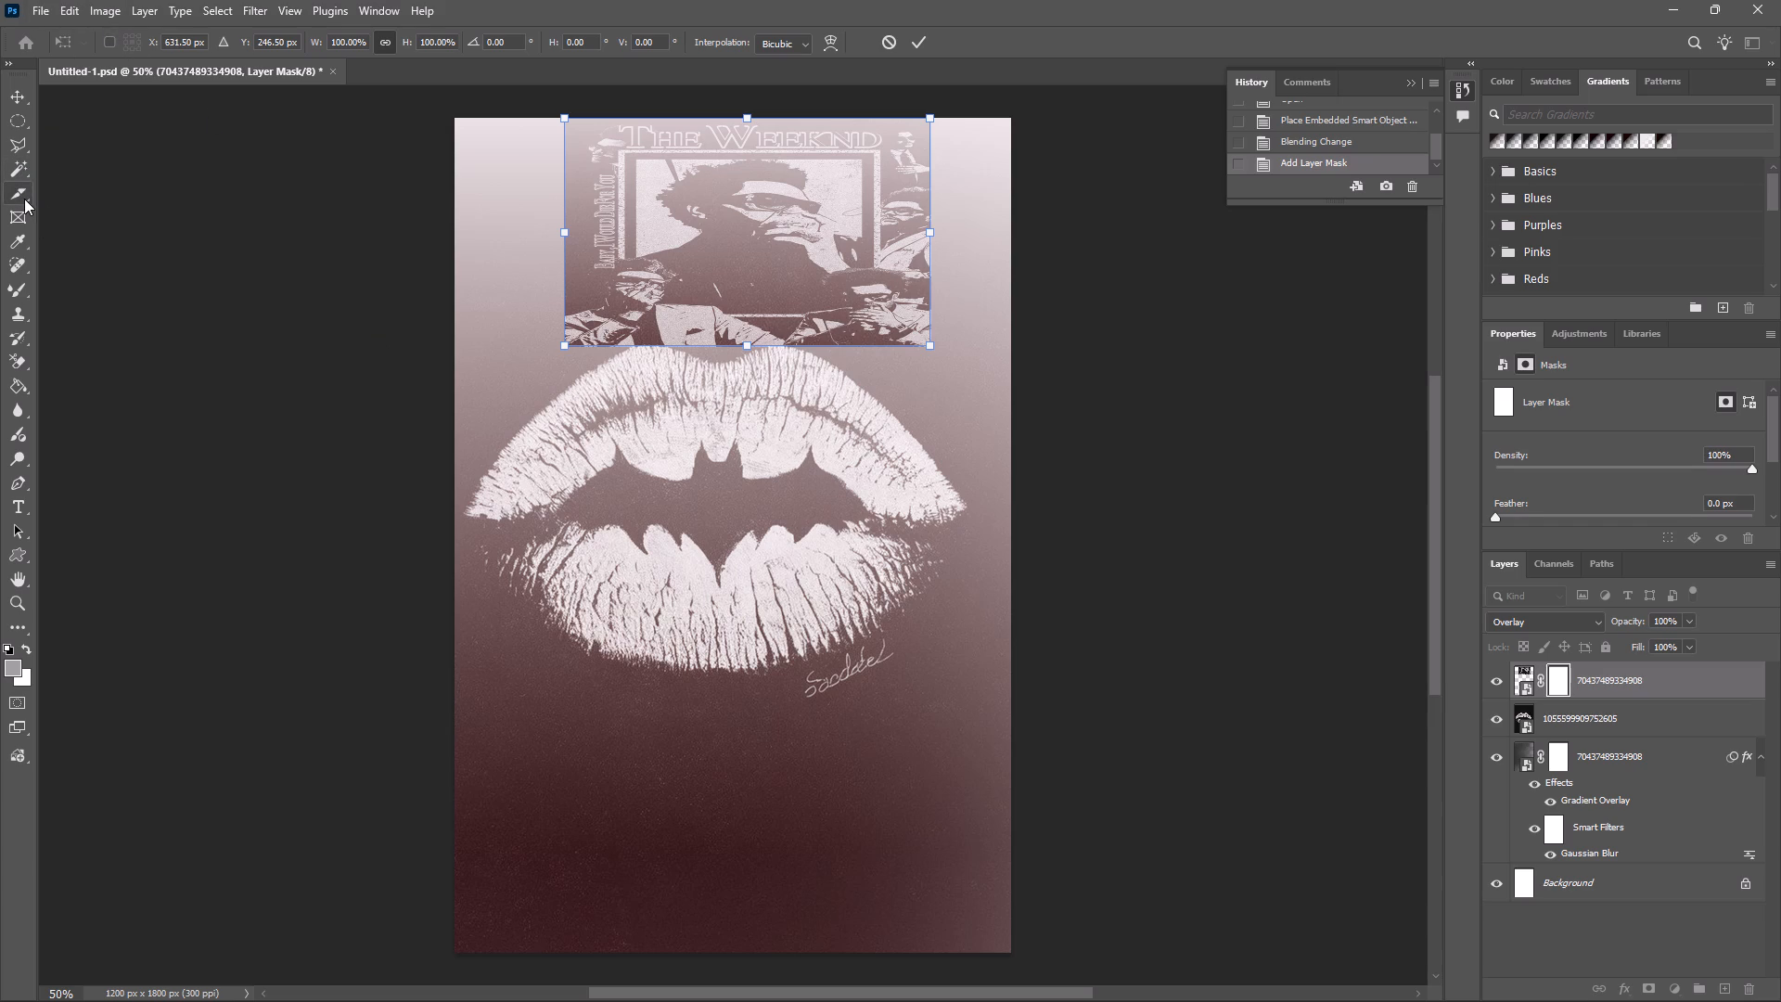
Choose the Spot Healing Brush and reduce its brush size to 61 px.
left_click(19, 265)
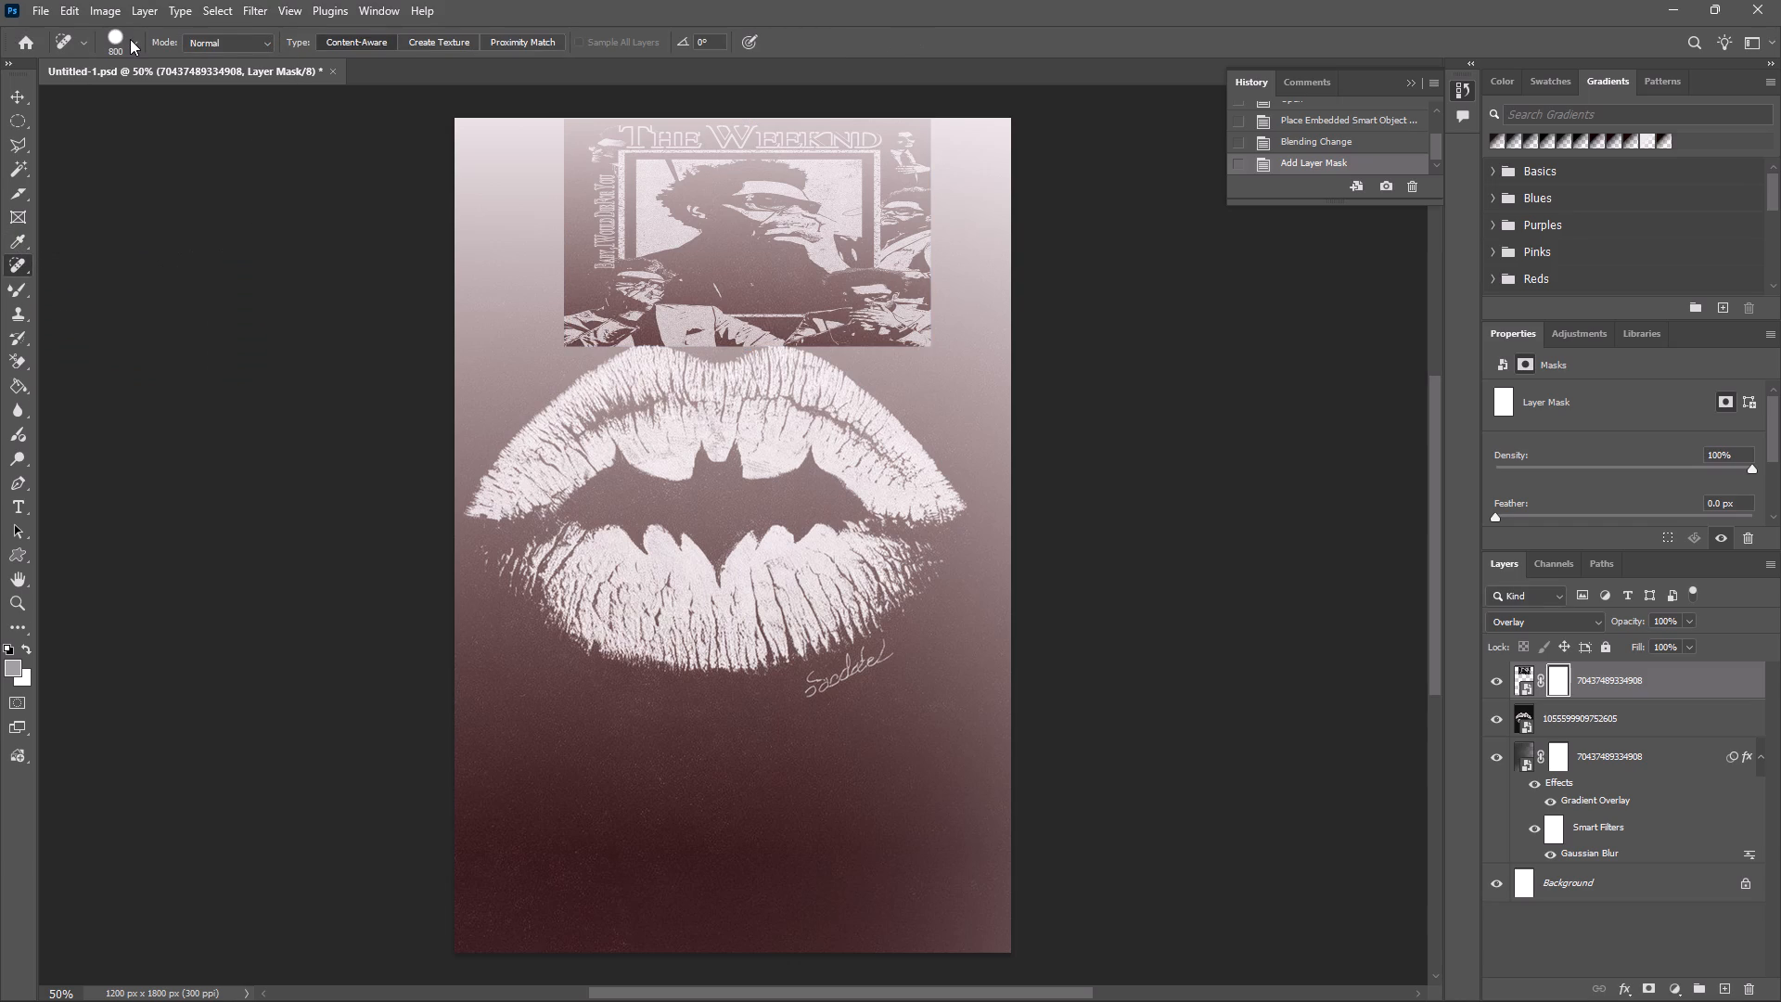
left_click(130, 39)
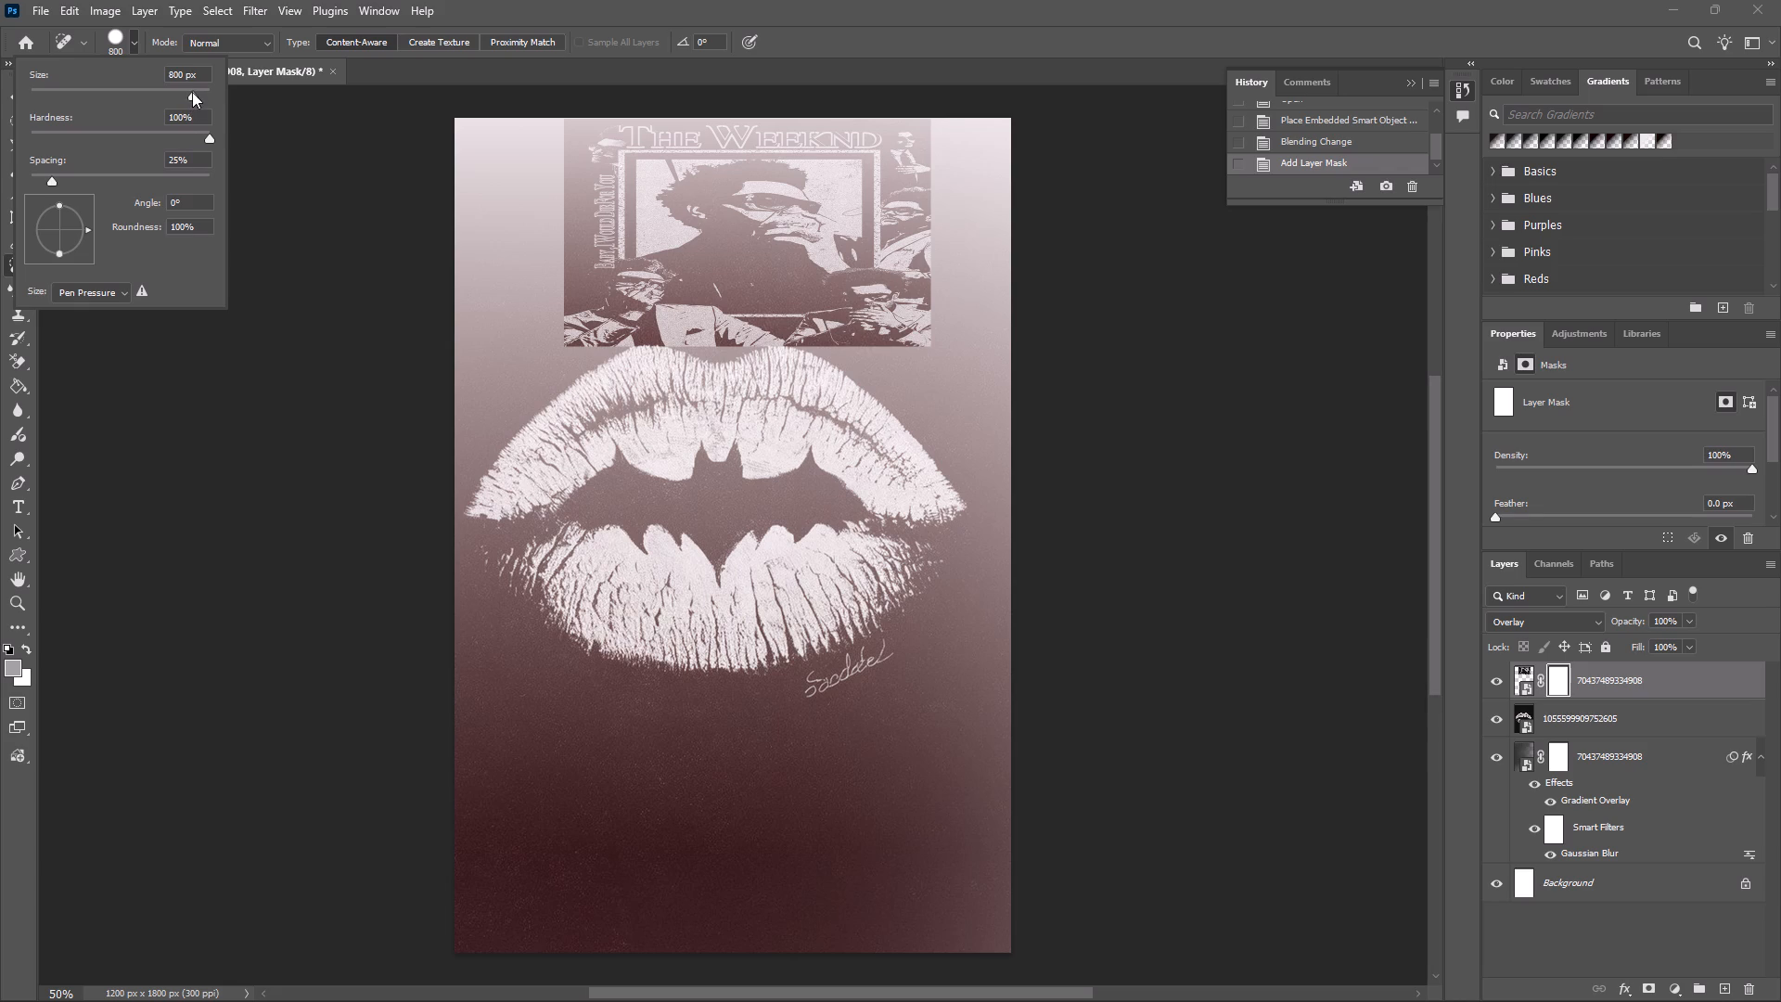
left_click_drag(192, 92, 149, 94)
left_click_drag(149, 94, 135, 94)
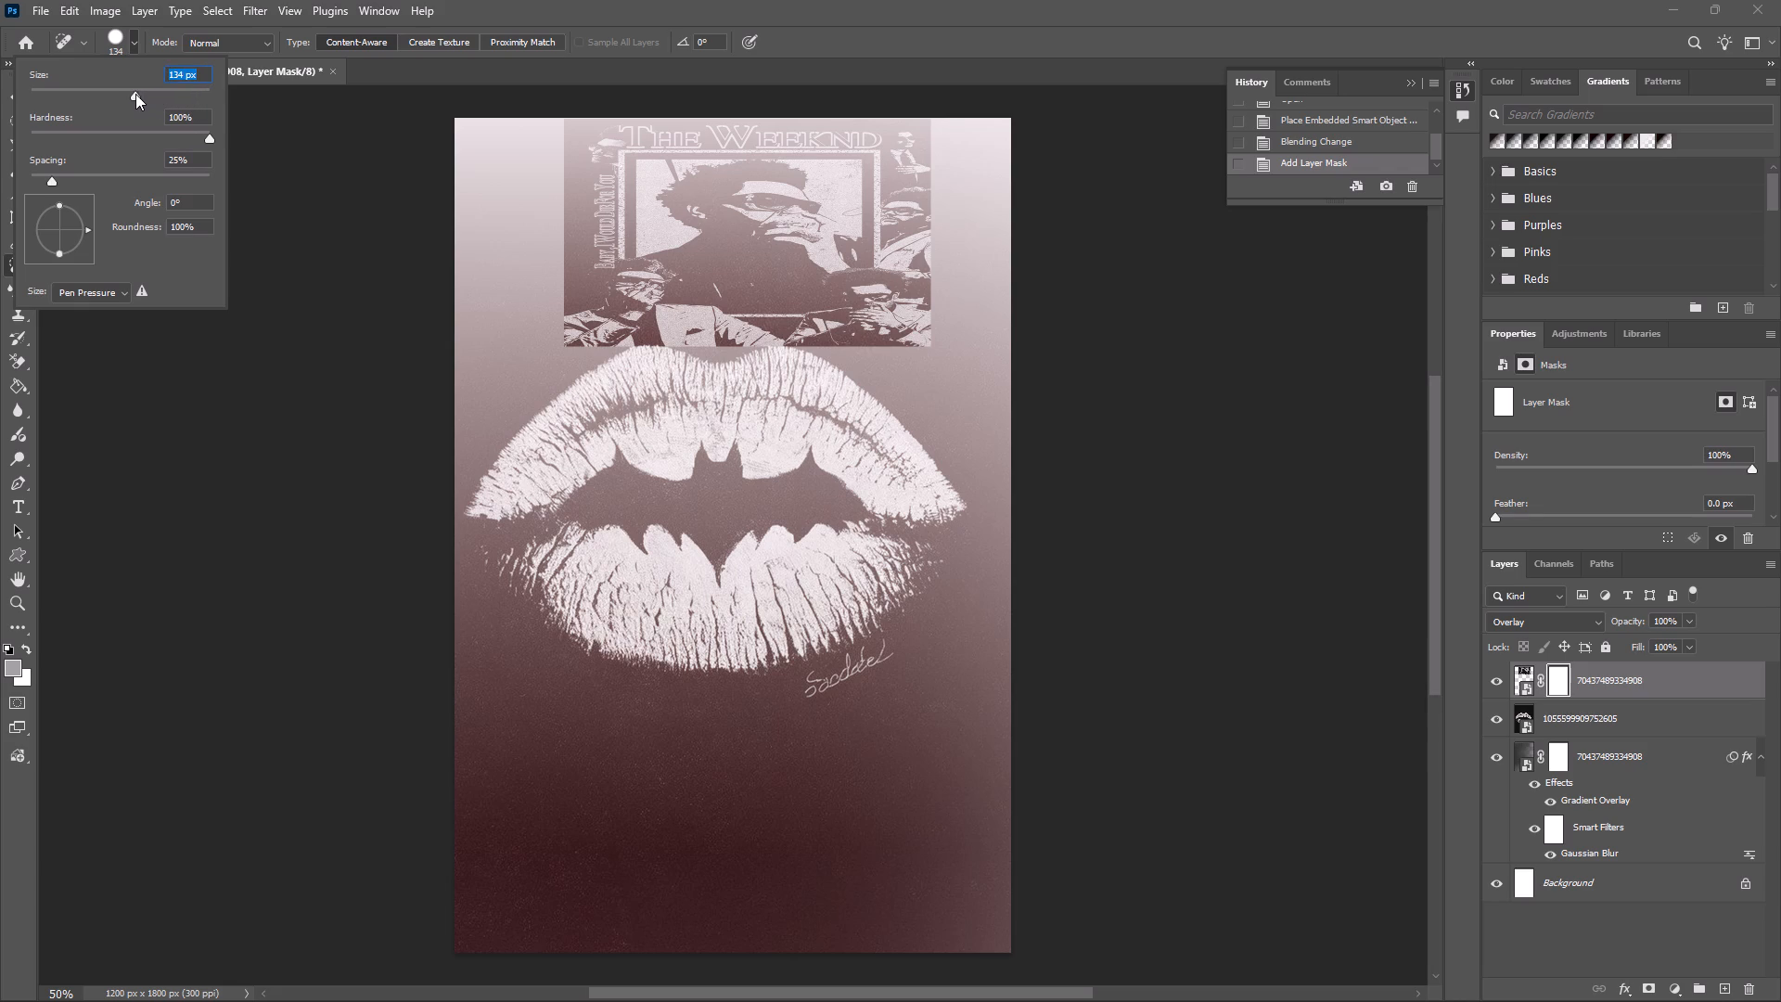
left_click(135, 94)
left_click_drag(135, 94, 120, 94)
left_click_drag(53, 94, 70, 92)
left_click_drag(70, 92, 84, 92)
left_click(249, 198)
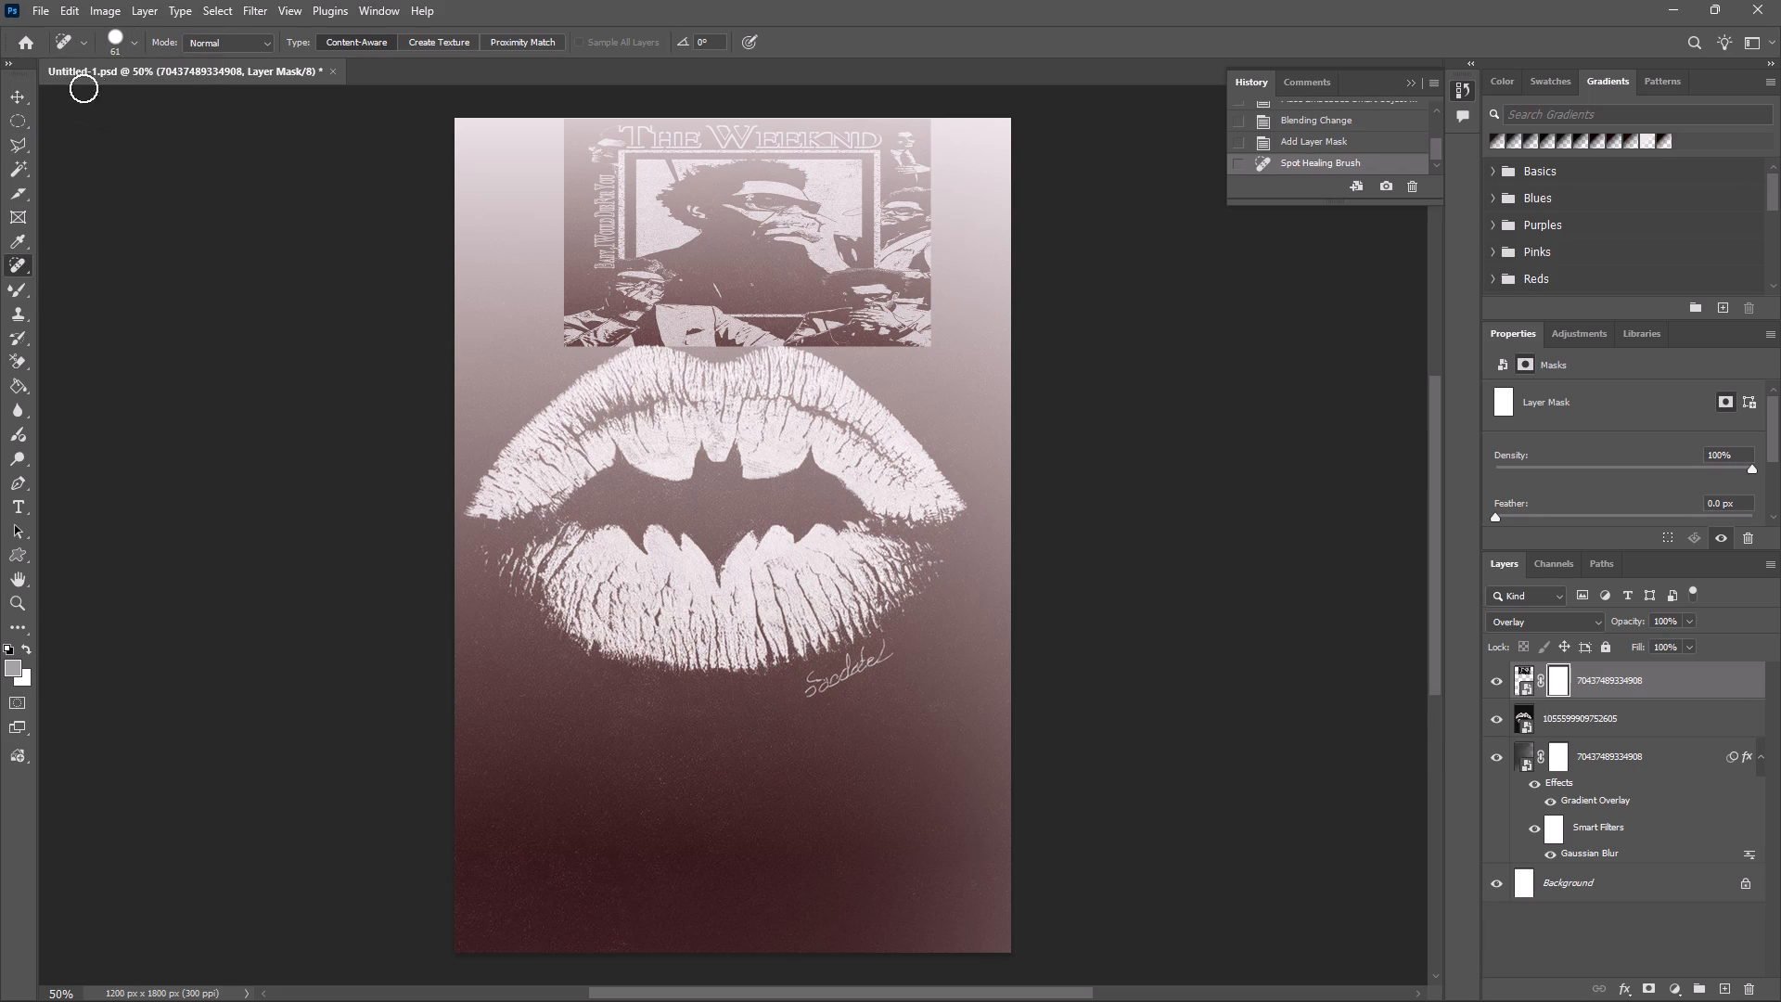
Save the postcard document.
left_click(48, 0)
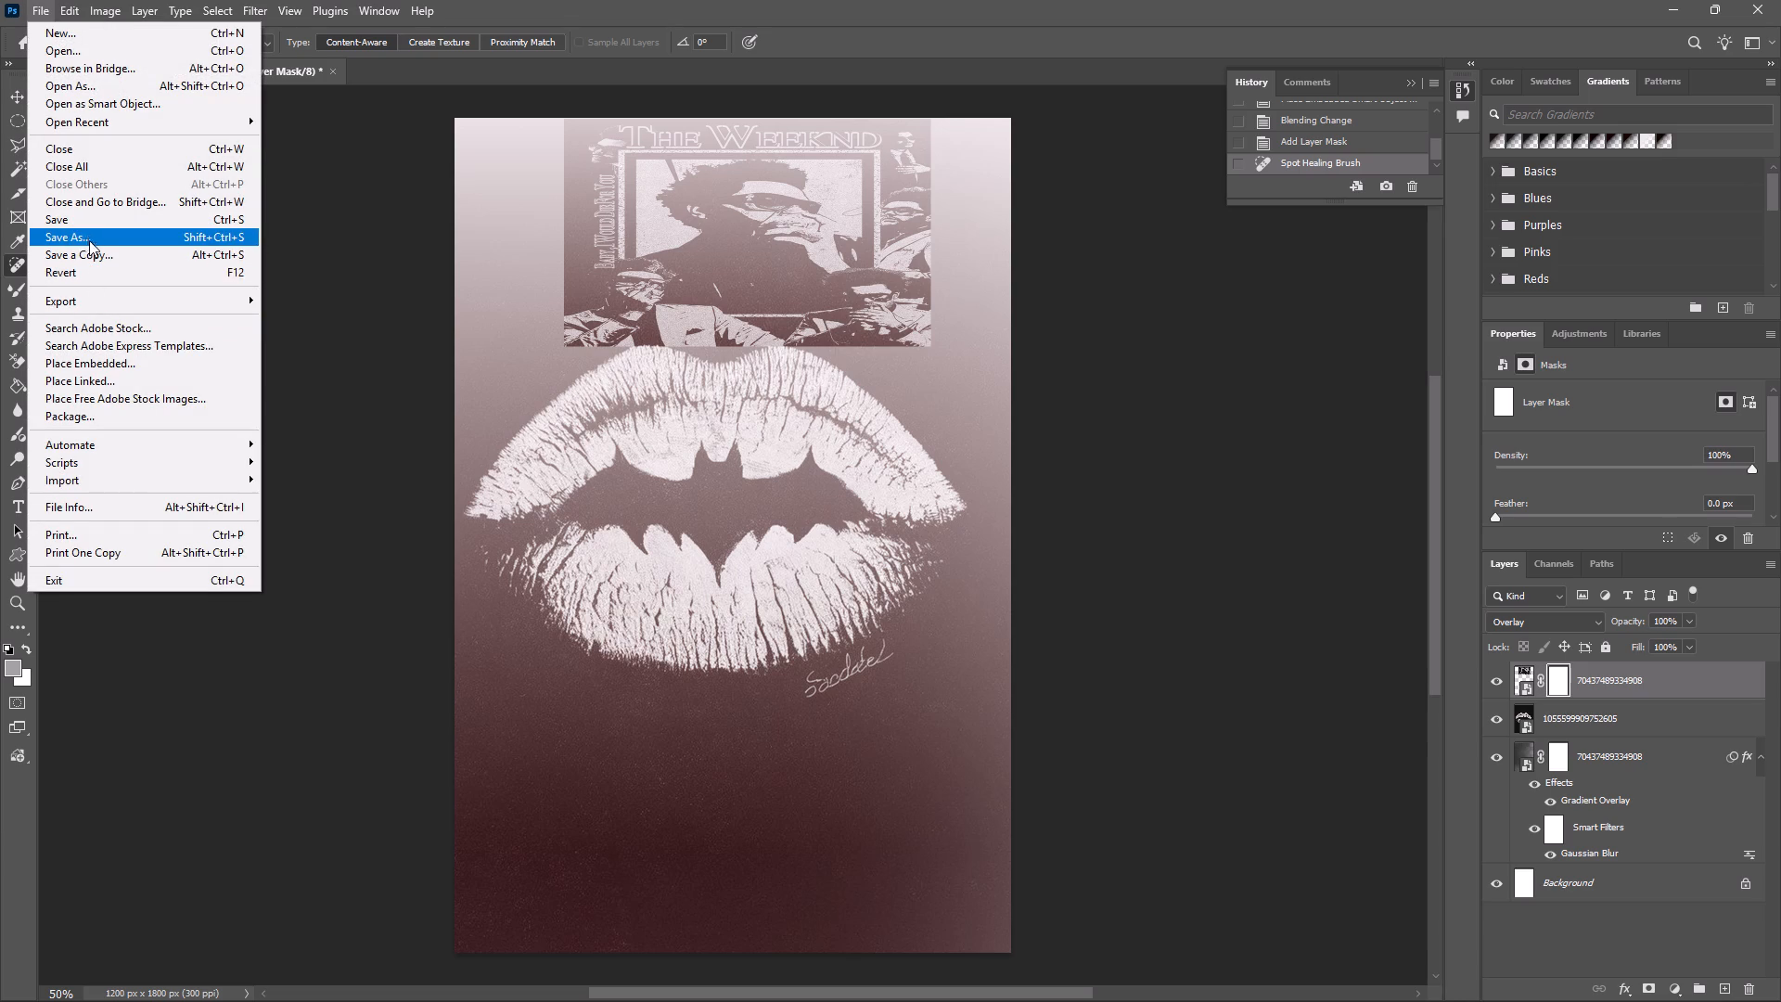
left_click(88, 223)
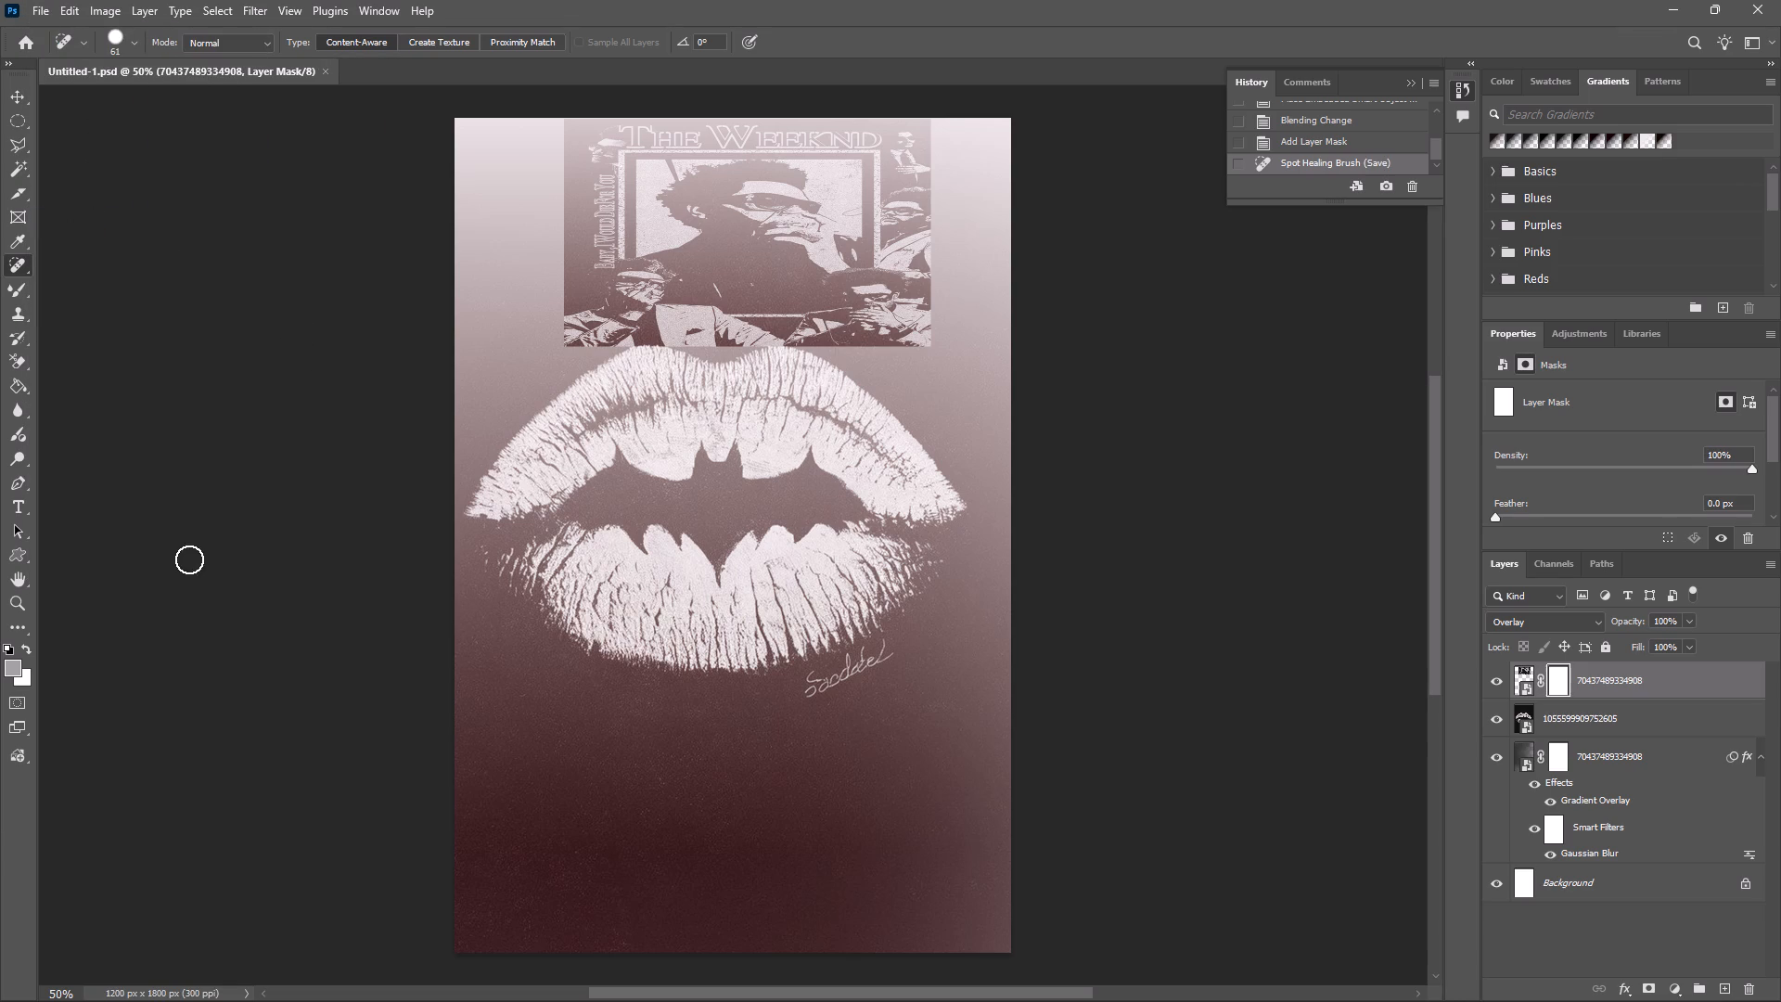
Set the foreground color to white, #ffffff, while the poster layer's mask is active.
left_click(8, 667)
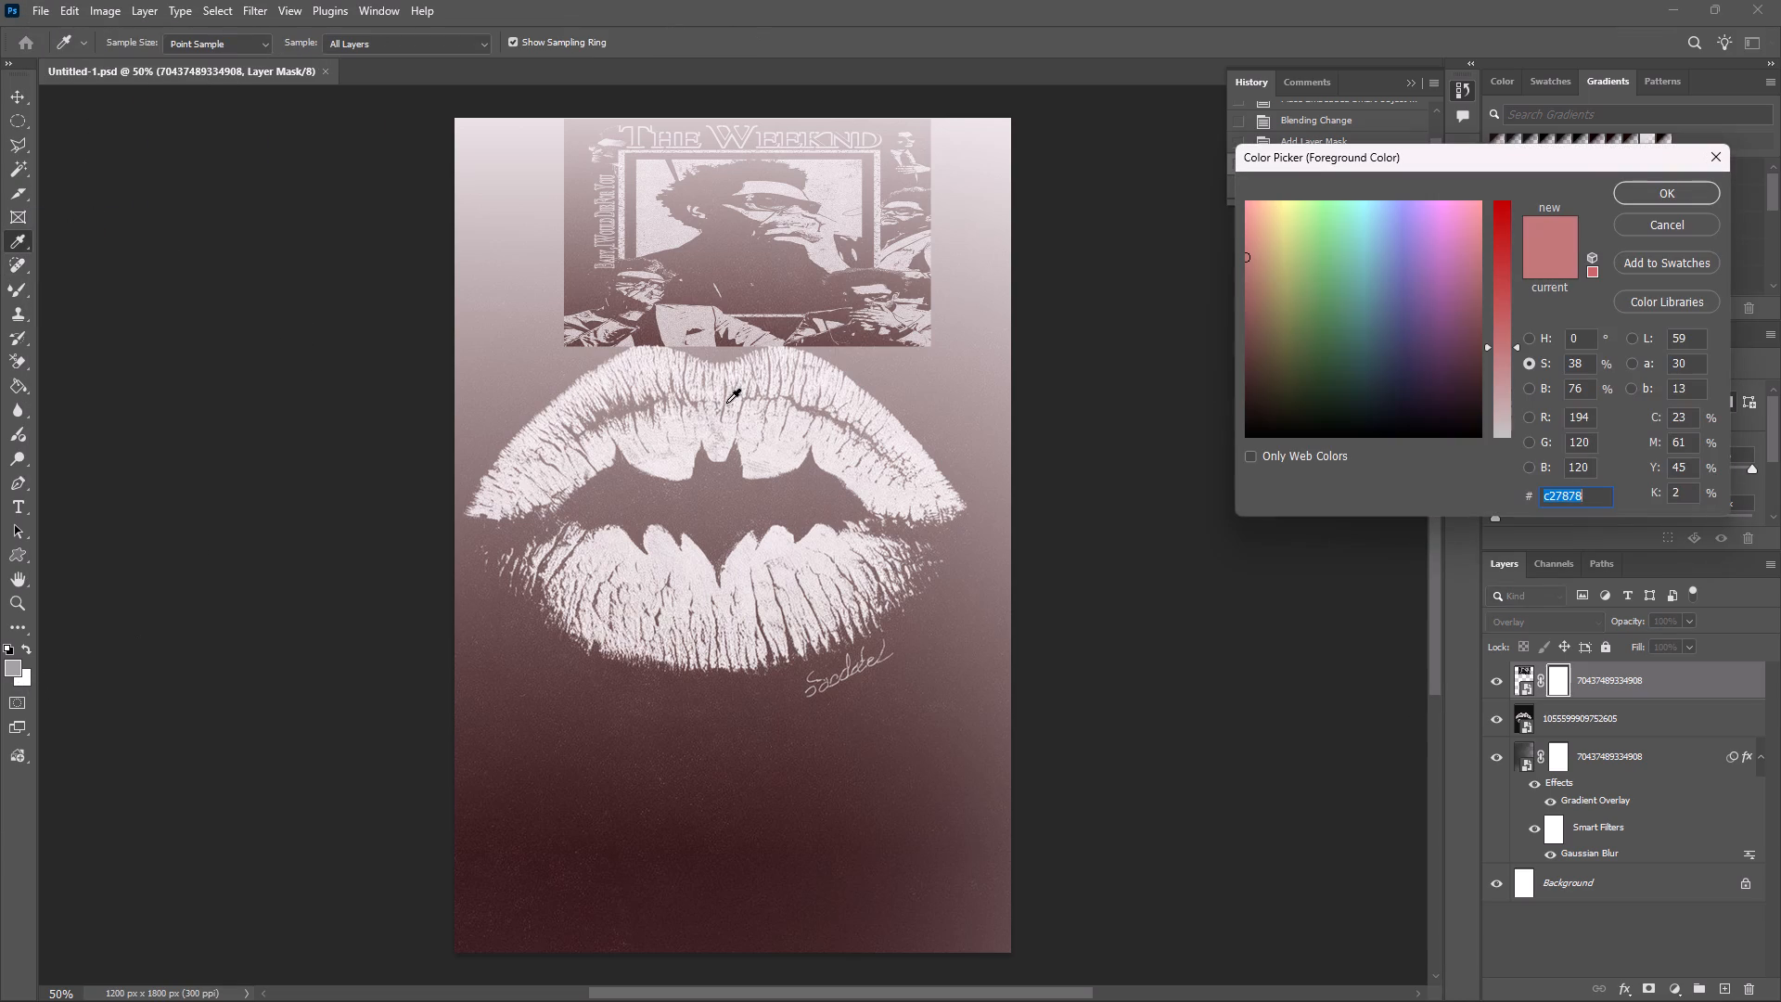
left_click(872, 366)
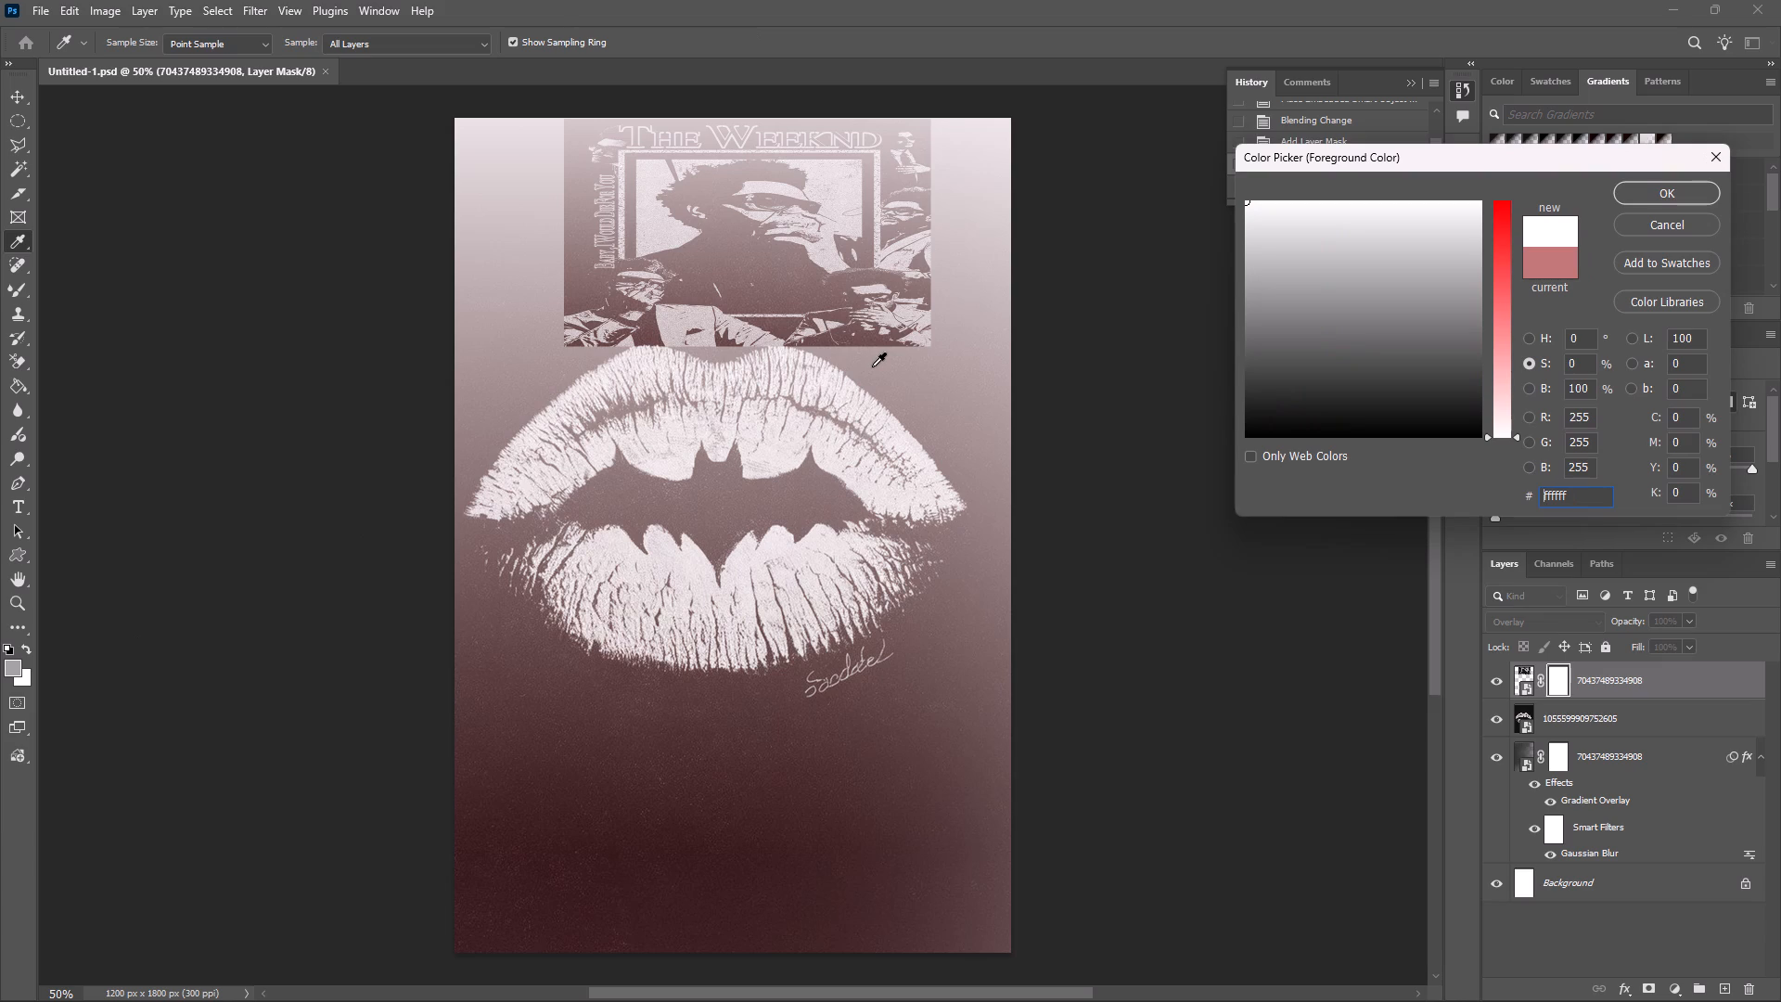
left_click(1651, 189)
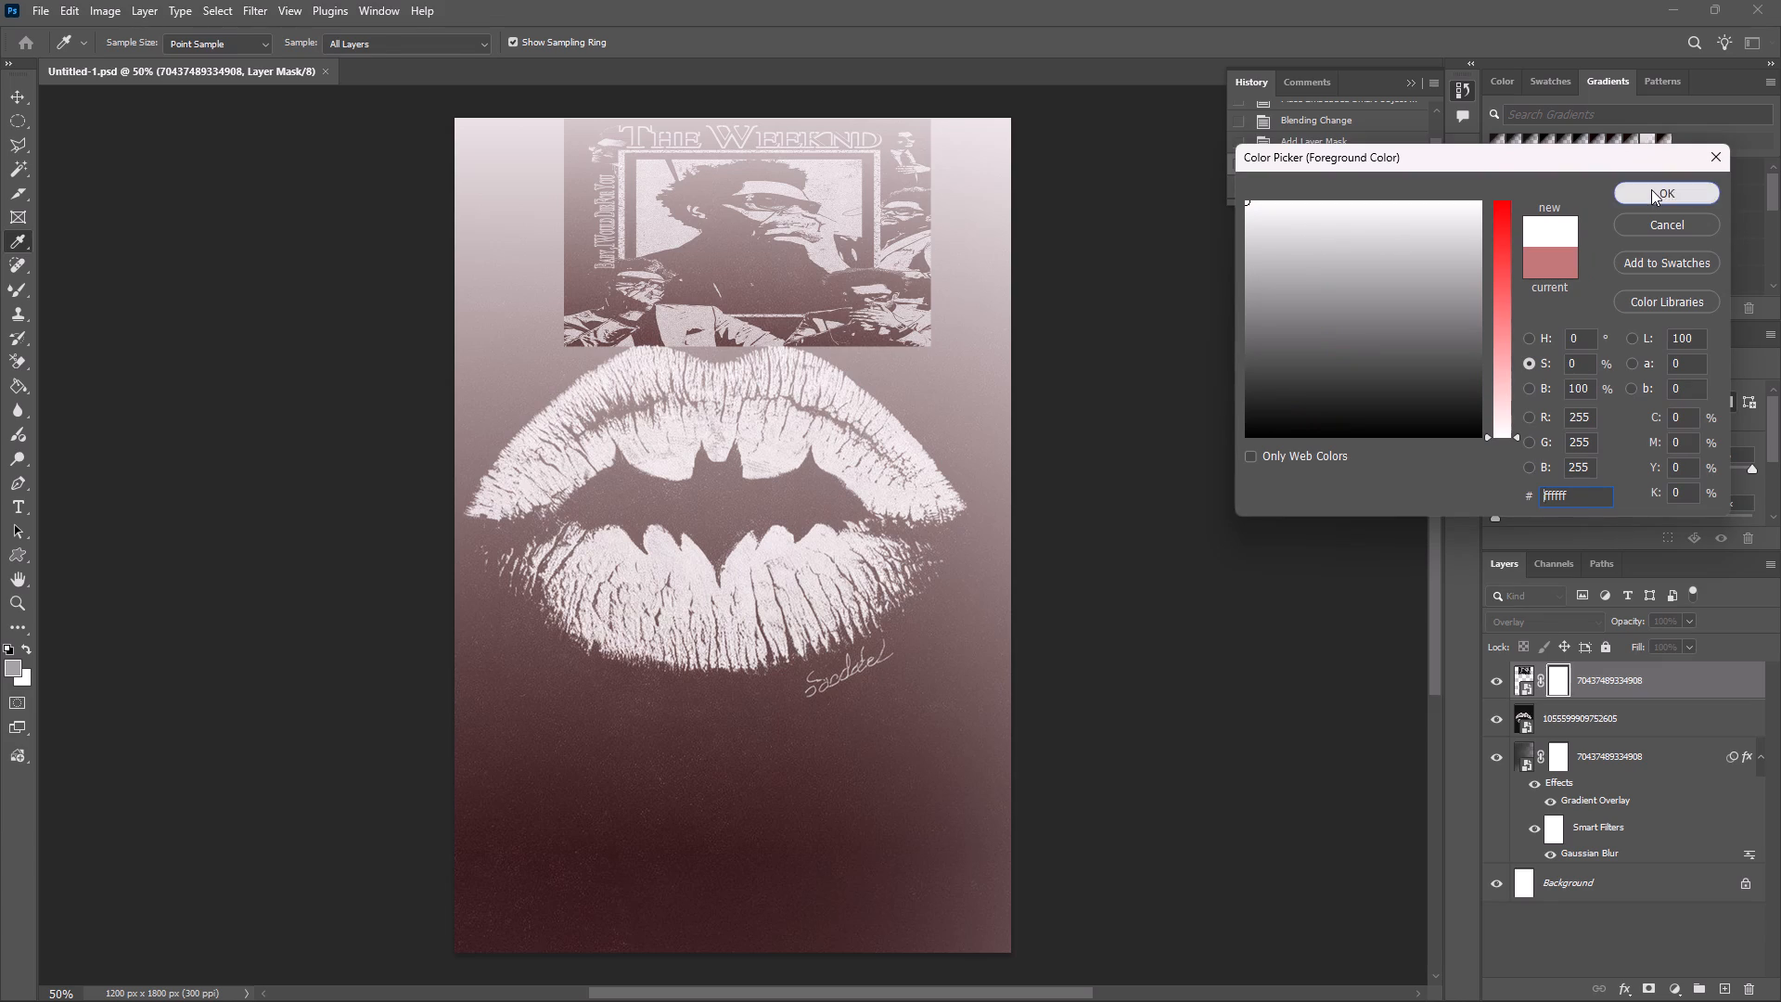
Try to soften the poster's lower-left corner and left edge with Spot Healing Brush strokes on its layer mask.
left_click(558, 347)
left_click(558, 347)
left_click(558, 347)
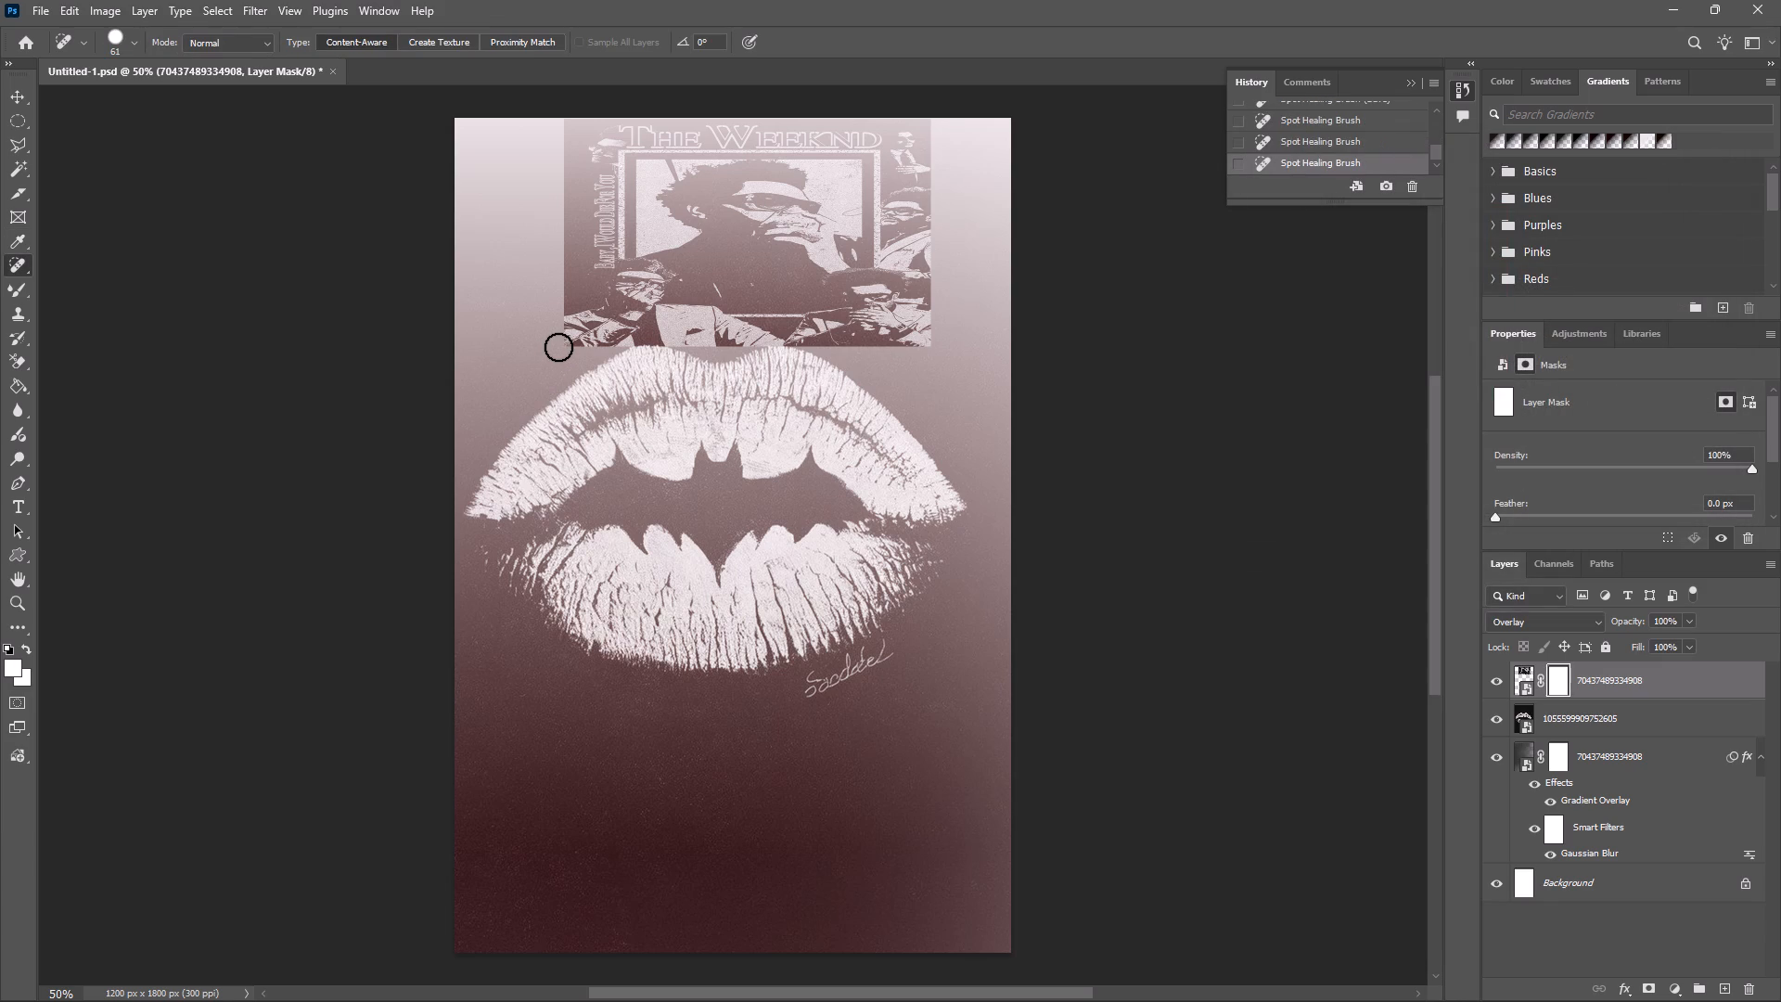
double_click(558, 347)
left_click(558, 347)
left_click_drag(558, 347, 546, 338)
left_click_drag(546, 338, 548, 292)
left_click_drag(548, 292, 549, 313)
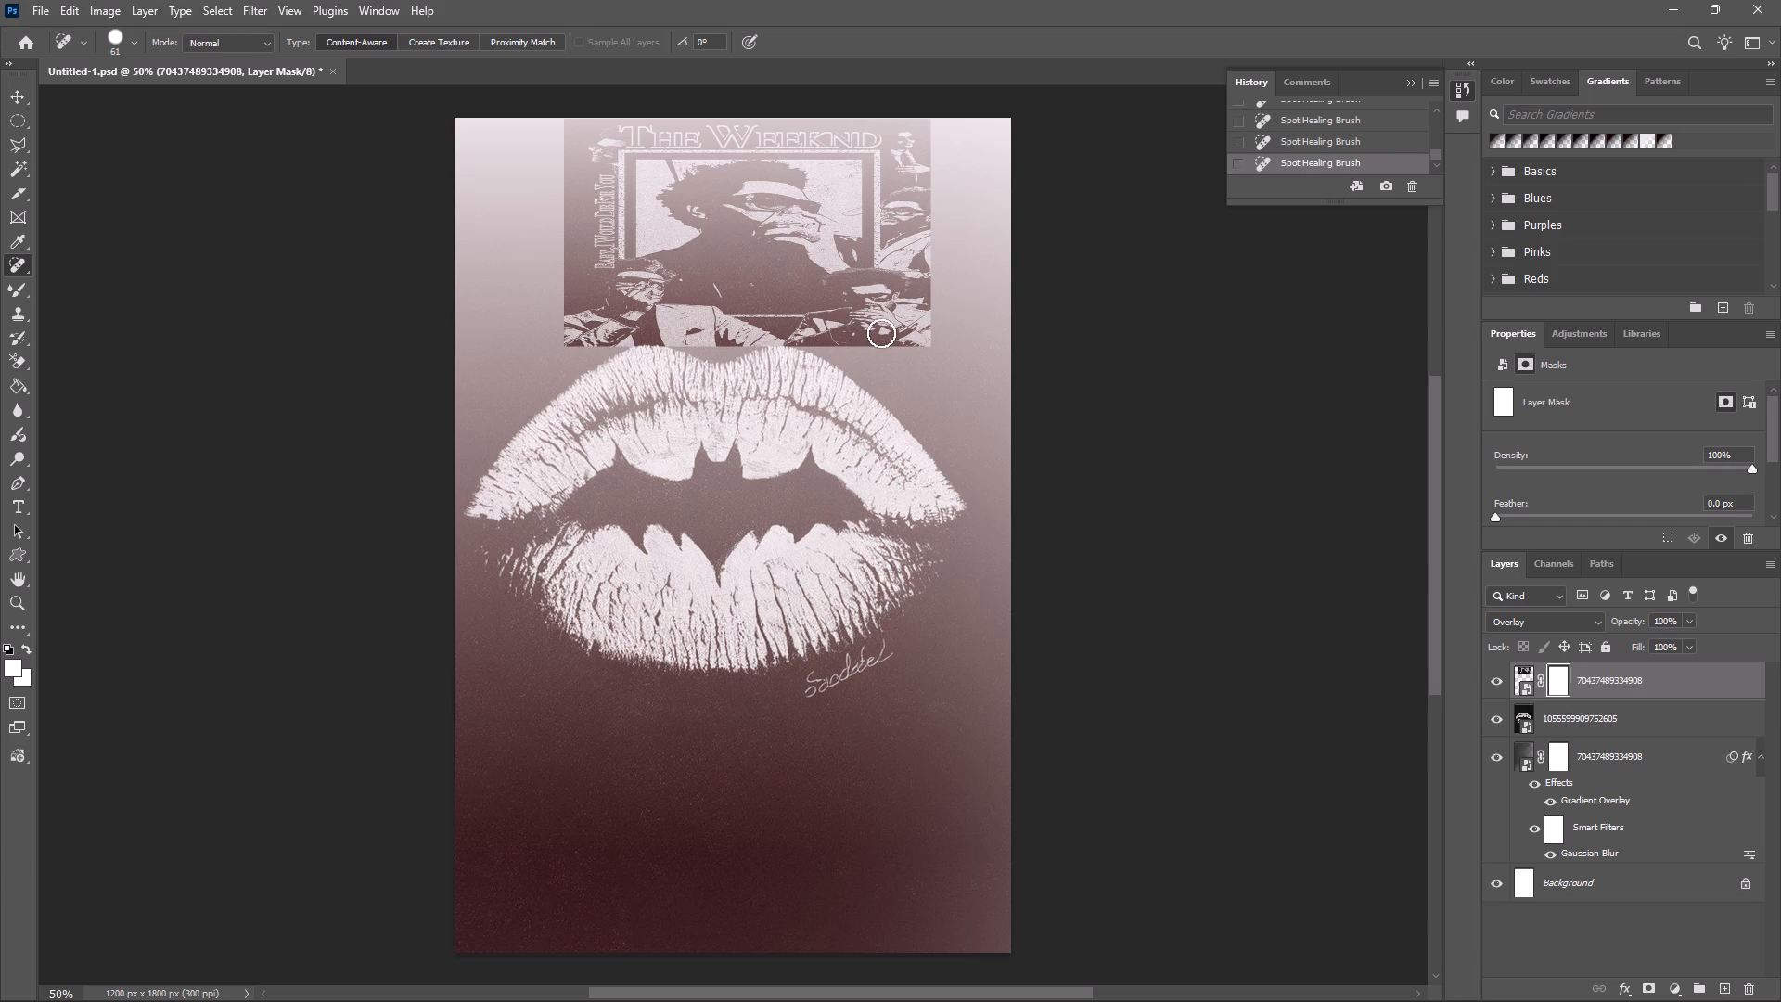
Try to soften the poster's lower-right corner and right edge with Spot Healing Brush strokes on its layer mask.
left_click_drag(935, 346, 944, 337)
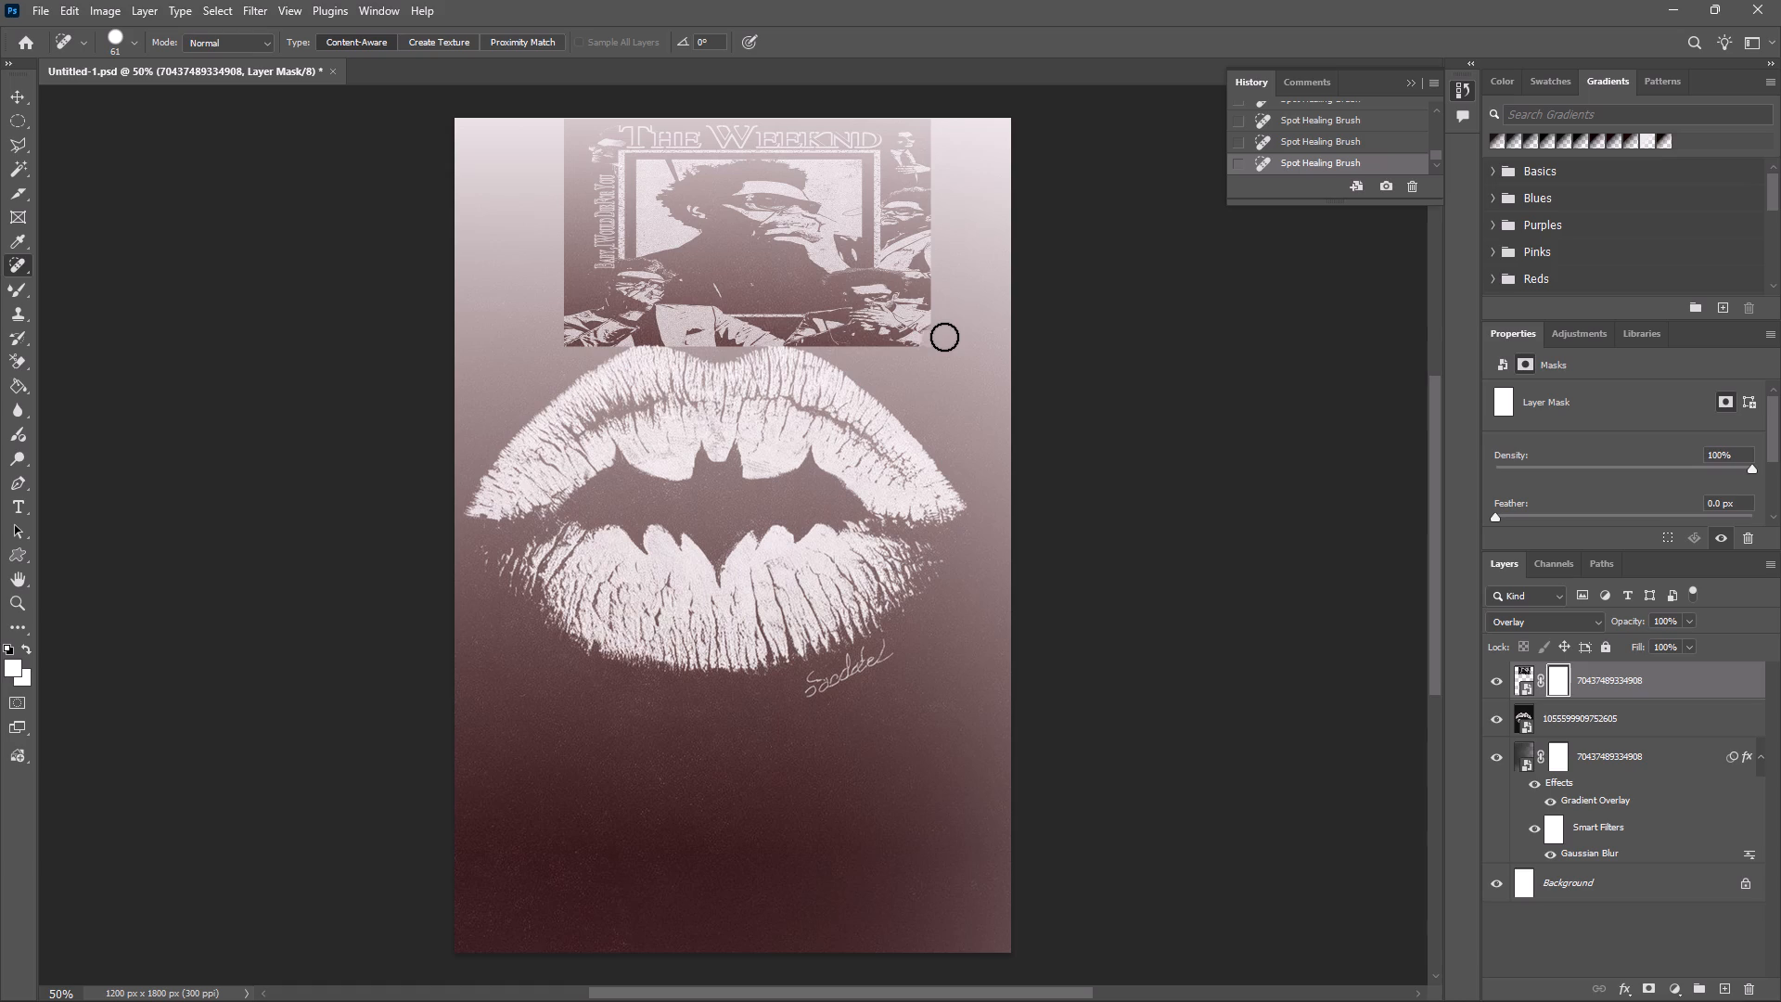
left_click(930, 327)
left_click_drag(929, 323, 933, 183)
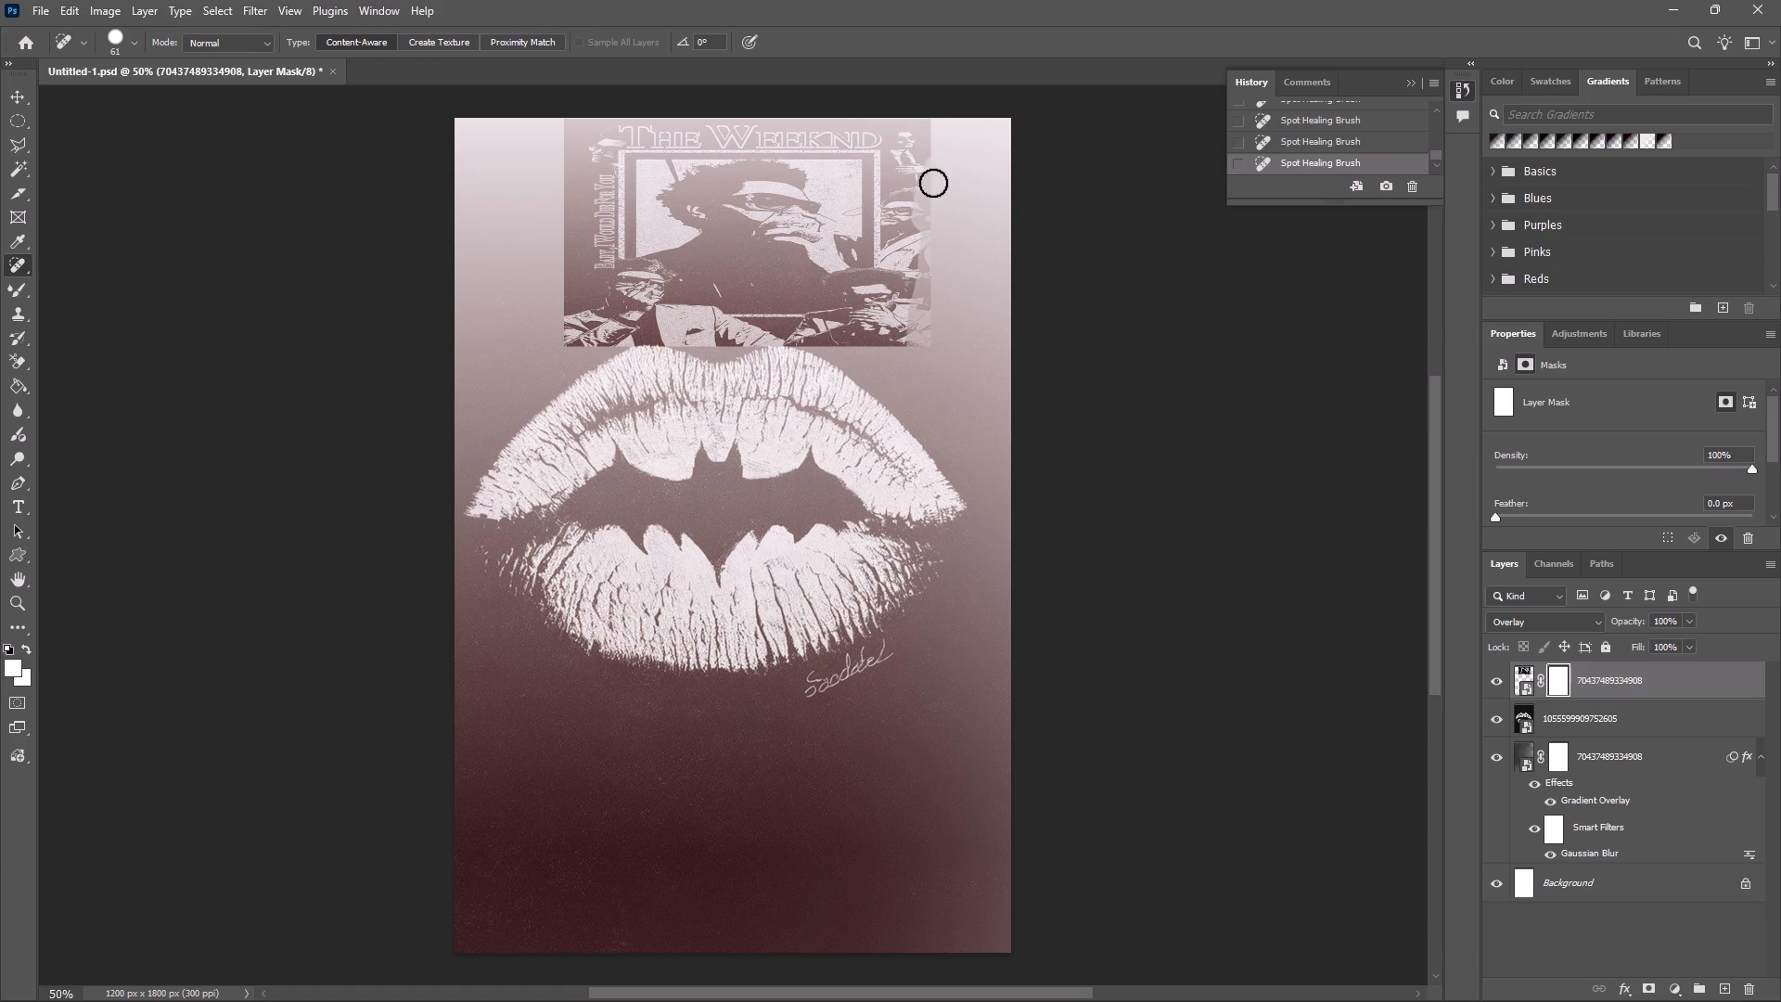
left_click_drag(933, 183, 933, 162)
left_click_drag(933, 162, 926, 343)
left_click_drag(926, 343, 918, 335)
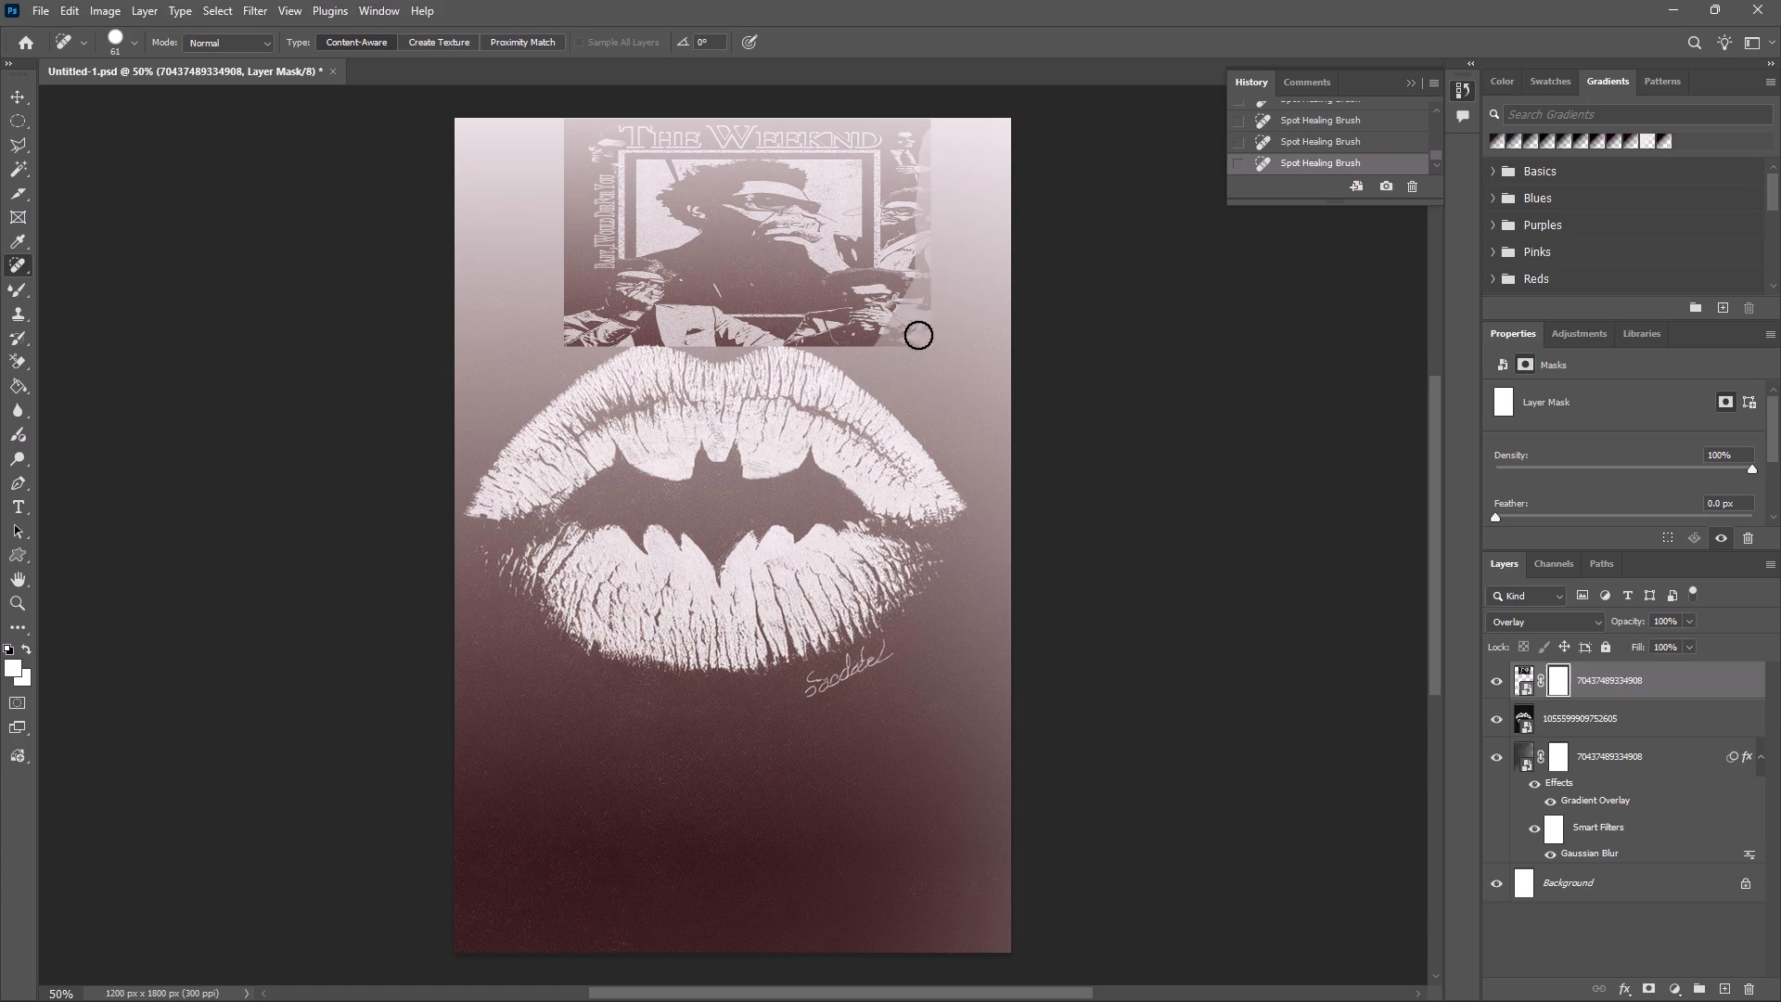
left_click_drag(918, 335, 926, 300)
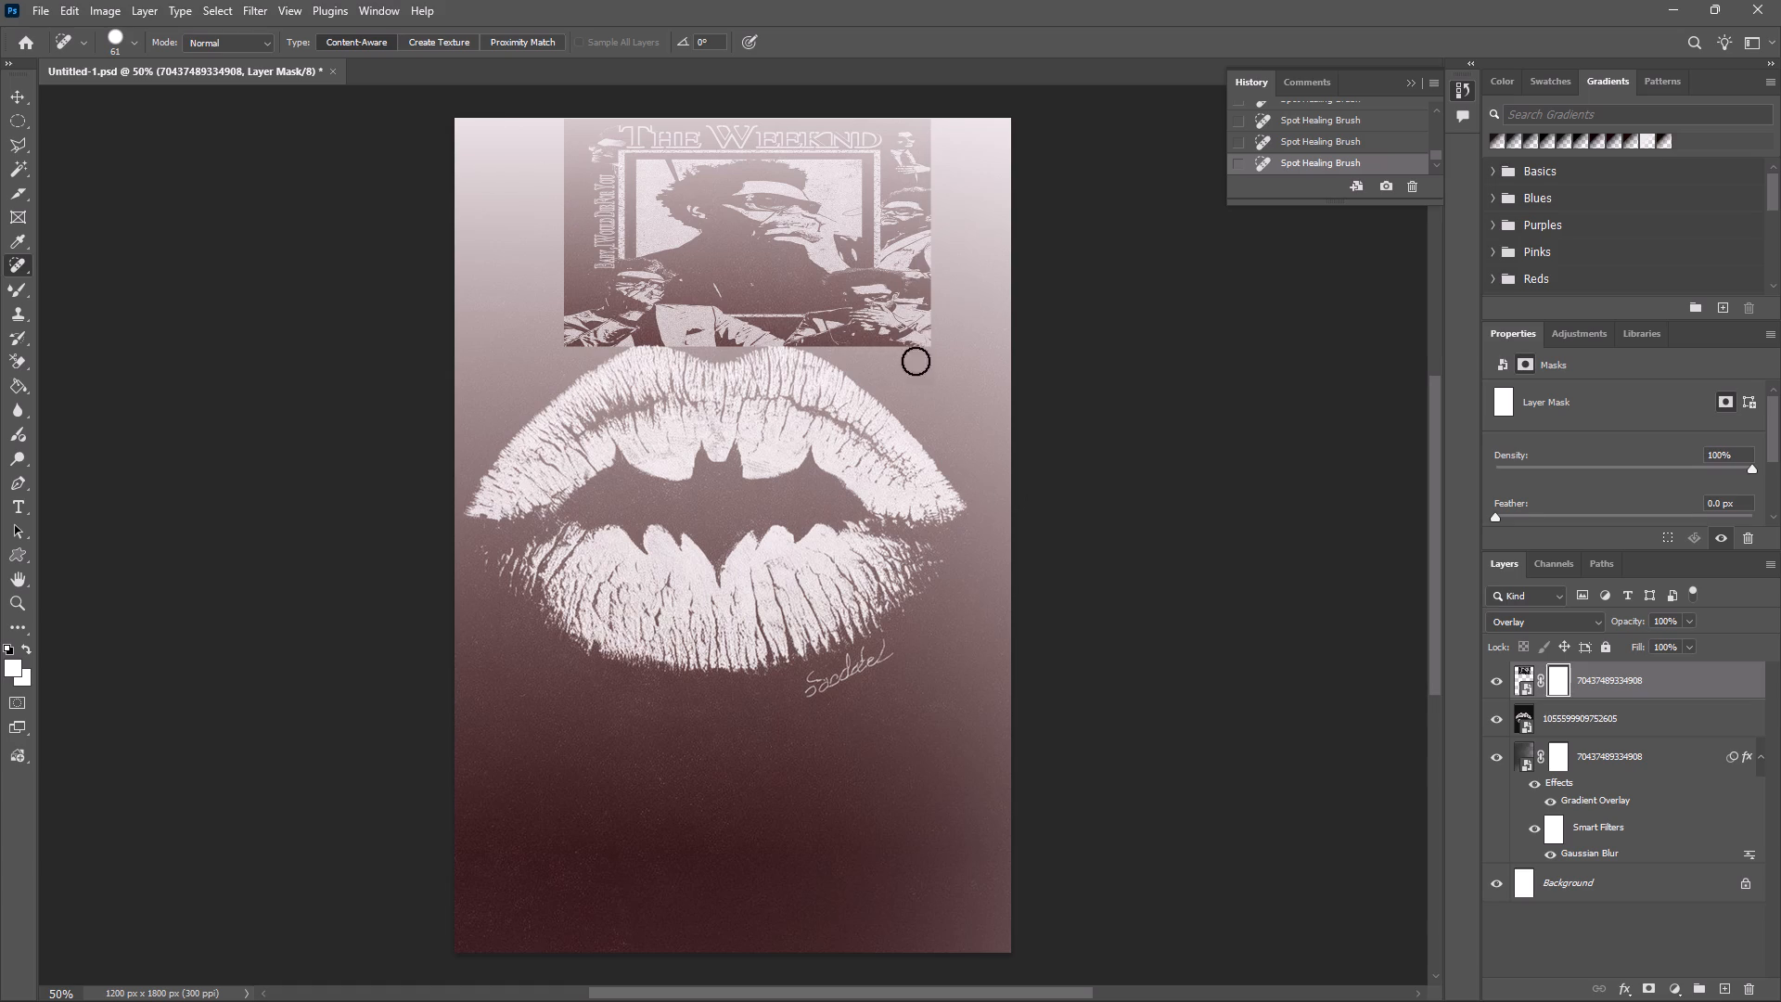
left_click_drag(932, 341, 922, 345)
Target the top poster layer's image instead of its mask and rasterize the smart object for healing.
left_click(1529, 687)
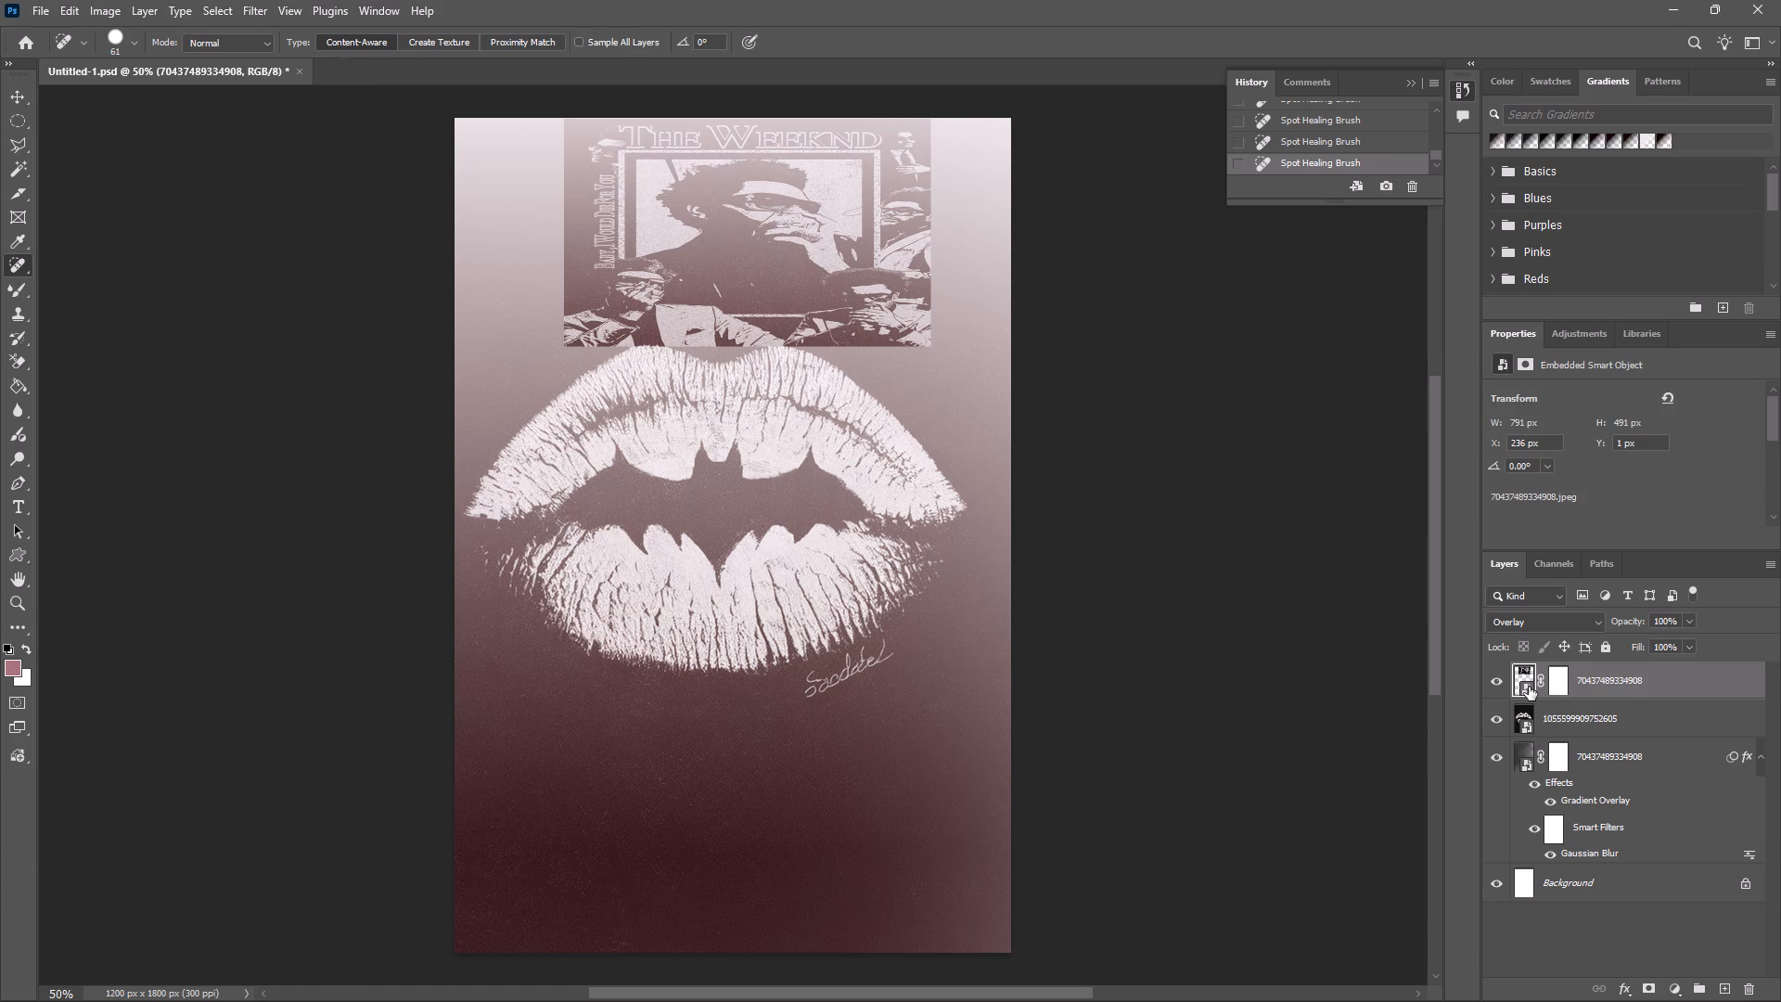
left_click(923, 349)
left_click(819, 379)
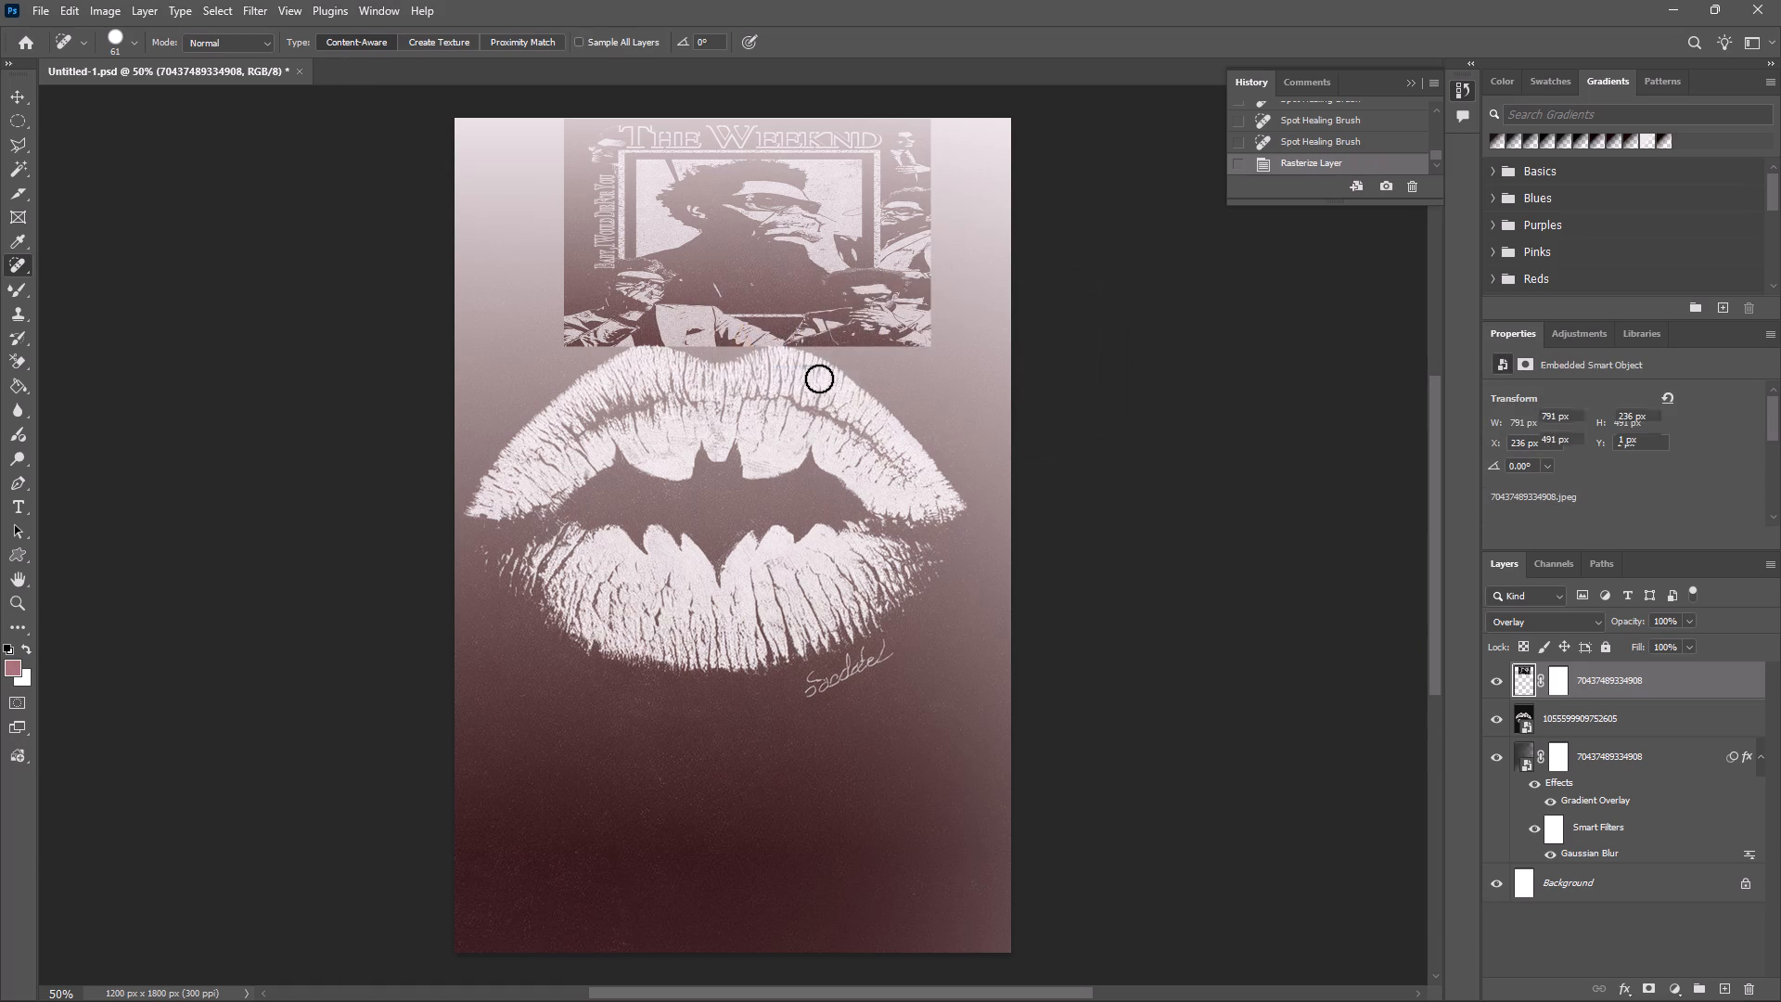
Paint over the rasterized poster's lower-right corner and right edge with the Spot Healing Brush.
left_click(928, 340)
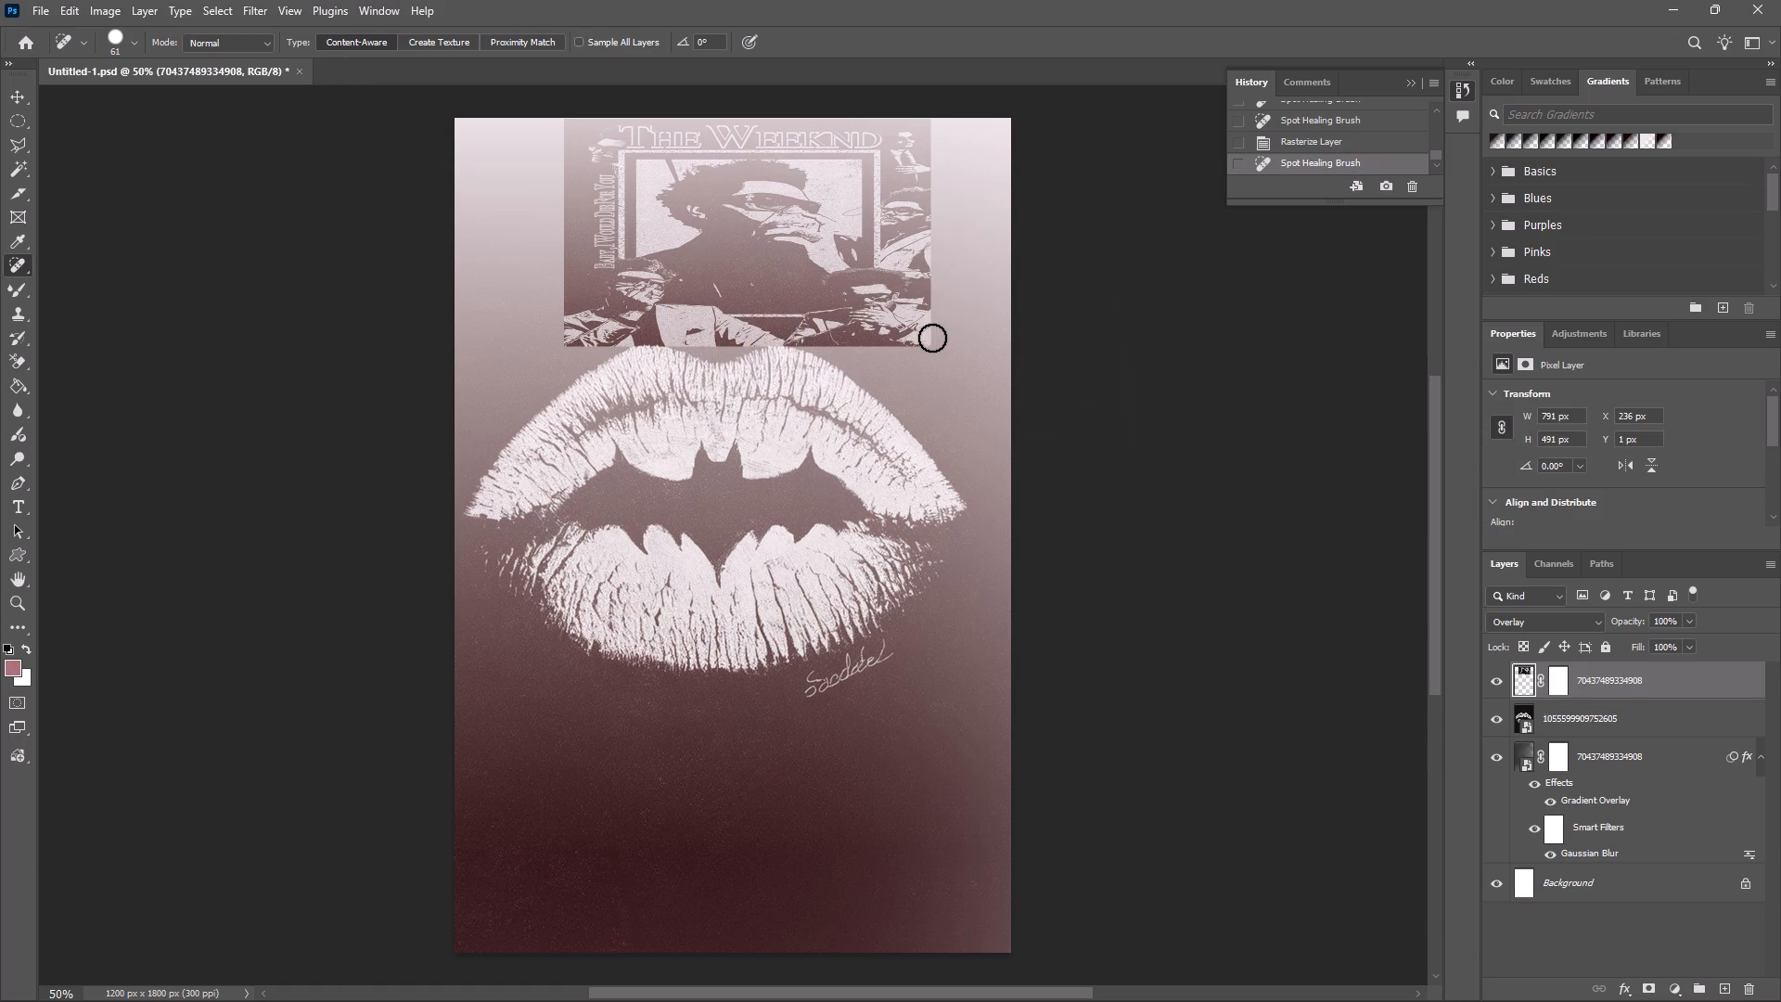
left_click_drag(932, 338, 942, 321)
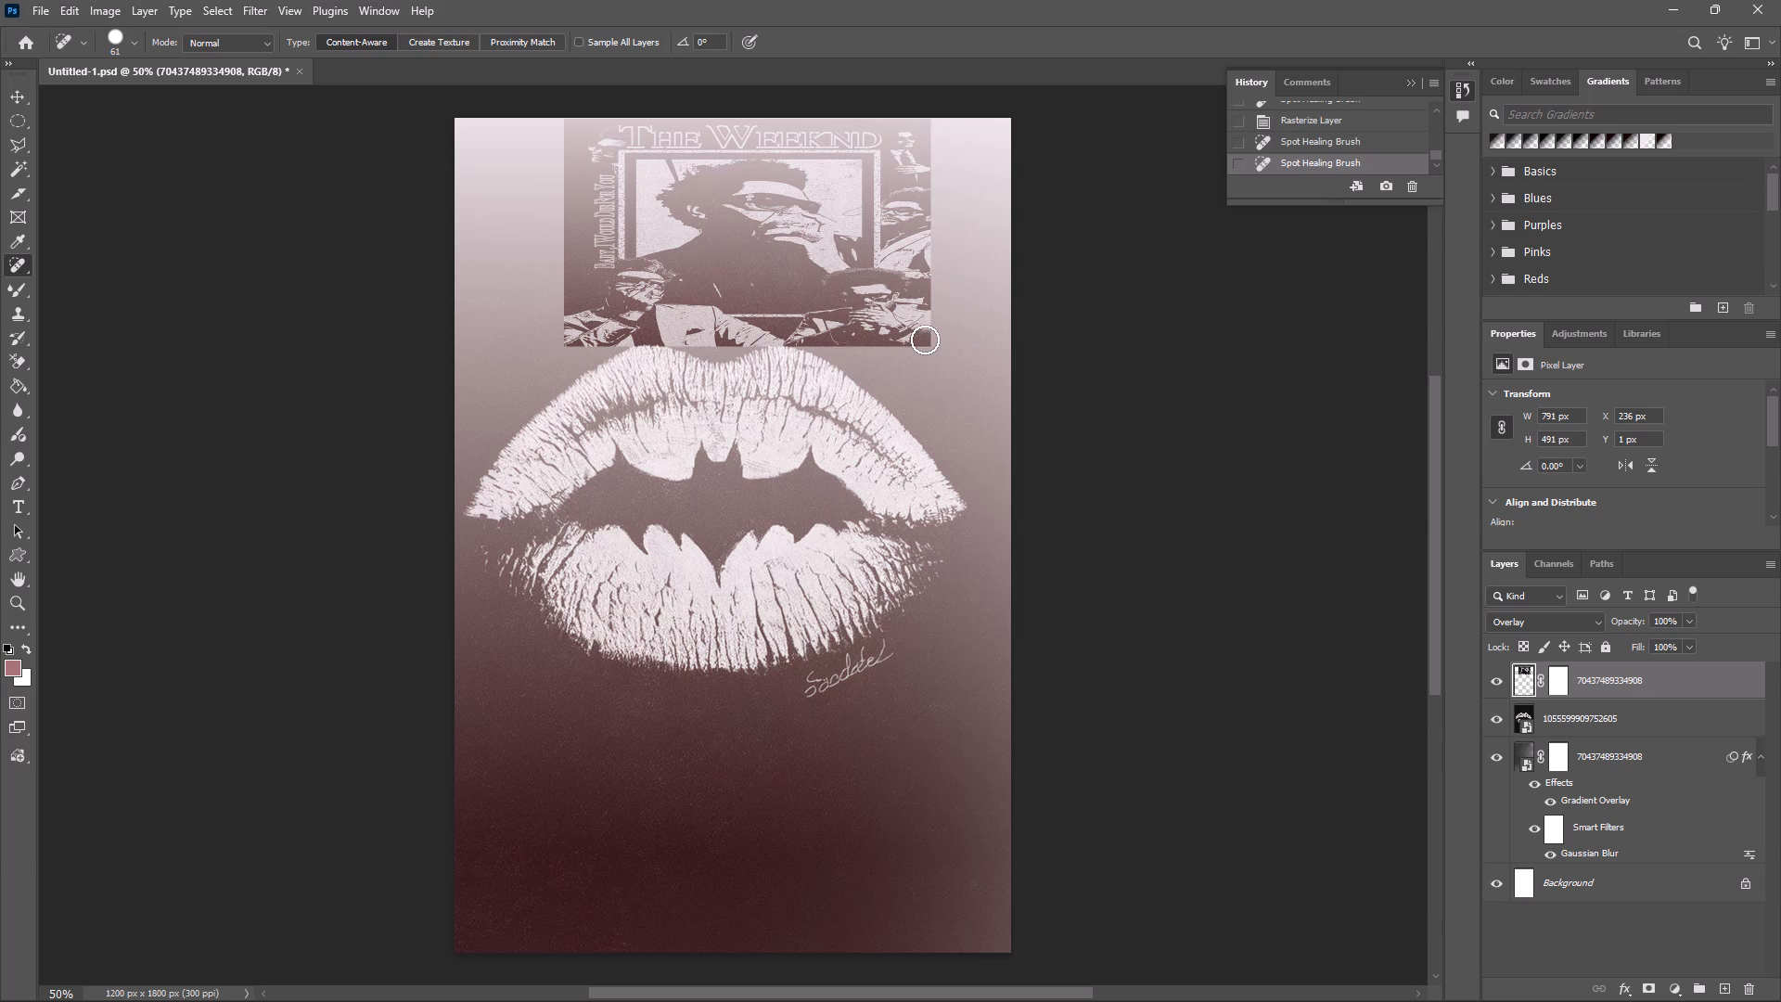
left_click_drag(925, 340, 927, 245)
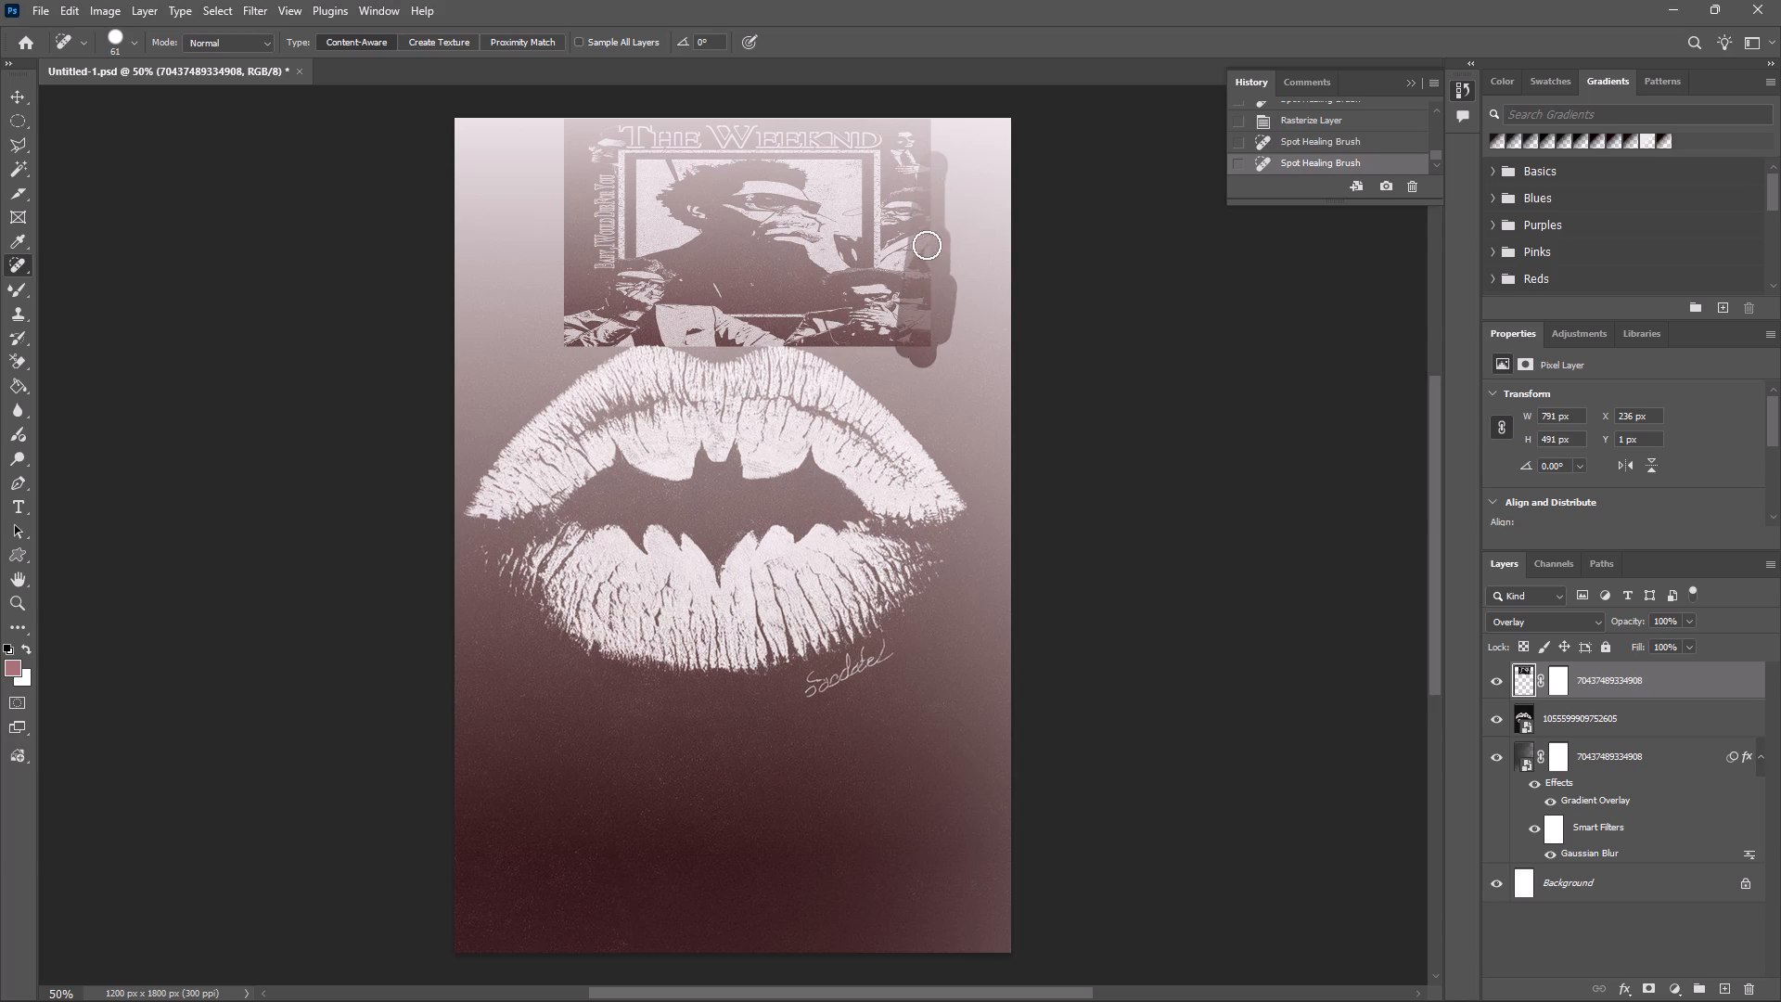
left_click_drag(927, 245, 930, 312)
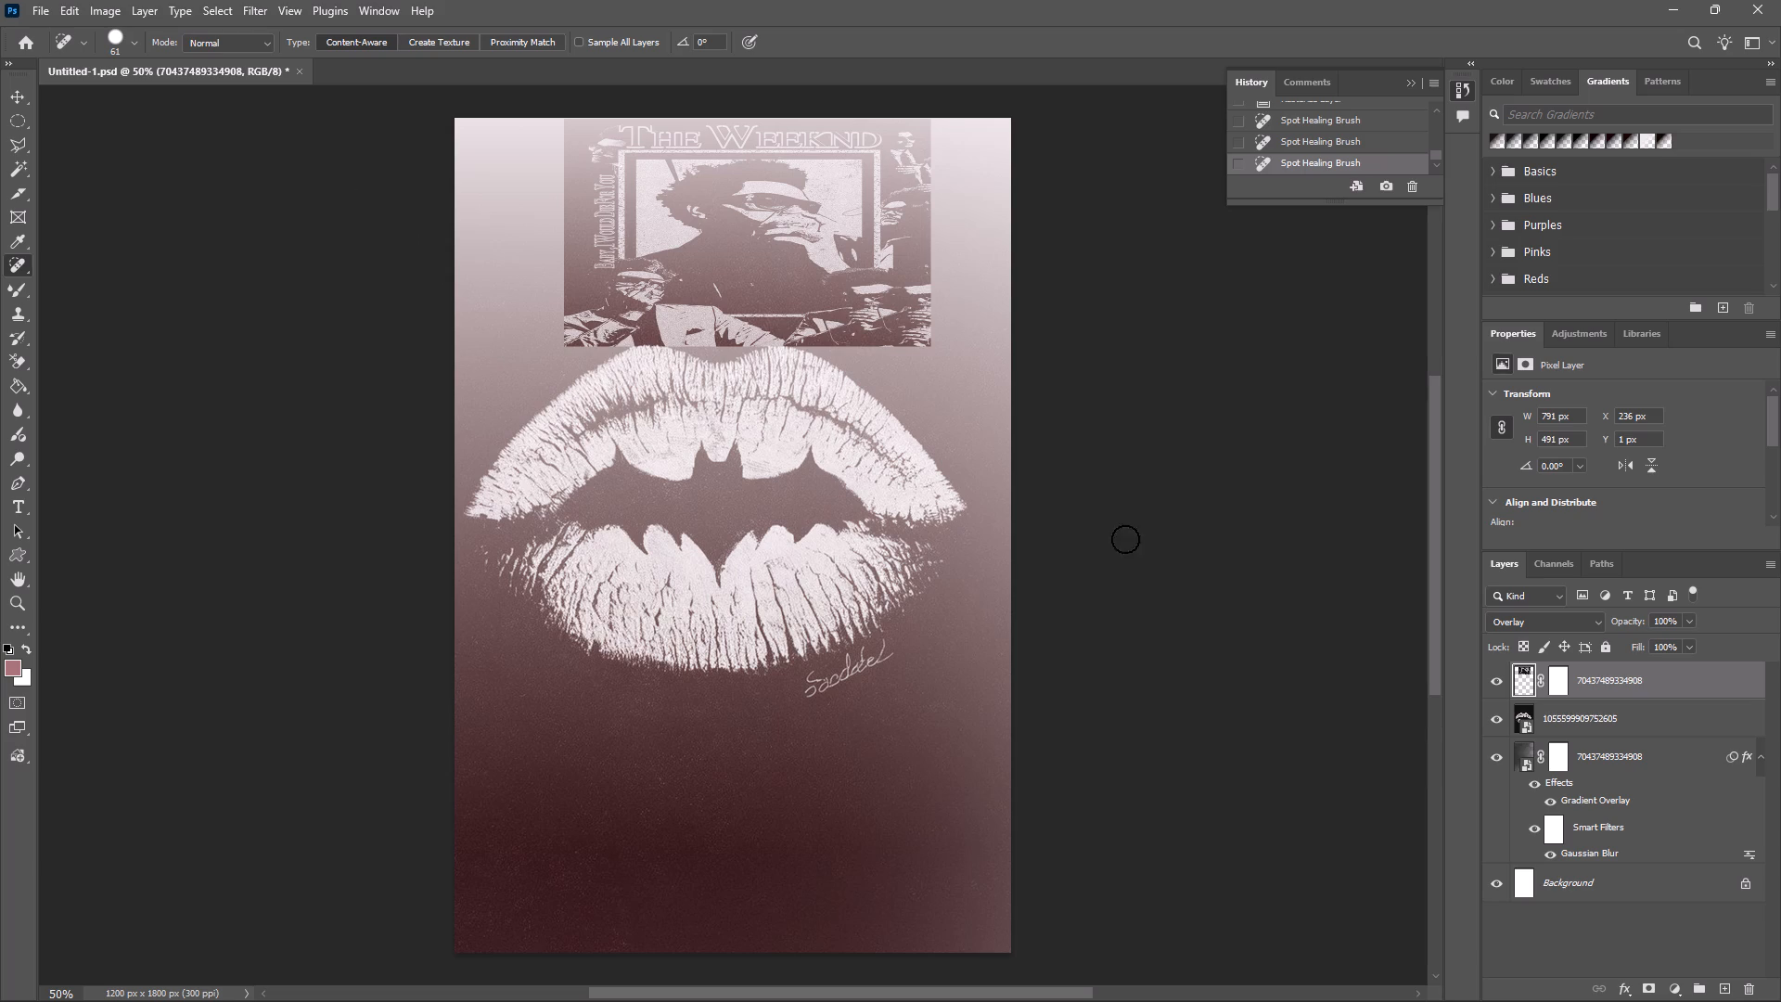
Target the top poster layer's mask instead of its image.
left_click(1560, 681)
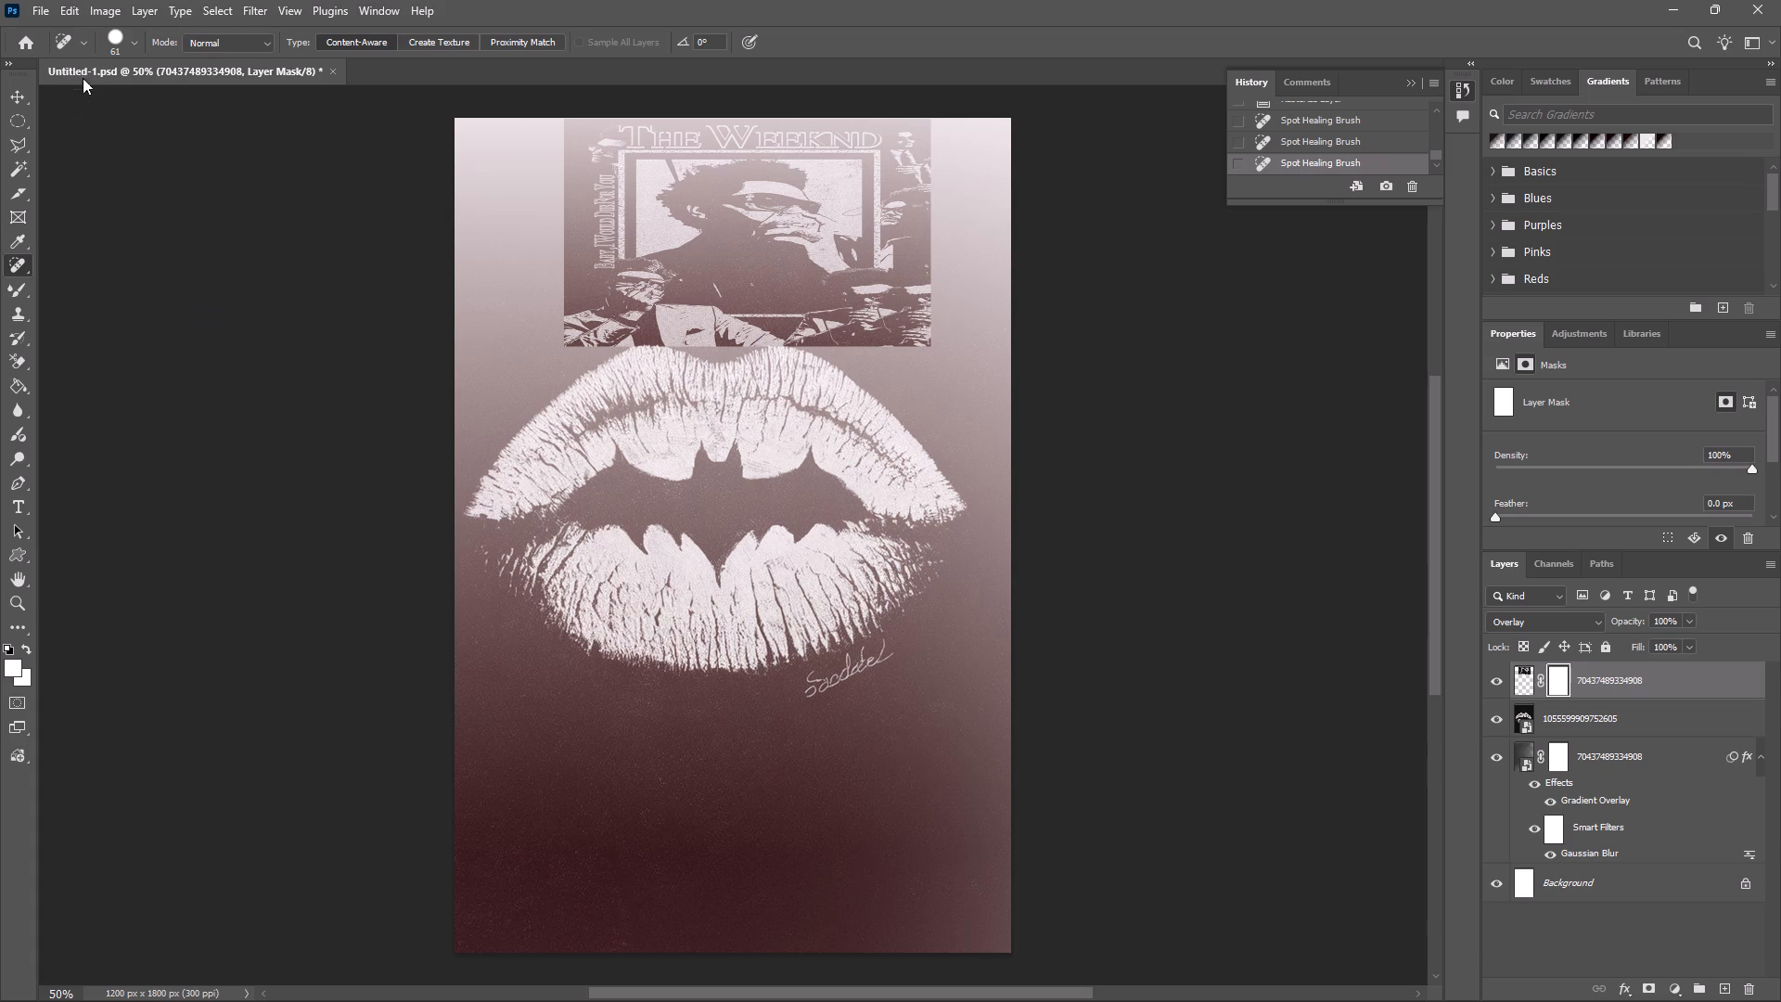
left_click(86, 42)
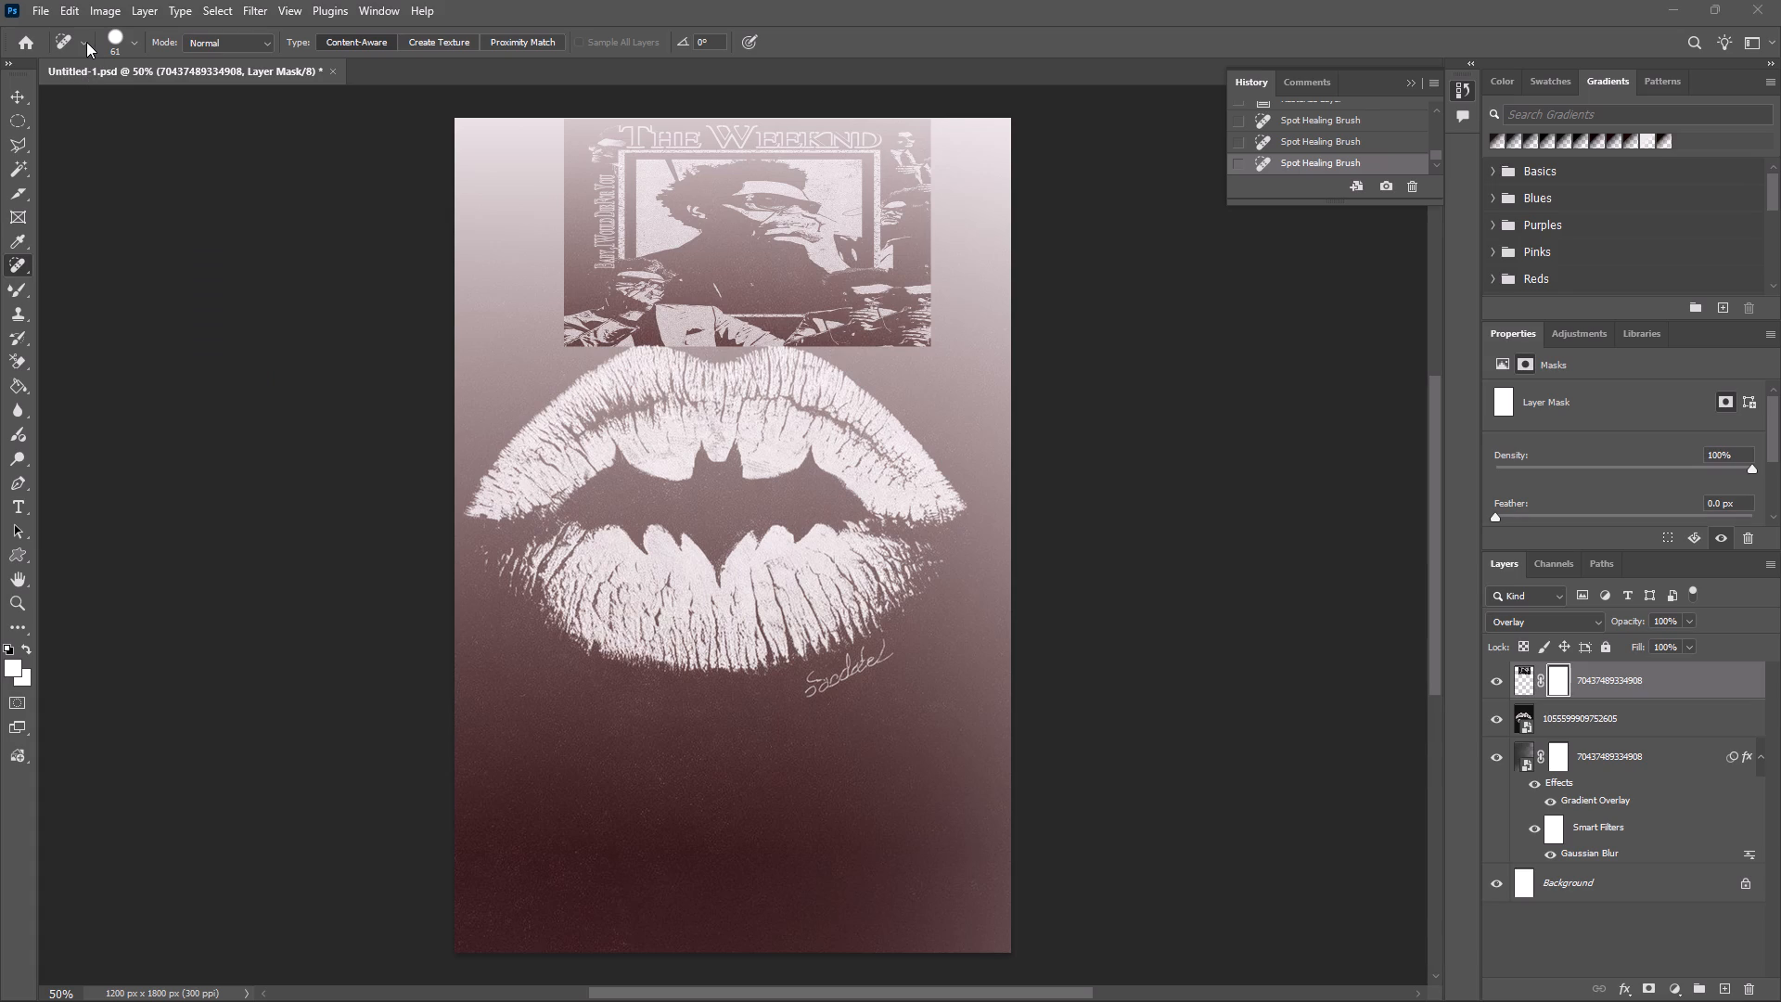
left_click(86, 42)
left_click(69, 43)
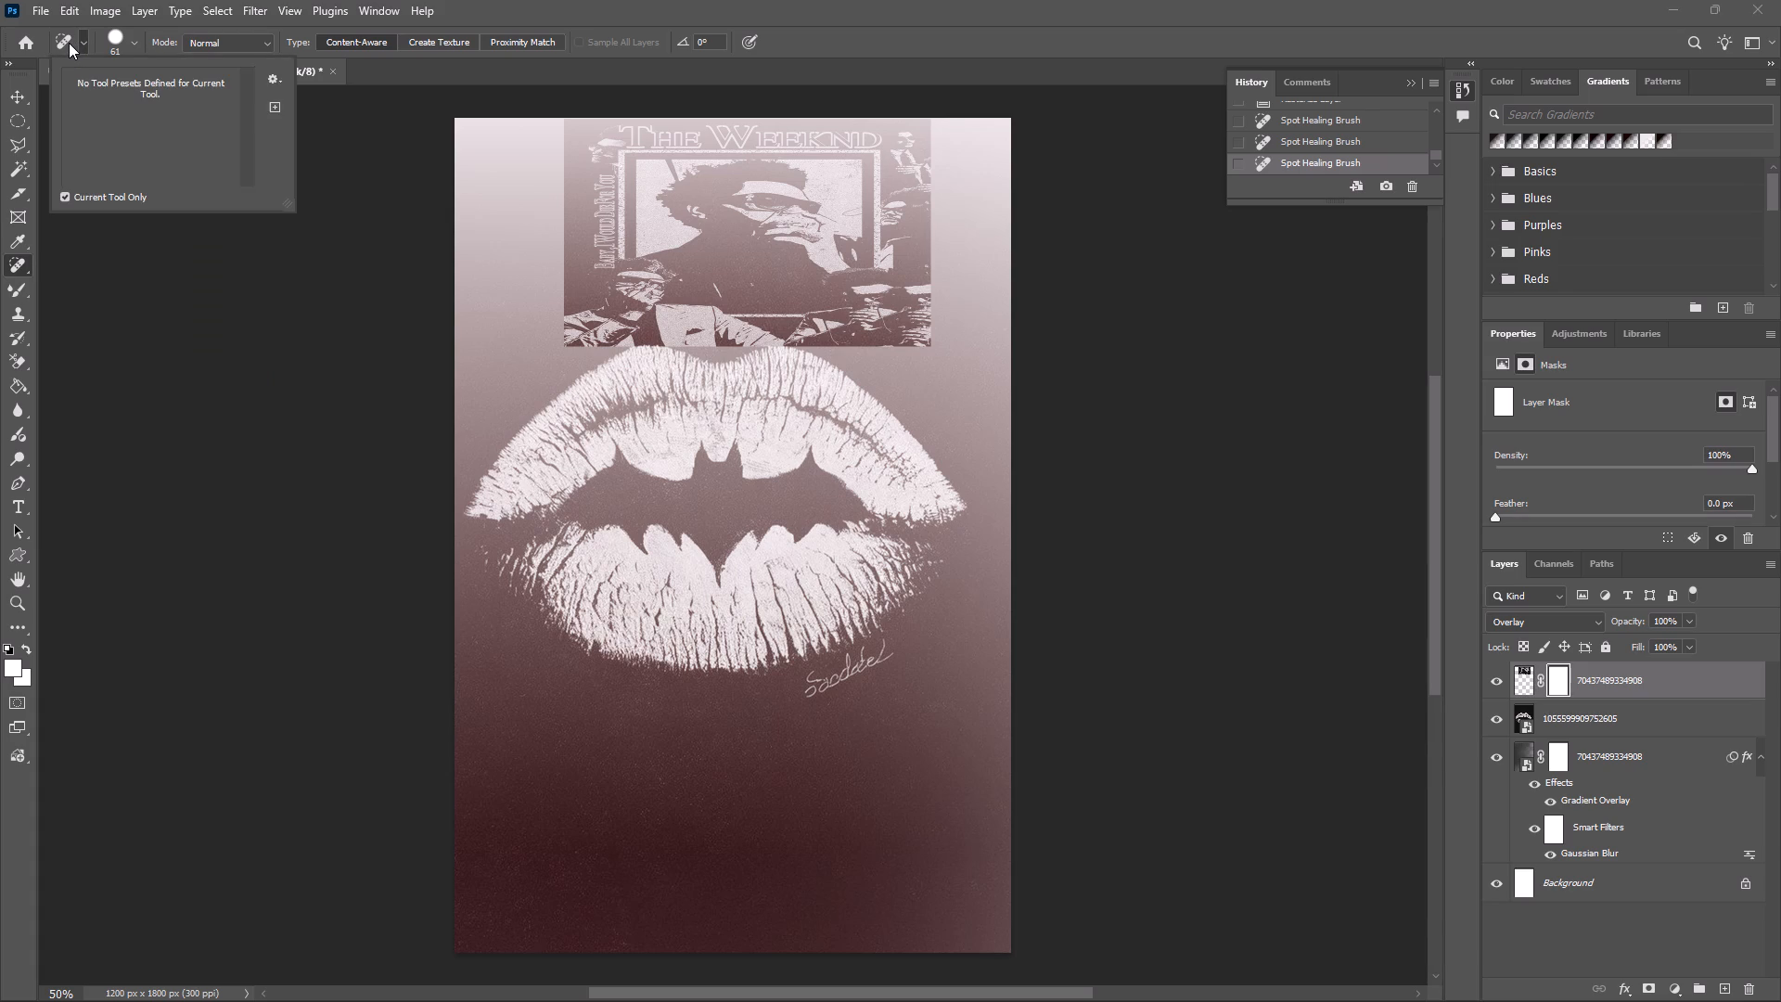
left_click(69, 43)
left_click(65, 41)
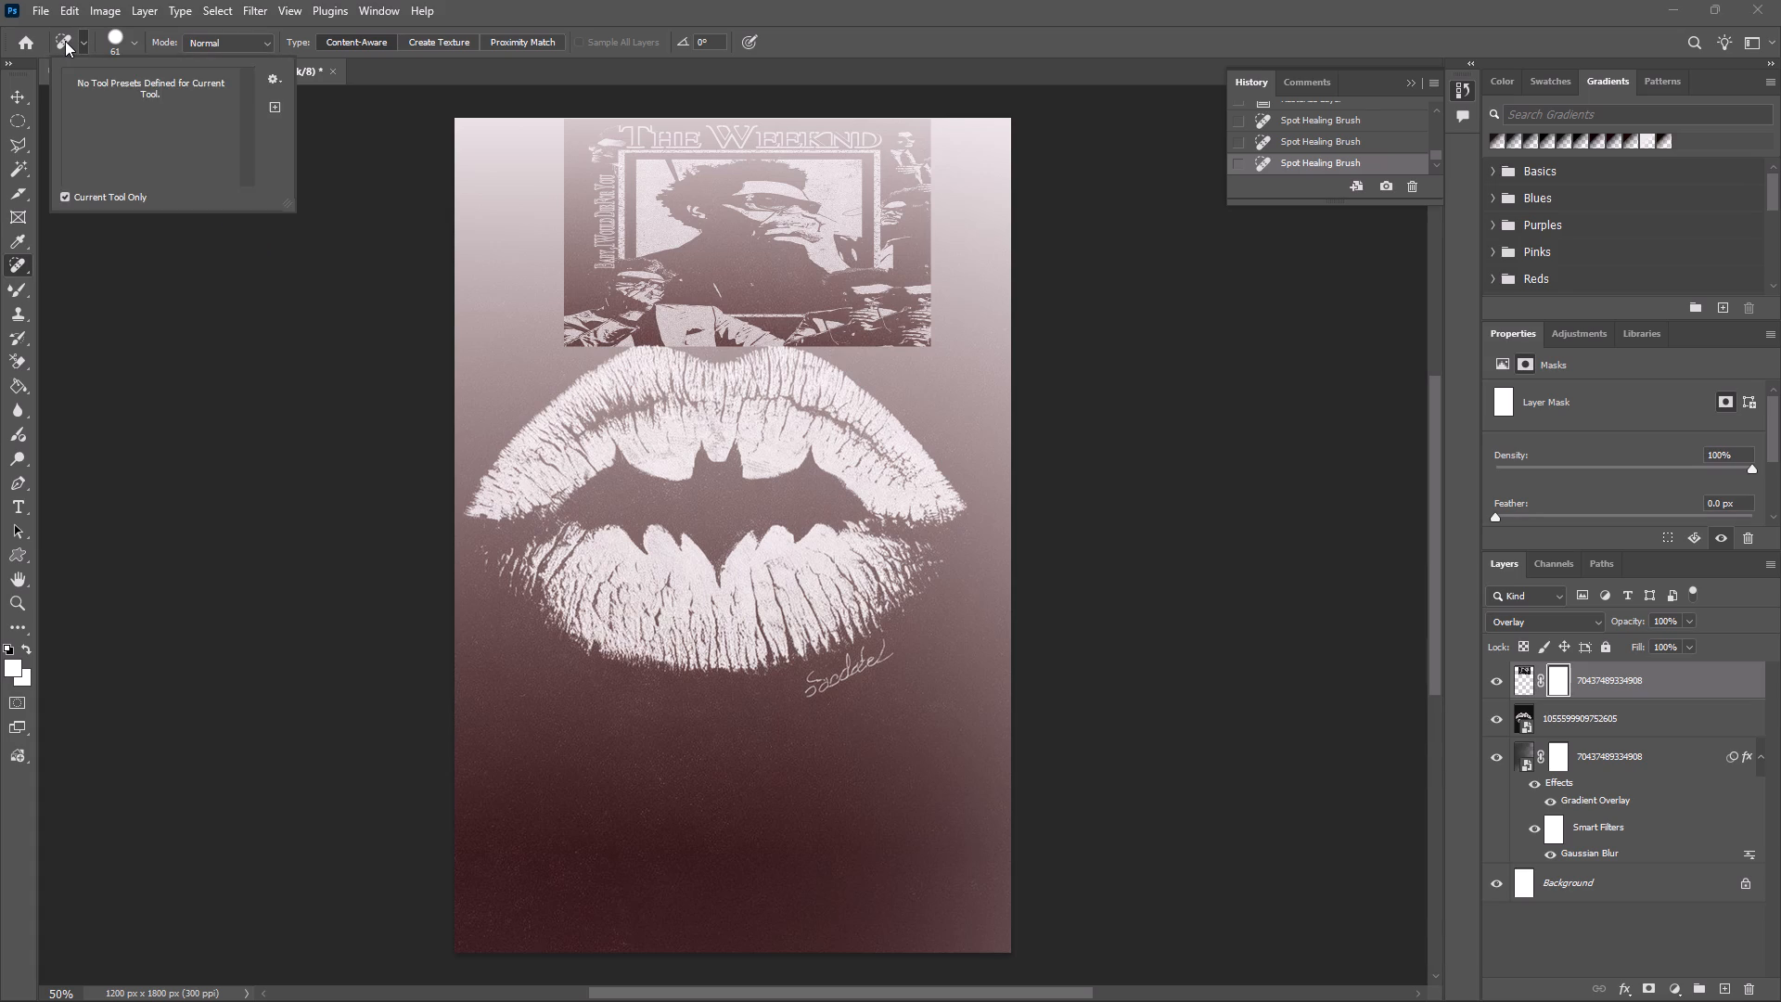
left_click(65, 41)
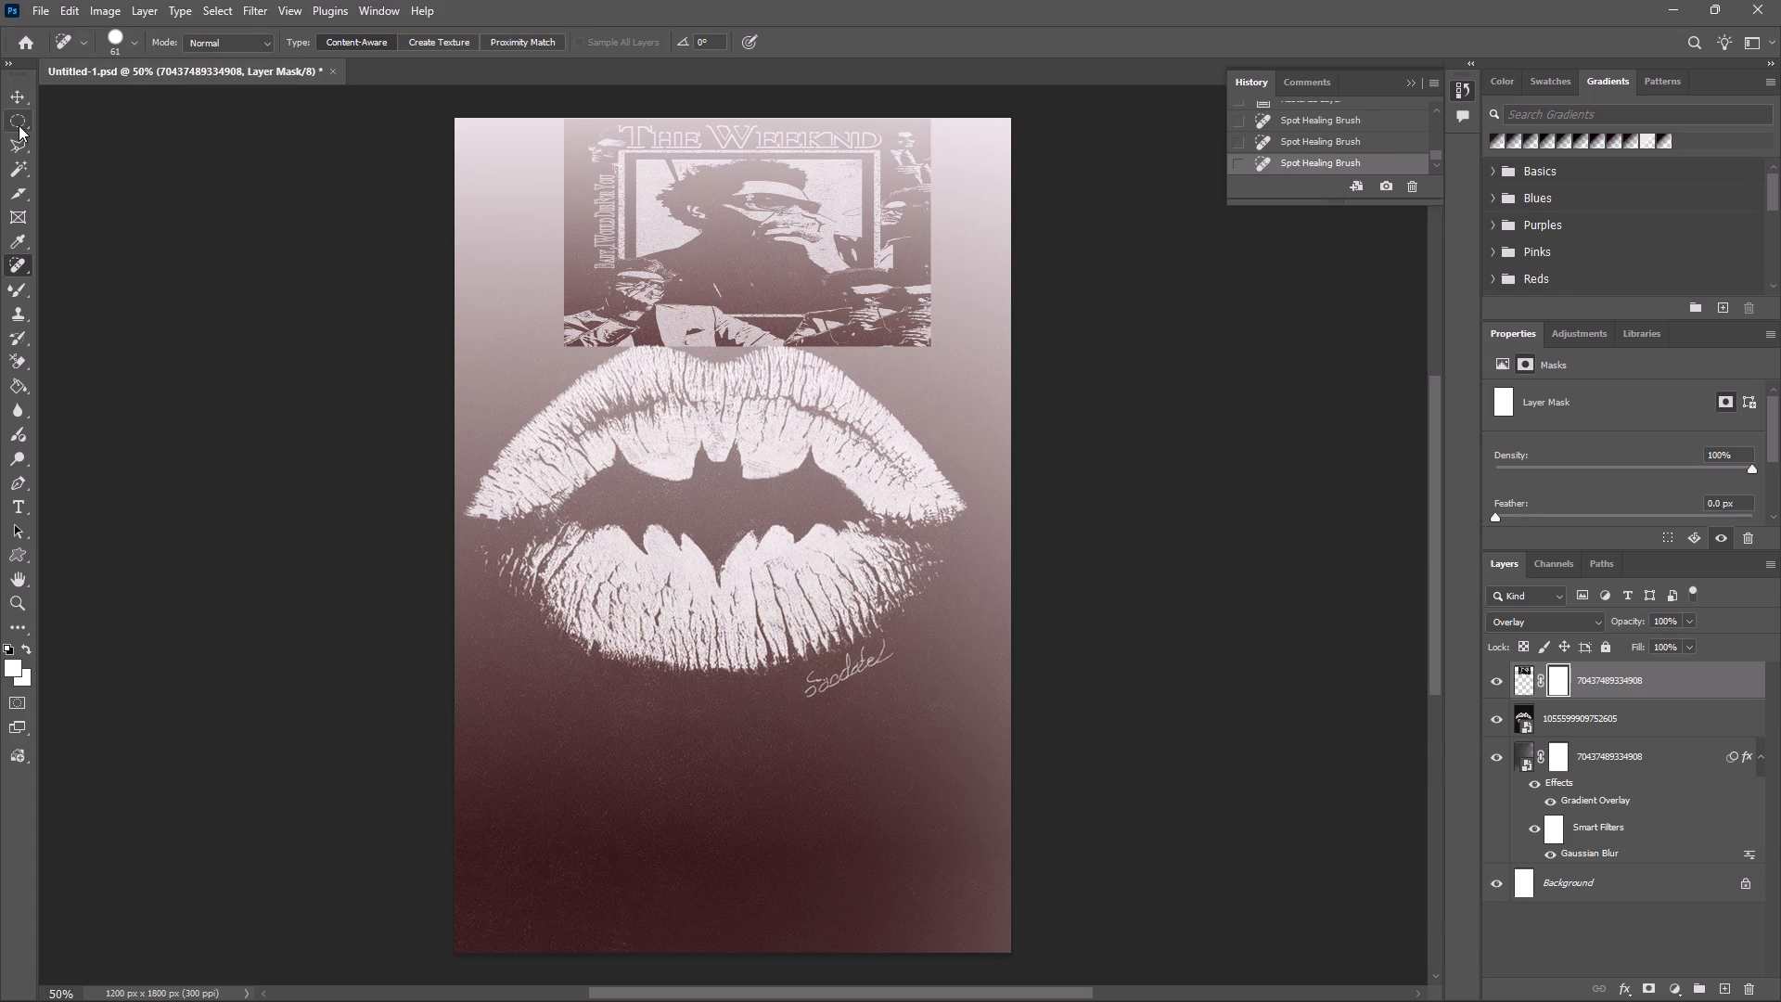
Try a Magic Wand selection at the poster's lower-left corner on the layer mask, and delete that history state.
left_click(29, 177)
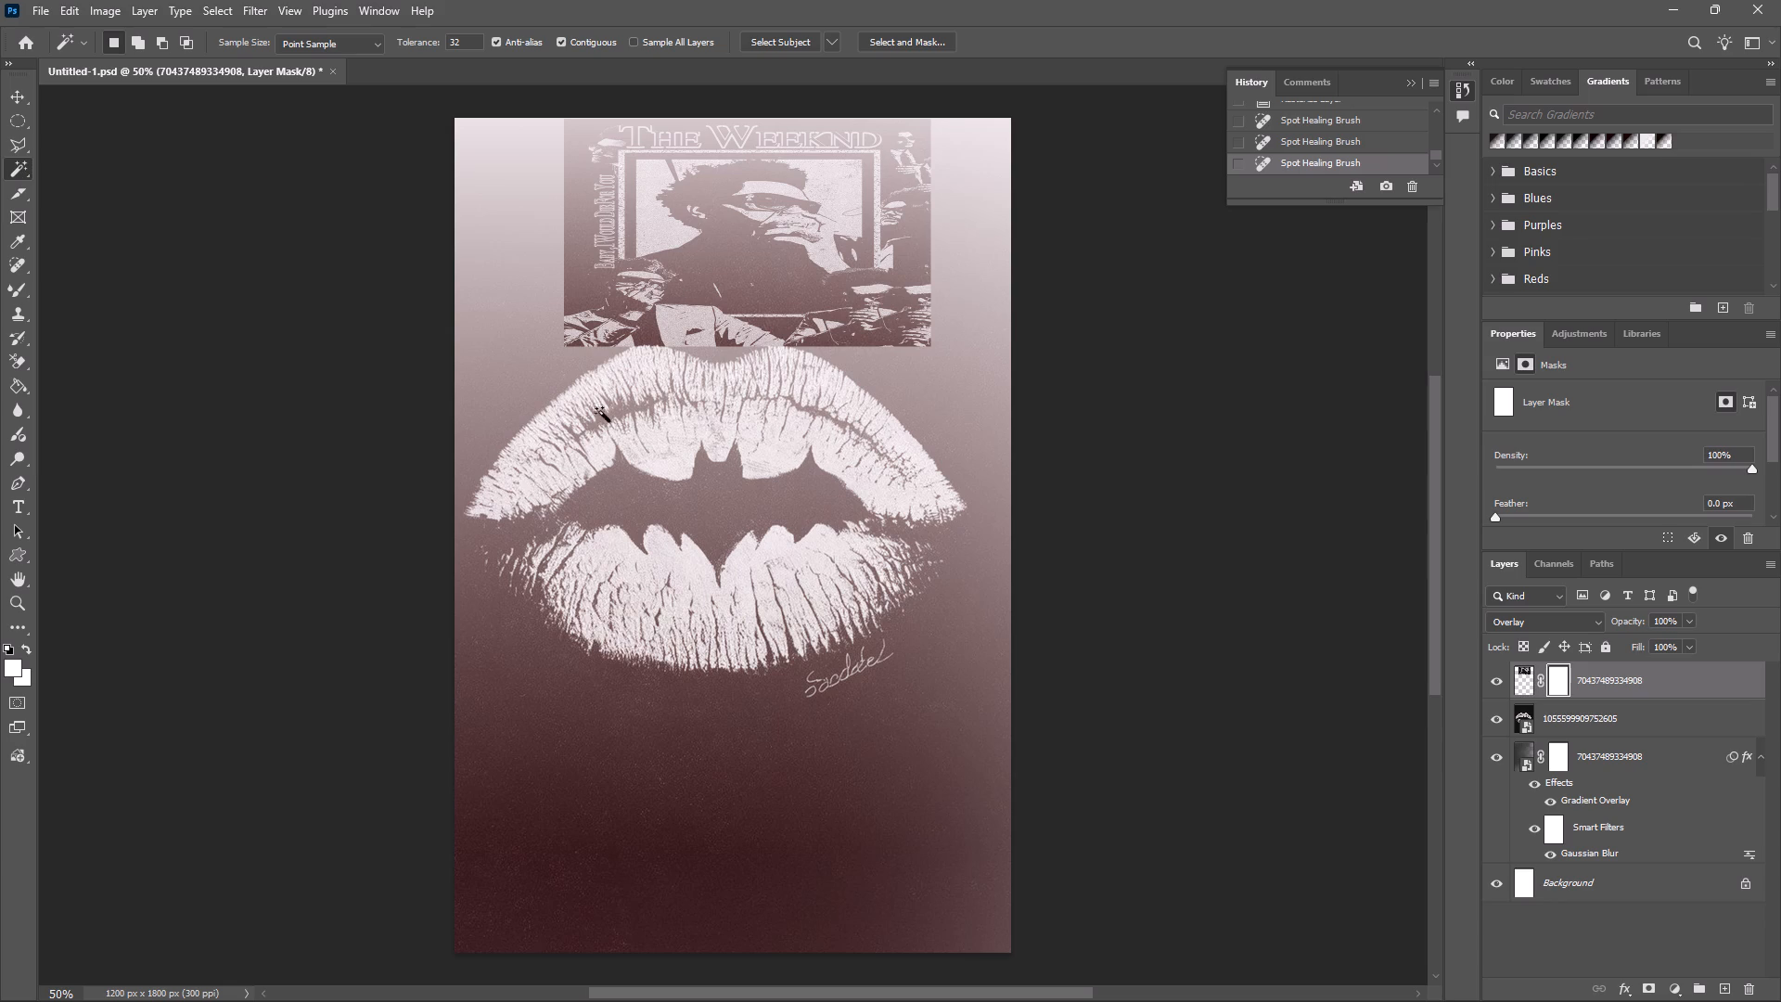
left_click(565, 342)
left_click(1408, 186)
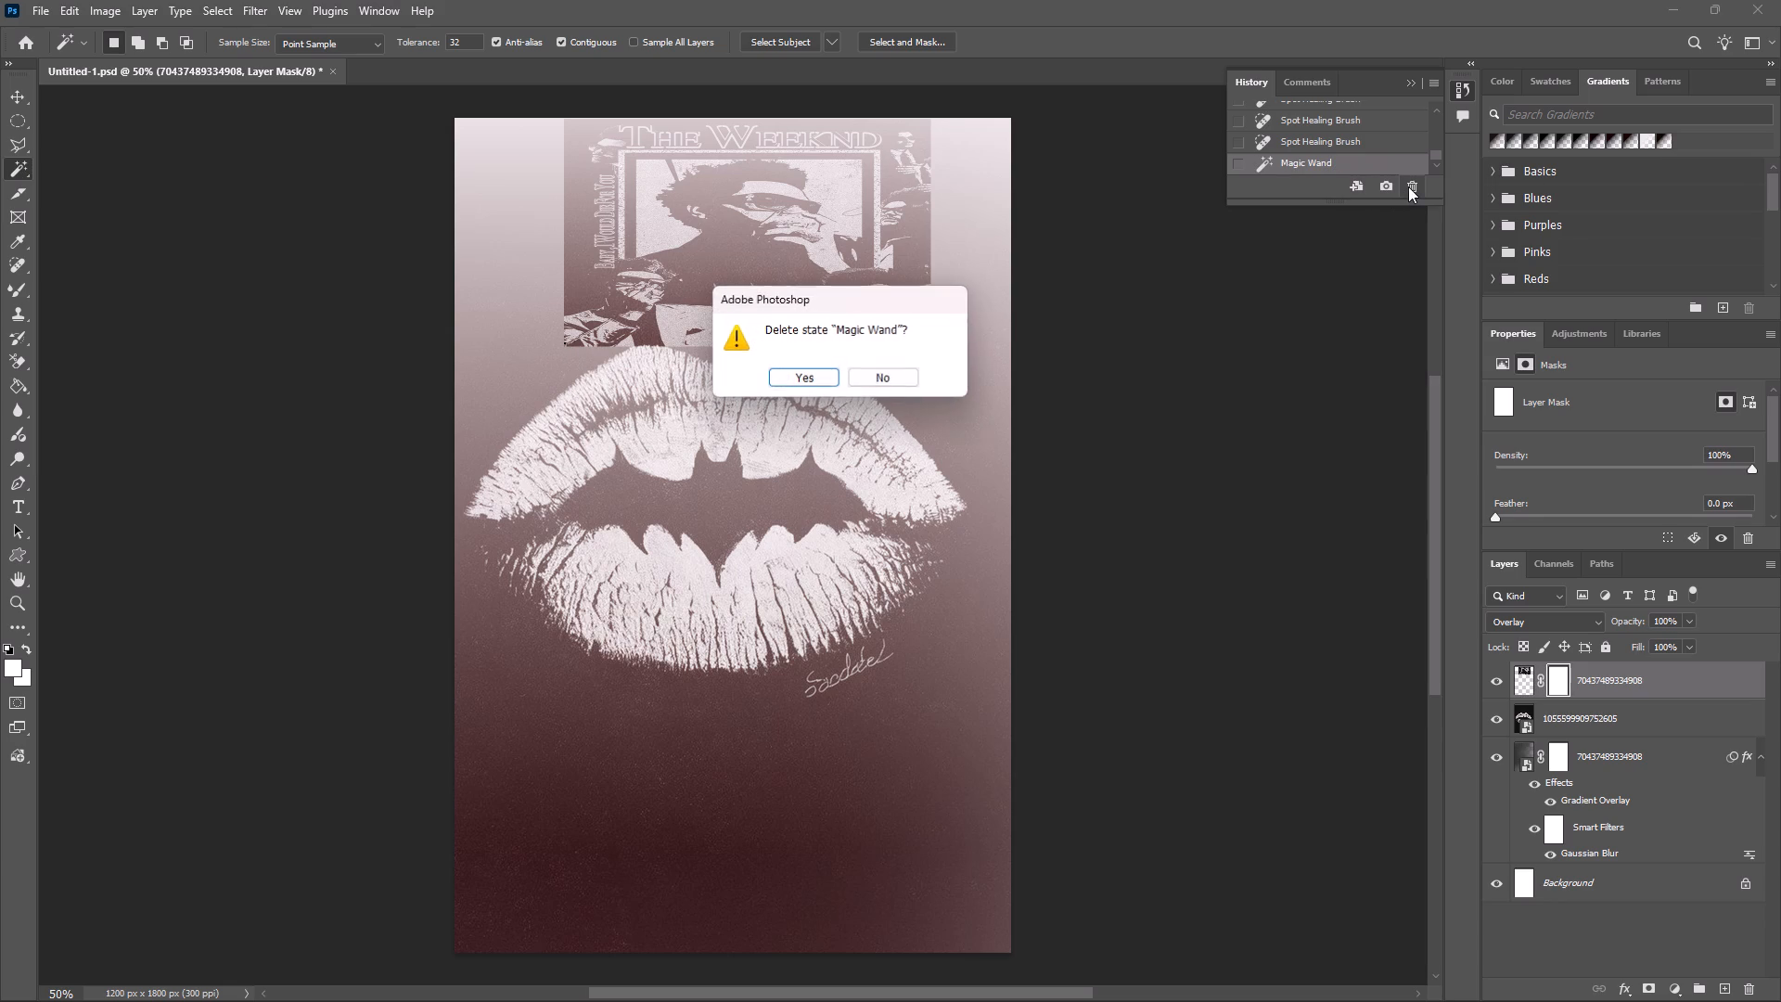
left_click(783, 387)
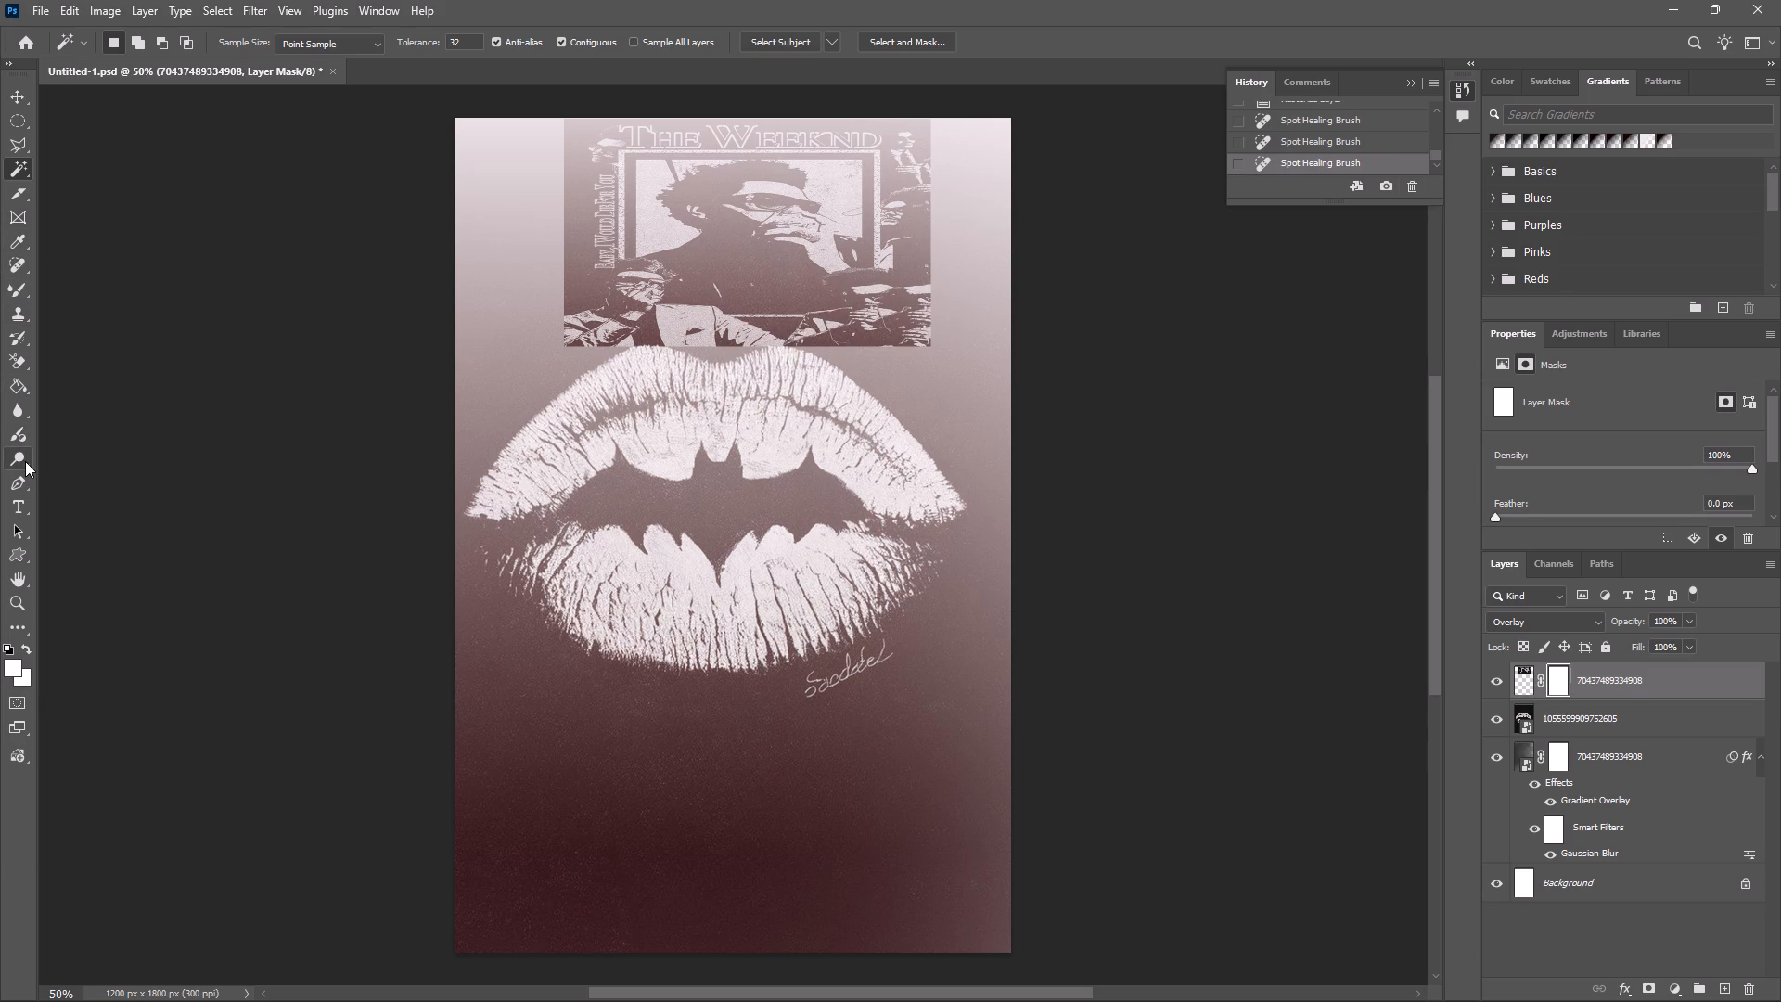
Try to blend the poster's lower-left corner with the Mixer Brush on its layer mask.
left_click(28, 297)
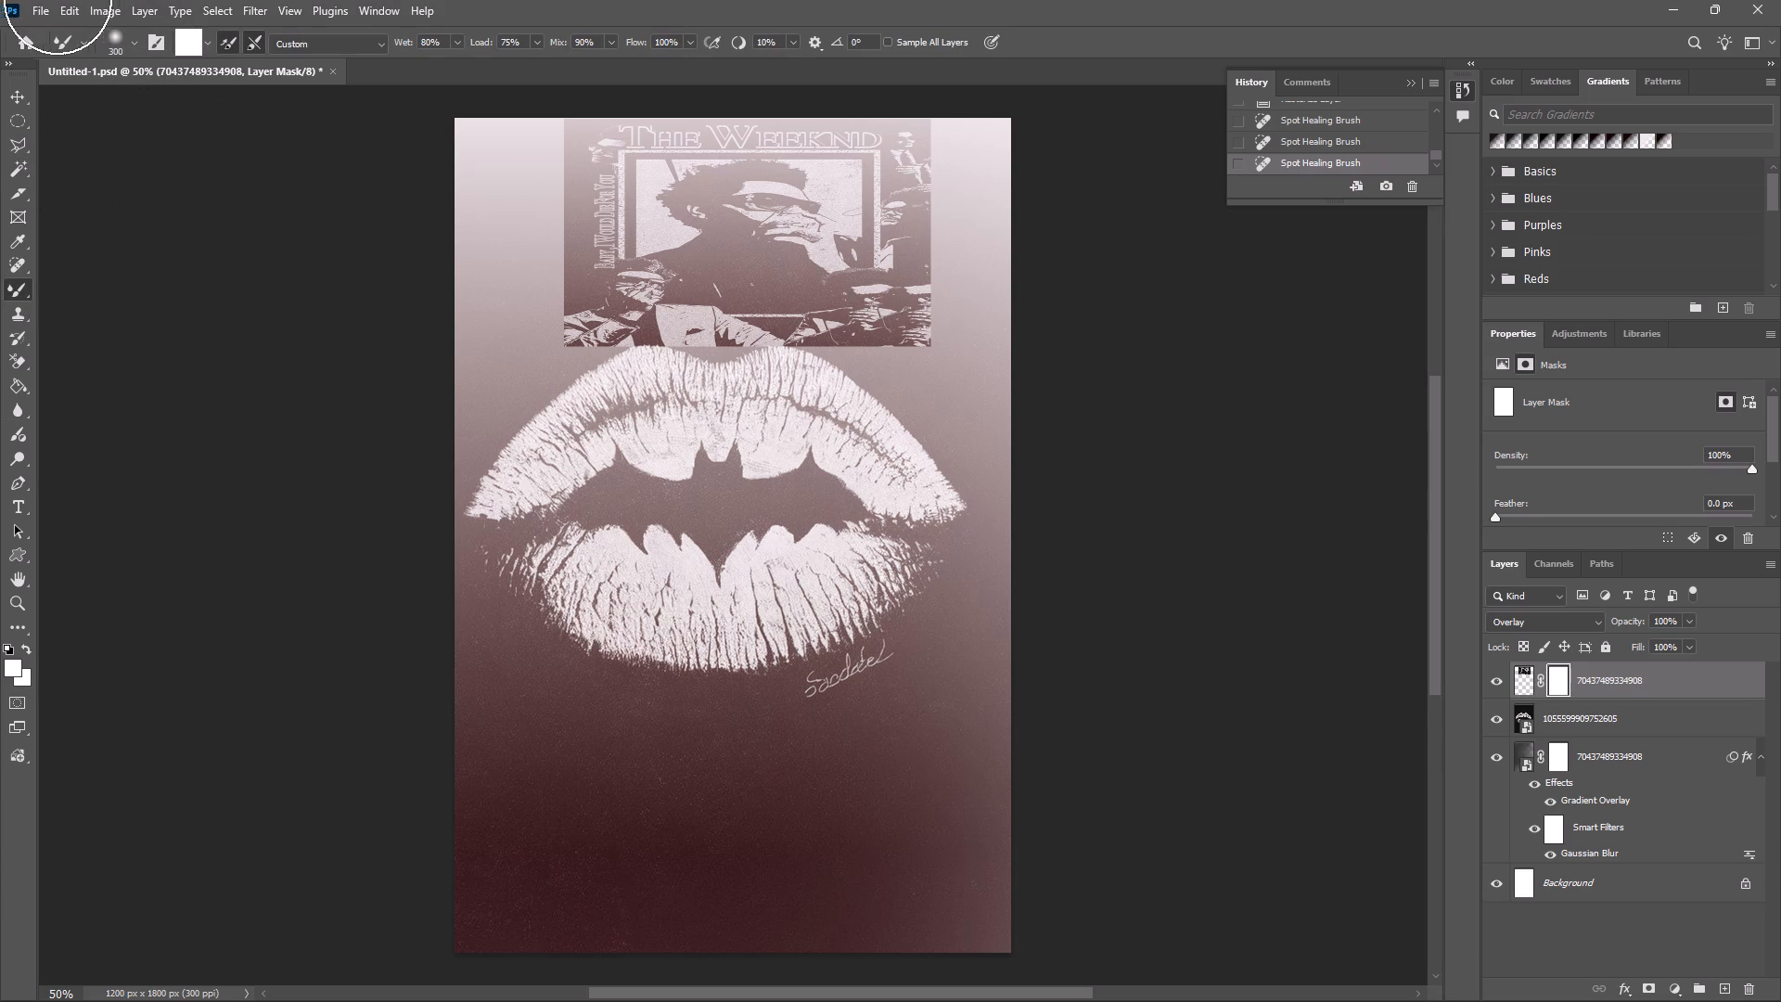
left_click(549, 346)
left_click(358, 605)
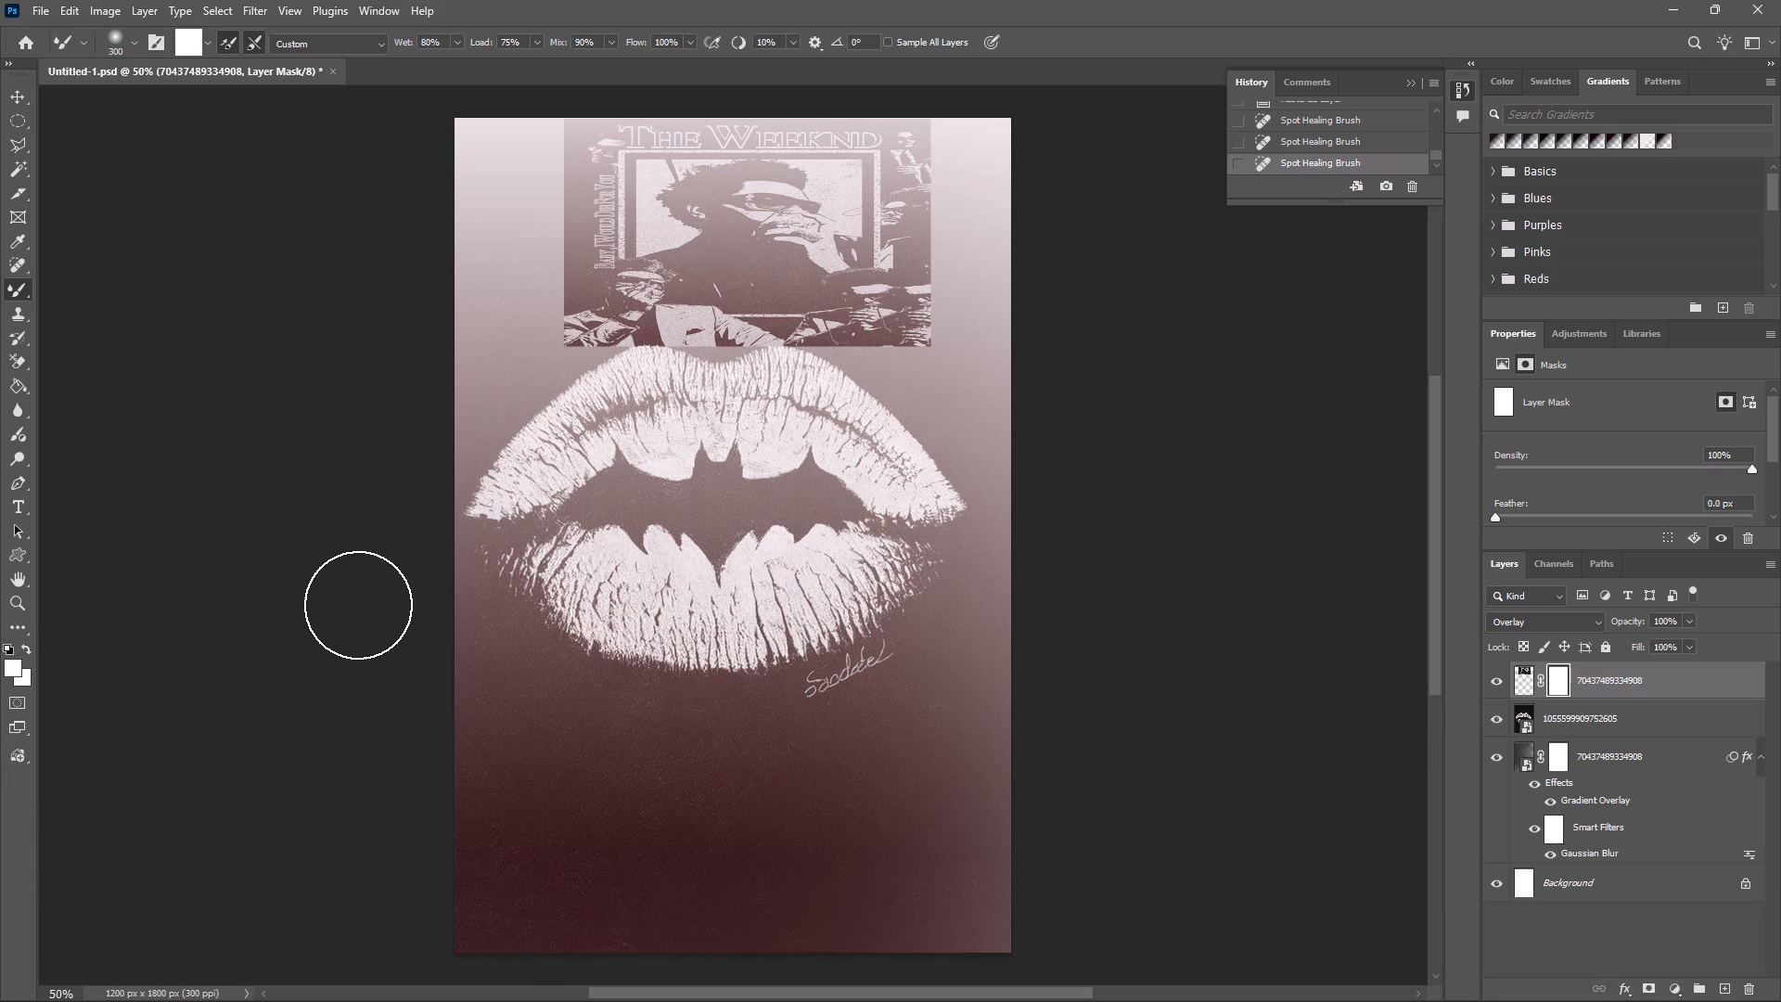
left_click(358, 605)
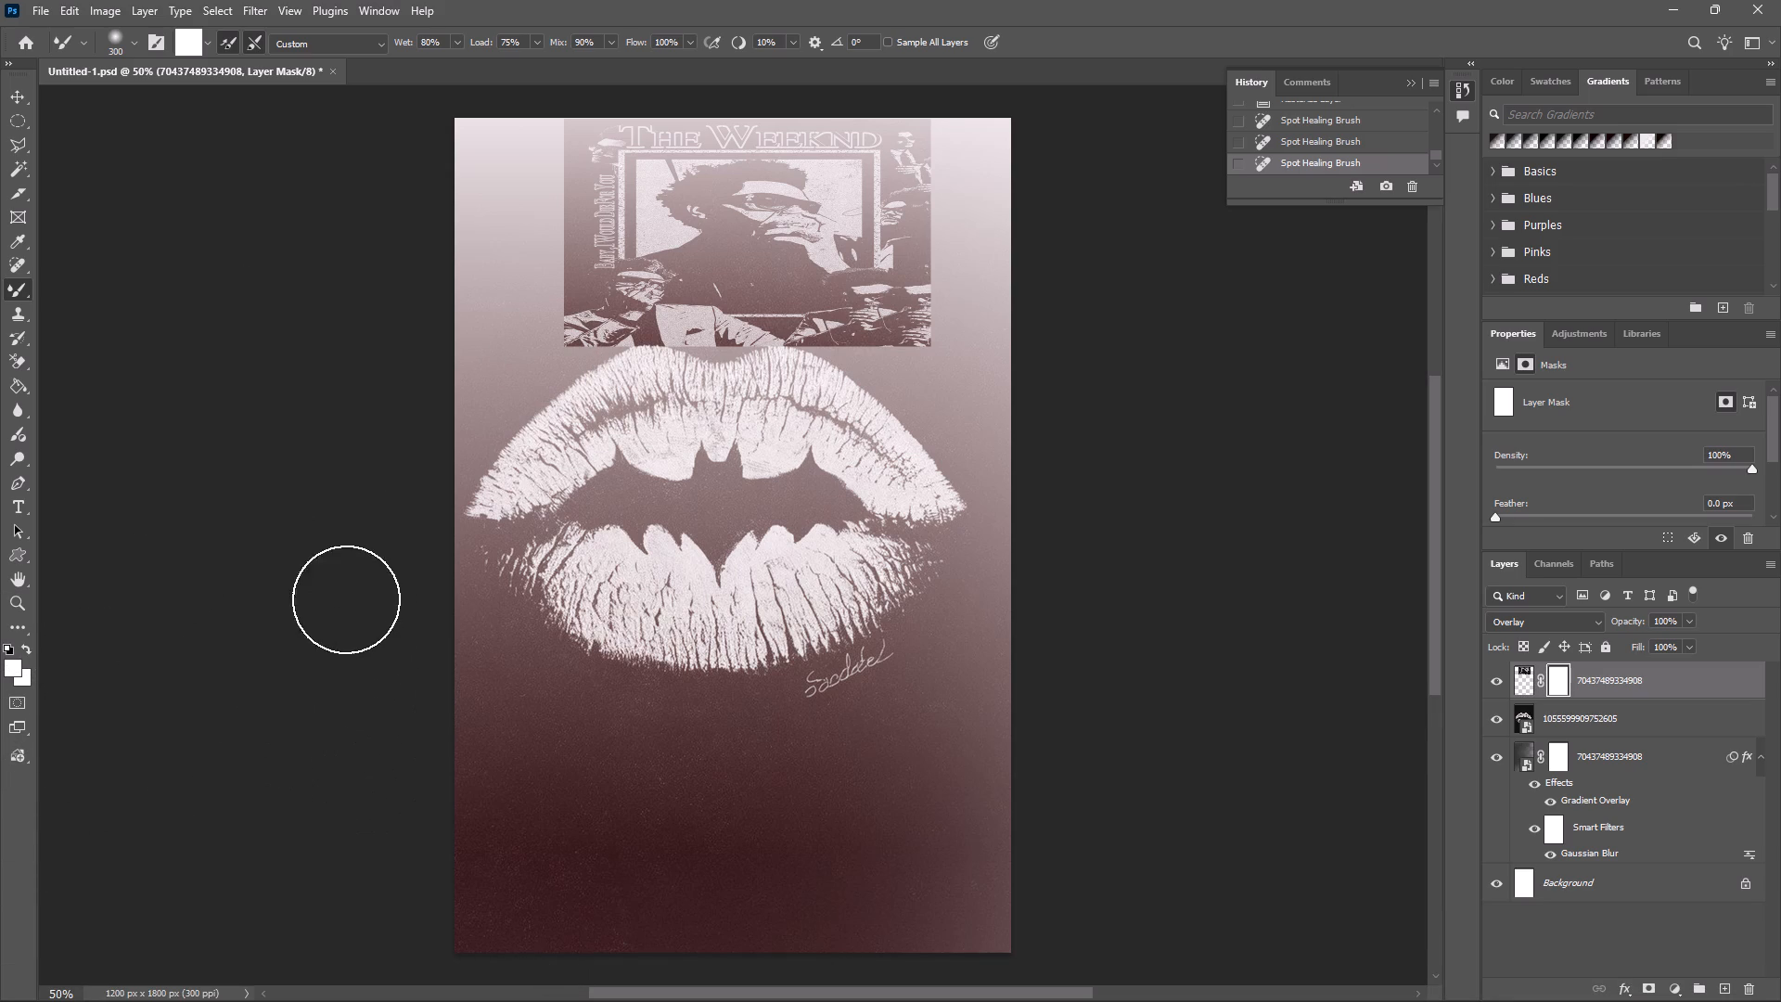
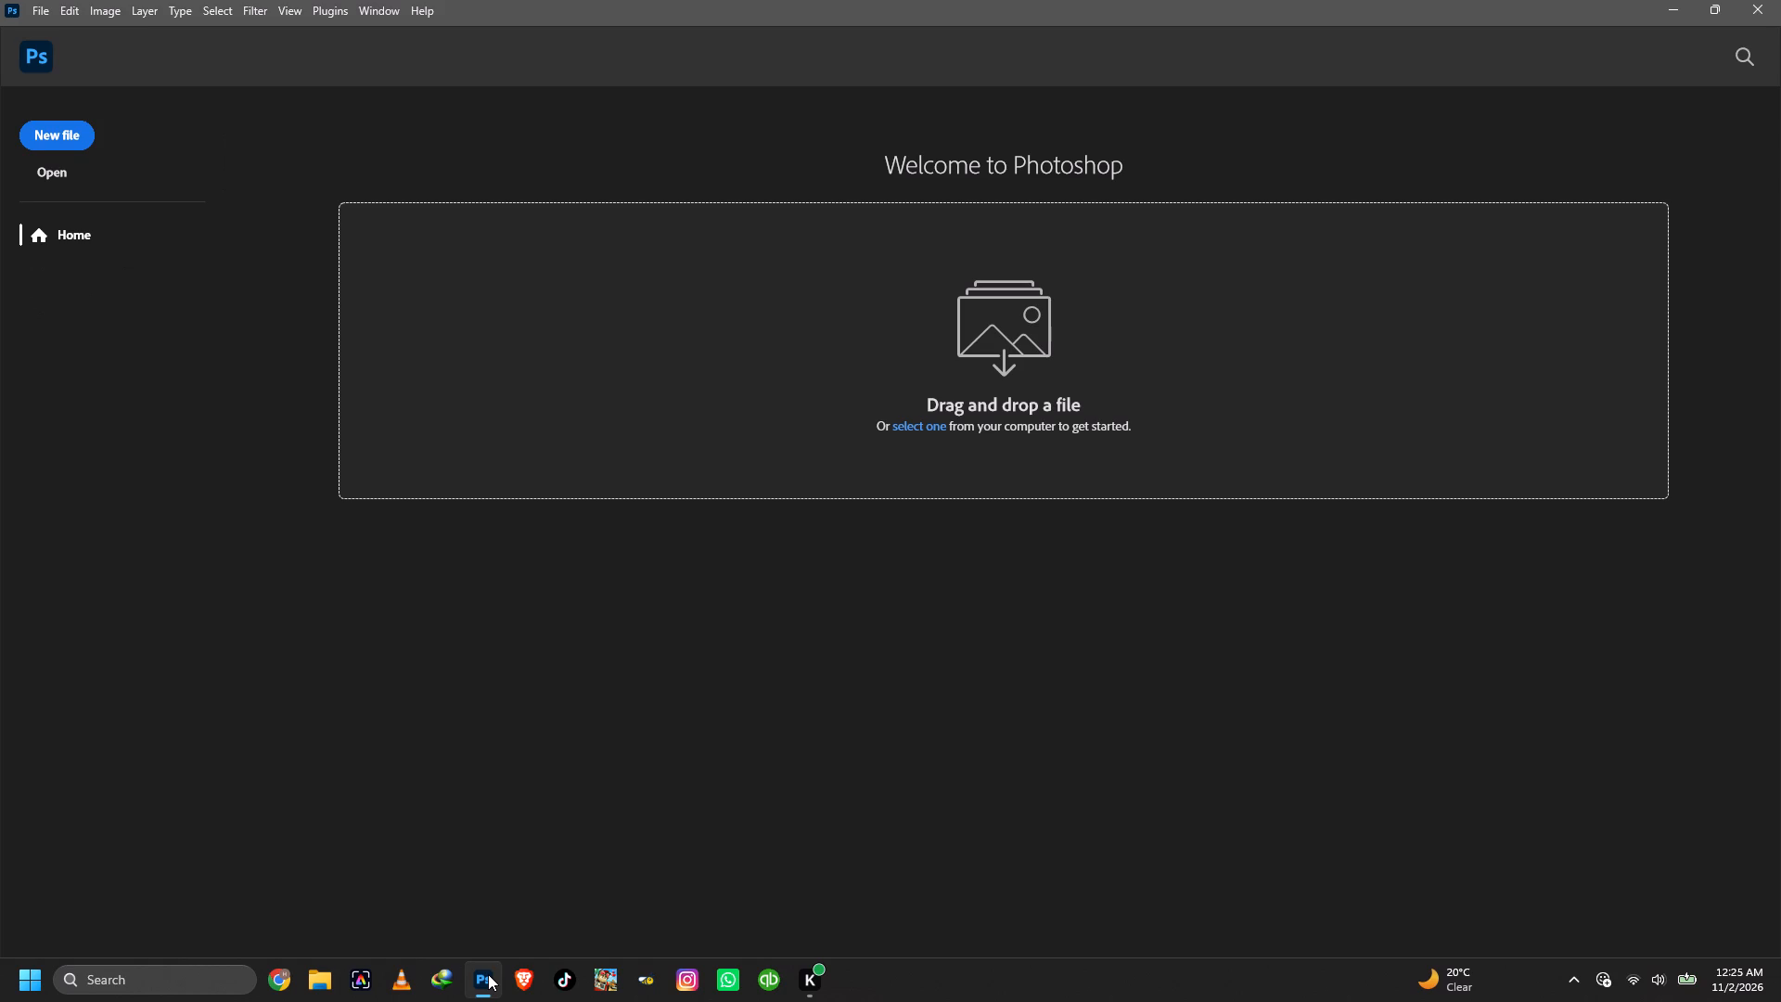
Open Untitled-1.psd from the Downloads folder.
left_click(67, 172)
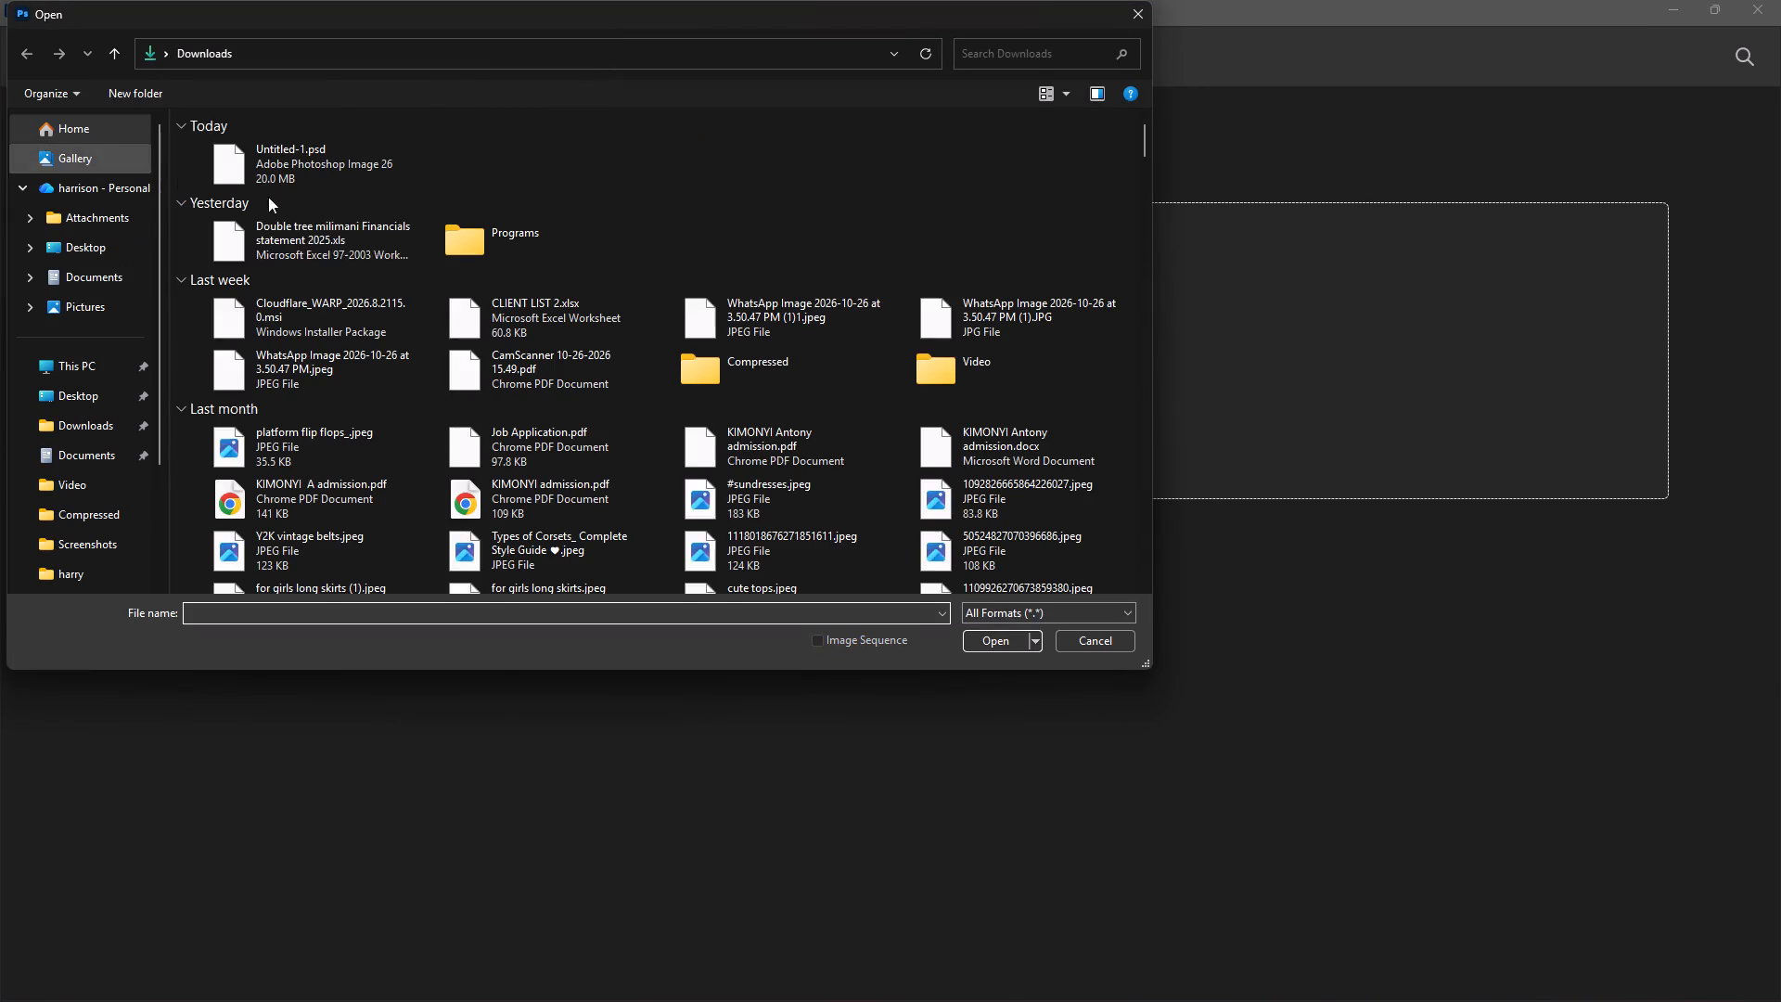
left_click(360, 171)
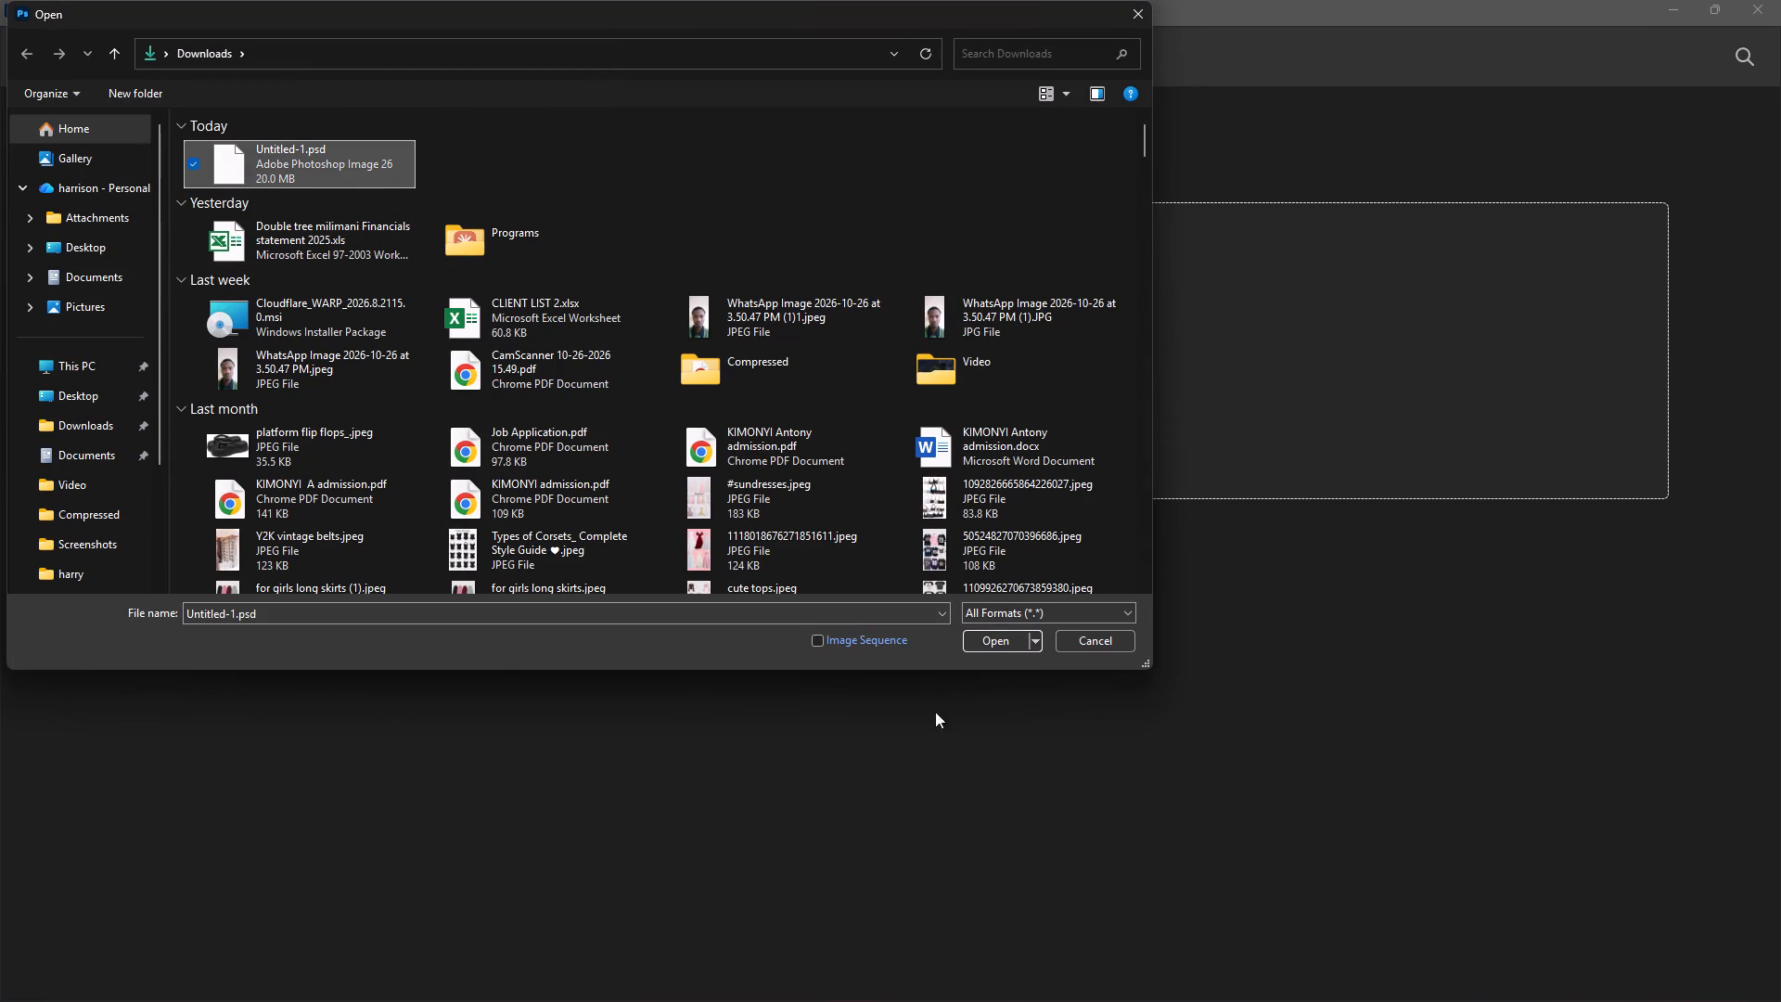
left_click(992, 641)
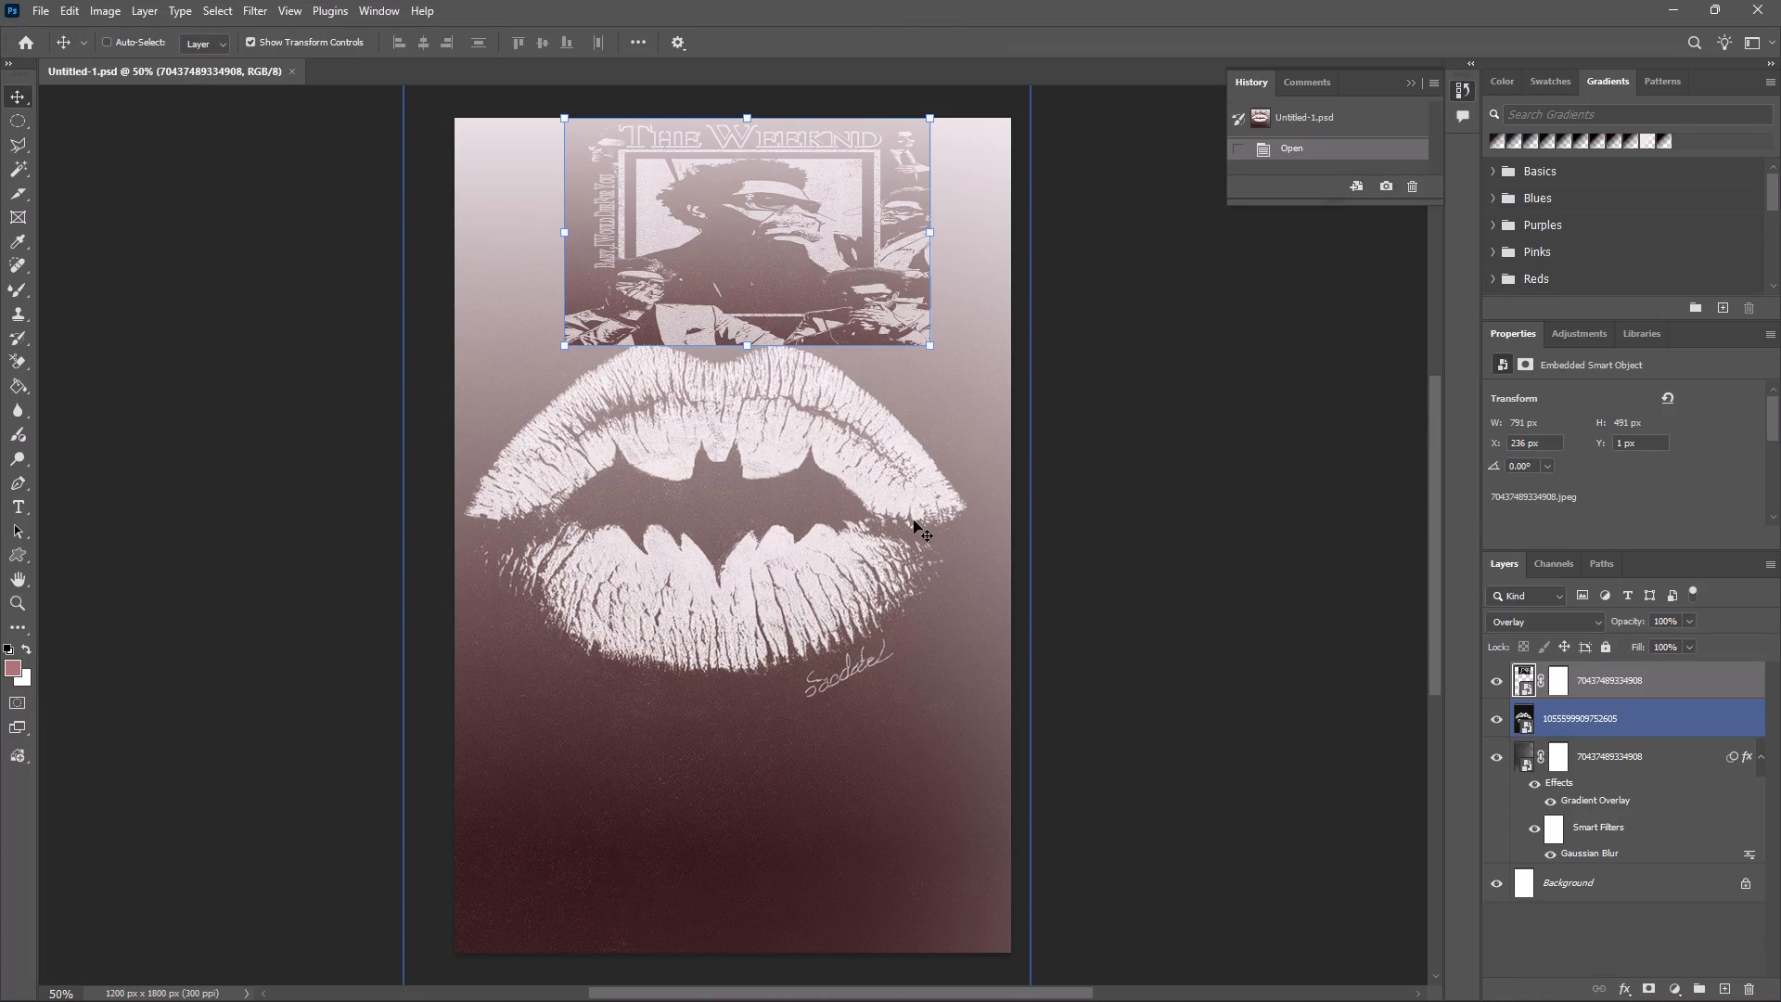
Rasterize the top poster smart object for painting with the Mixer Brush.
left_click(19, 293)
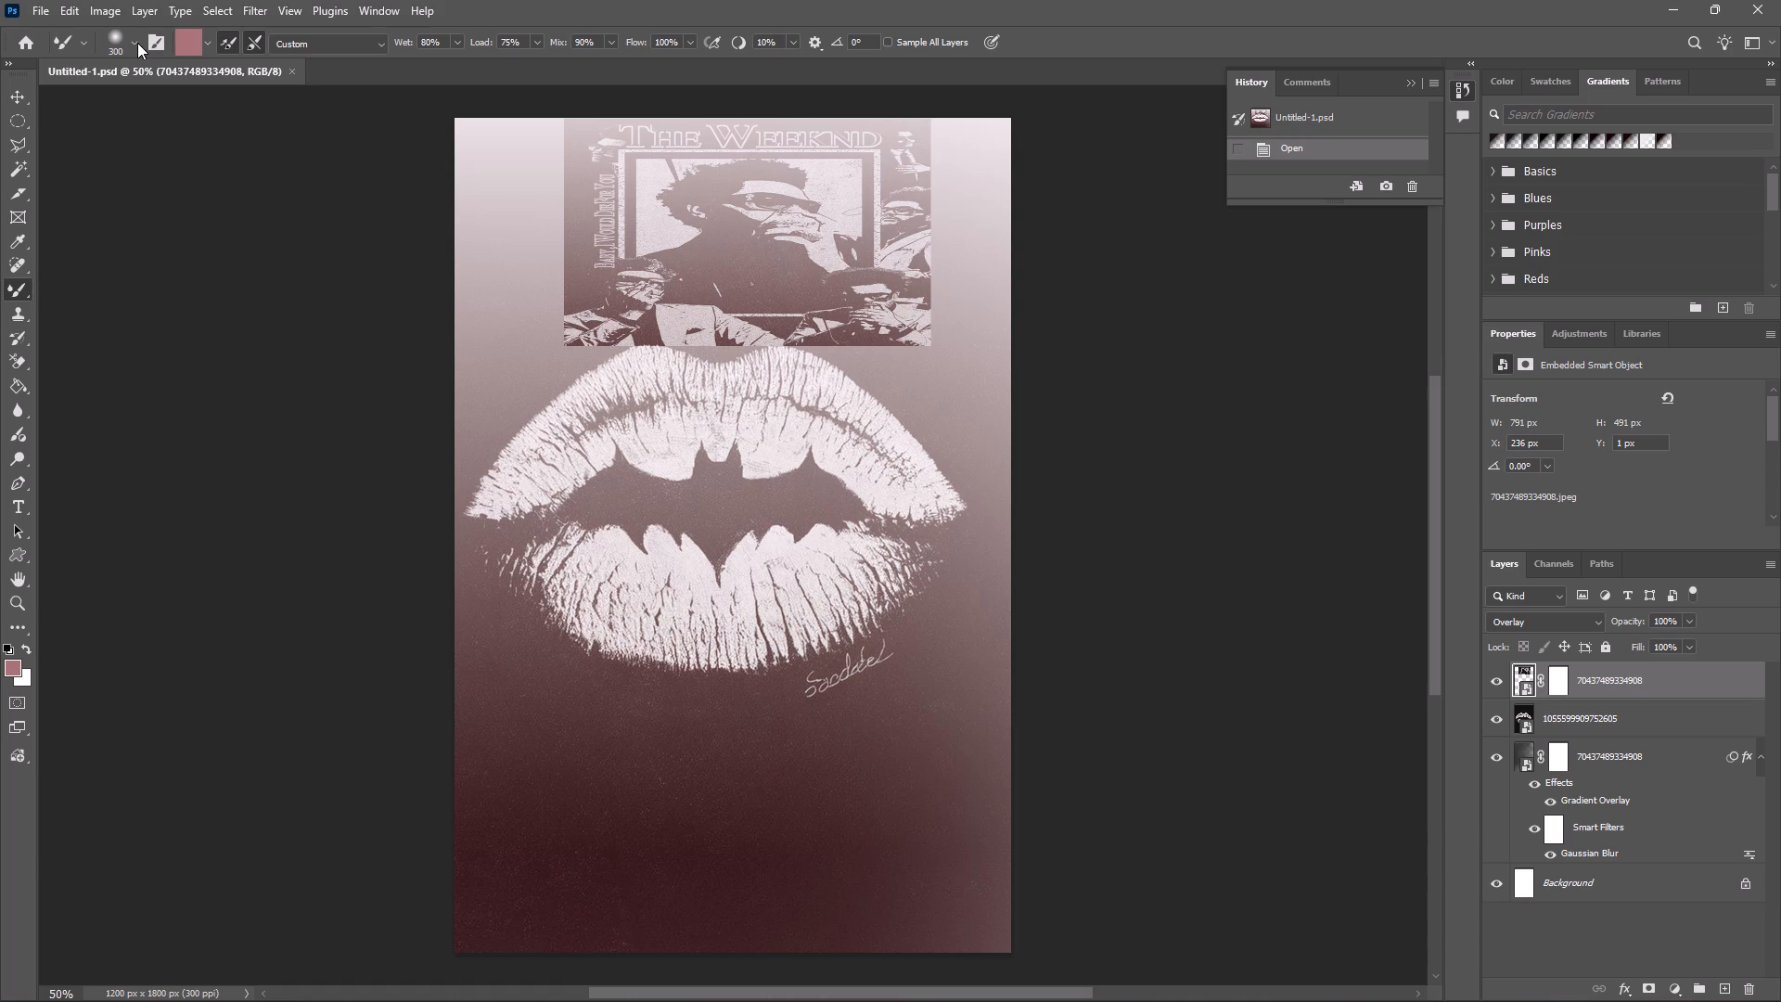
left_click(593, 376)
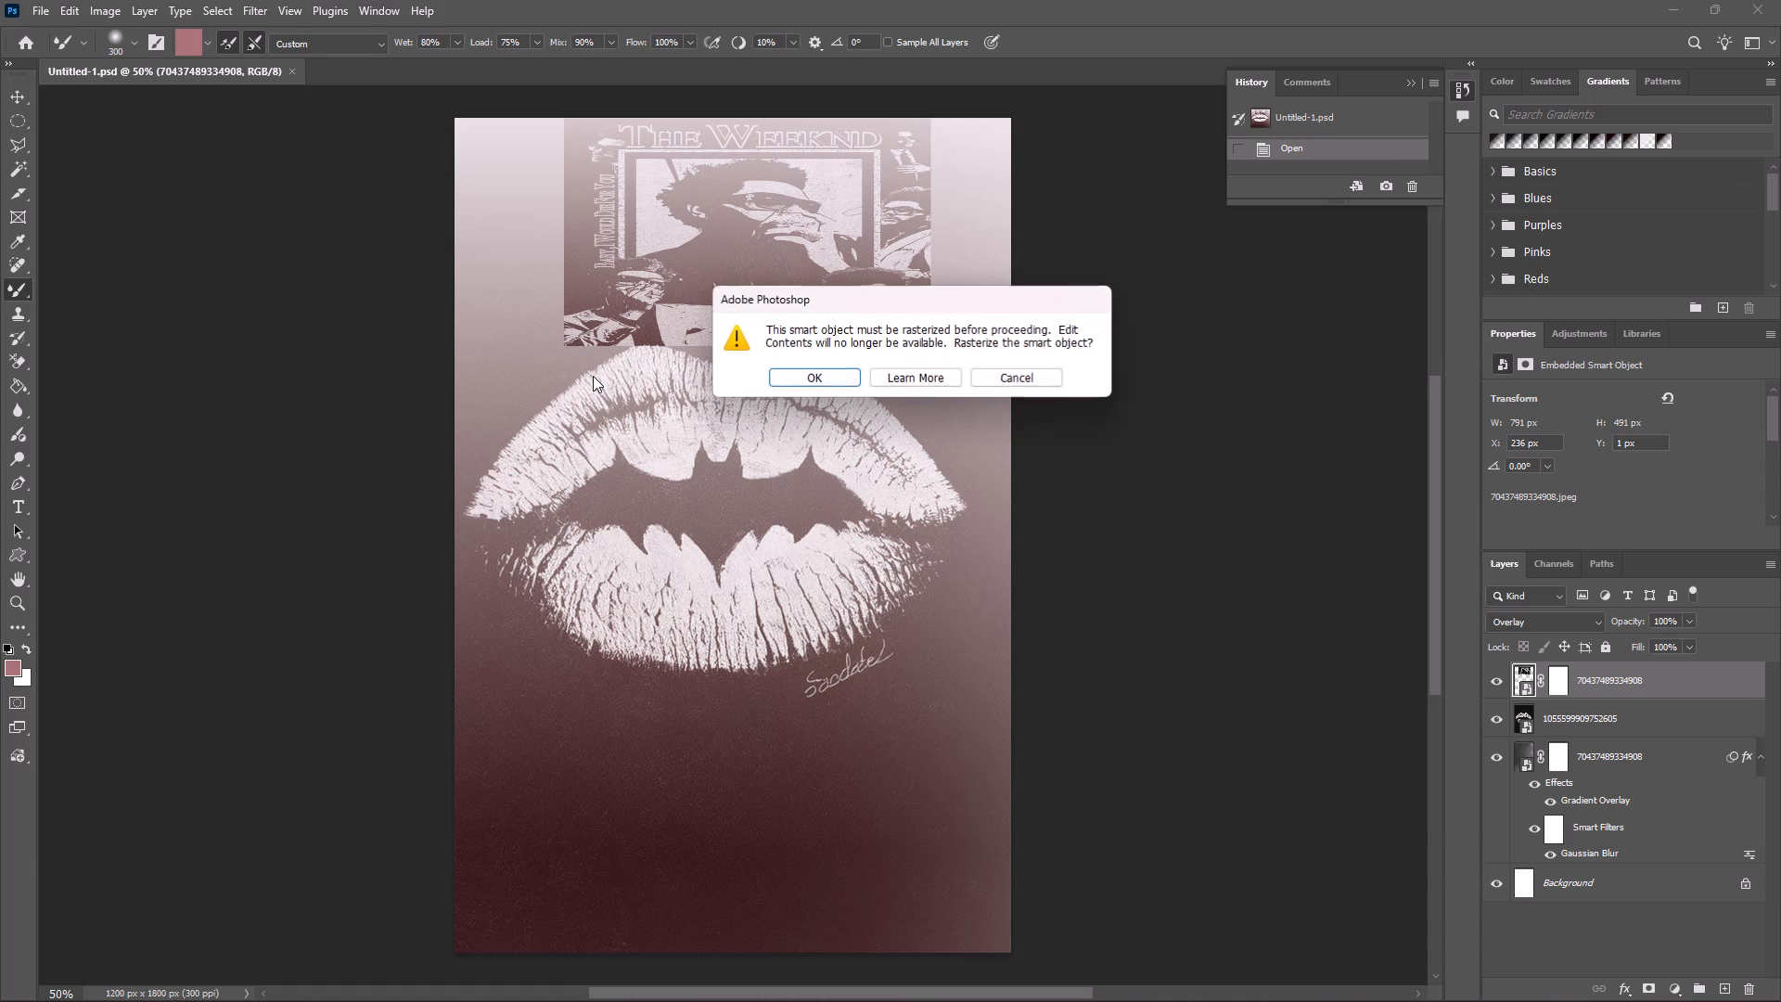
left_click(799, 382)
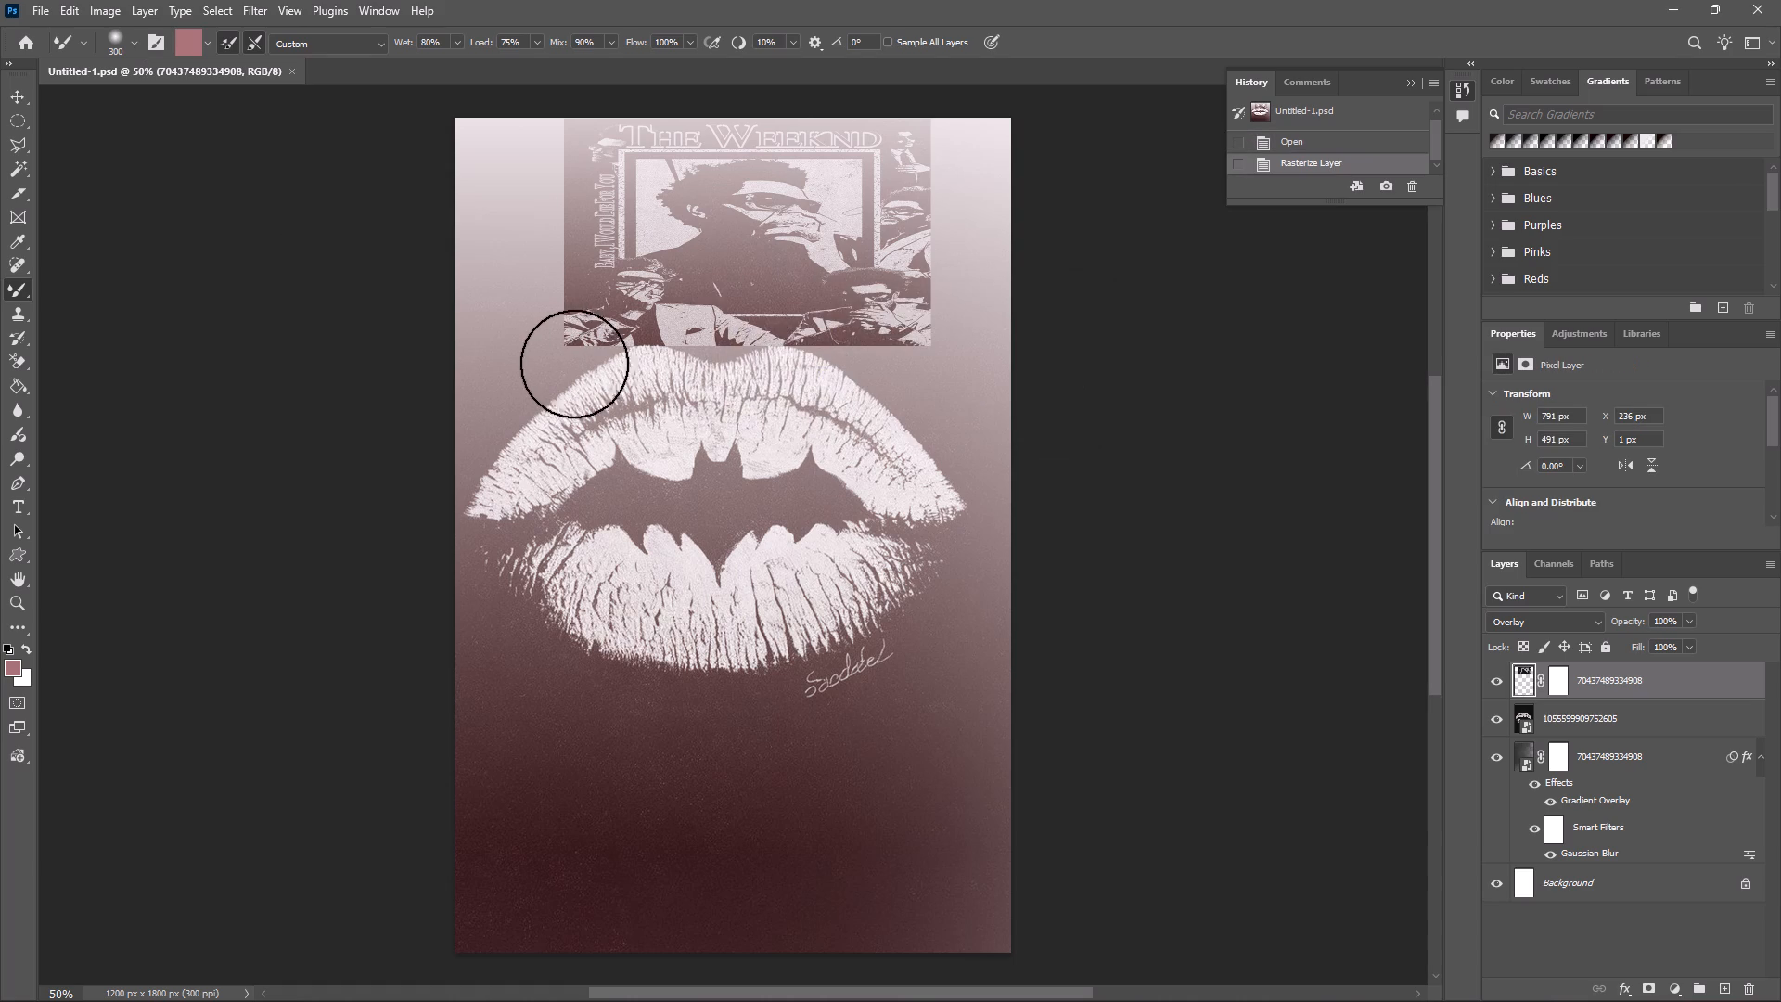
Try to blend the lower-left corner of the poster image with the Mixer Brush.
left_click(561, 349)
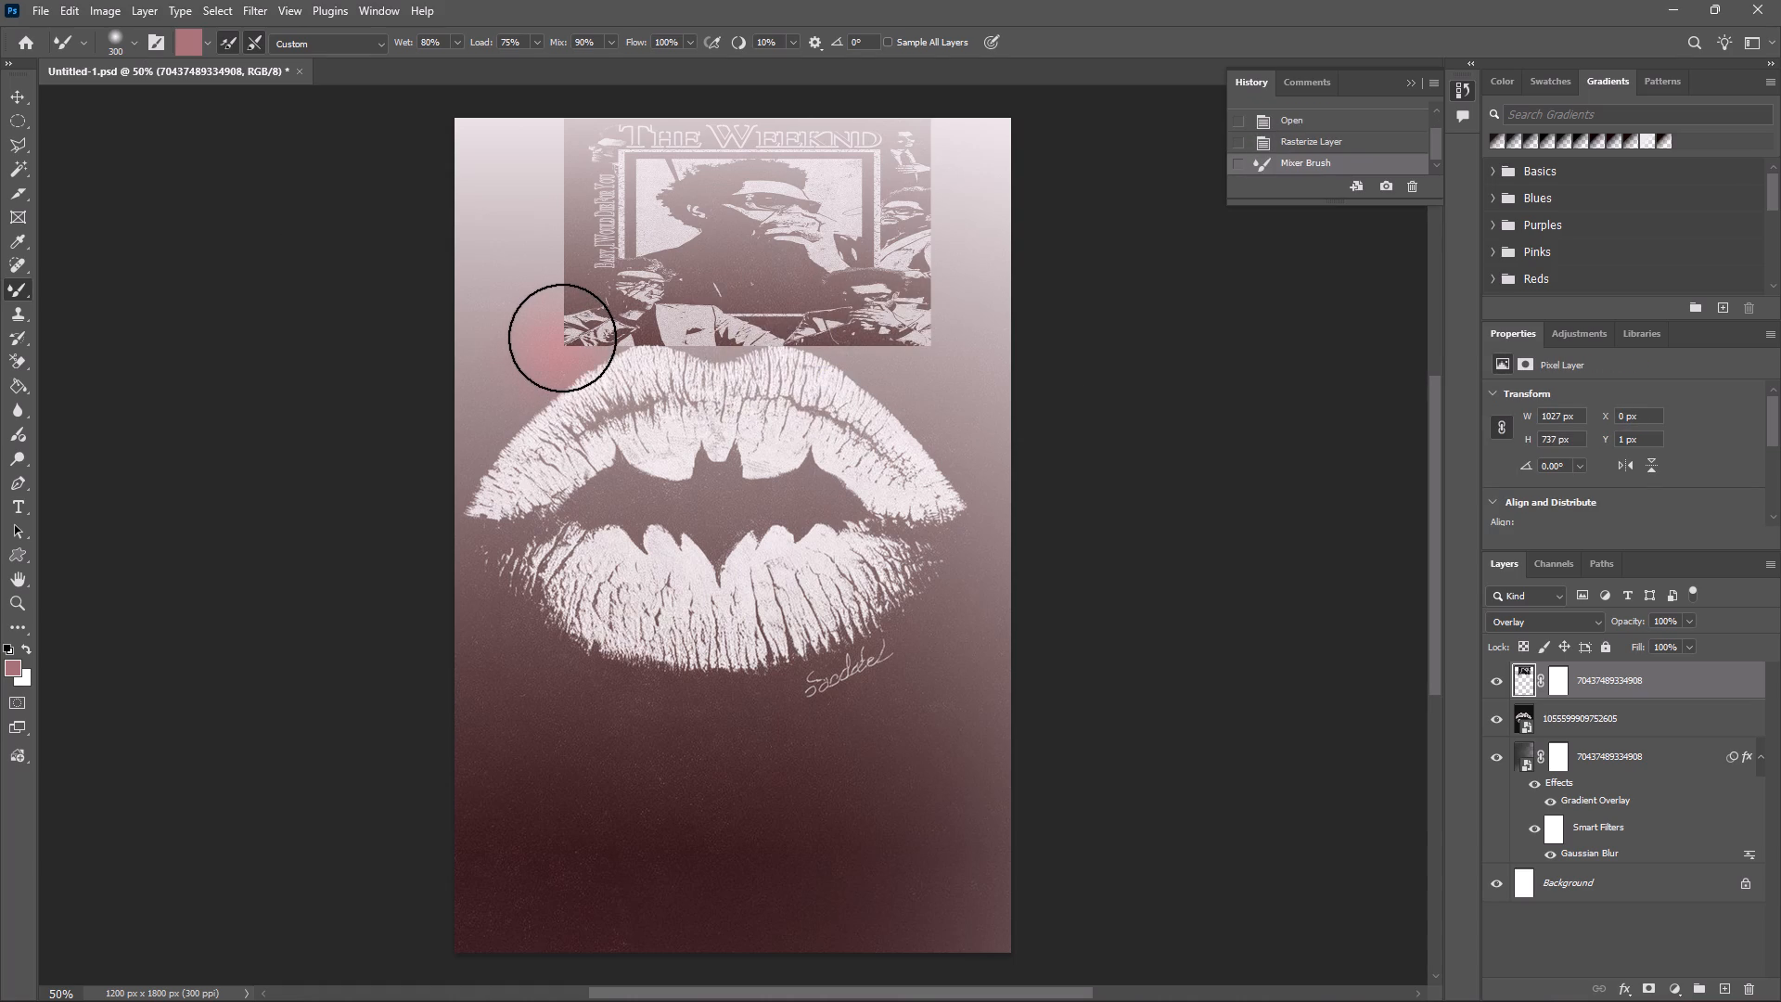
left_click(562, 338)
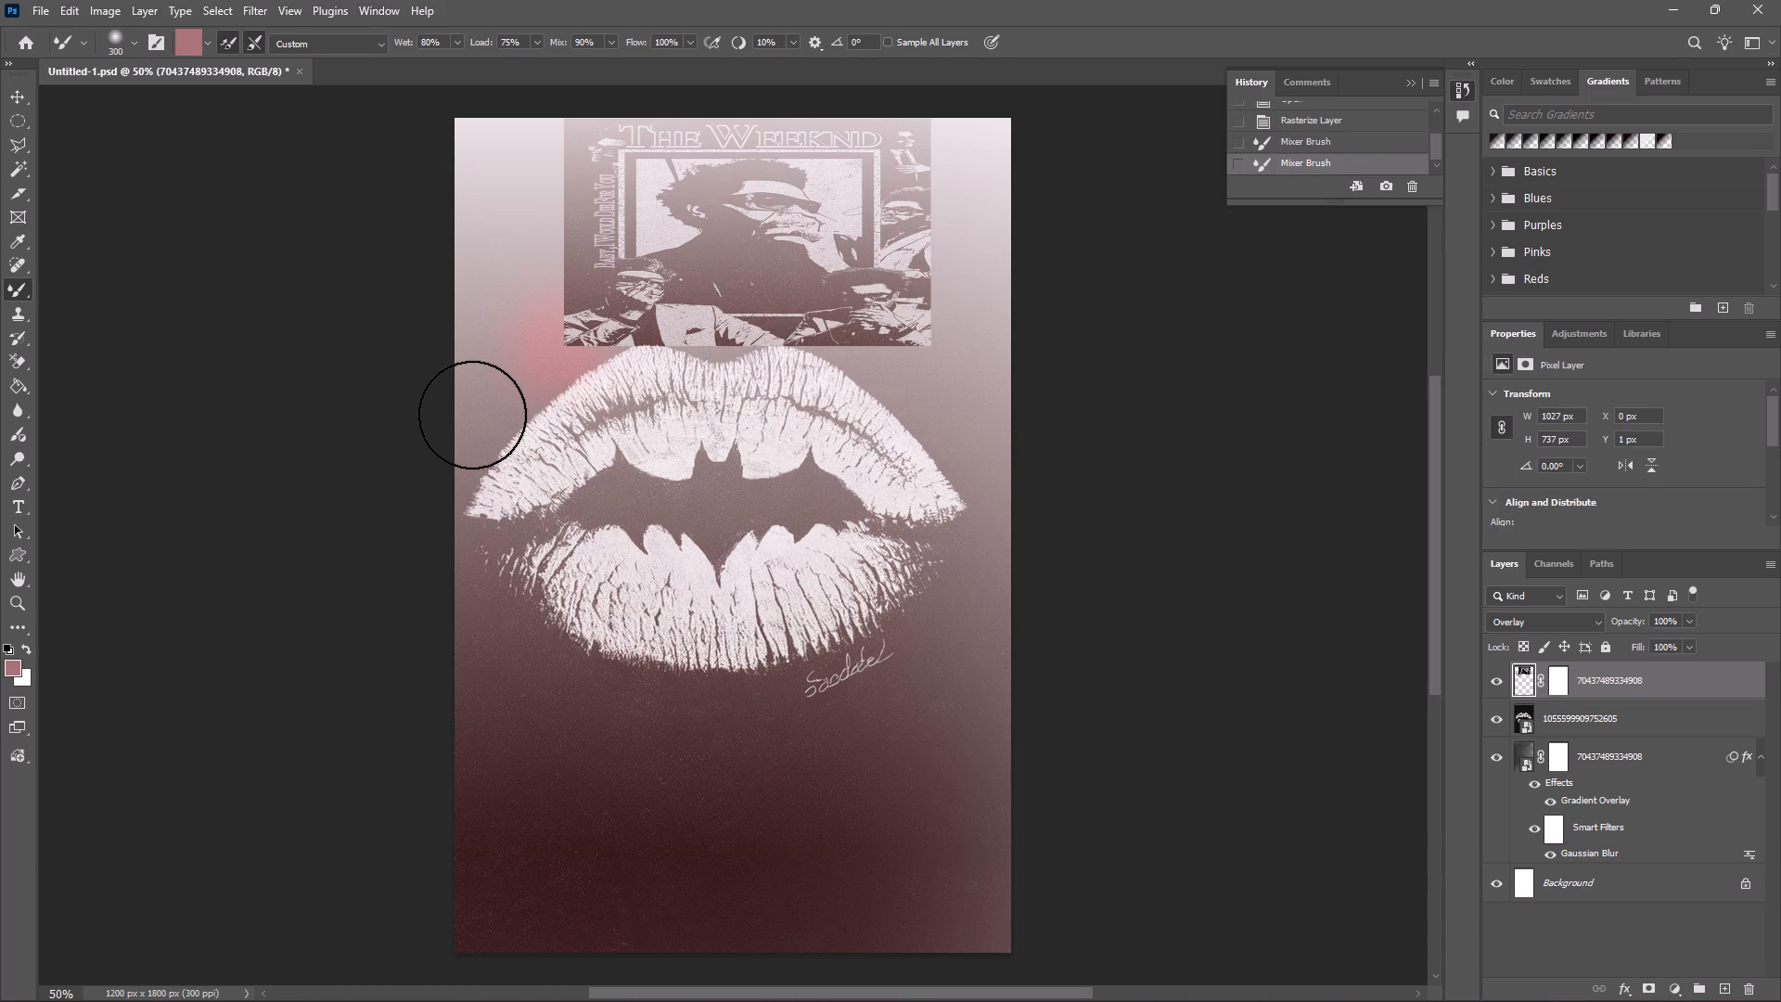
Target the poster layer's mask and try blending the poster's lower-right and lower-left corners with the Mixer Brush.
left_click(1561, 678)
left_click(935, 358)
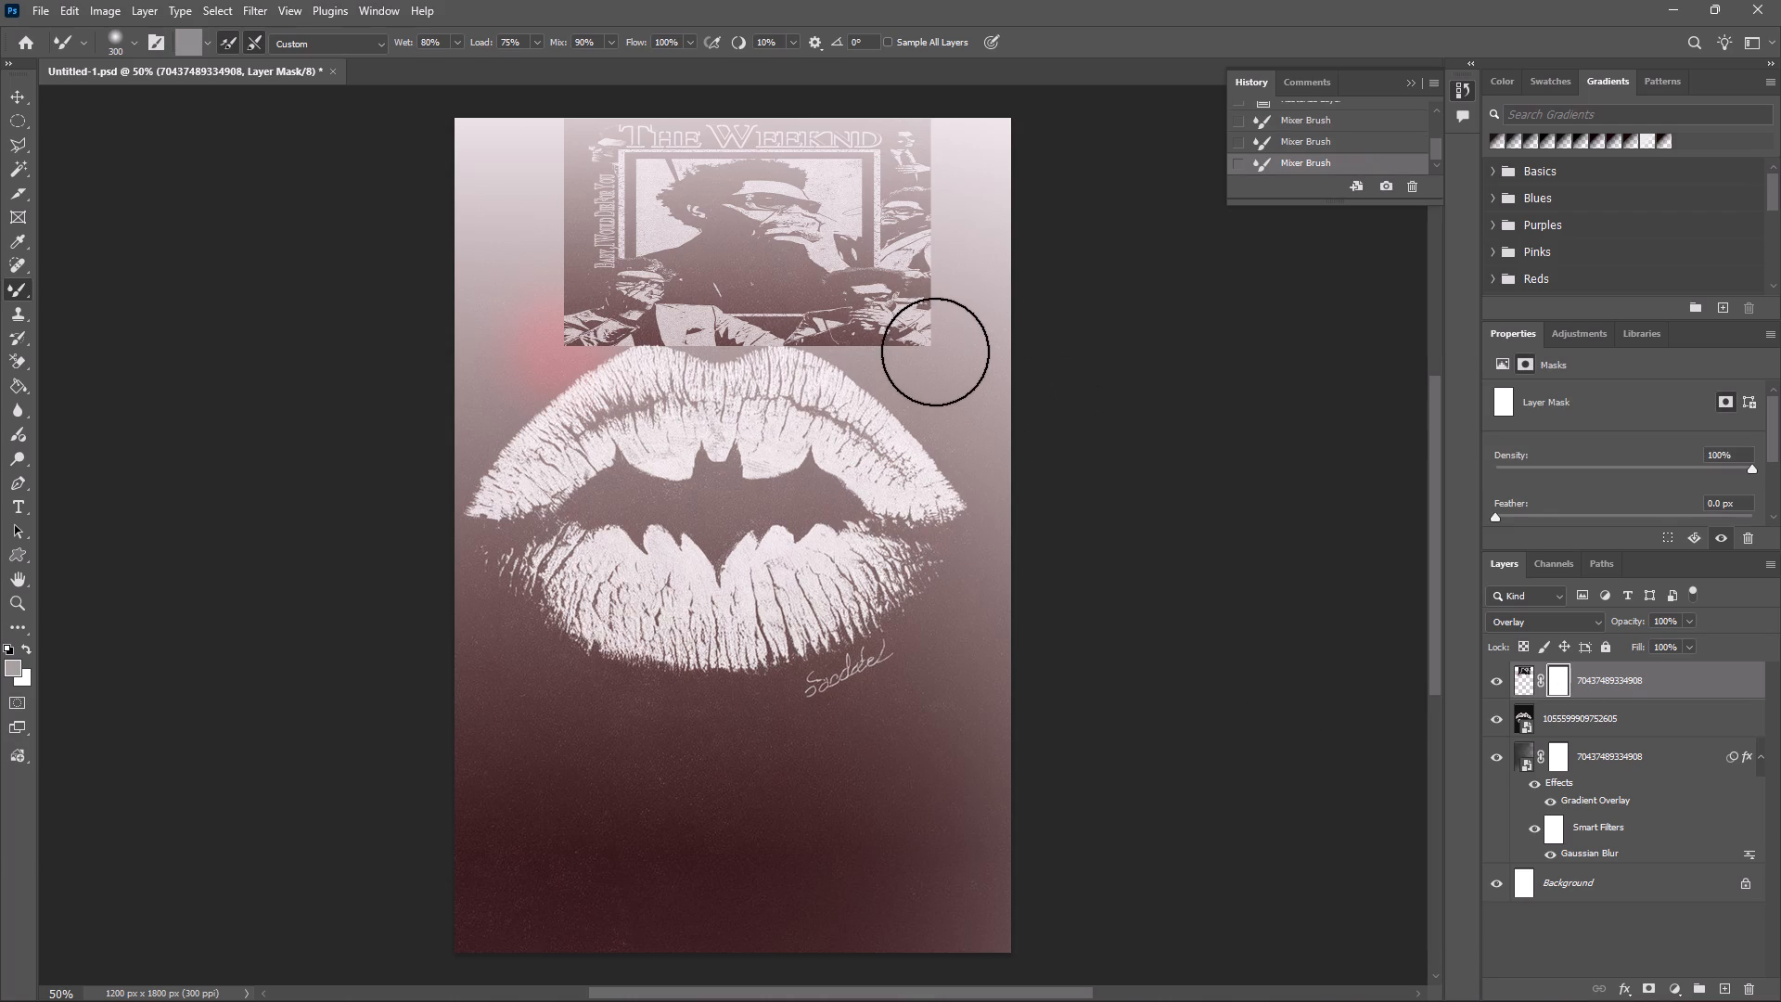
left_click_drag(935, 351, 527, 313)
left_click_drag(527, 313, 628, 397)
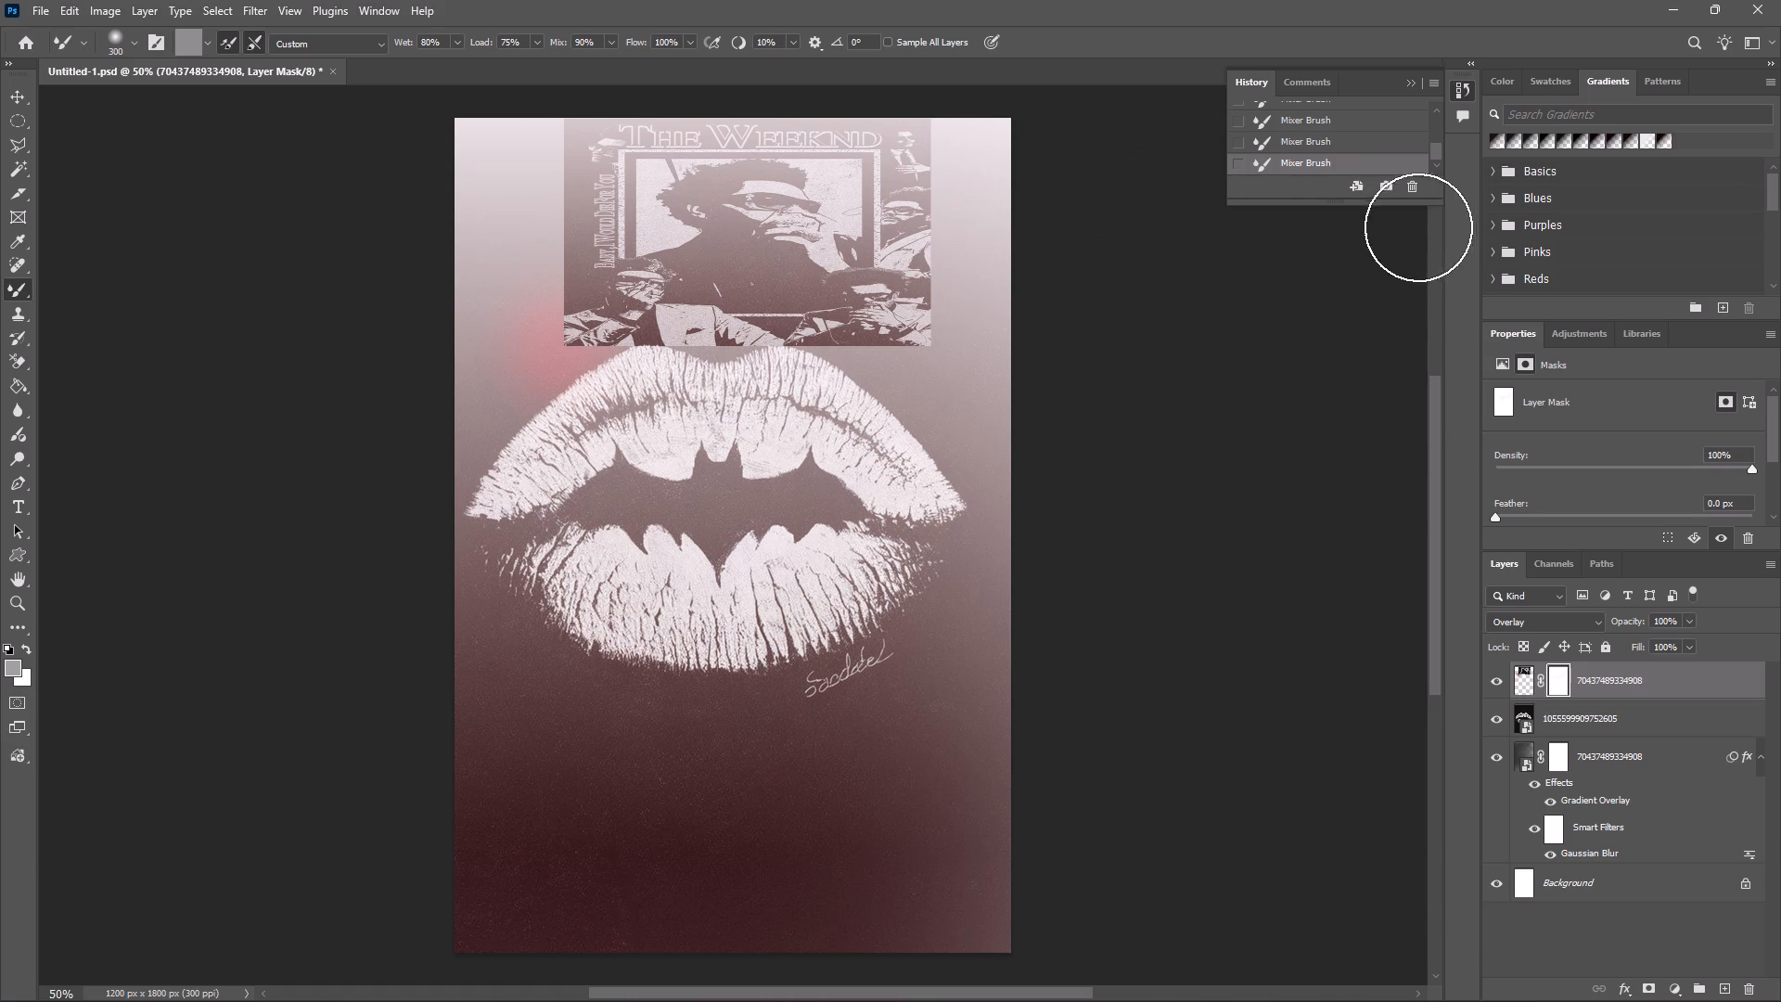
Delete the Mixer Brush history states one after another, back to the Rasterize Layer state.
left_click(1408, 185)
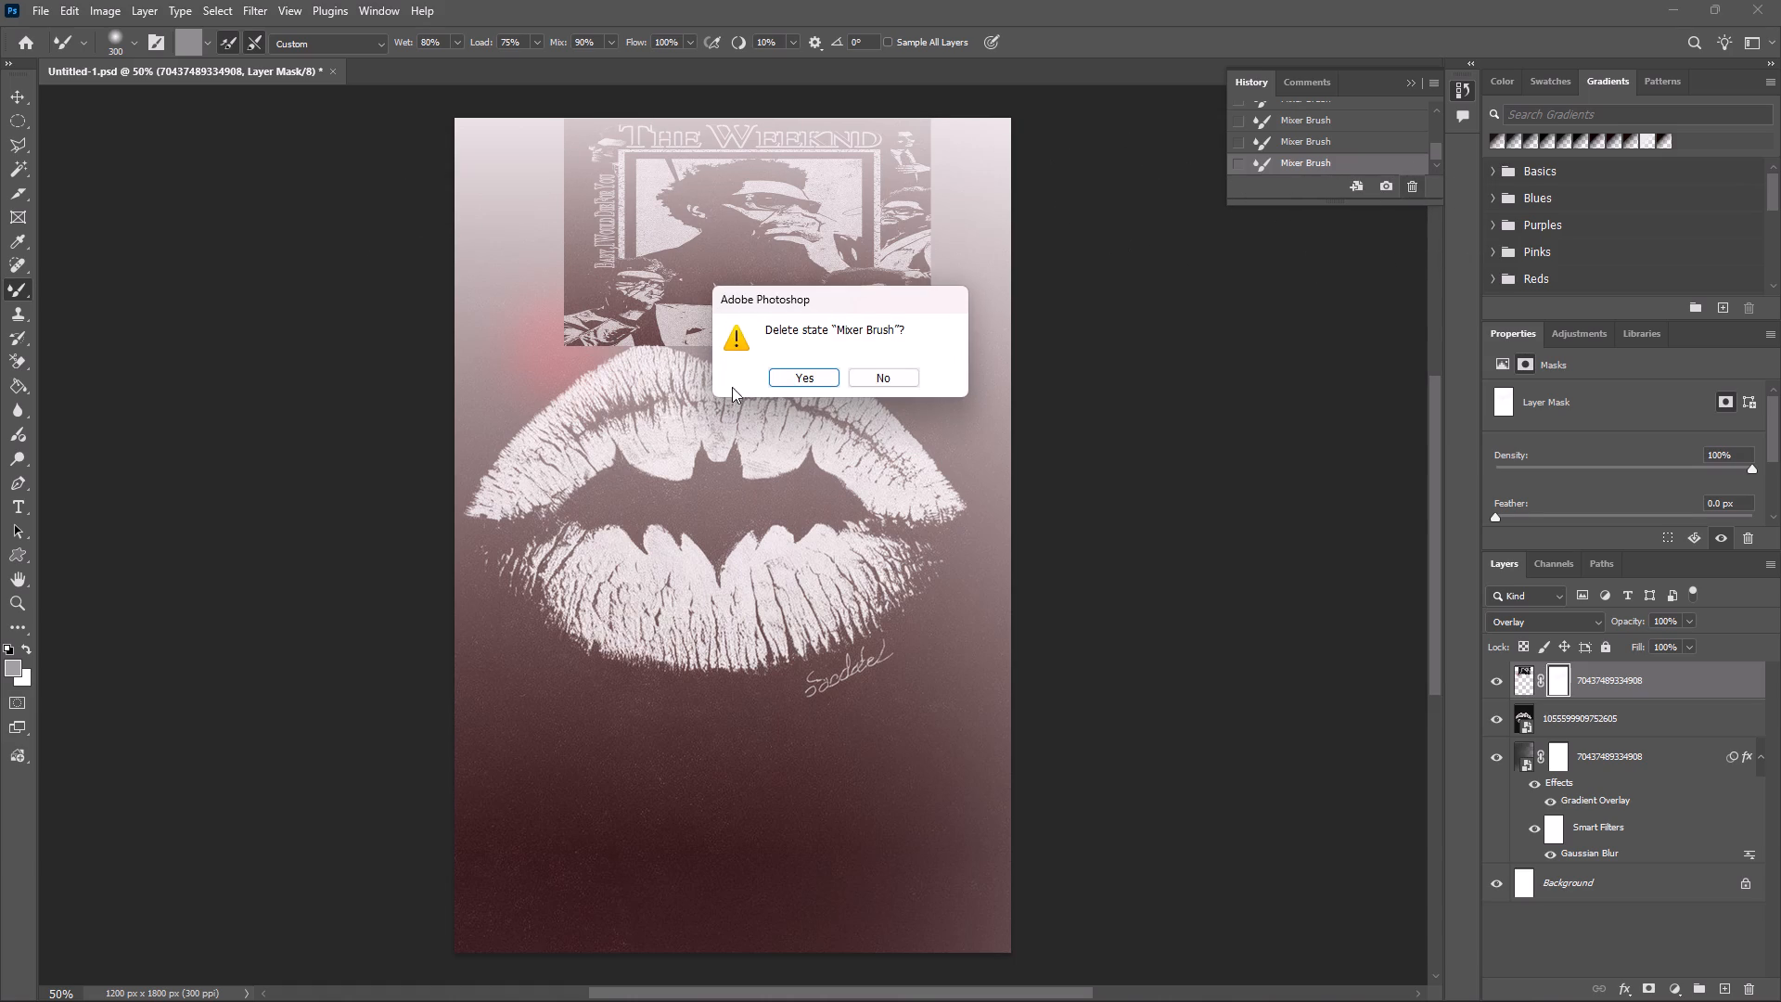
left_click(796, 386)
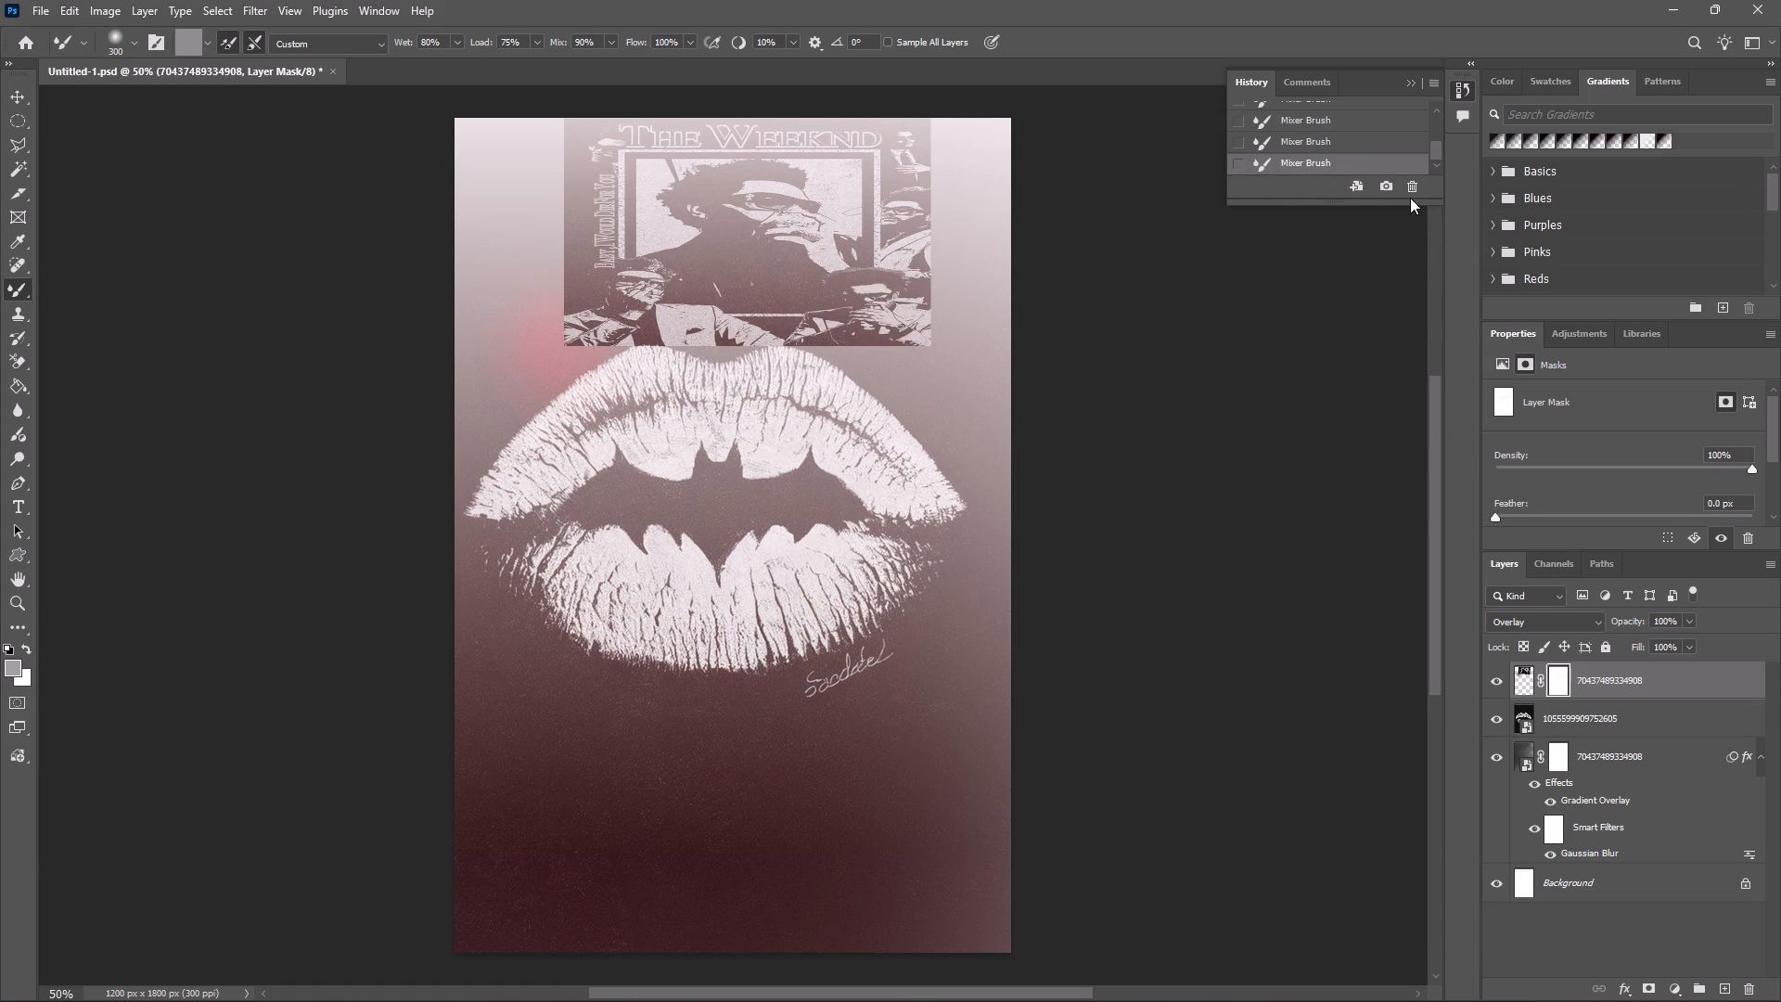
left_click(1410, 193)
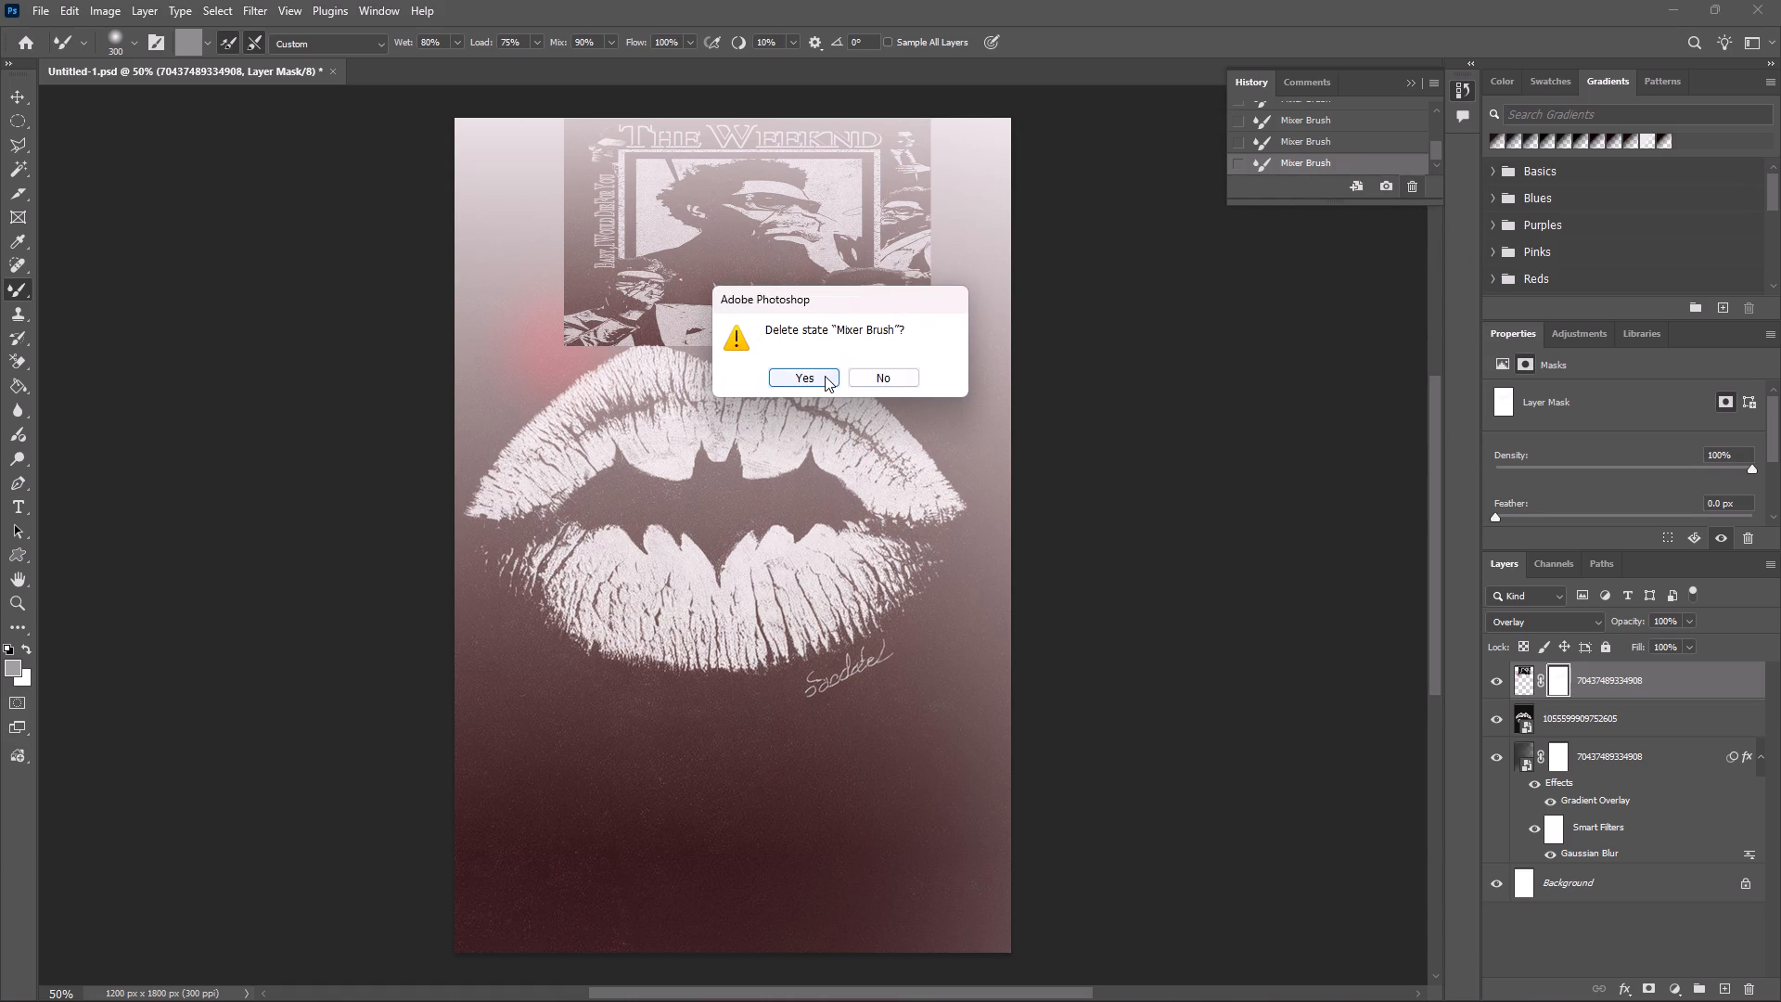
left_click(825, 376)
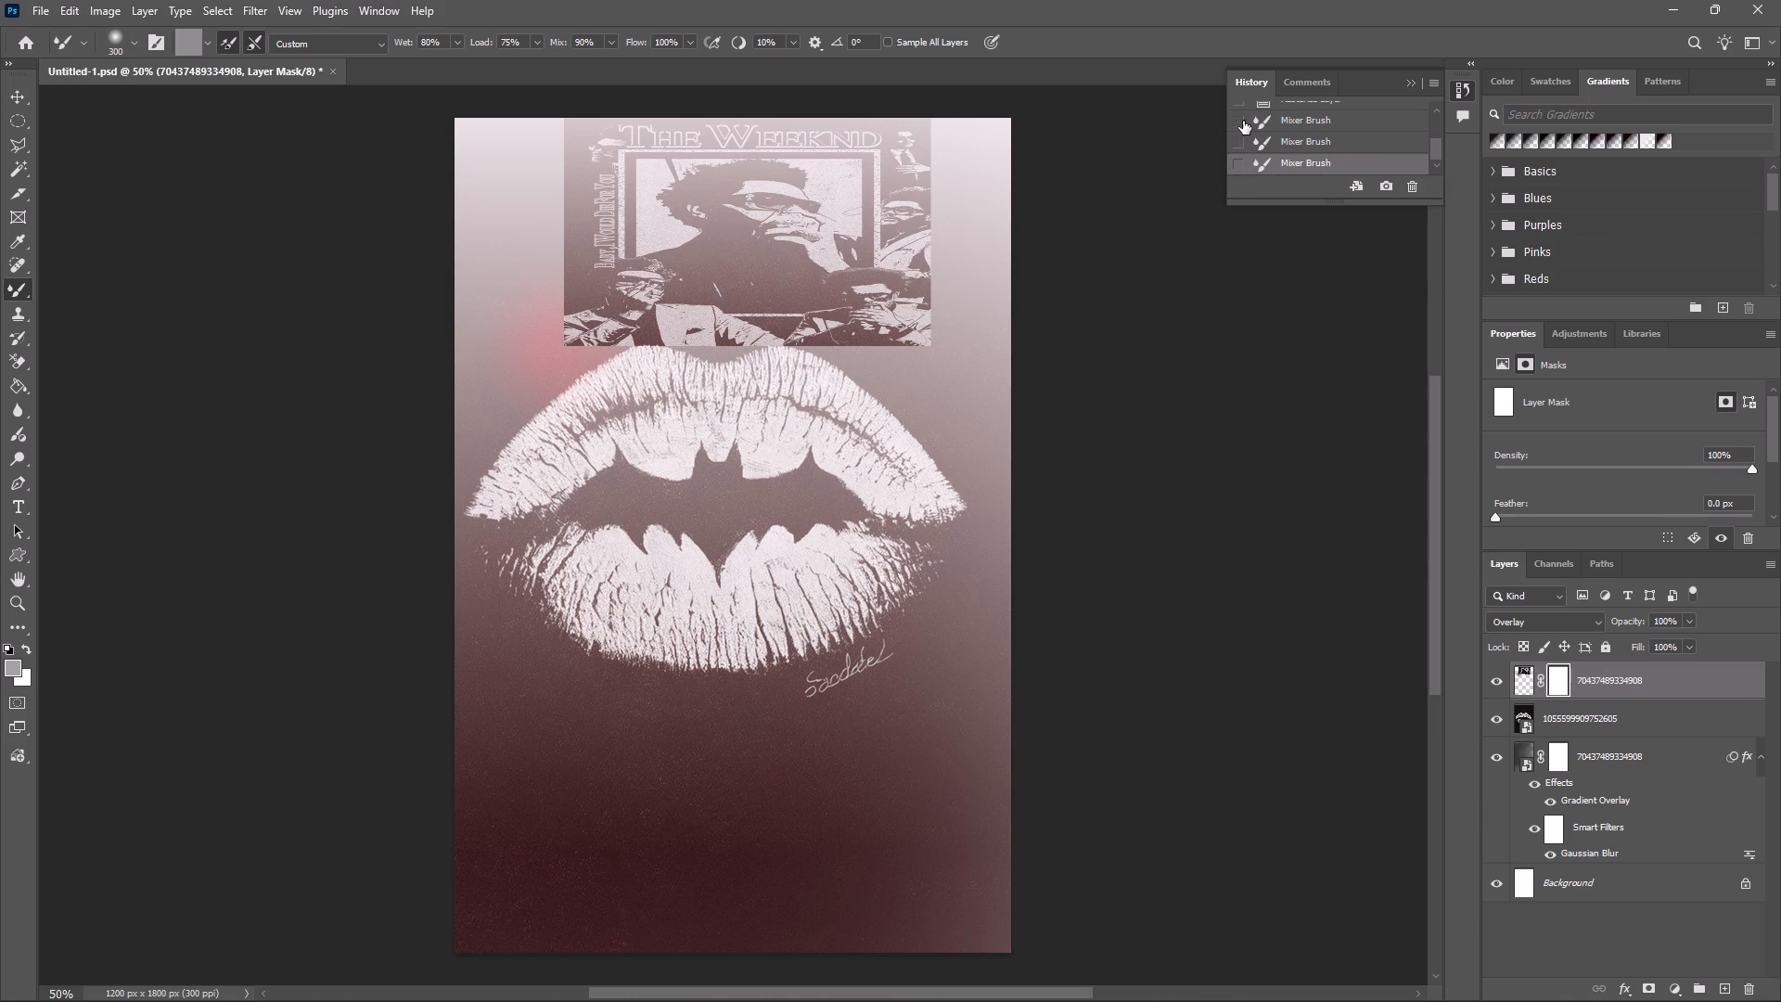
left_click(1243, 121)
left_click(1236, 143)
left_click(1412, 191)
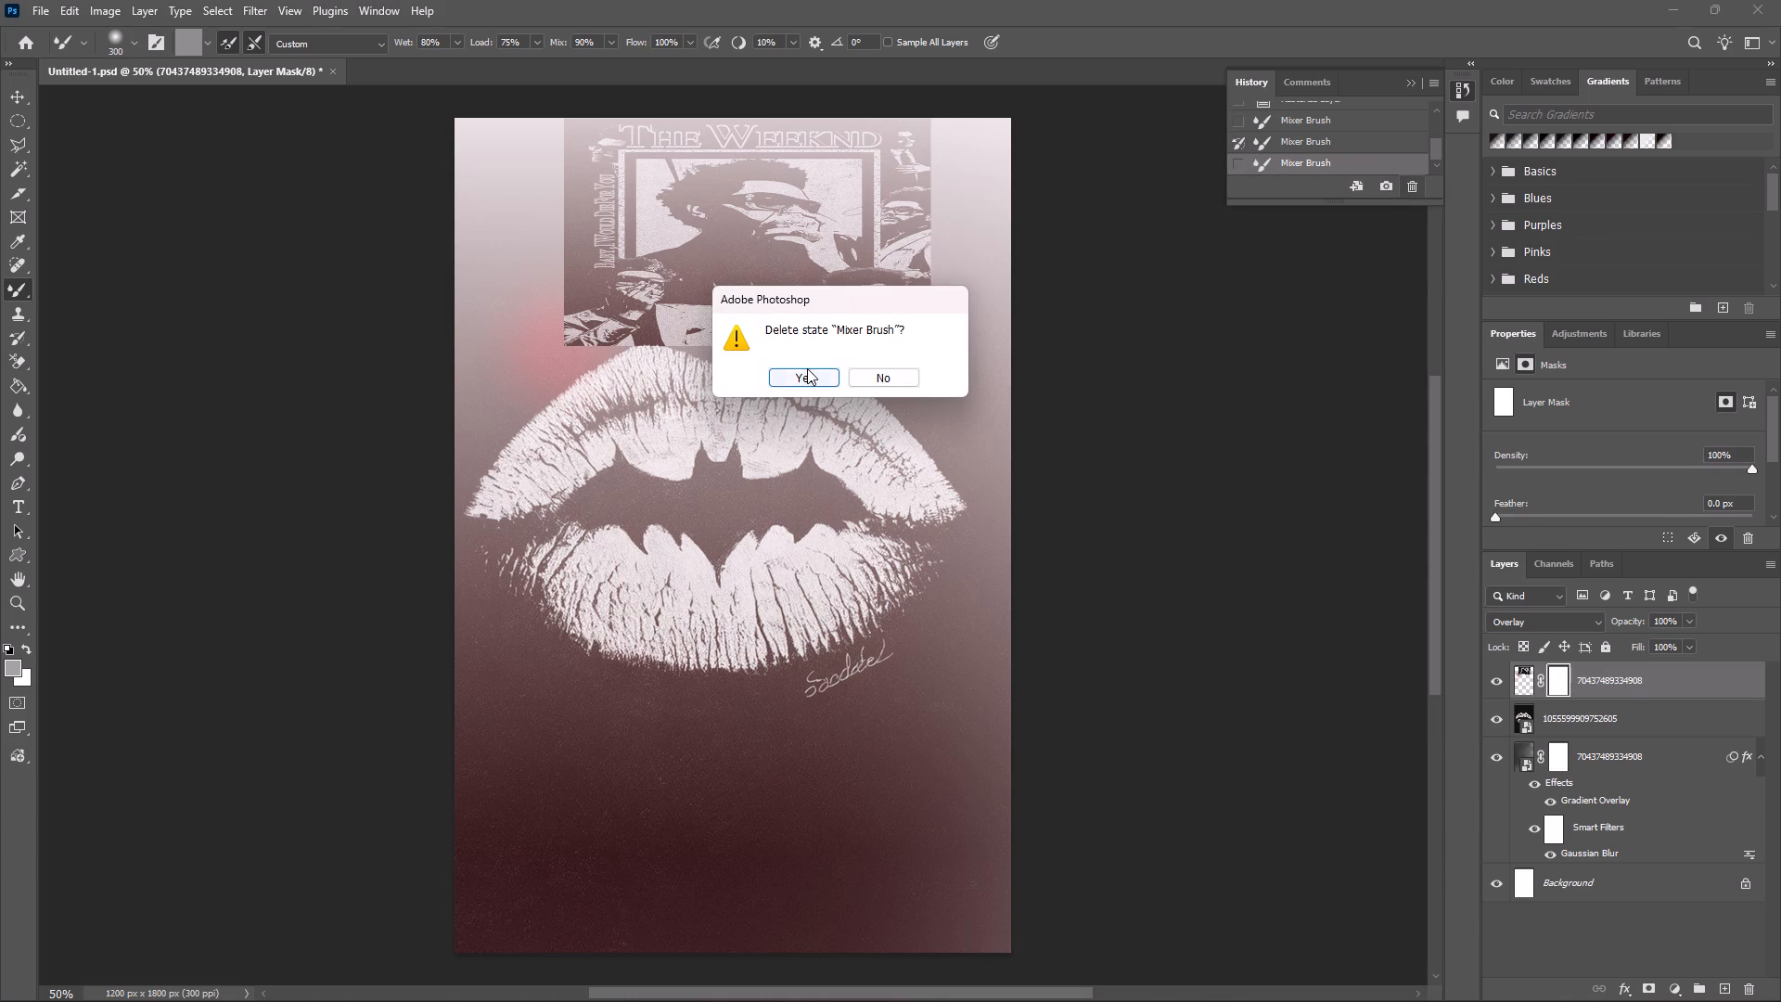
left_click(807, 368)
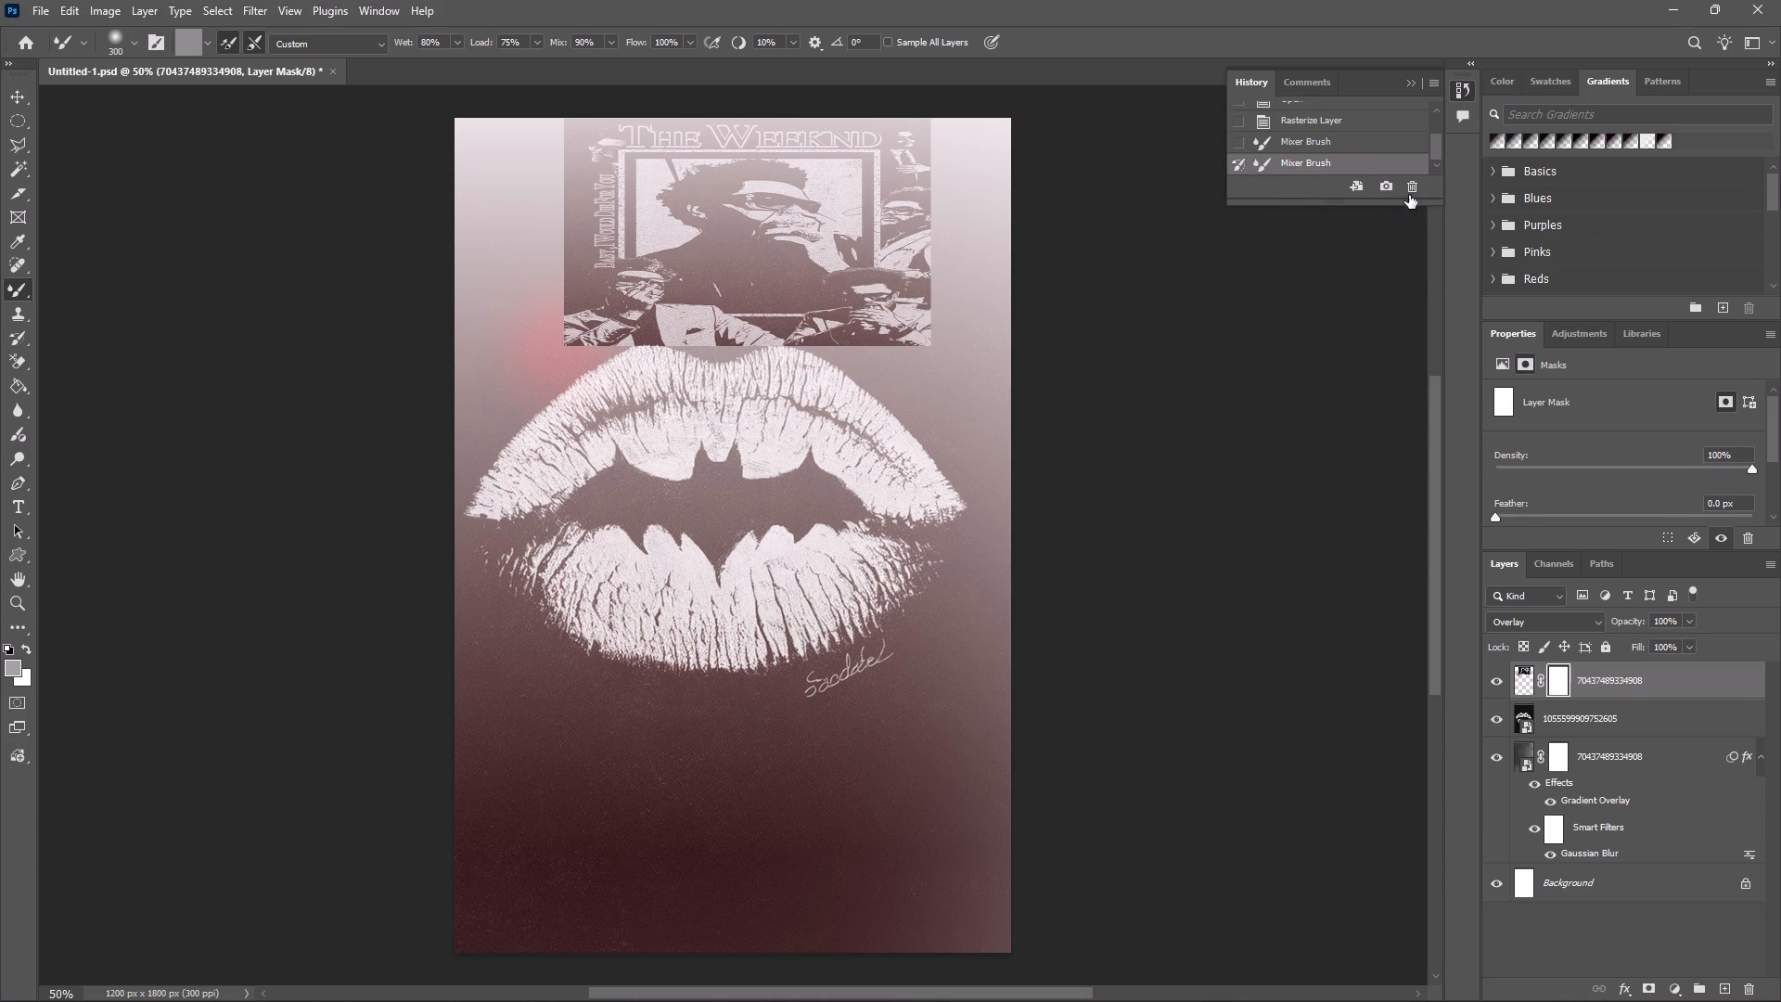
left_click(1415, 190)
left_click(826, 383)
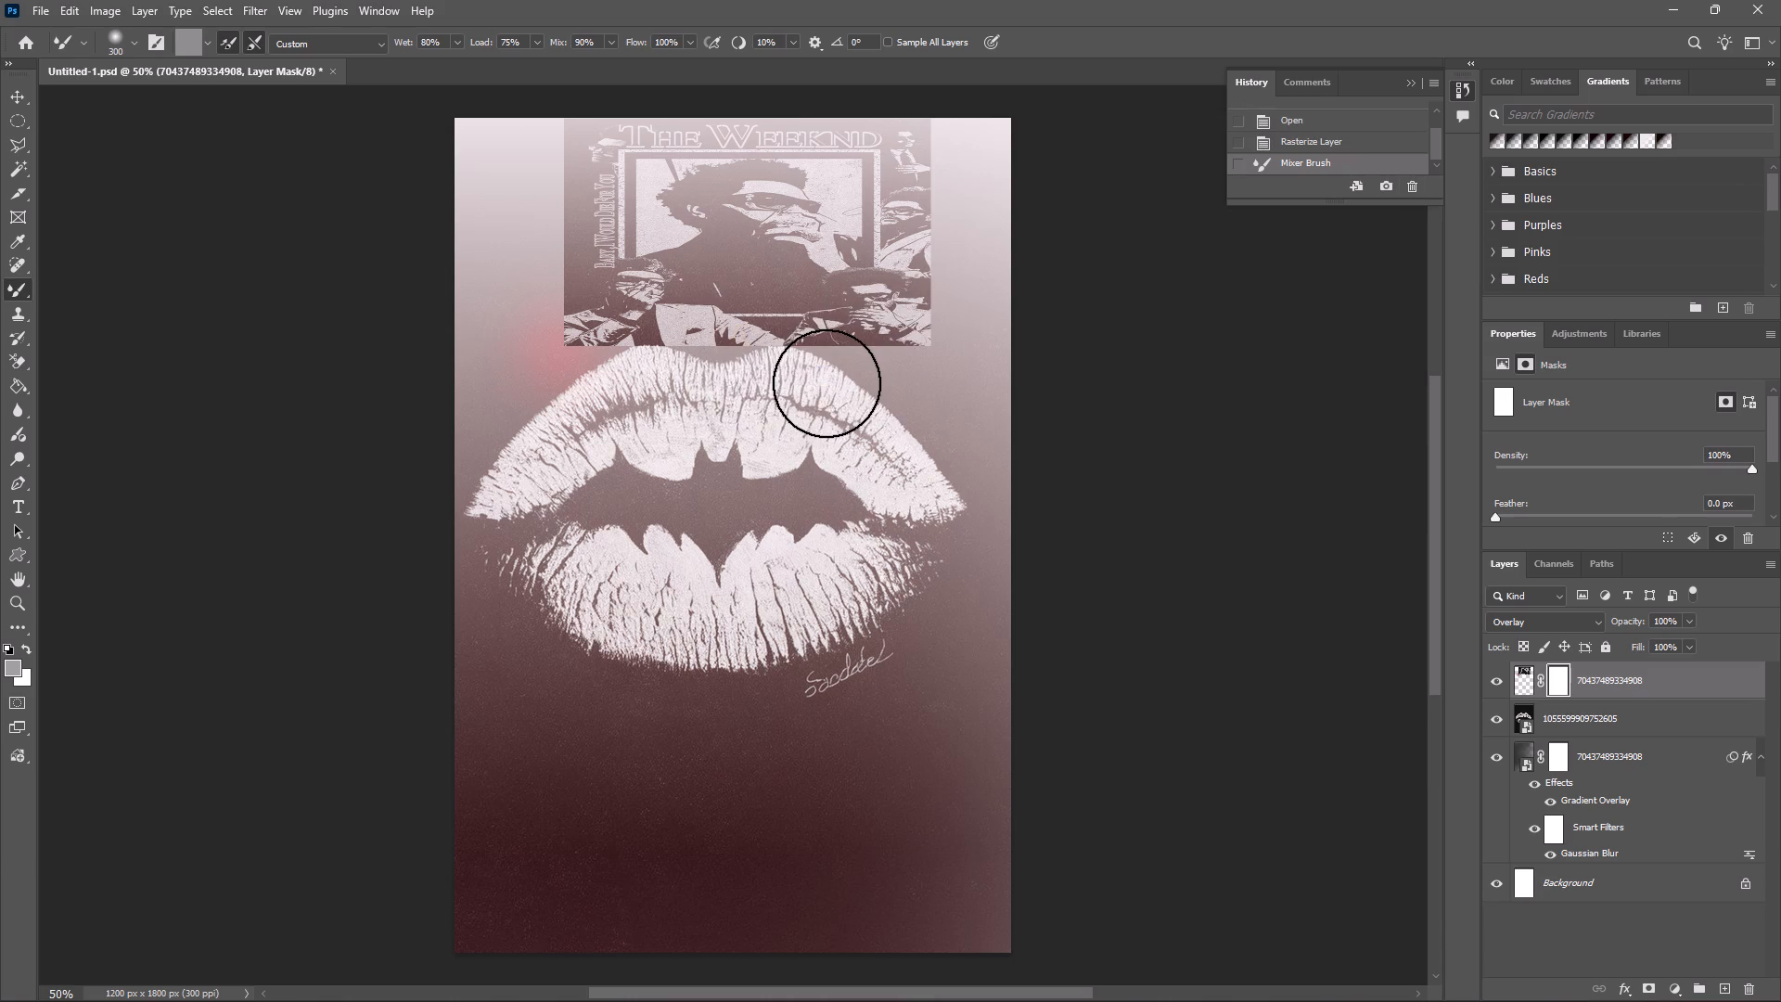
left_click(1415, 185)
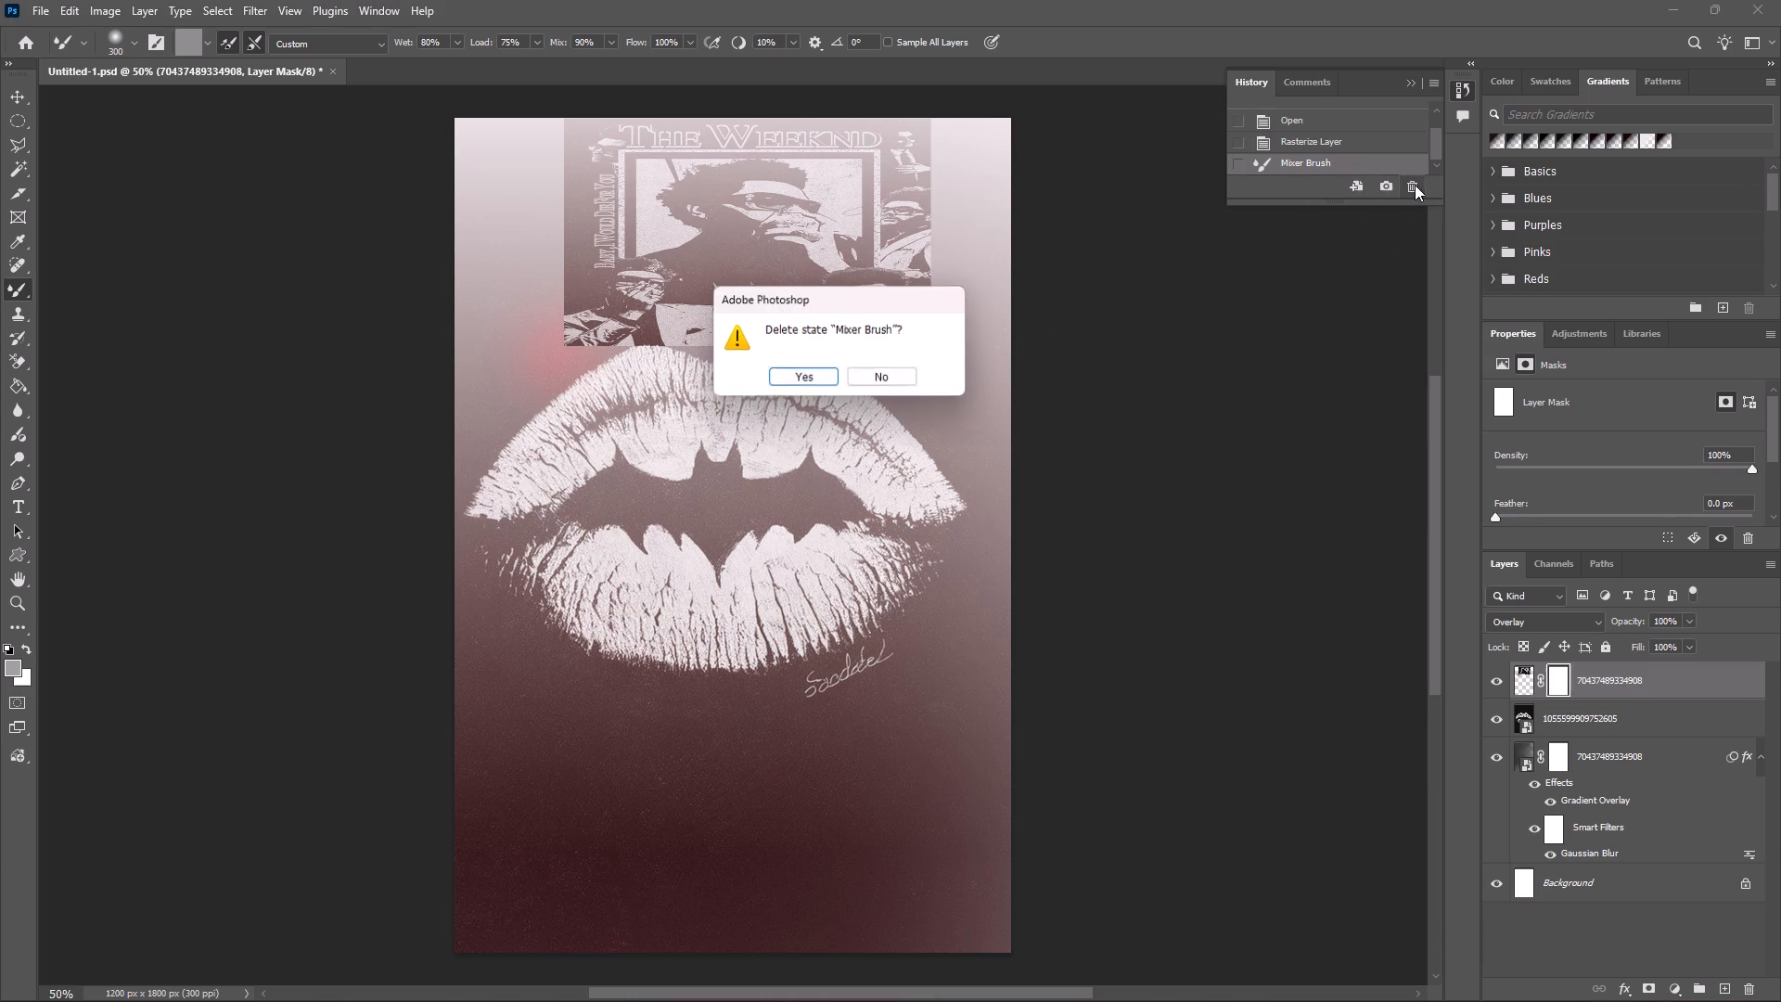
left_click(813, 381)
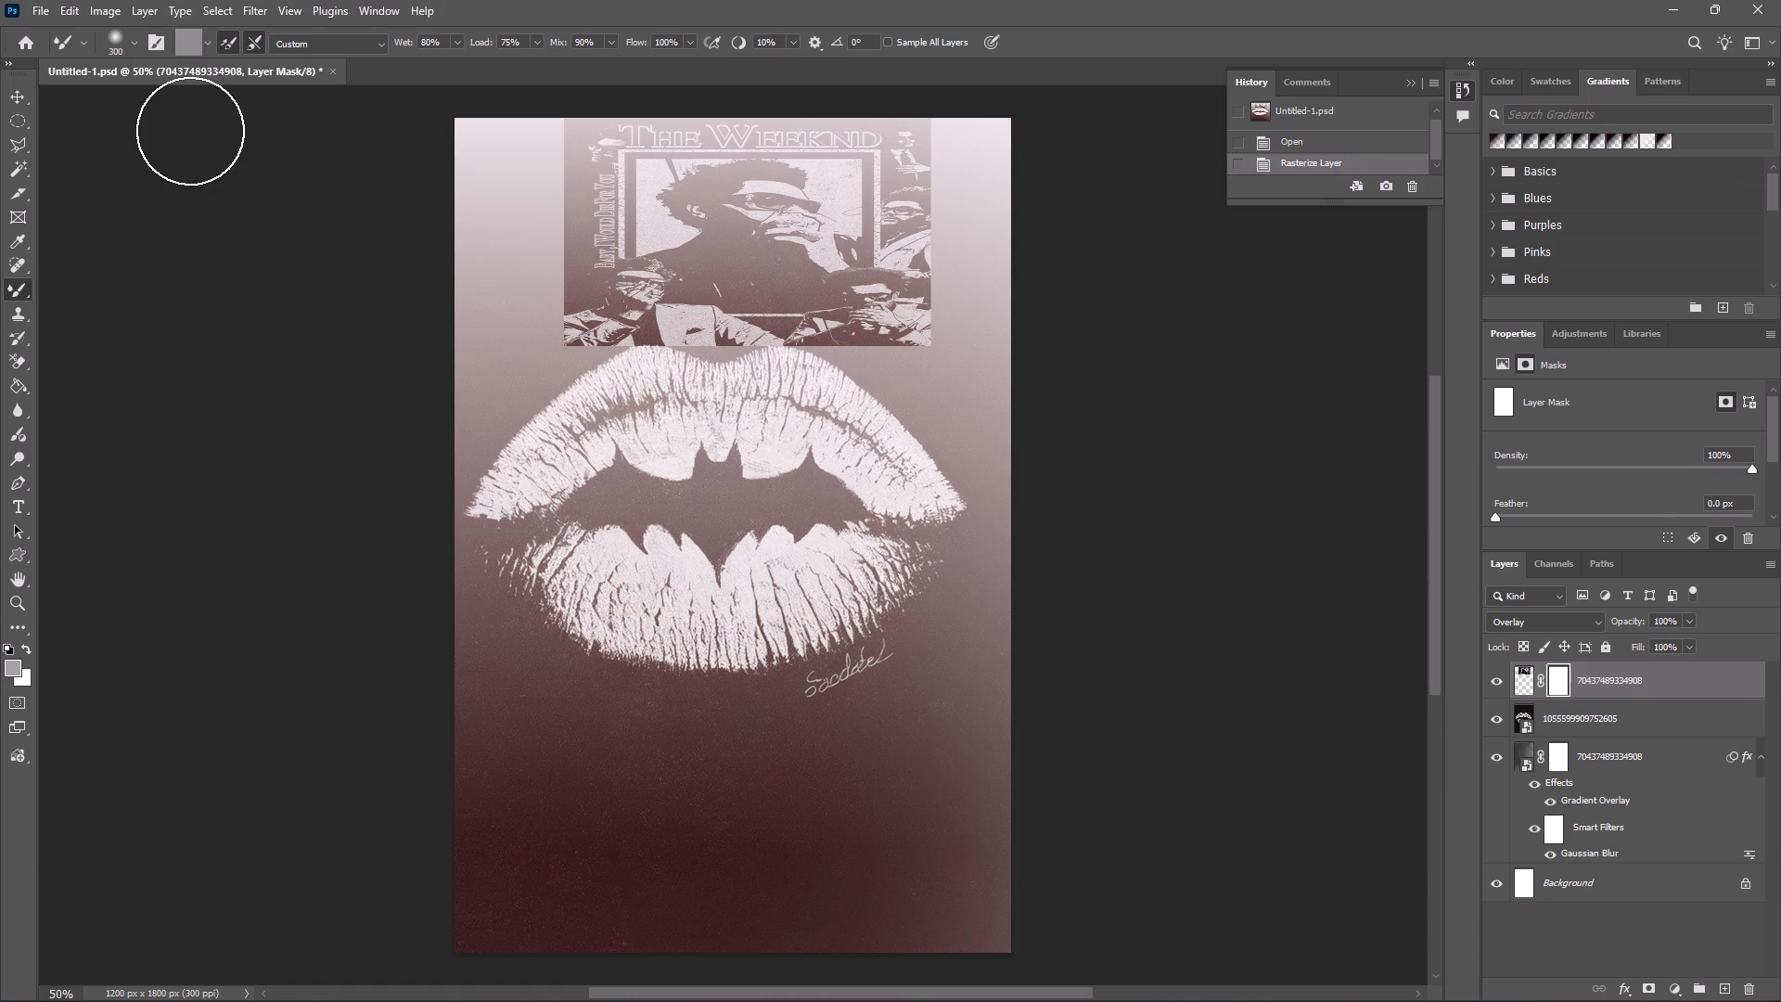
Sample white (#ffffff) as the foreground colour and try blending the poster's lower-right corner on the layer mask with the Mixer Brush.
left_click(12, 662)
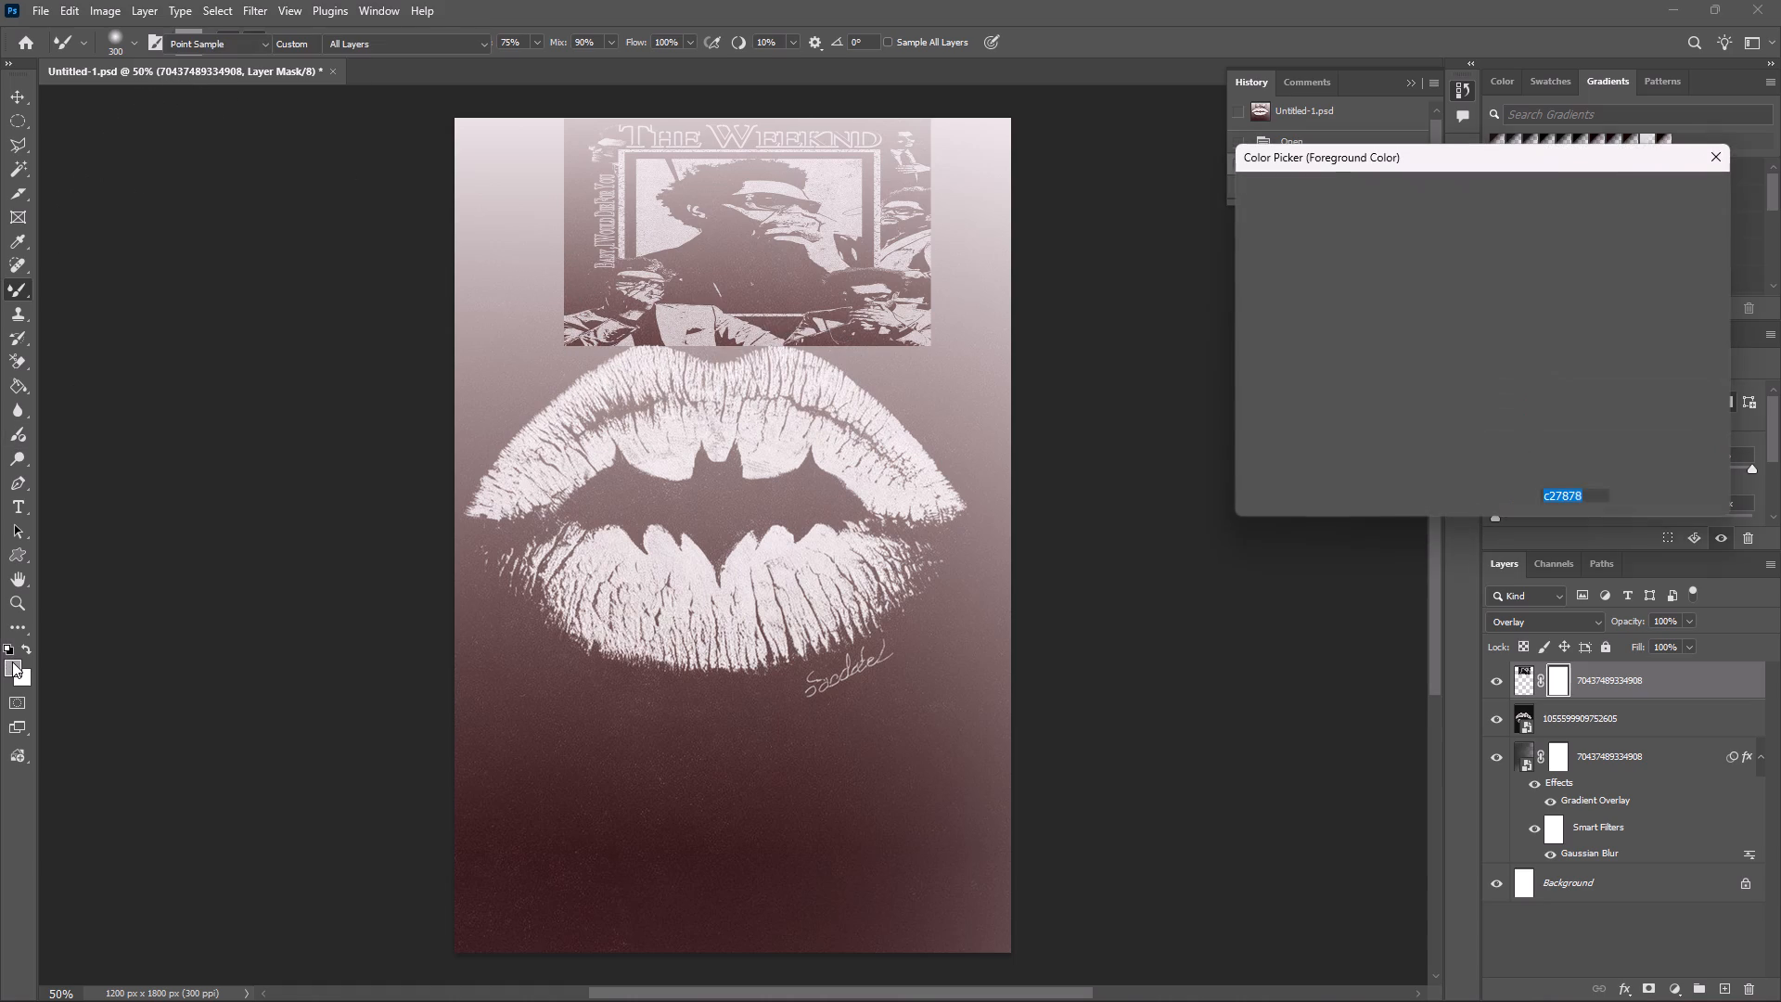
left_click(911, 355)
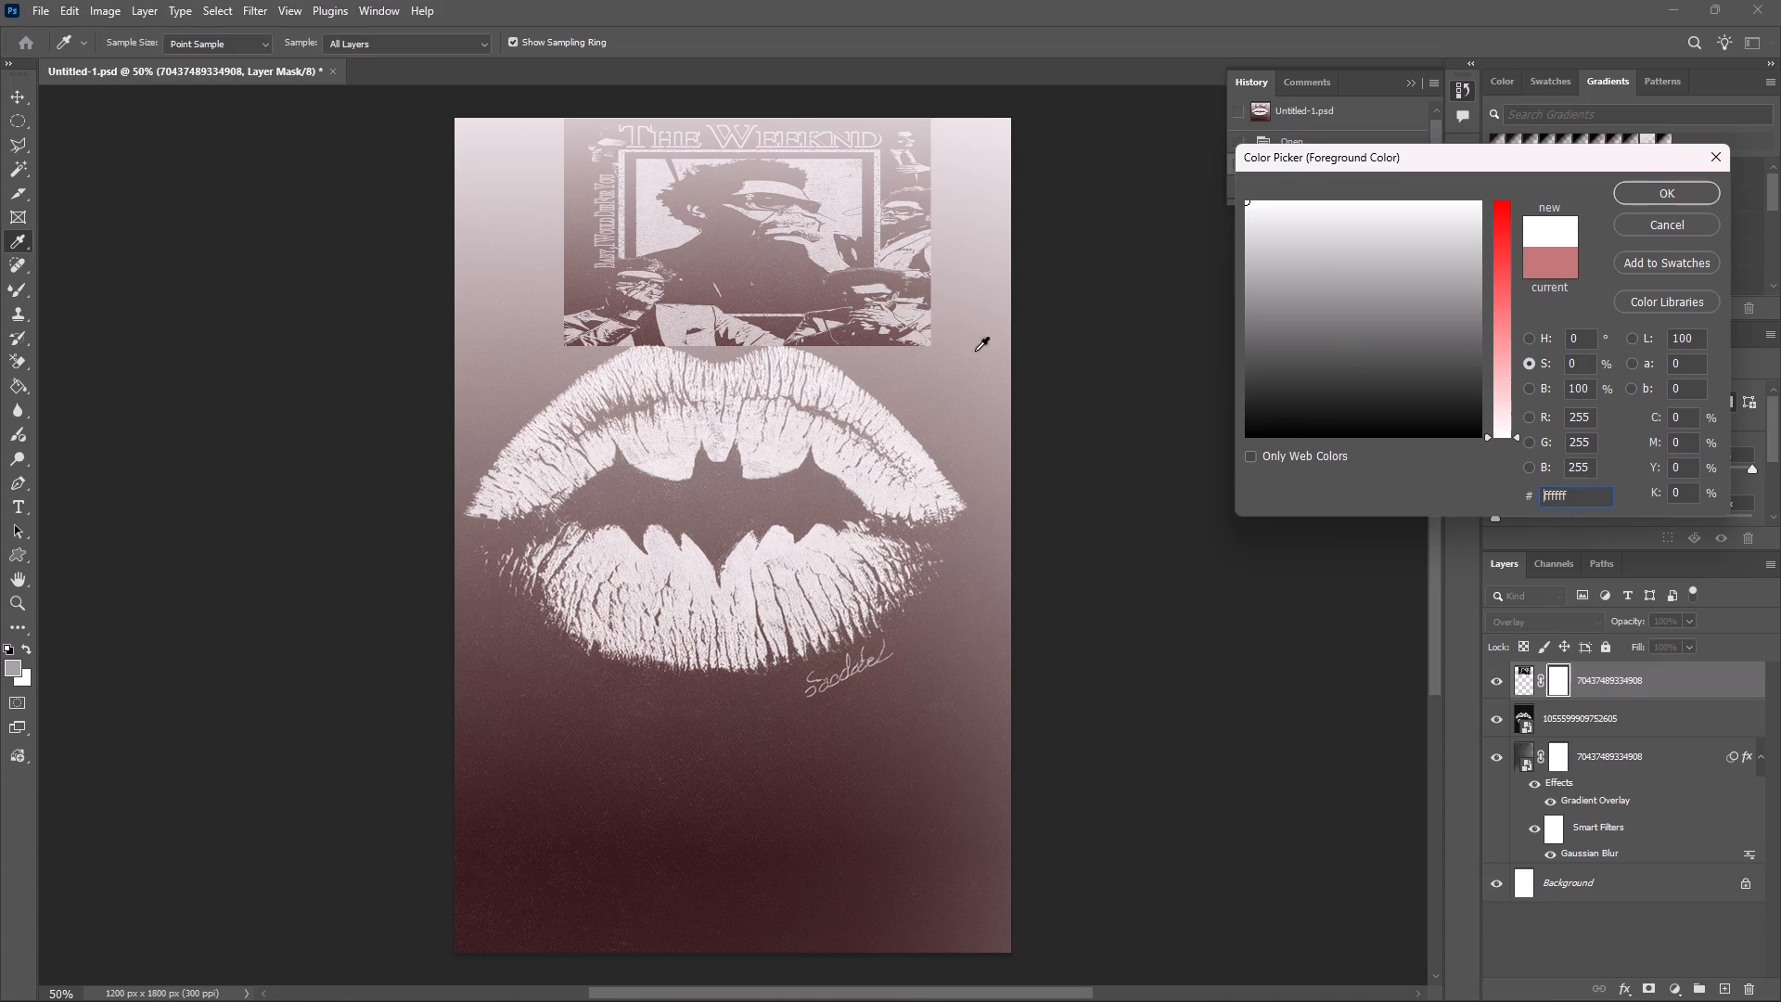
left_click(1667, 193)
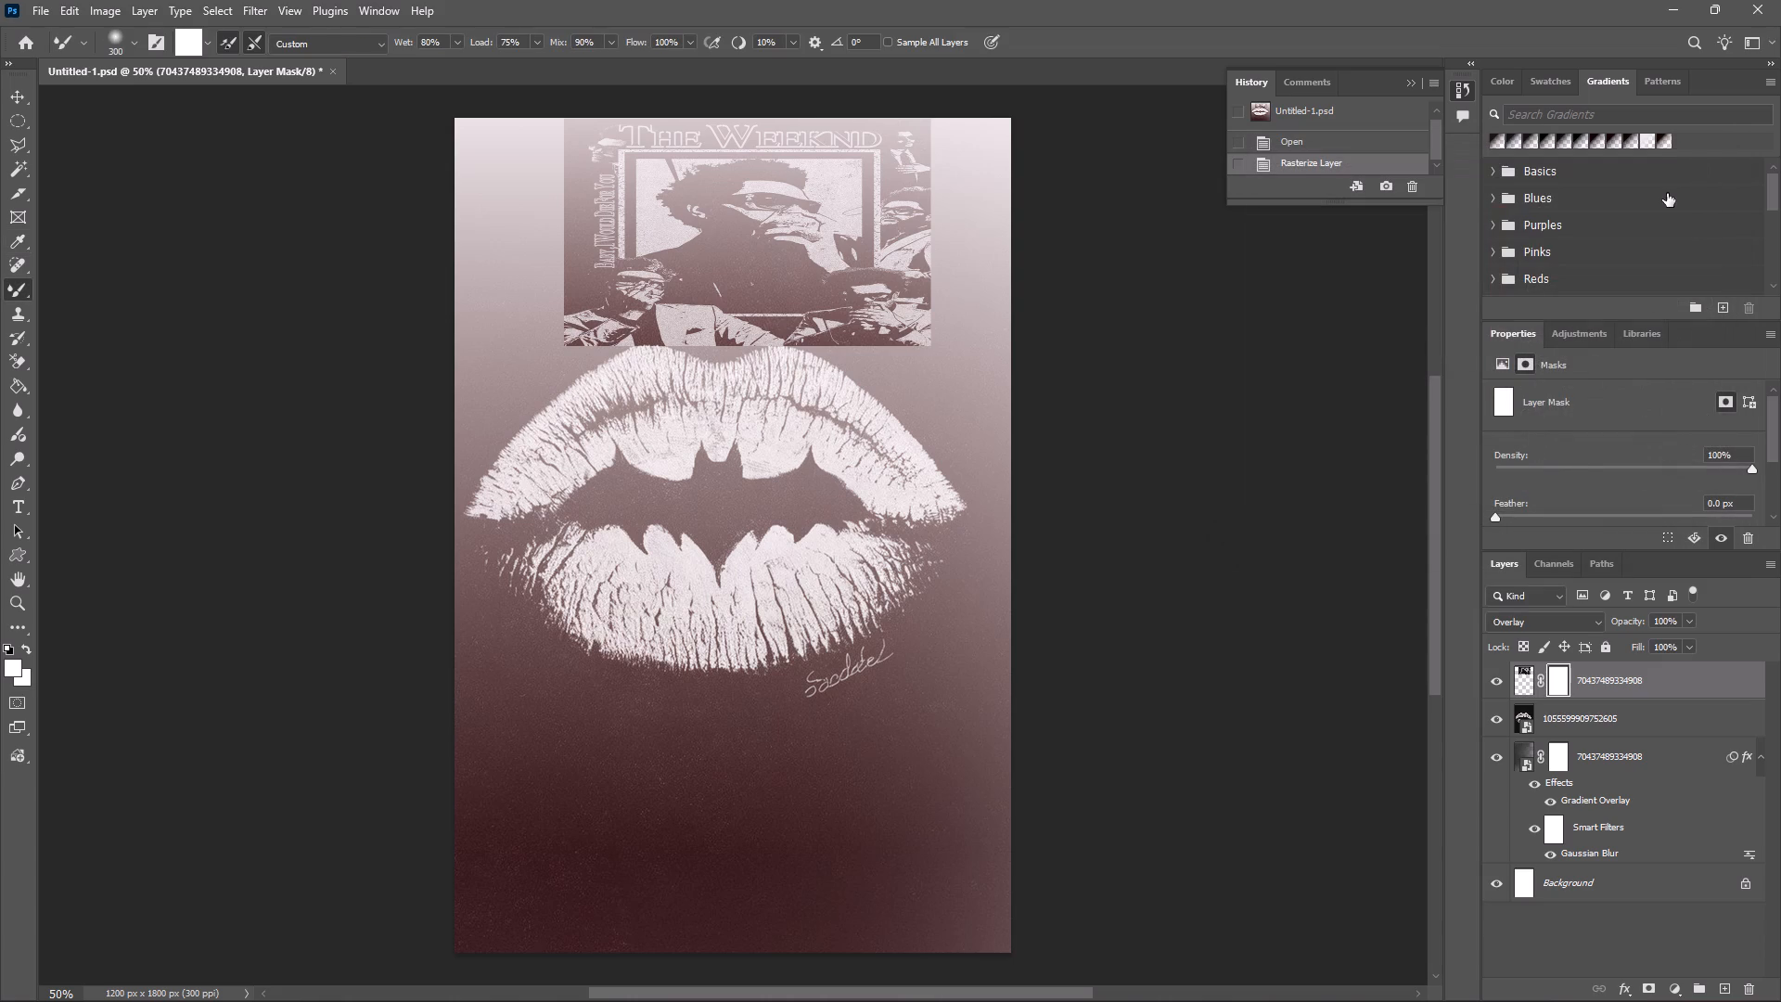
left_click(942, 334)
double_click(942, 334)
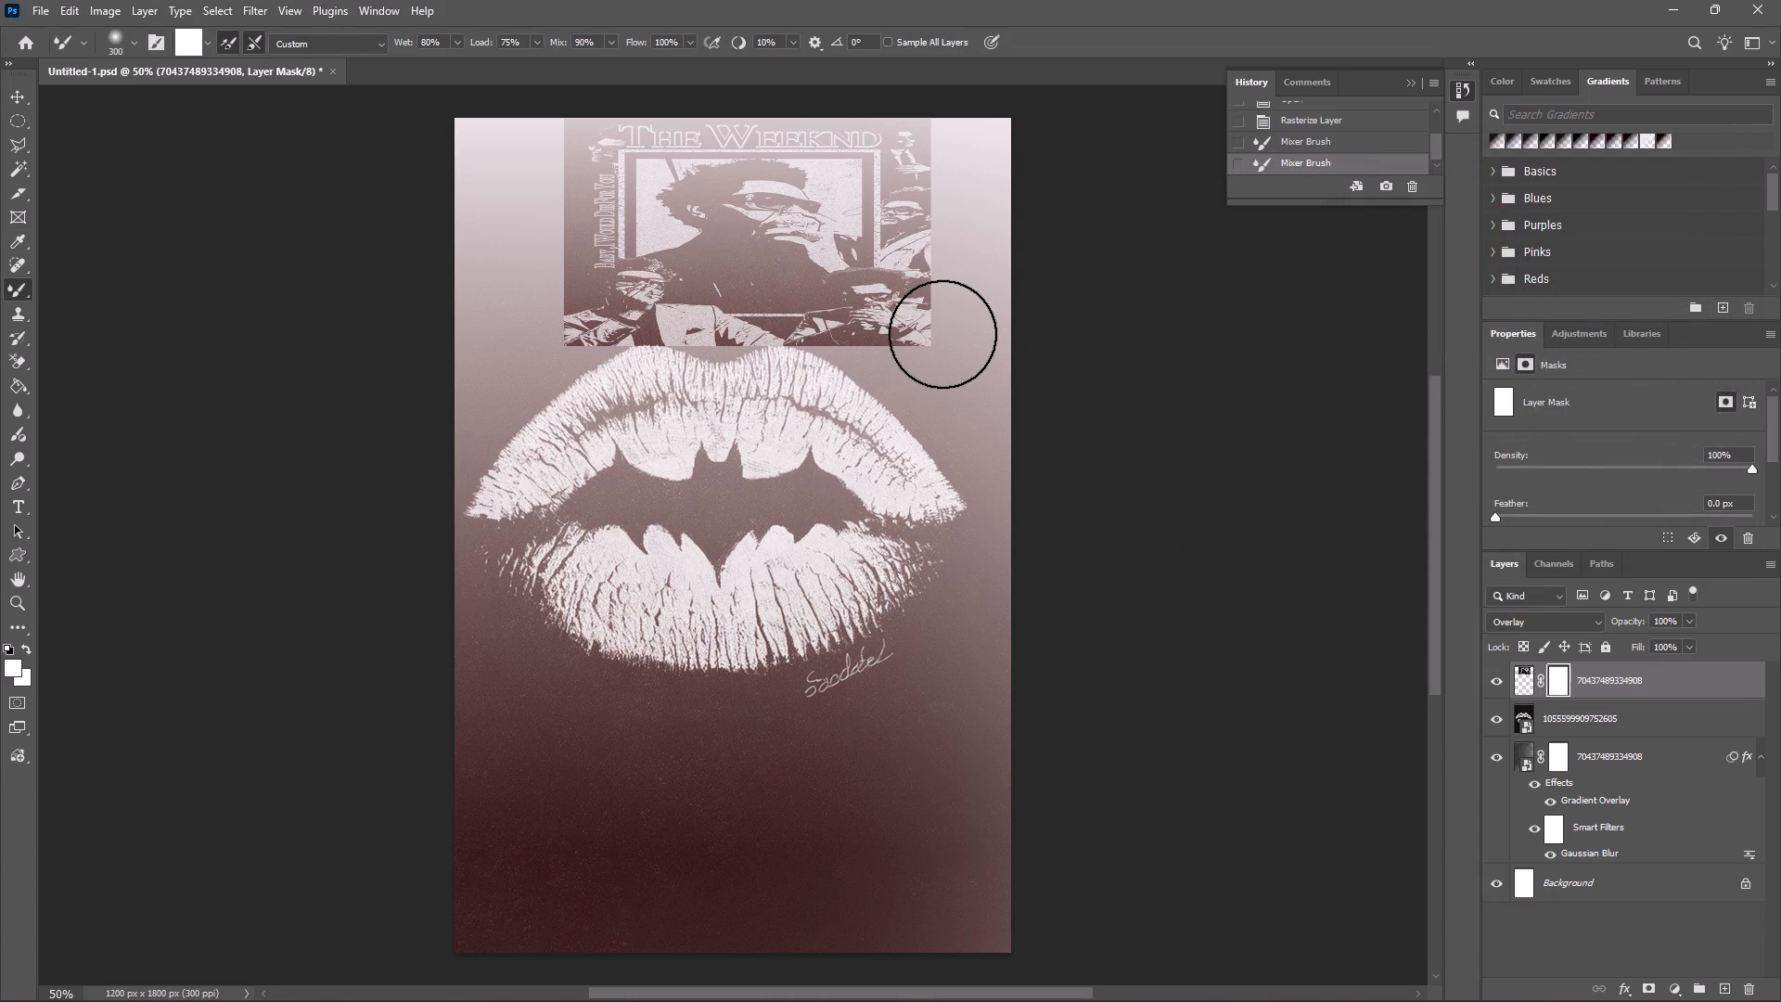
left_click_drag(942, 334, 955, 362)
left_click_drag(955, 362, 941, 316)
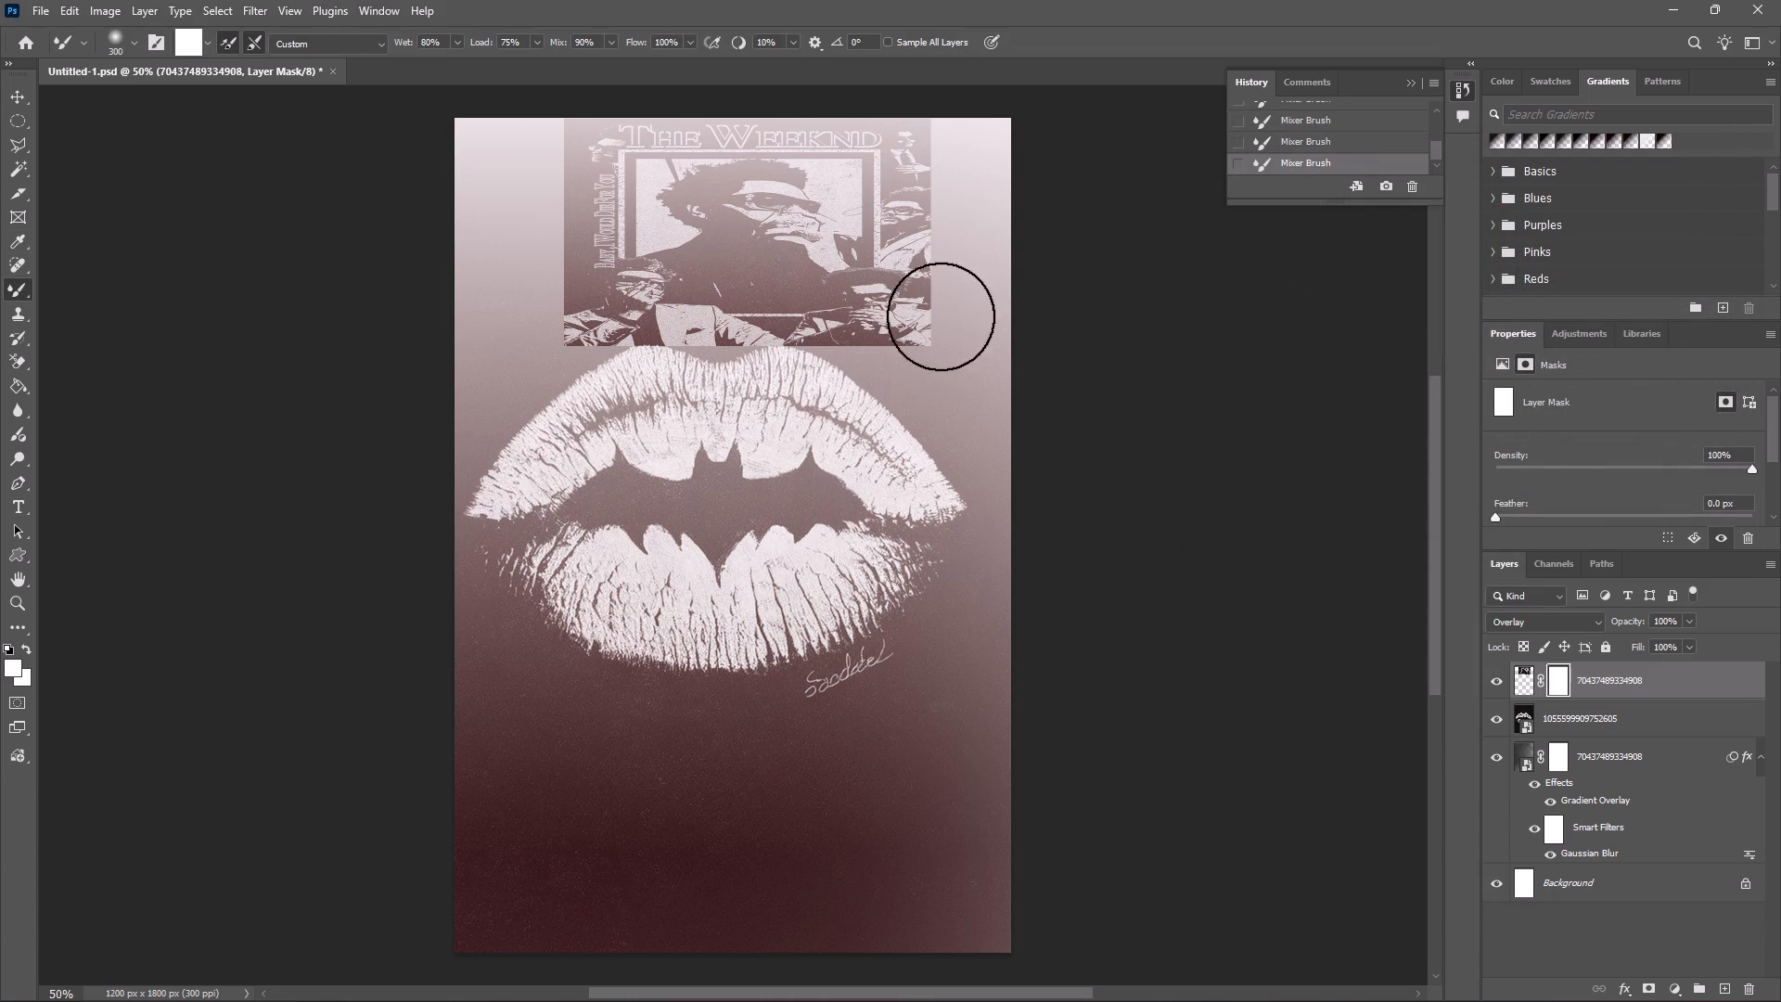
left_click_drag(941, 316, 1099, 463)
Target the poster layer's image and smear its lower-right corner and edge with the Mixer Brush in the pink foreground colour.
left_click(1526, 674)
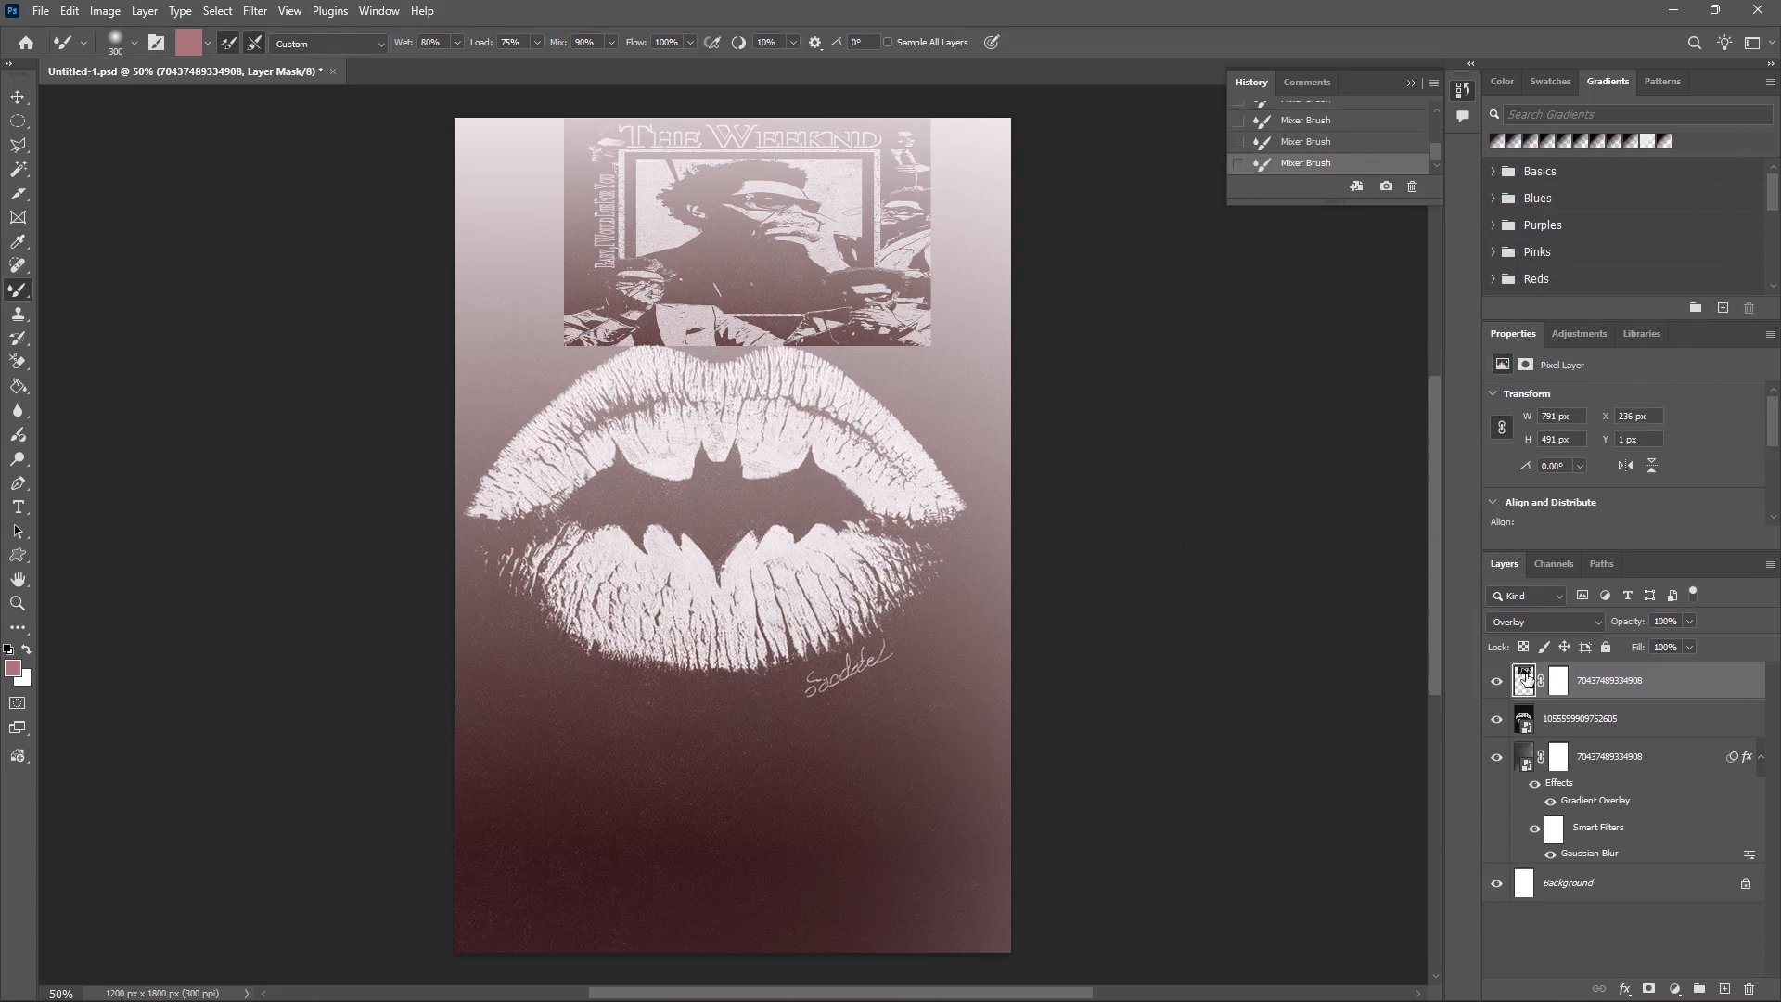
left_click(926, 366)
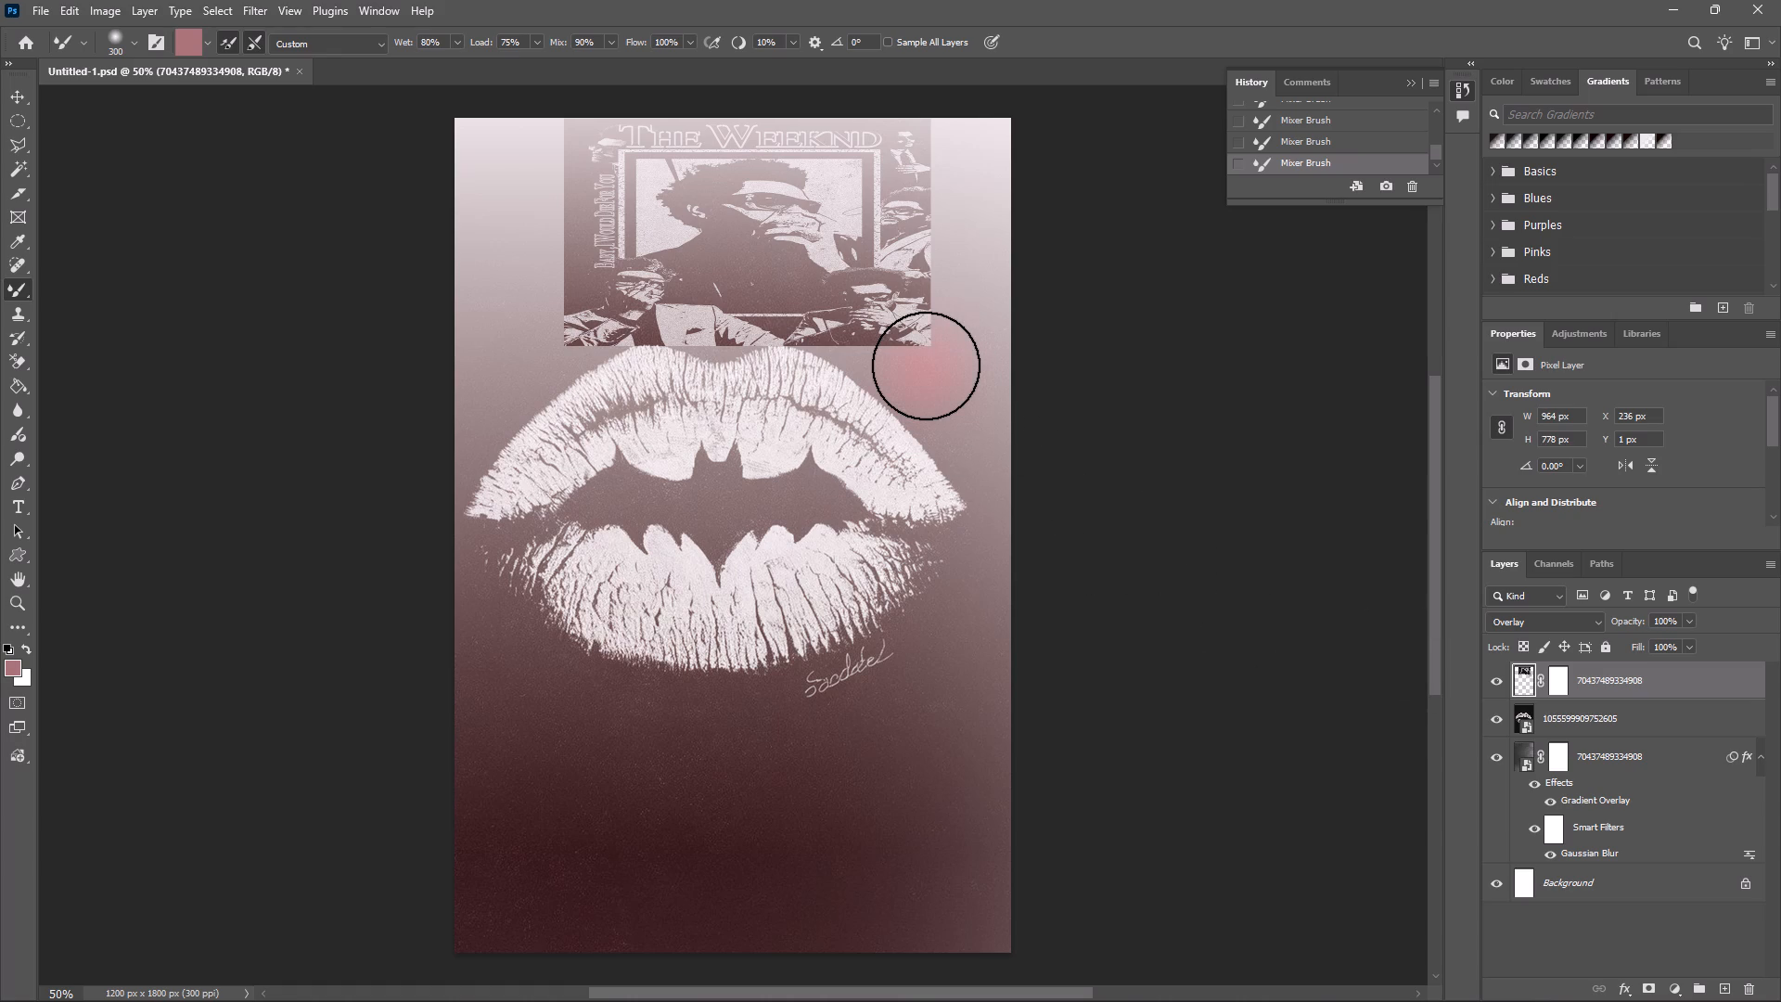
left_click_drag(928, 351, 948, 322)
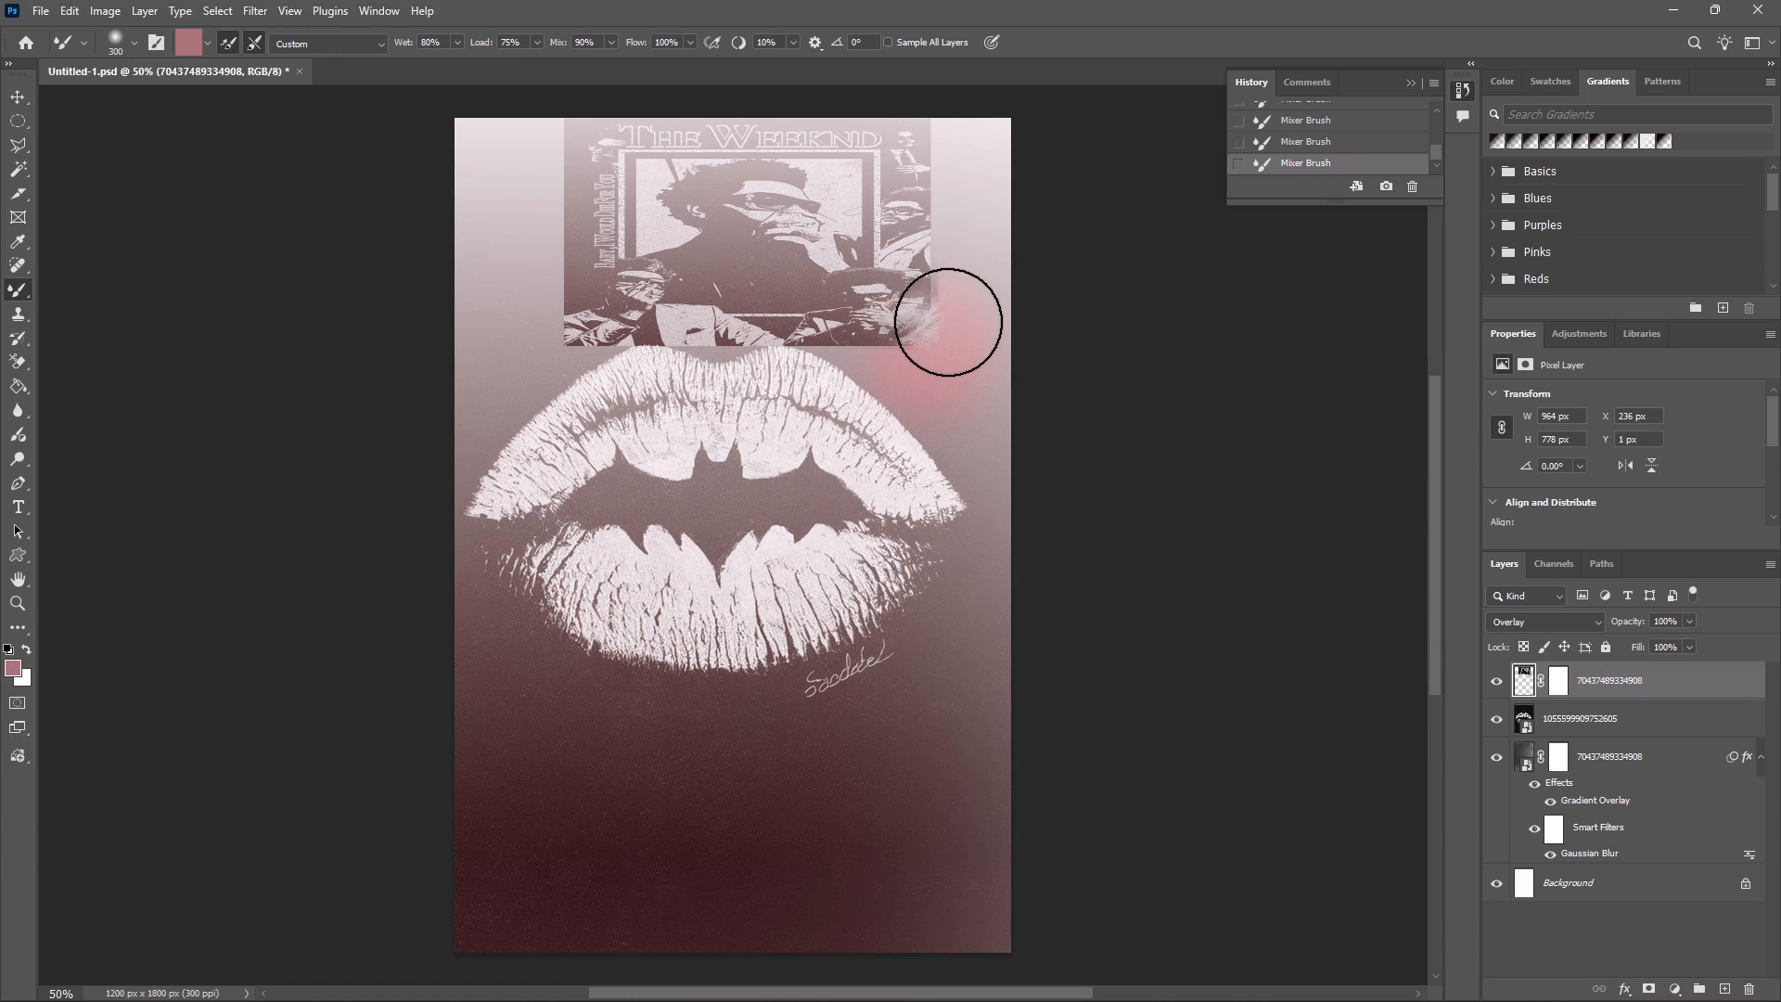
left_click_drag(948, 322, 944, 334)
left_click_drag(930, 347, 941, 324)
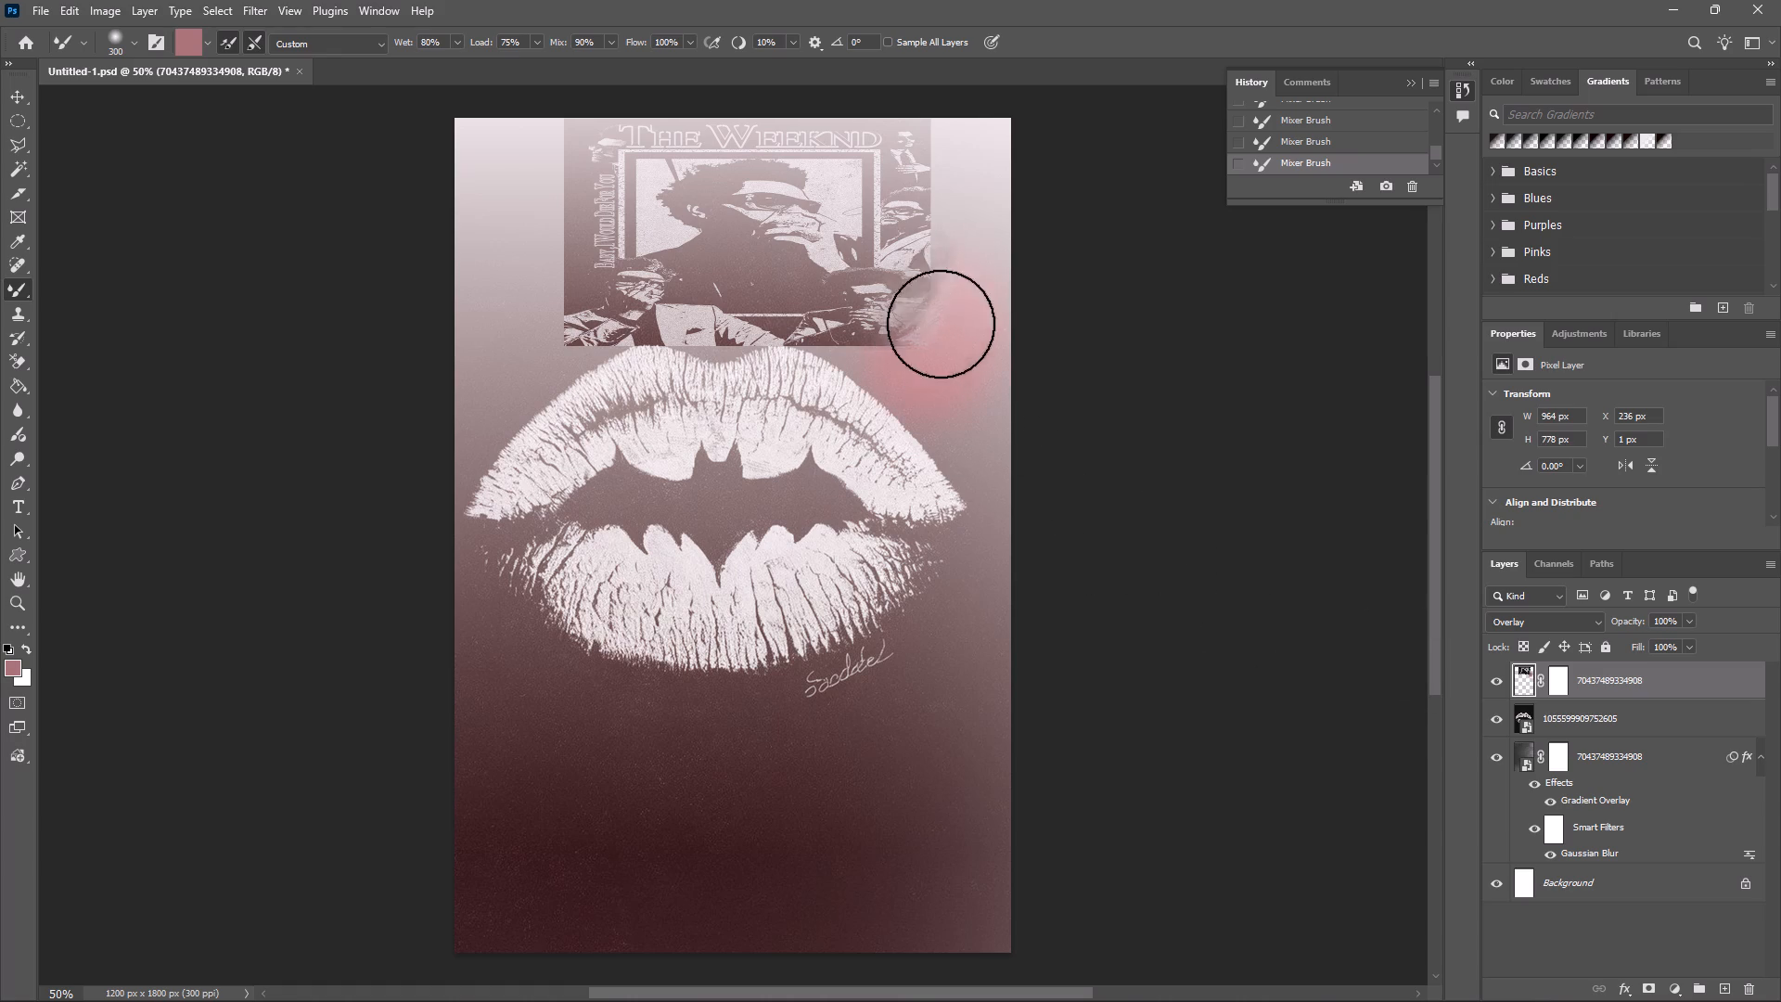
left_click_drag(941, 324, 939, 349)
triple_click(927, 368)
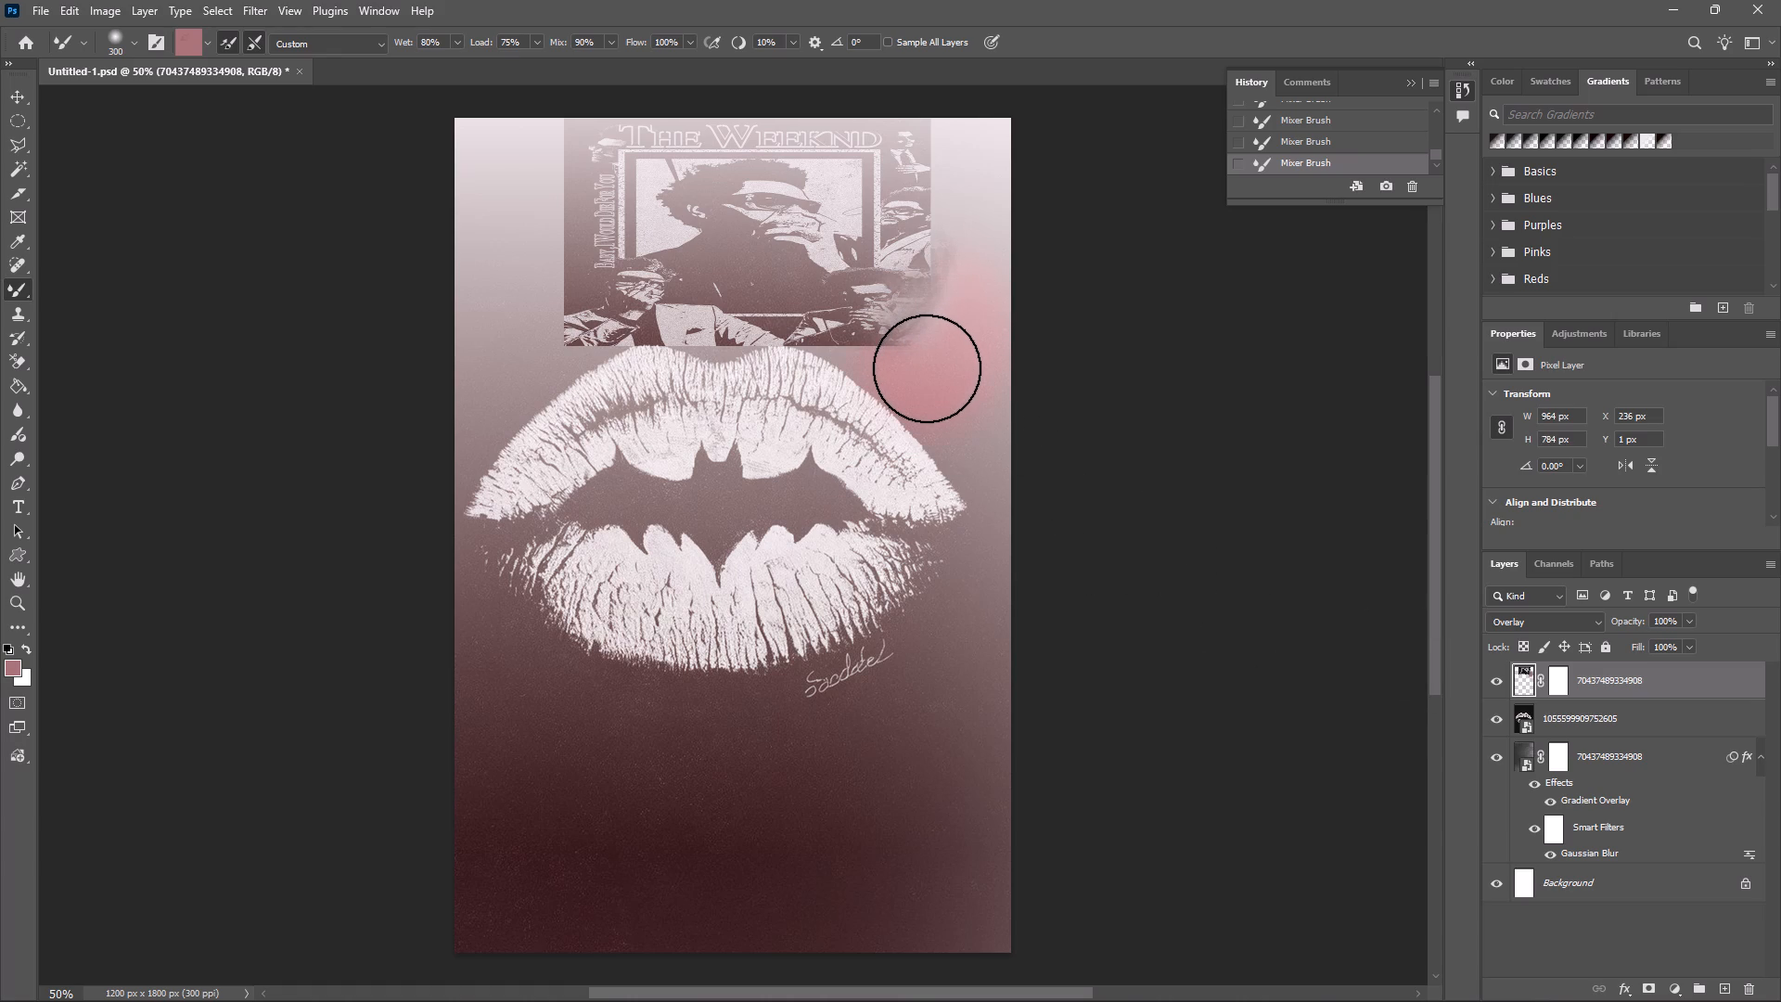
left_click(927, 368)
Paint around the poster's lower-left corner and lower left edge with the pink Mixer Brush.
triple_click(568, 356)
triple_click(568, 356)
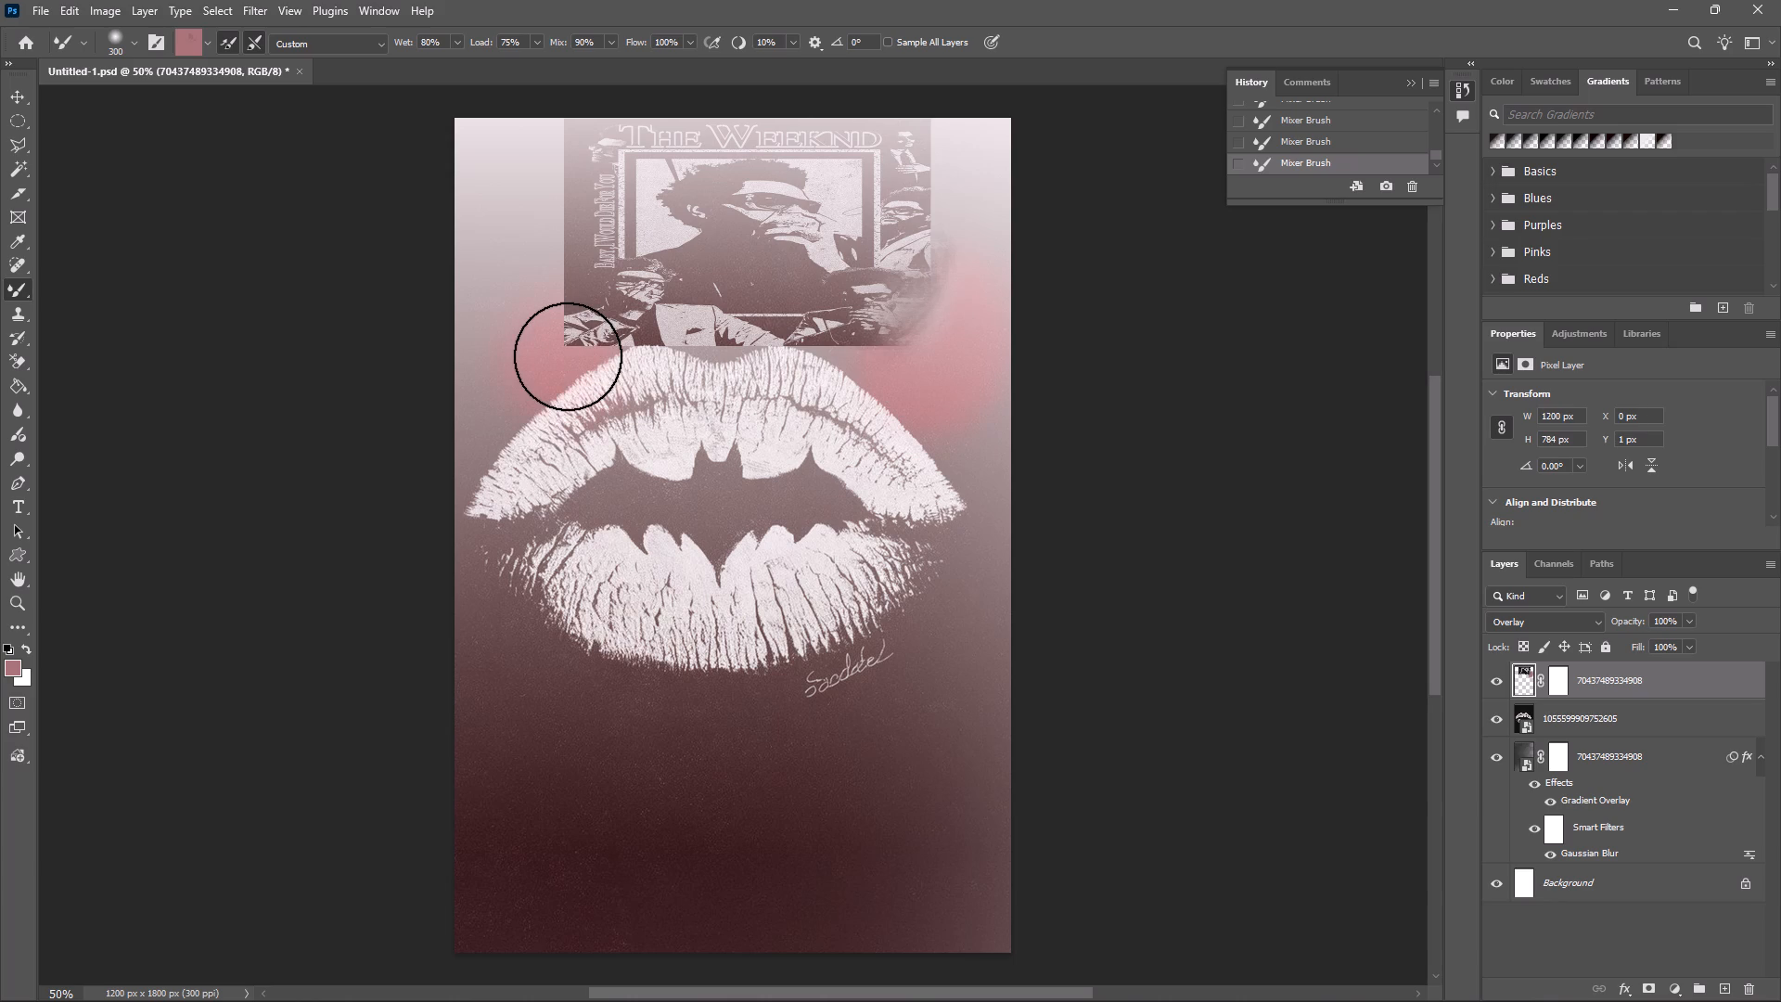
double_click(568, 356)
left_click_drag(568, 356, 559, 339)
triple_click(559, 339)
double_click(559, 339)
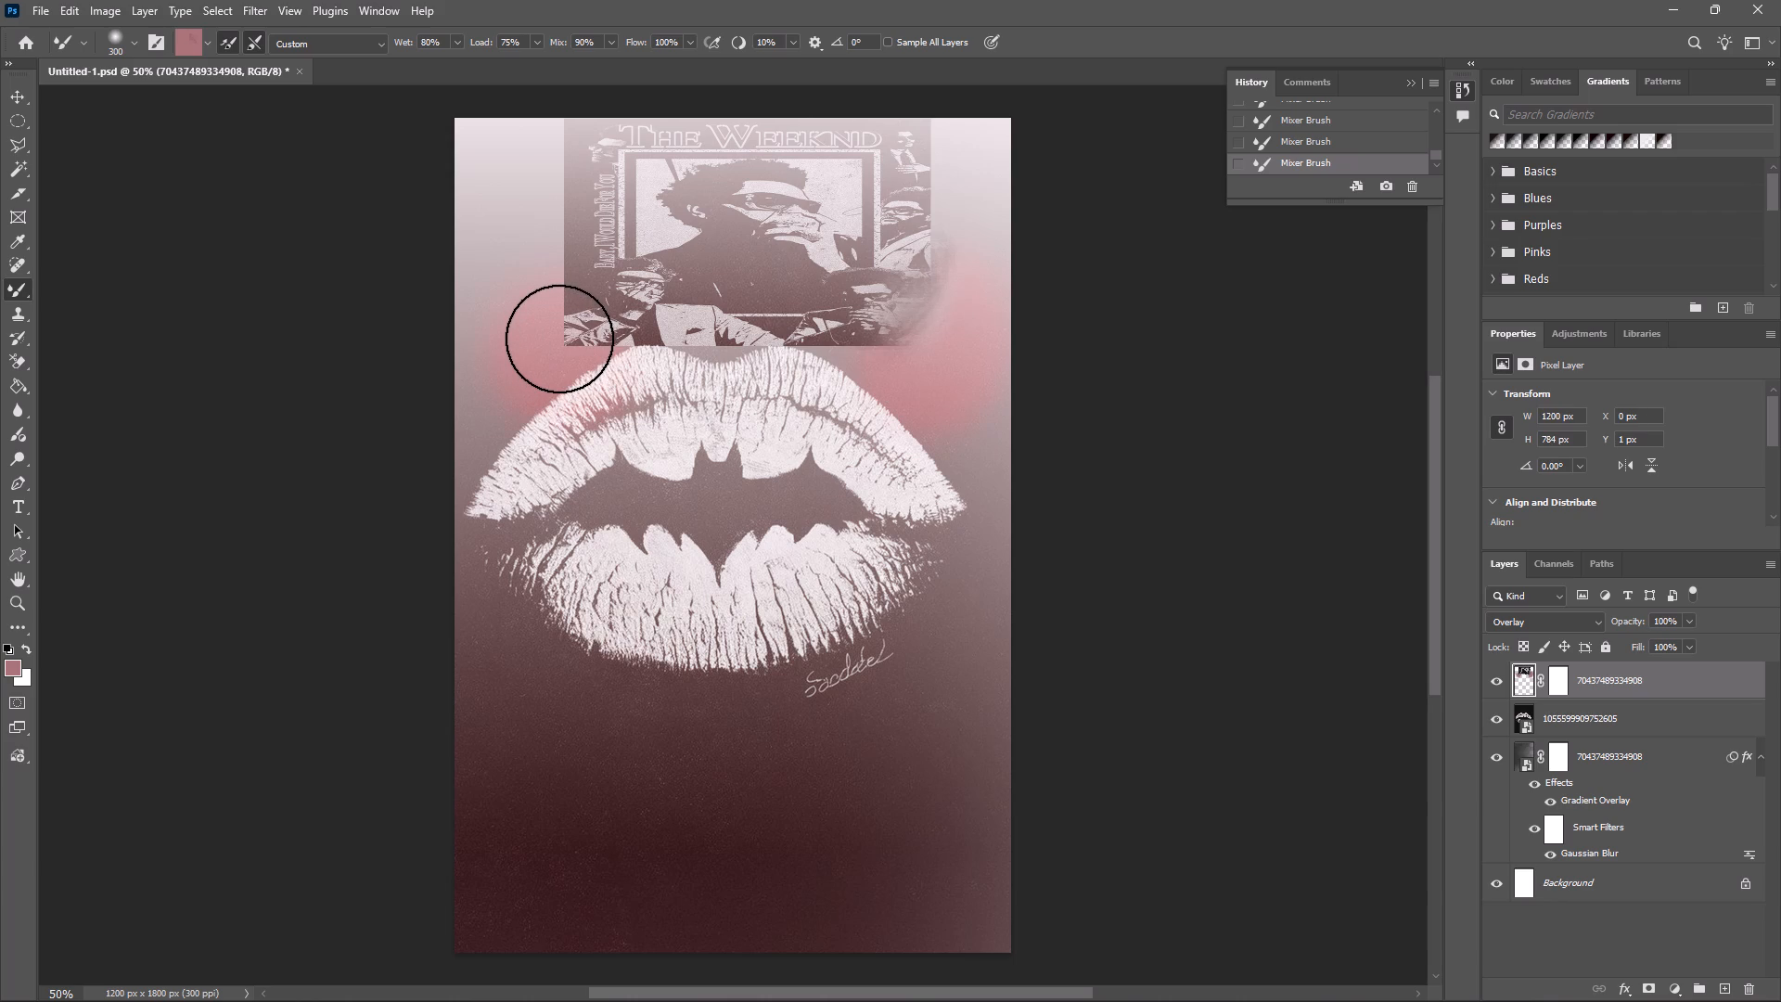
left_click_drag(559, 339, 548, 311)
double_click(548, 311)
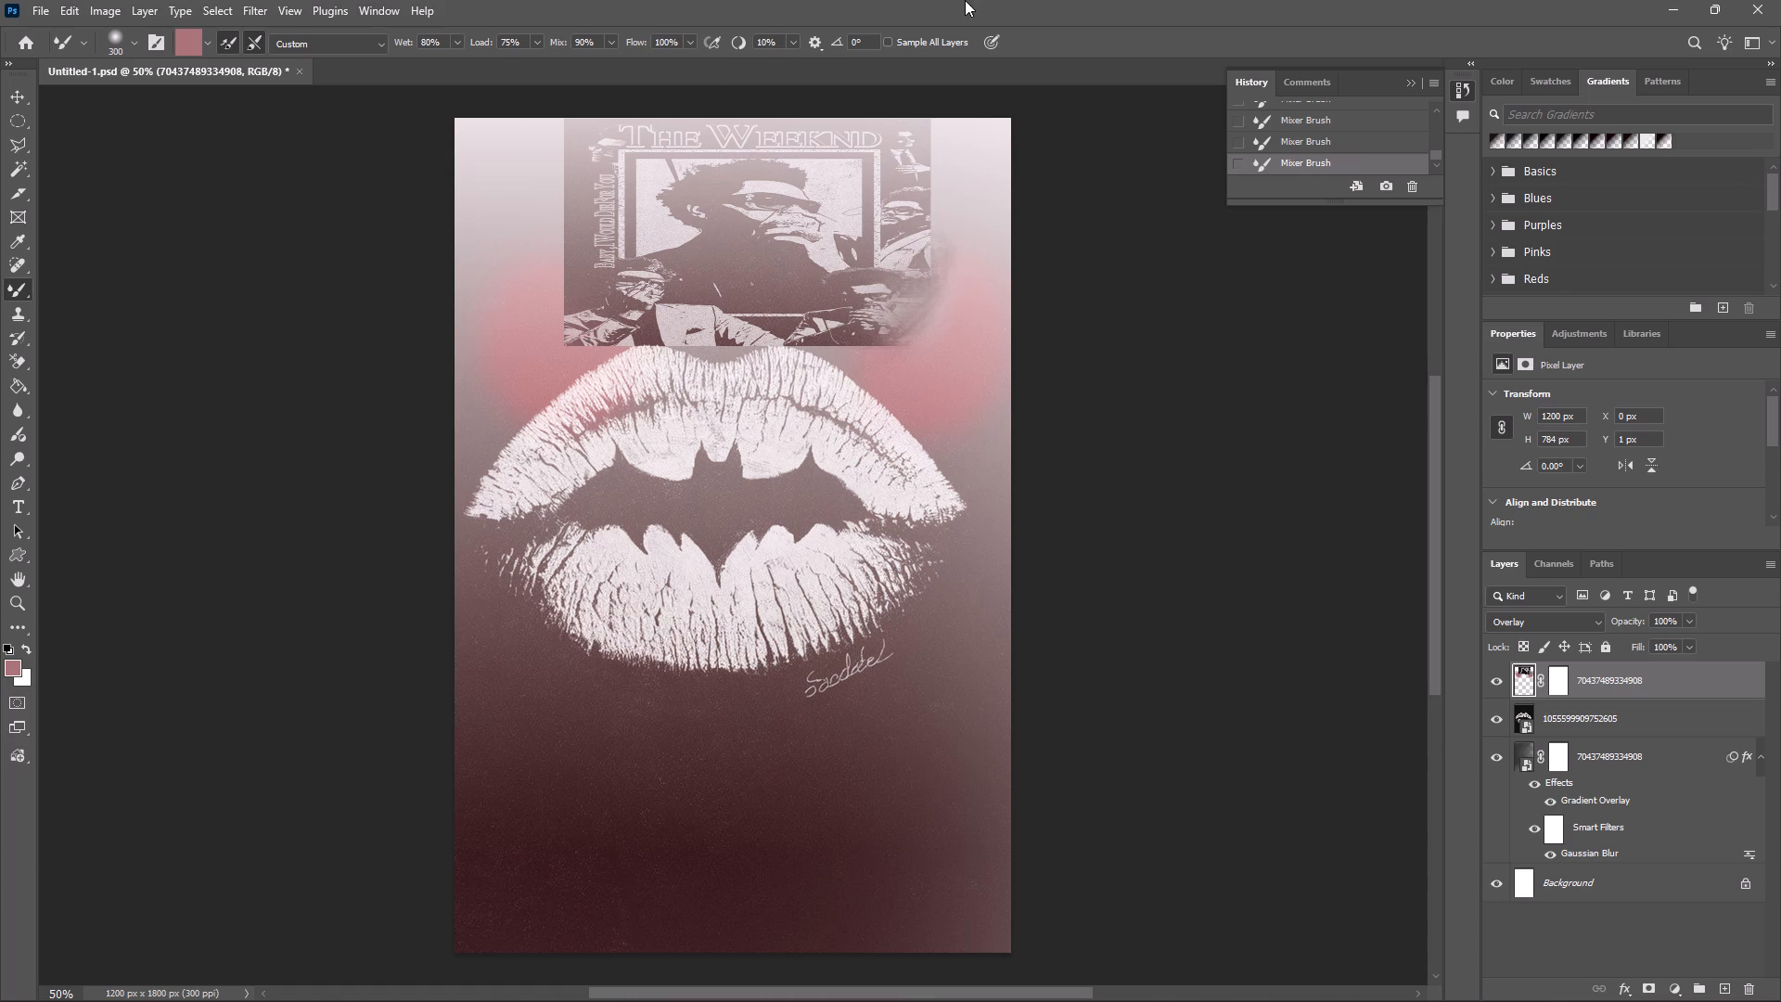
Revert the document to the first Mixer Brush state in the history, just after Rasterize Layer.
scroll(1294, 116, "up", 2)
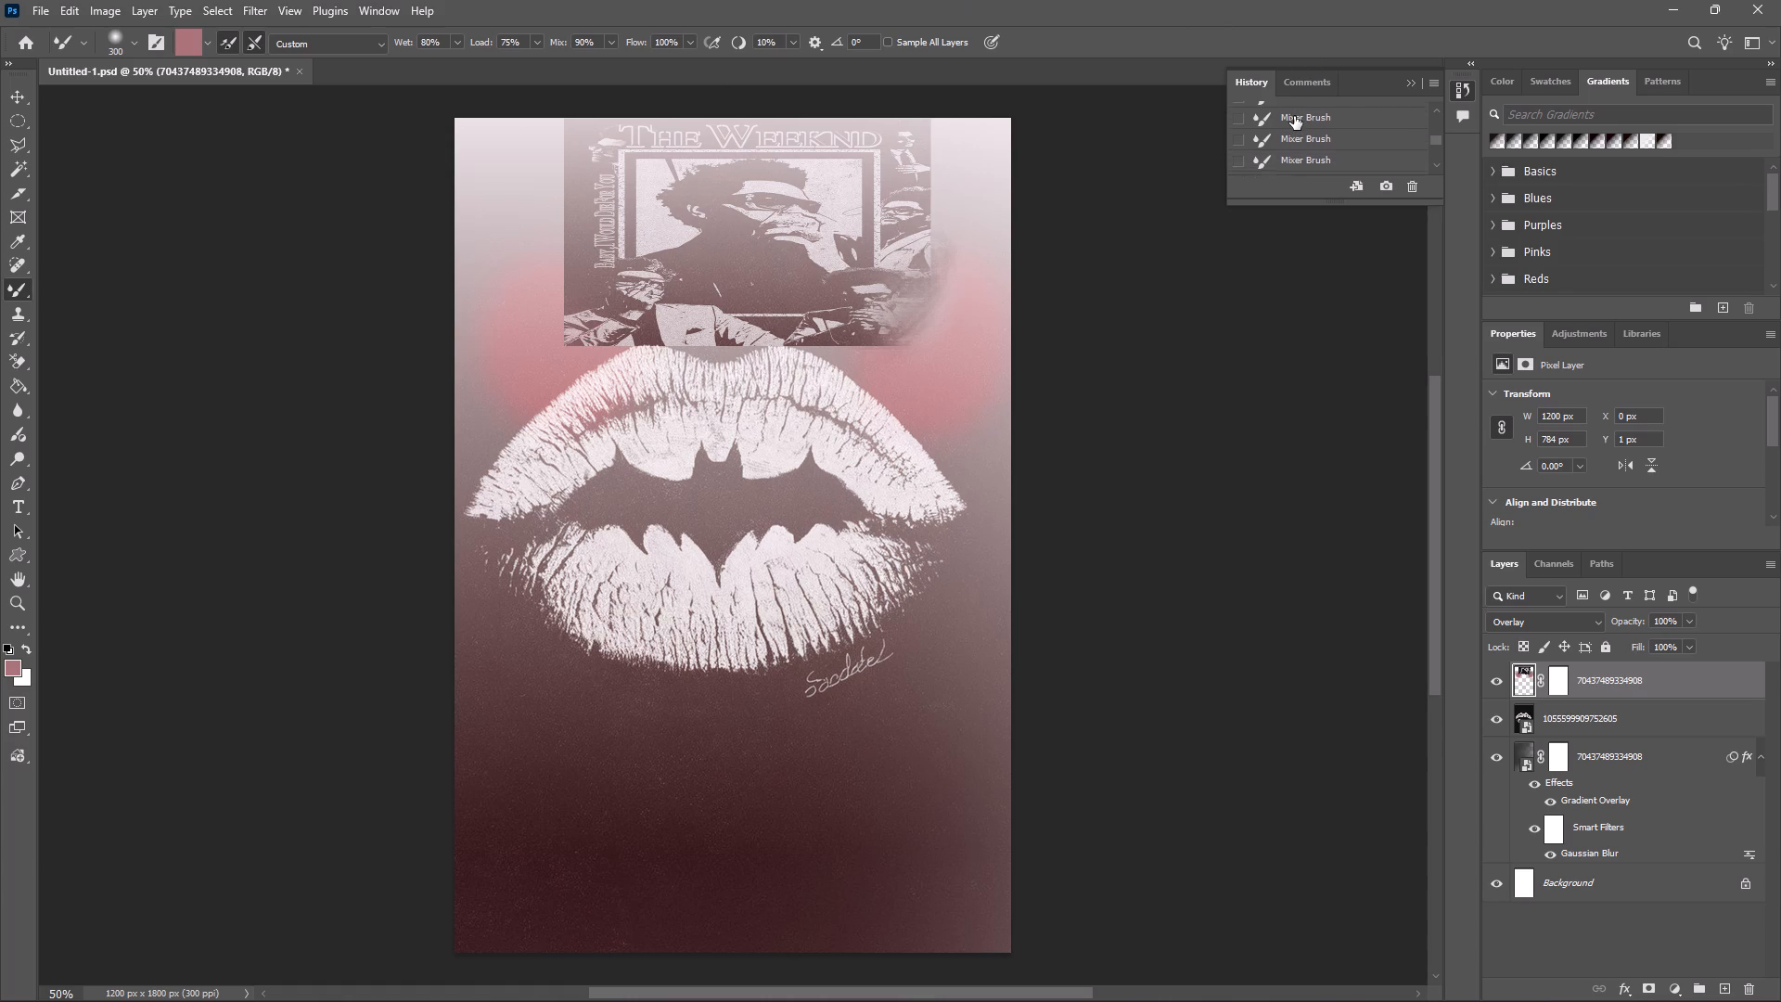
scroll(1294, 116, "up", 2)
scroll(1293, 148, "down", 1)
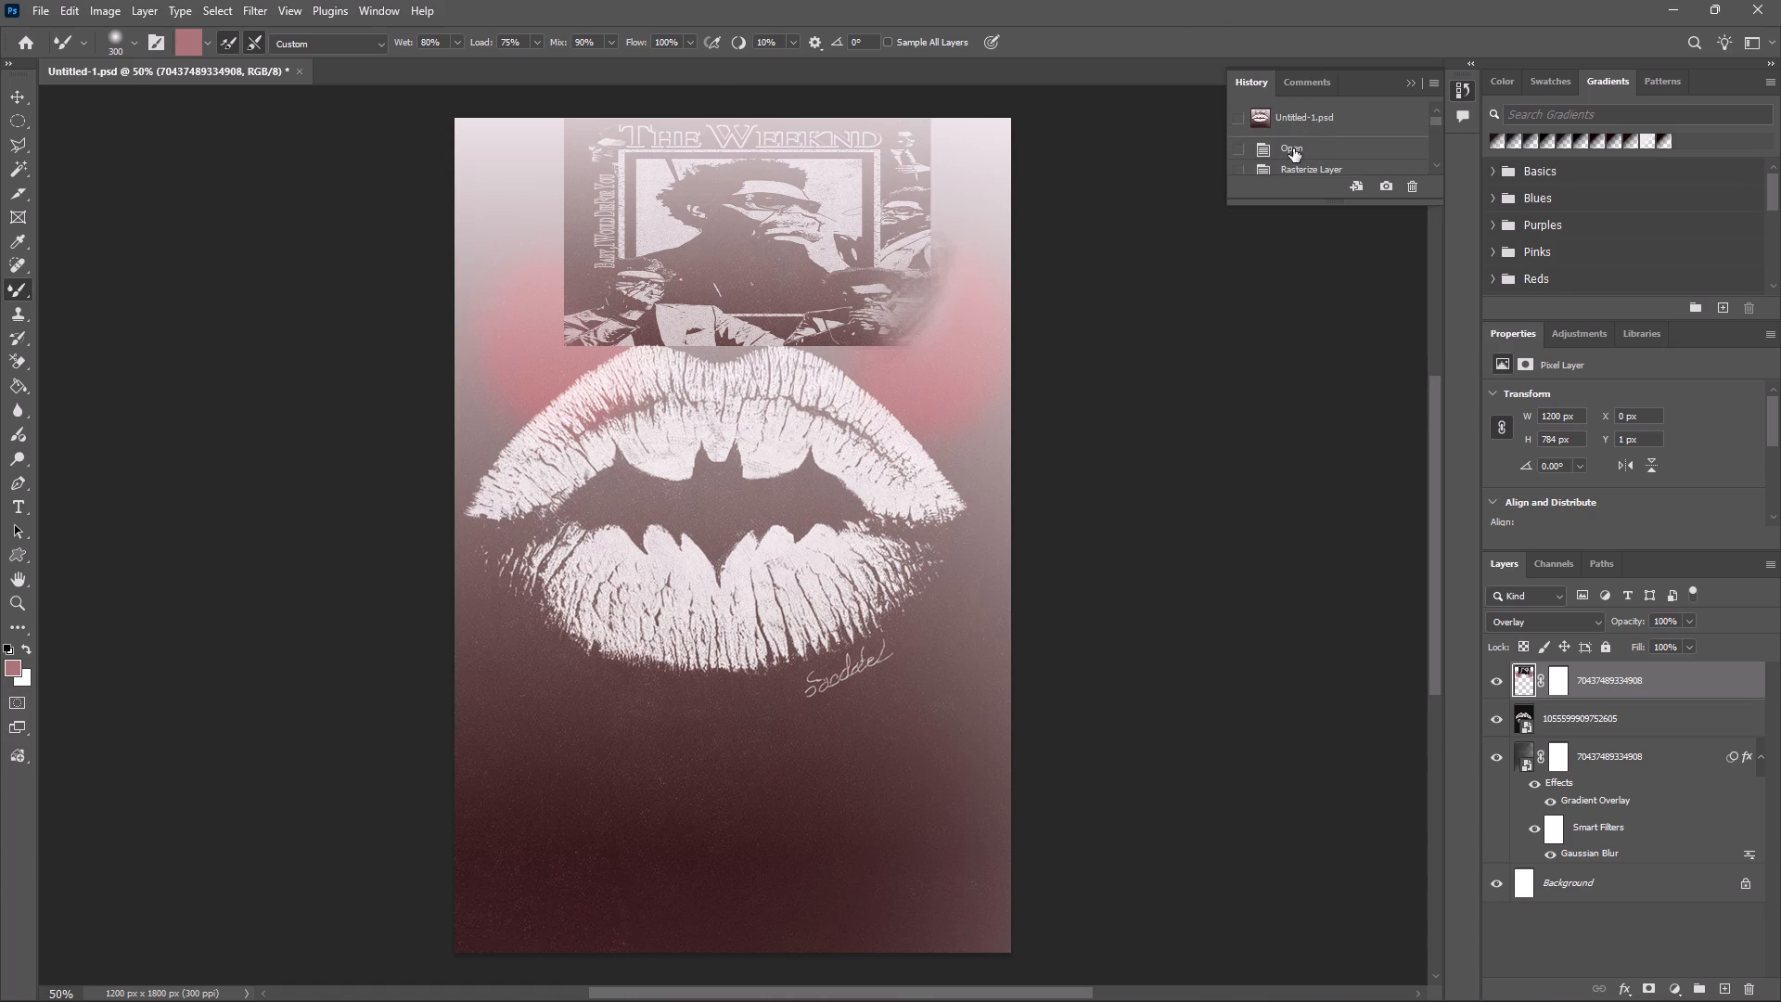
scroll(1293, 148, "down", 1)
left_click(1302, 119)
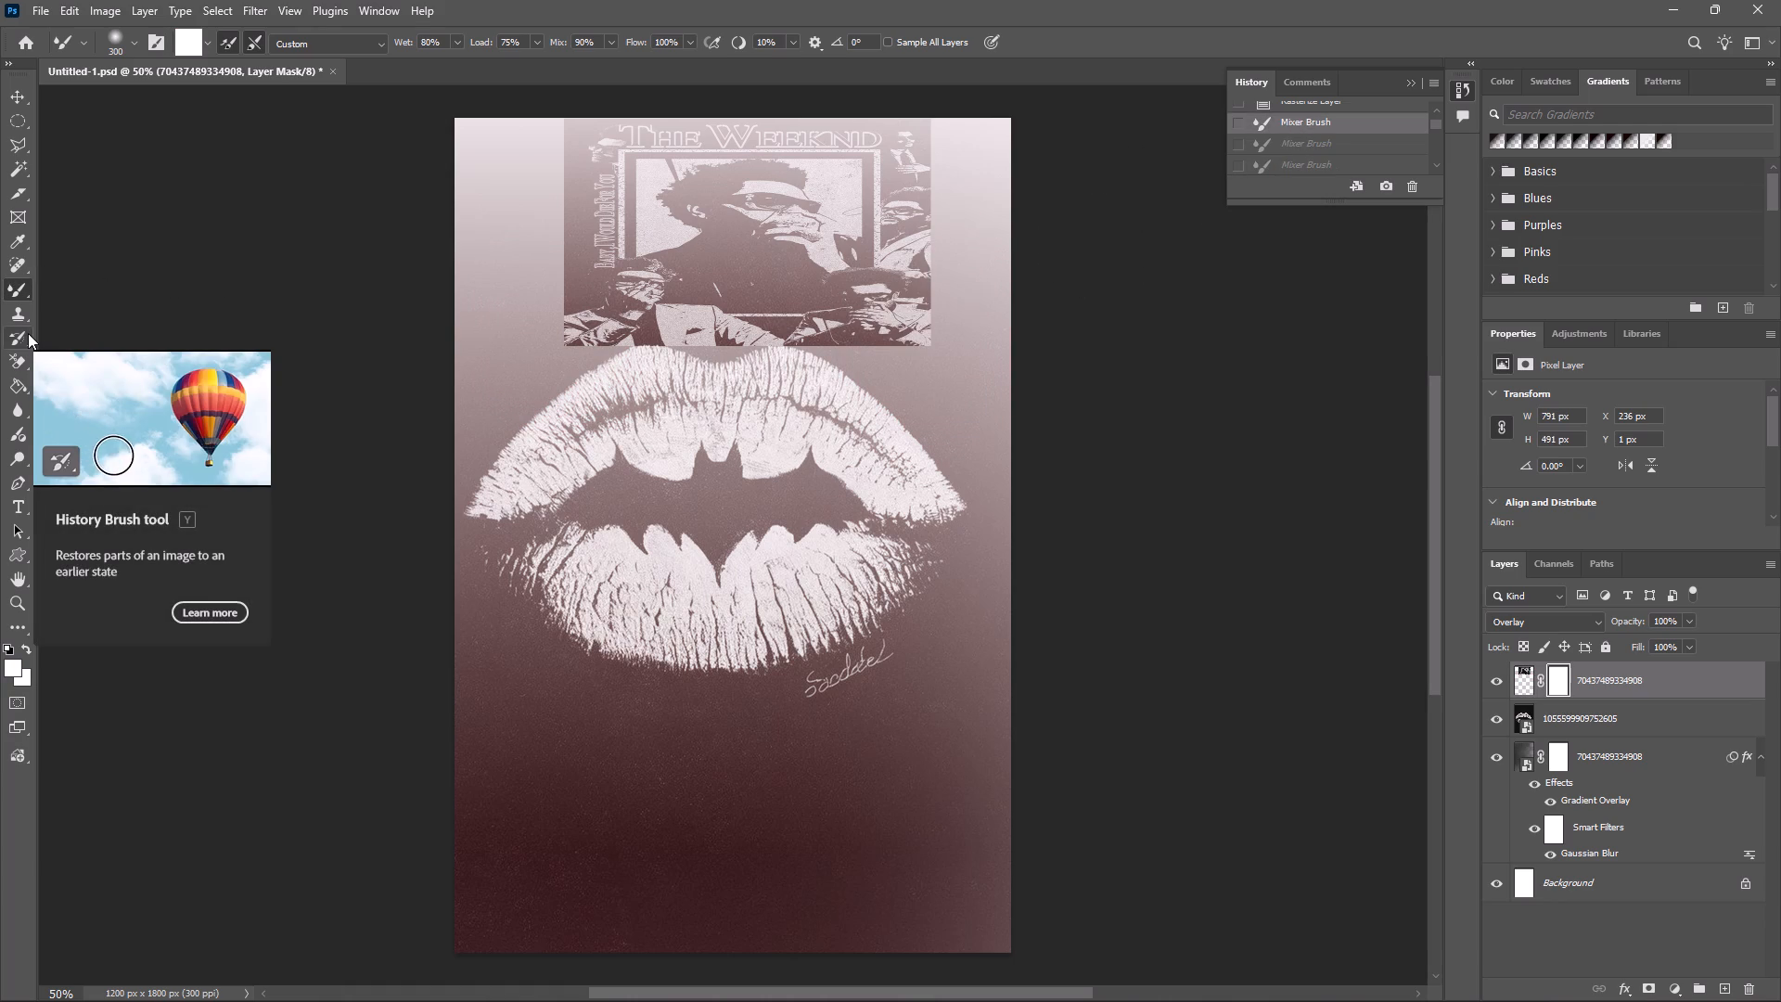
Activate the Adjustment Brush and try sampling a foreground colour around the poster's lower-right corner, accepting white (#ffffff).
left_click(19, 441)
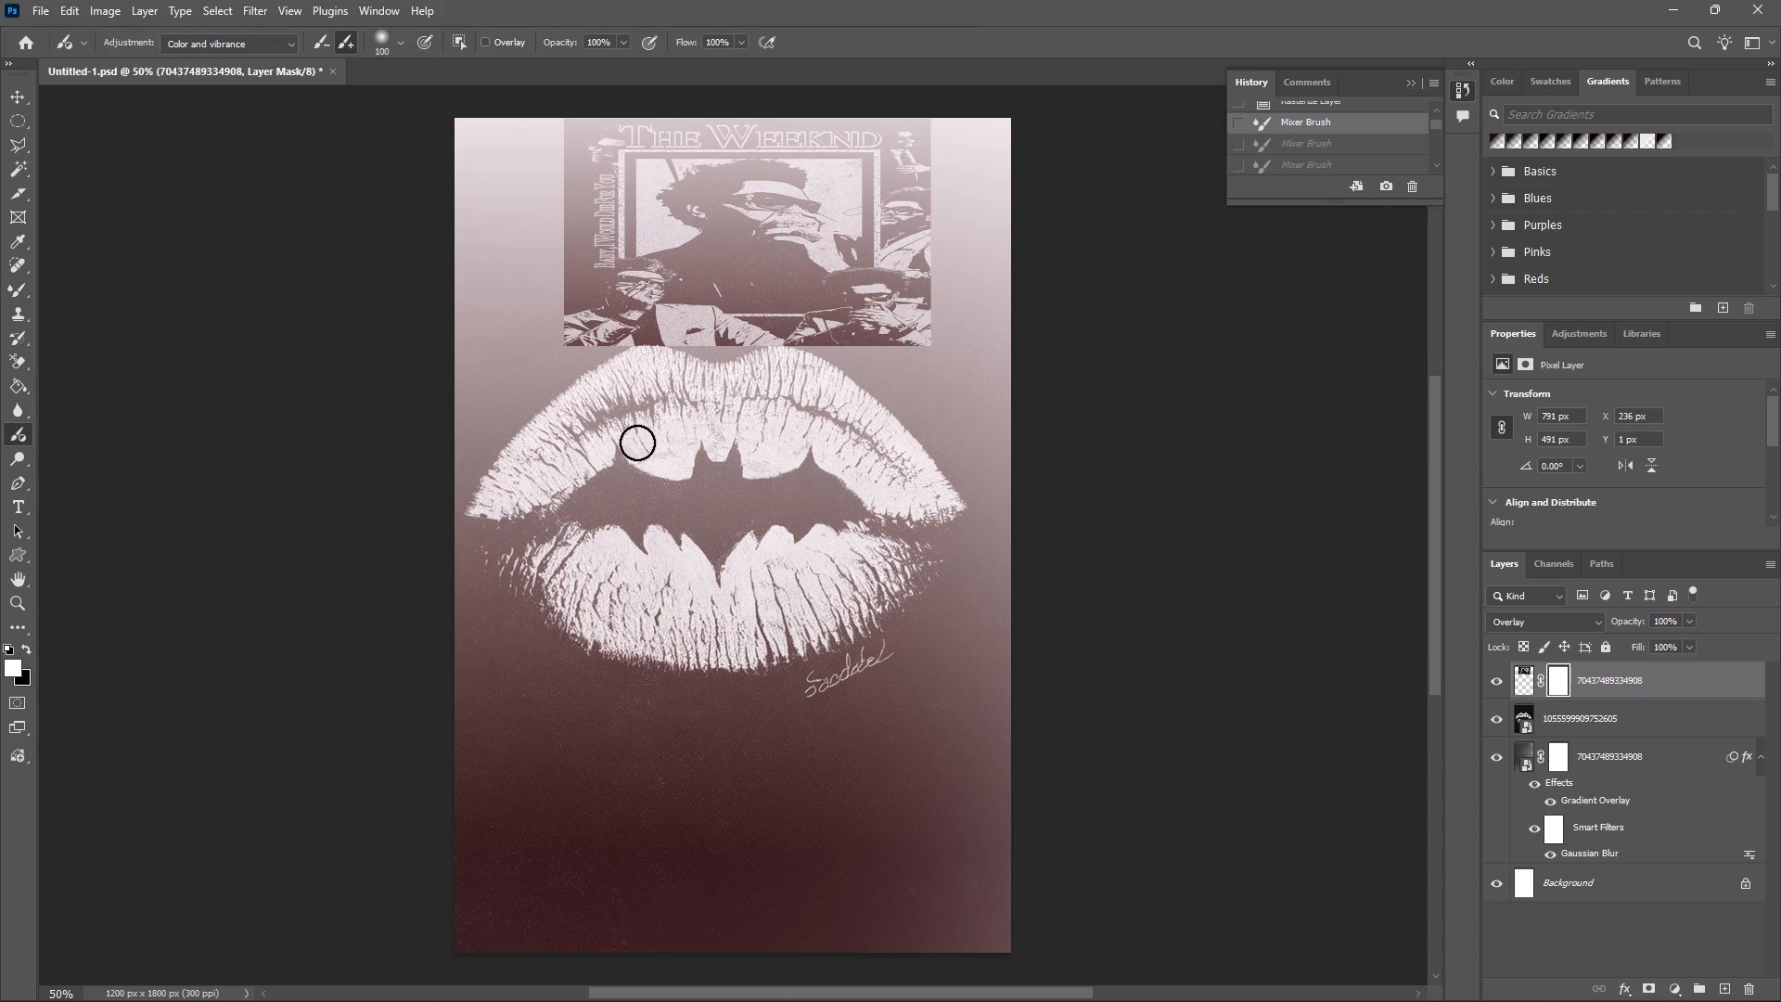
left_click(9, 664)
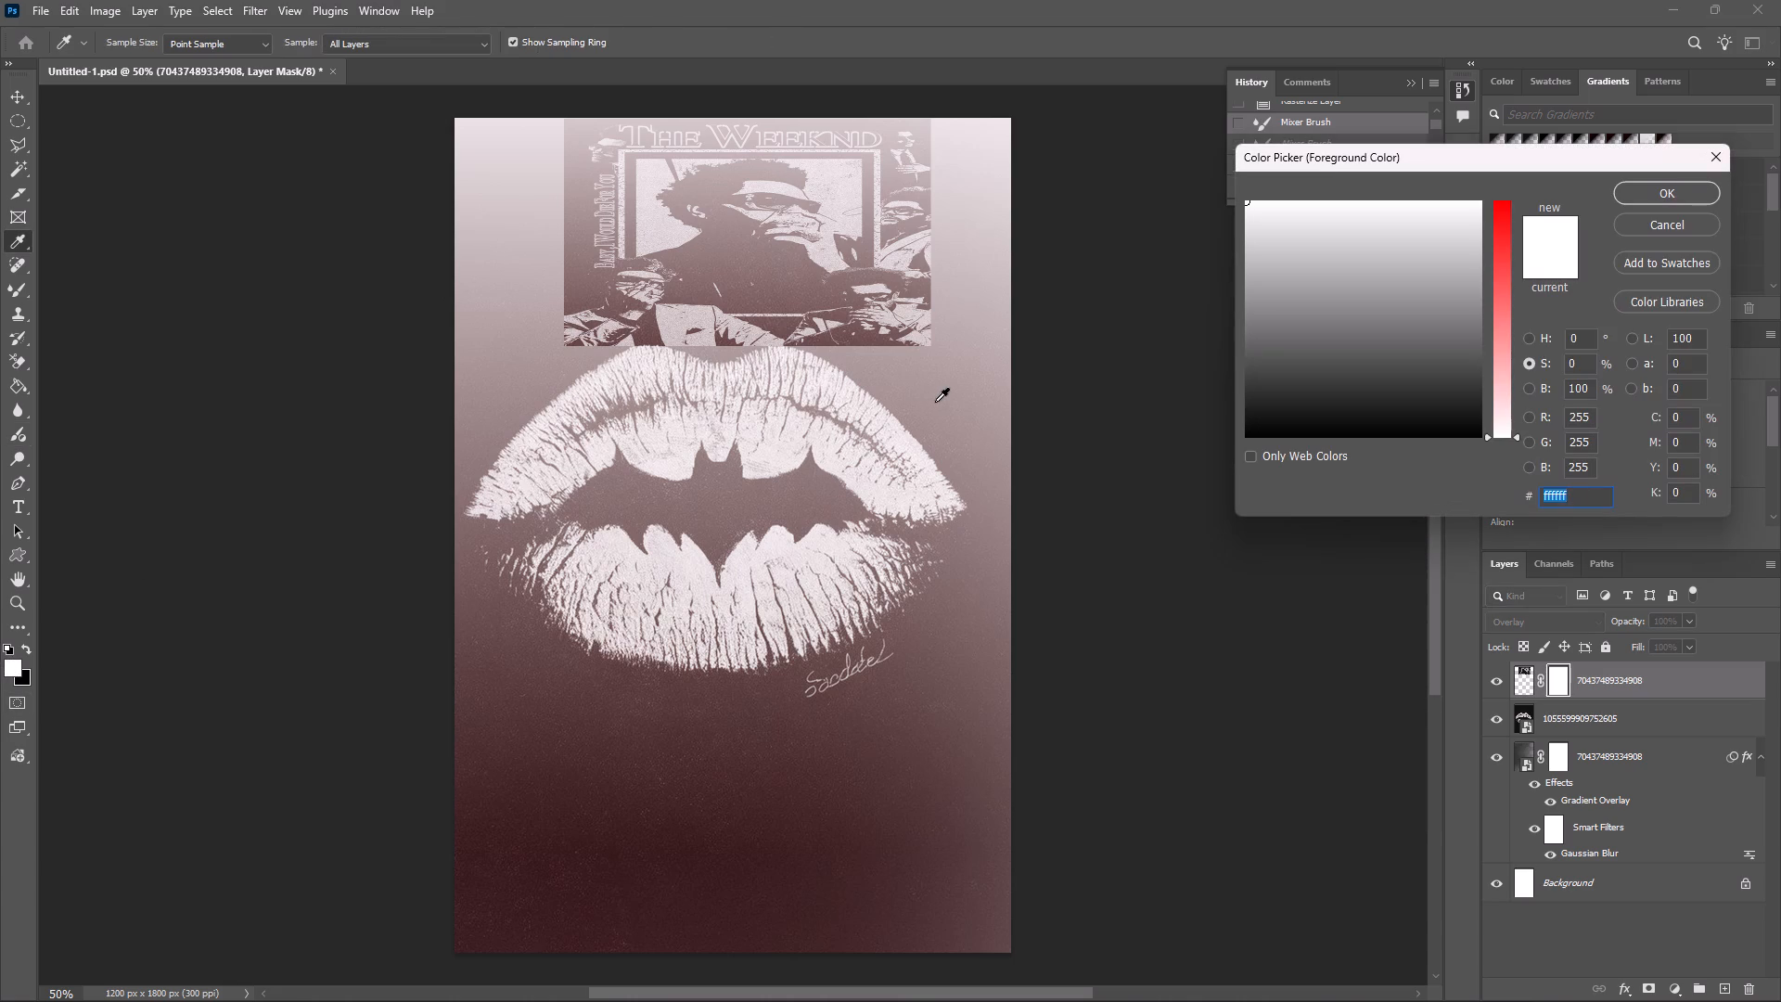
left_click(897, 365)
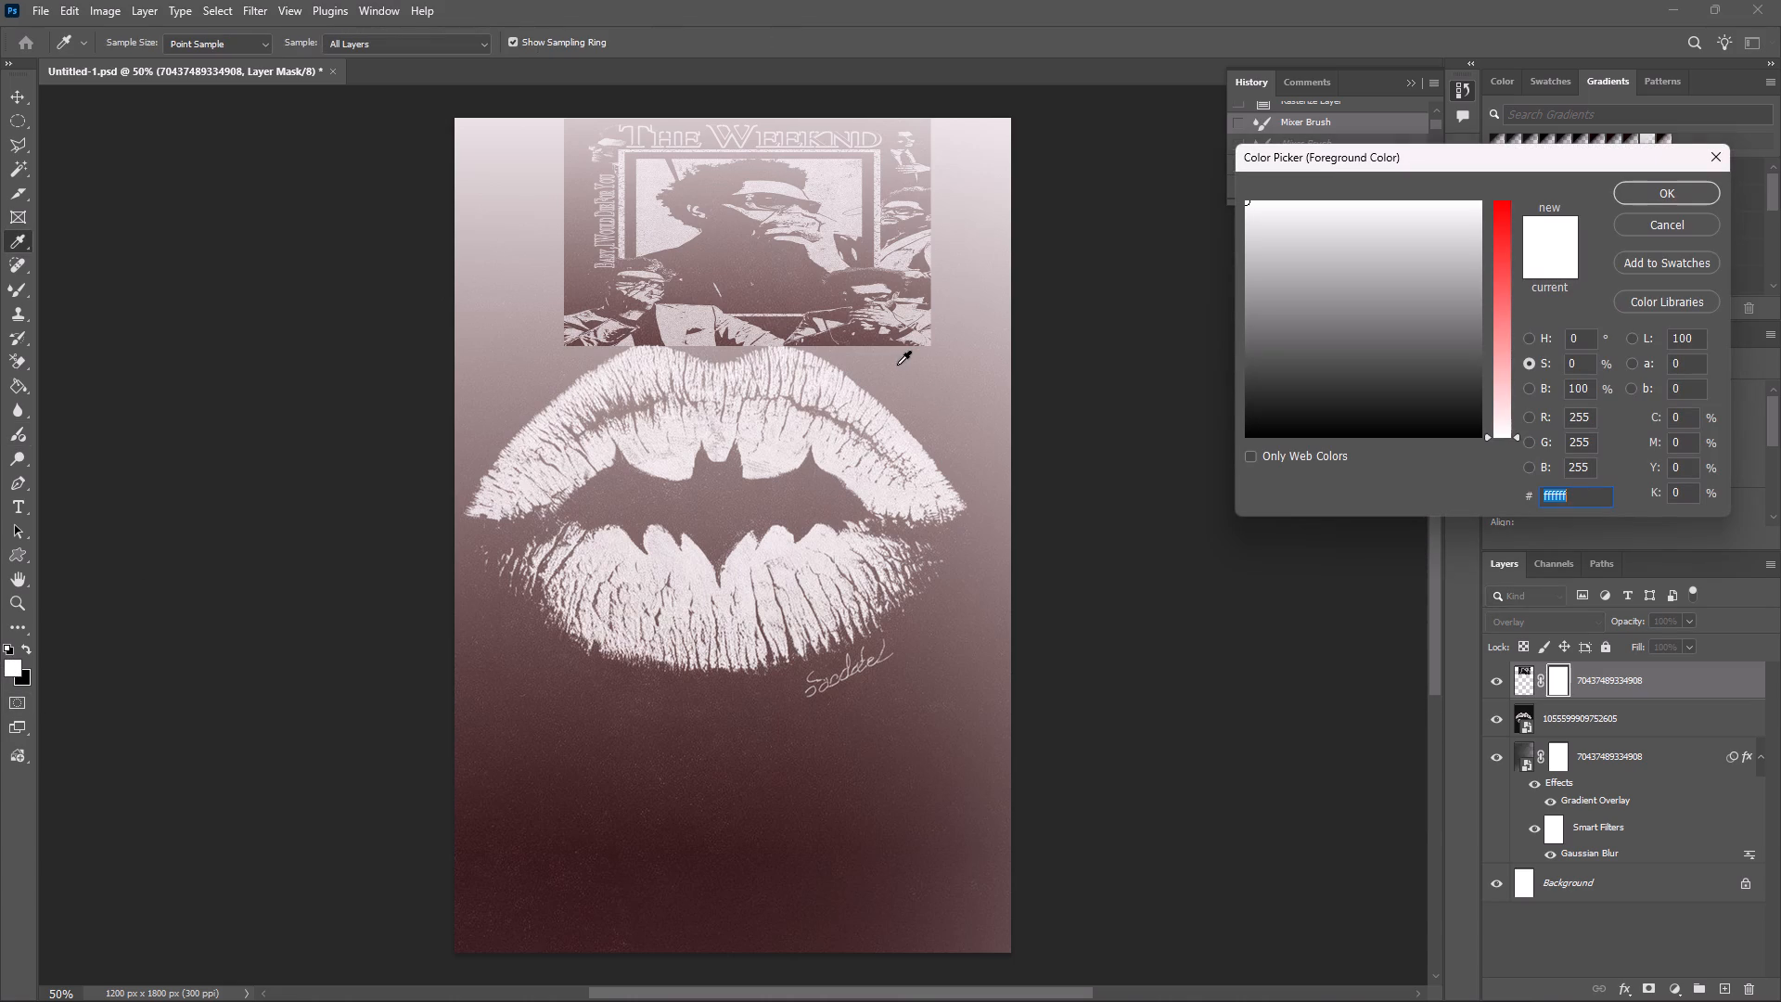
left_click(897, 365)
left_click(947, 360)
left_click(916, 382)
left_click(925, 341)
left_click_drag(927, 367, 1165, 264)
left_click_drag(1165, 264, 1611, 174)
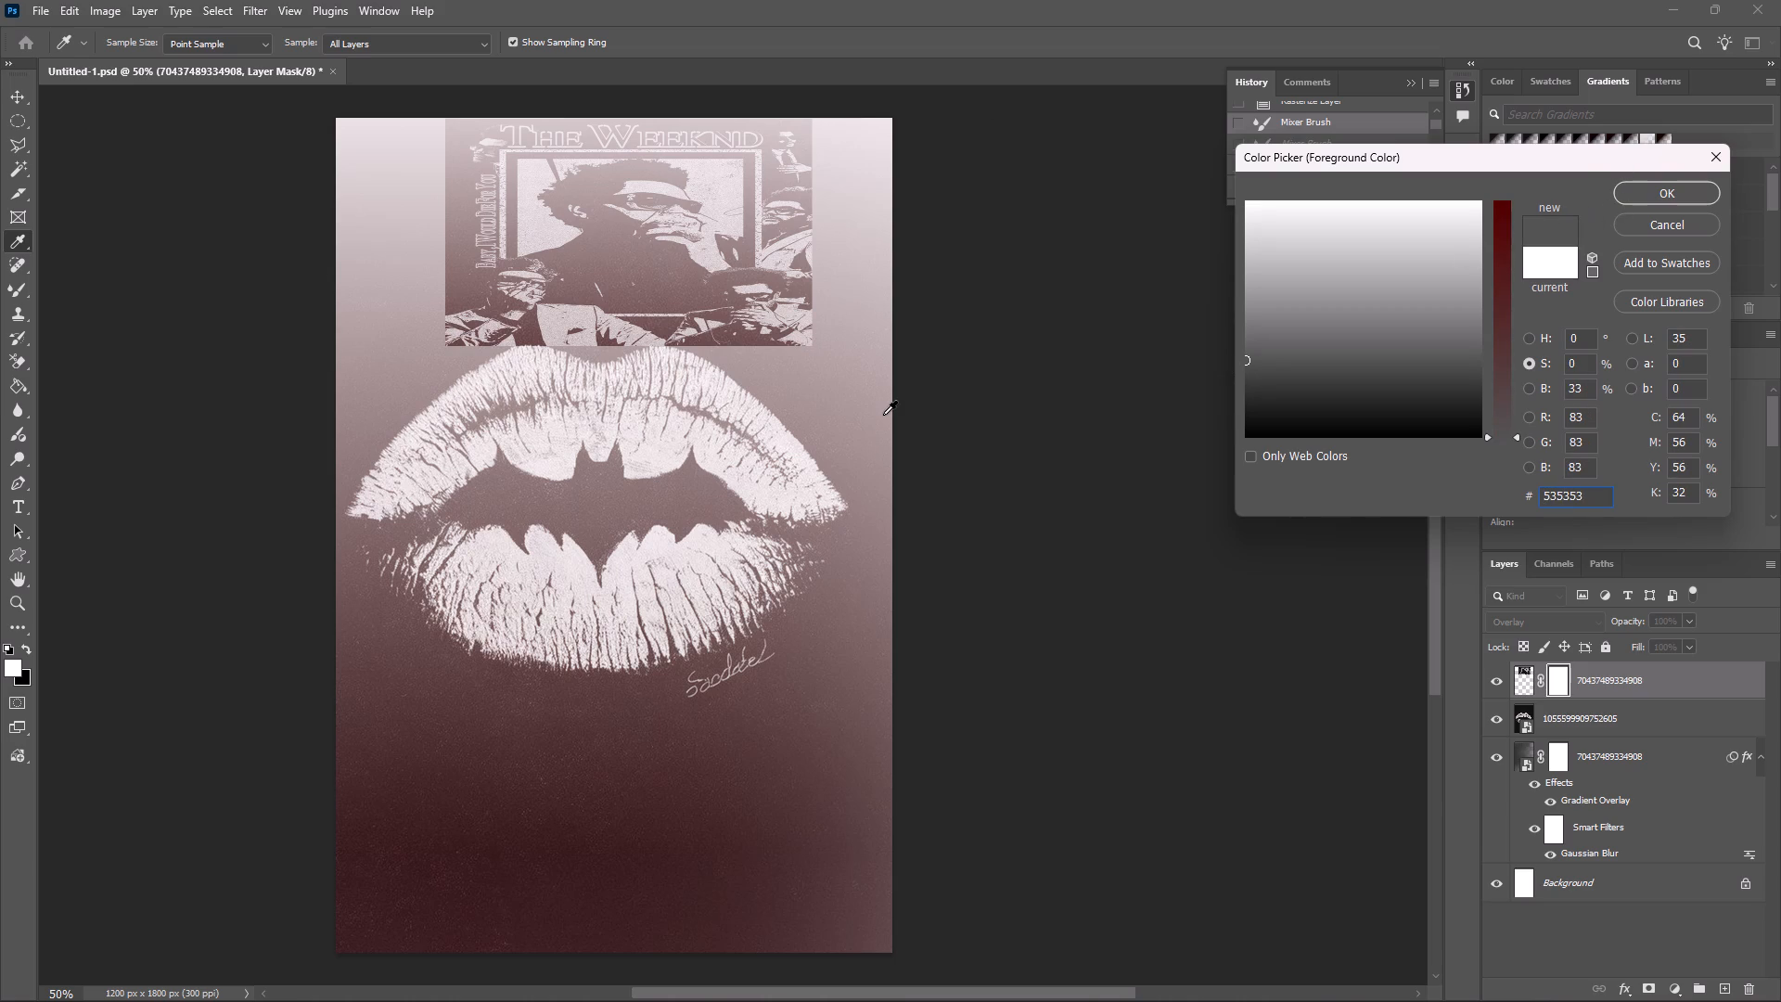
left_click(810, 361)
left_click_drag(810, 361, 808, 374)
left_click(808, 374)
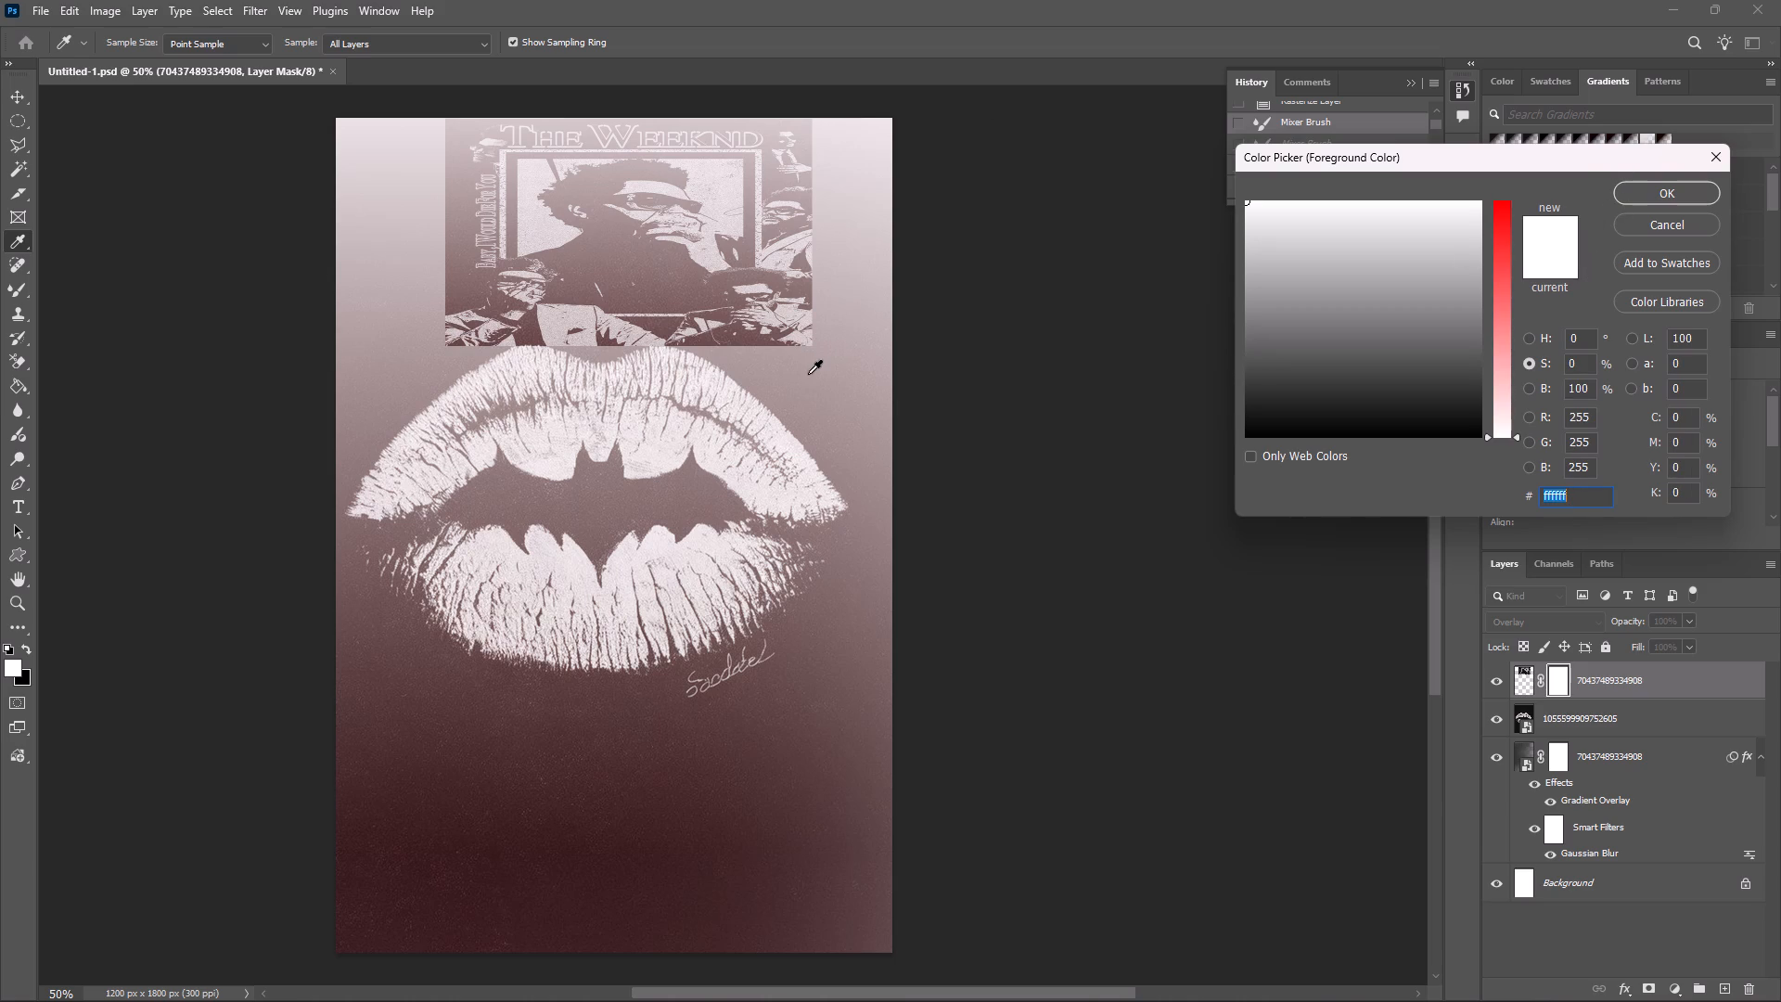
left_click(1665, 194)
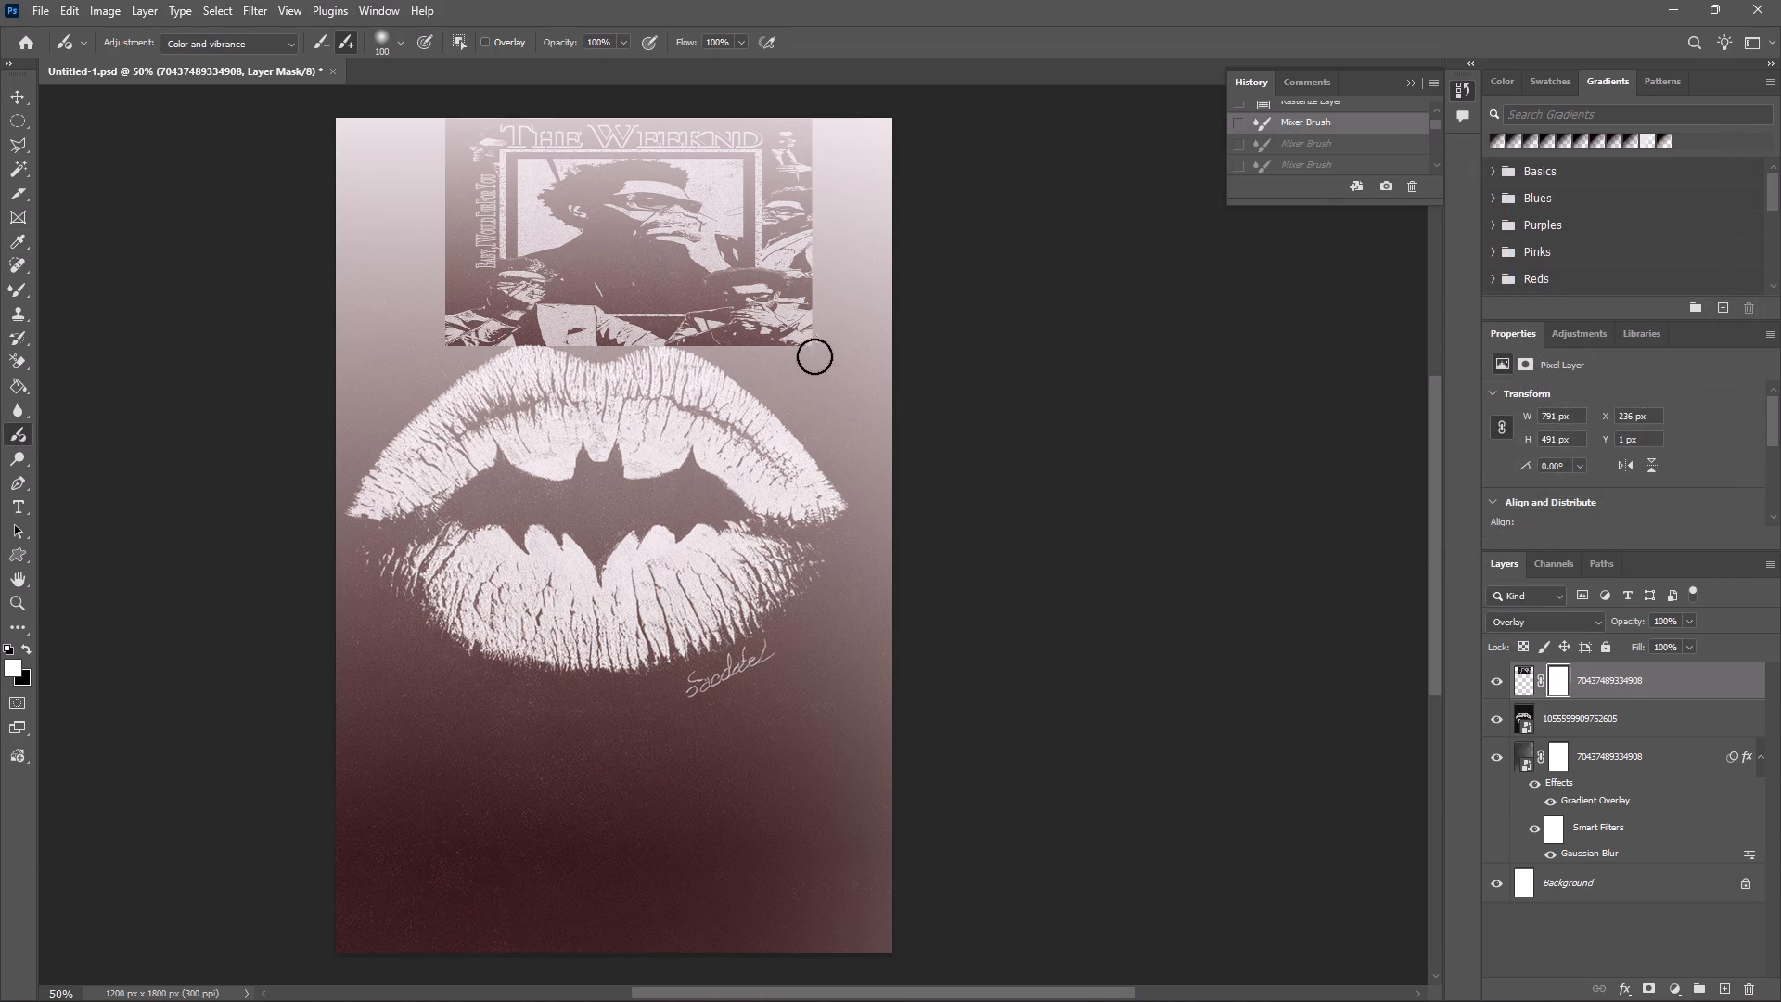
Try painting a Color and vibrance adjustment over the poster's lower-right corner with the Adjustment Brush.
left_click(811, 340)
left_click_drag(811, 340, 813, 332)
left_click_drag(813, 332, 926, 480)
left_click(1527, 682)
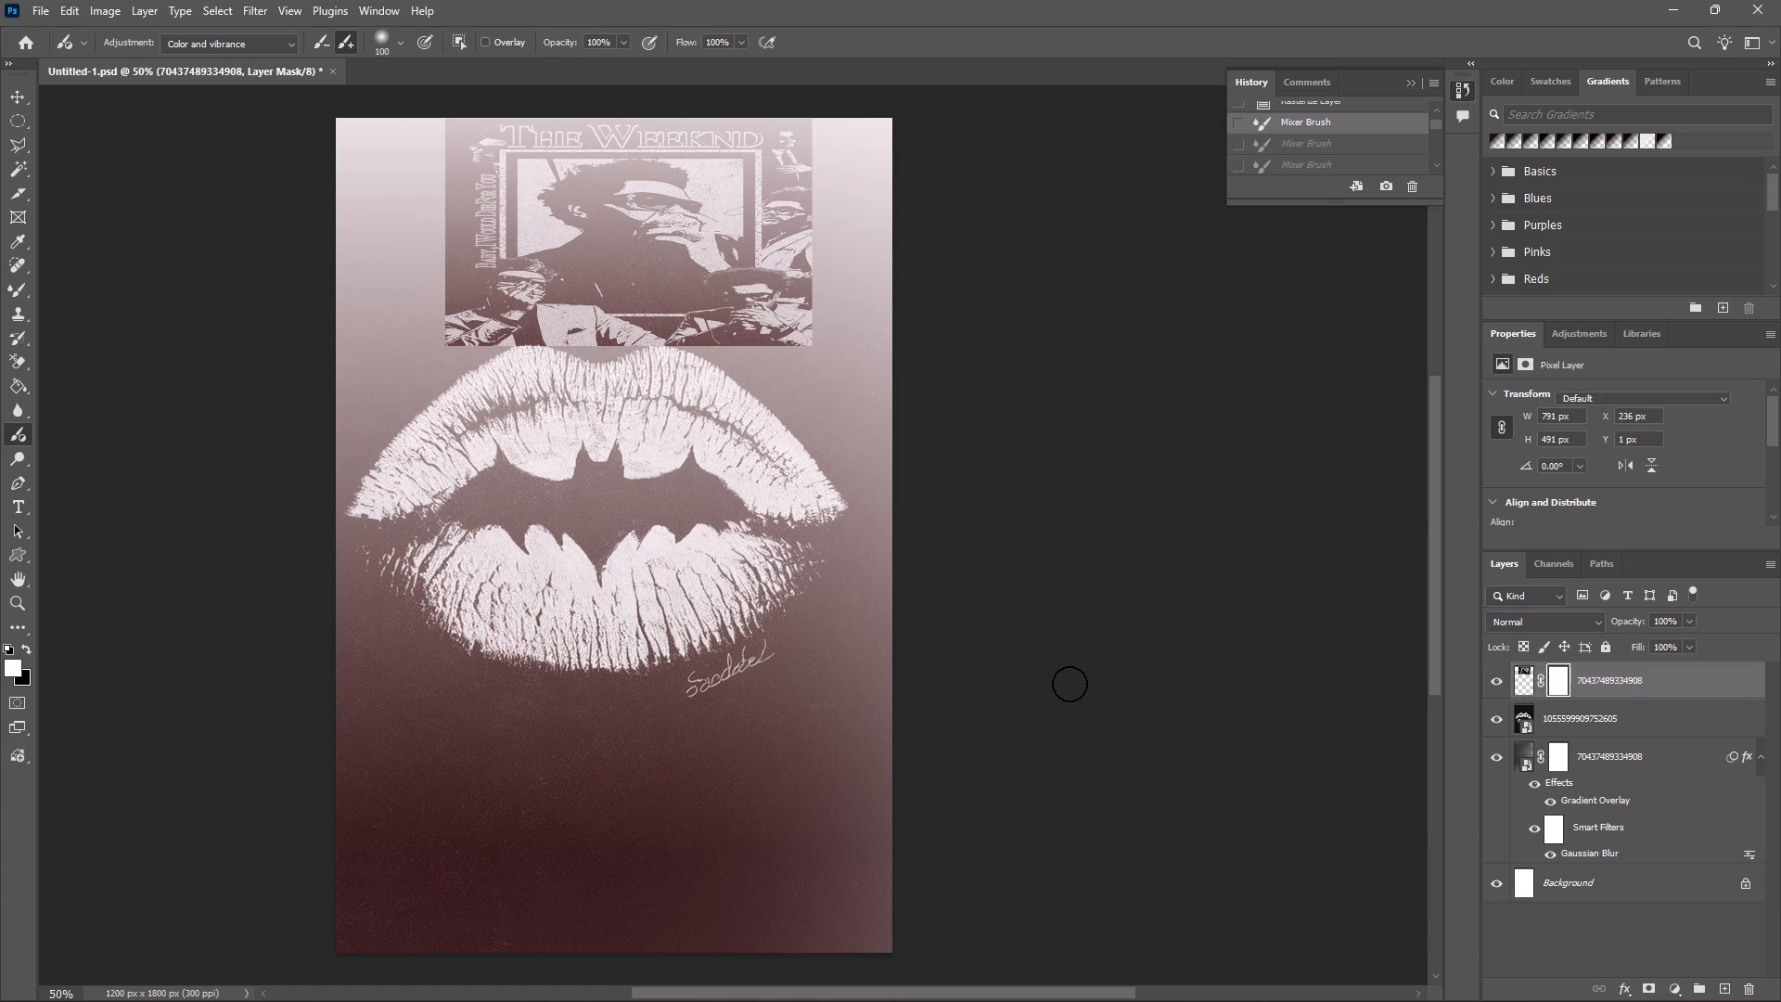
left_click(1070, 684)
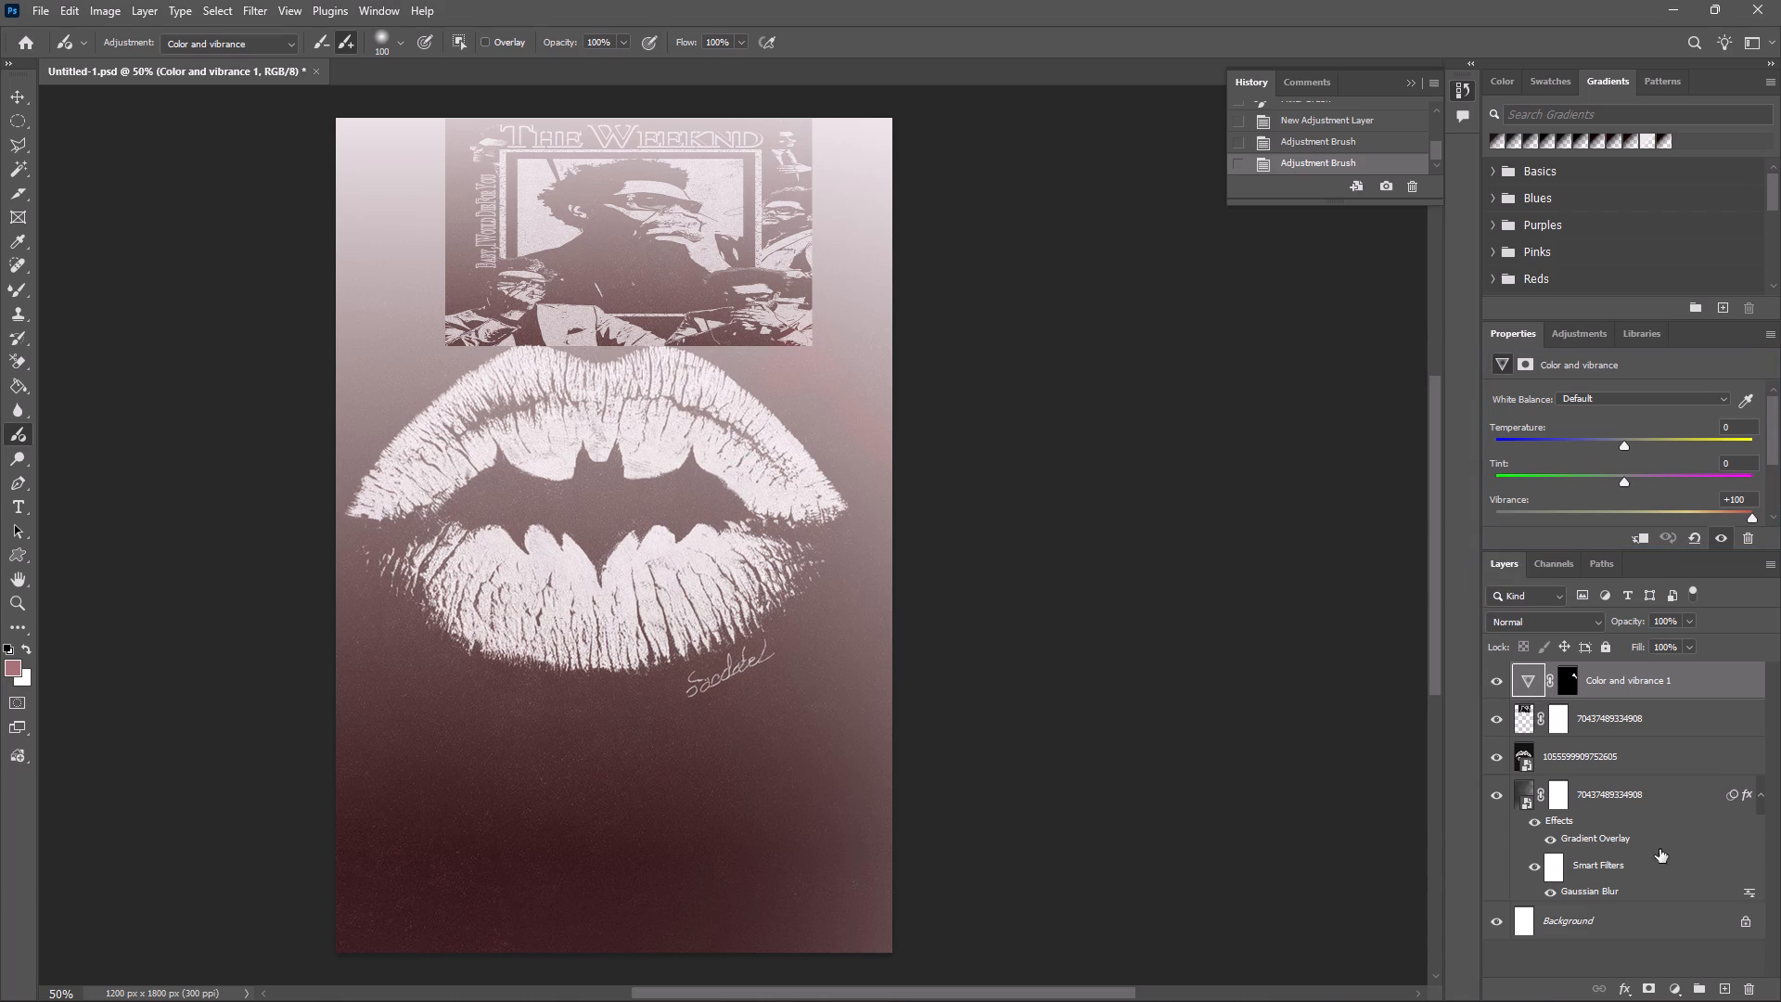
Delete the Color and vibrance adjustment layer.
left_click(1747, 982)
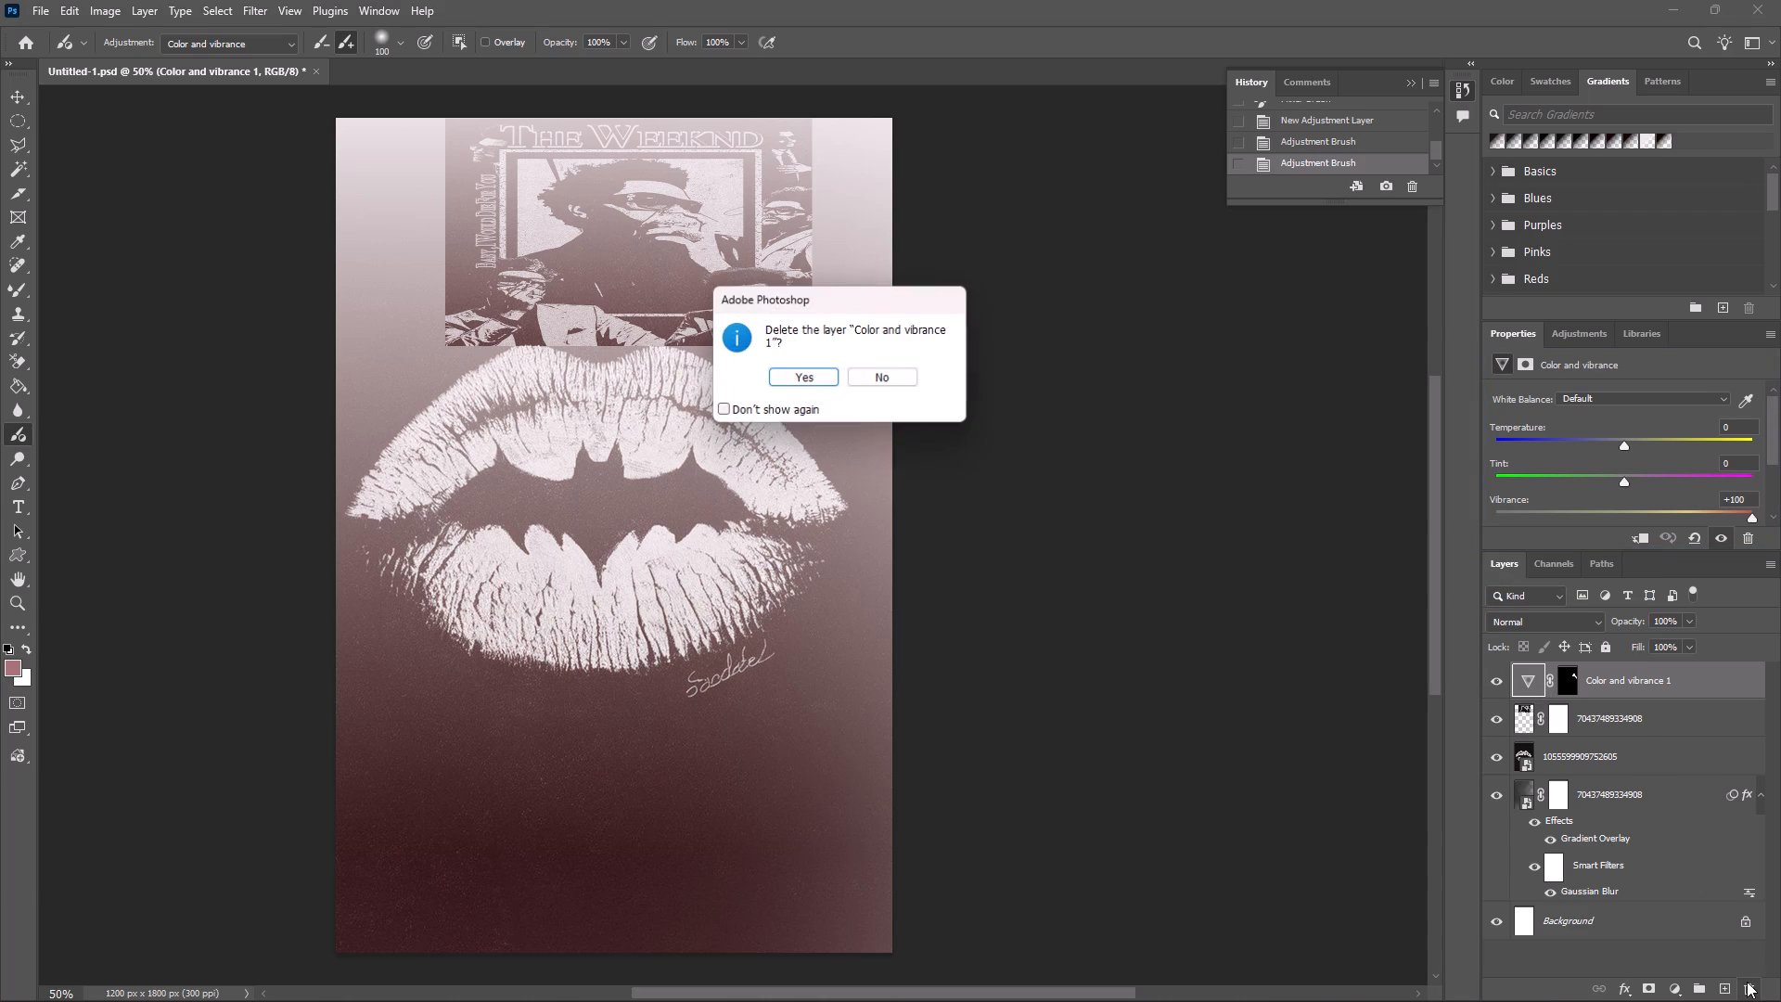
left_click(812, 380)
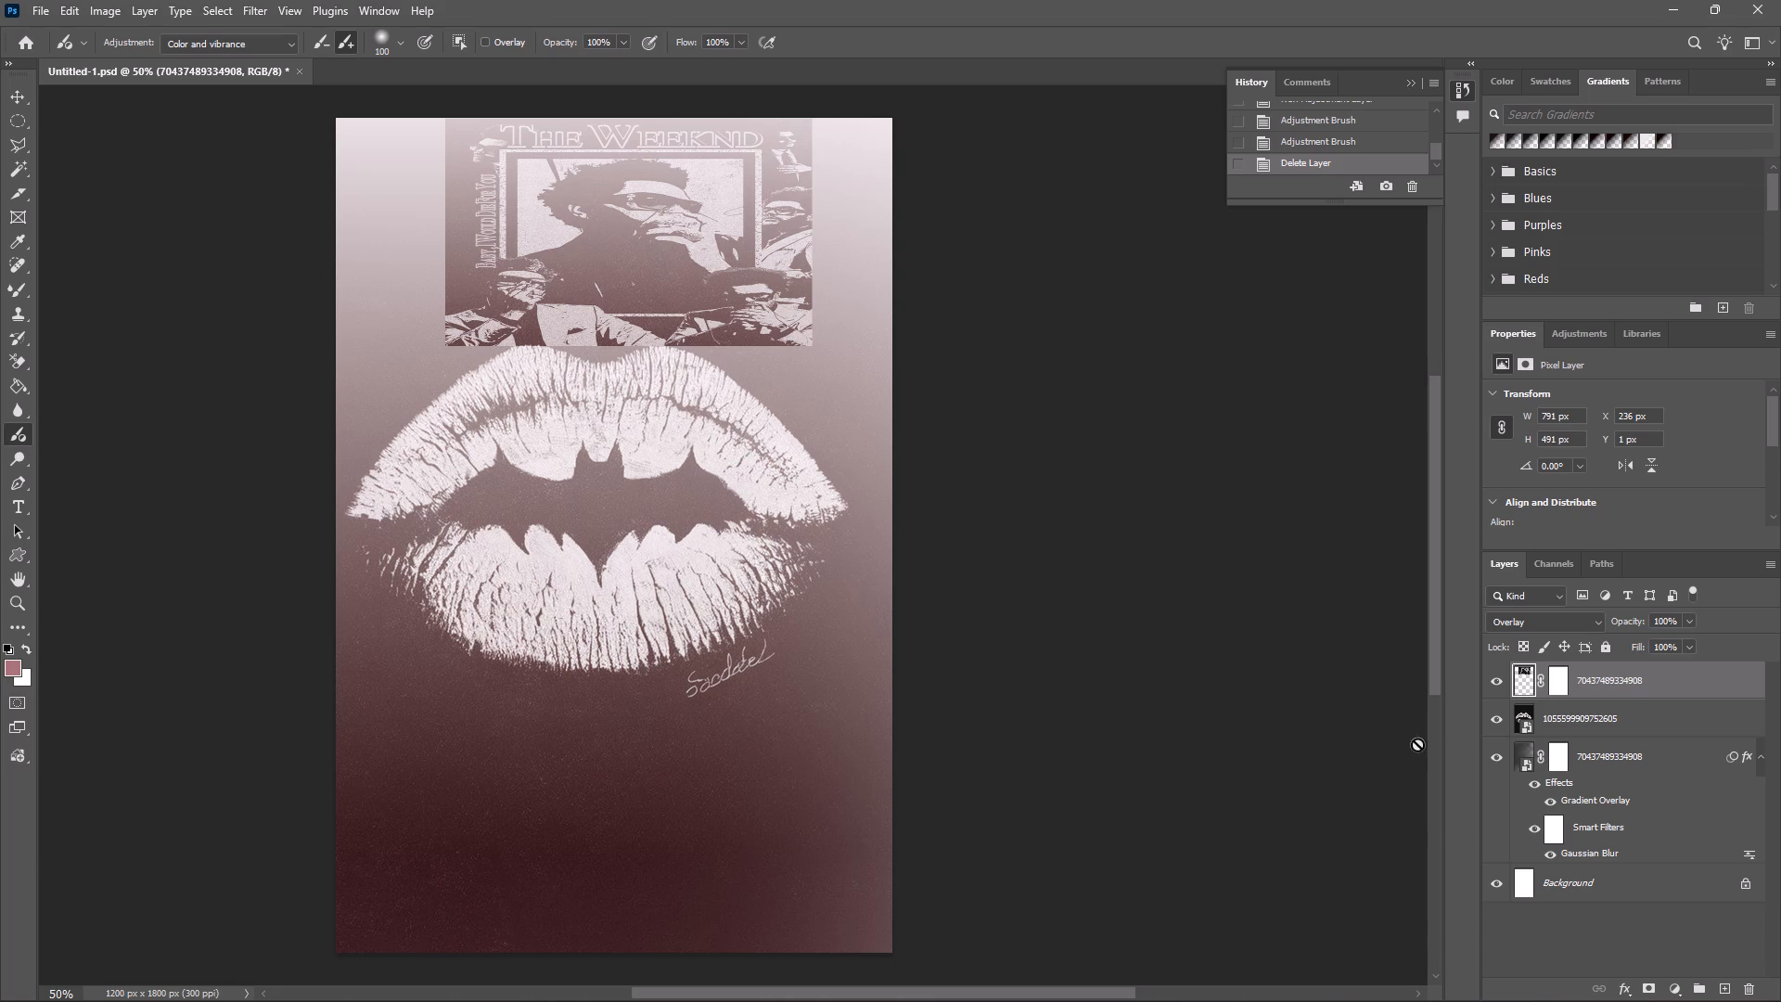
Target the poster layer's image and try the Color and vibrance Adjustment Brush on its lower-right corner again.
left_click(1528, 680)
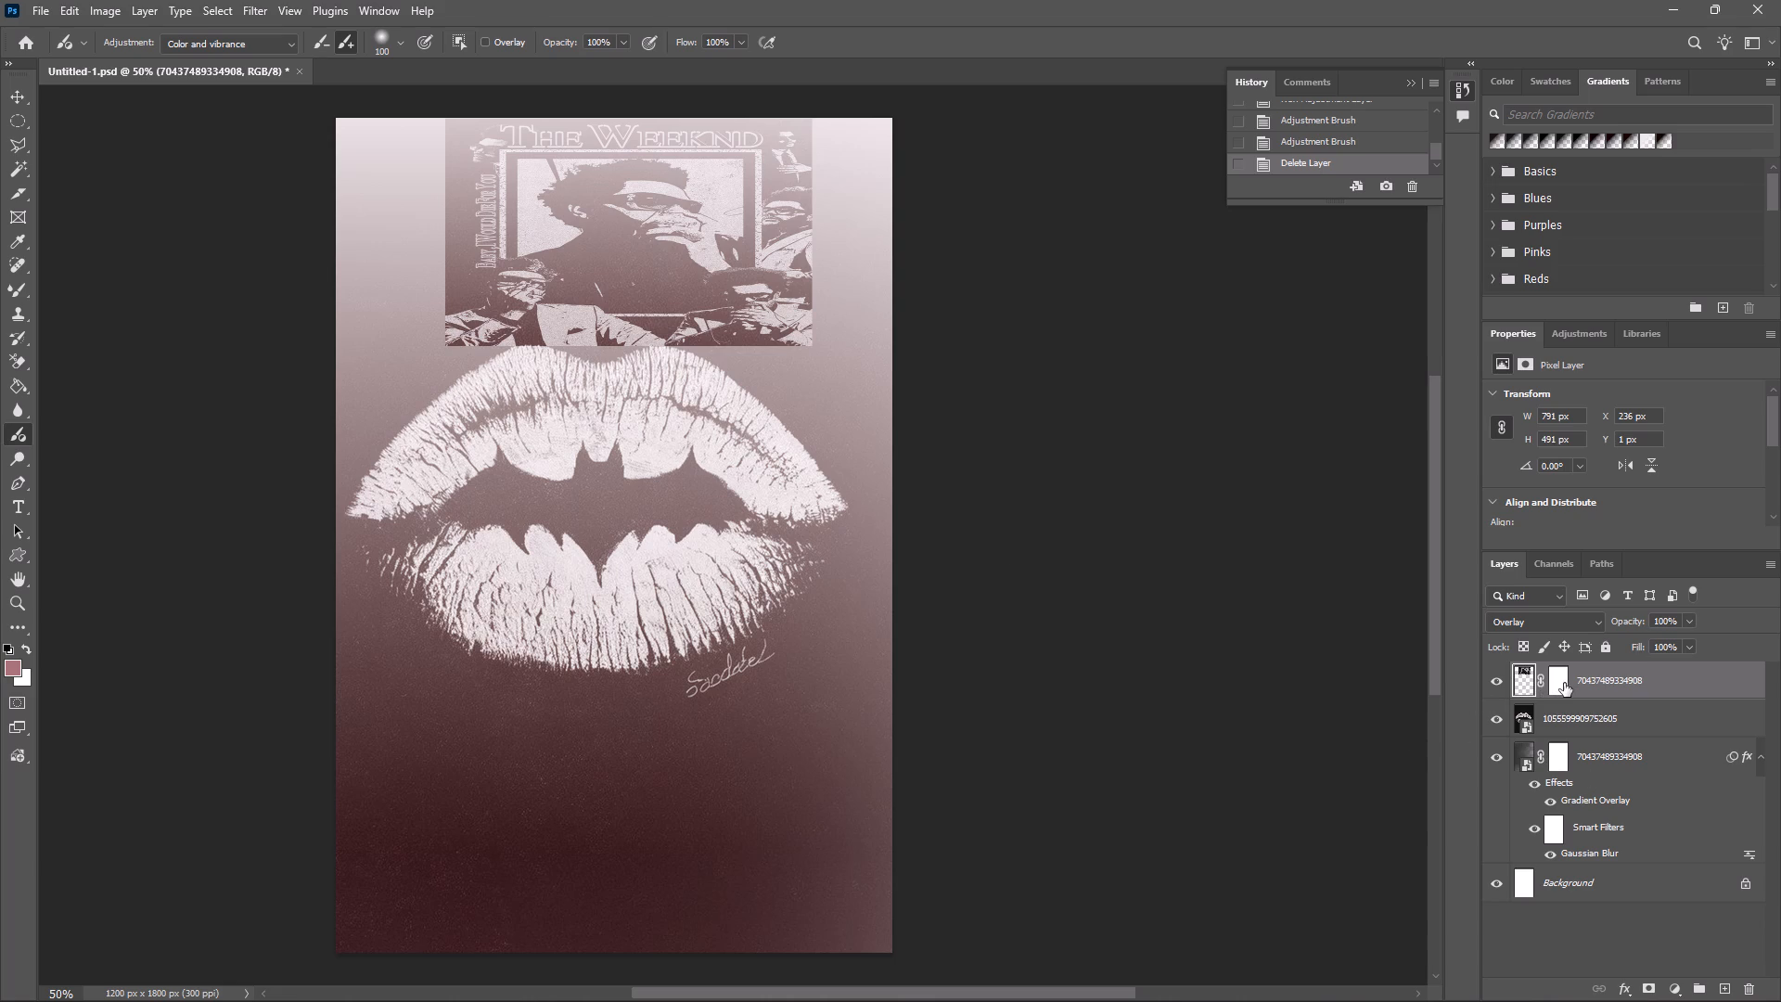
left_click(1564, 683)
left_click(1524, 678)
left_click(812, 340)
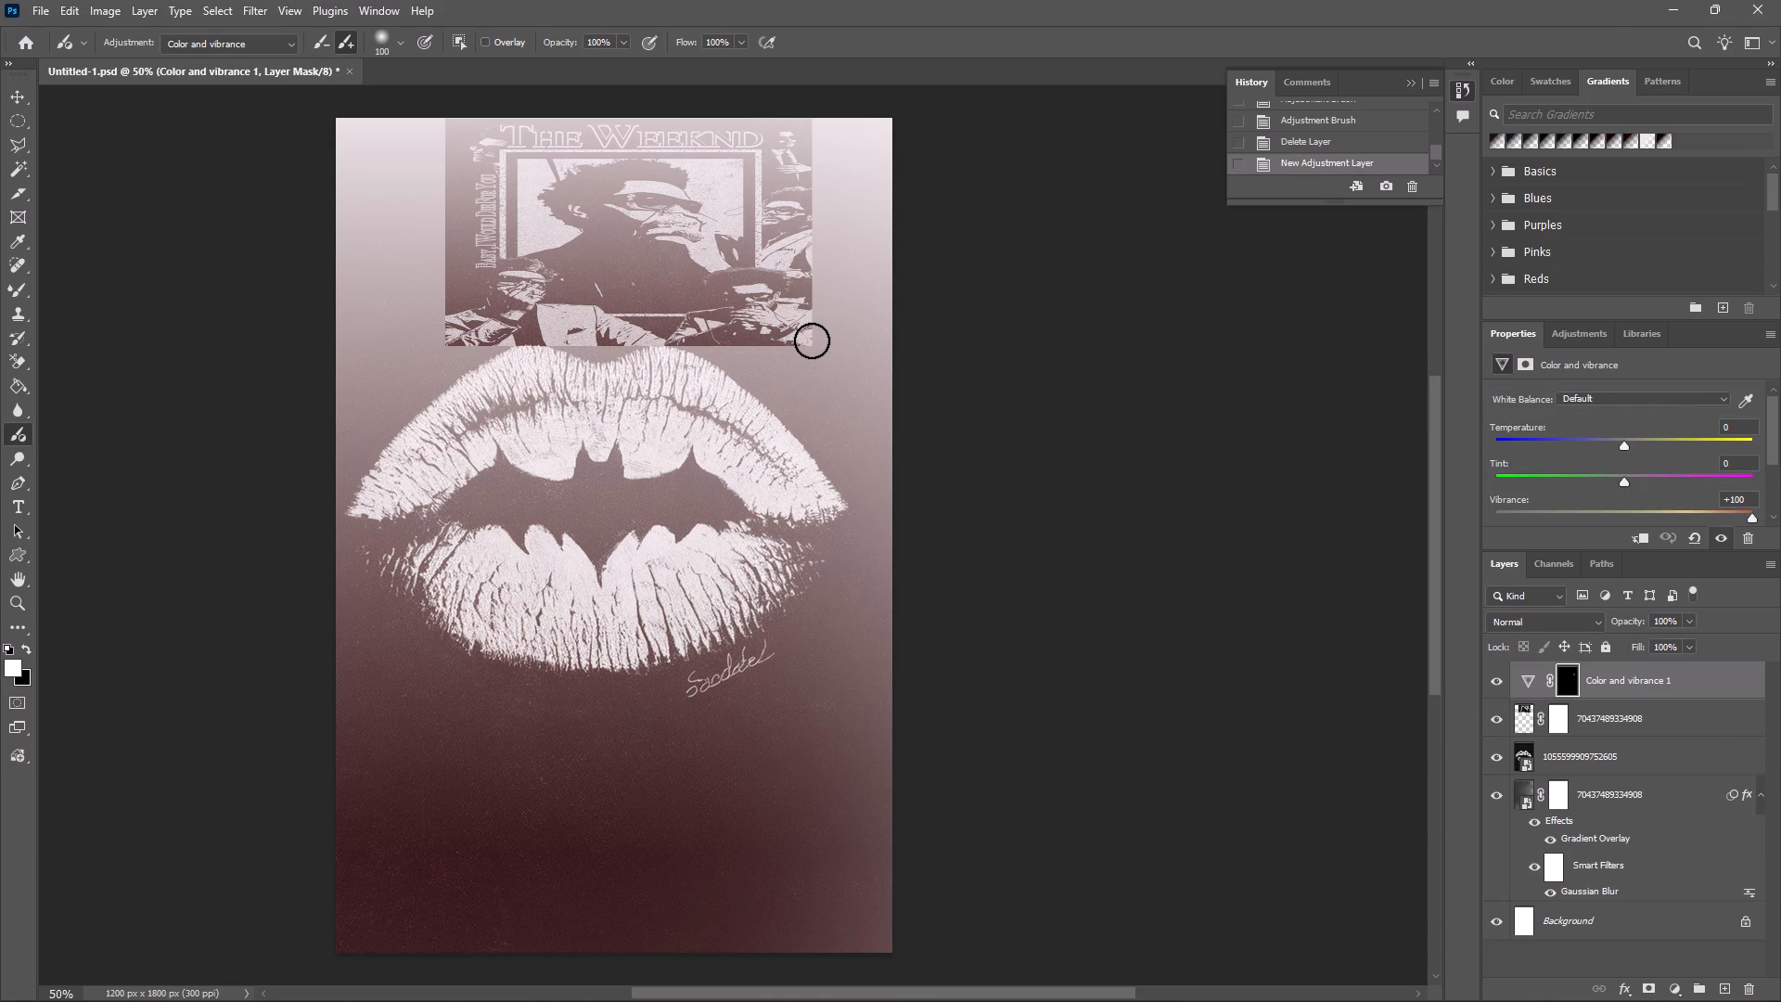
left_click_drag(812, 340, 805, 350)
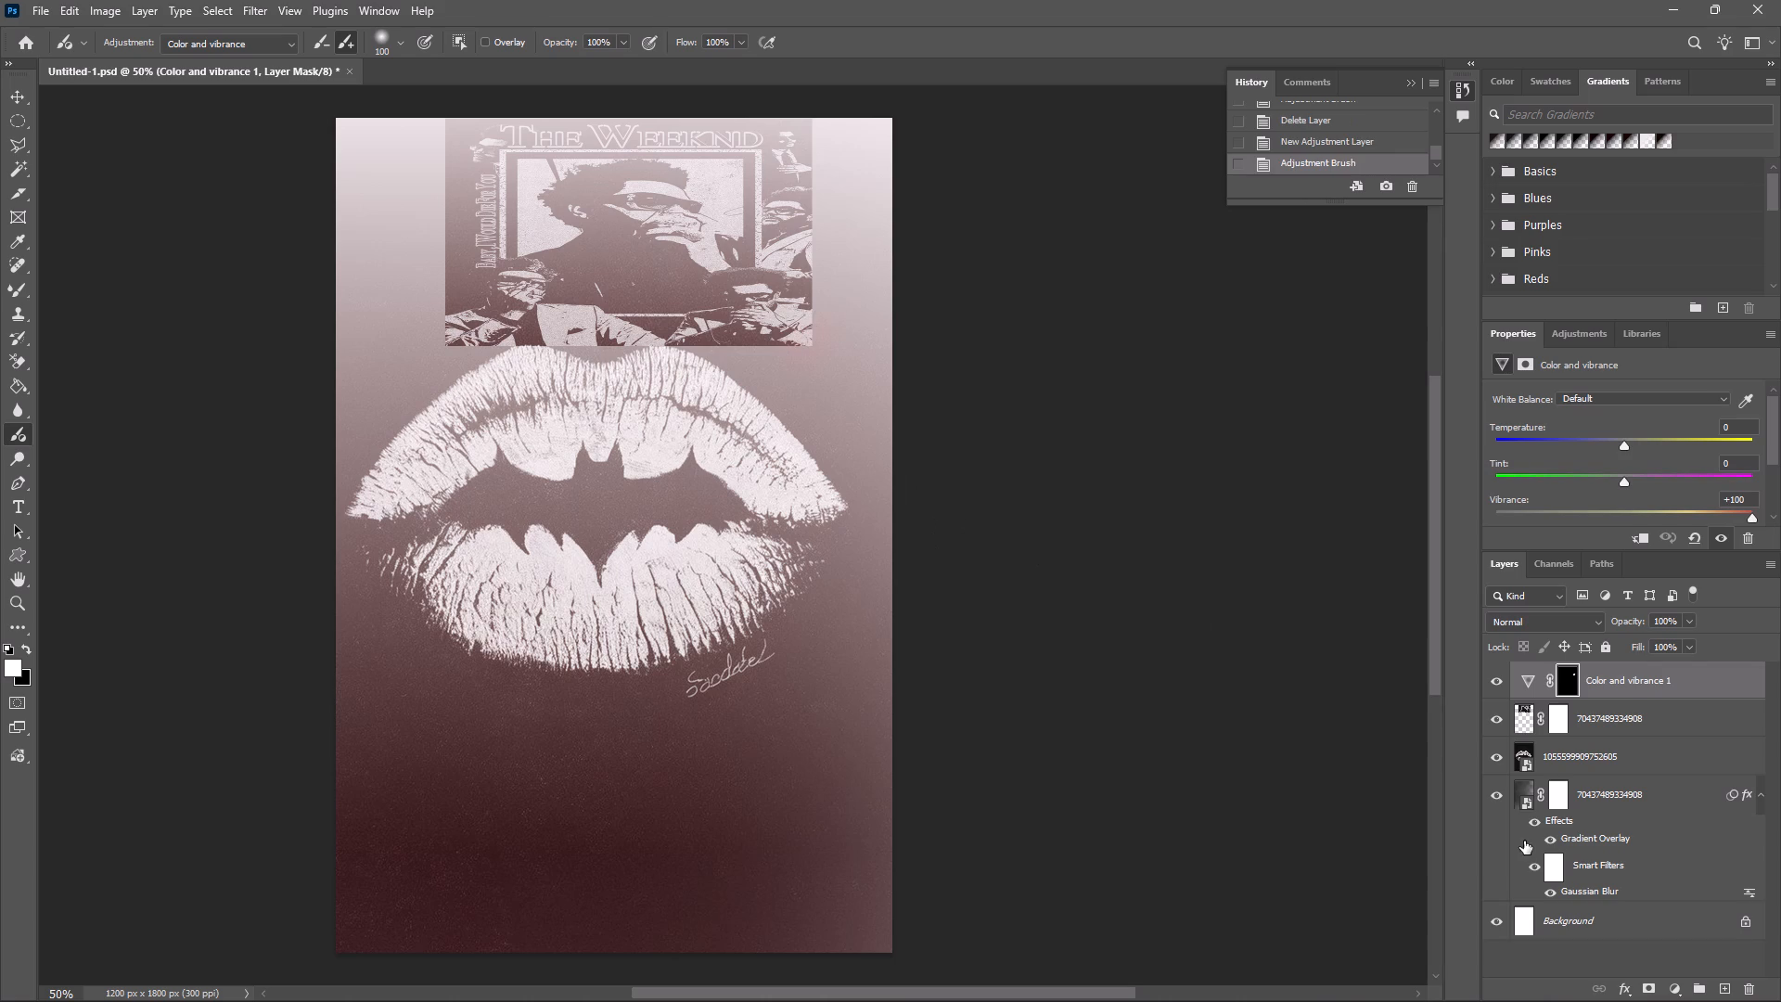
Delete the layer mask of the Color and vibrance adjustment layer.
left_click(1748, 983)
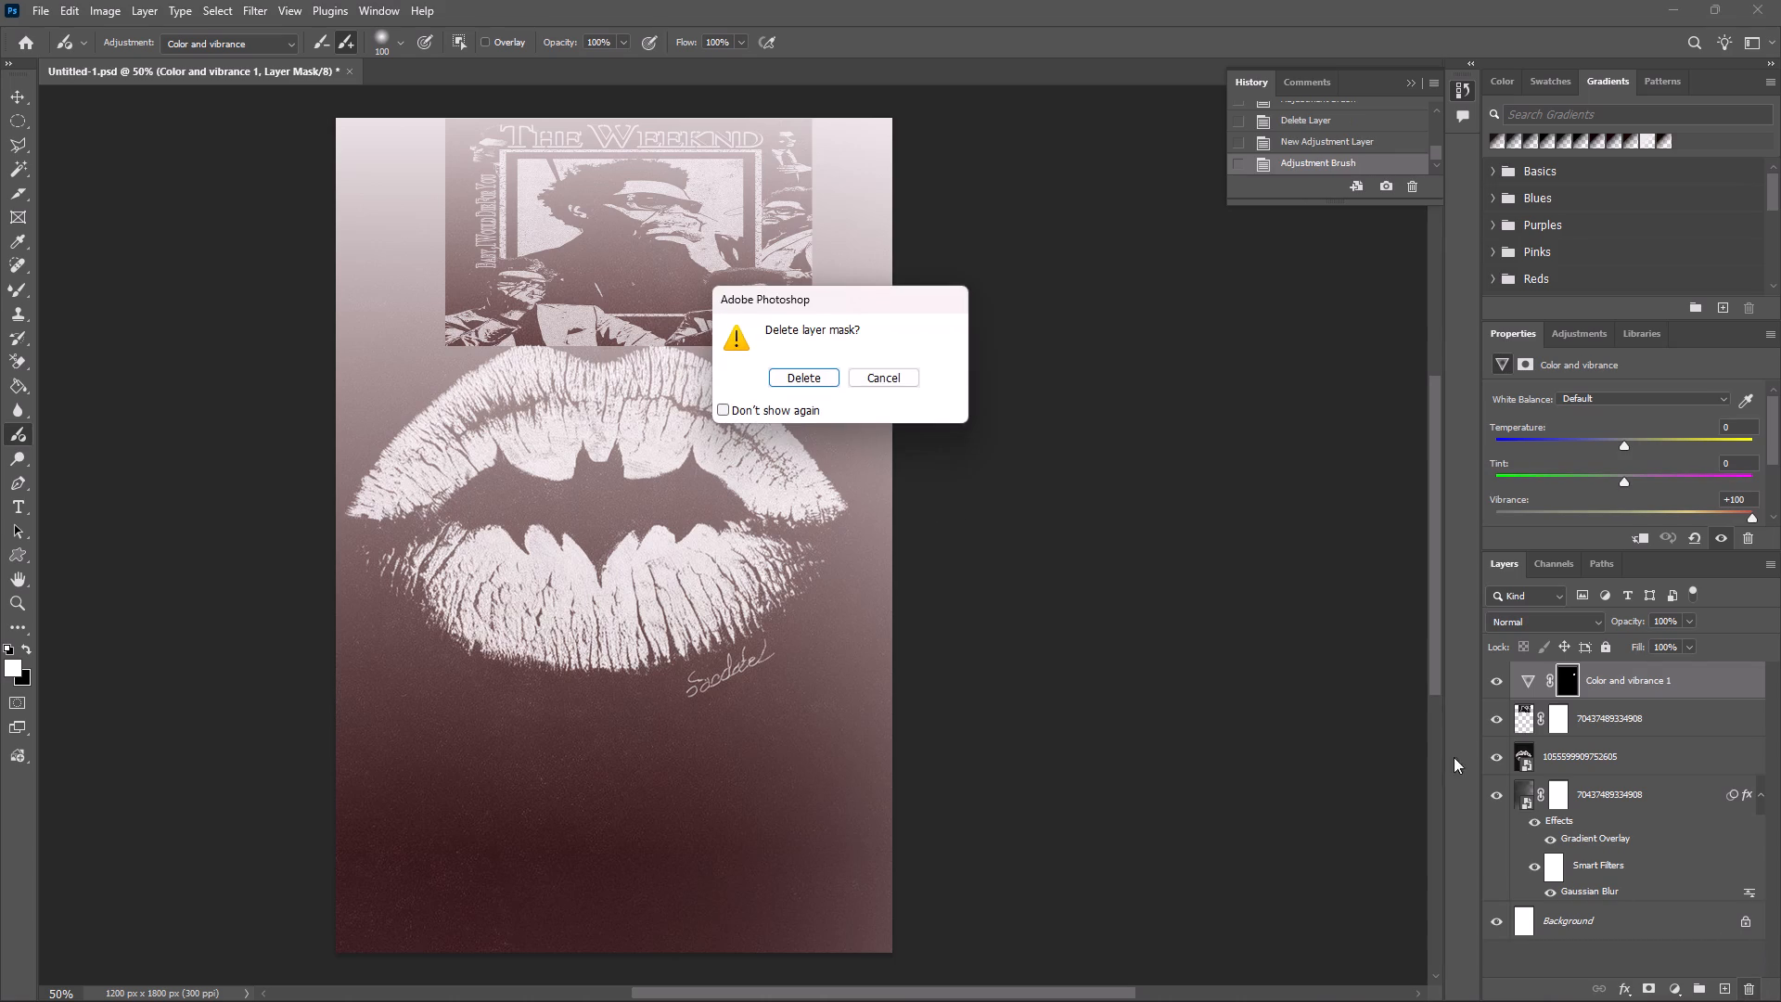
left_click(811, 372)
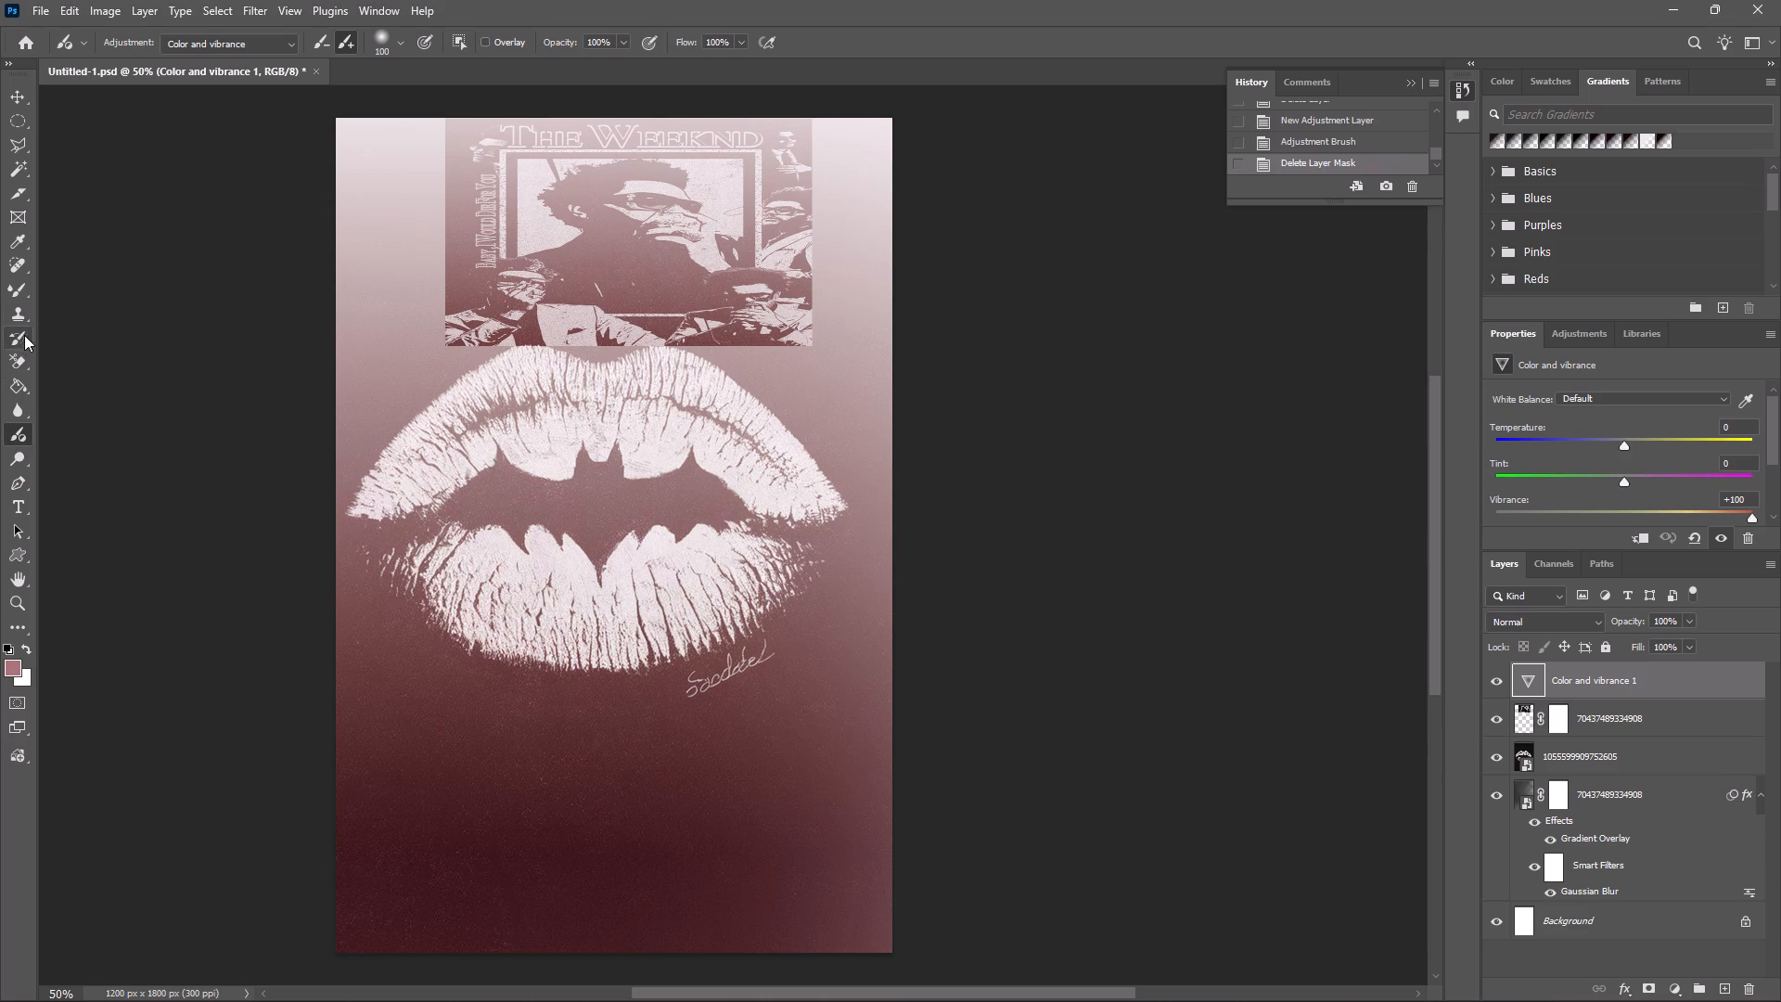
Expand the tool strip to two columns and switch from the Mixer Brush to the standard Brush tool.
left_click(5, 60)
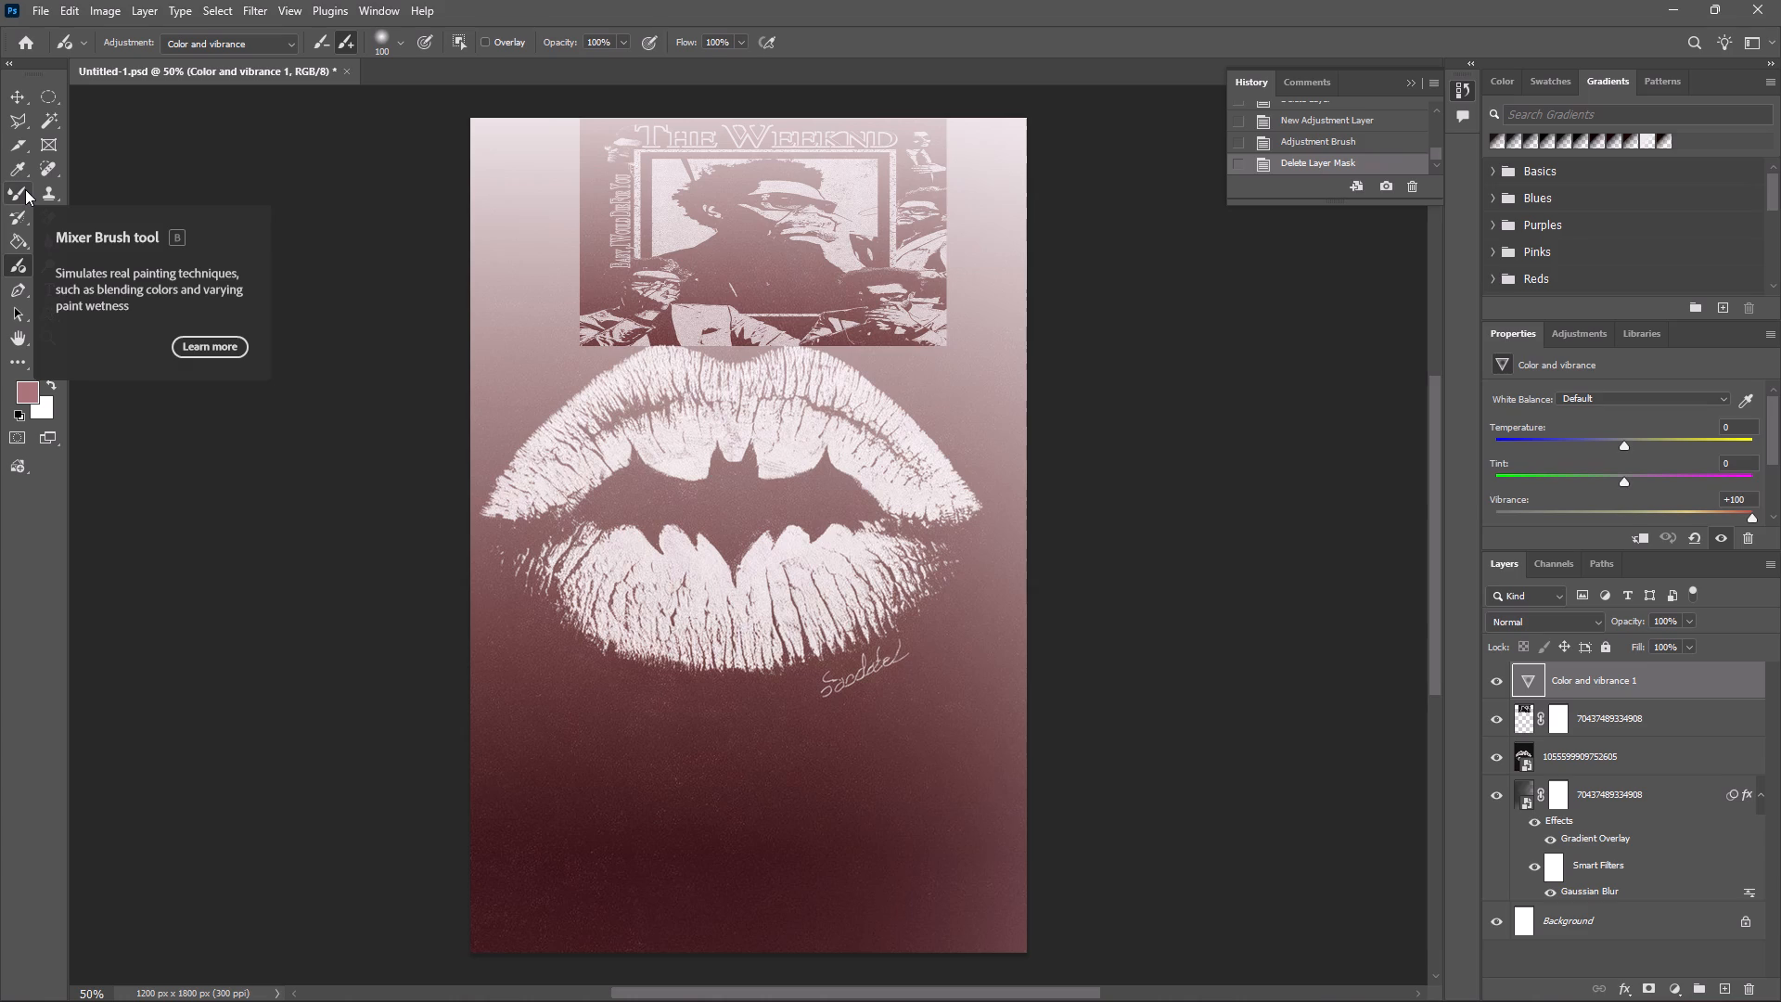
left_click(25, 189)
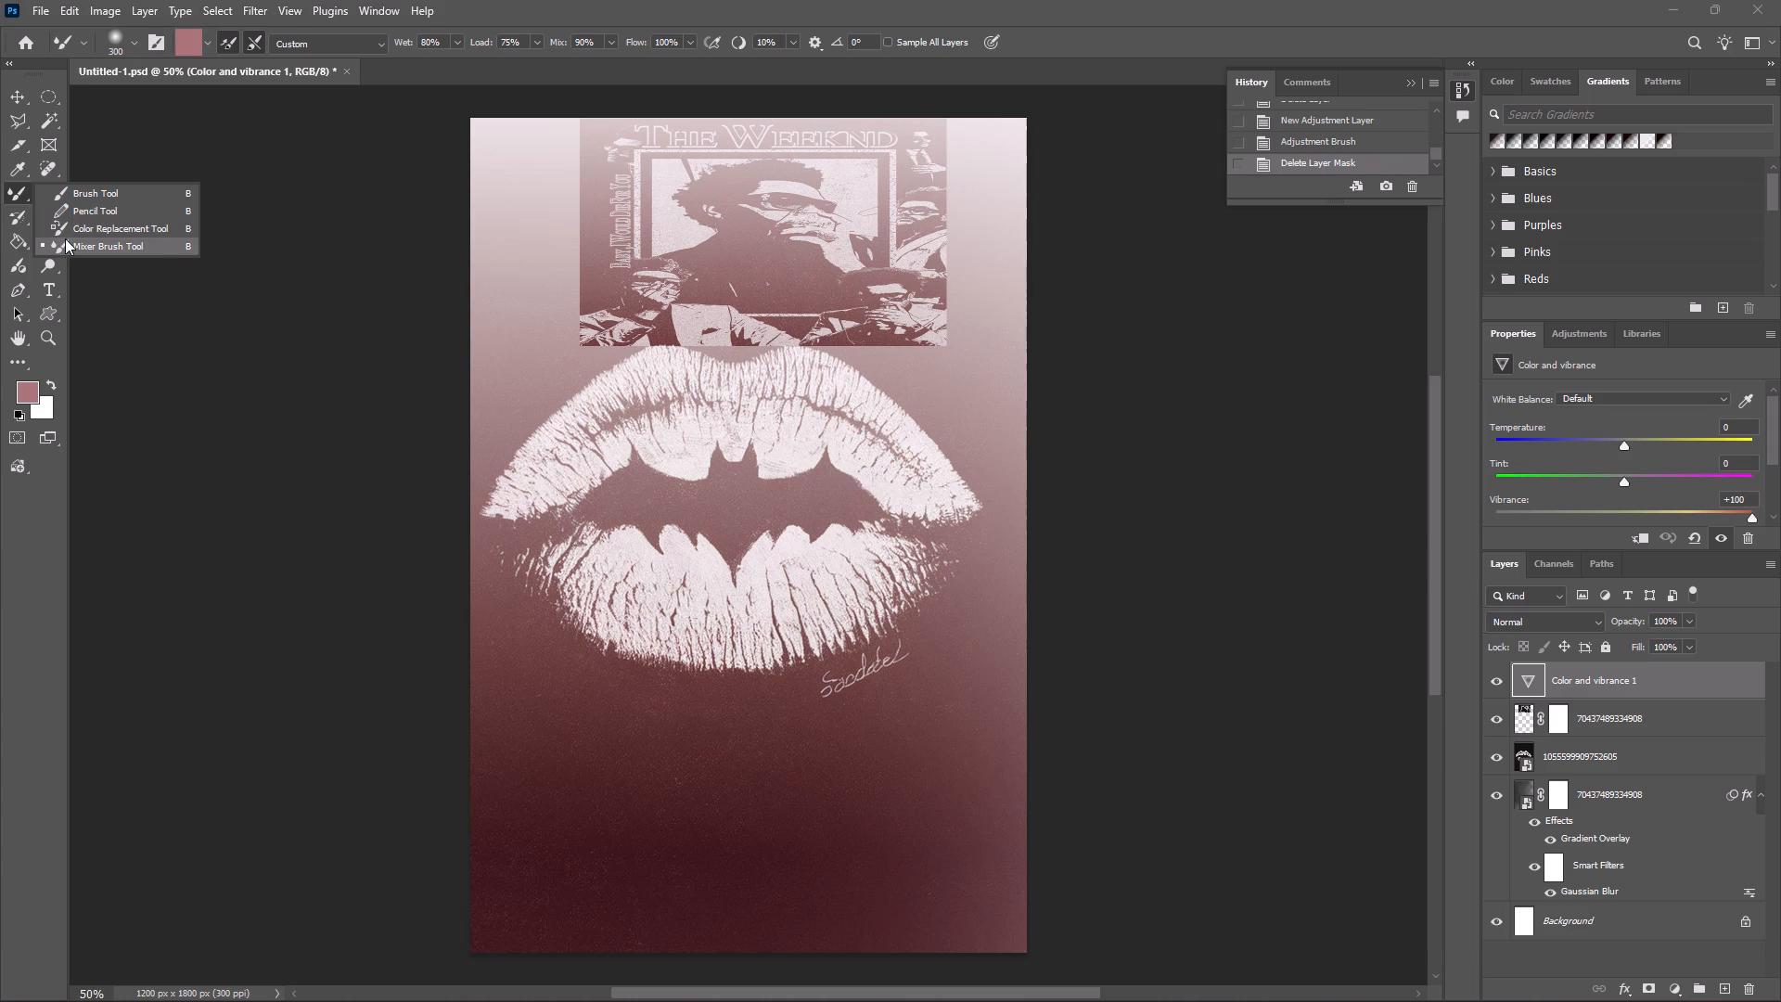
left_click(91, 196)
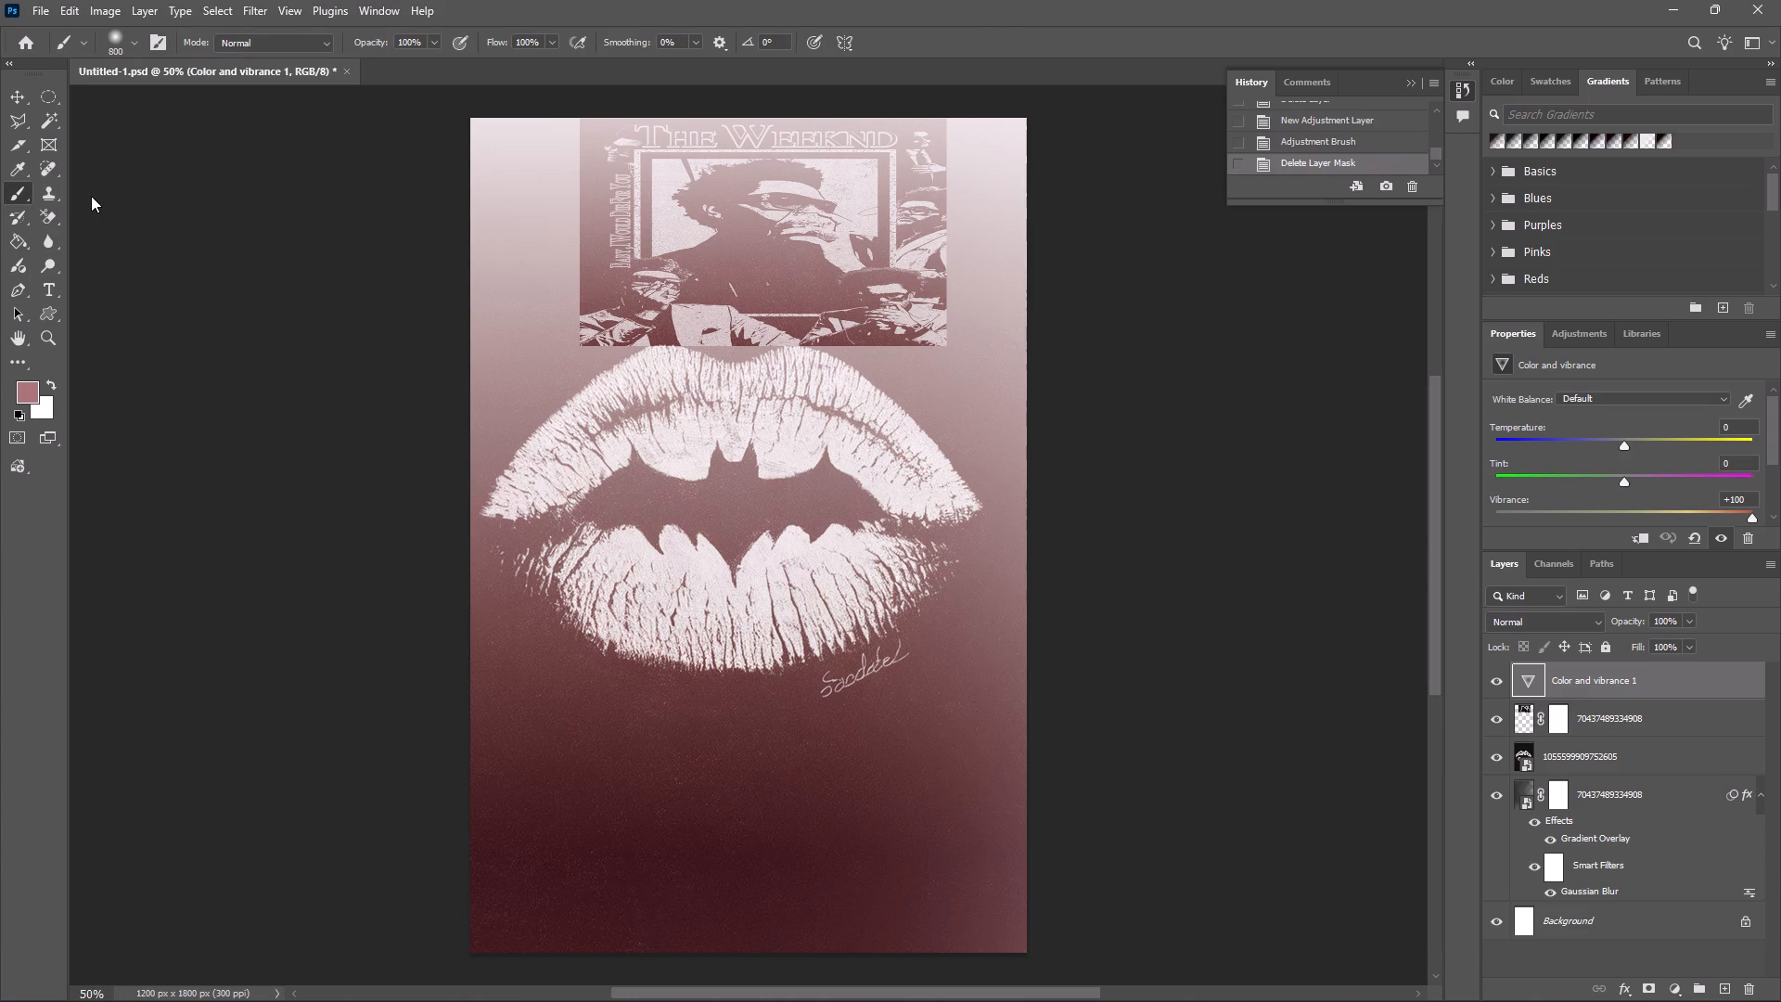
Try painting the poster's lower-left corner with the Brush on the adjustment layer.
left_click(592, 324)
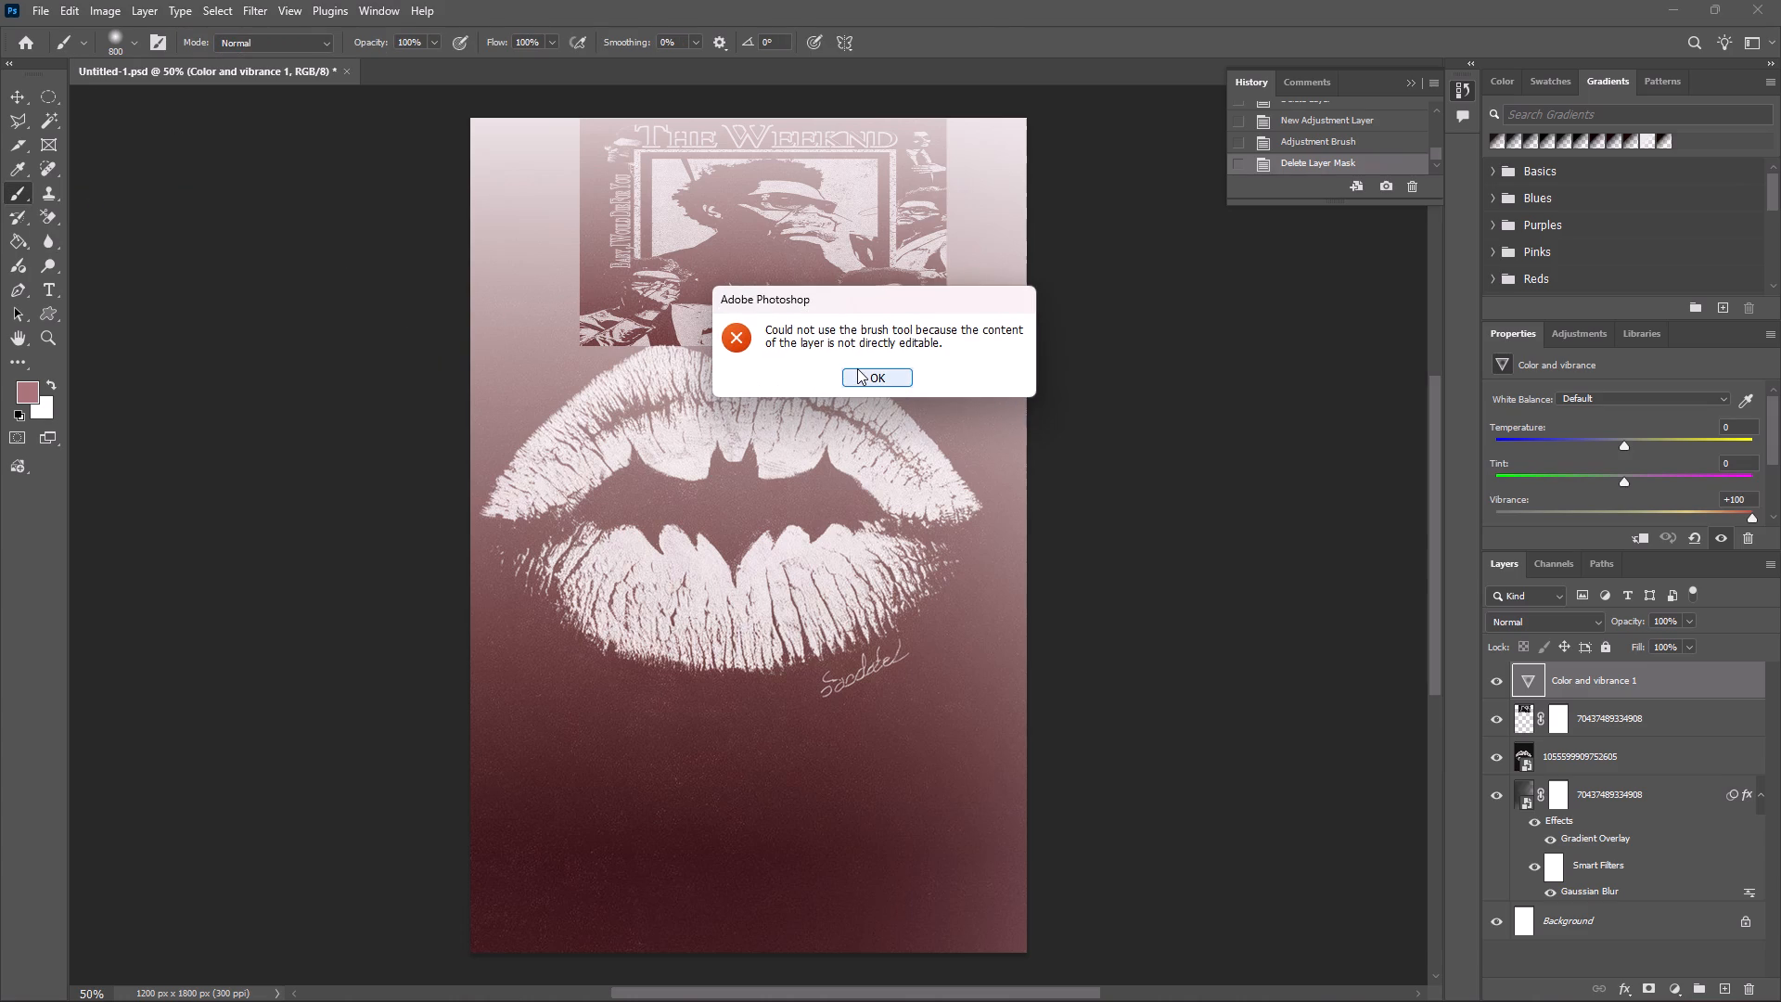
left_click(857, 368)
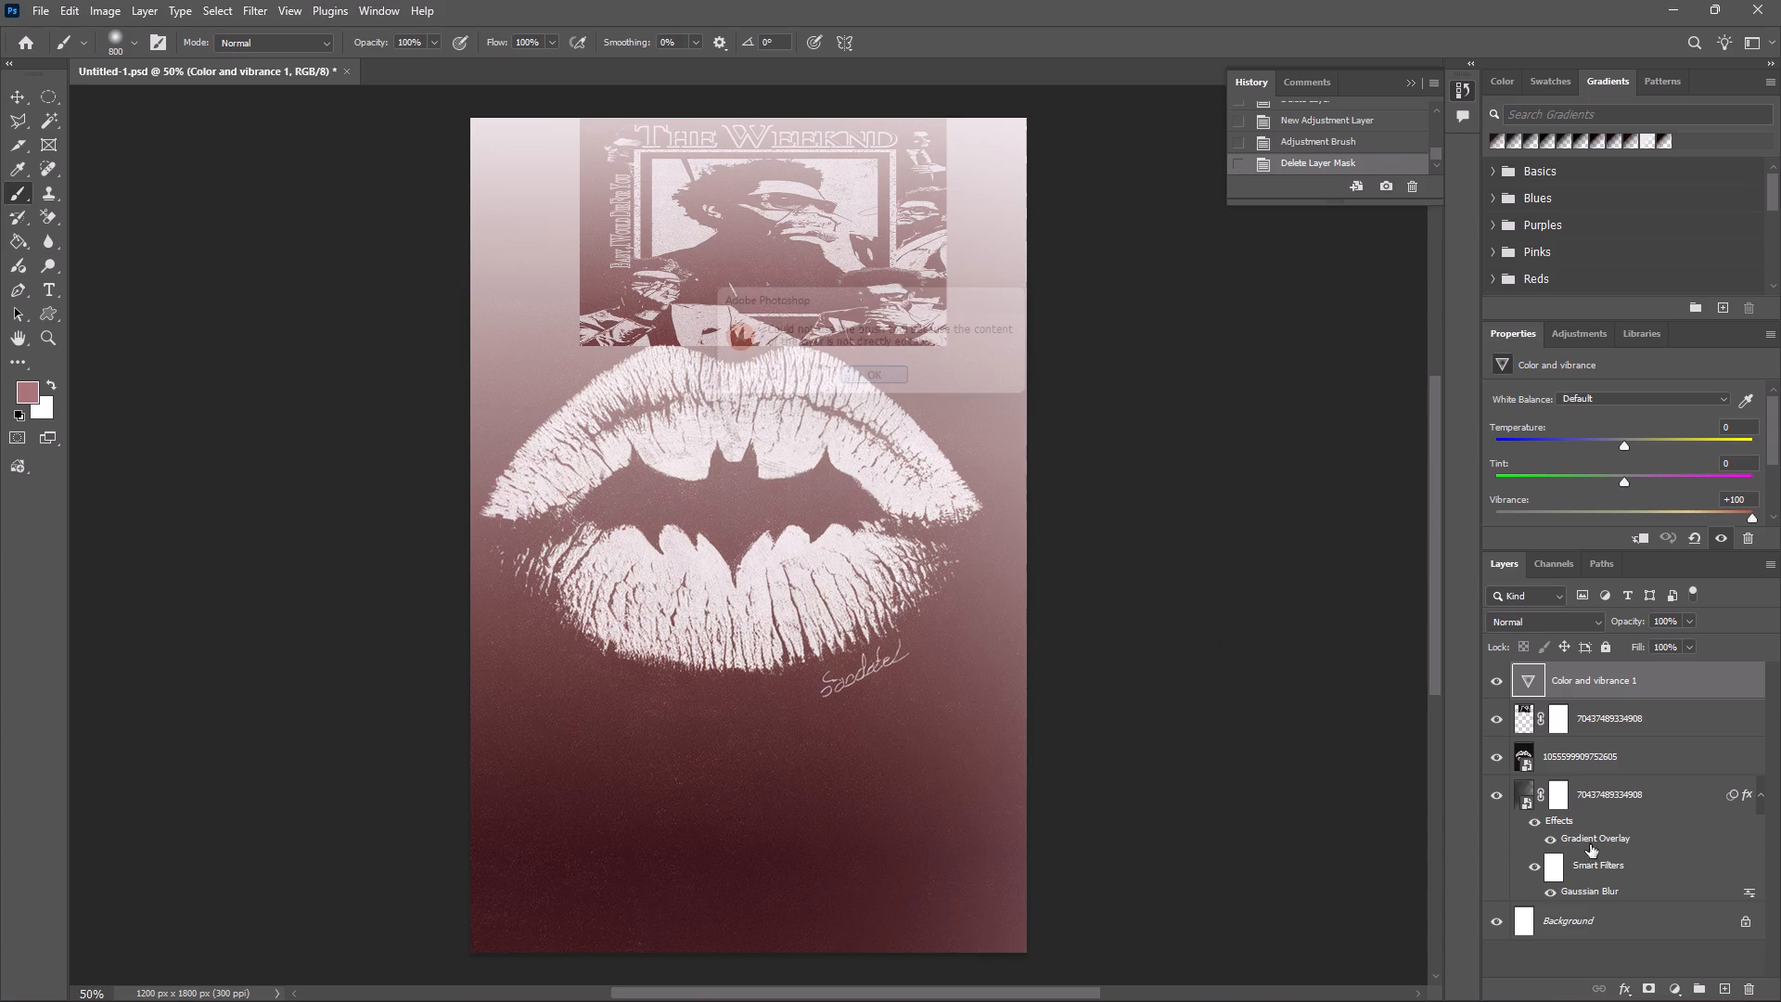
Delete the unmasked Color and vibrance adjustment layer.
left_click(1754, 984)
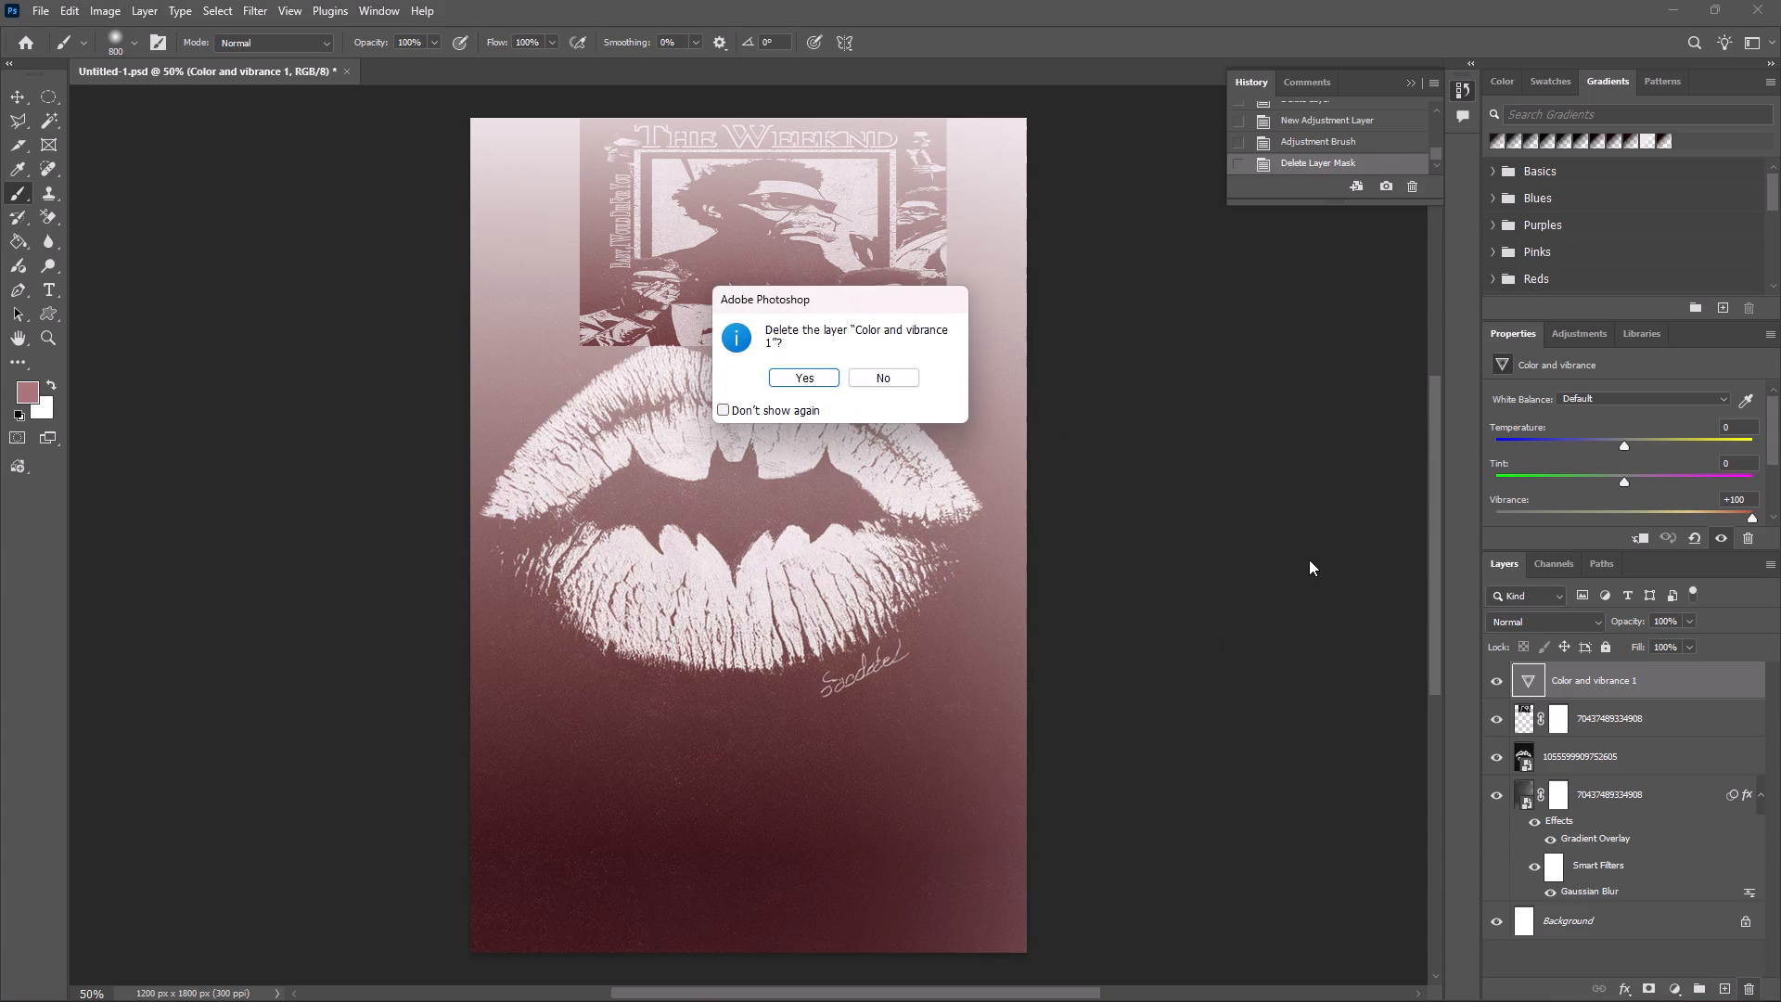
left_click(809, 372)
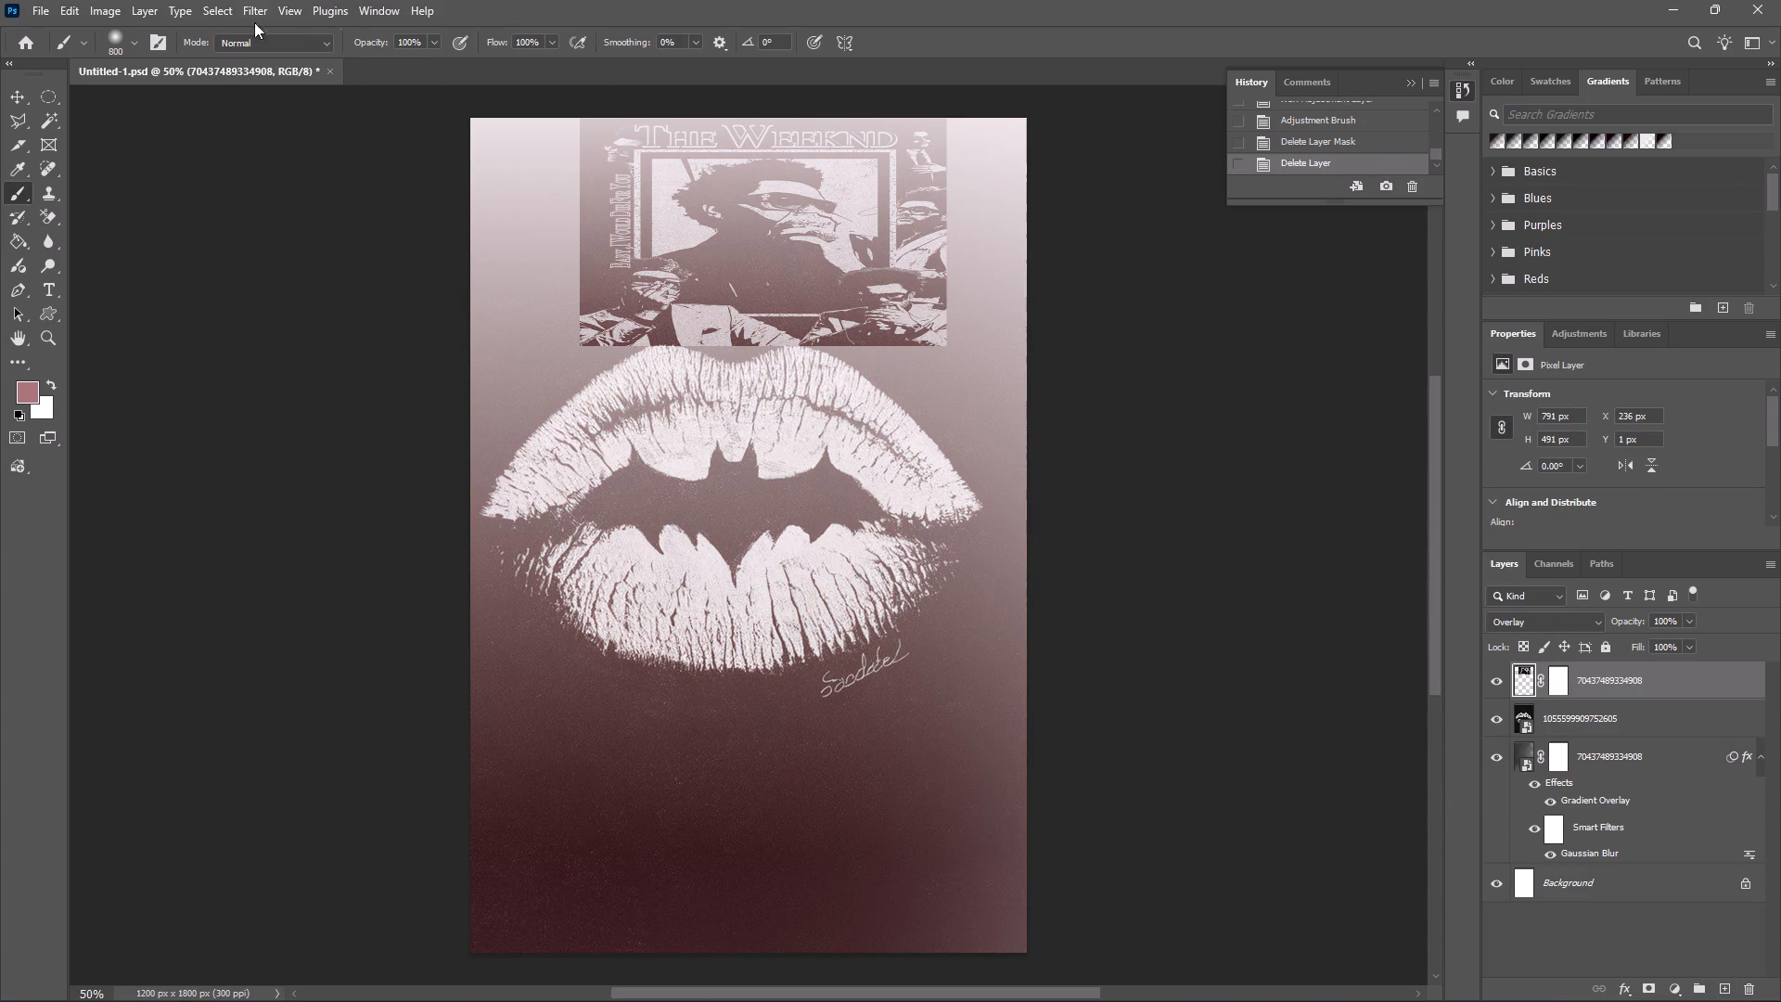
Set the Brush size to 108 px.
left_click(135, 38)
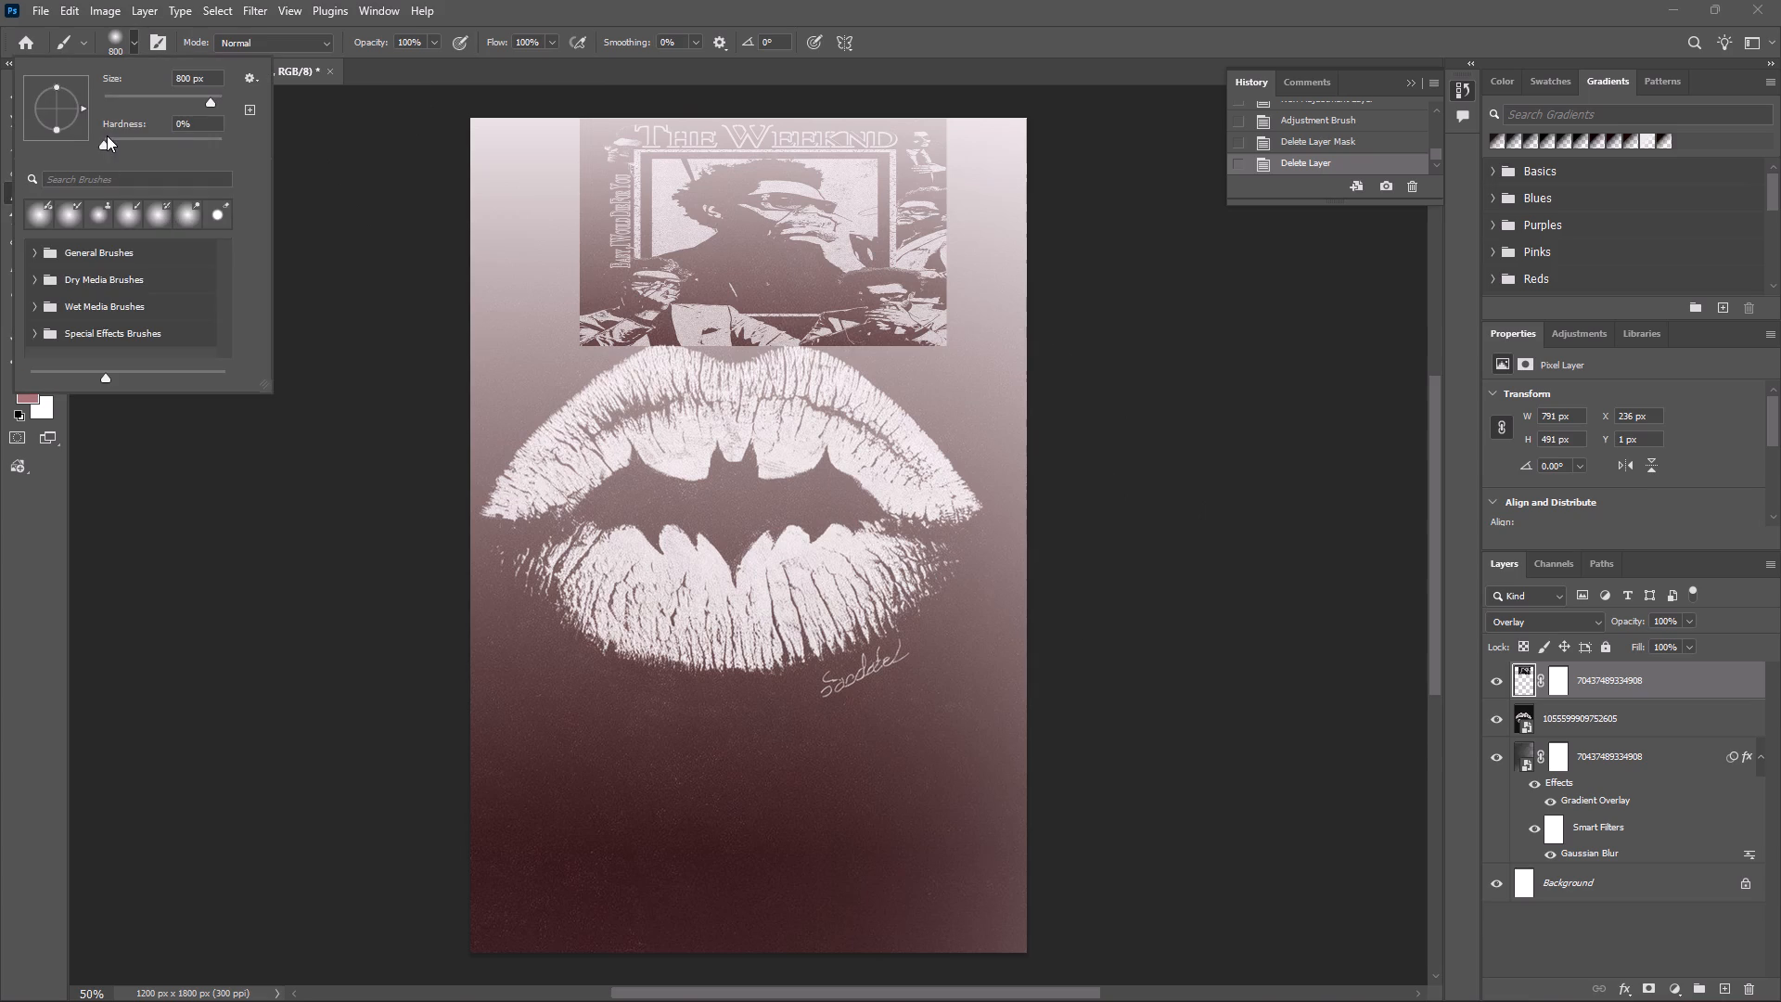
left_click(173, 94)
left_click_drag(173, 94, 149, 94)
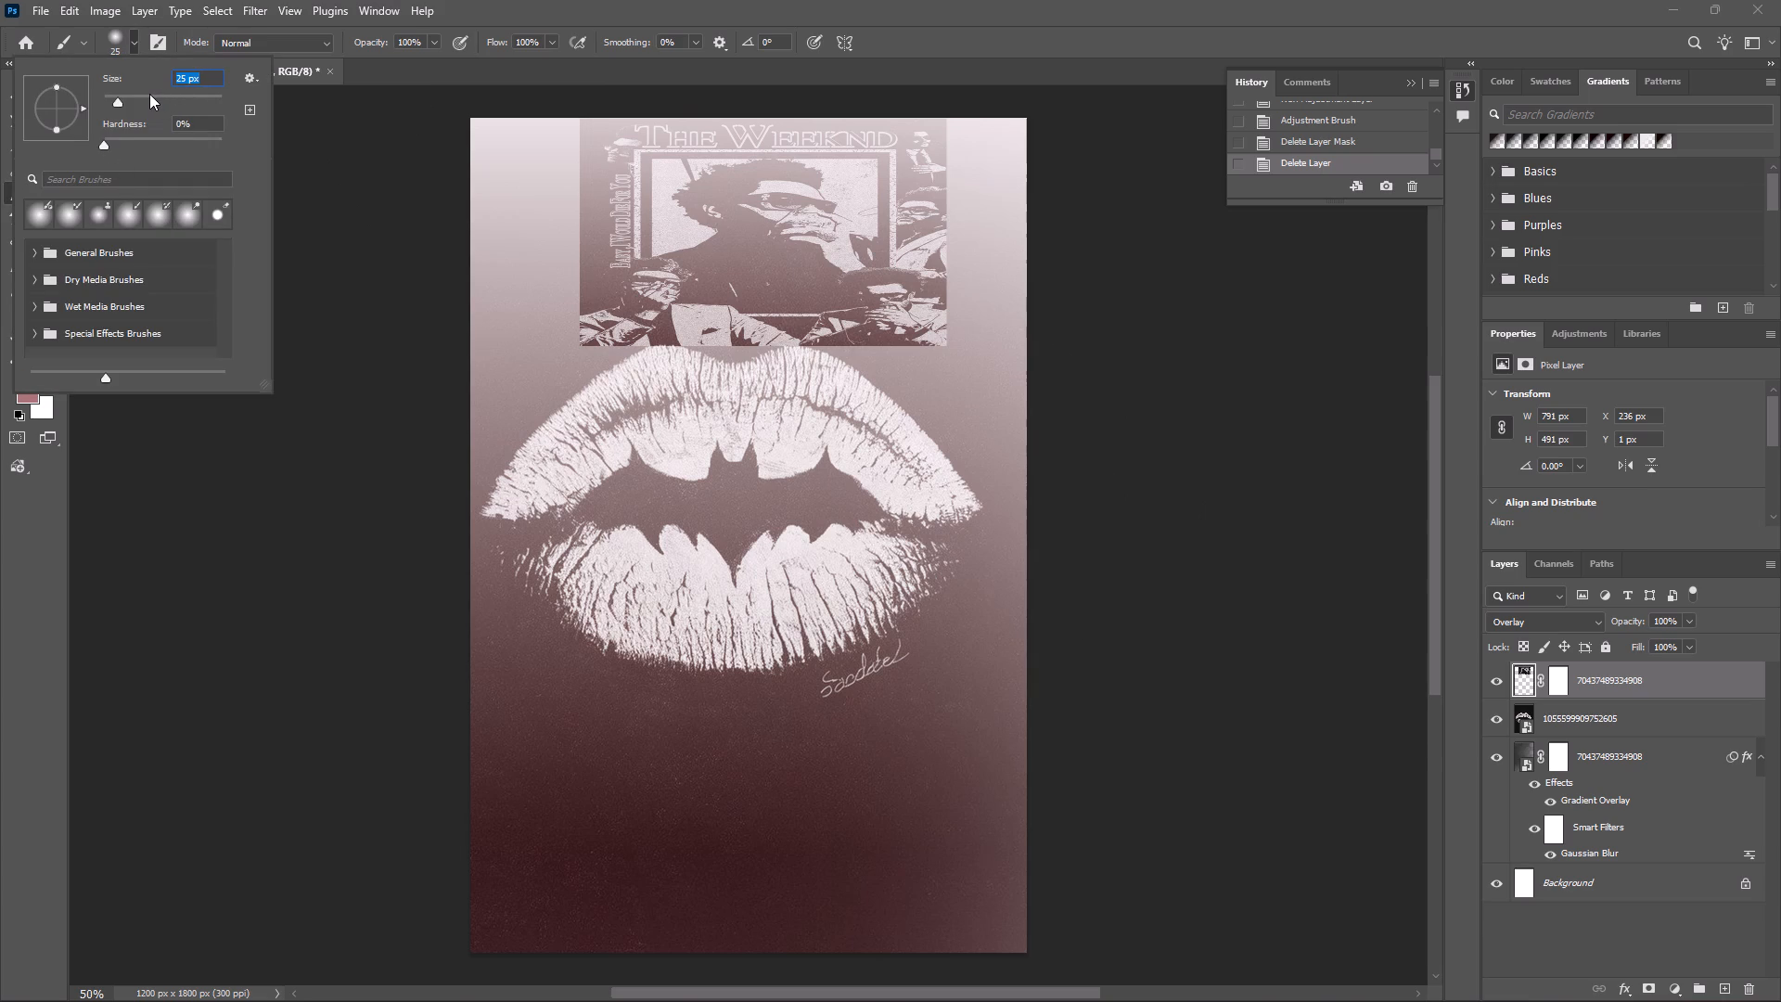
left_click_drag(149, 94, 148, 94)
left_click(148, 94)
left_click_drag(147, 102, 136, 102)
left_click_drag(136, 102, 151, 102)
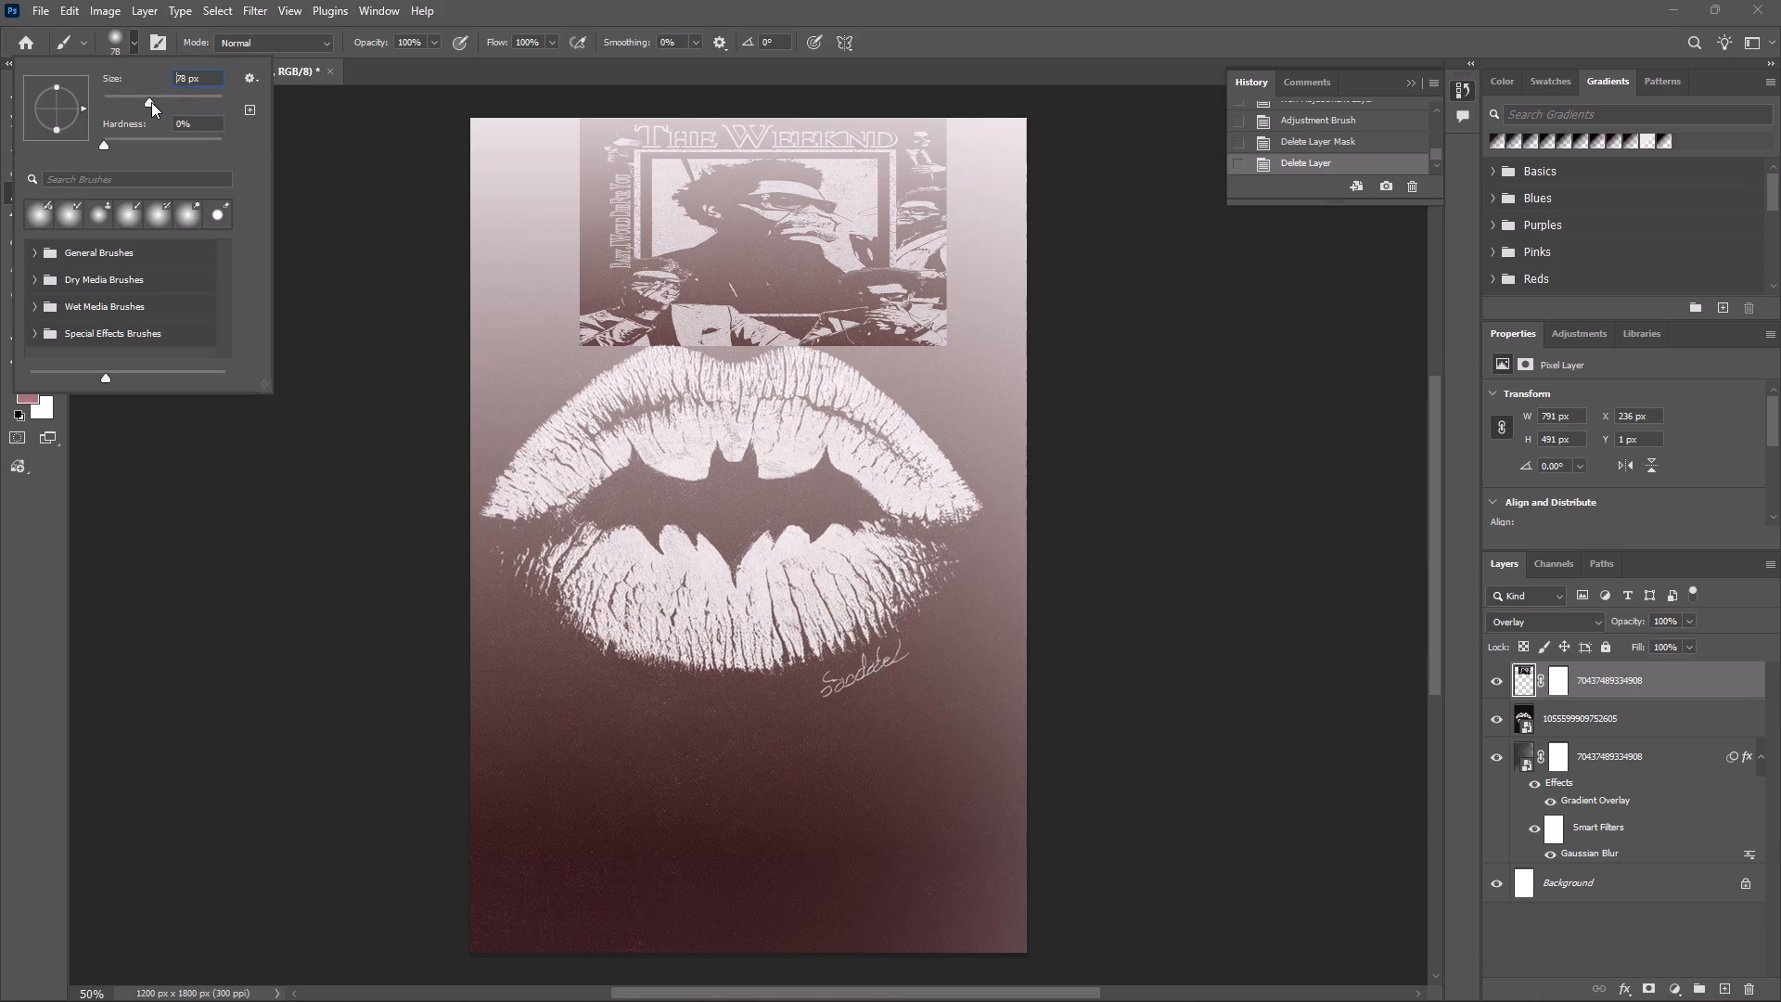
left_click_drag(151, 102, 165, 102)
Set the Brush size to 202 px.
left_click_drag(162, 101, 191, 101)
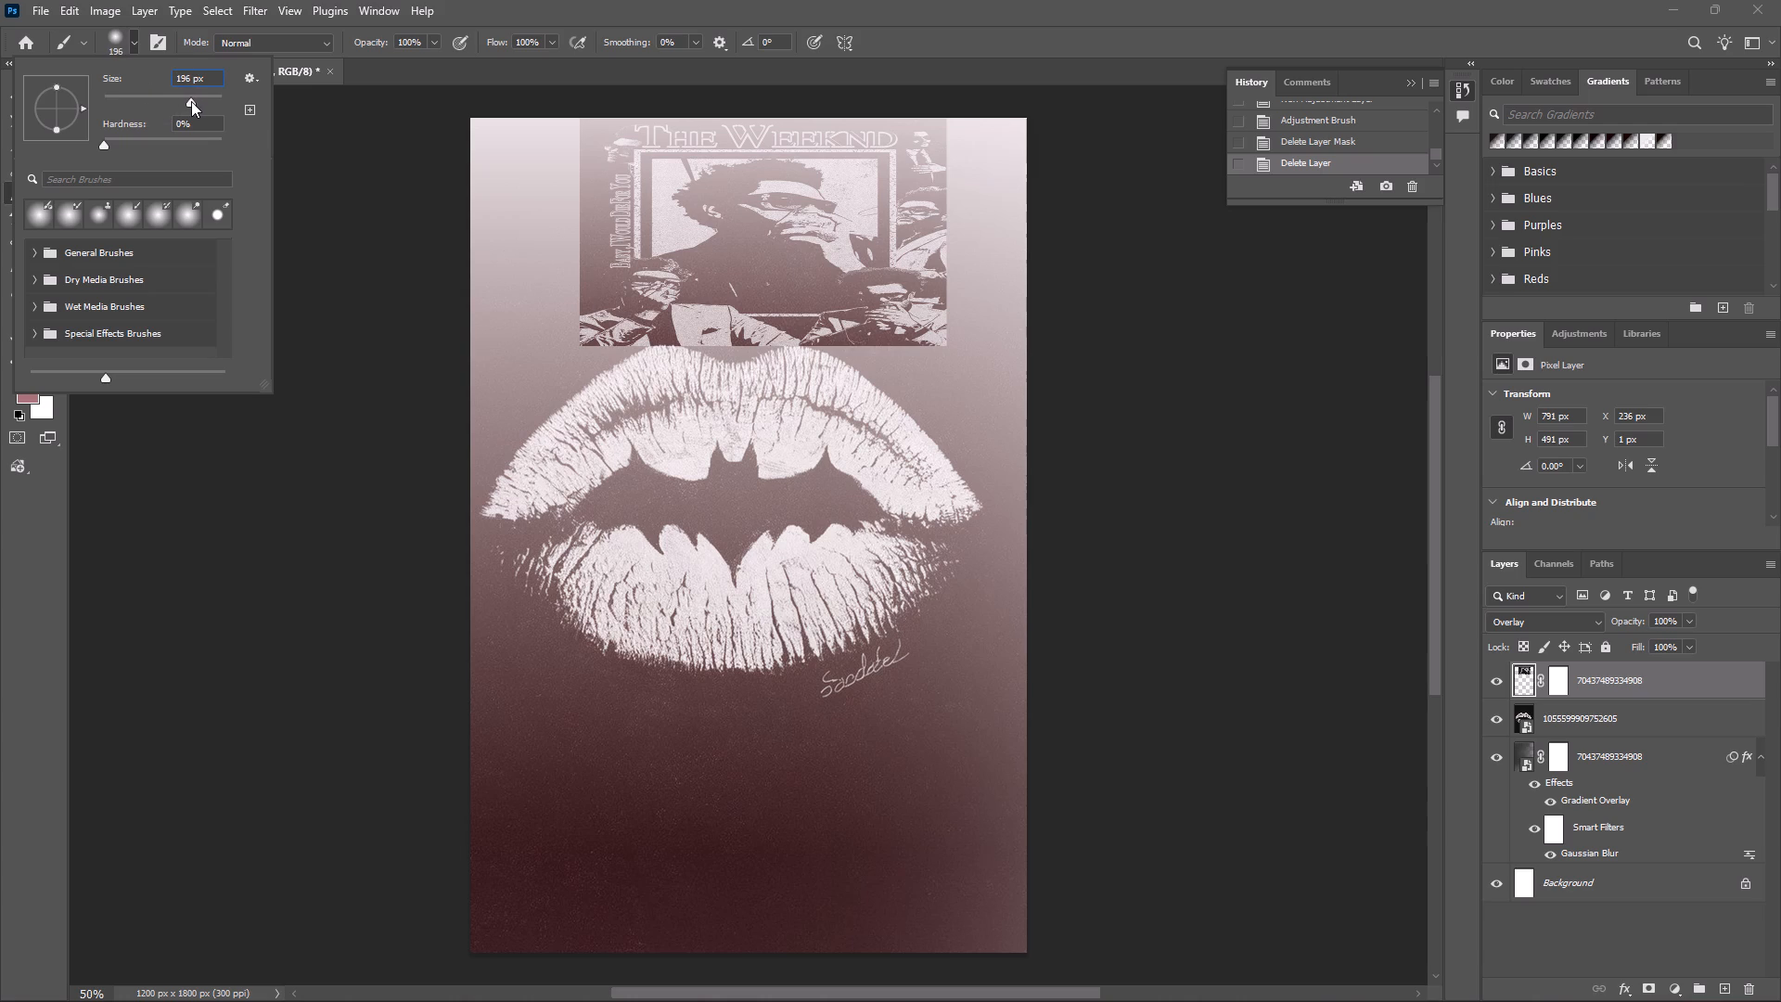
left_click_drag(191, 101, 189, 101)
left_click_drag(189, 101, 186, 101)
left_click_drag(186, 101, 193, 96)
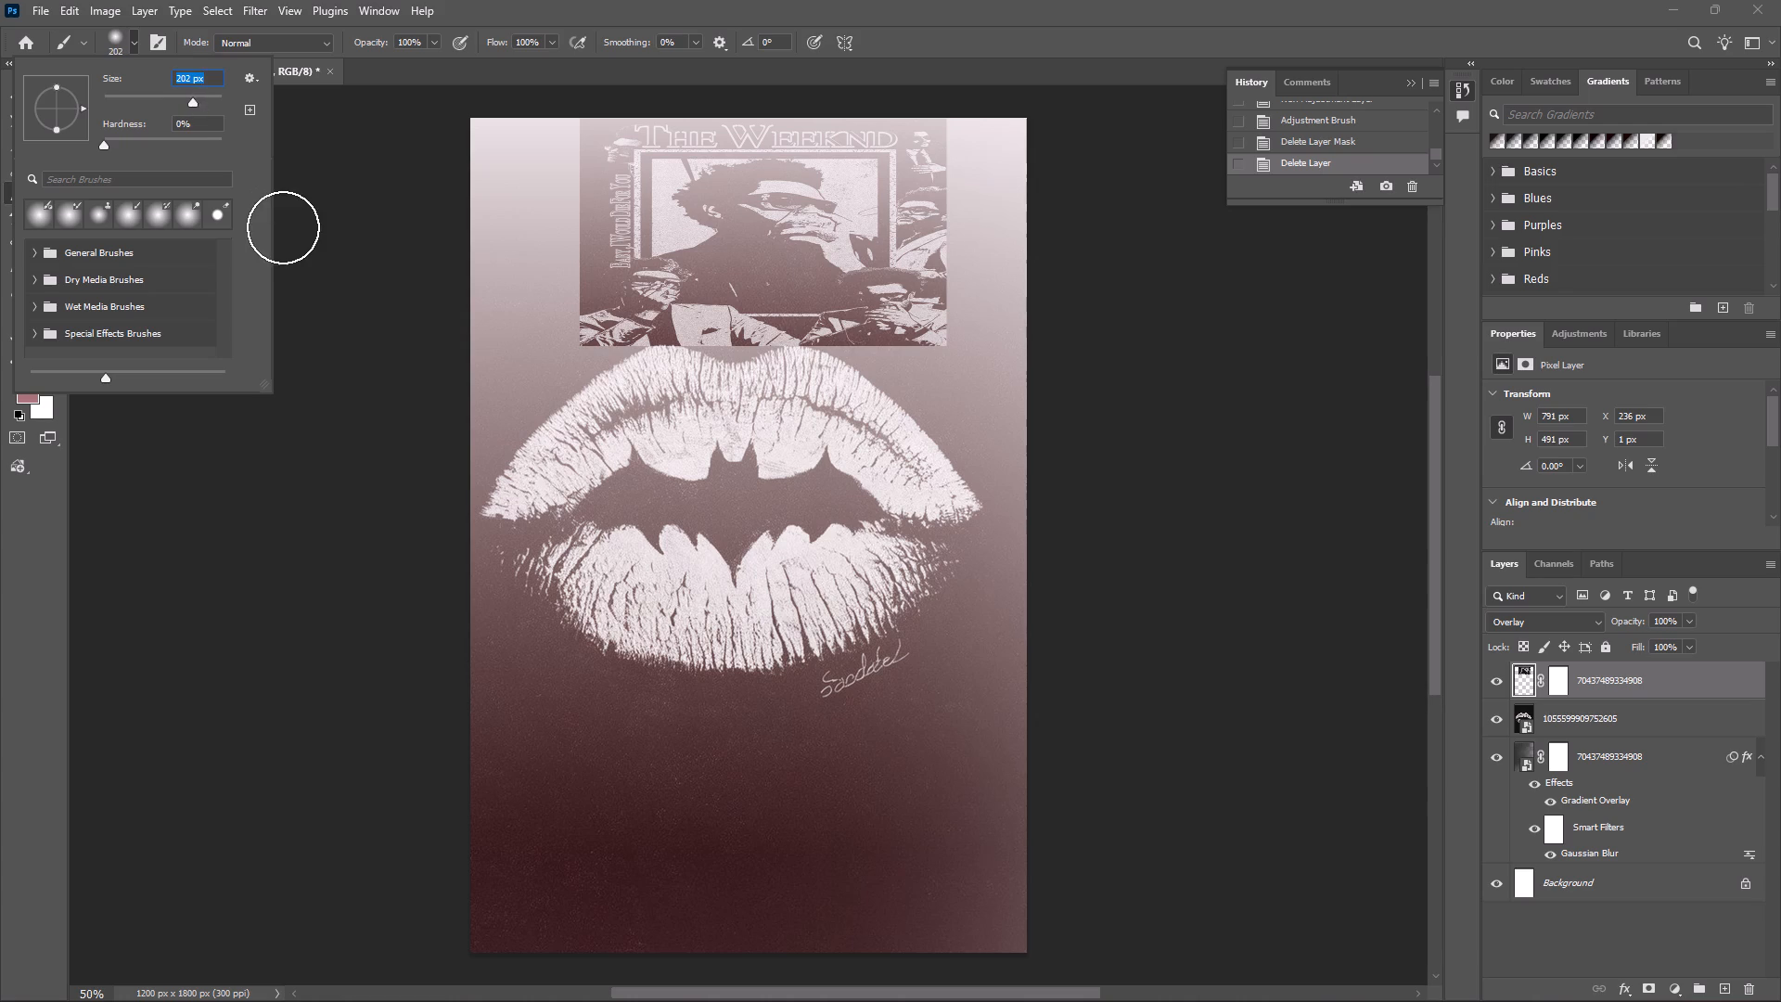
left_click(289, 233)
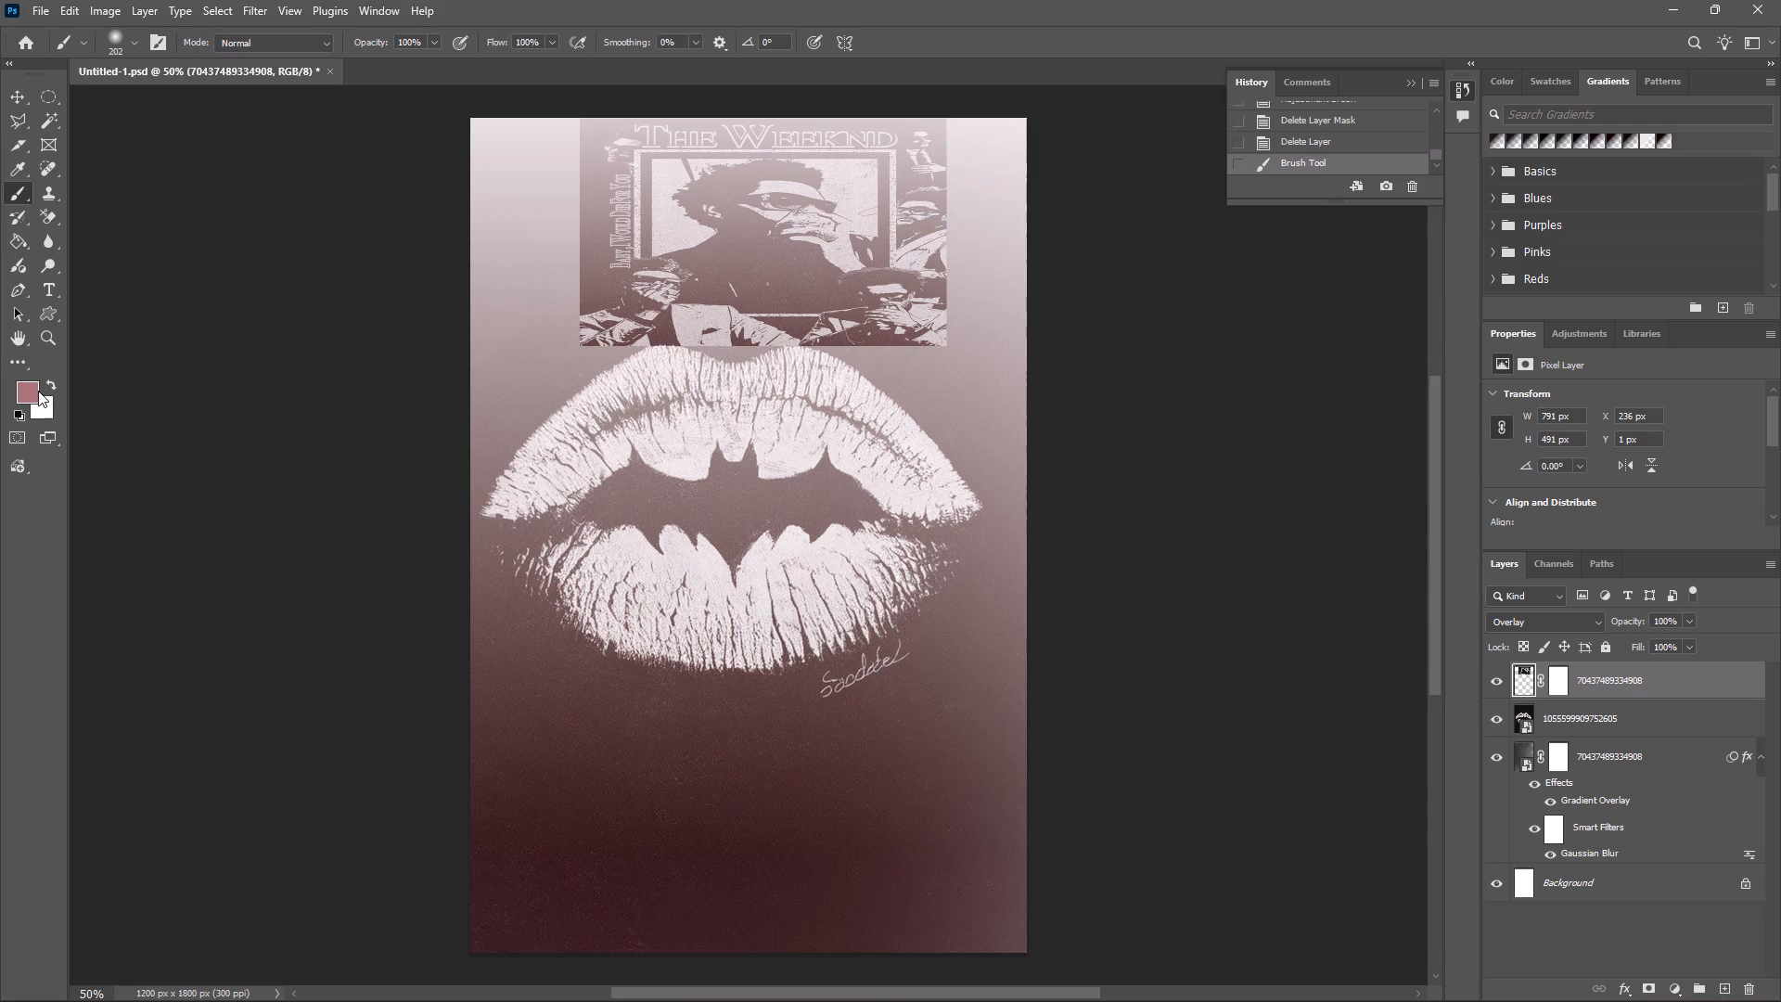
Set the foreground colour to the greyish pink #b1a1a1 sampled from the background just below the poster's lower-right corner.
left_click(38, 391)
left_click(911, 372)
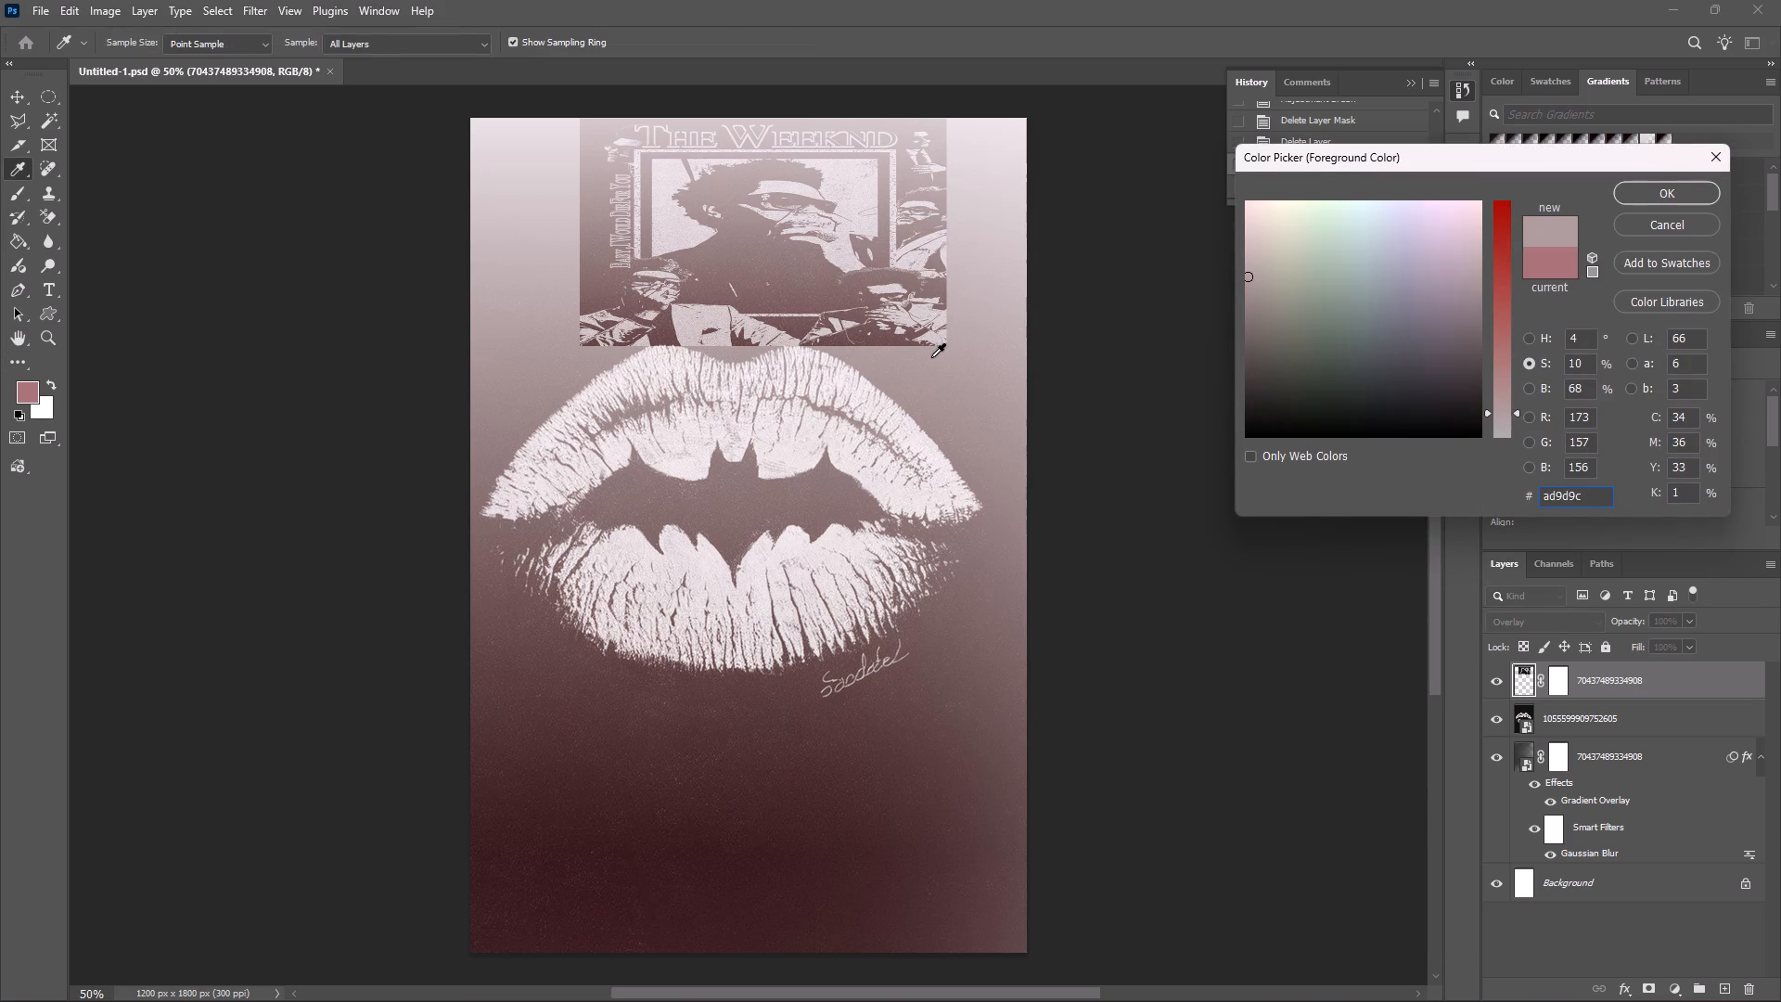
left_click(931, 357)
left_click(1639, 201)
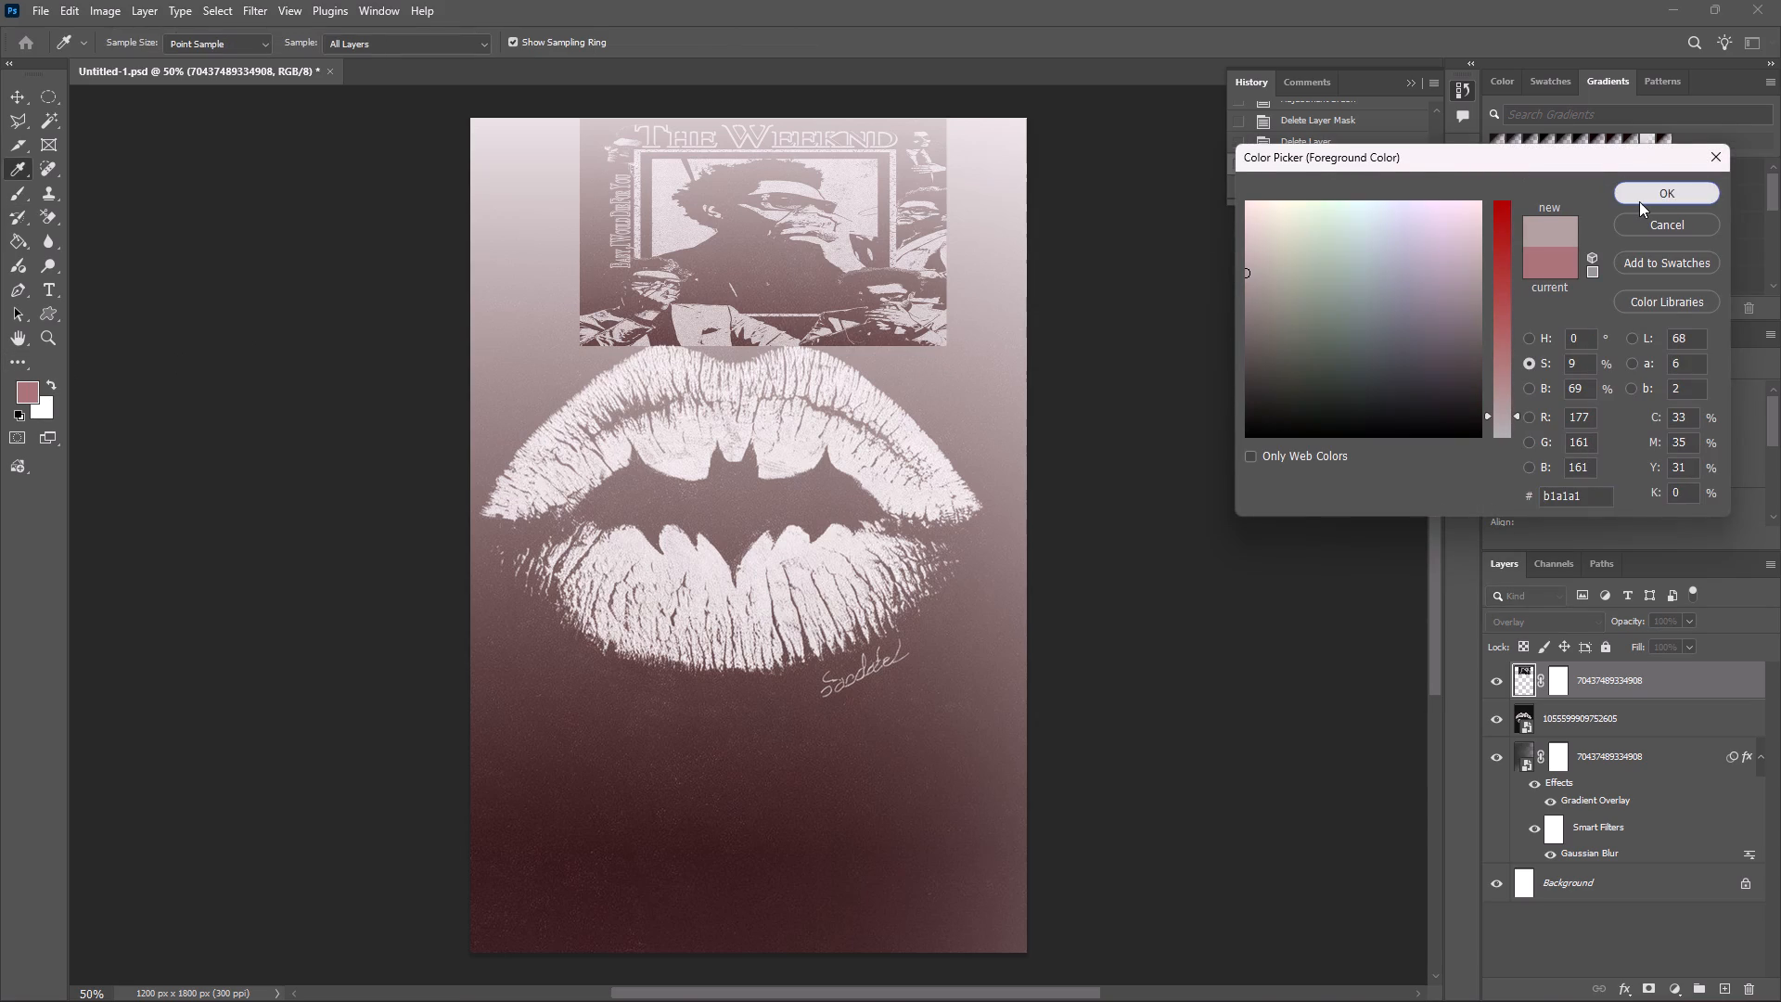
Paint soft dabs over the poster's lower-right corner and up its right edge on the Overlay layer to fade them.
left_click(954, 348)
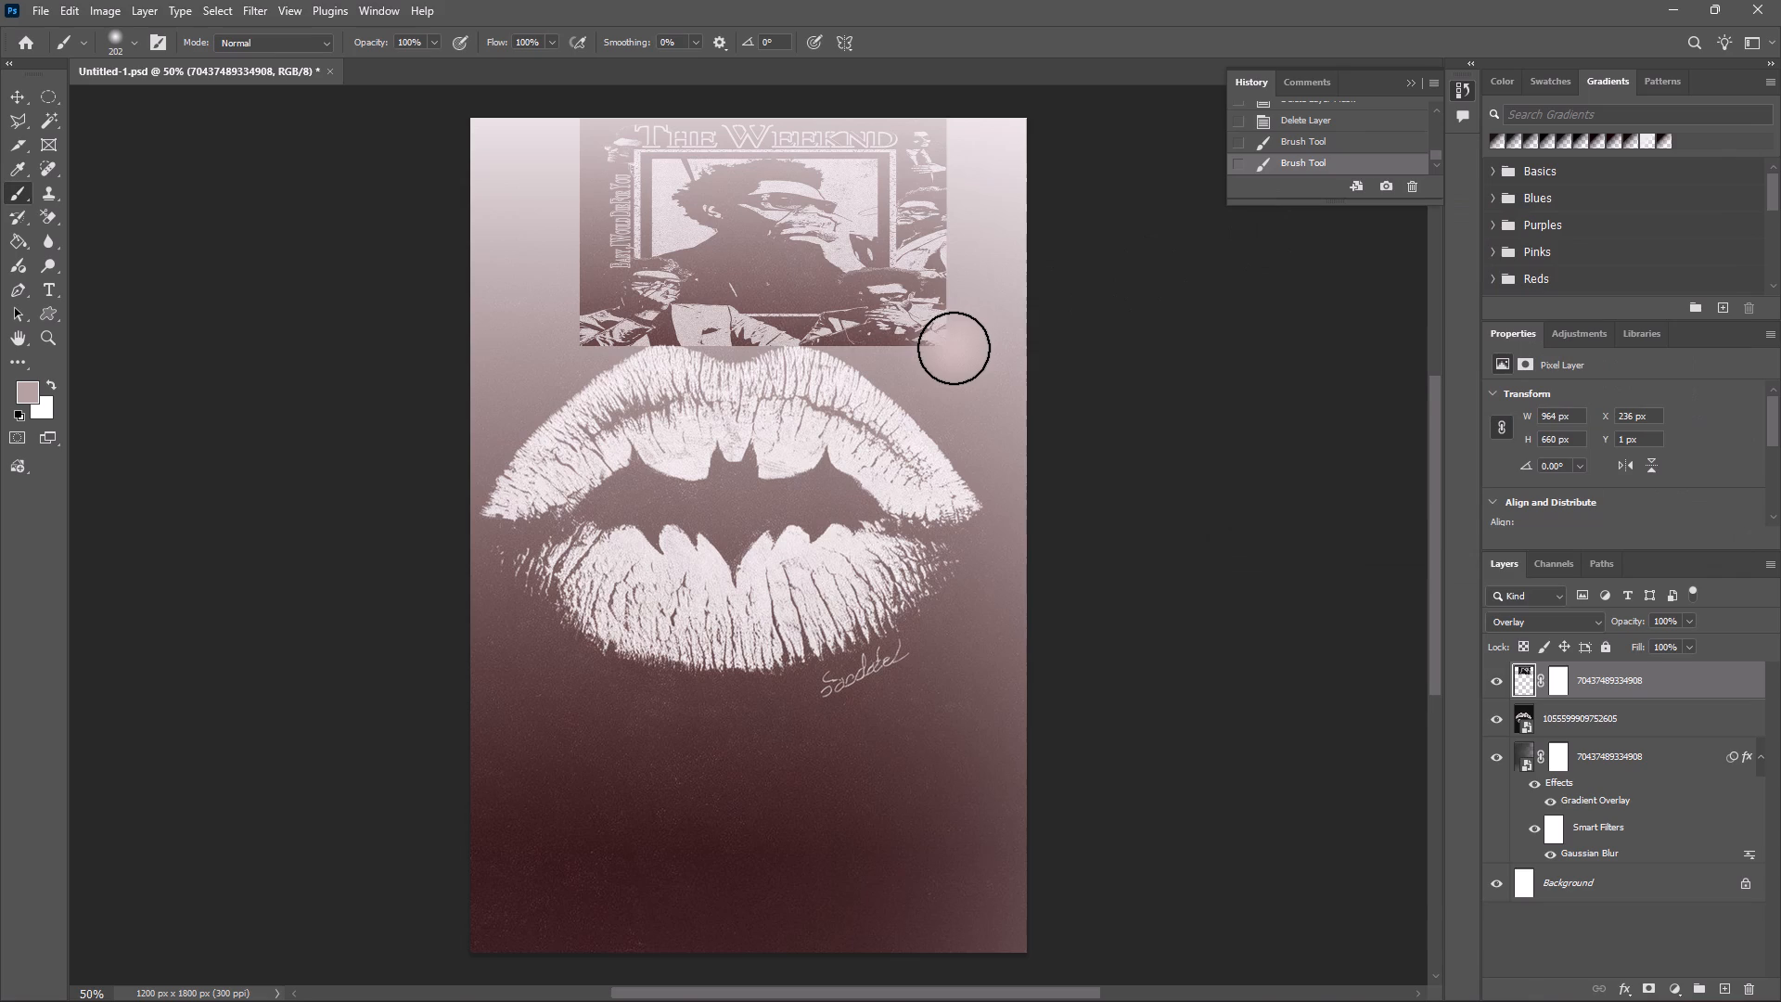
left_click(924, 358)
left_click(920, 359)
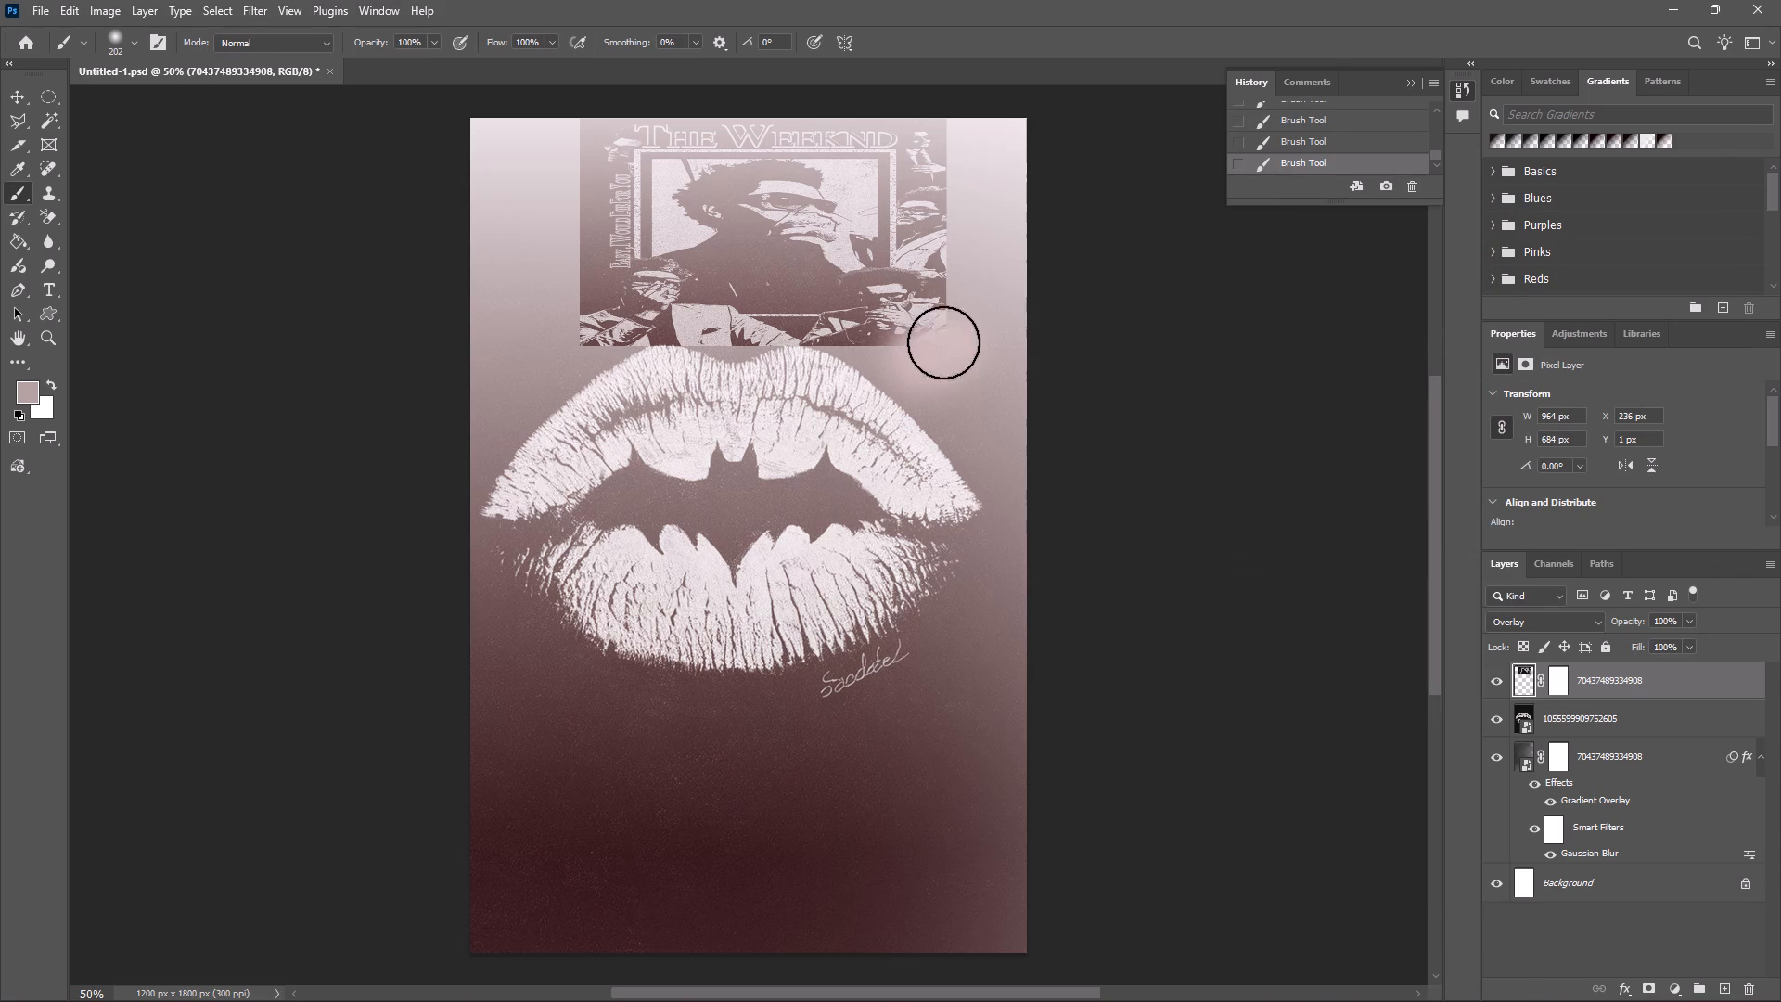
left_click(952, 329)
left_click(964, 304)
triple_click(972, 273)
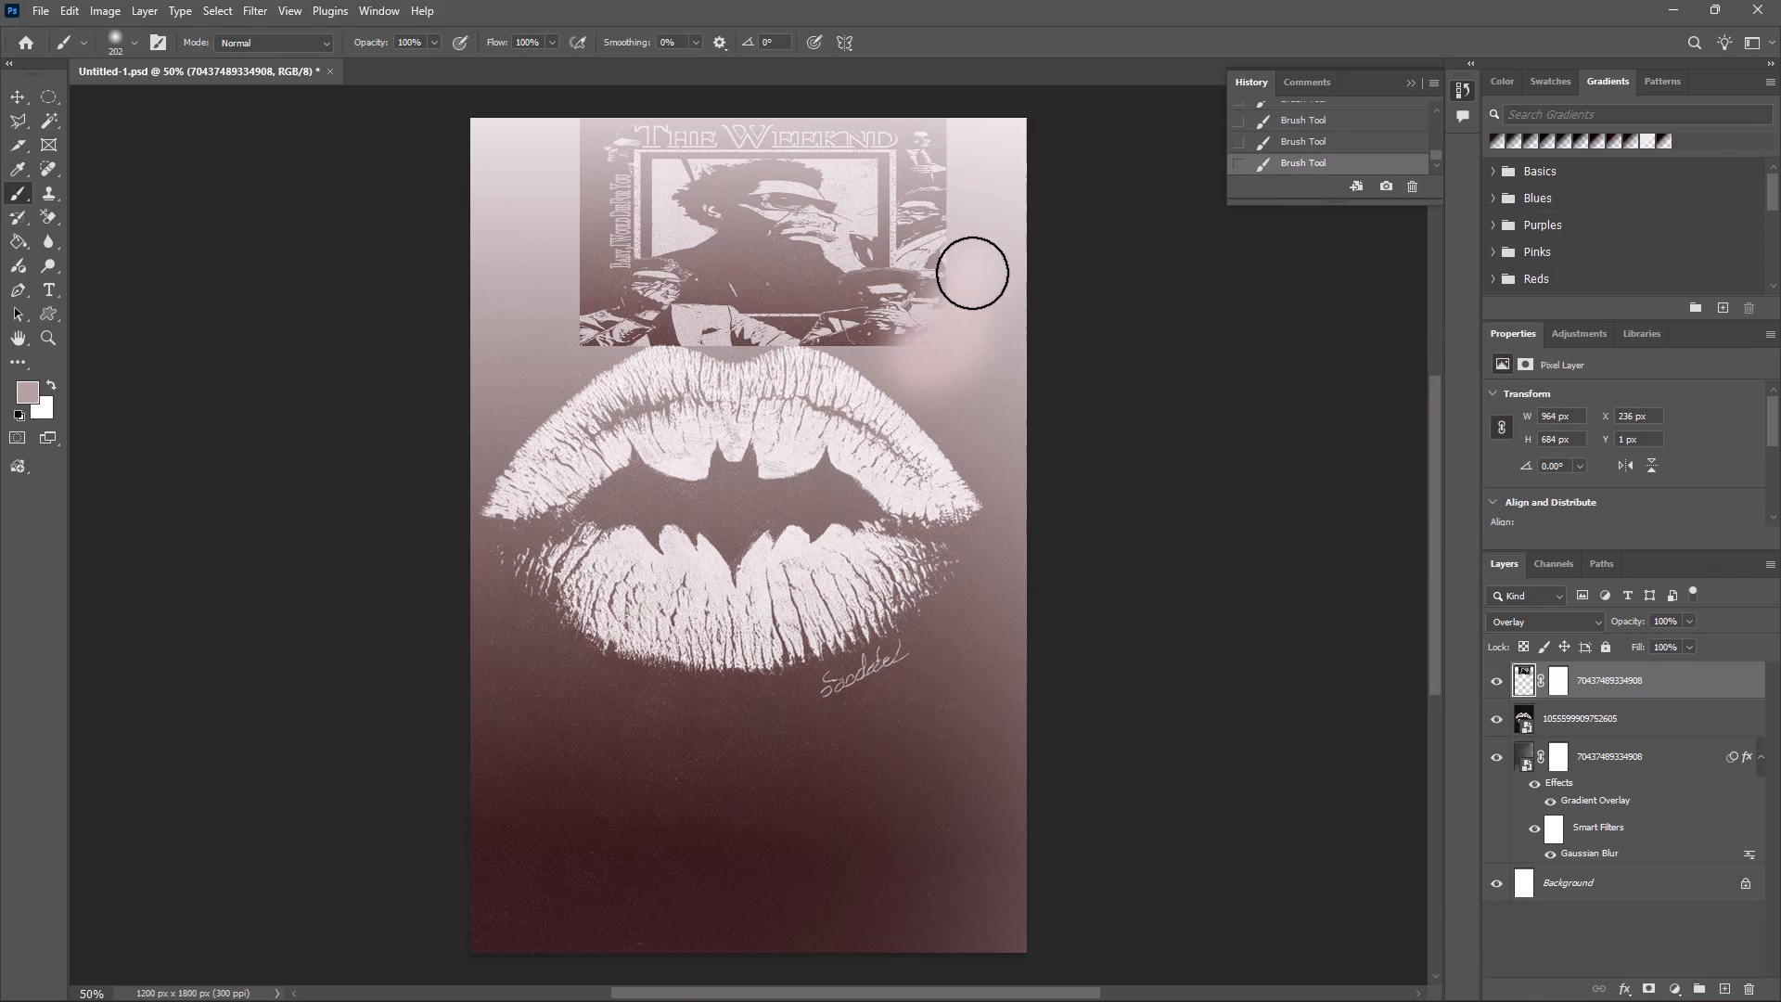
left_click(968, 282)
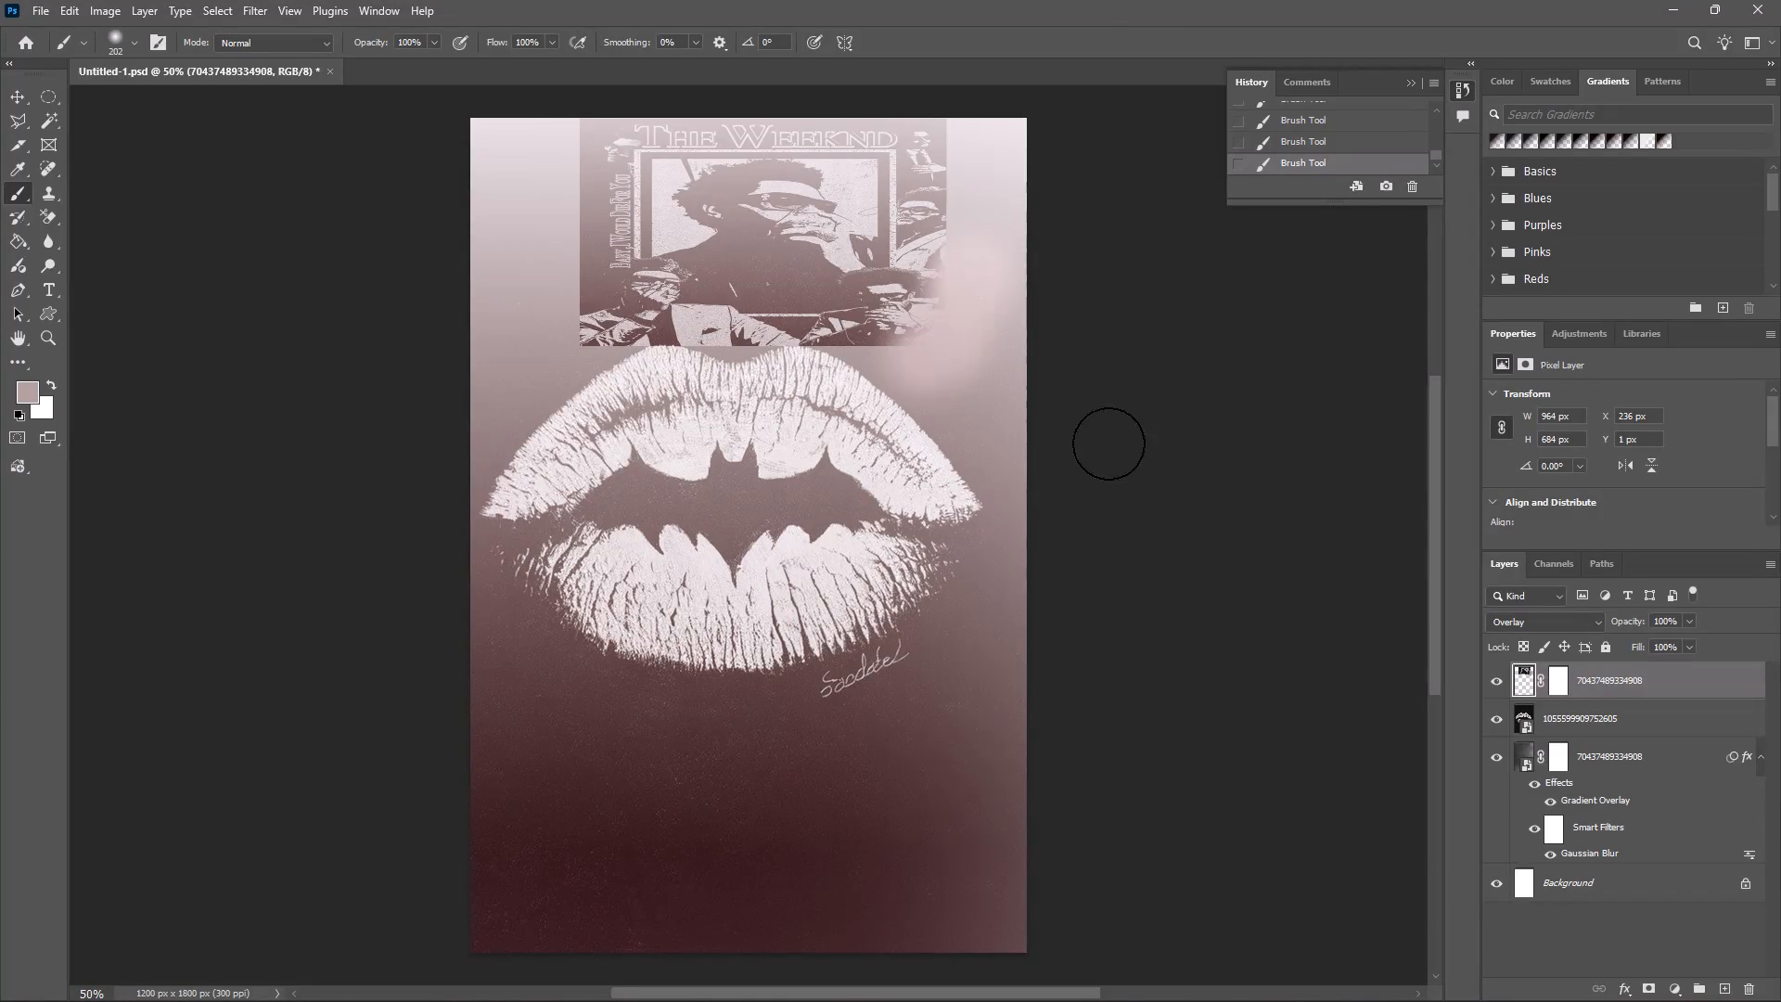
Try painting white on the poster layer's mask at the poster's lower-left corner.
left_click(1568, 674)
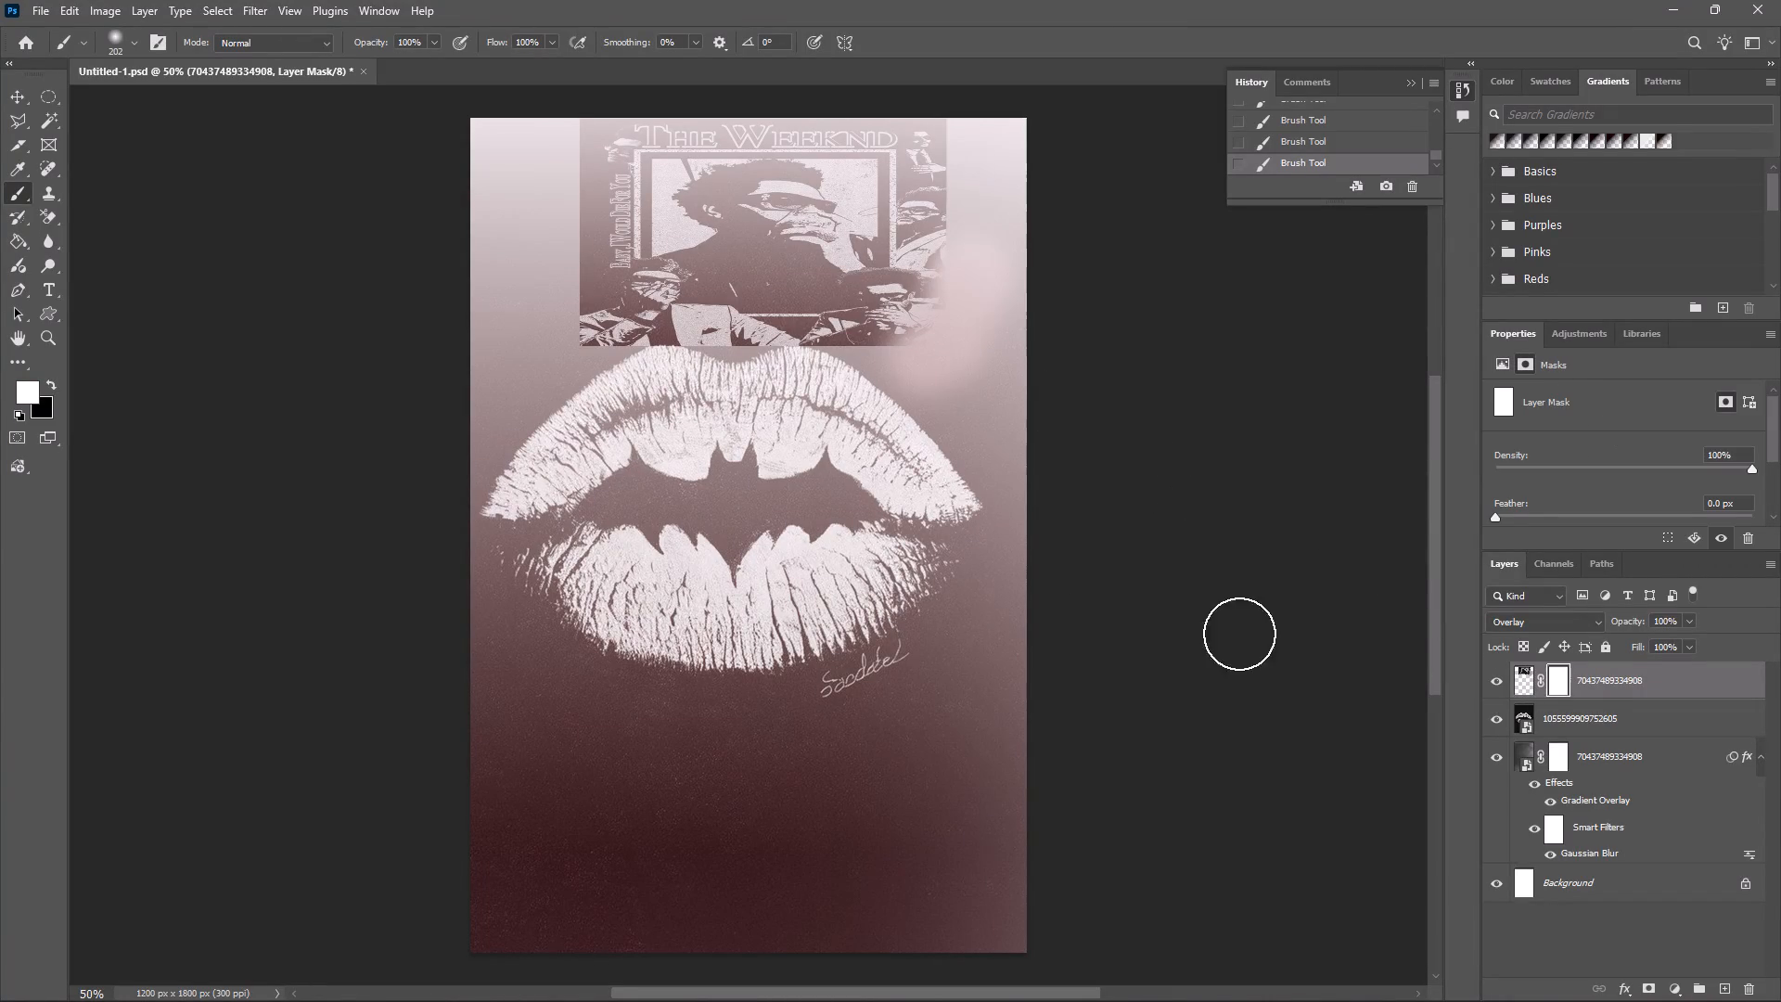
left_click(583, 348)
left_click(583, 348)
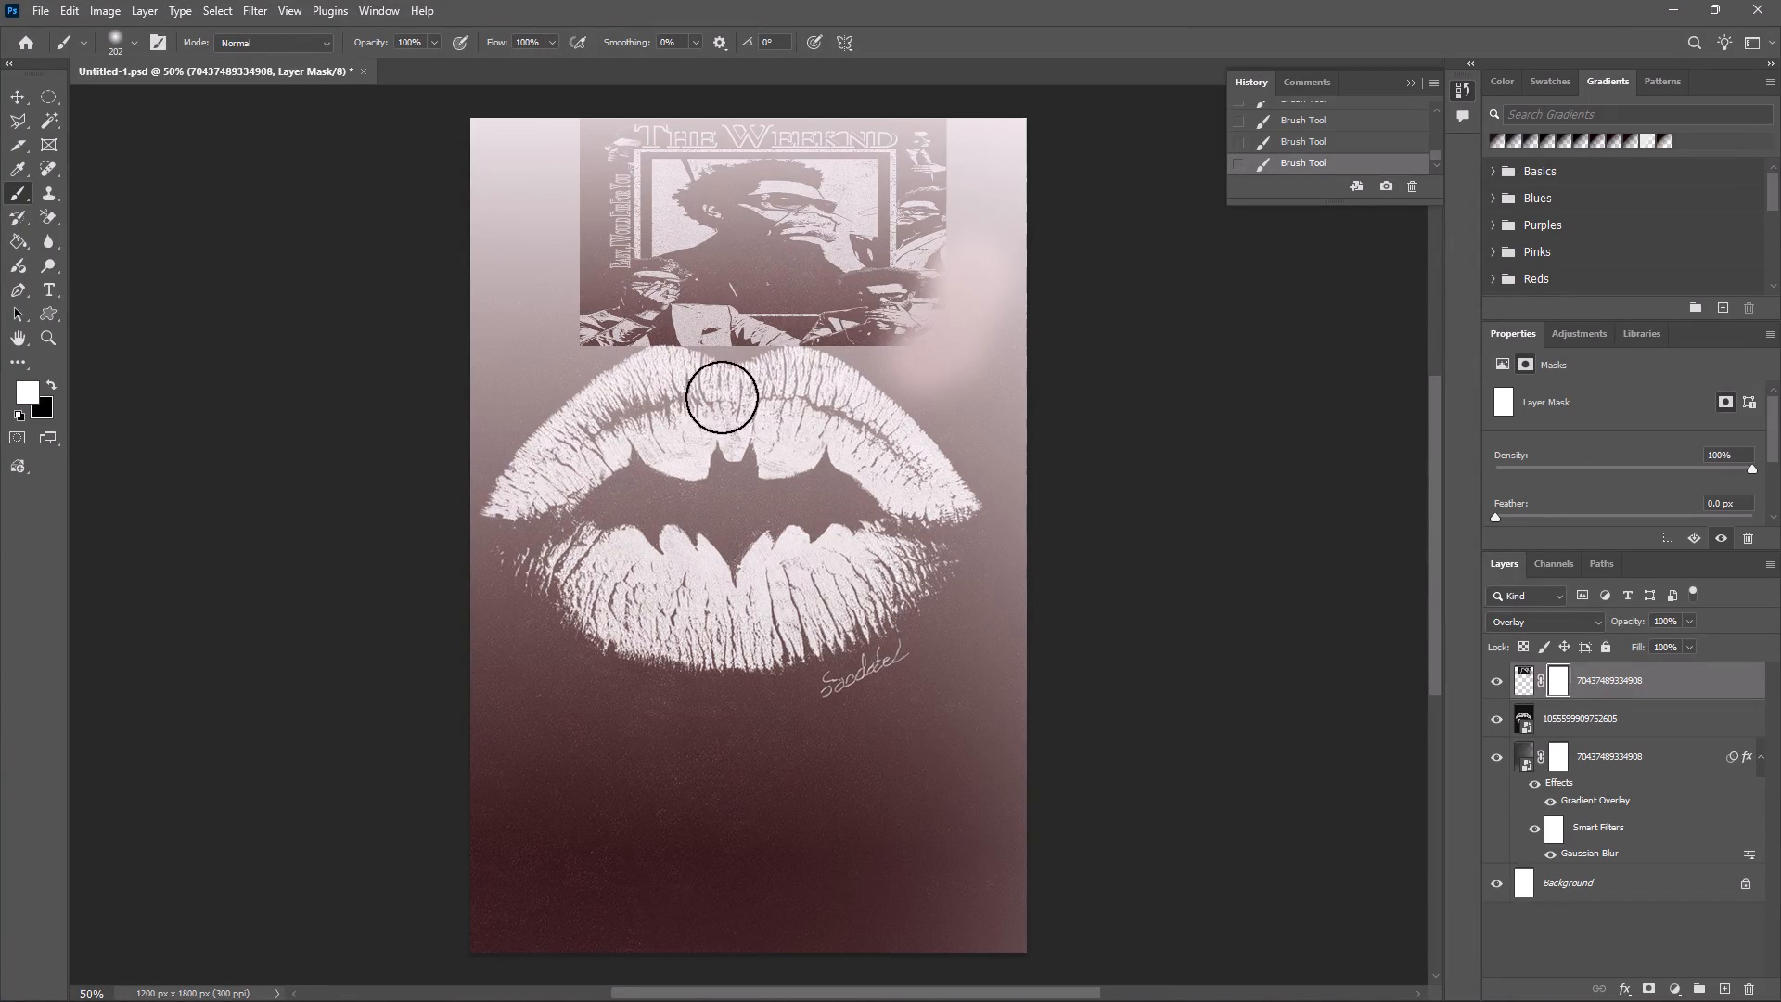
Paint soft dabs on the poster layer's pixels over the poster's lower-left corner and up its left edge.
left_click(1526, 687)
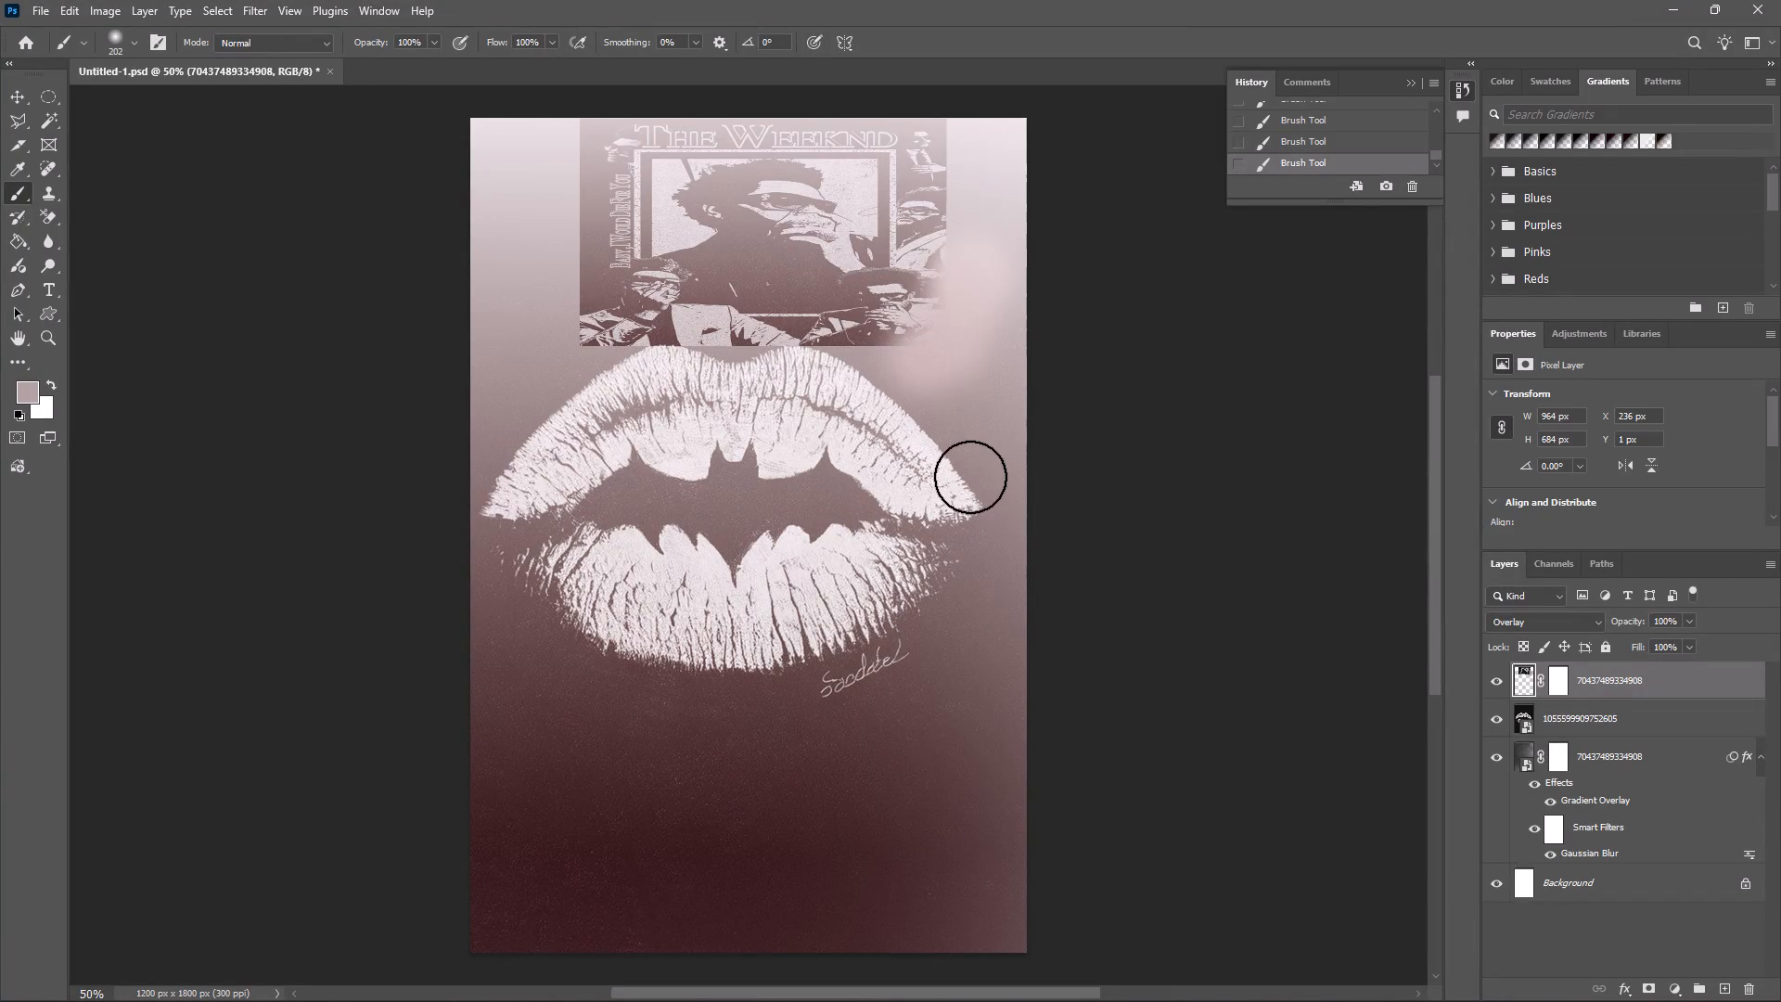
left_click(596, 363)
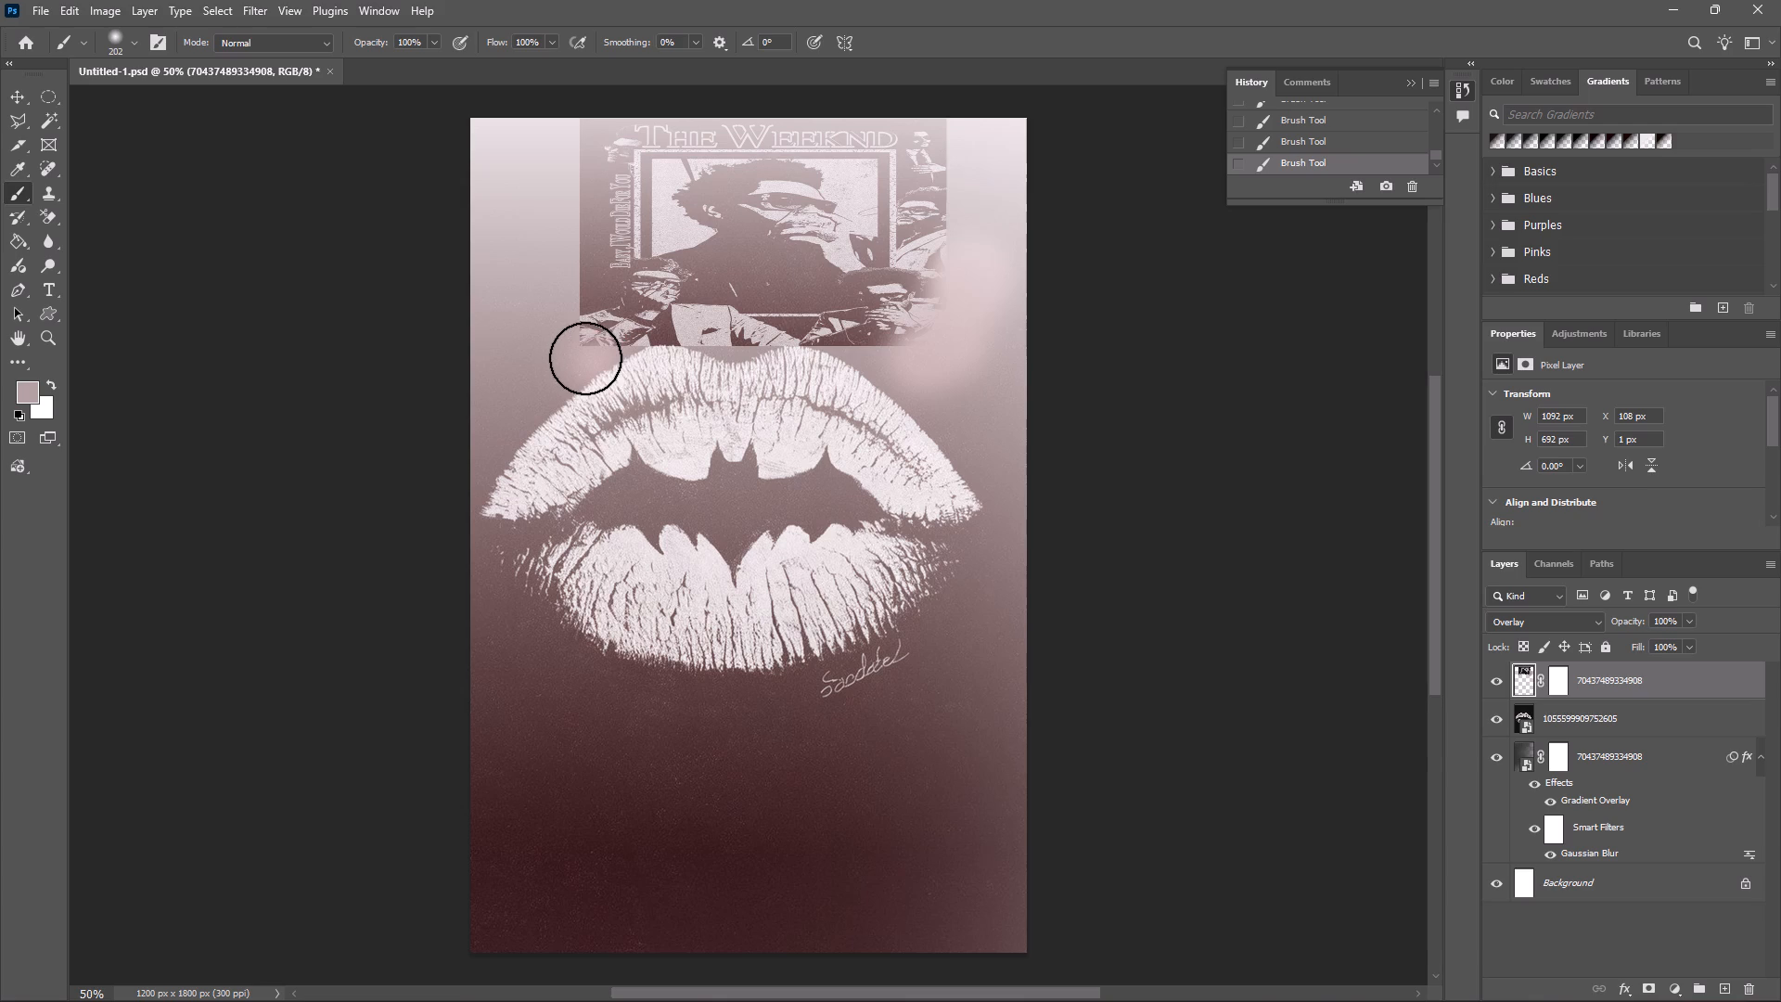
left_click(585, 358)
left_click(572, 342)
triple_click(563, 334)
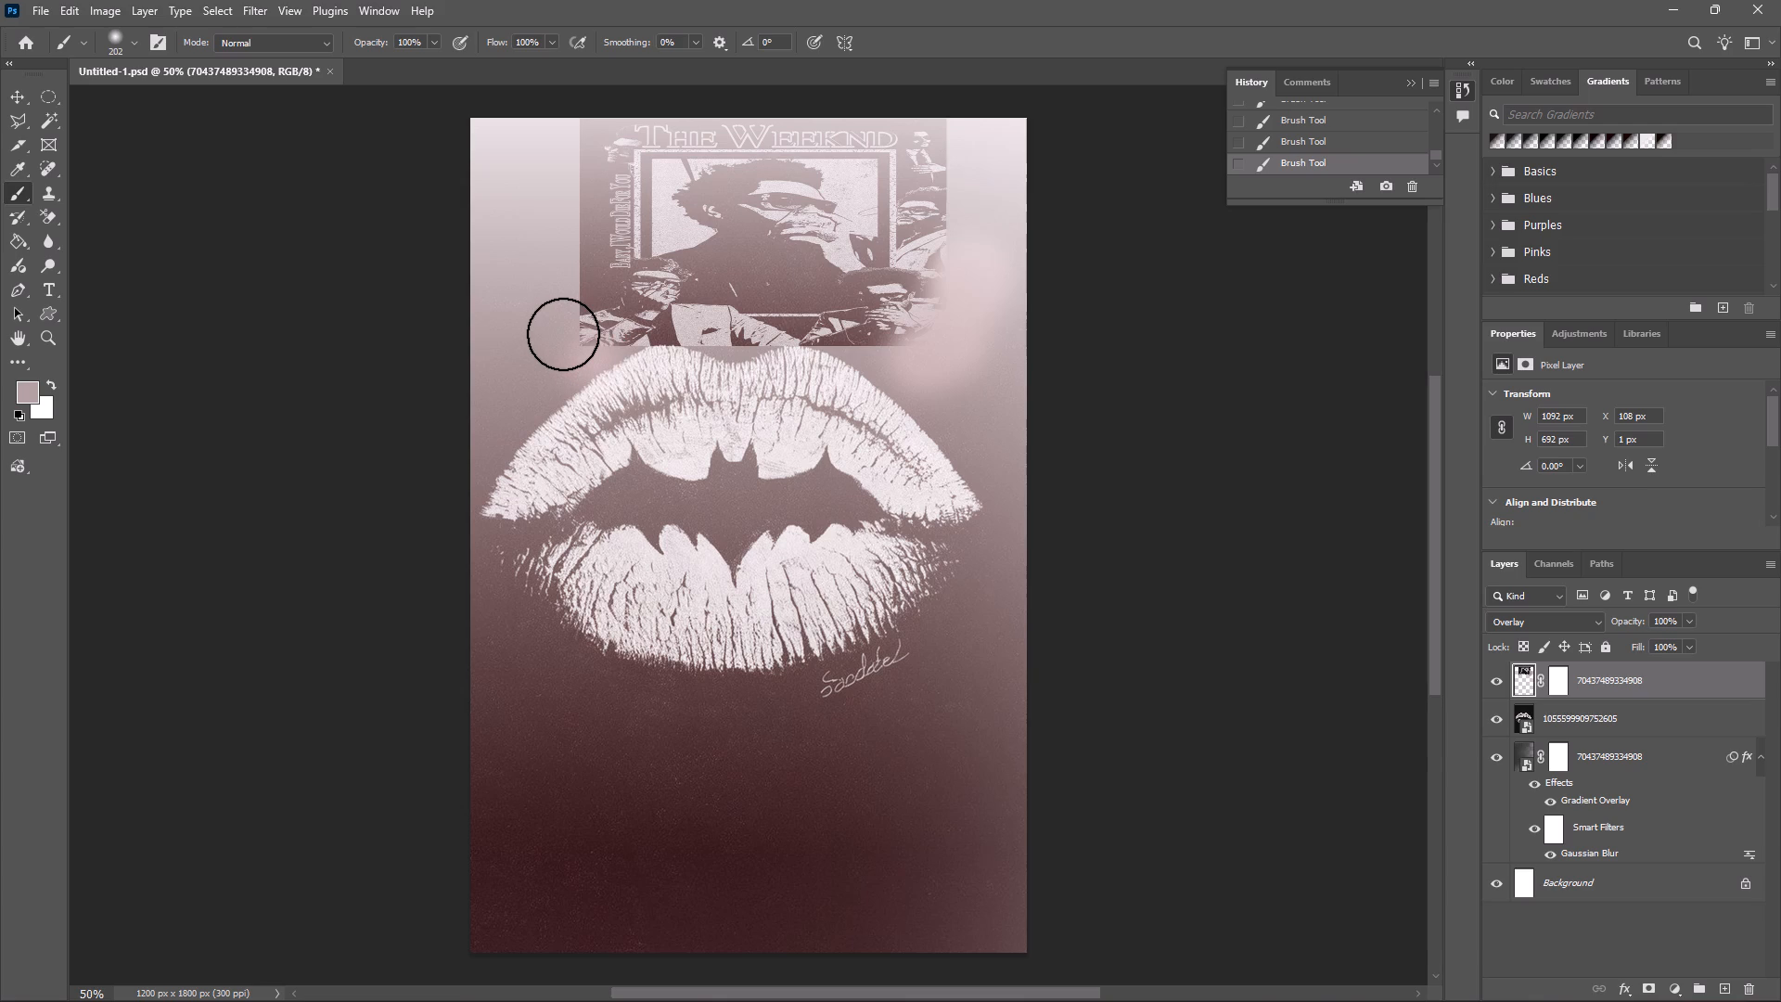
triple_click(563, 334)
left_click(563, 334)
left_click_drag(563, 334, 571, 235)
double_click(571, 235)
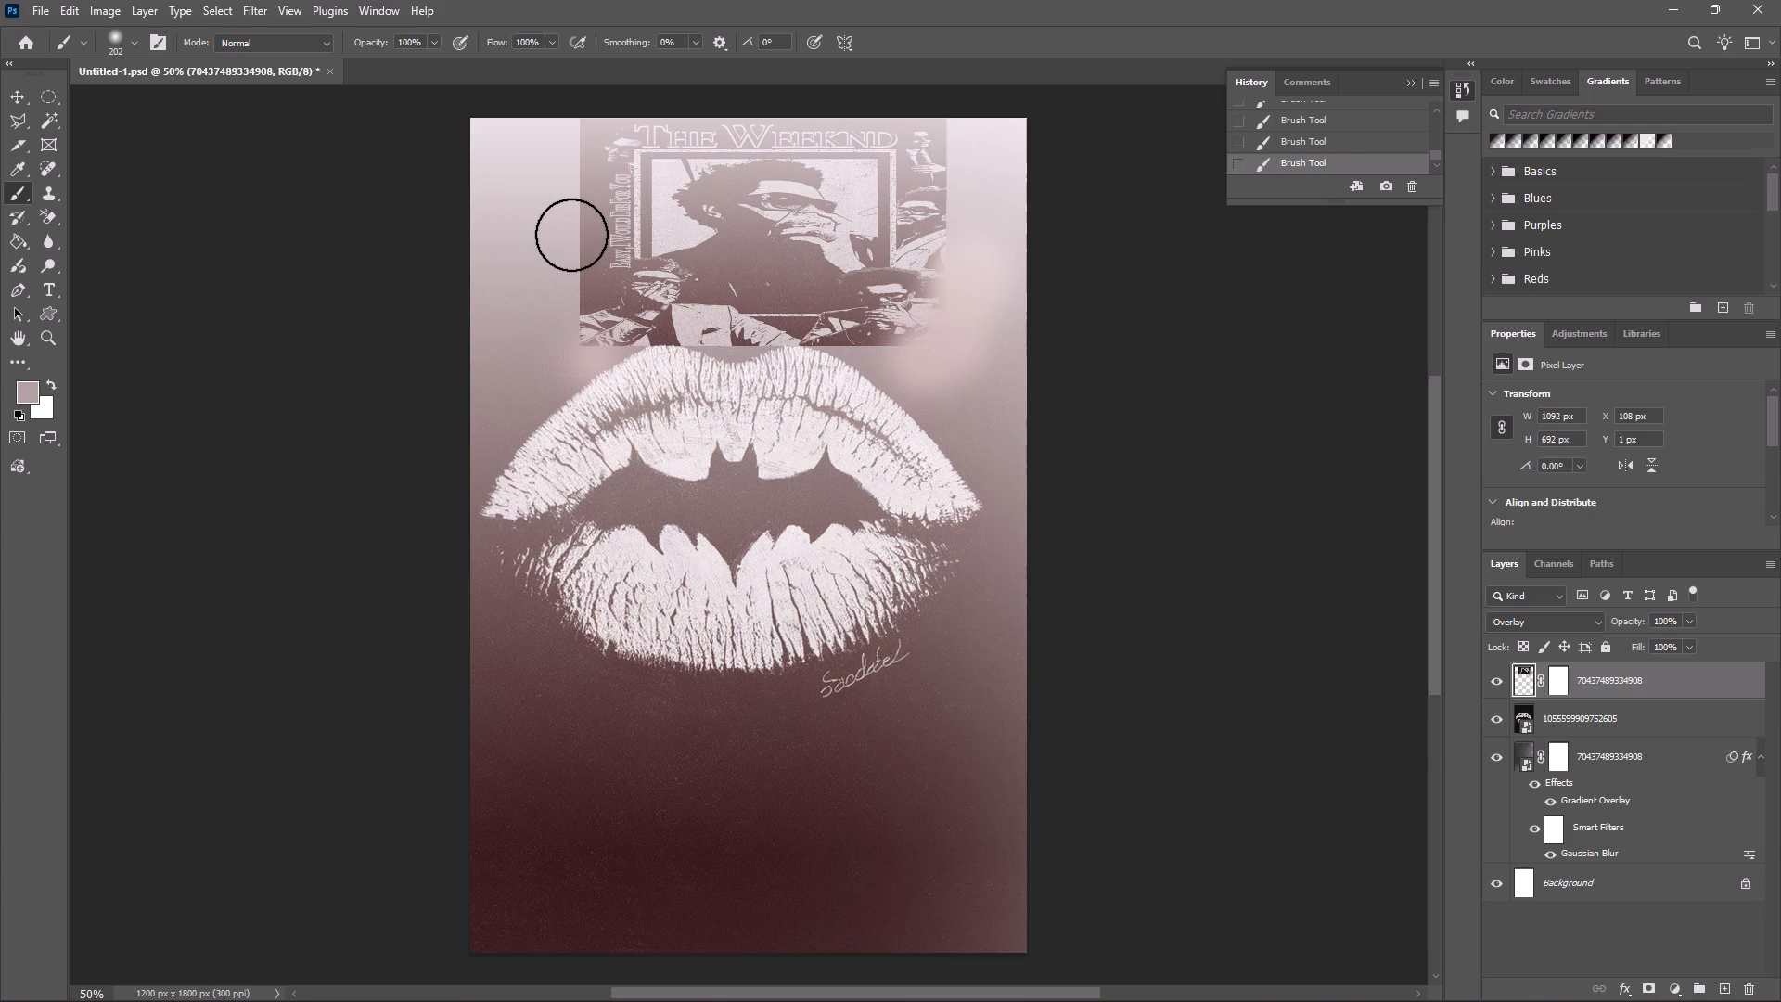
left_click_drag(571, 235, 260, 112)
left_click(33, 0)
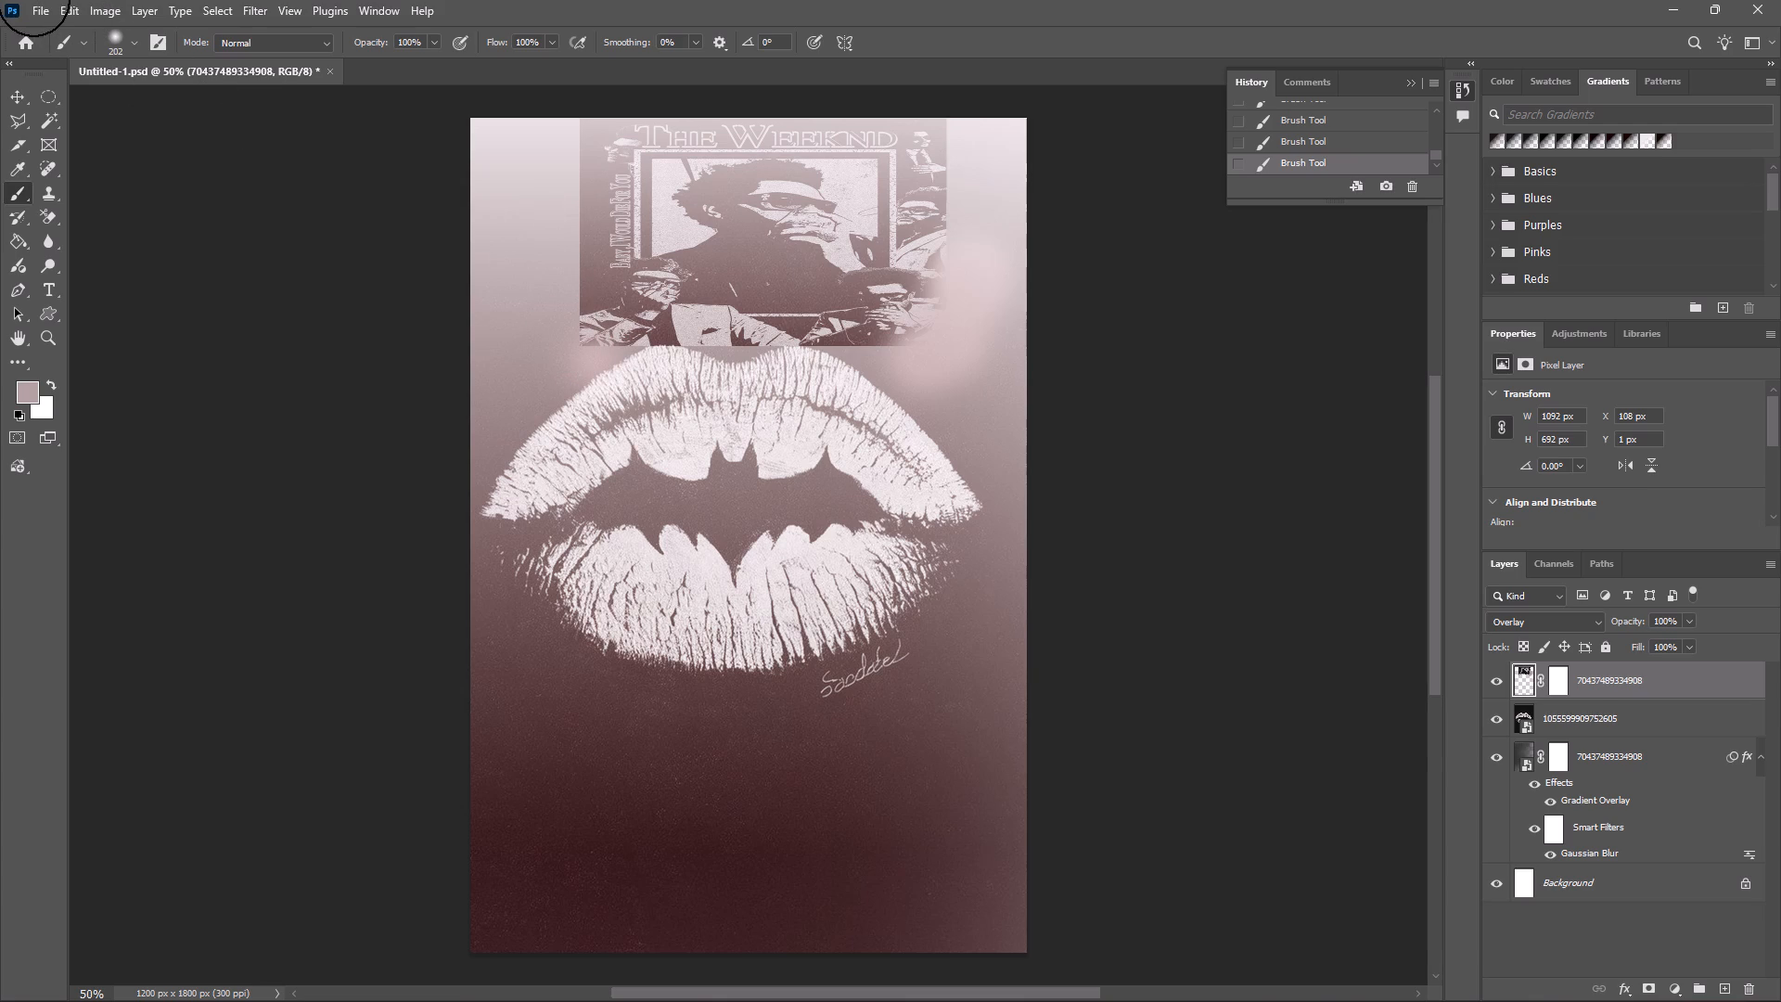
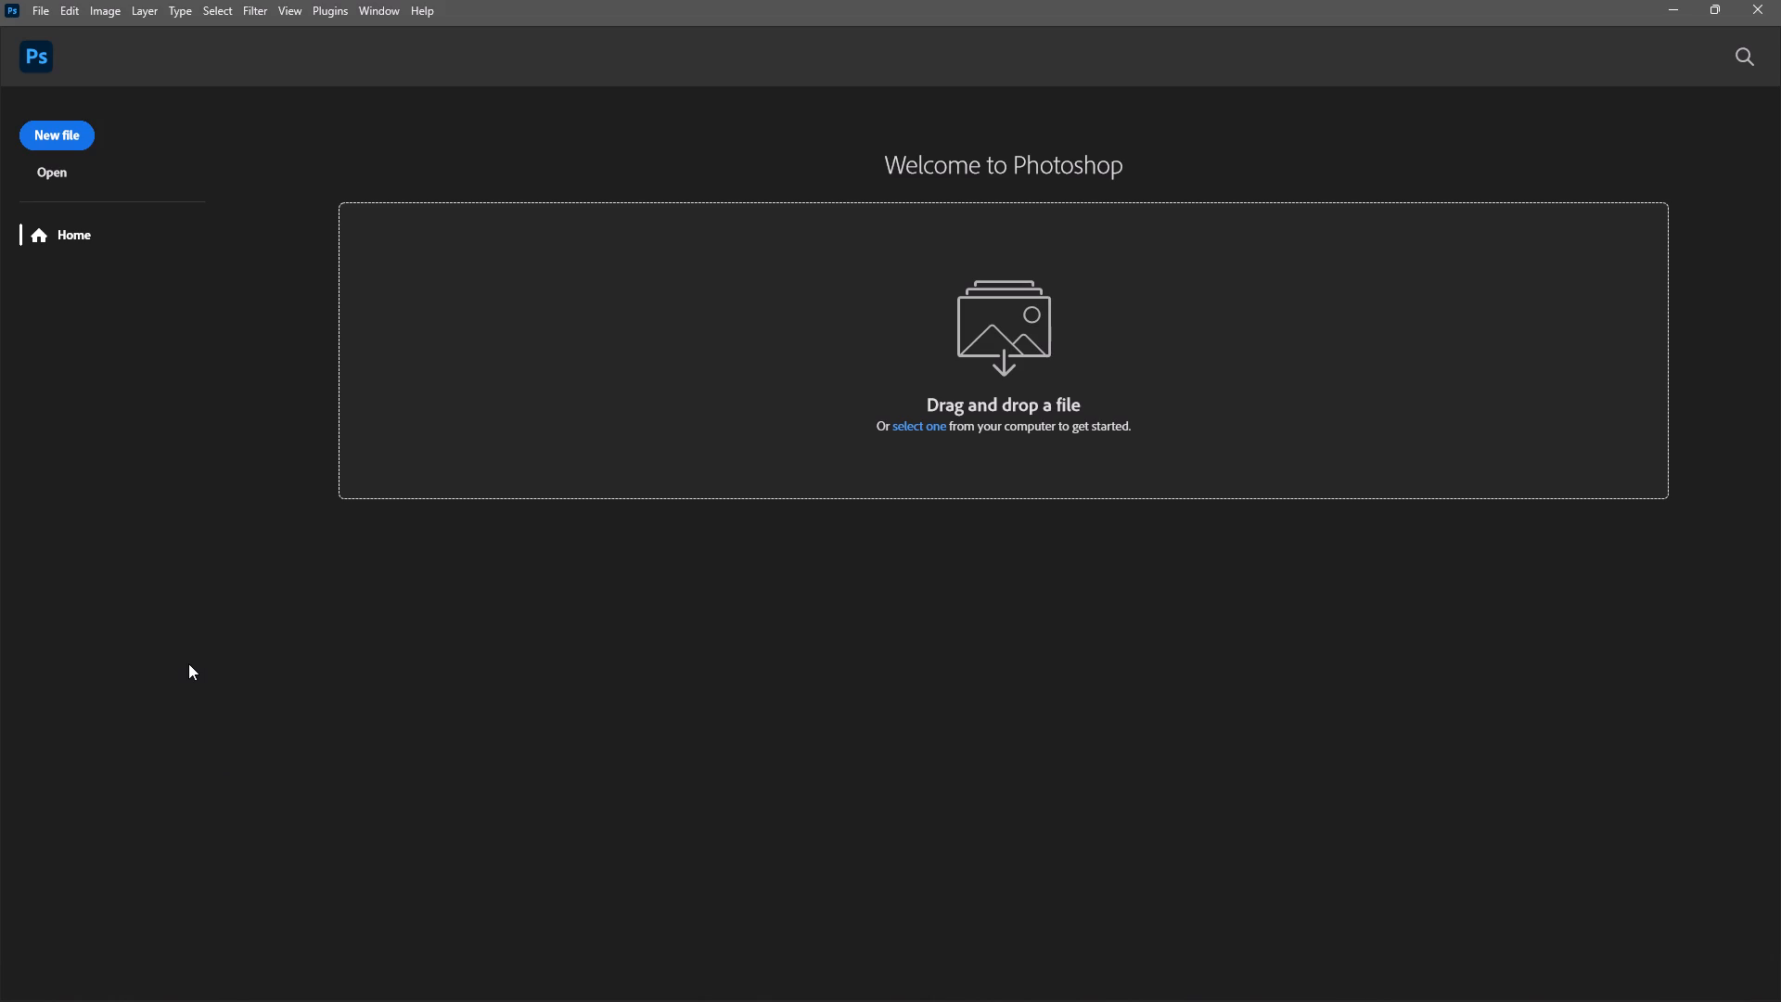
Open Untitled-1.psd from the Downloads folder.
left_click(68, 175)
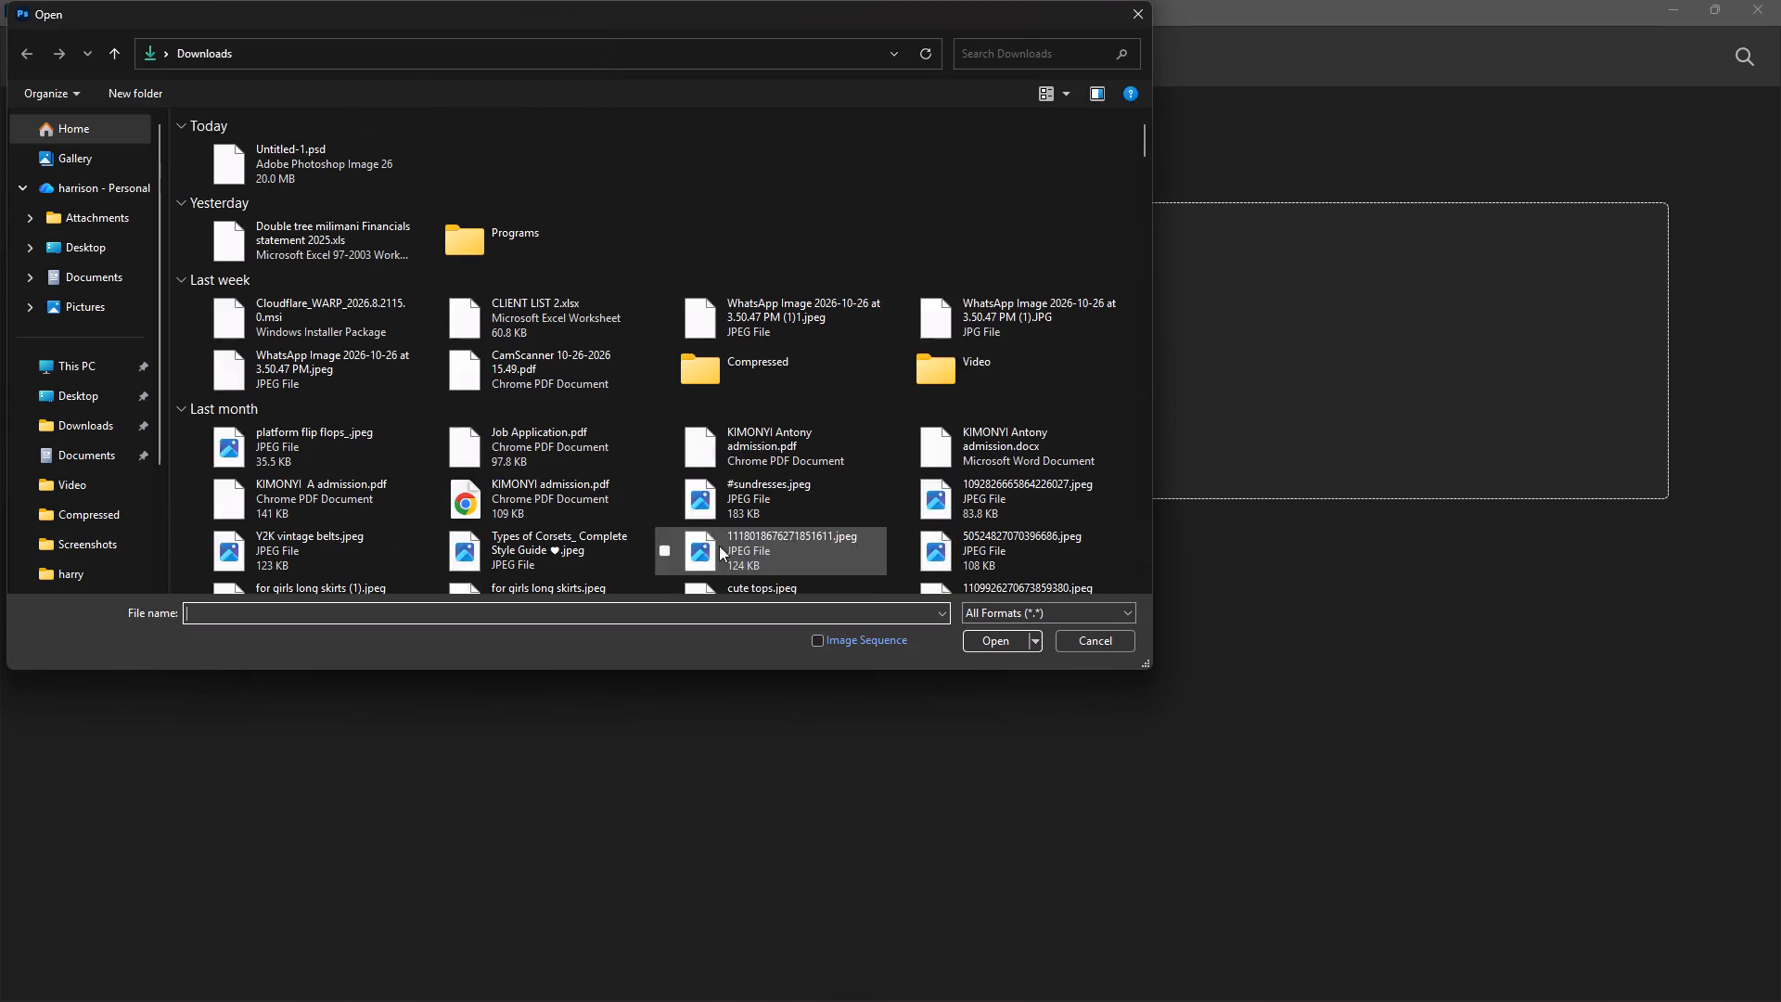
left_click(317, 188)
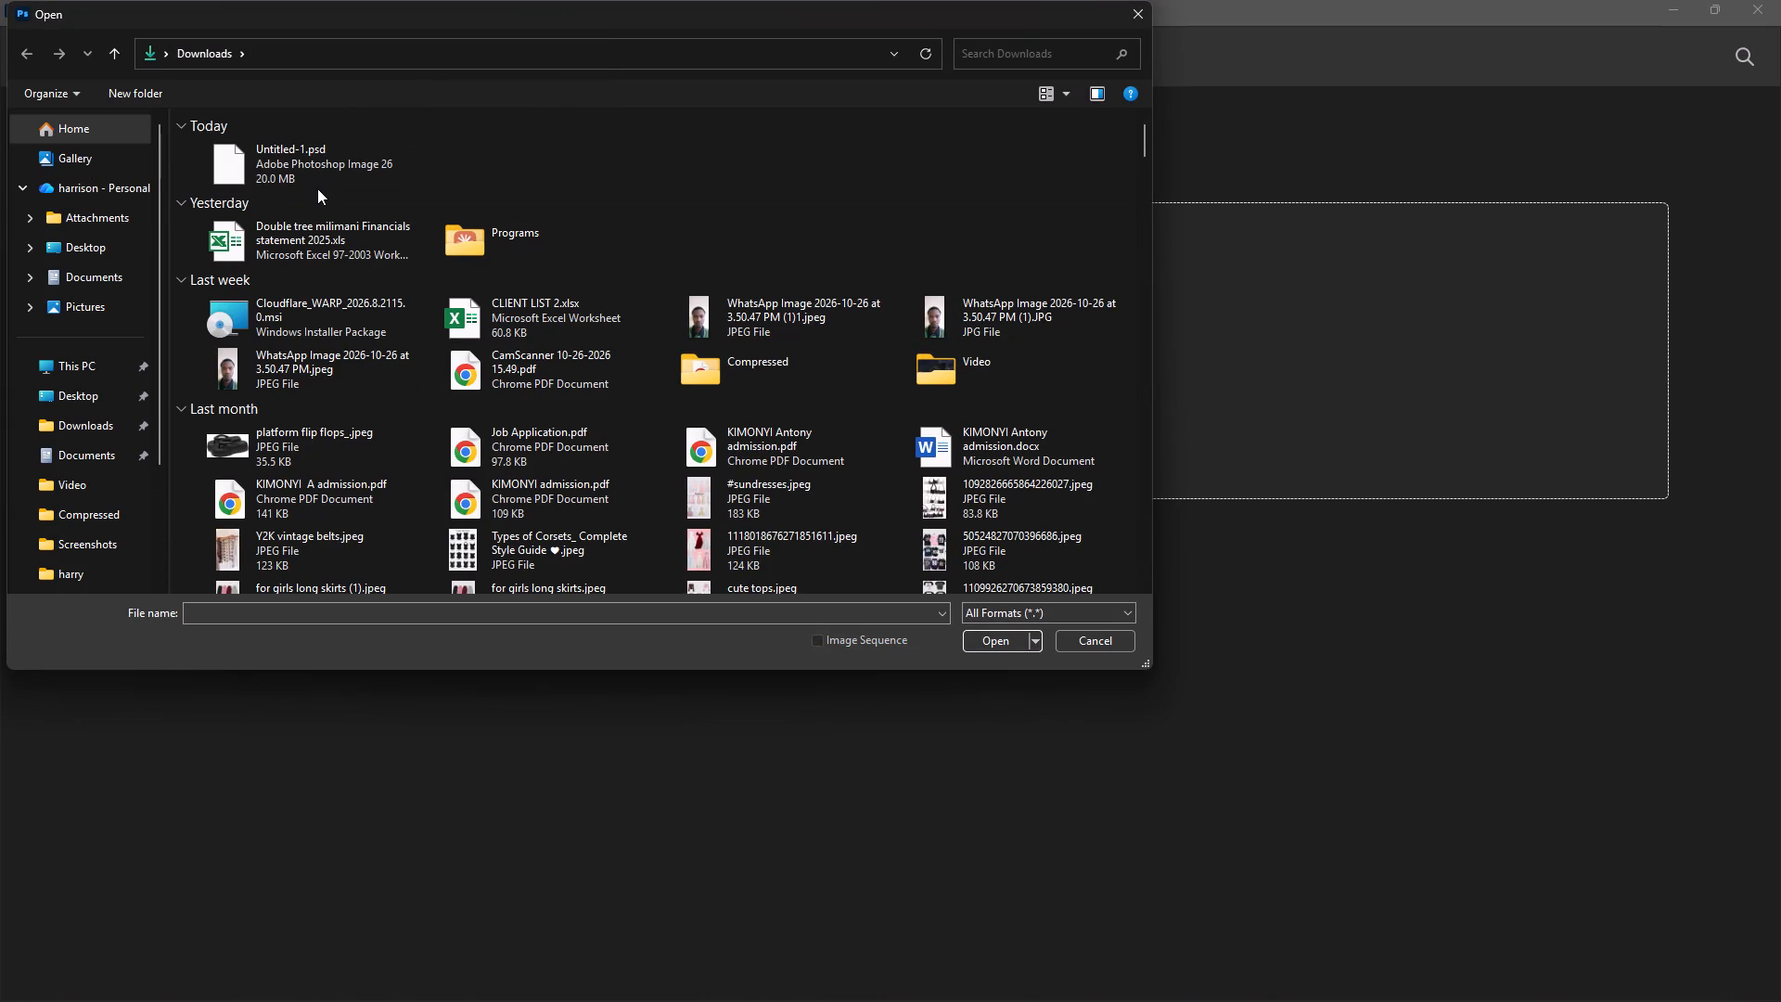
left_click(306, 180)
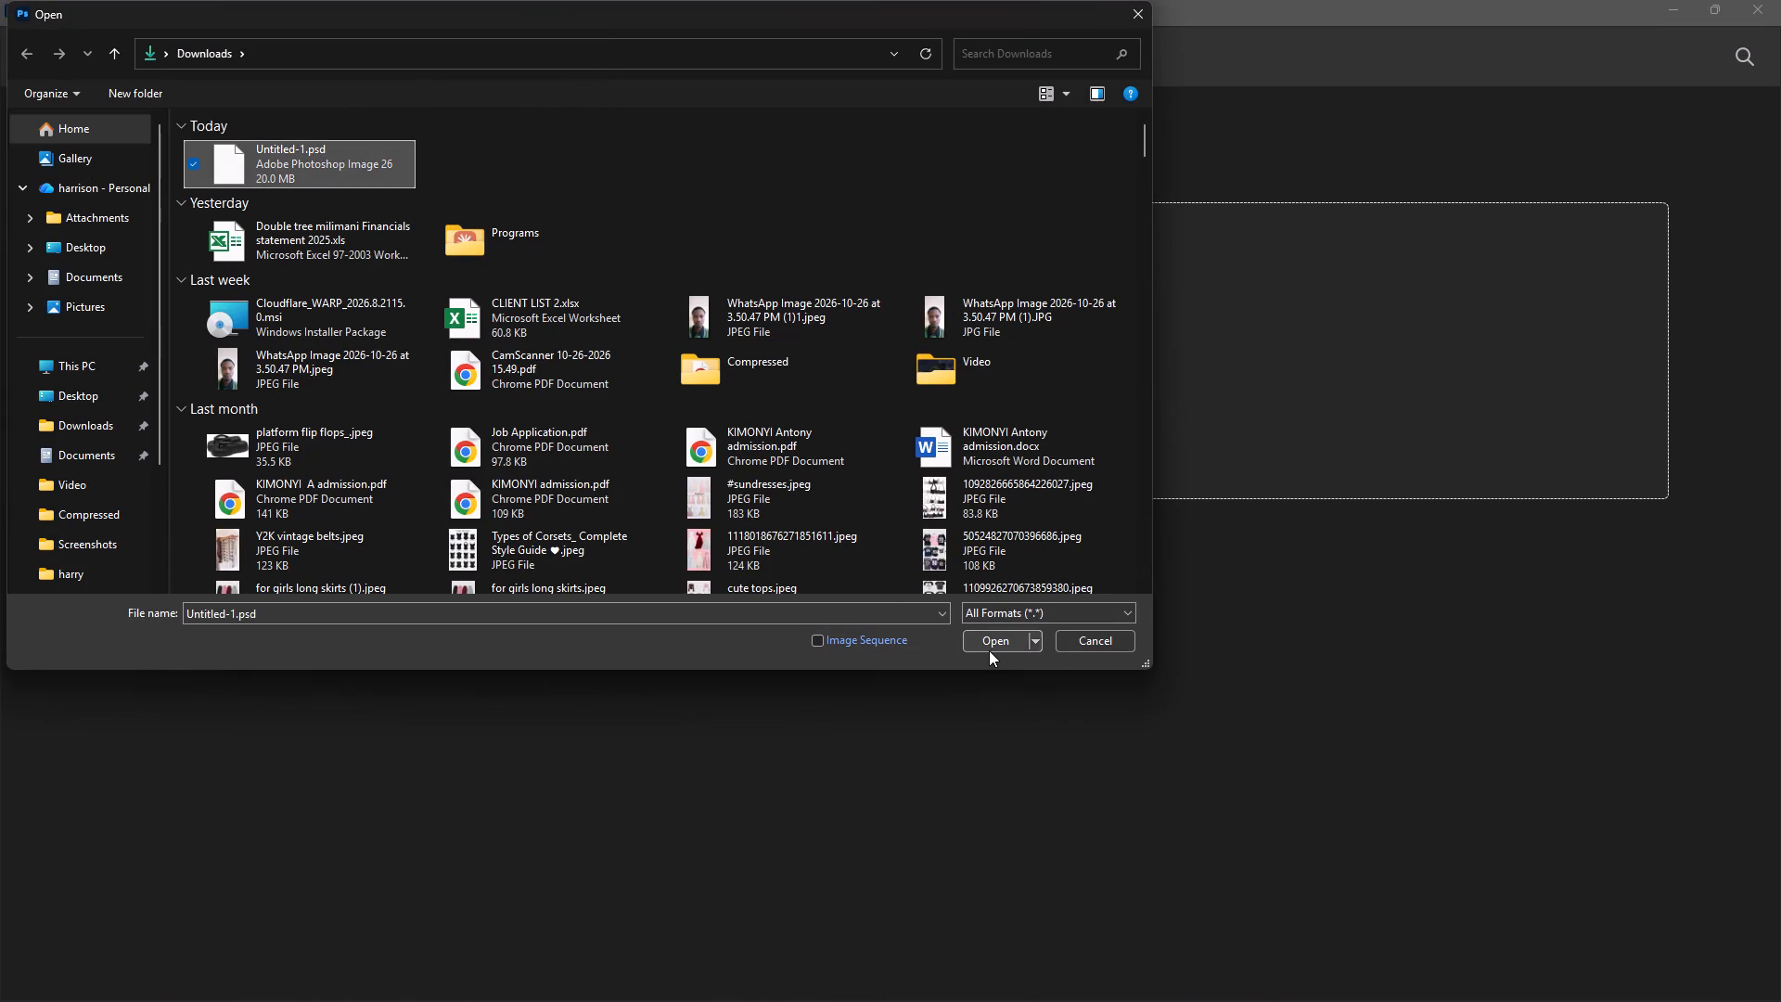
left_click(989, 650)
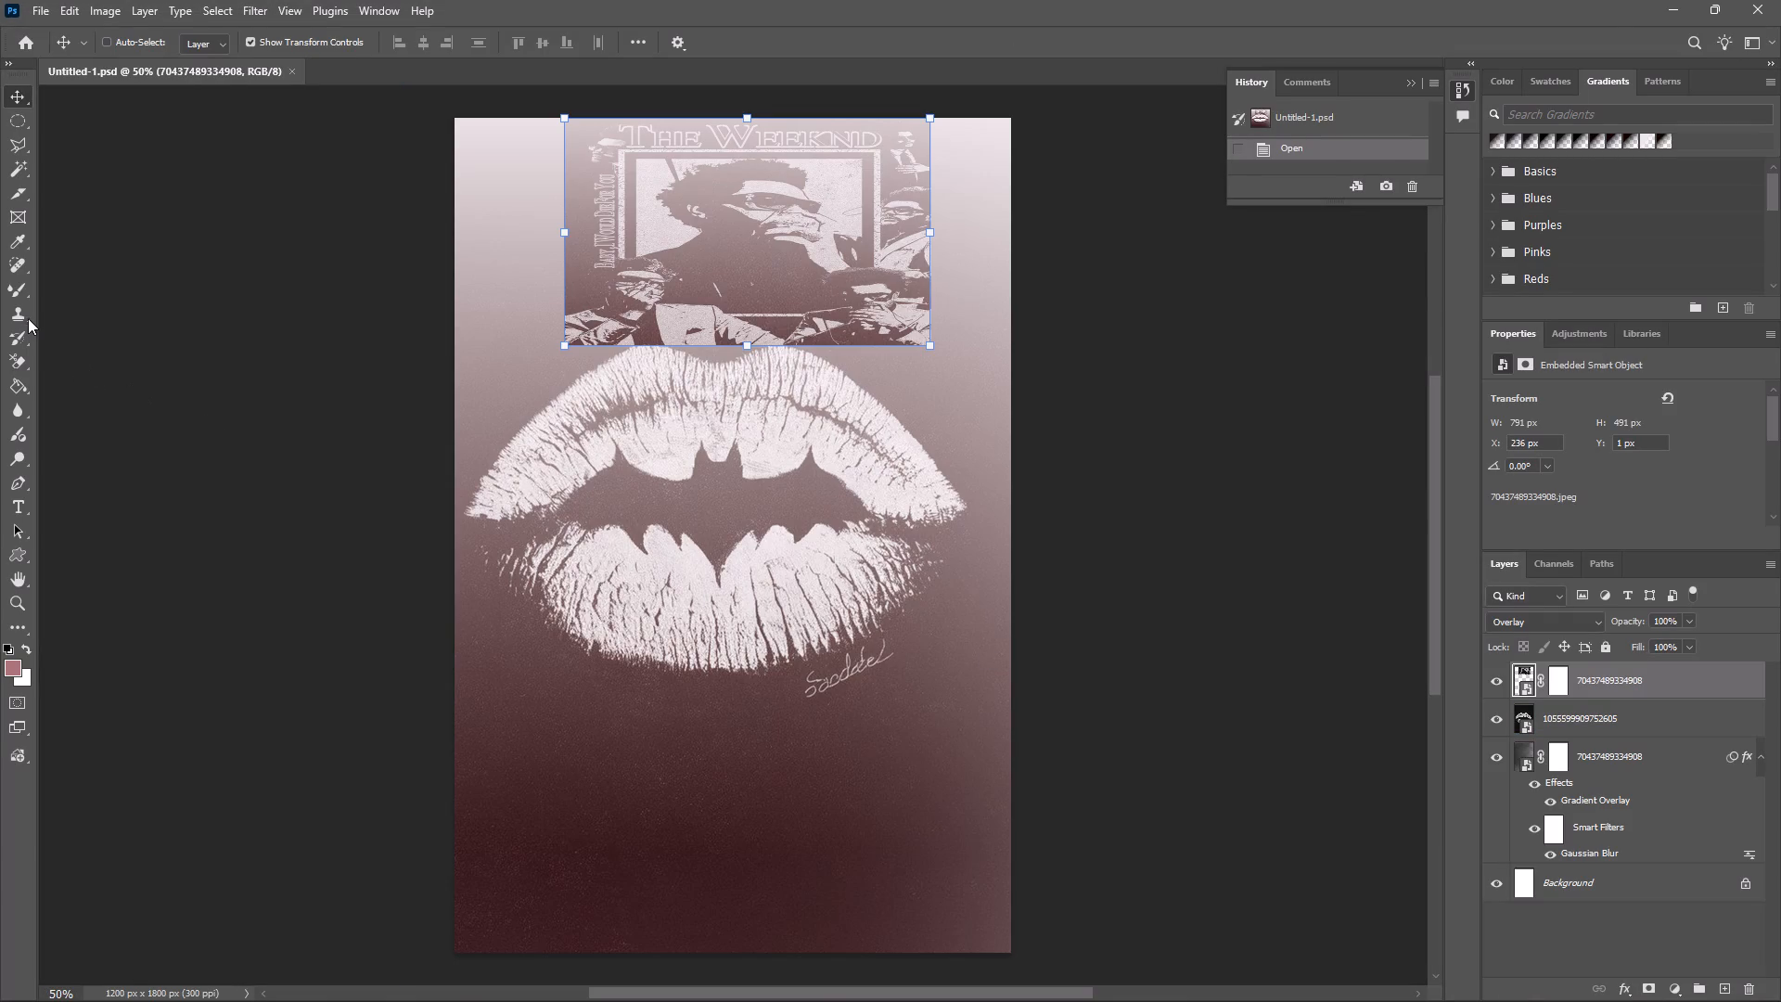
With the Brush tool active, set the foreground colour to #a59493 sampled from the background just below the poster's lower-right corner.
left_click(28, 294)
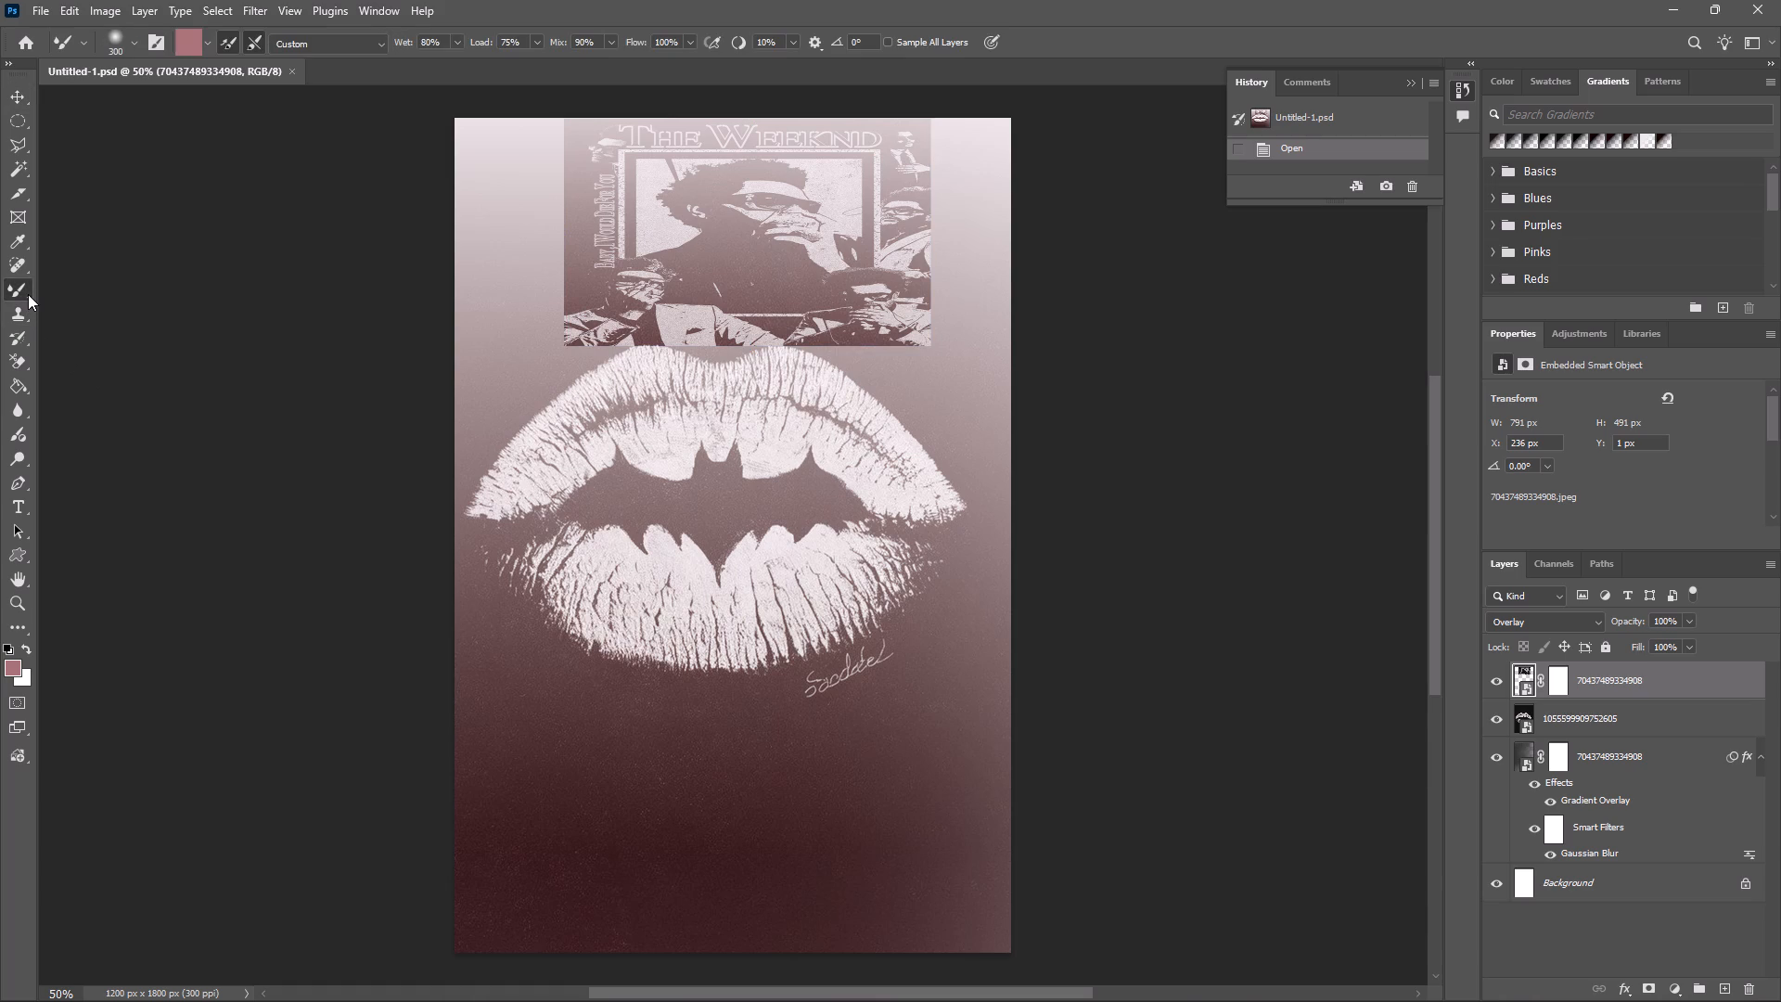
left_click(28, 294)
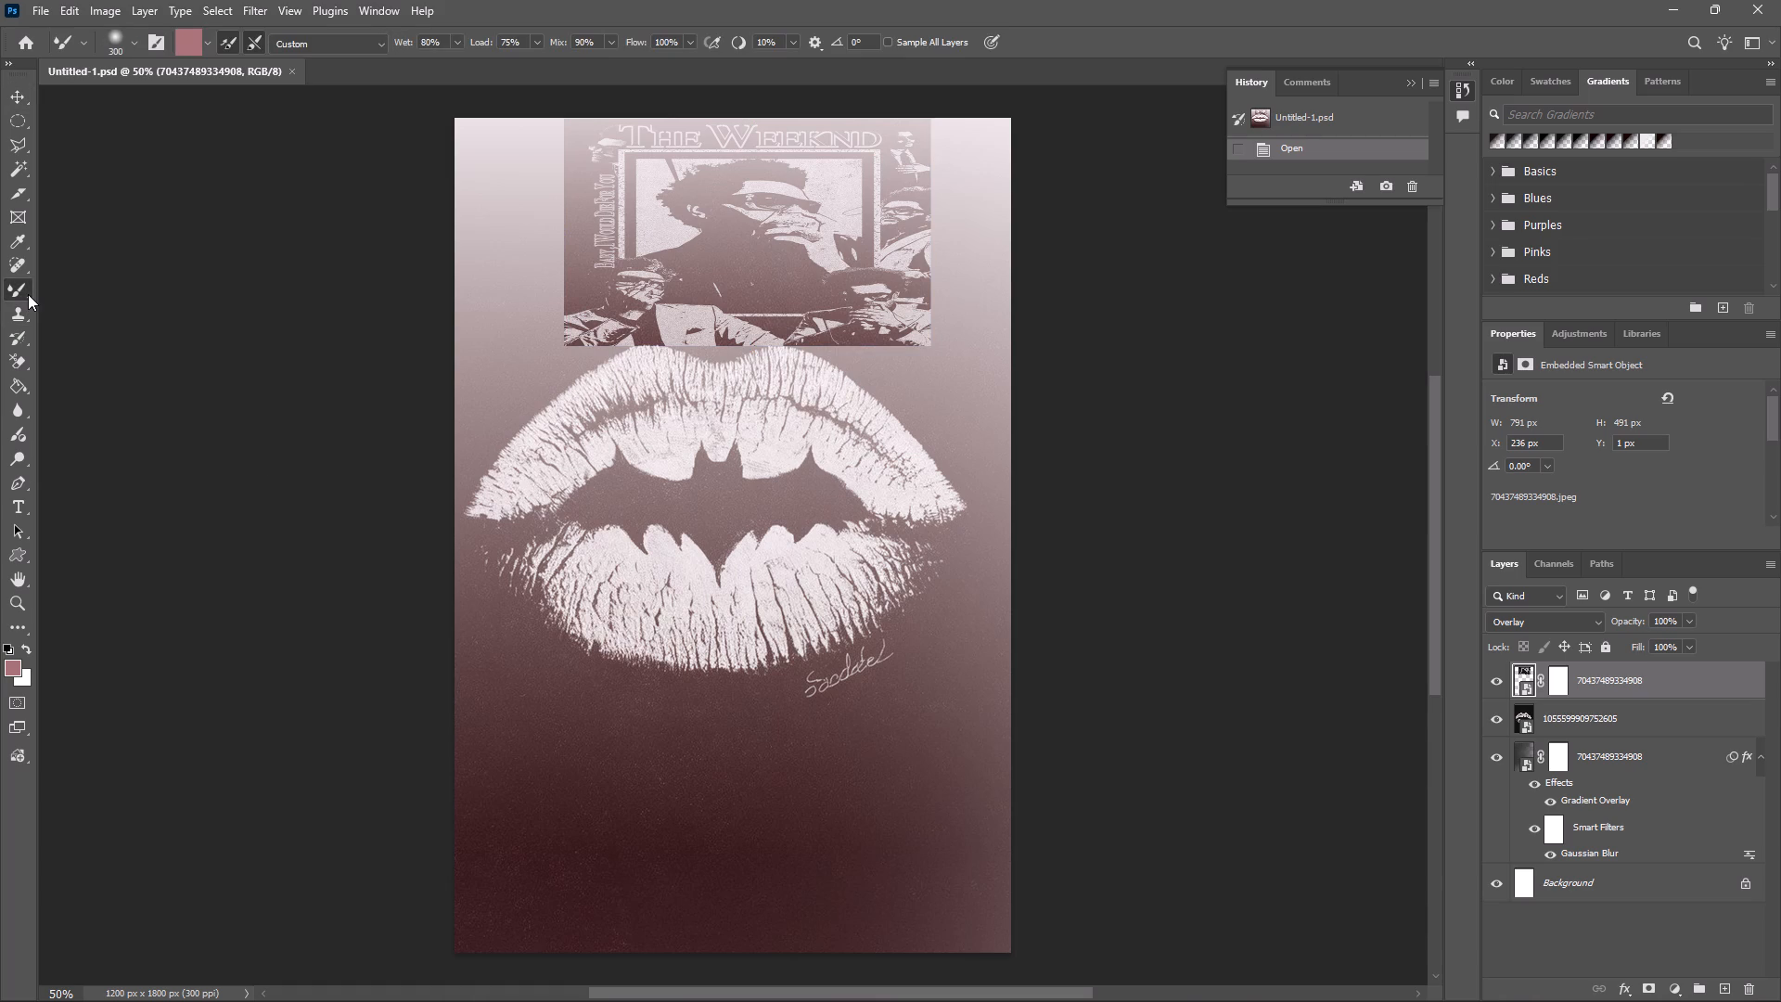
left_click(28, 294)
left_click(28, 294)
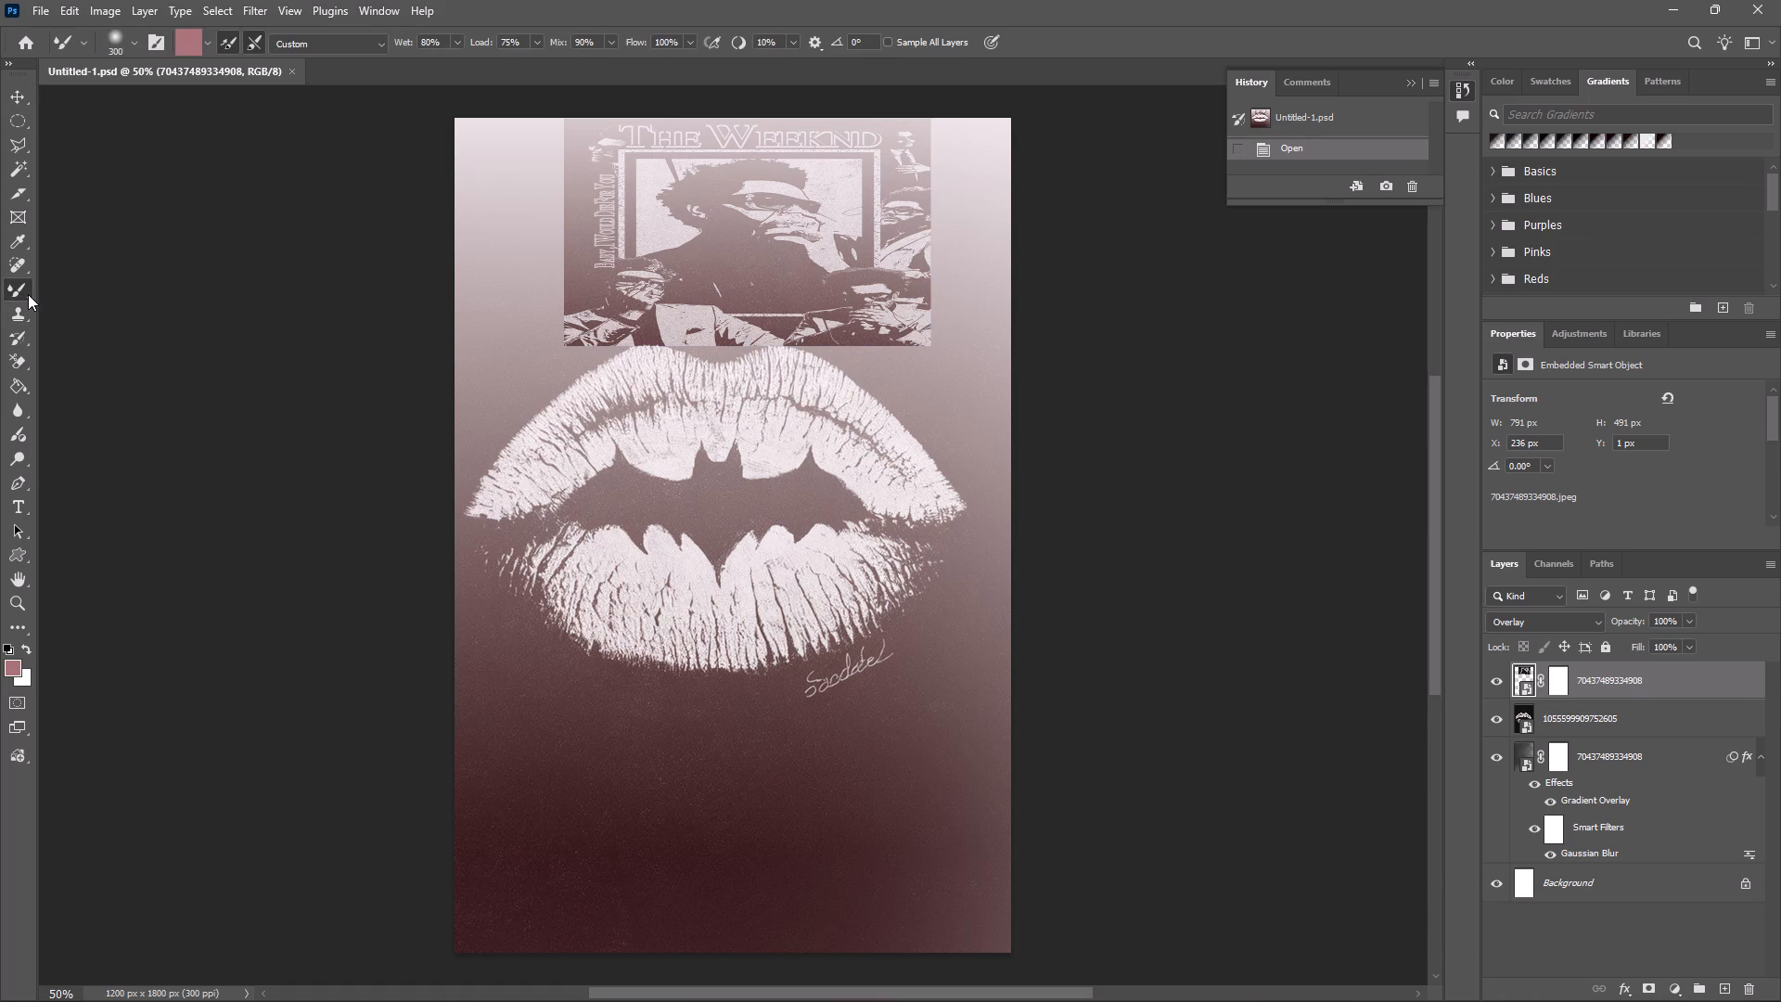
right_click(24, 294)
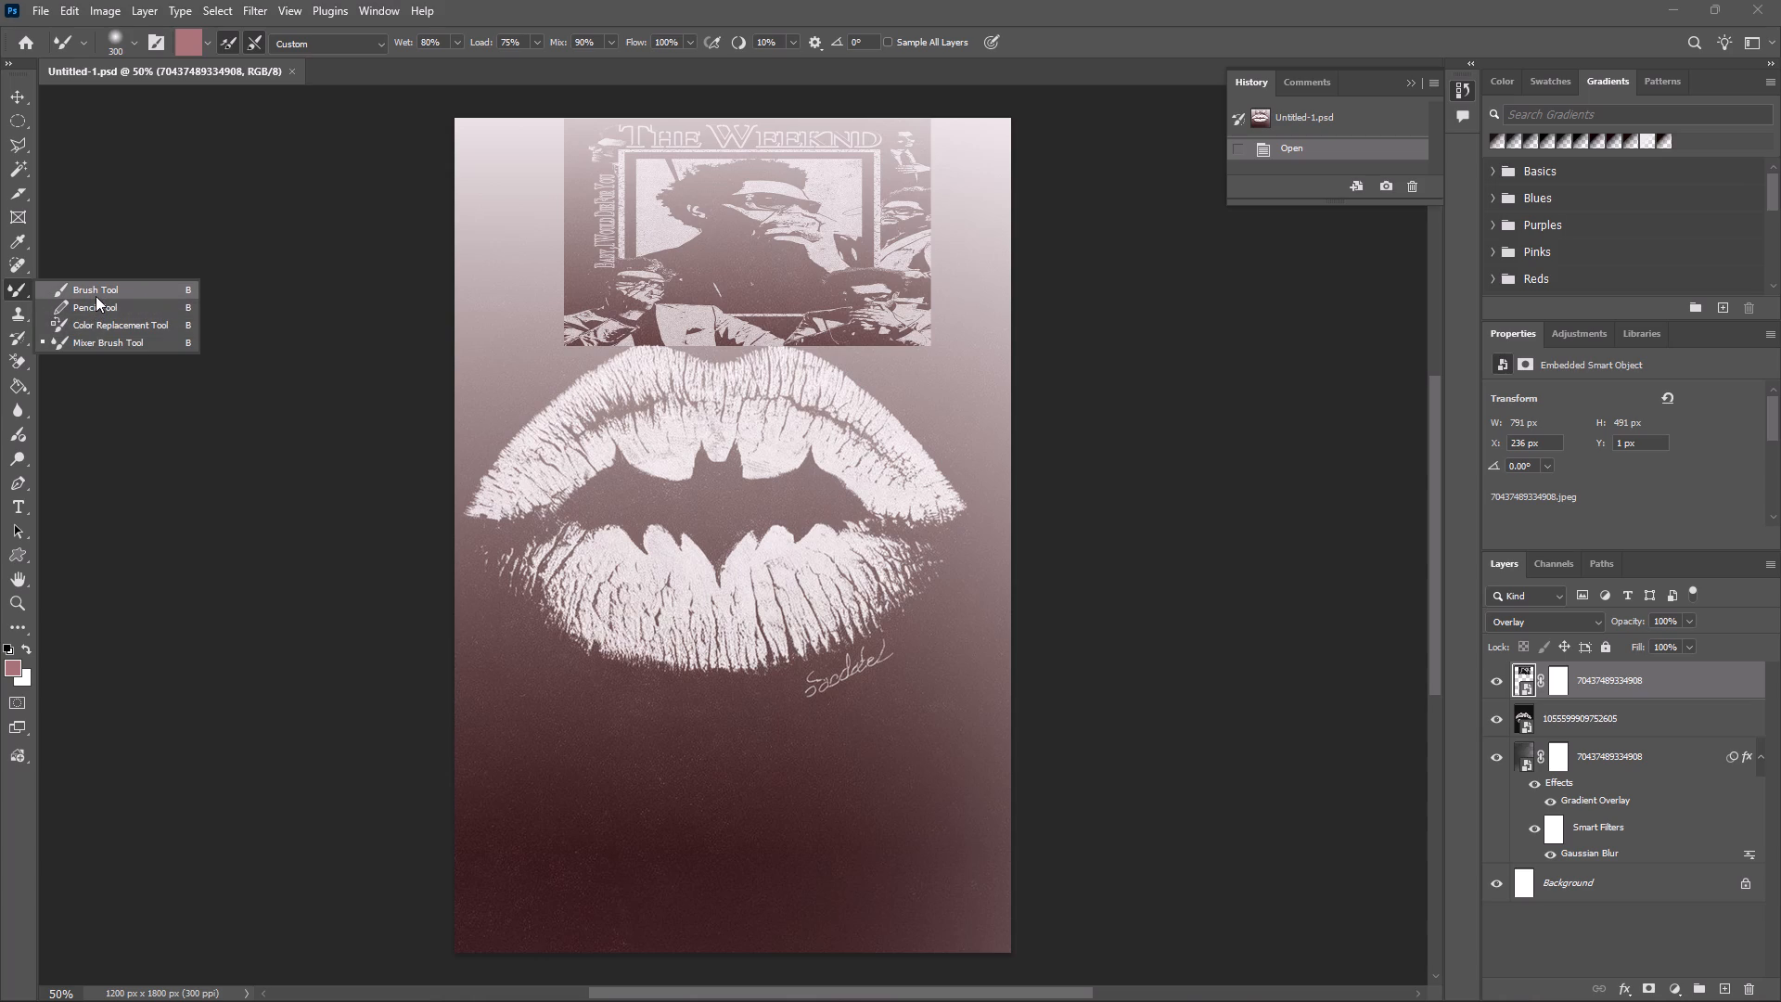
left_click(96, 296)
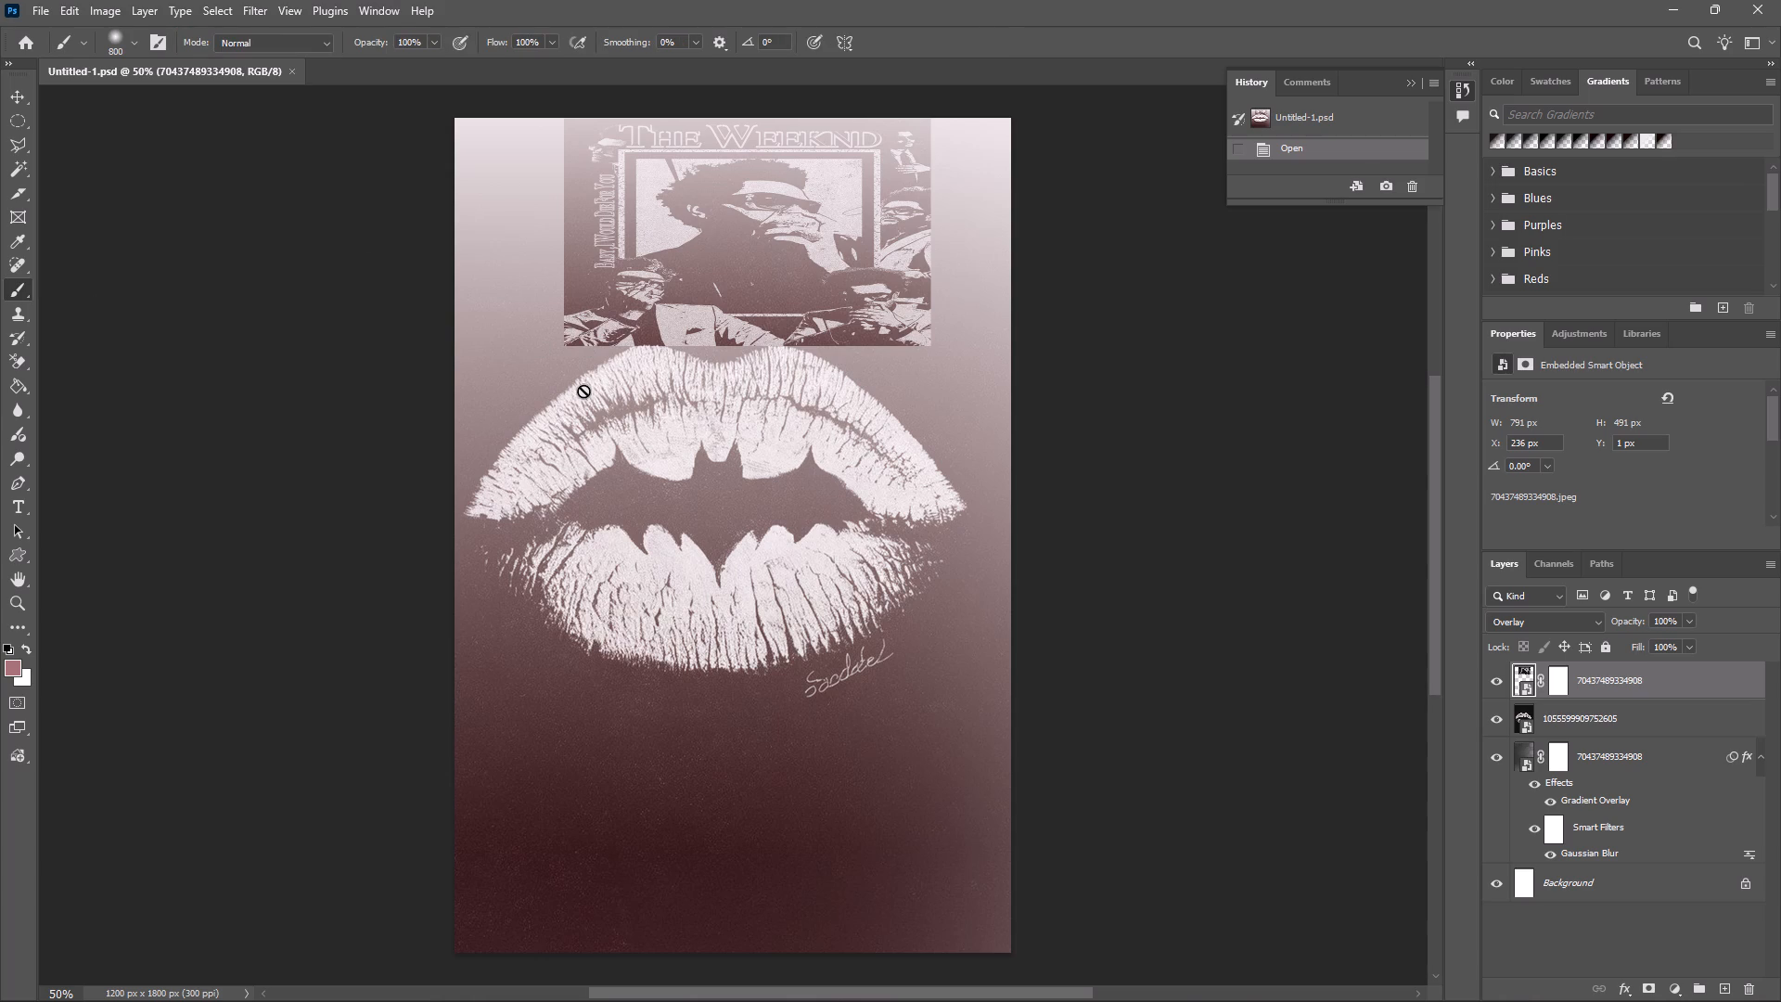
left_click(8, 672)
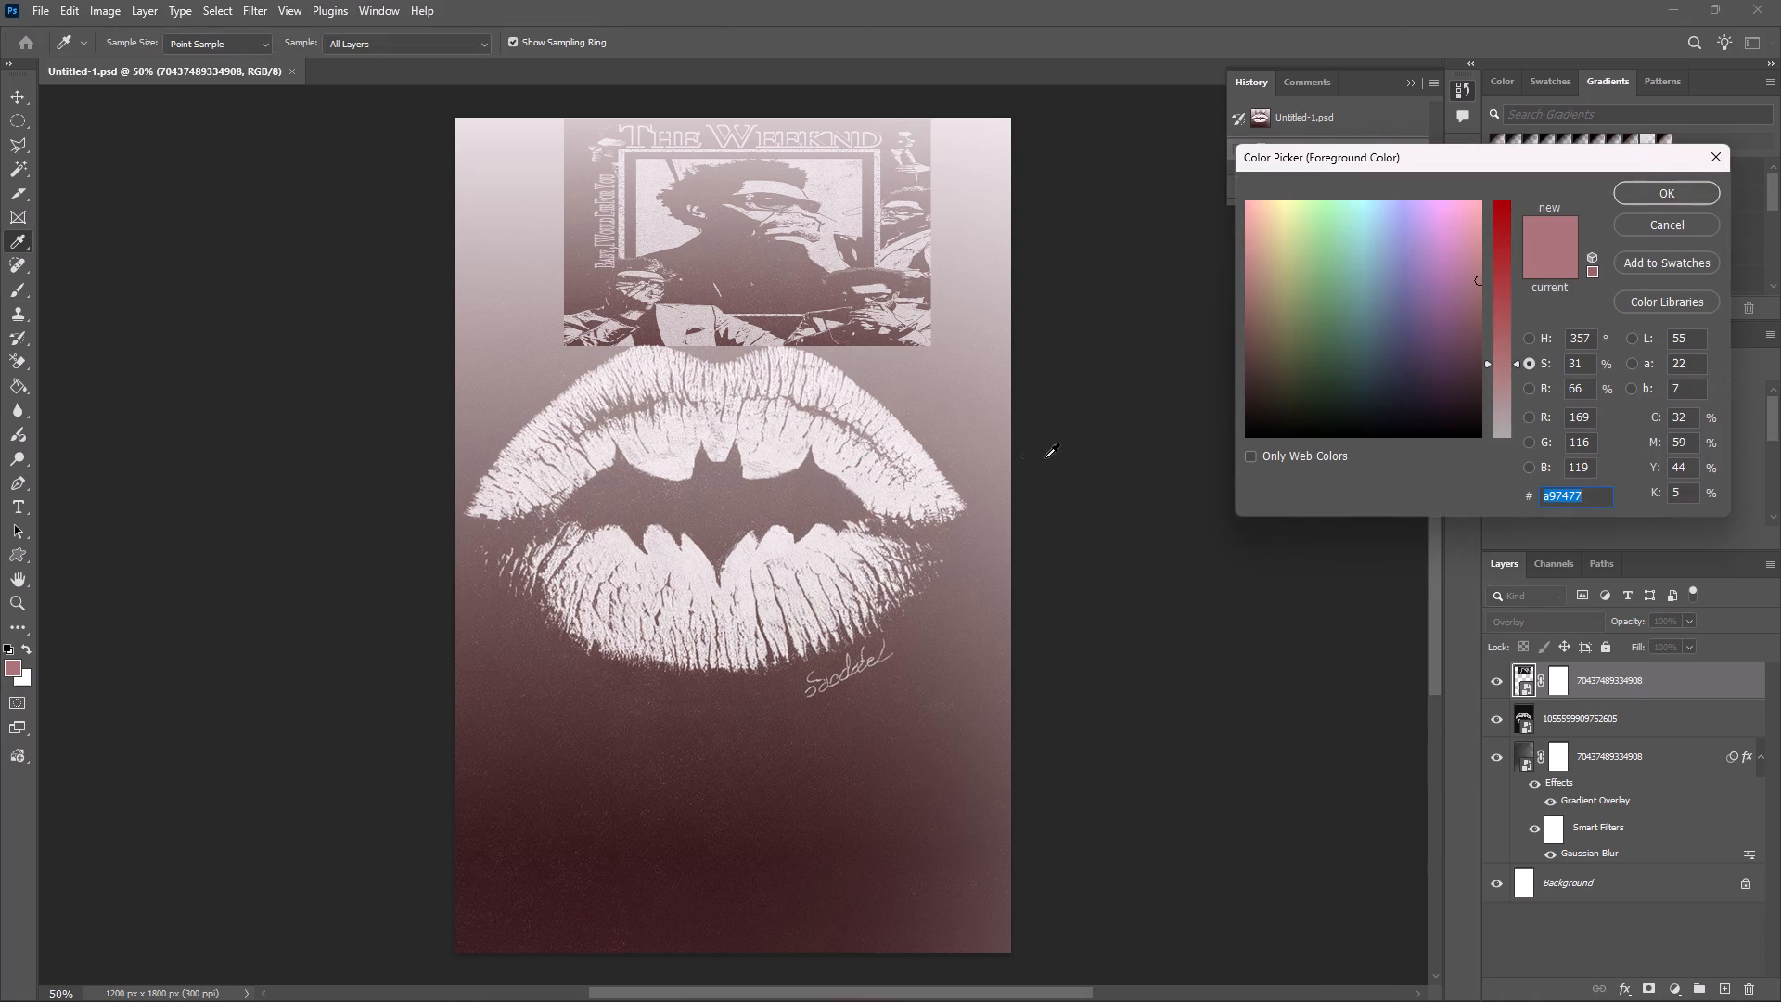
left_click(899, 368)
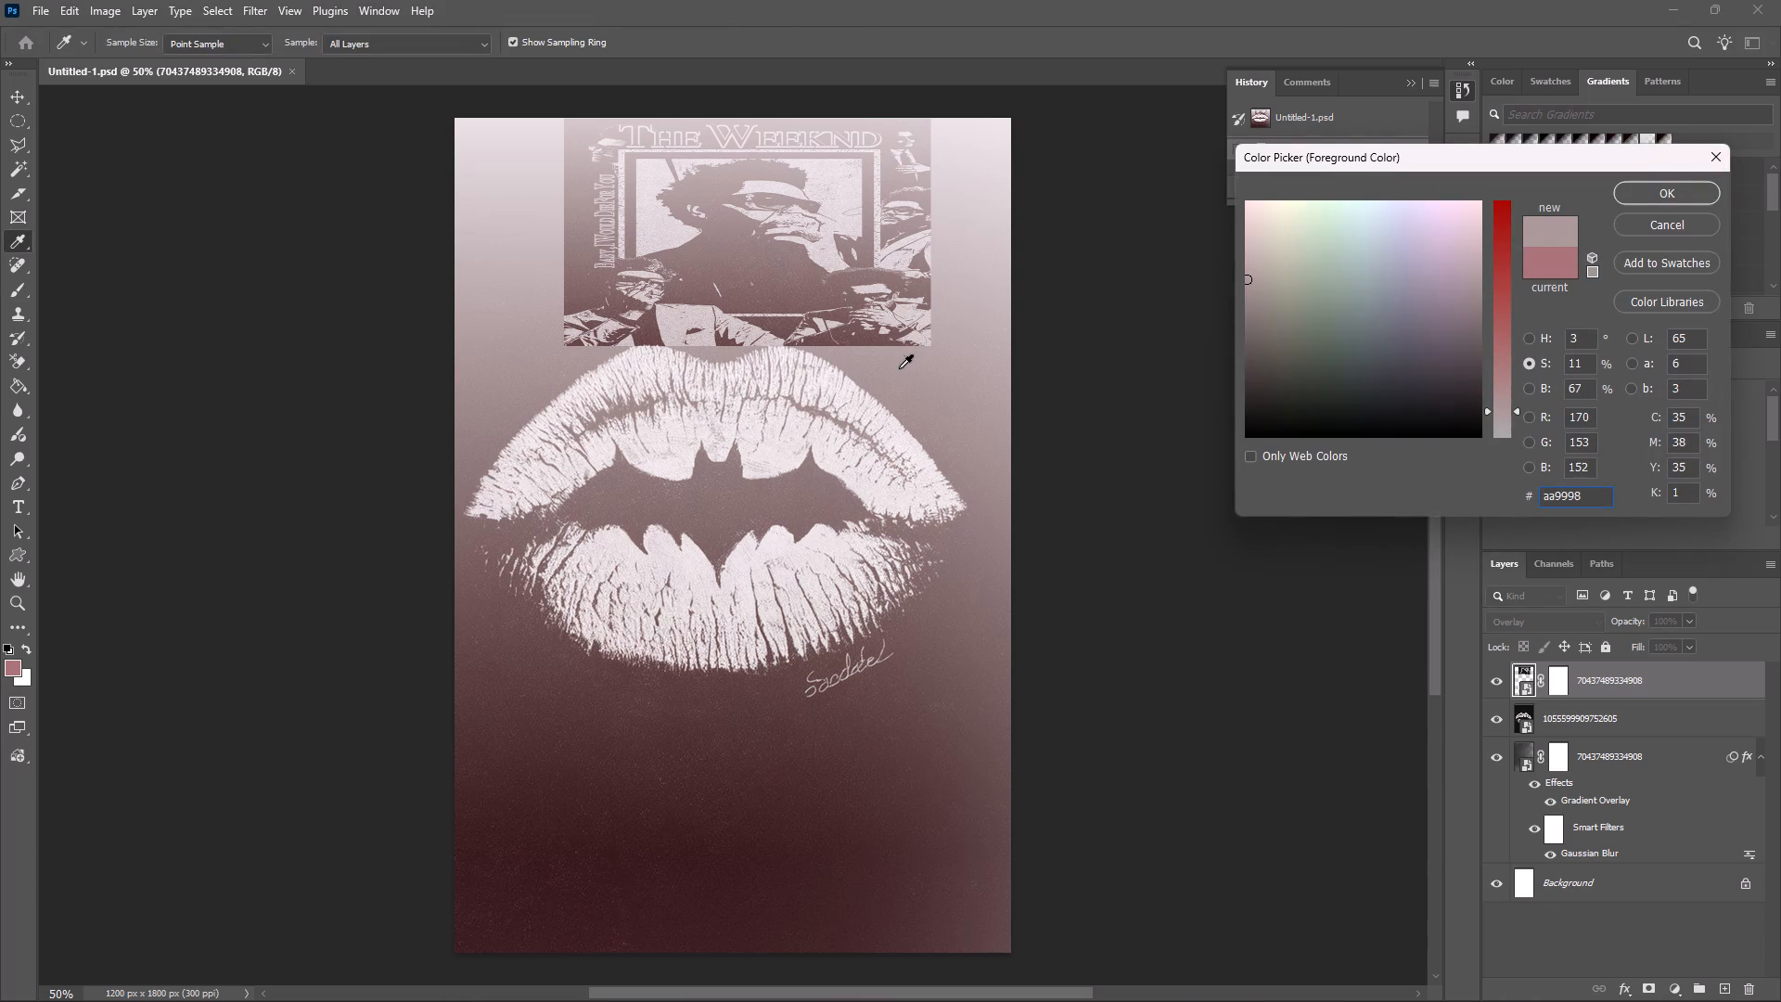
left_click(928, 391)
left_click(900, 398)
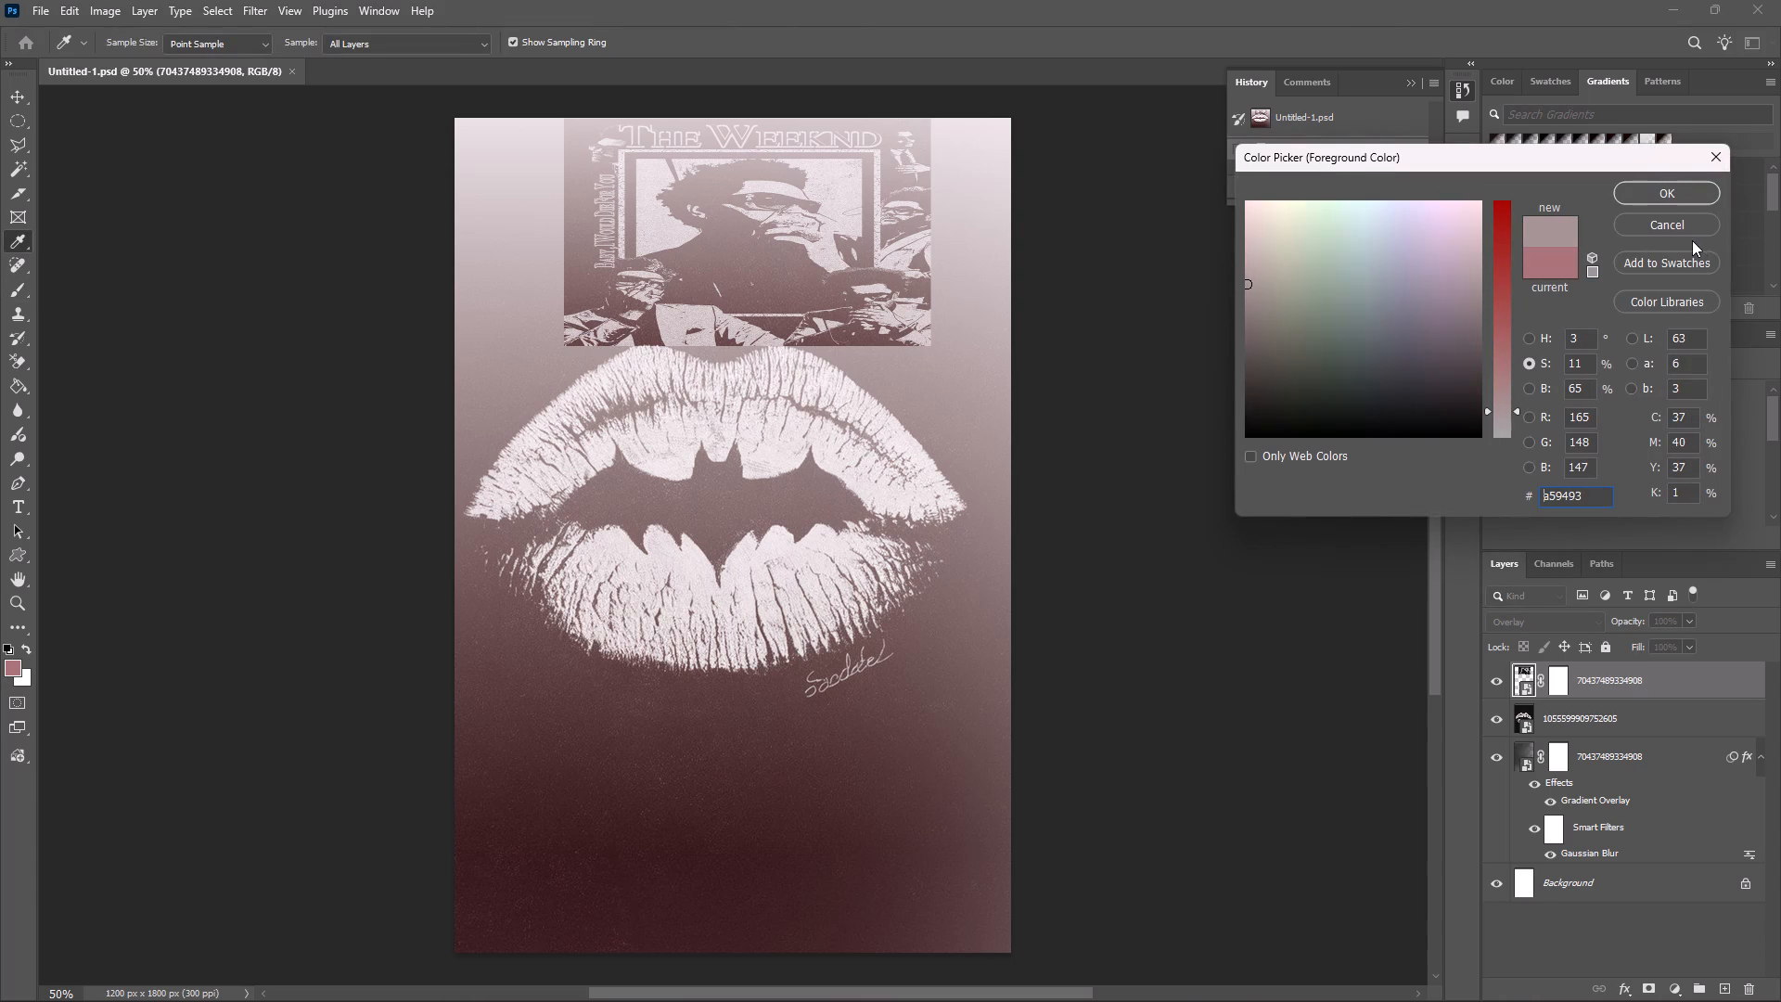
left_click(1667, 194)
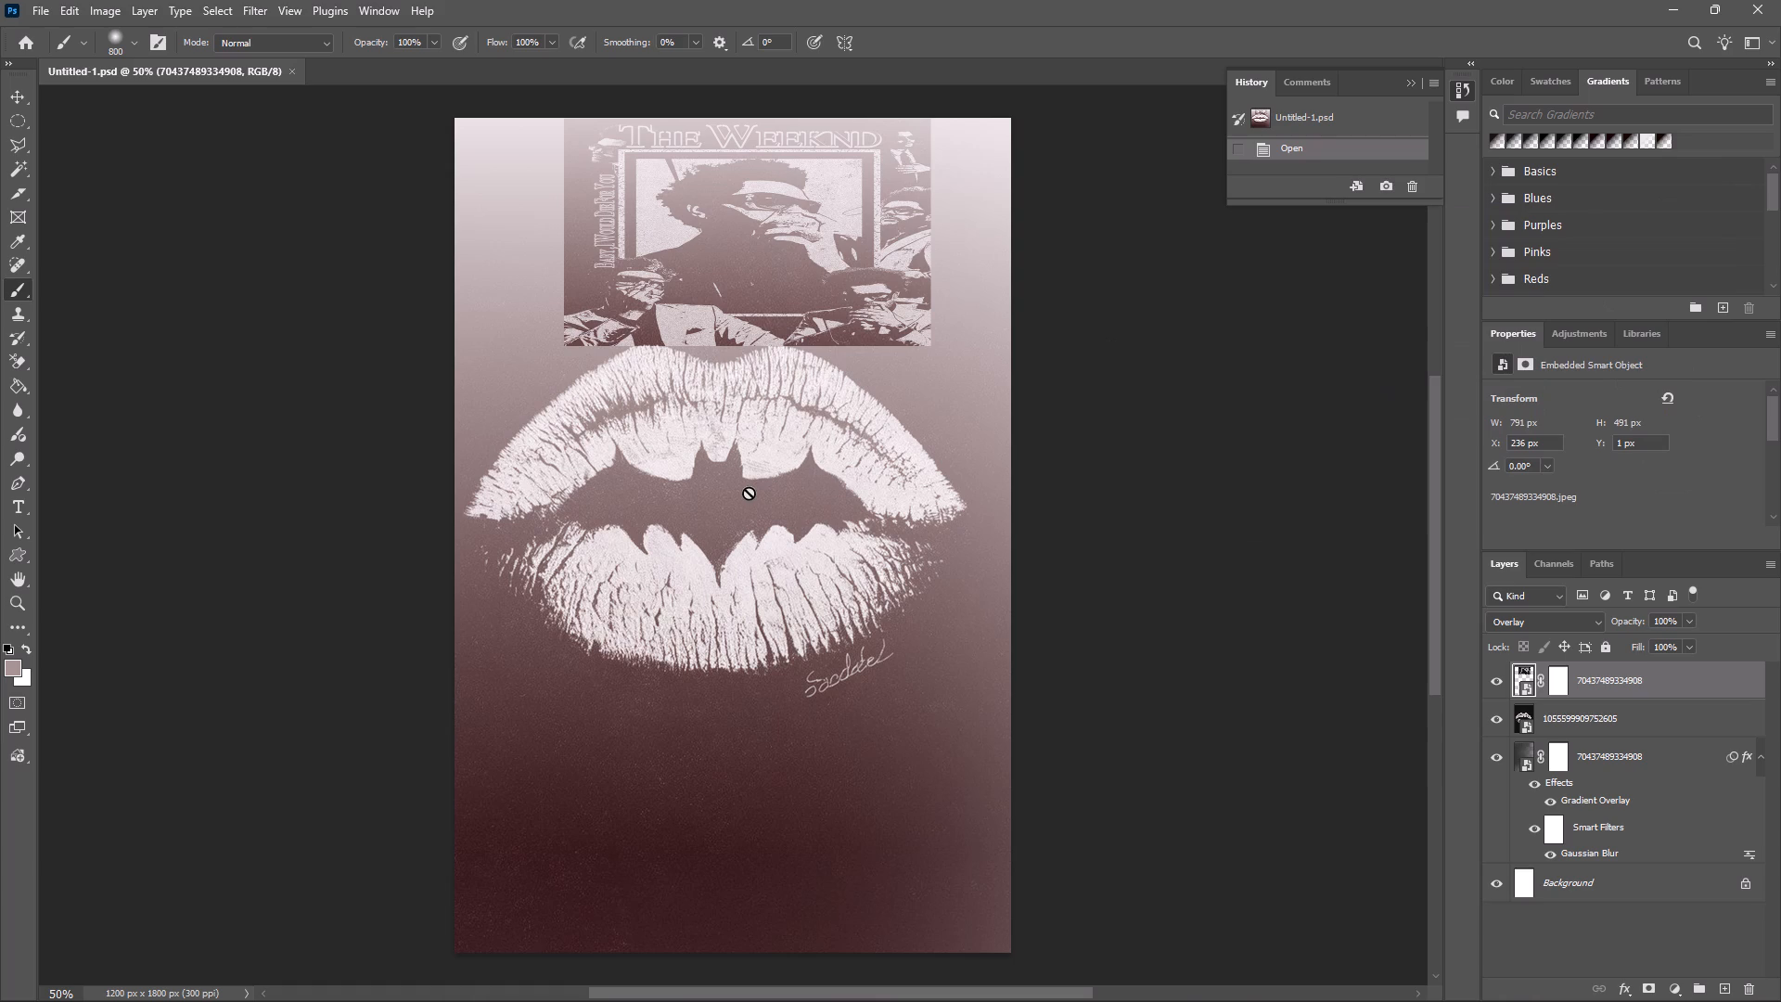
Rasterize the poster's smart object layer so that it can be painted on.
left_click(907, 379)
left_click(816, 374)
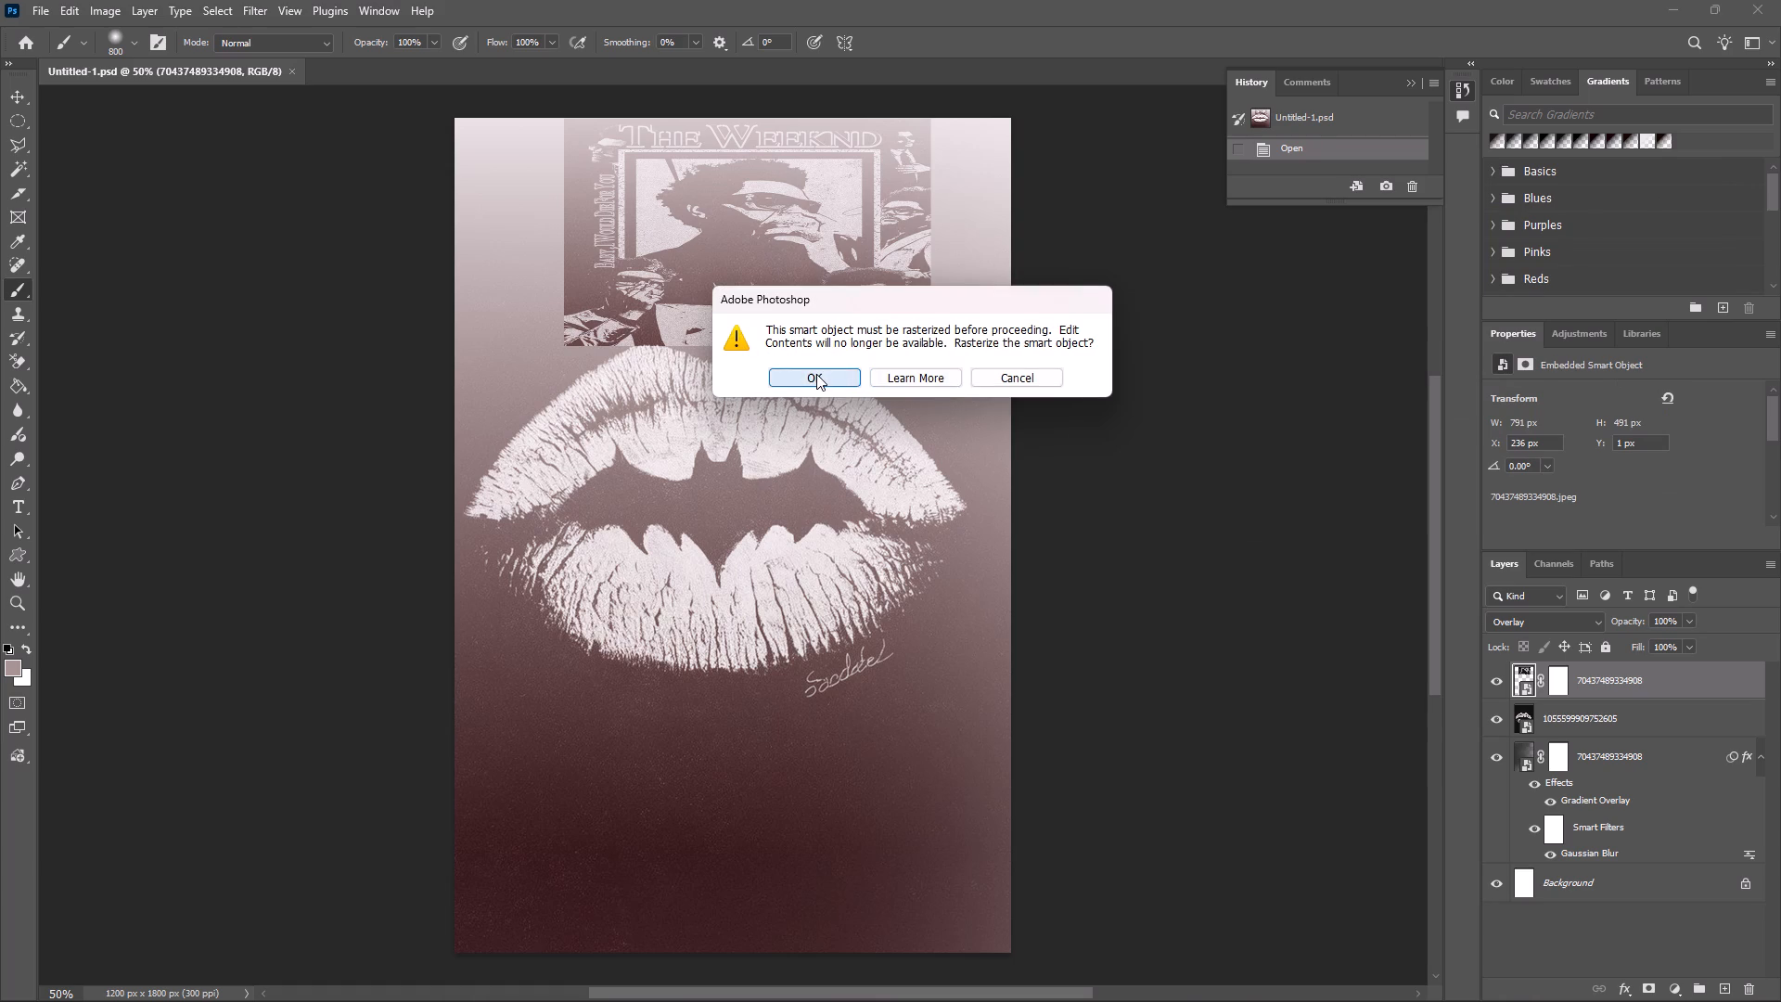
Set the soft brush to 200 px and dab over the poster's lower-right corner on the Overlay layer.
left_click(134, 39)
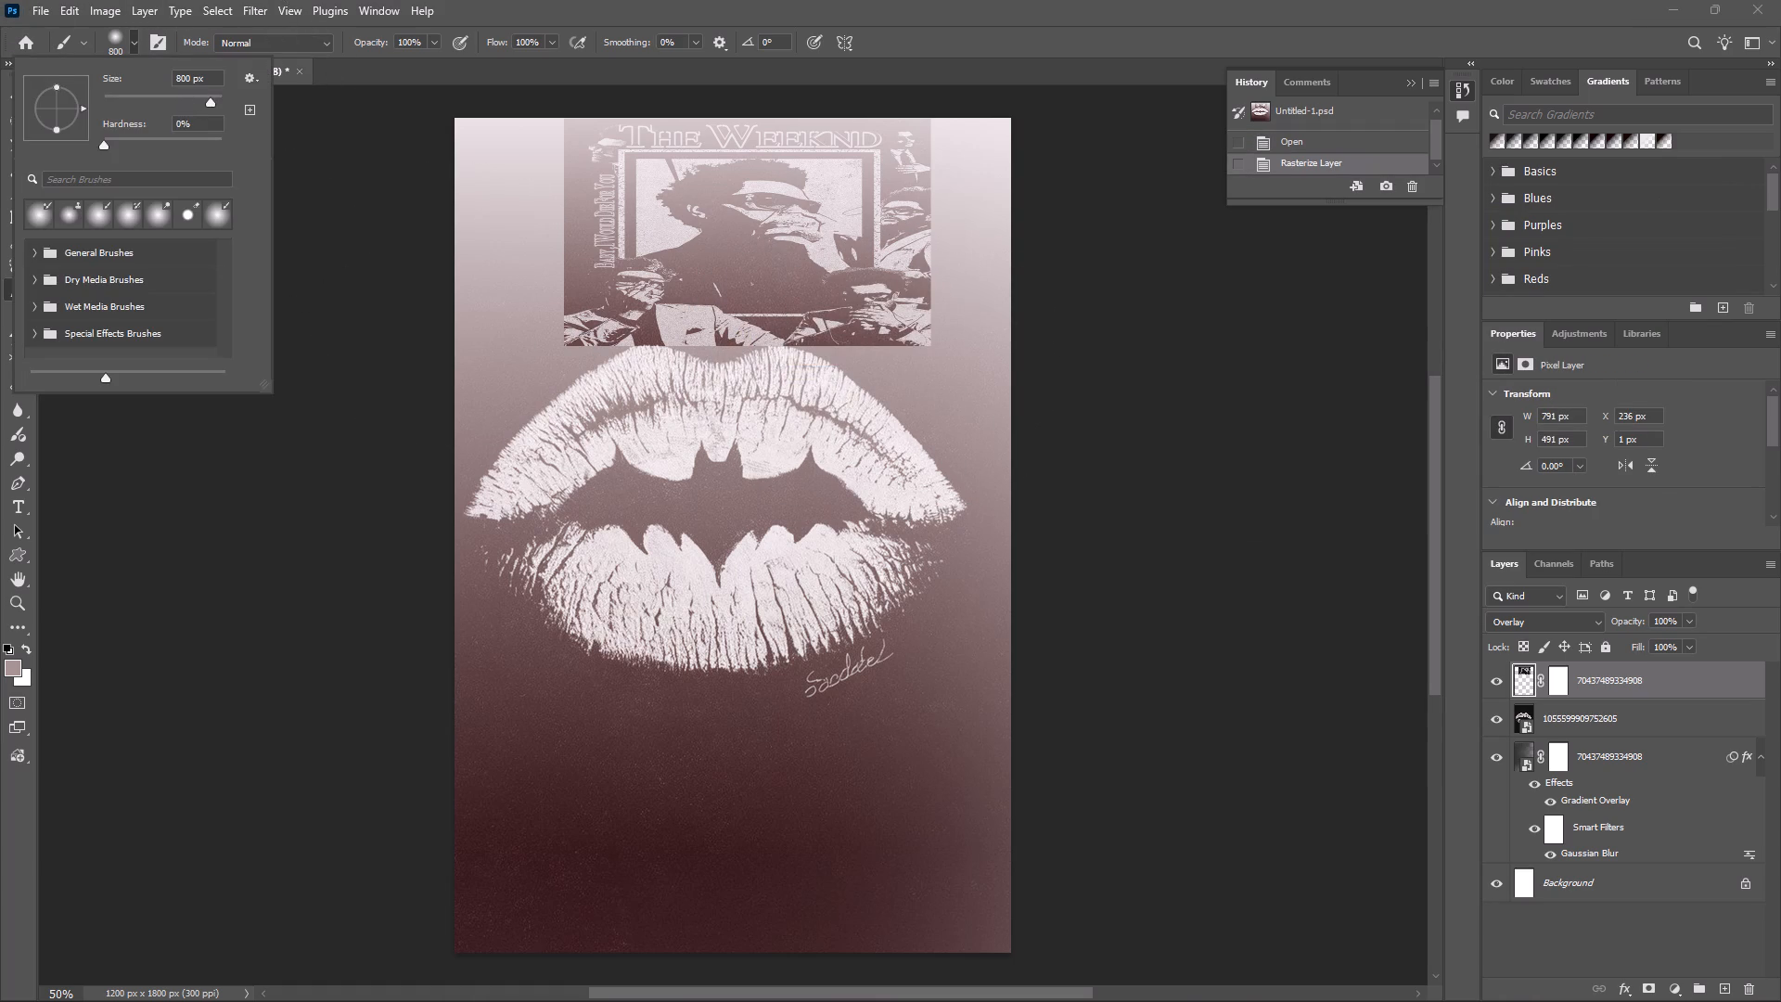
left_click_drag(188, 74, 150, 79)
type("200")
key("Return")
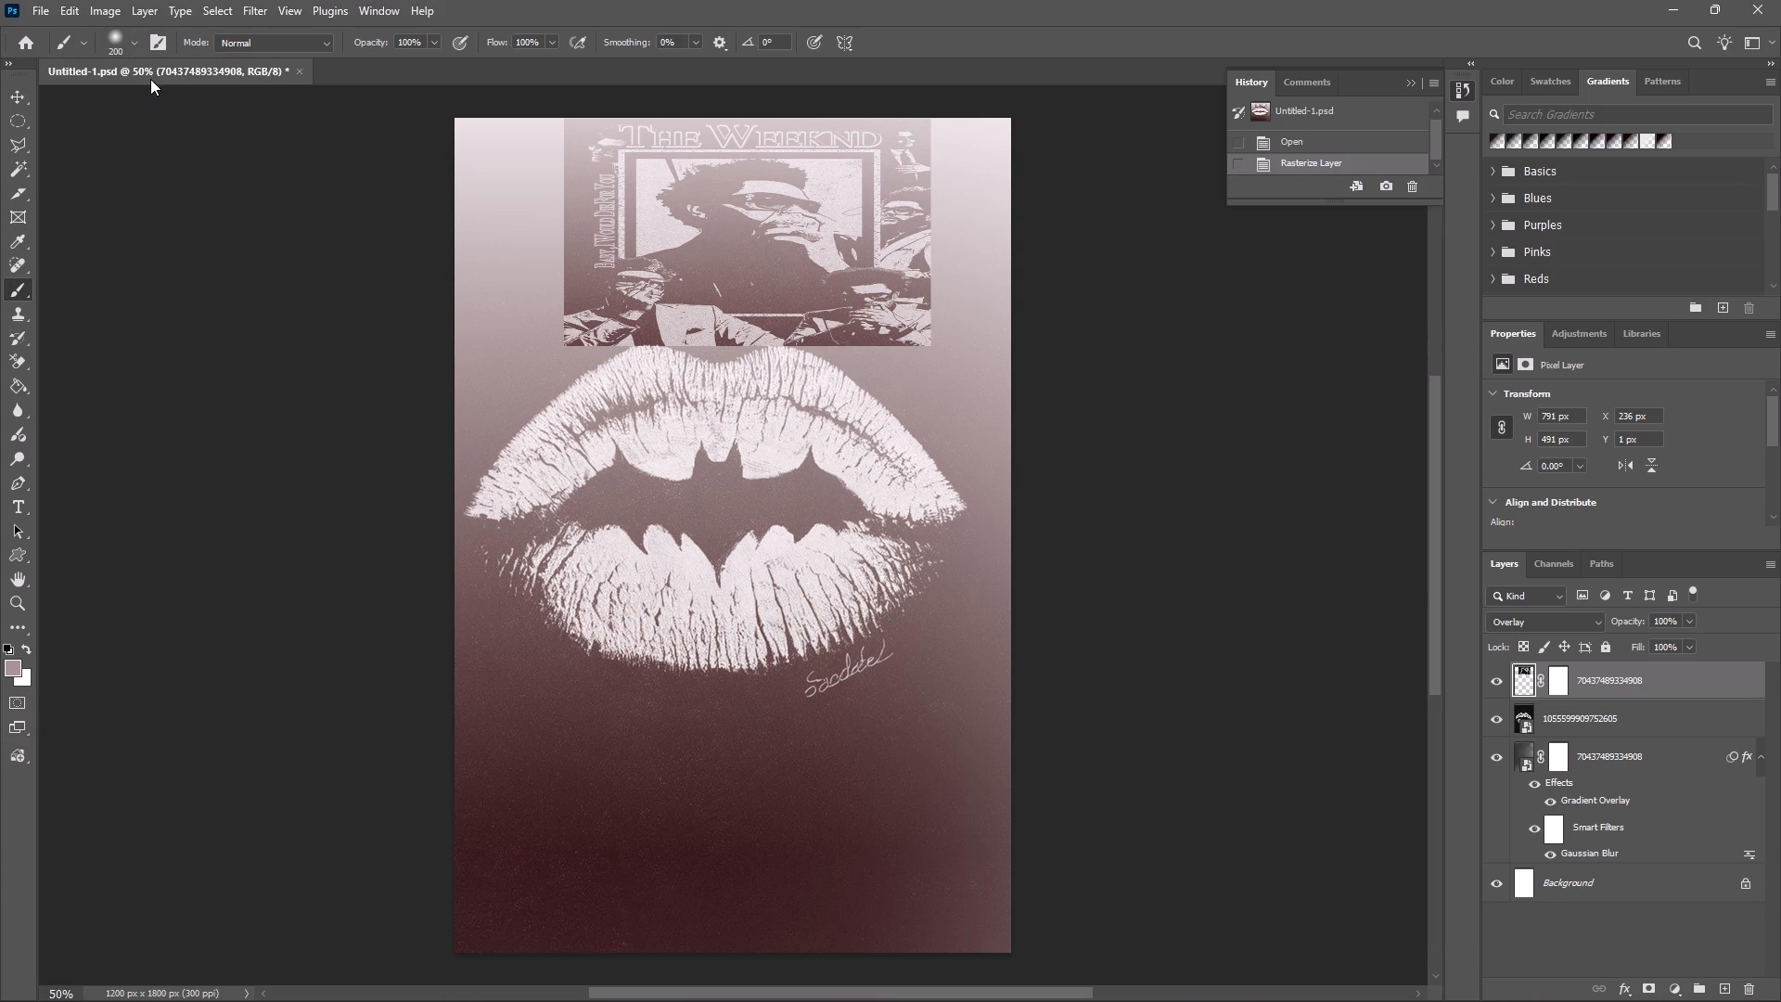
left_click(957, 355)
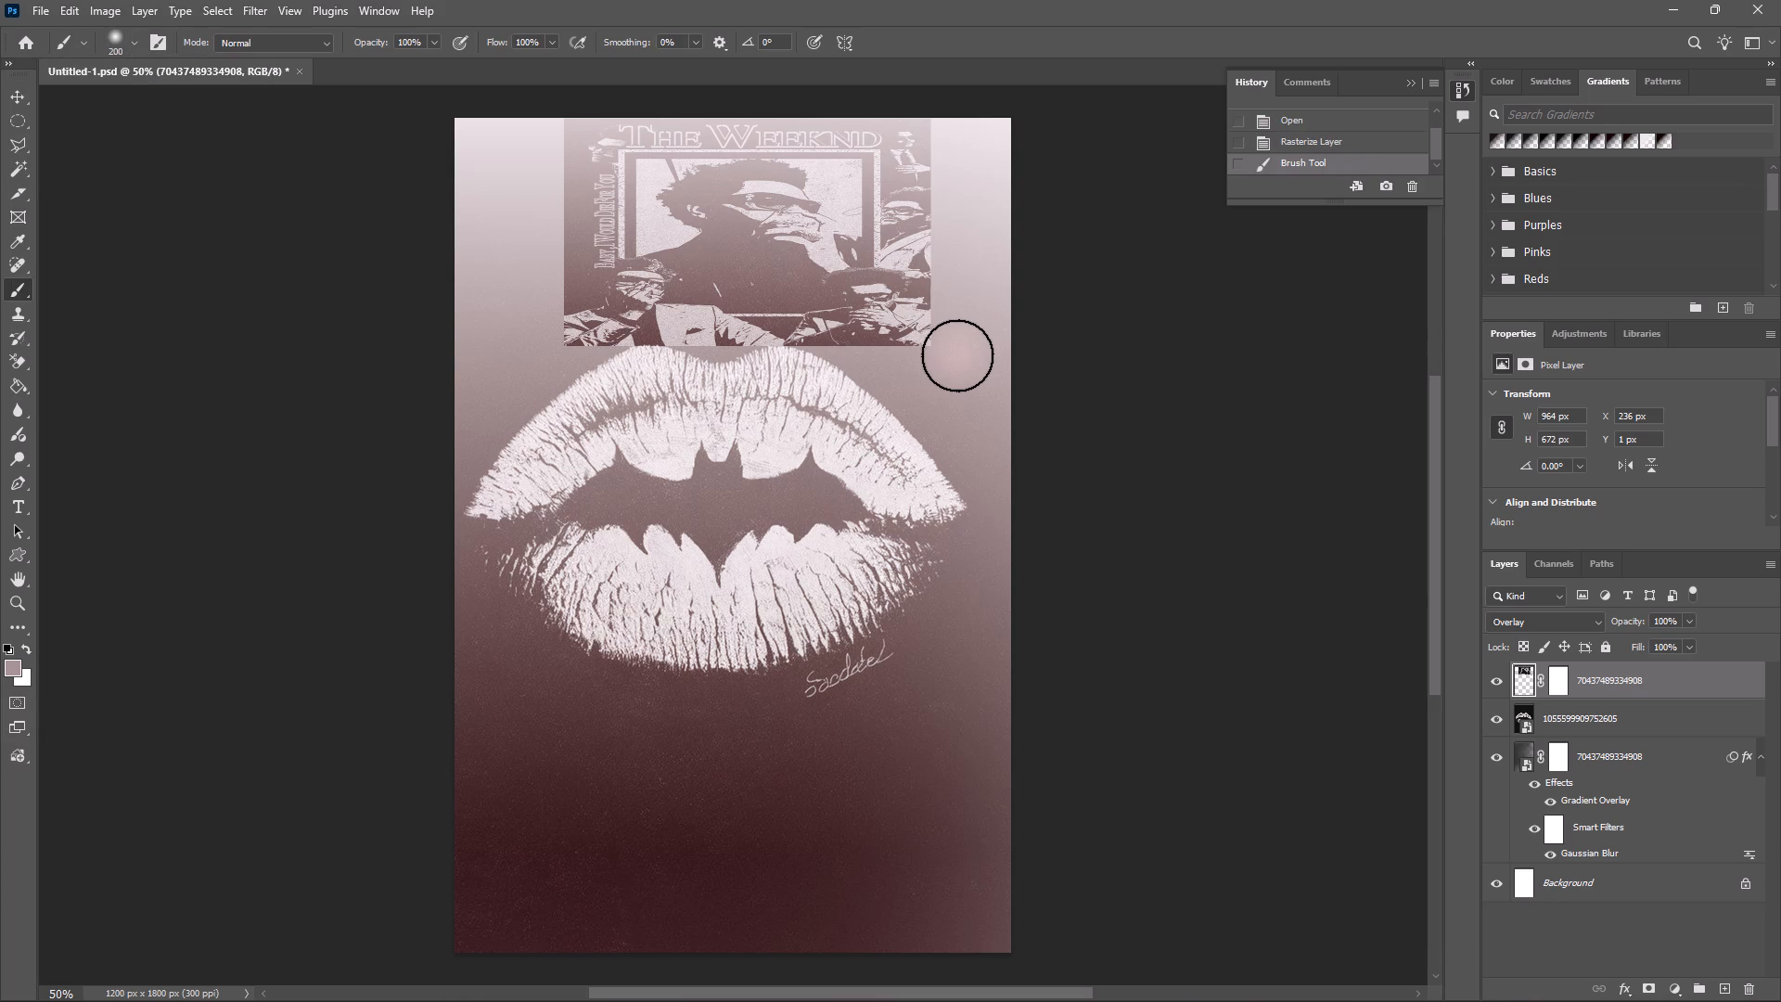
left_click(956, 330)
left_click(954, 334)
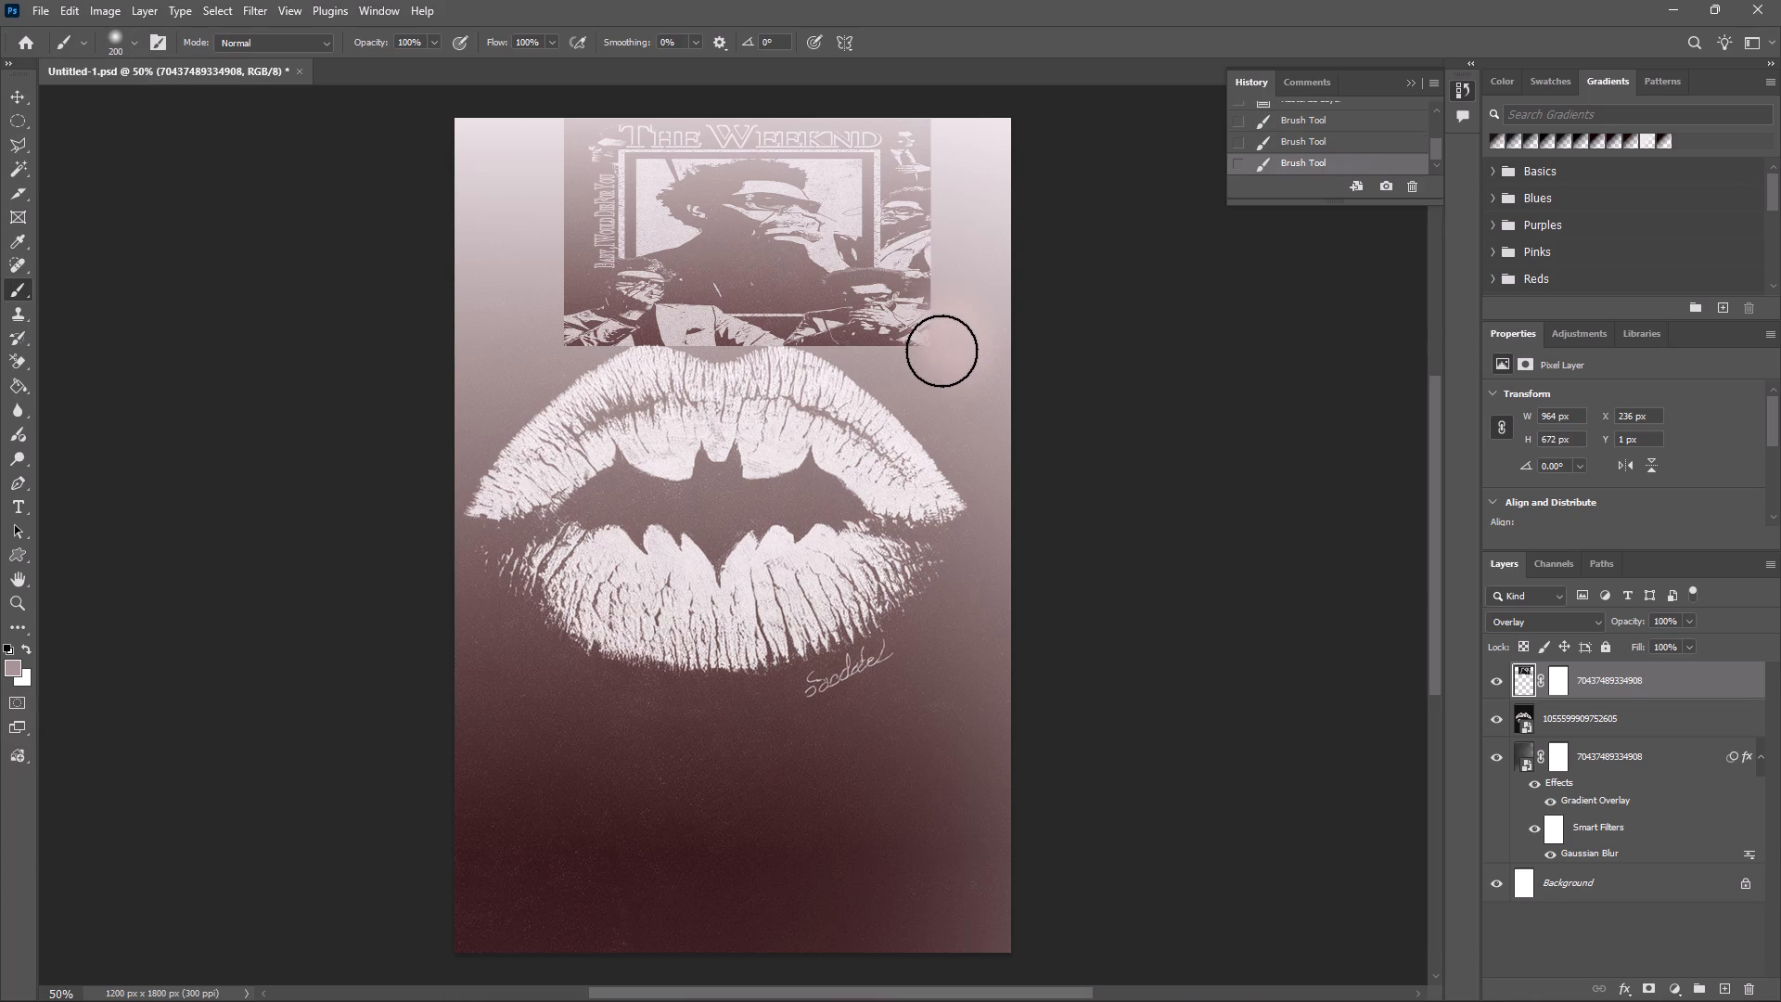
left_click(942, 351)
left_click(911, 359)
left_click(878, 364)
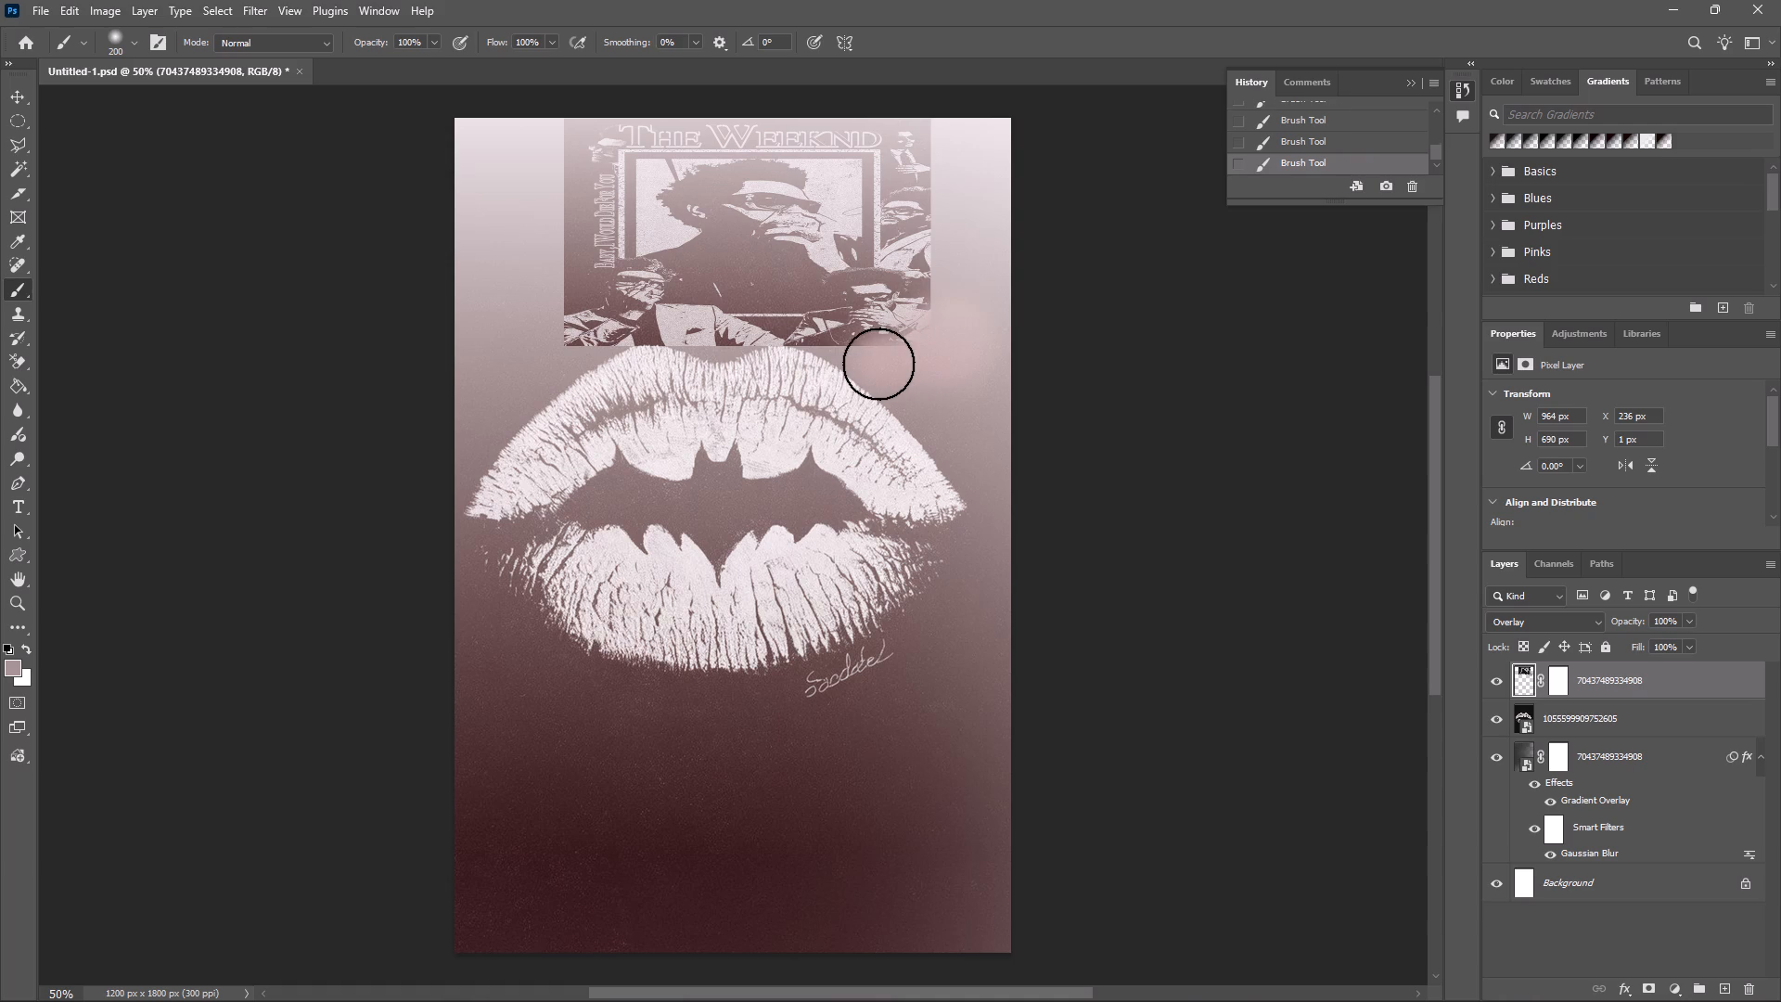
Paint soft dabs along the poster's bottom edge and over its lower-left corner.
left_click(855, 360)
left_click(800, 363)
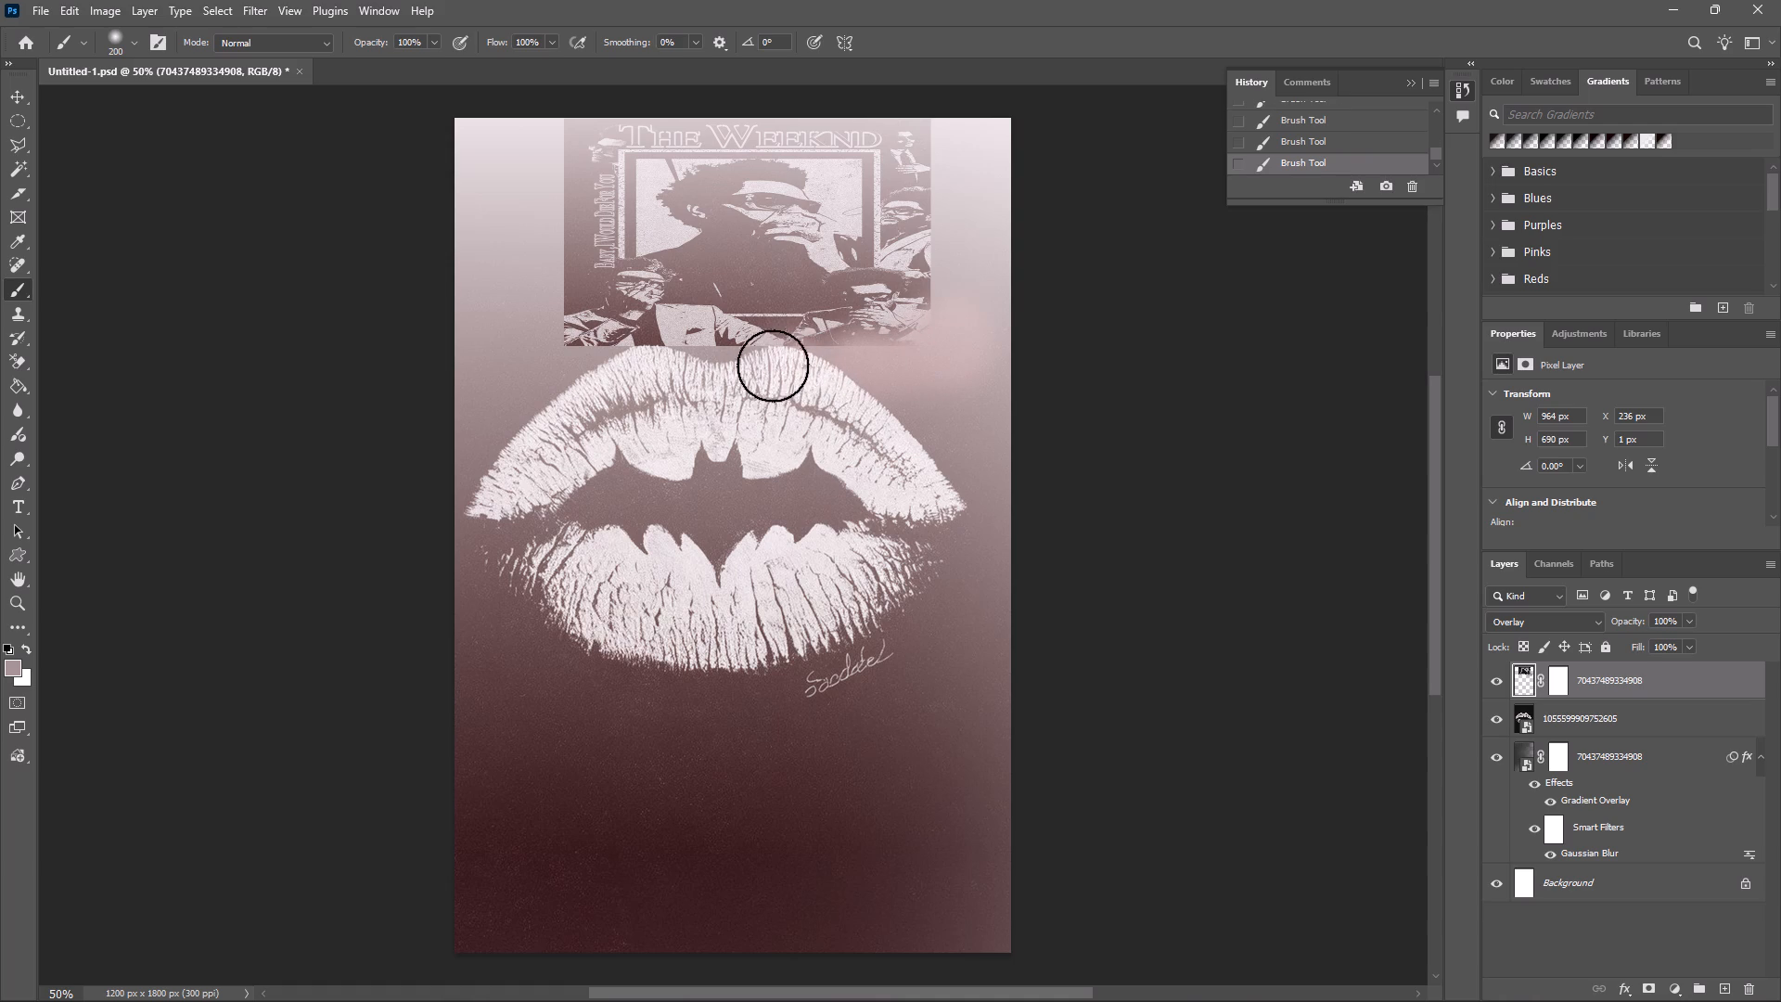
left_click(749, 370)
left_click(696, 368)
left_click(623, 368)
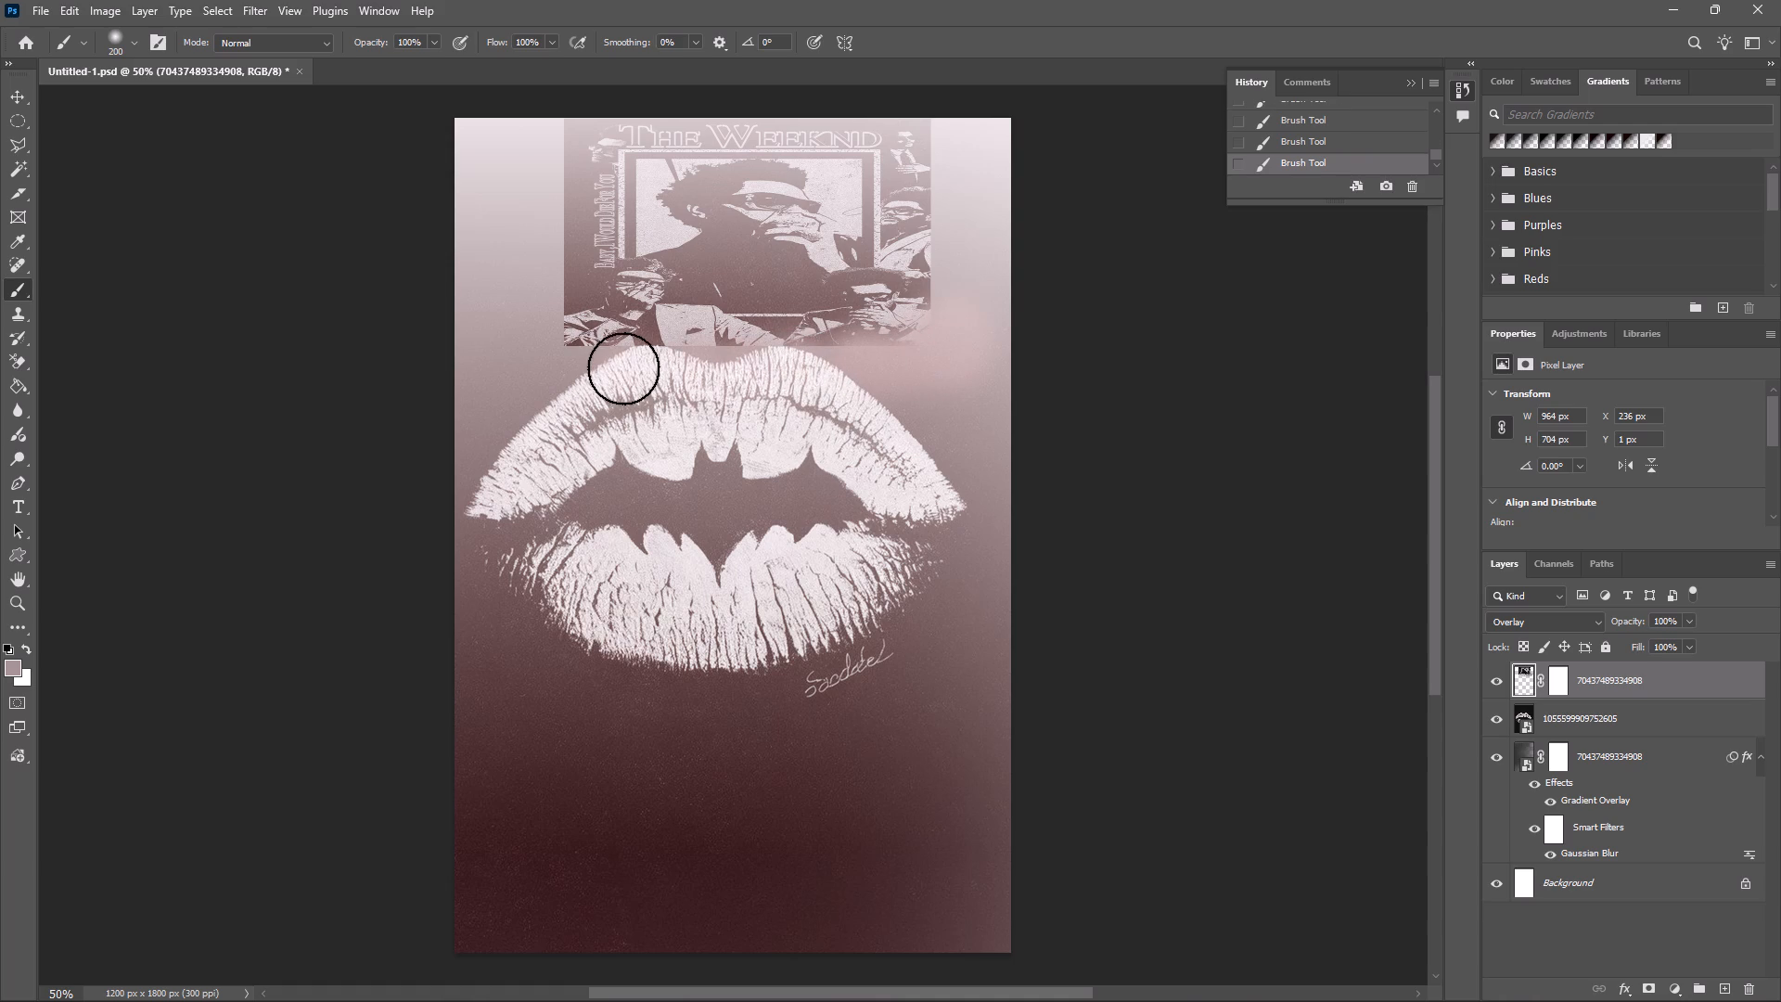
left_click(578, 360)
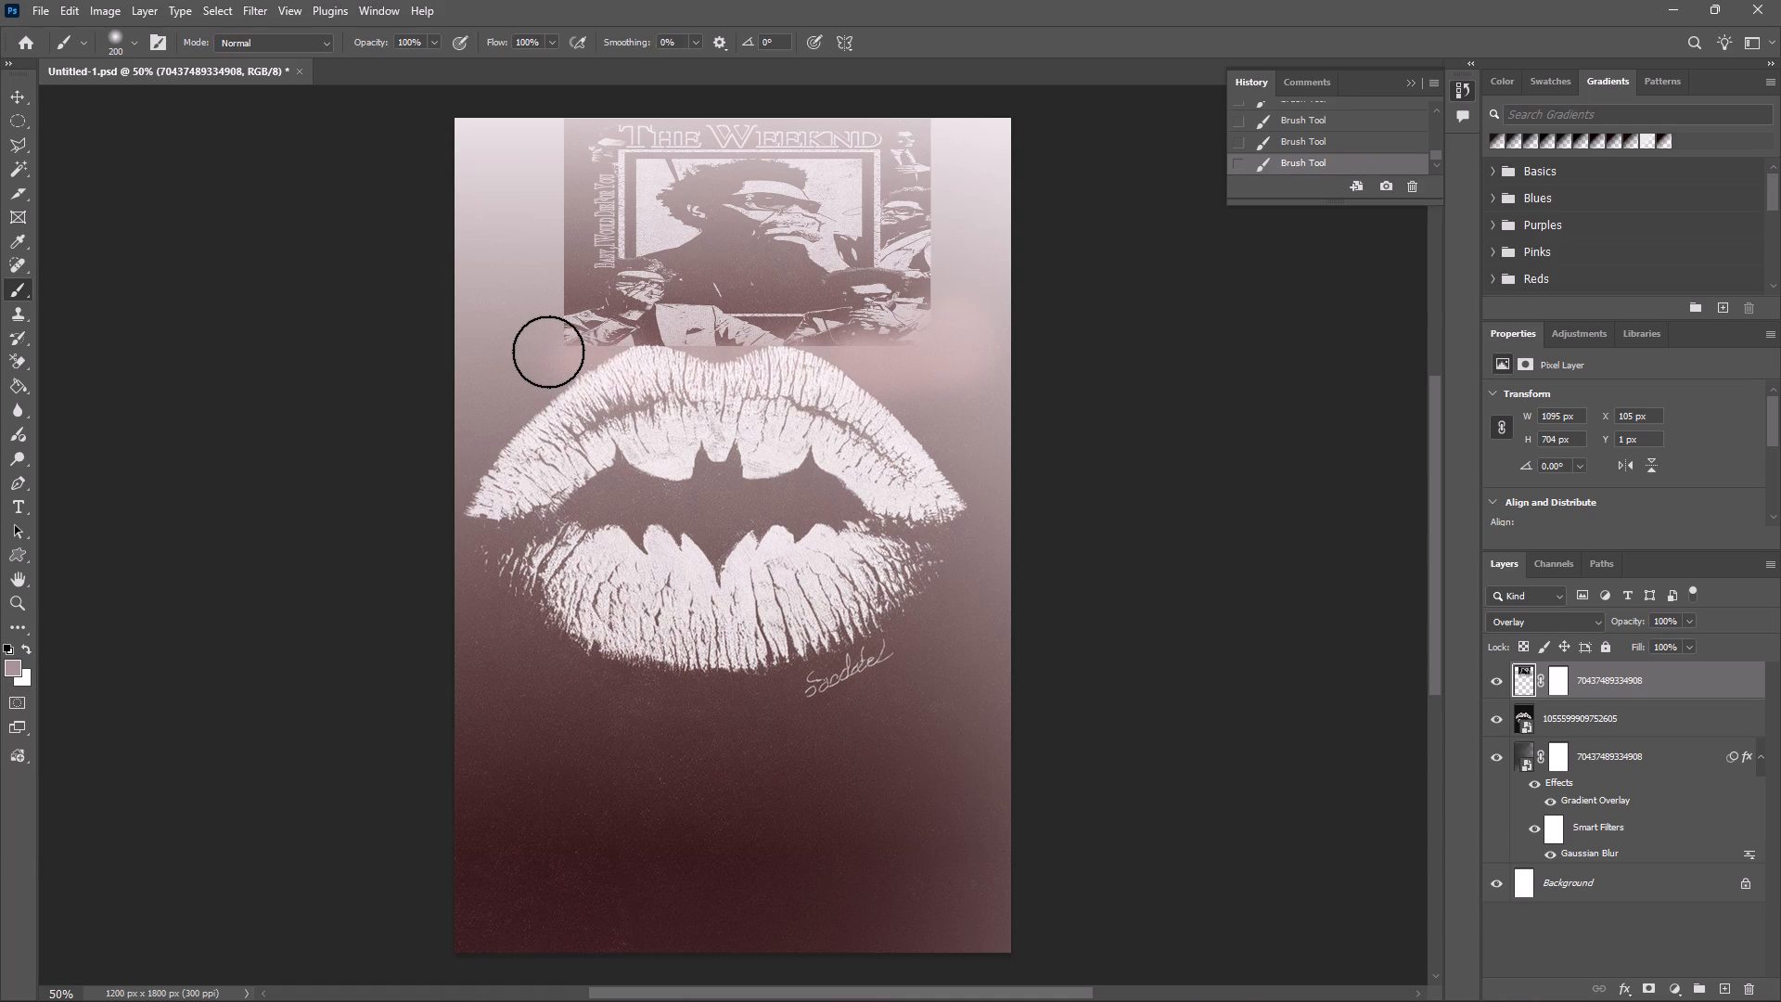
left_click(548, 352)
left_click(548, 352)
double_click(530, 334)
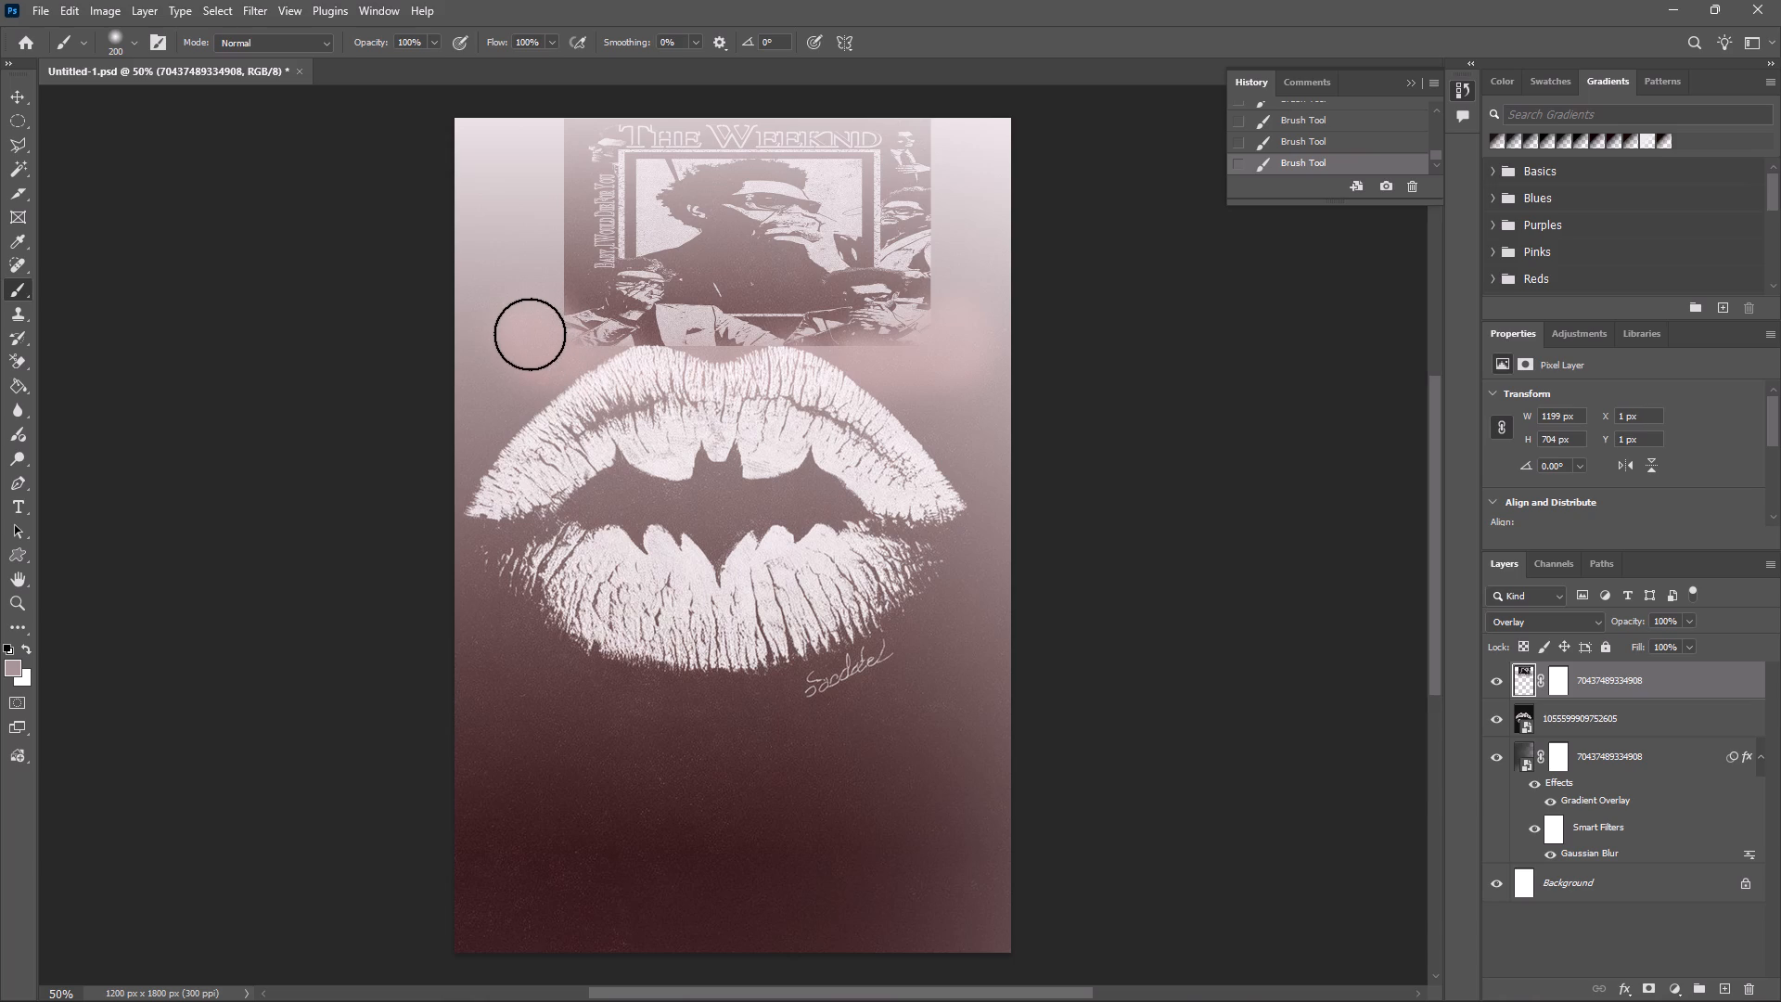
left_click(530, 334)
Paint soft dabs and strokes up the poster's left edge to its top-left corner to blend it into the background.
left_click_drag(530, 334, 521, 278)
triple_click(521, 278)
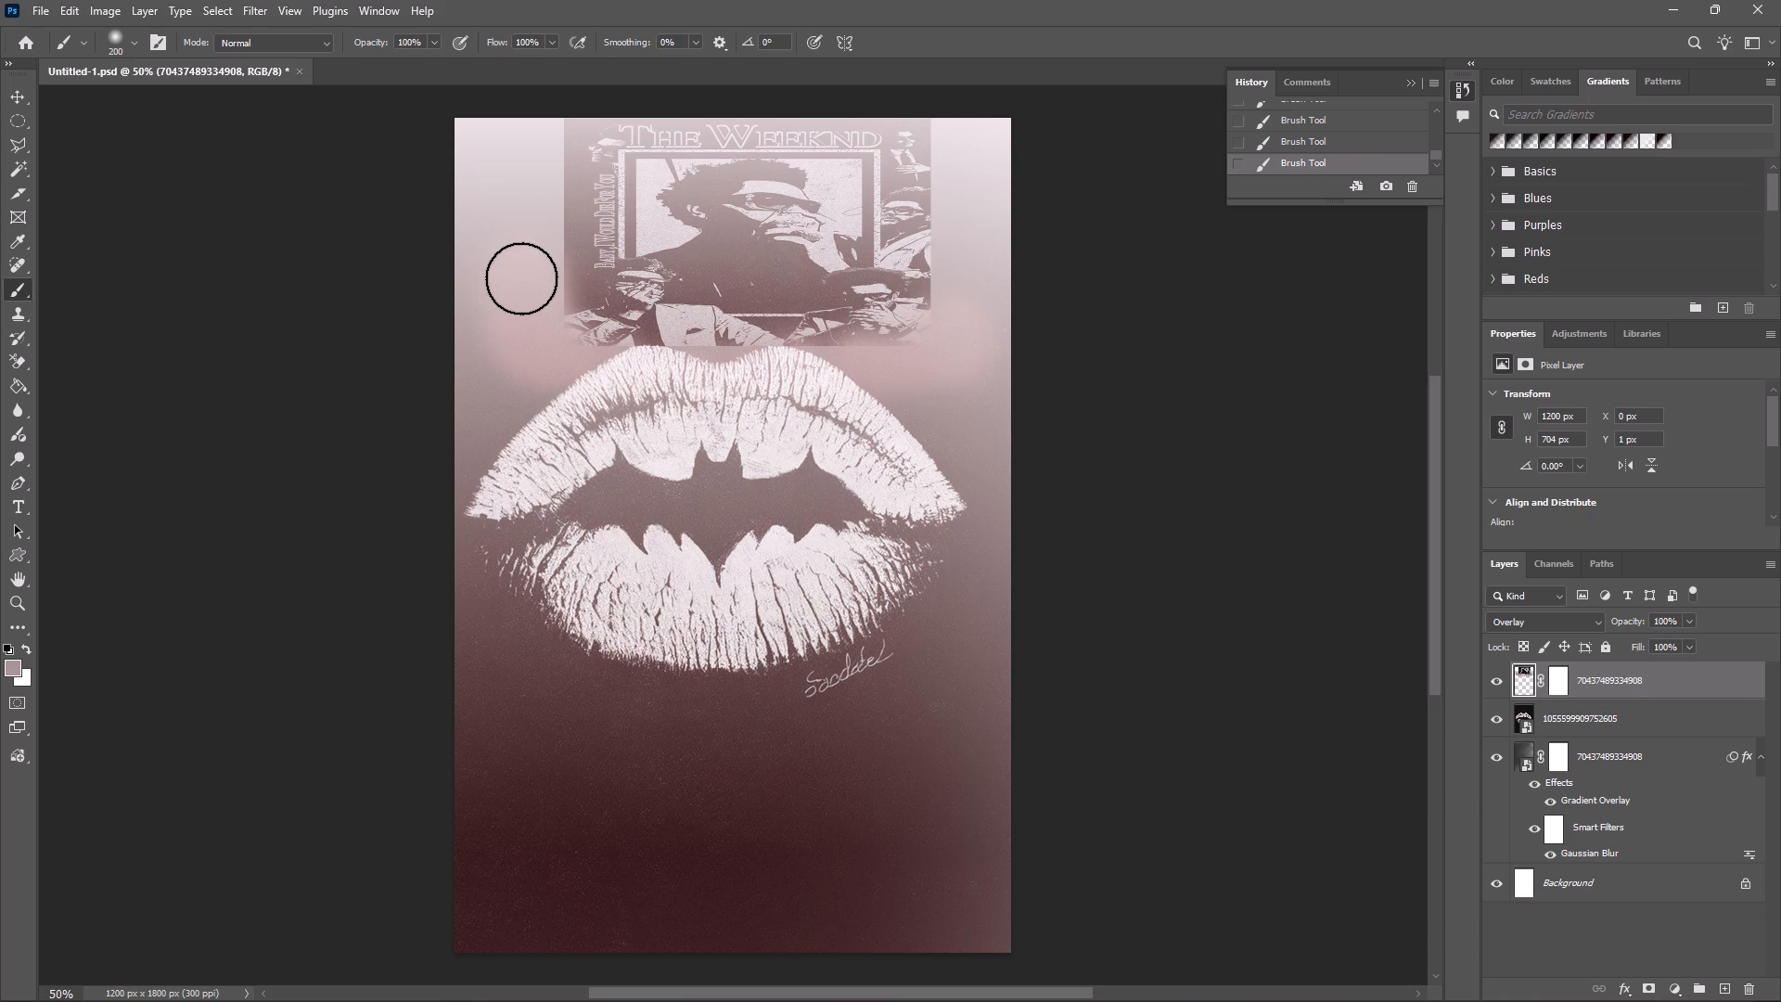
triple_click(521, 278)
triple_click(521, 278)
triple_click(521, 278)
triple_click(521, 278)
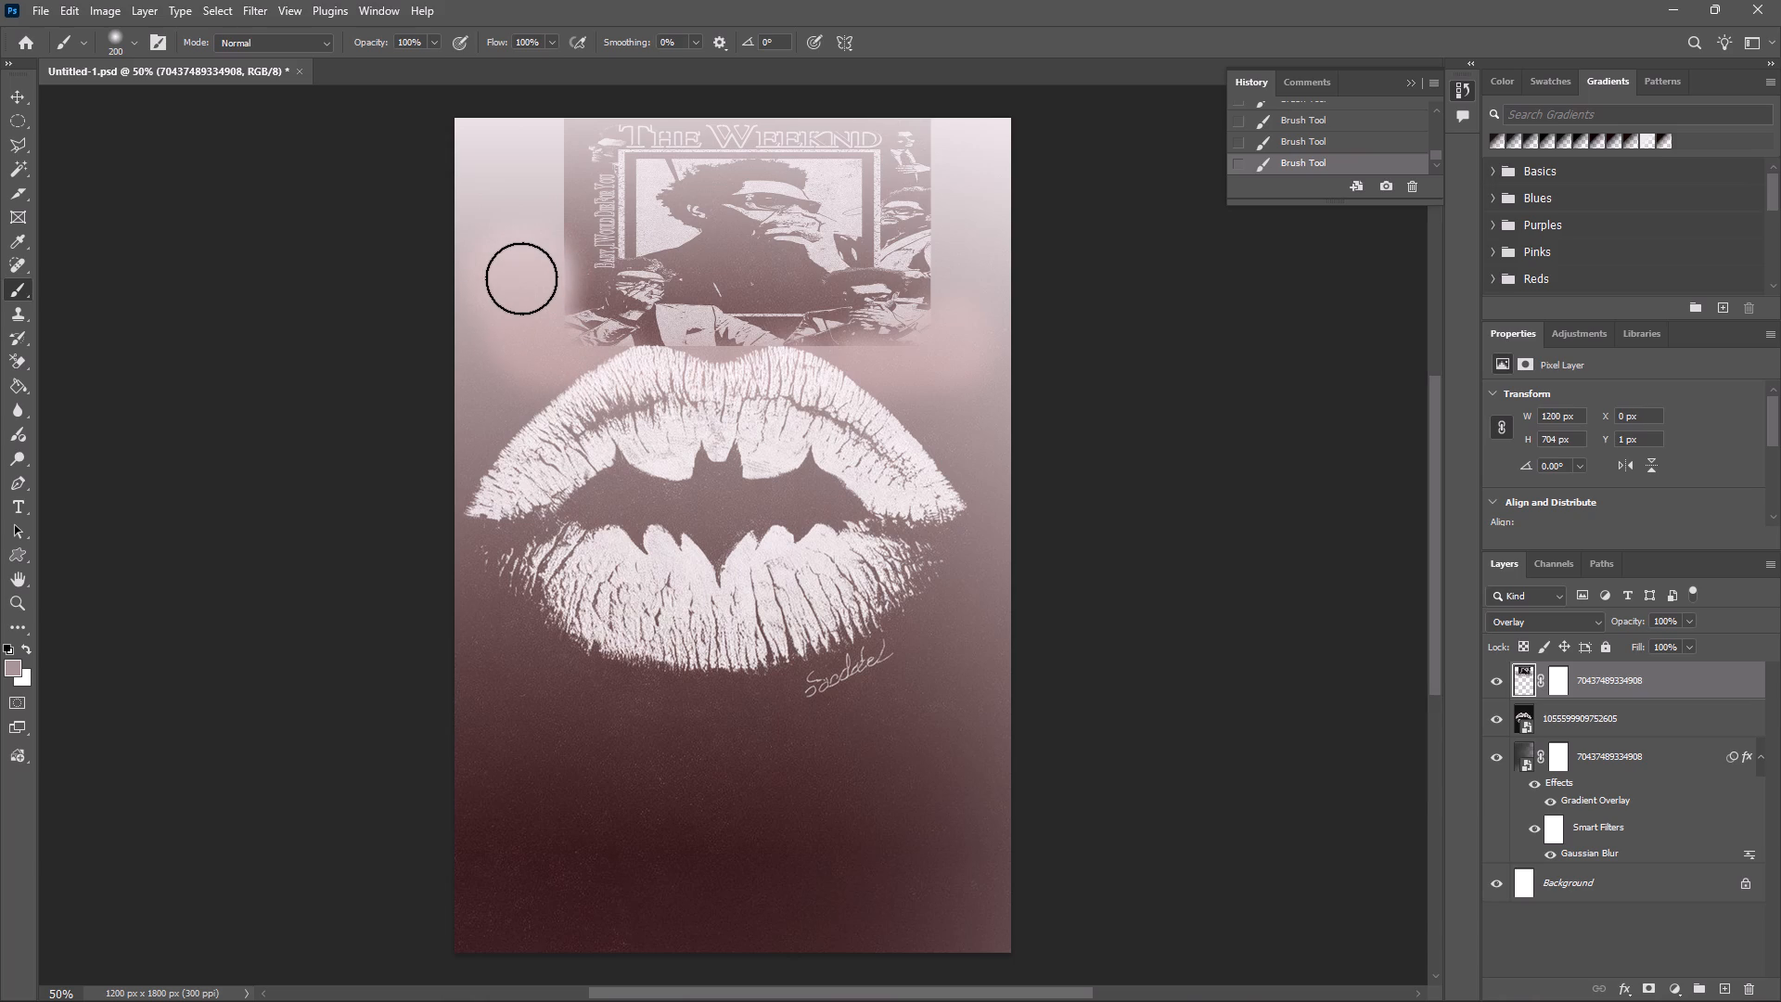
triple_click(521, 278)
triple_click(521, 278)
triple_click(538, 294)
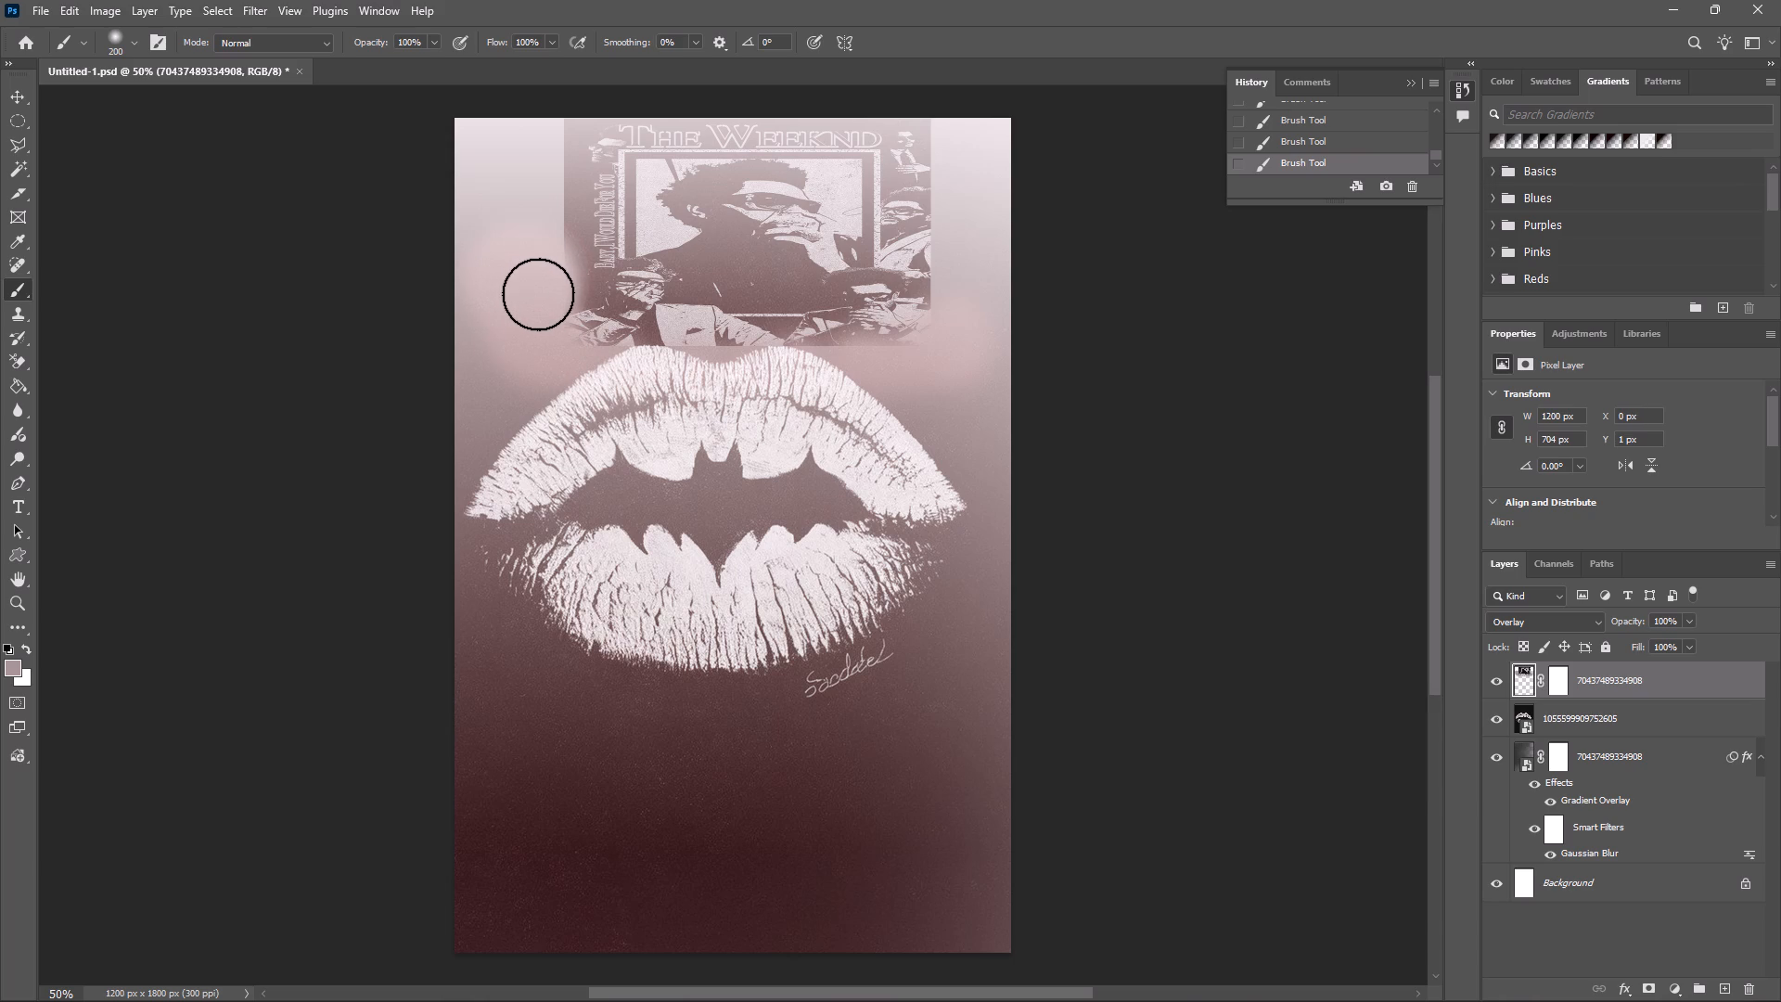
left_click(538, 294)
left_click_drag(538, 294, 537, 237)
triple_click(537, 237)
left_click(537, 237)
left_click_drag(537, 237, 536, 159)
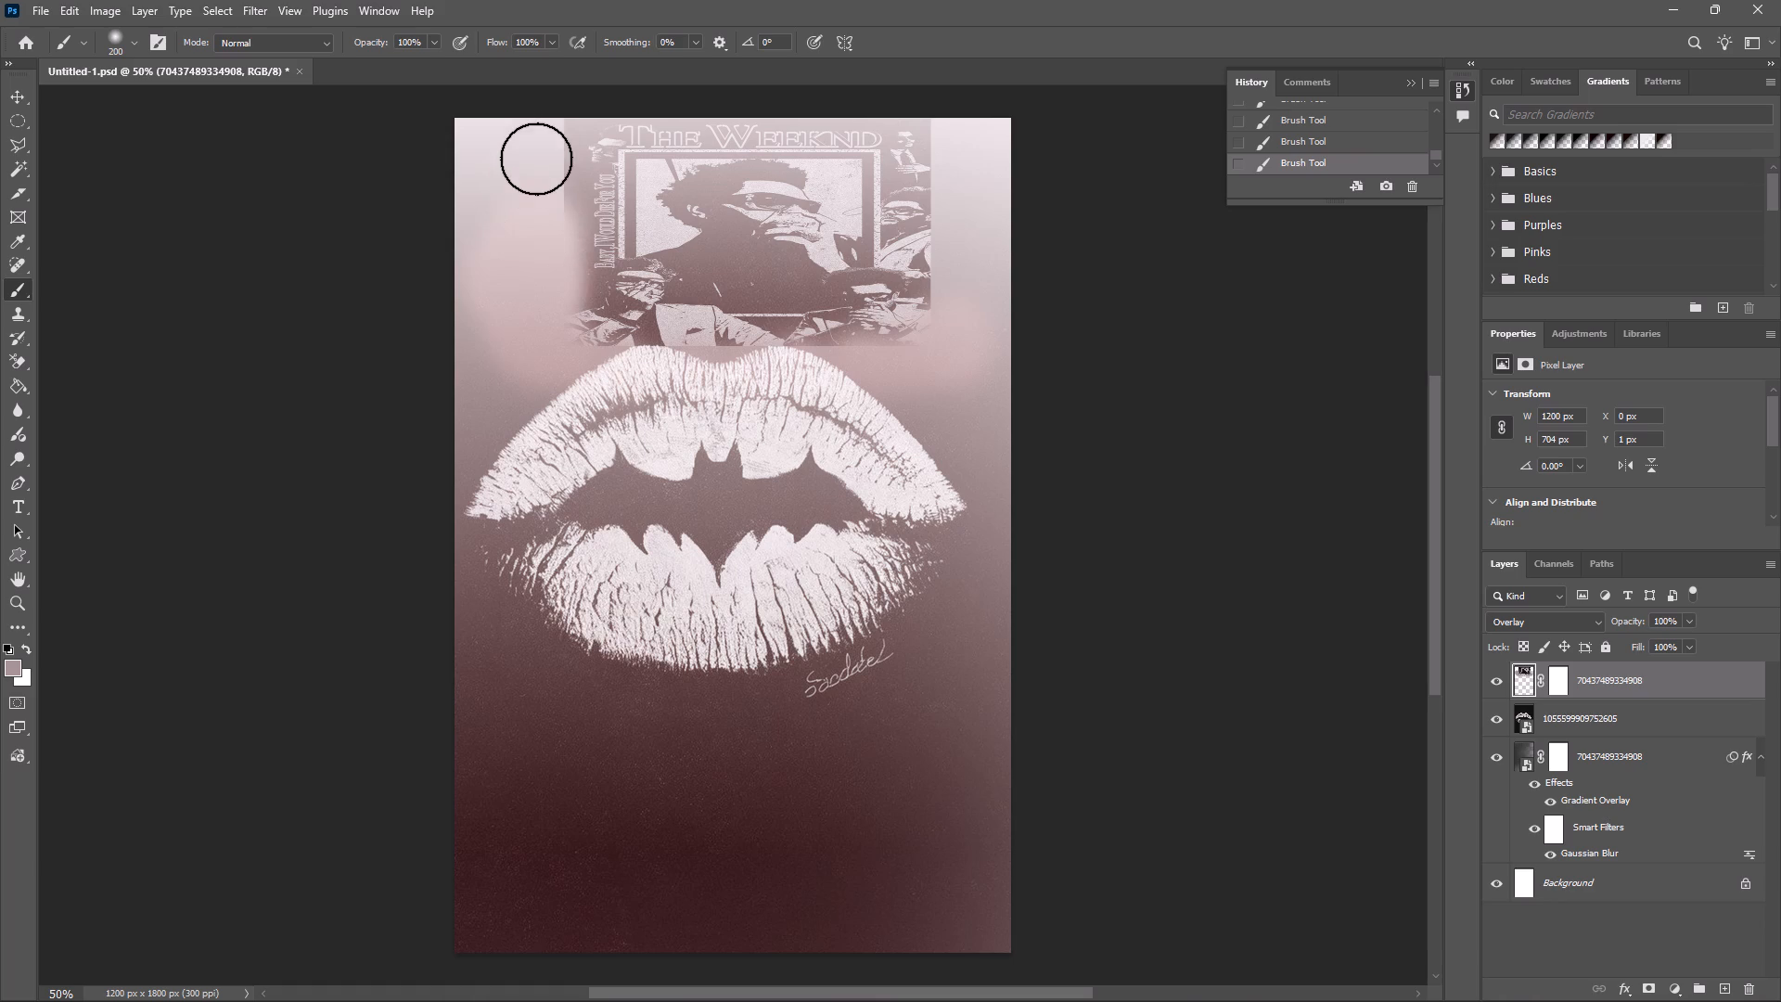
left_click_drag(536, 159, 536, 155)
double_click(536, 155)
left_click_drag(536, 155, 485, 392)
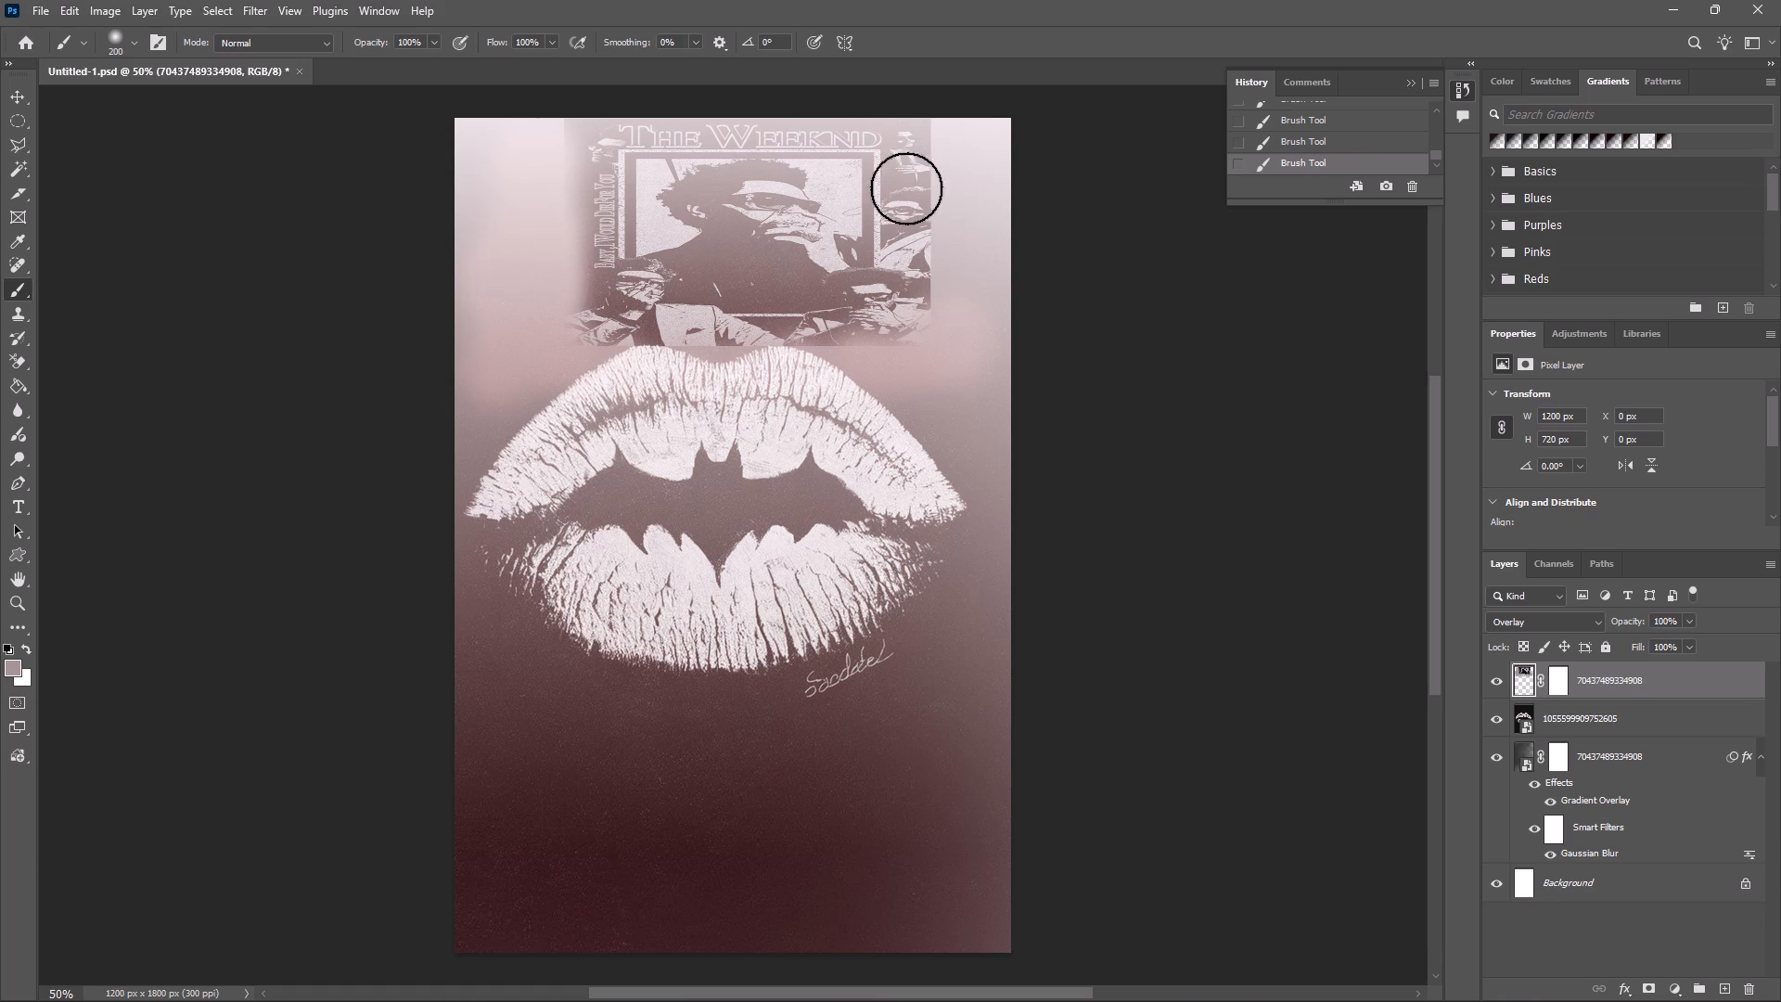
Brush soft strokes along the poster's right edge, around its lower-right corner and across its bottom edge to fade them.
left_click_drag(940, 191, 933, 93)
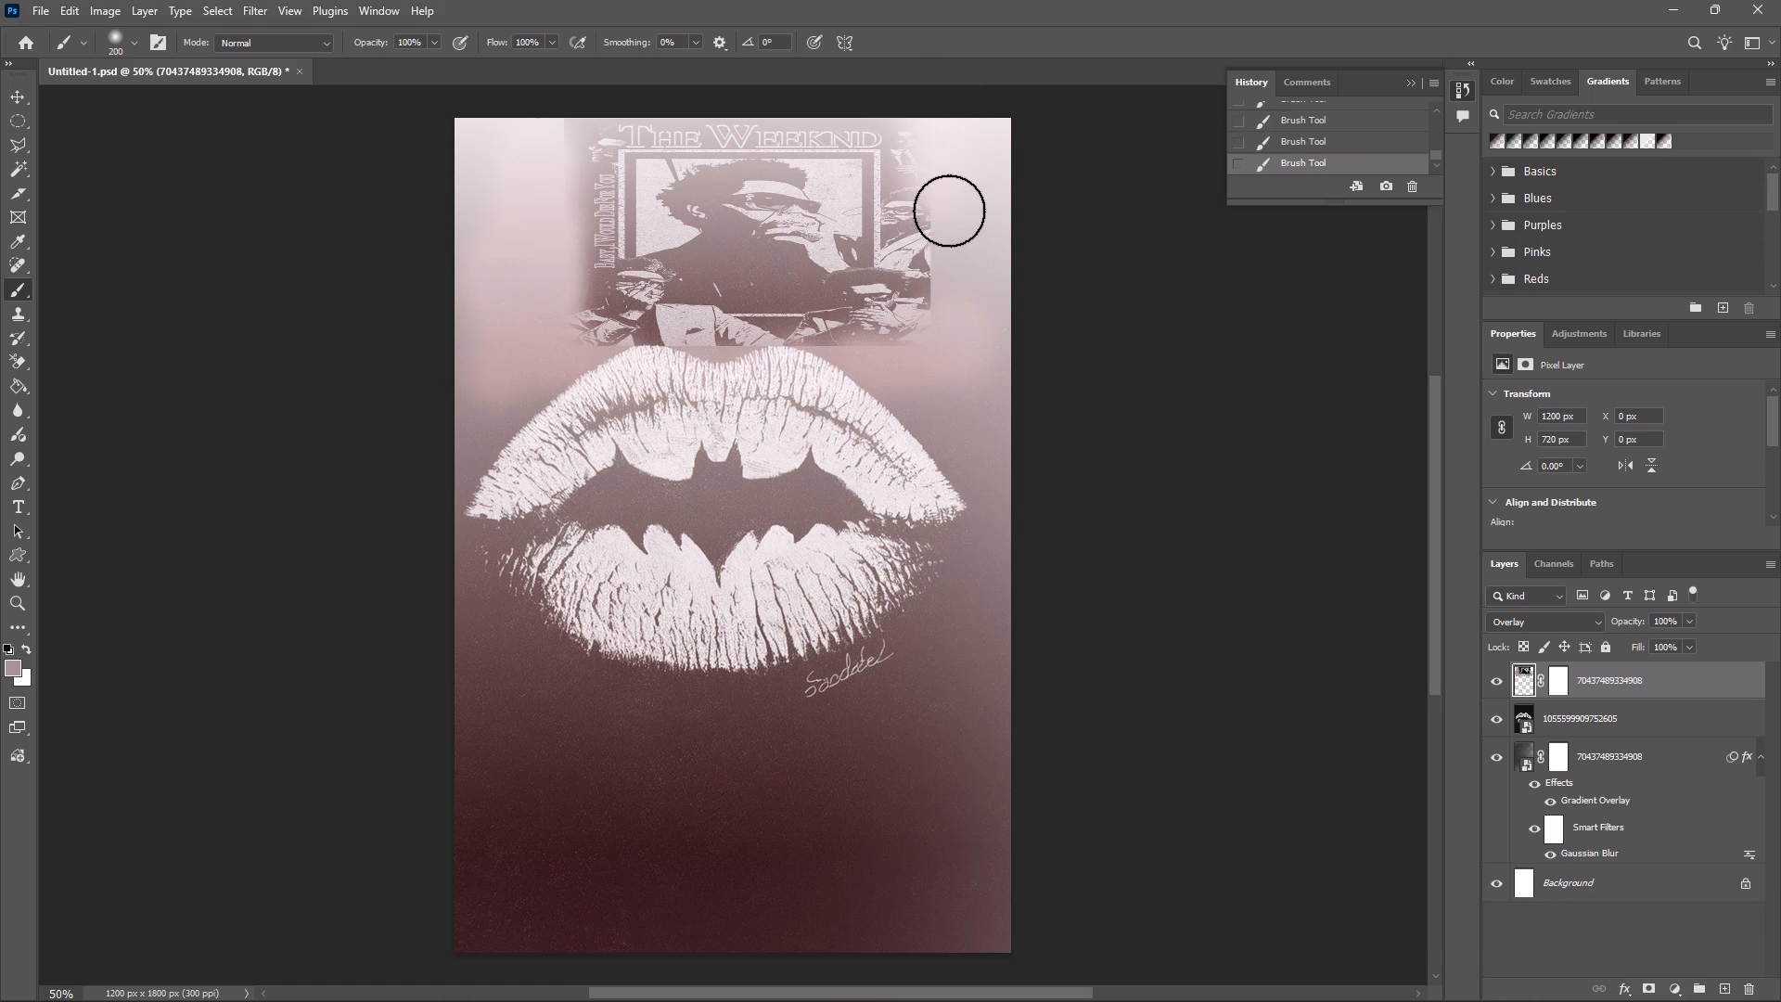
left_click_drag(949, 211, 972, 274)
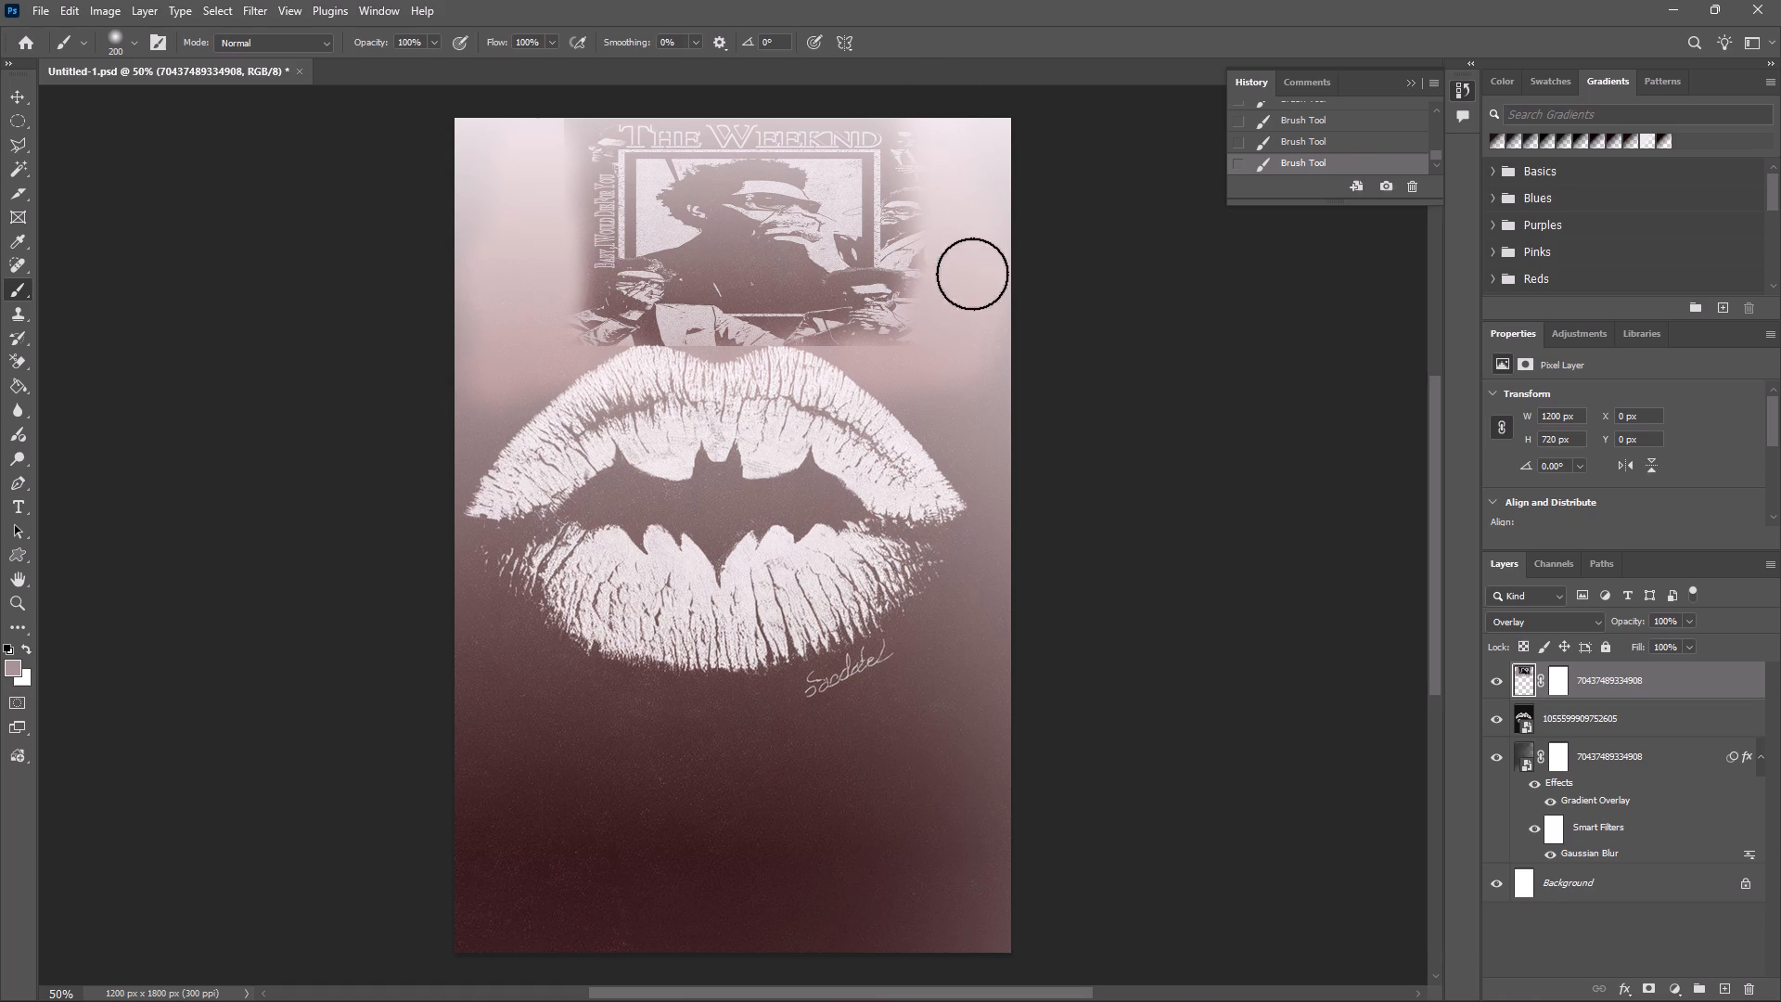
left_click_drag(972, 274, 888, 357)
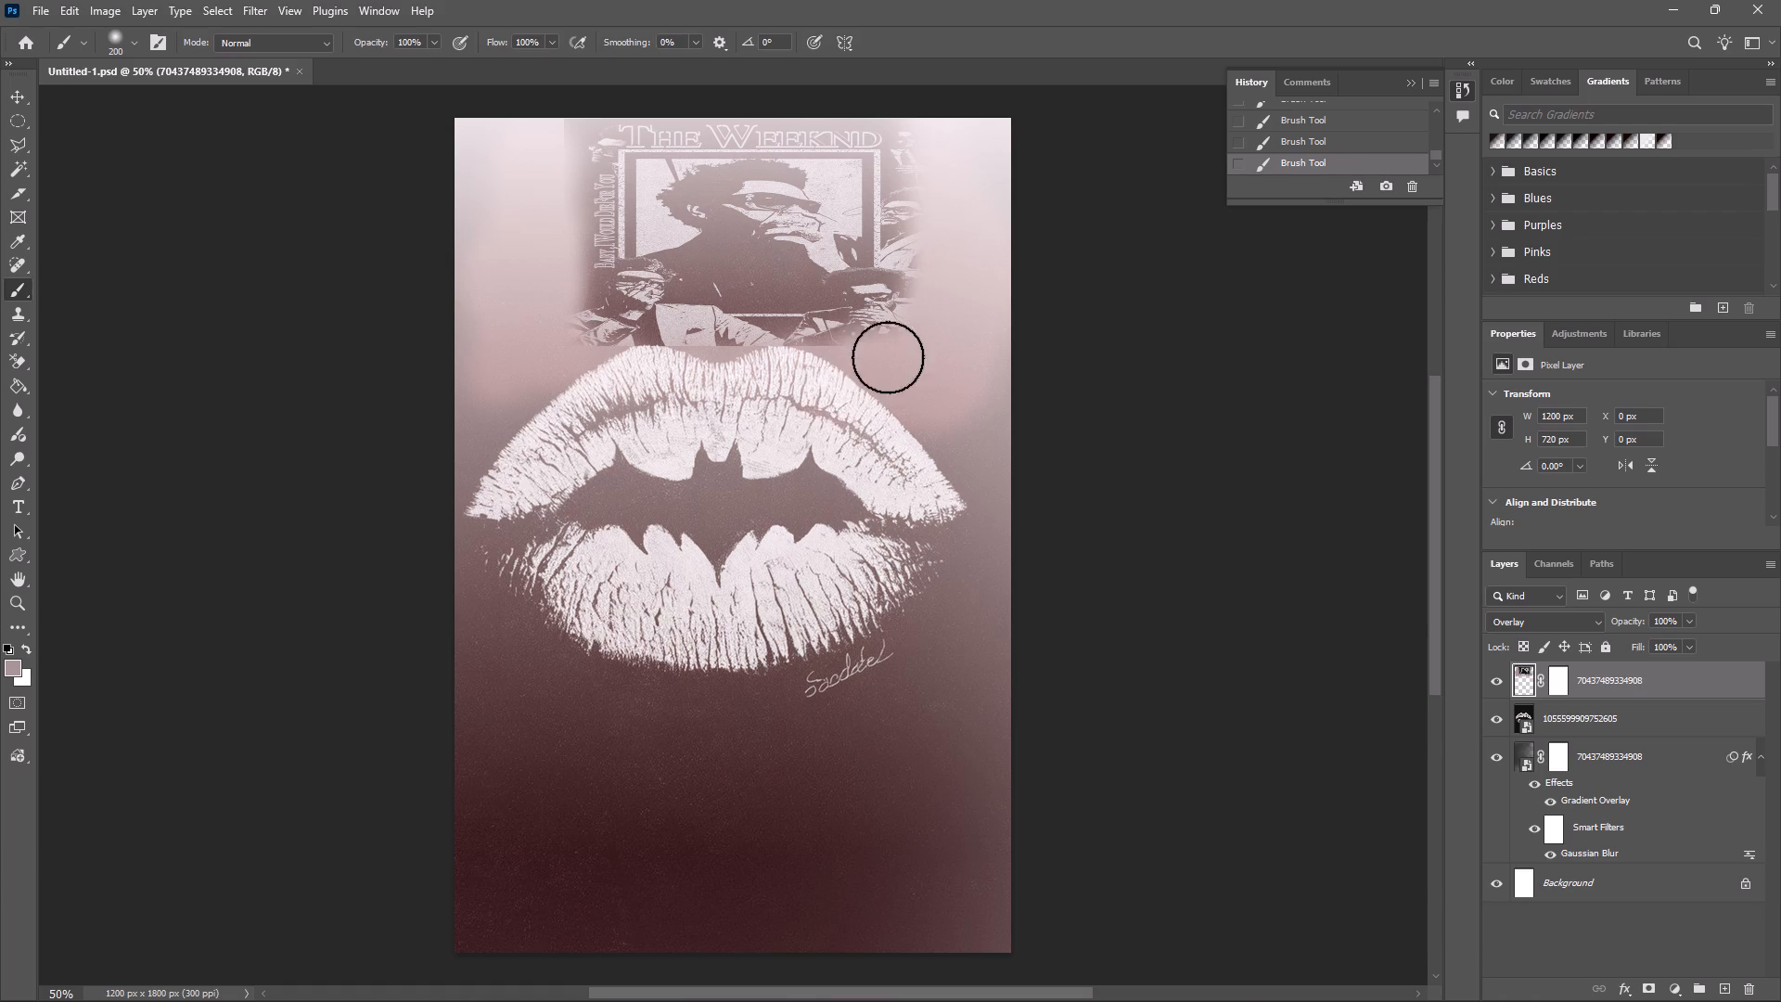
left_click_drag(888, 357, 738, 379)
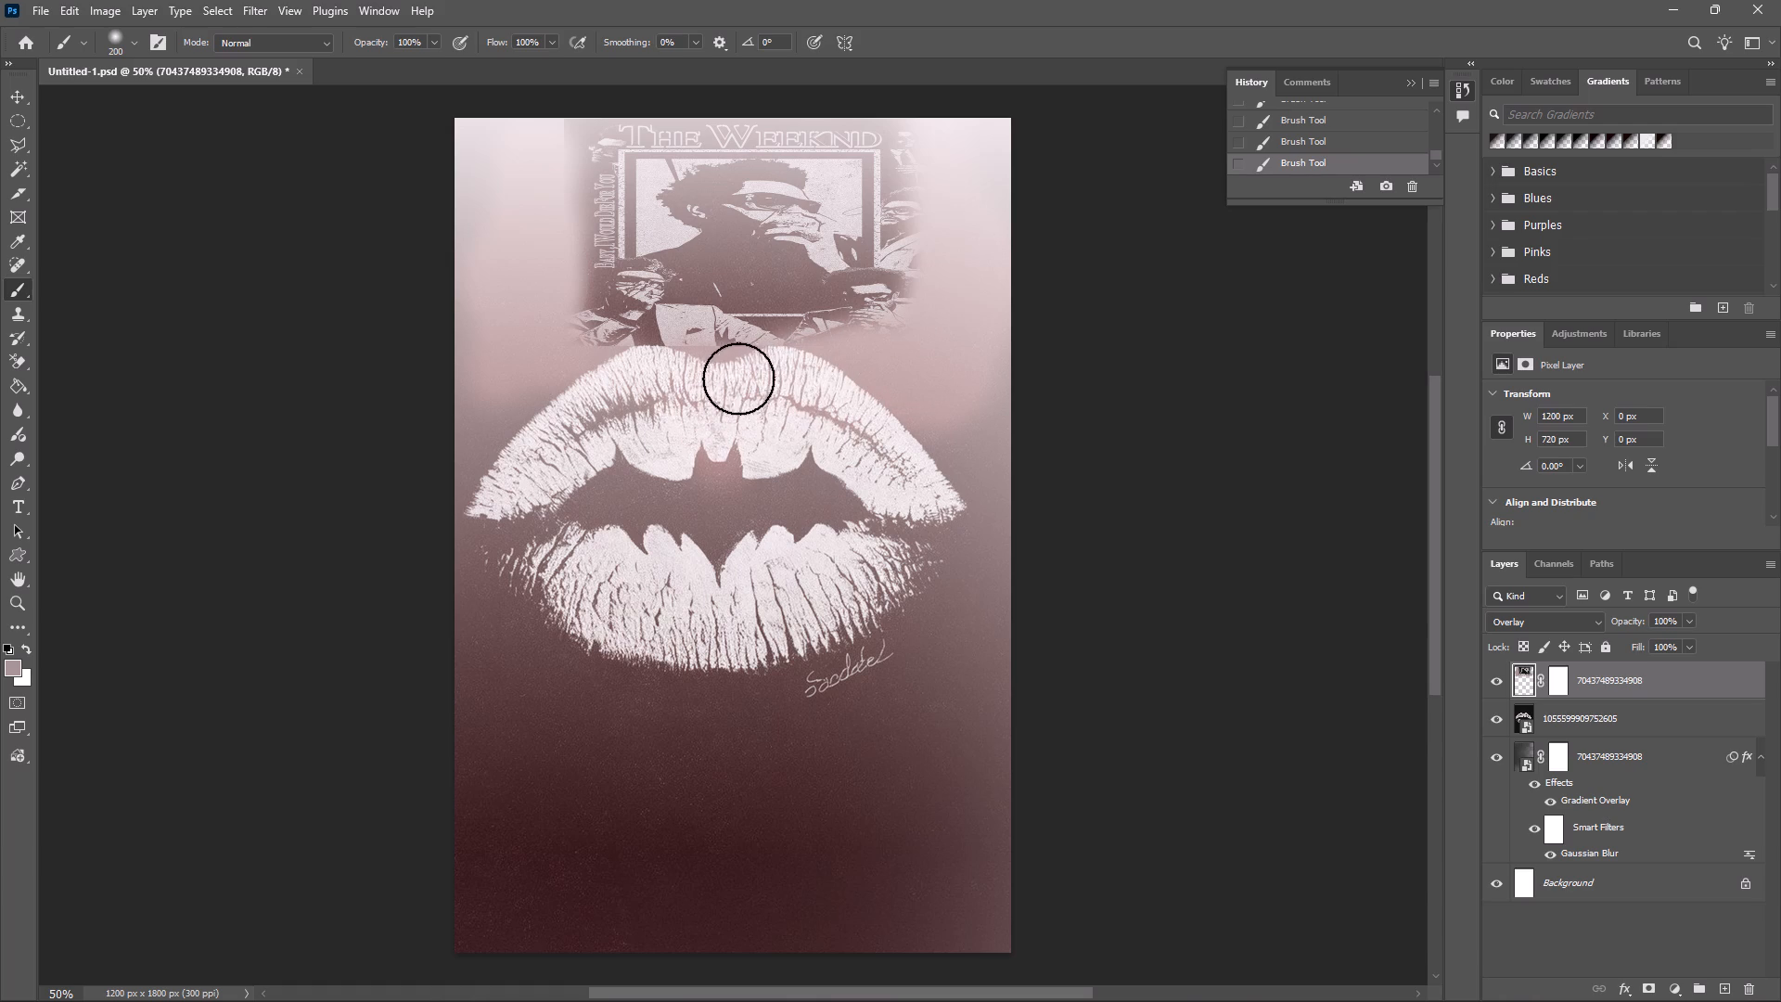
left_click_drag(738, 379, 621, 373)
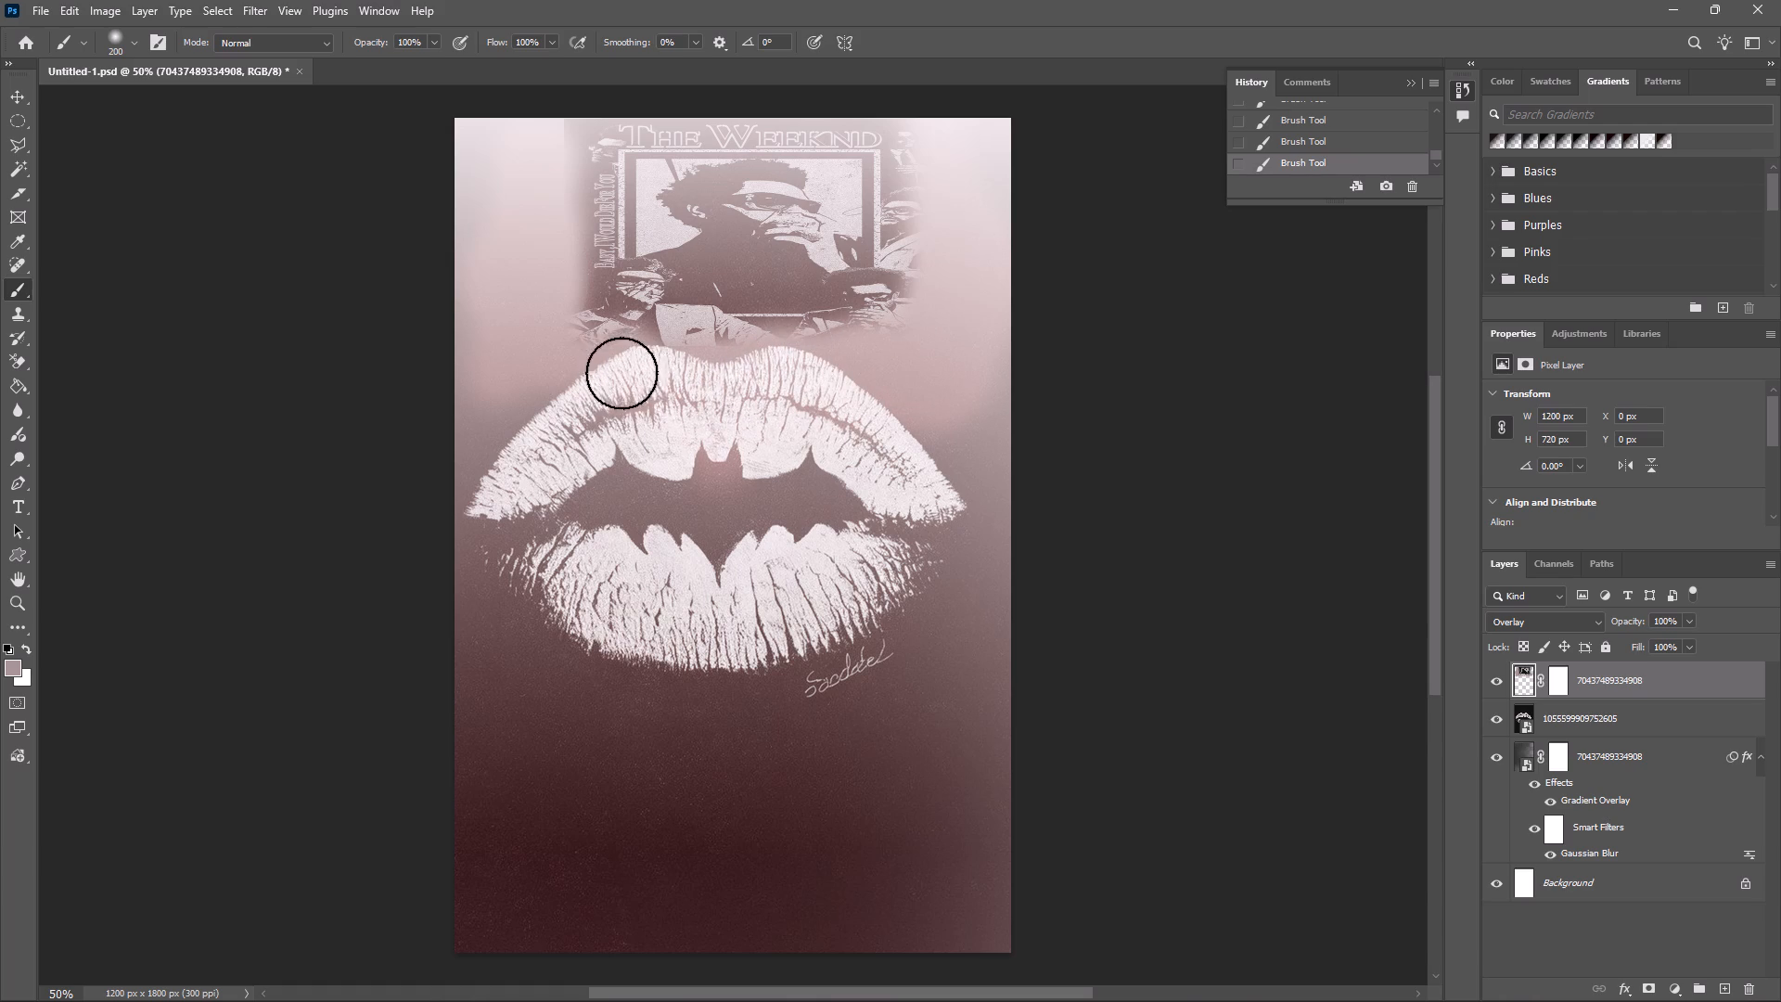
left_click_drag(621, 373, 583, 373)
Brush soft 200 px strokes over the area beyond the poster's top-left corner and along the right part of its bottom edge.
left_click_drag(549, 123, 479, 82)
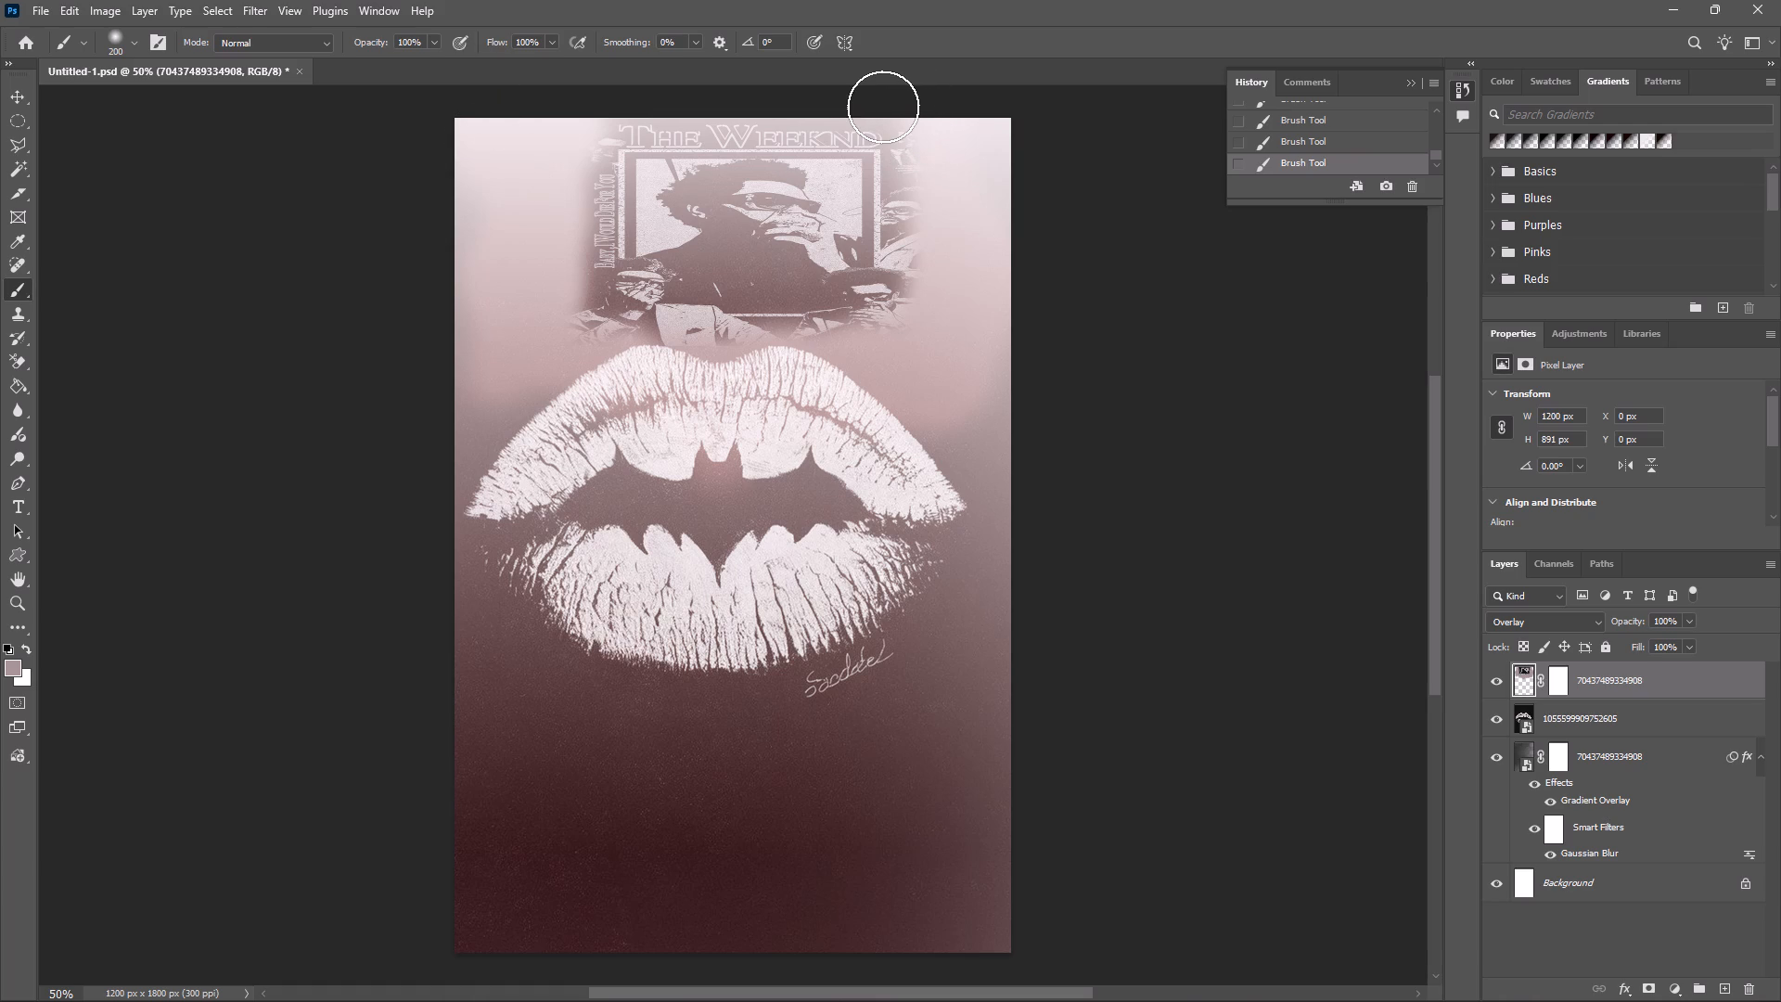
left_click_drag(742, 357, 797, 347)
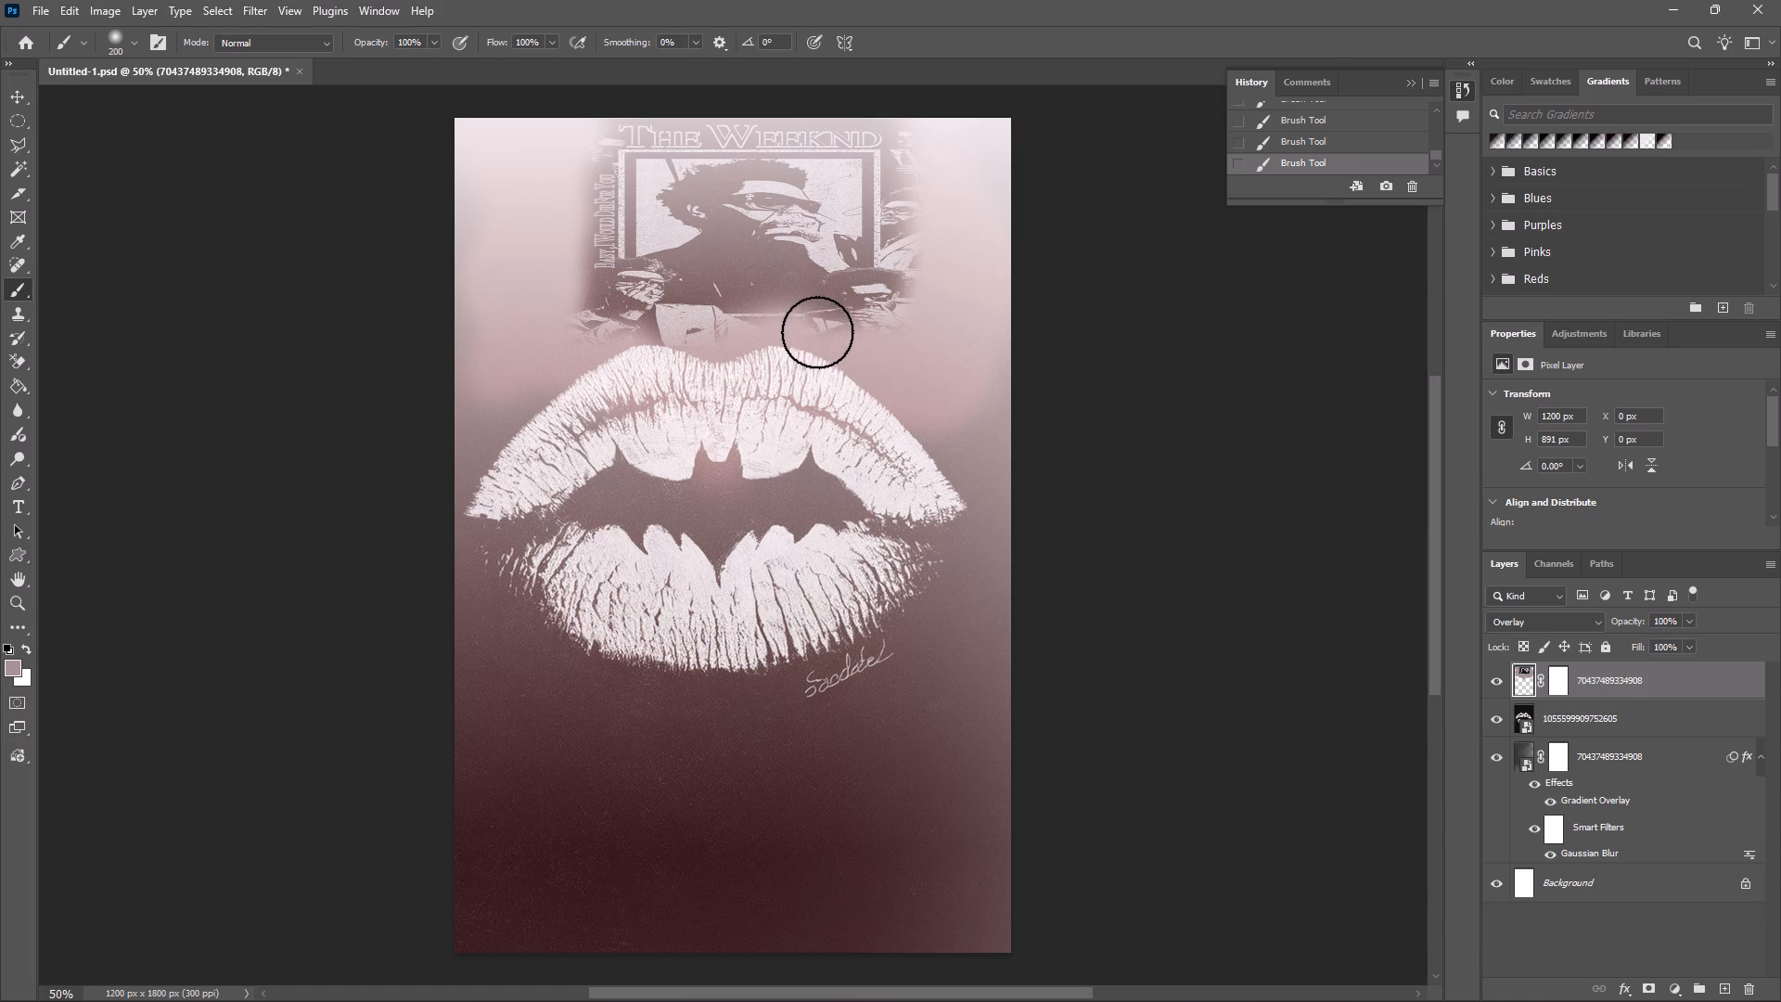
left_click(821, 330)
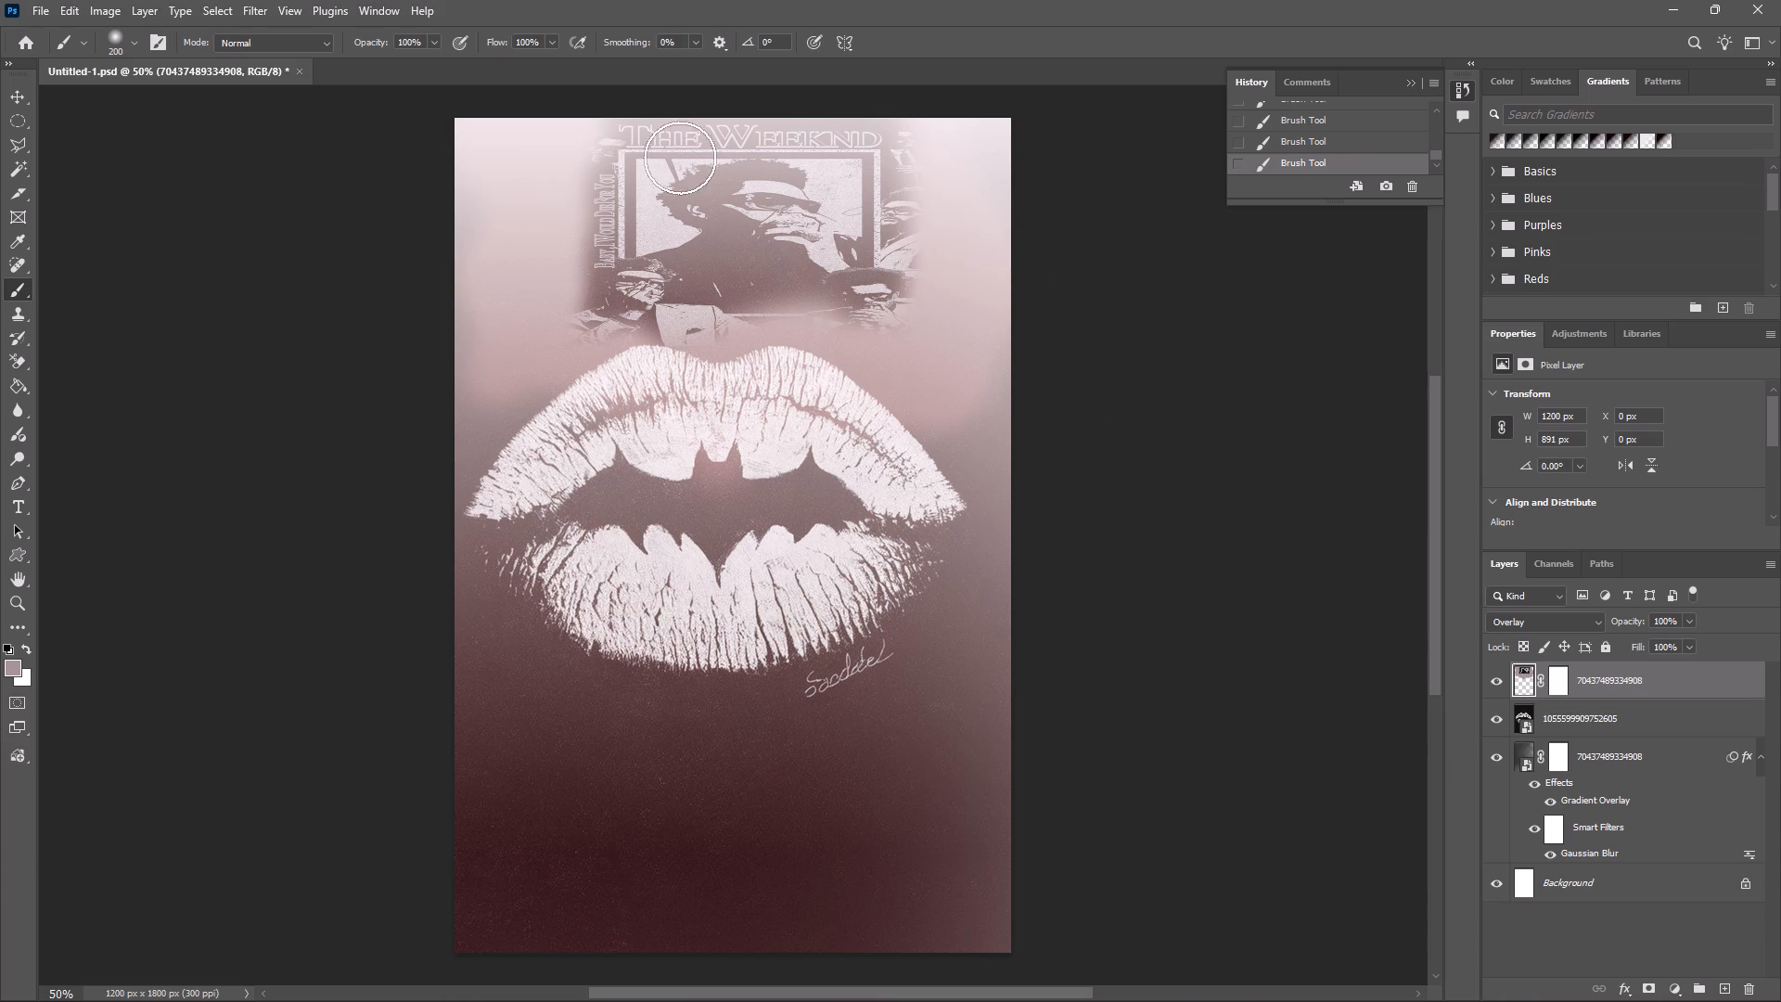
Hide the poster layer and show it again to compare the postcard with and without it.
left_click(22, 95)
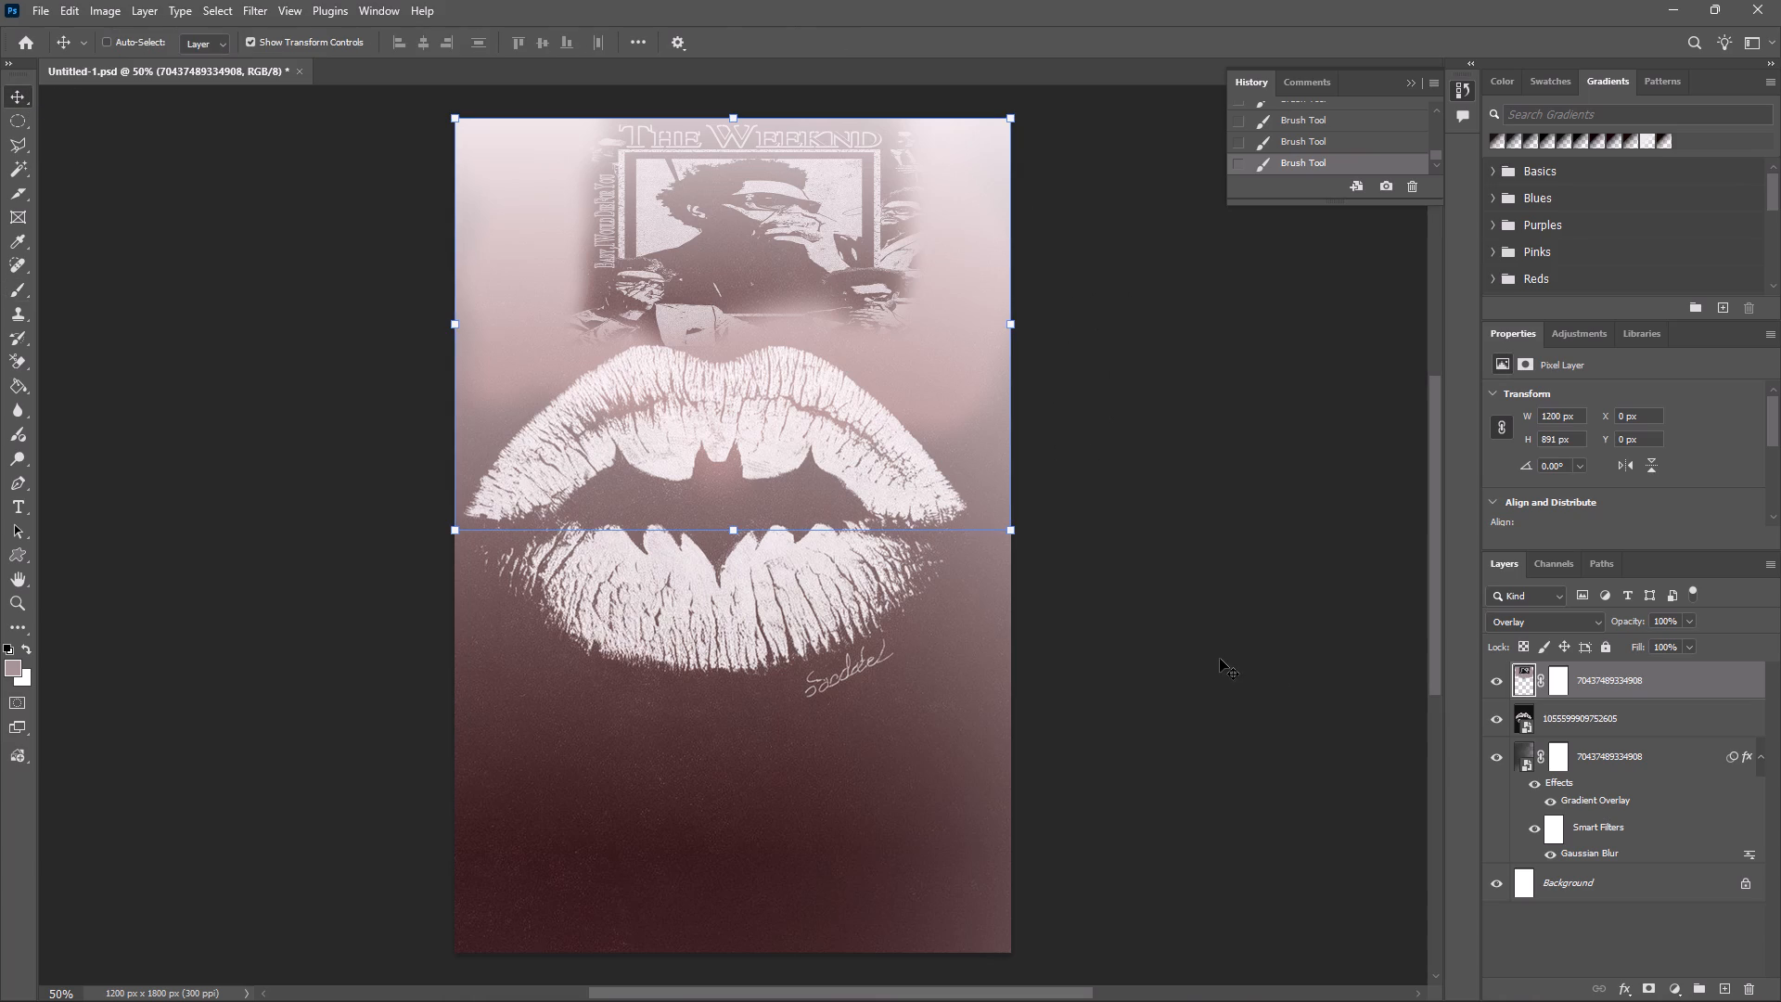
left_click(1563, 690)
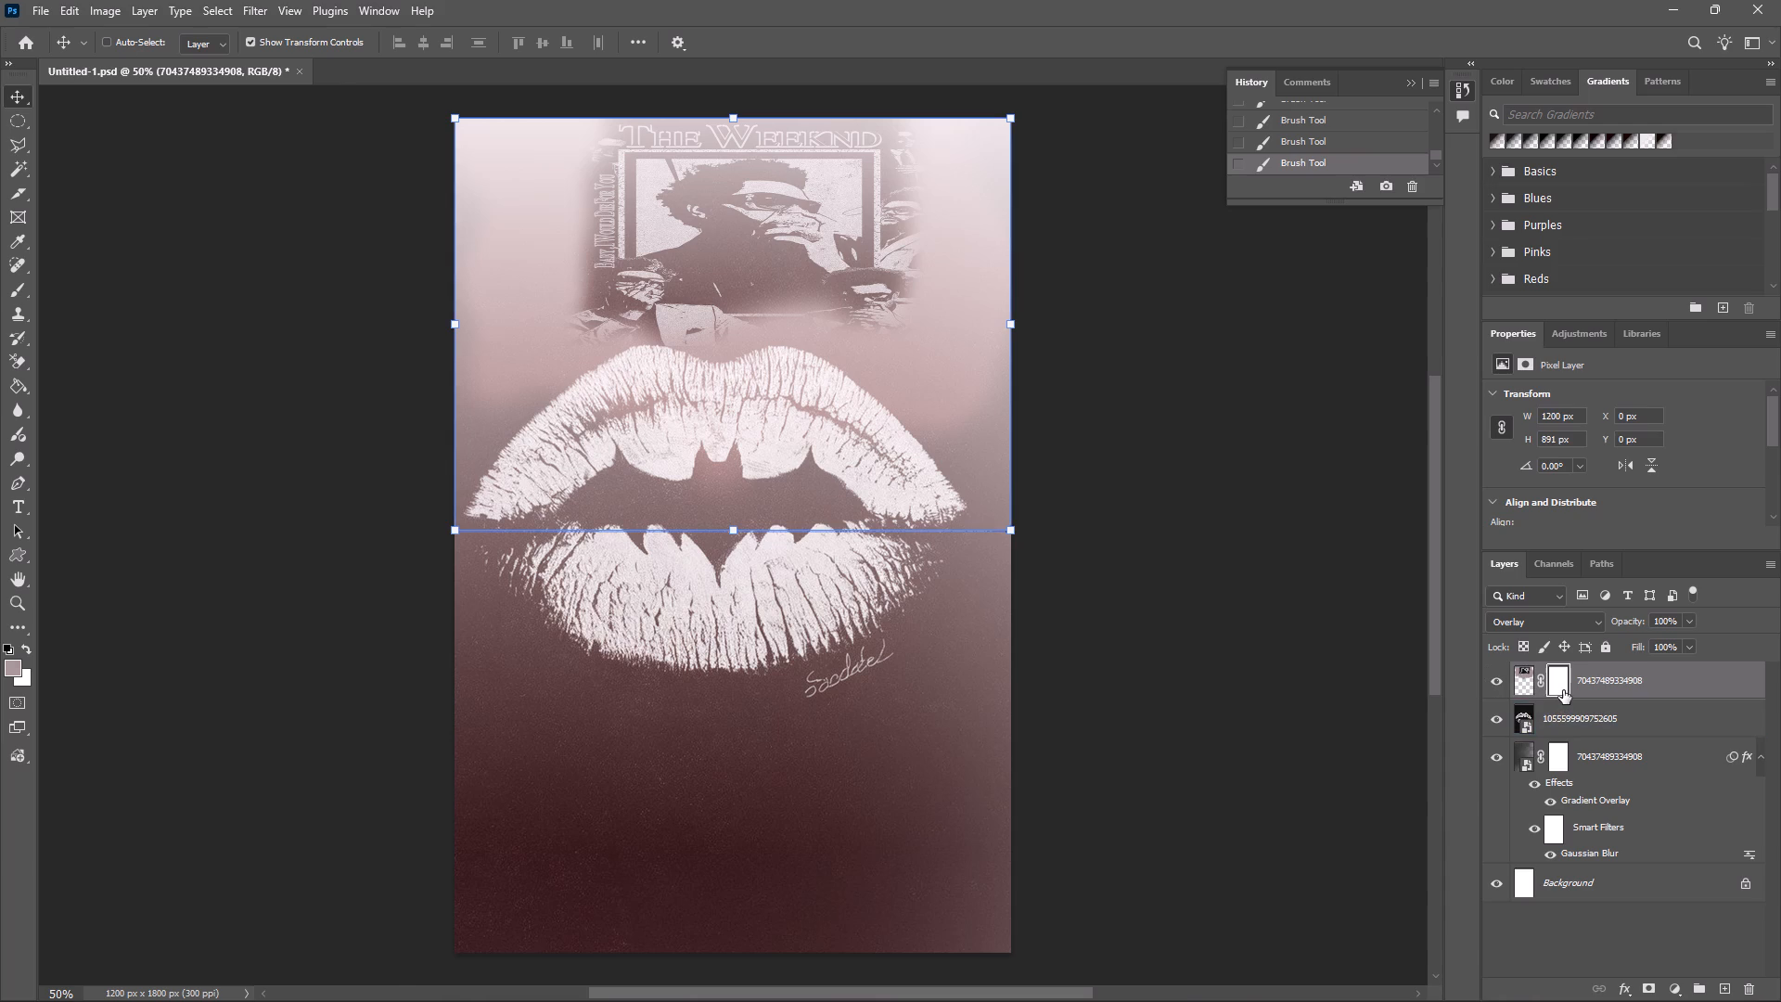
left_click(1506, 672)
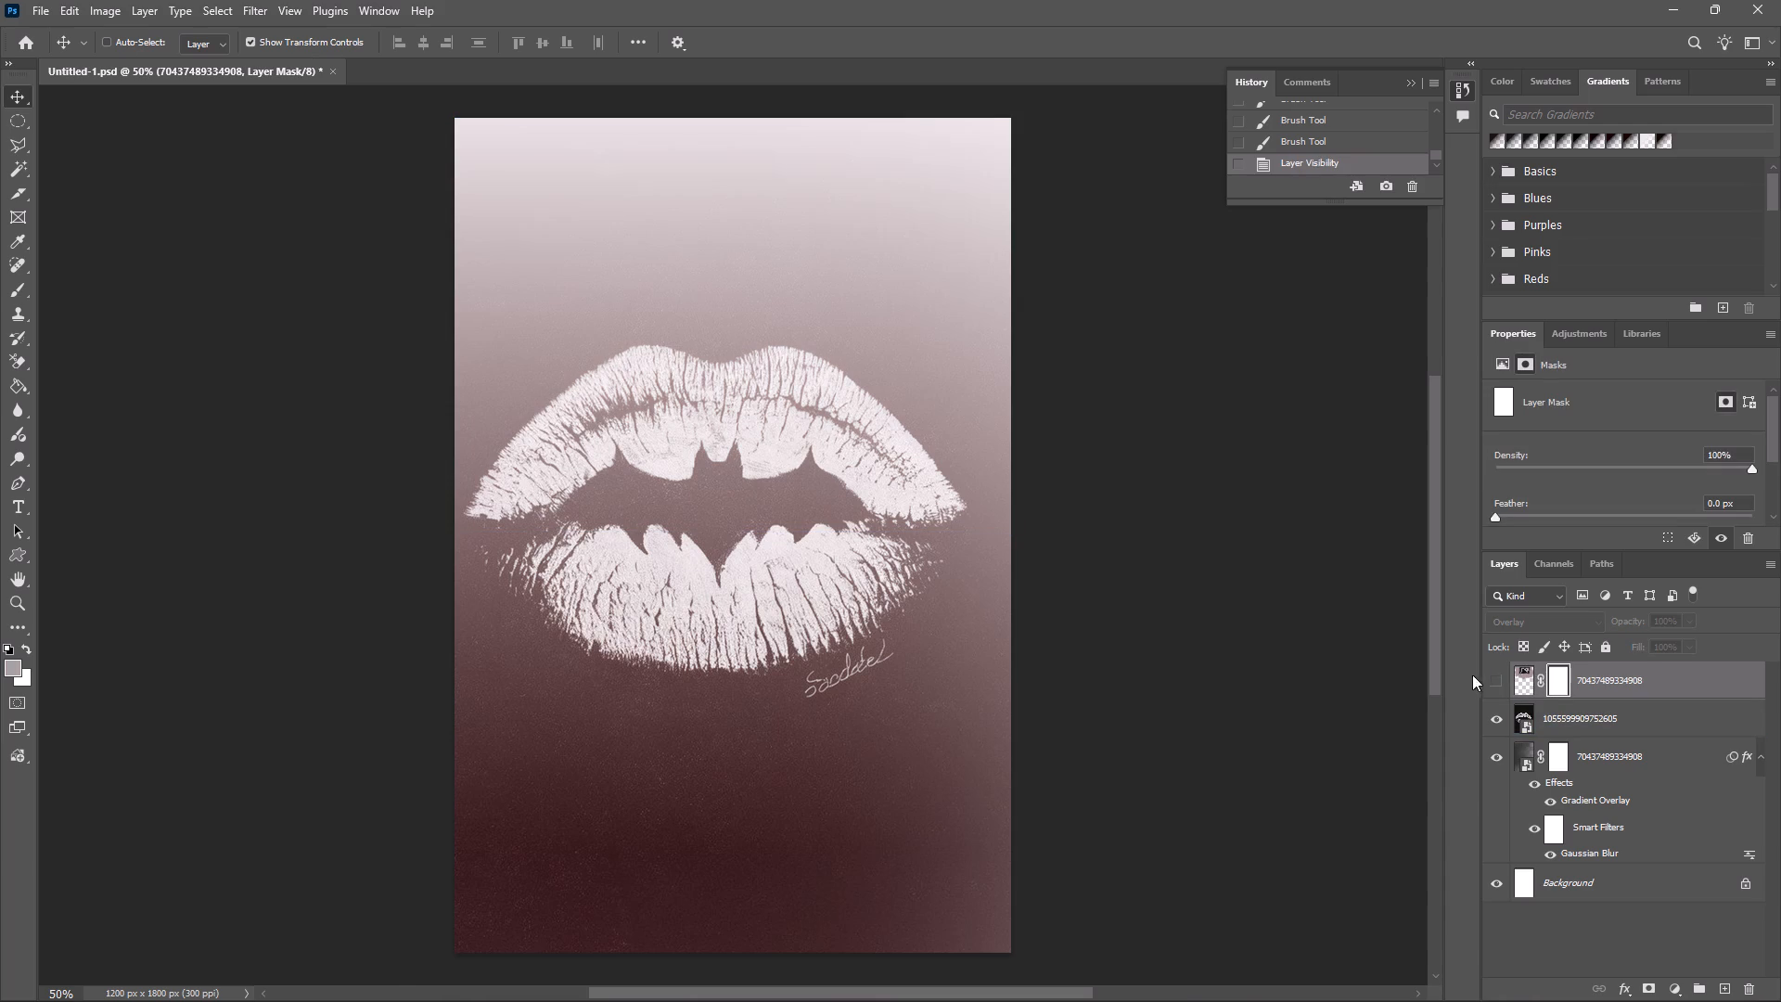
left_click(1526, 680)
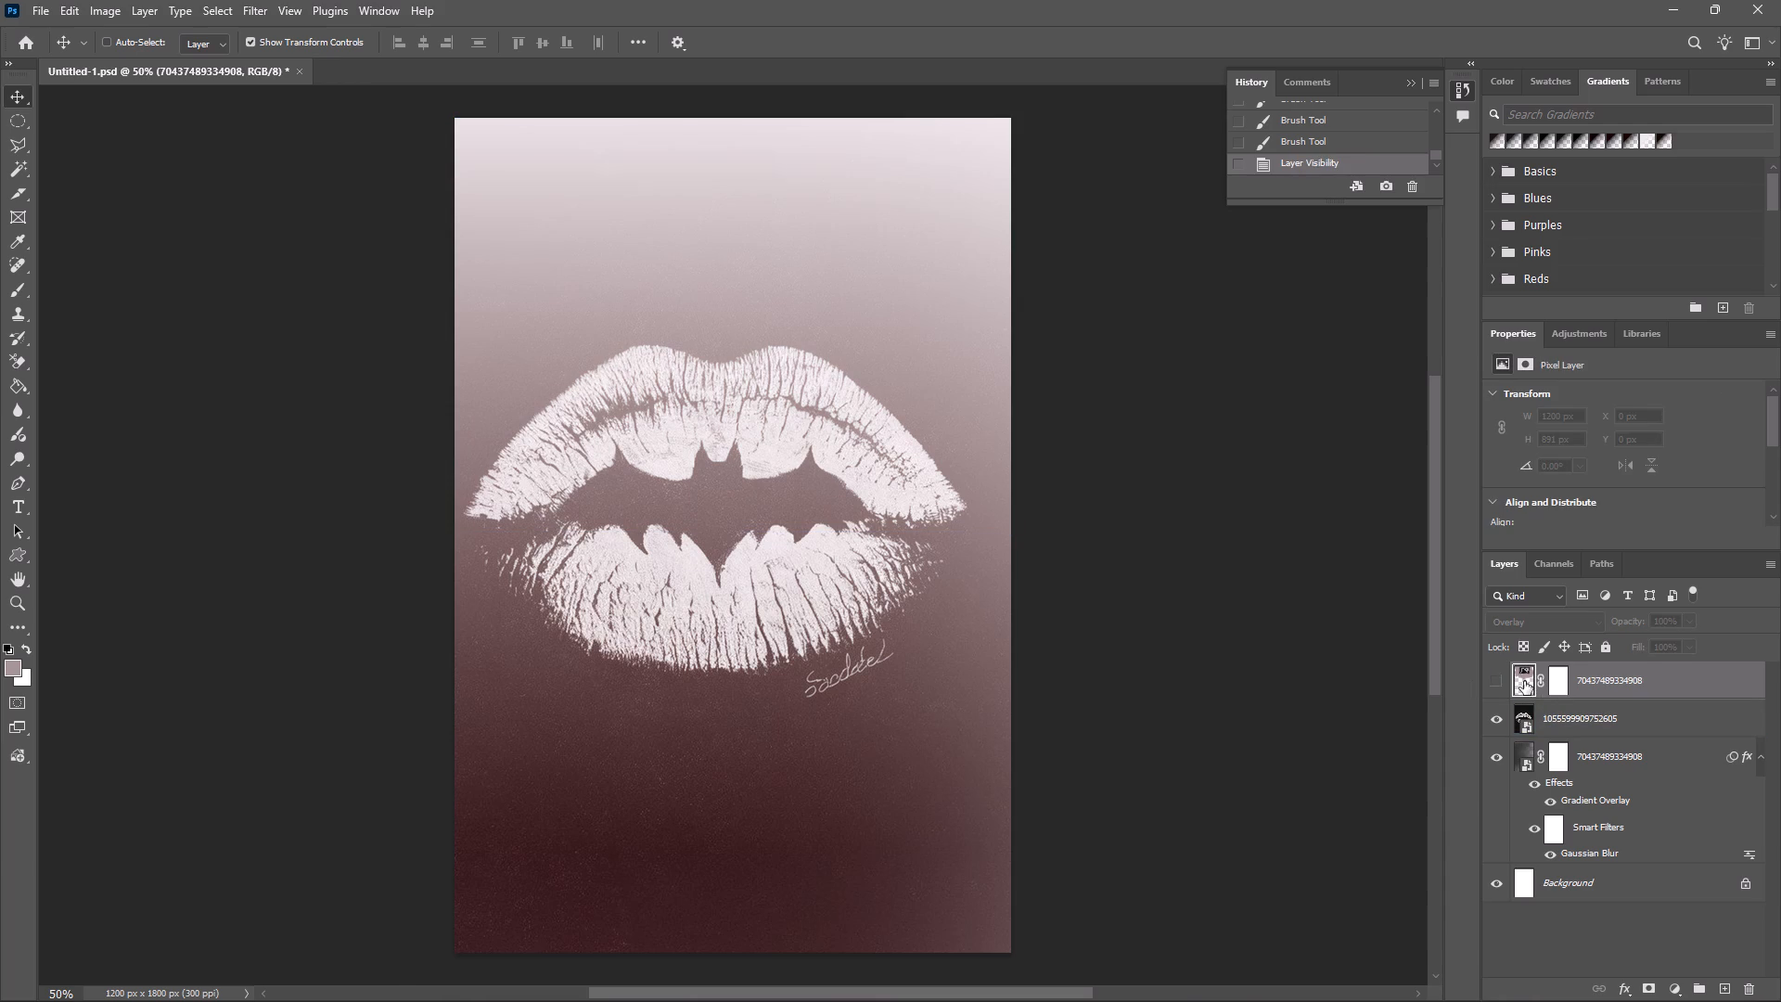
left_click(1501, 678)
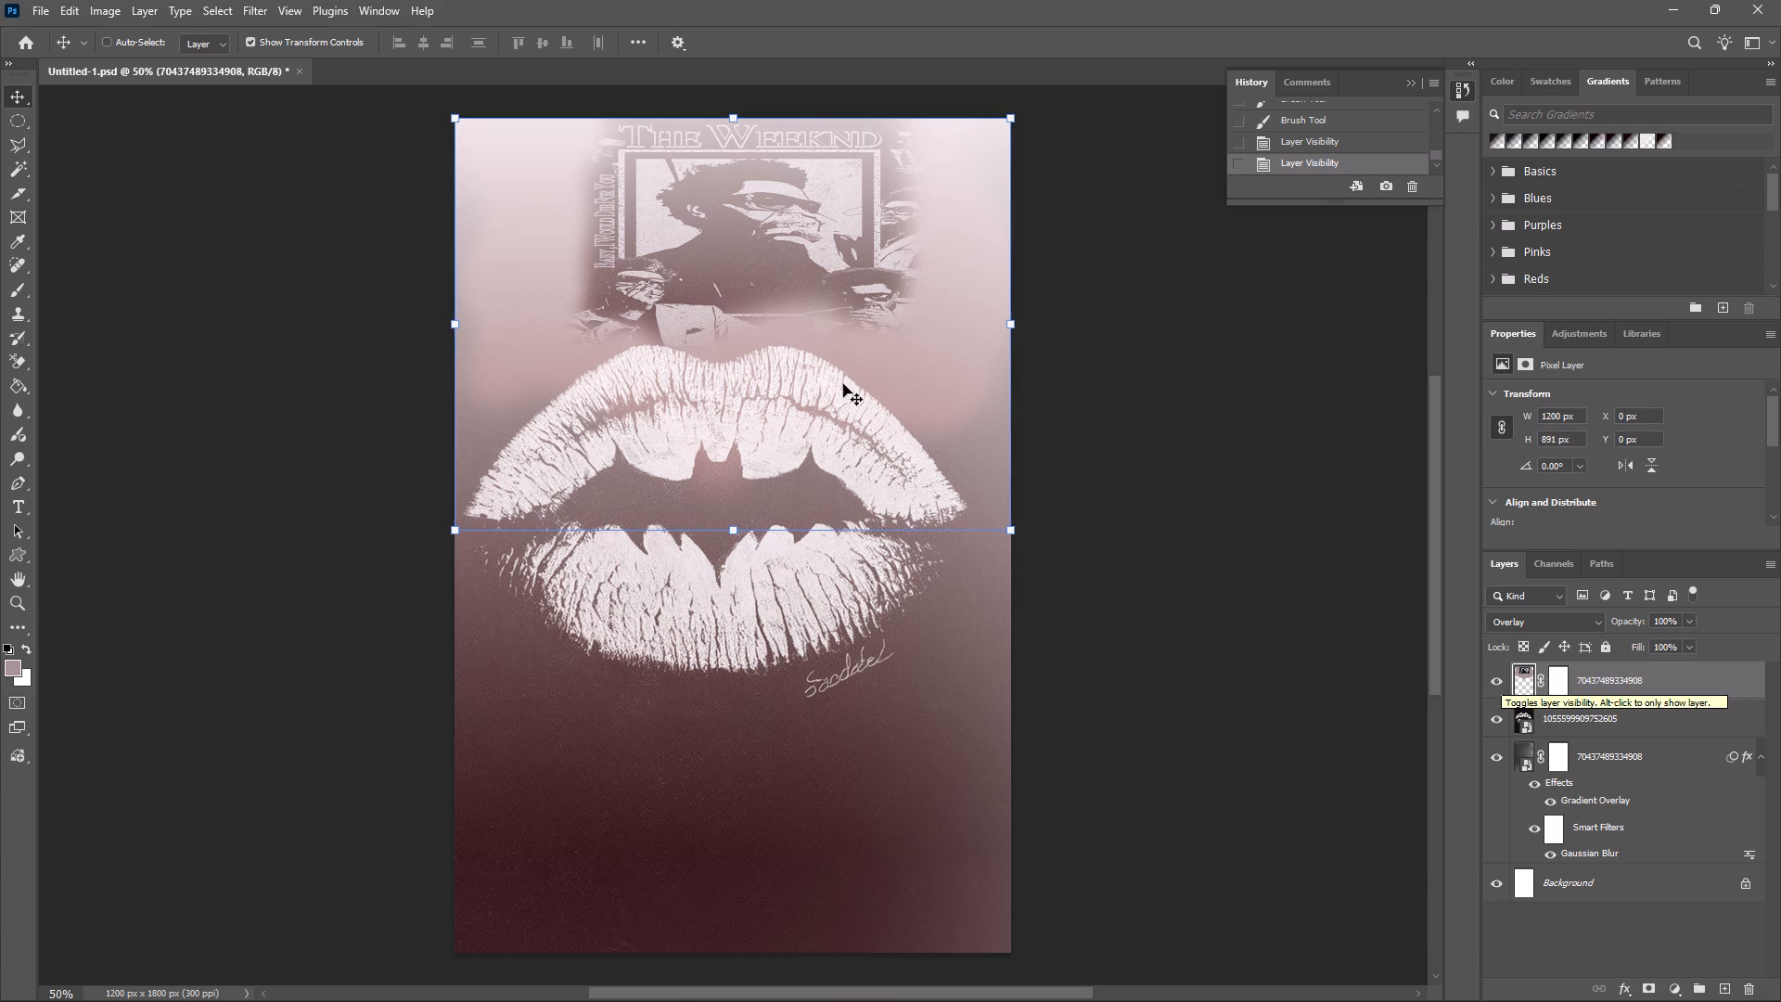
Save the postcard document.
left_click(35, 16)
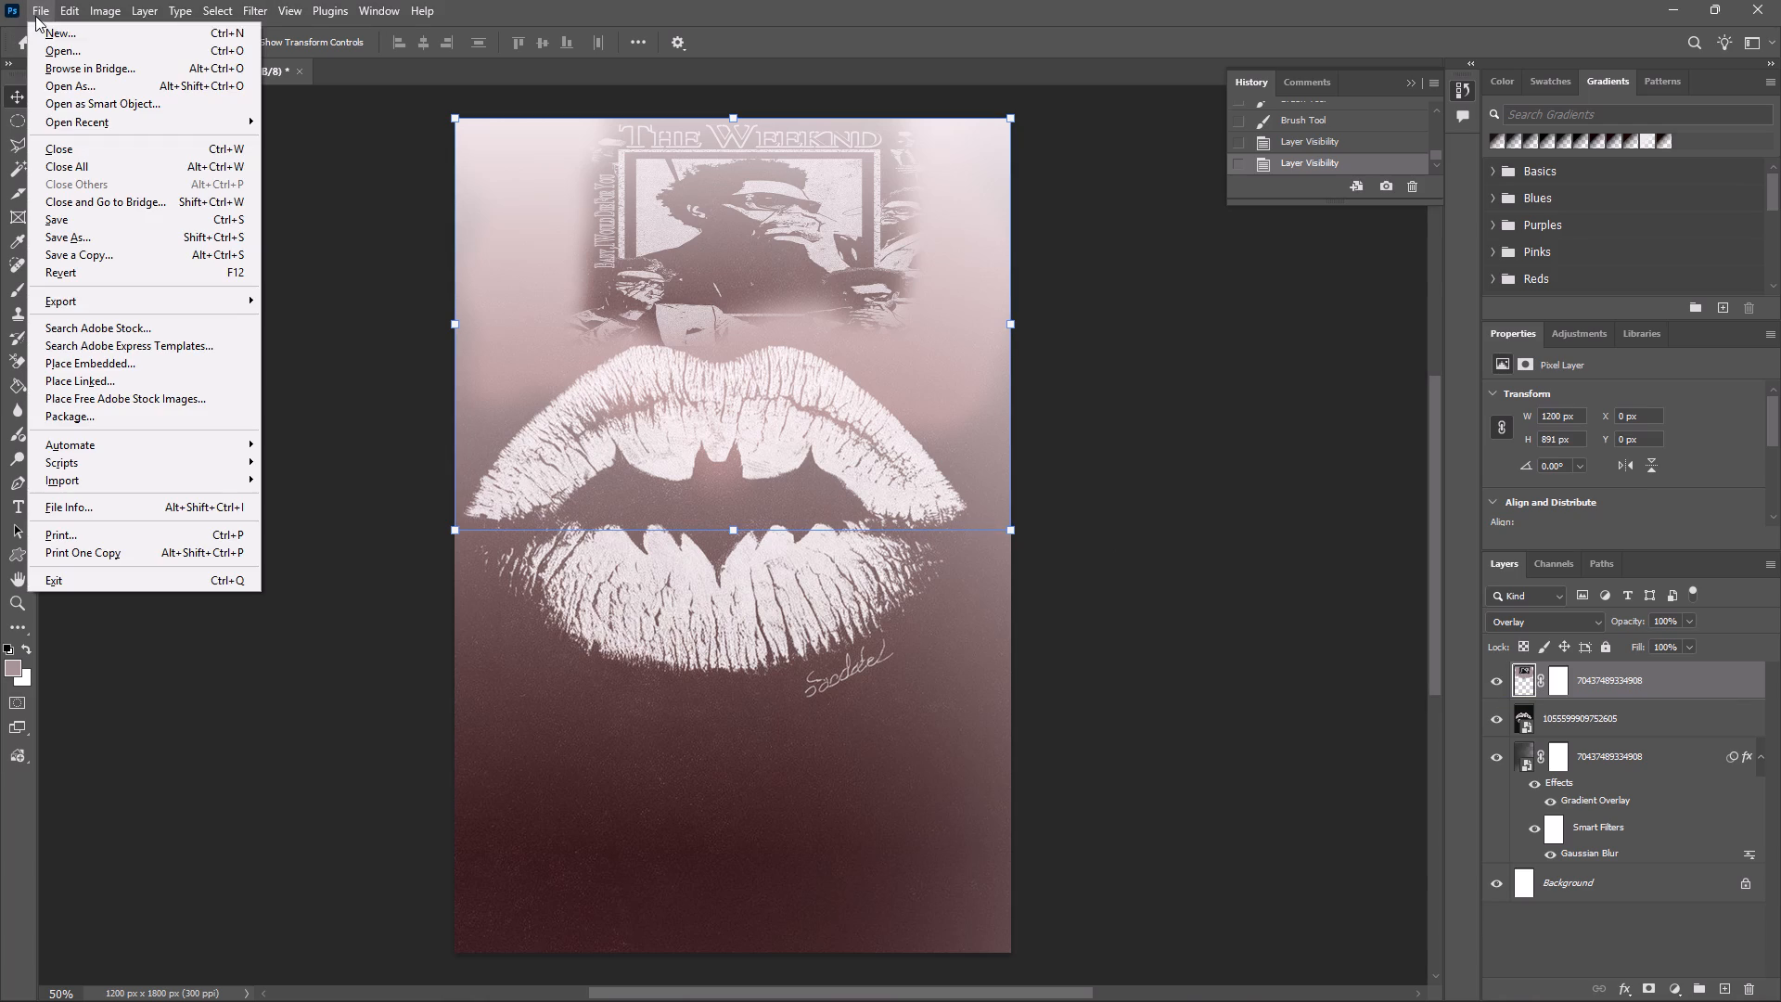
left_click(86, 220)
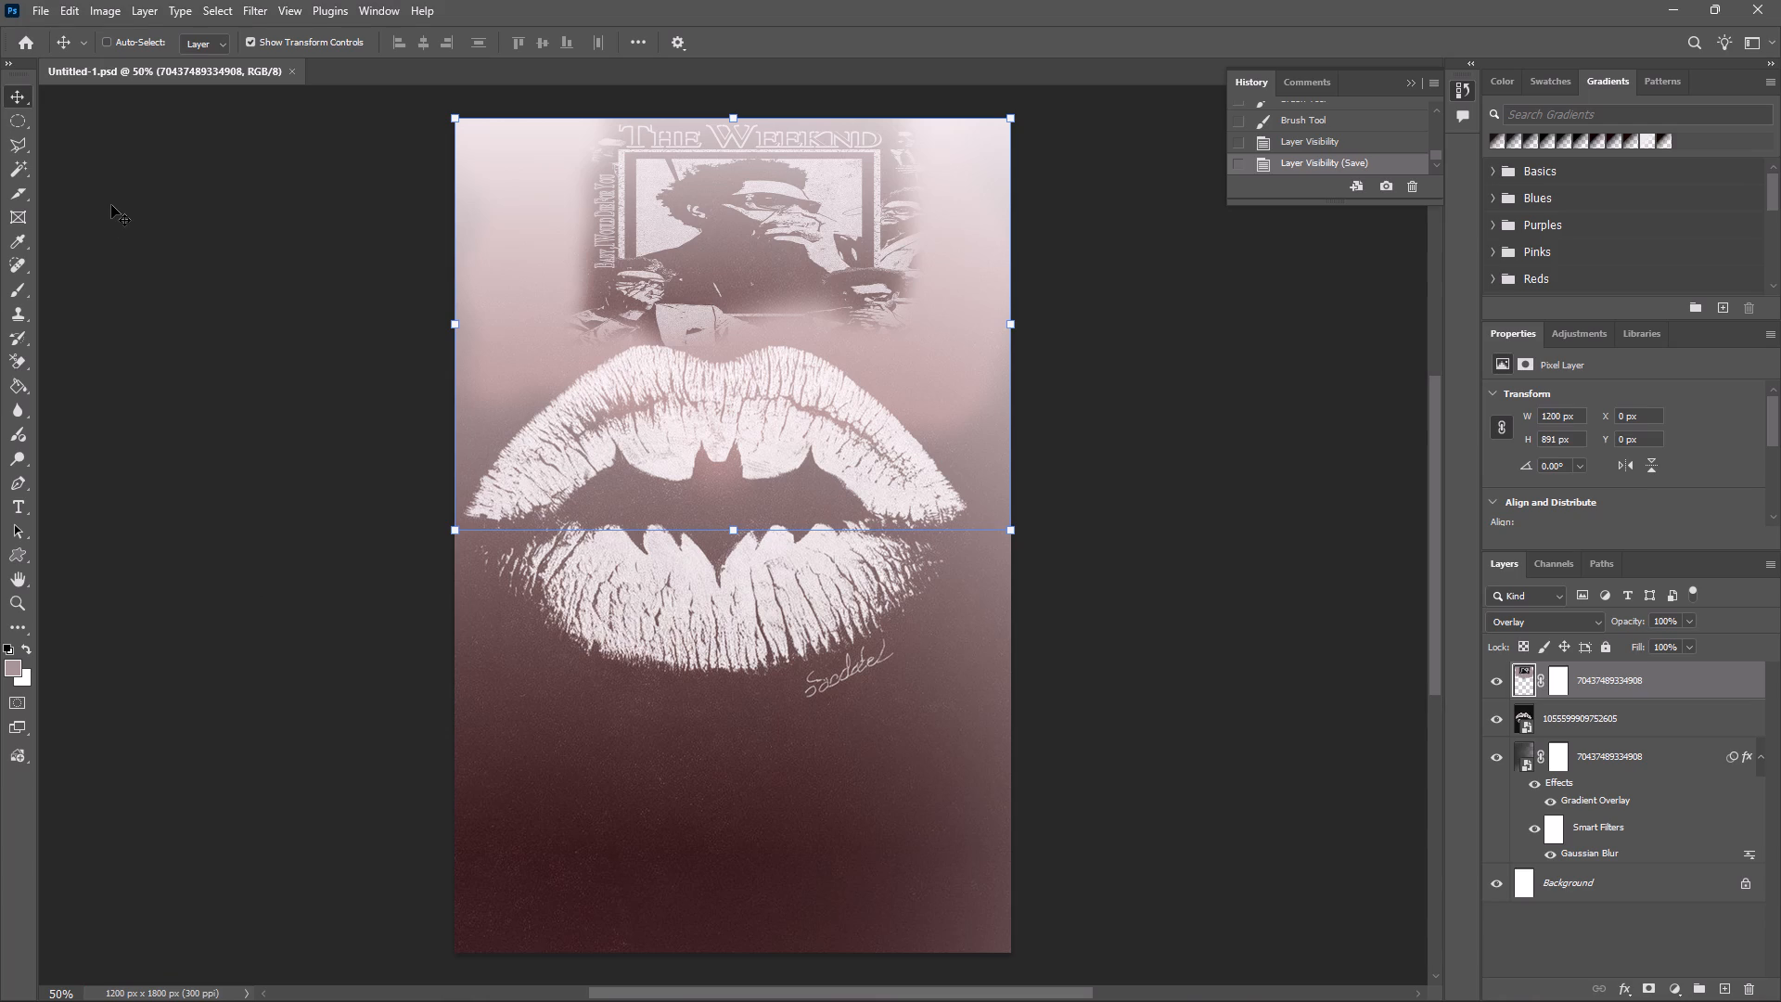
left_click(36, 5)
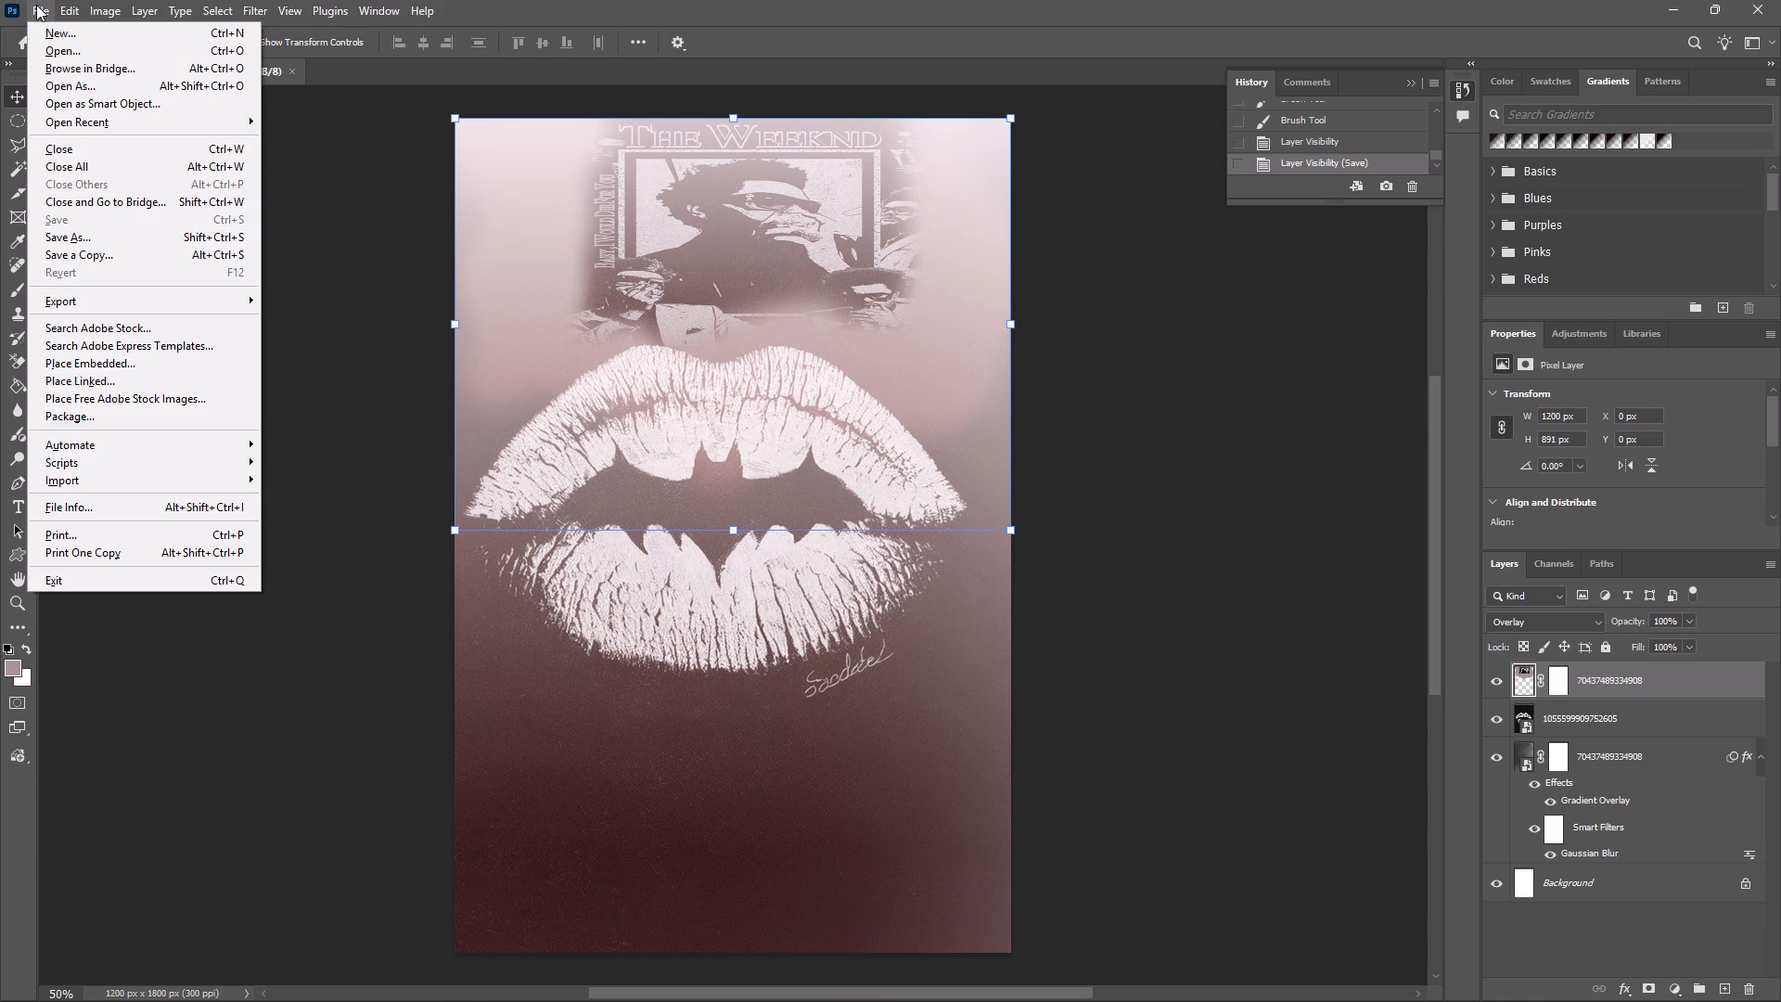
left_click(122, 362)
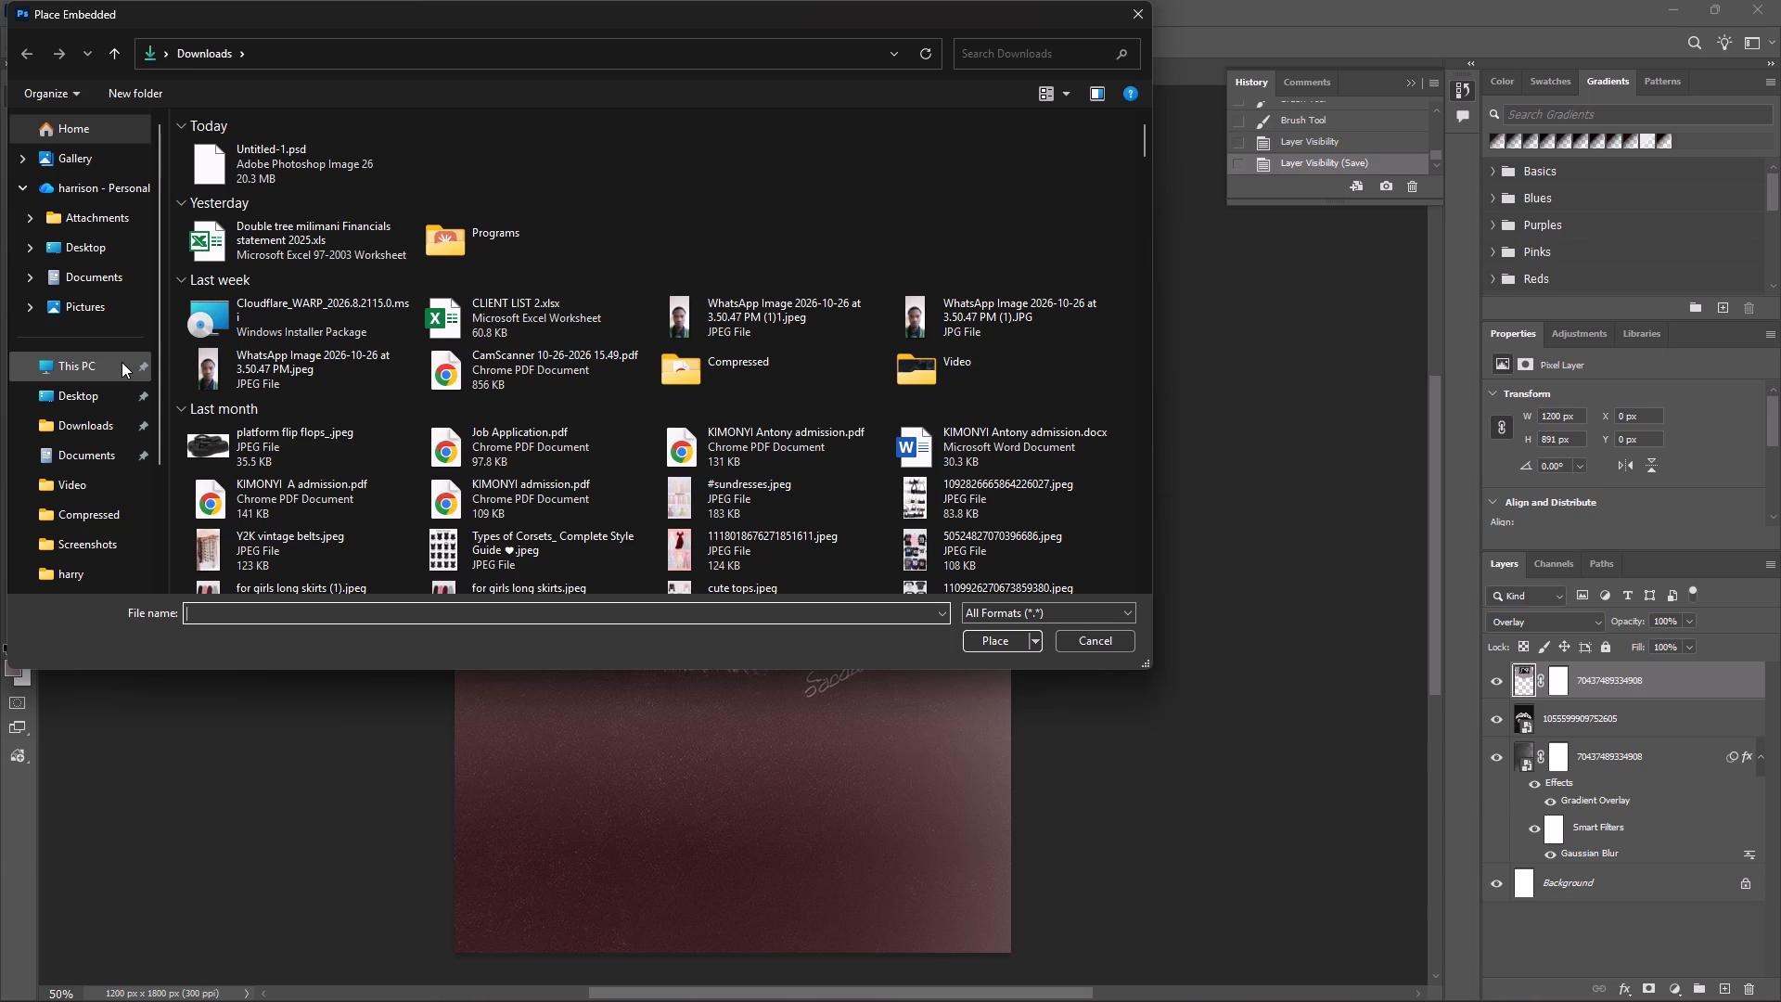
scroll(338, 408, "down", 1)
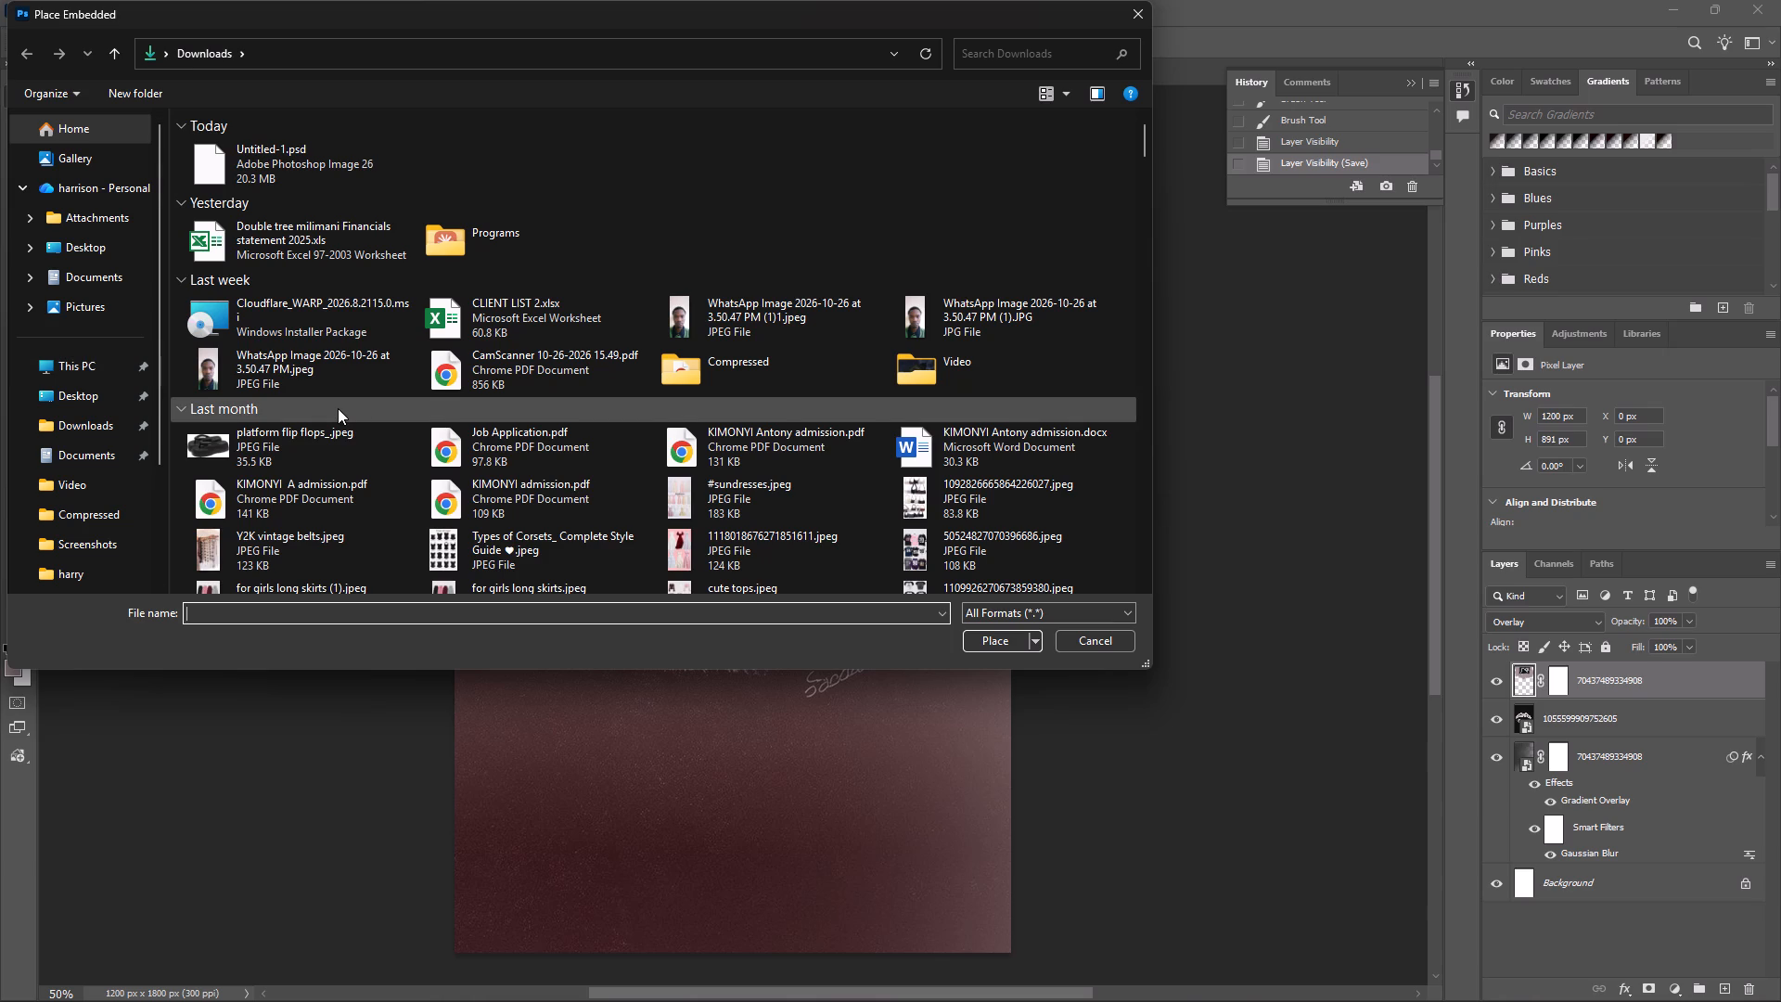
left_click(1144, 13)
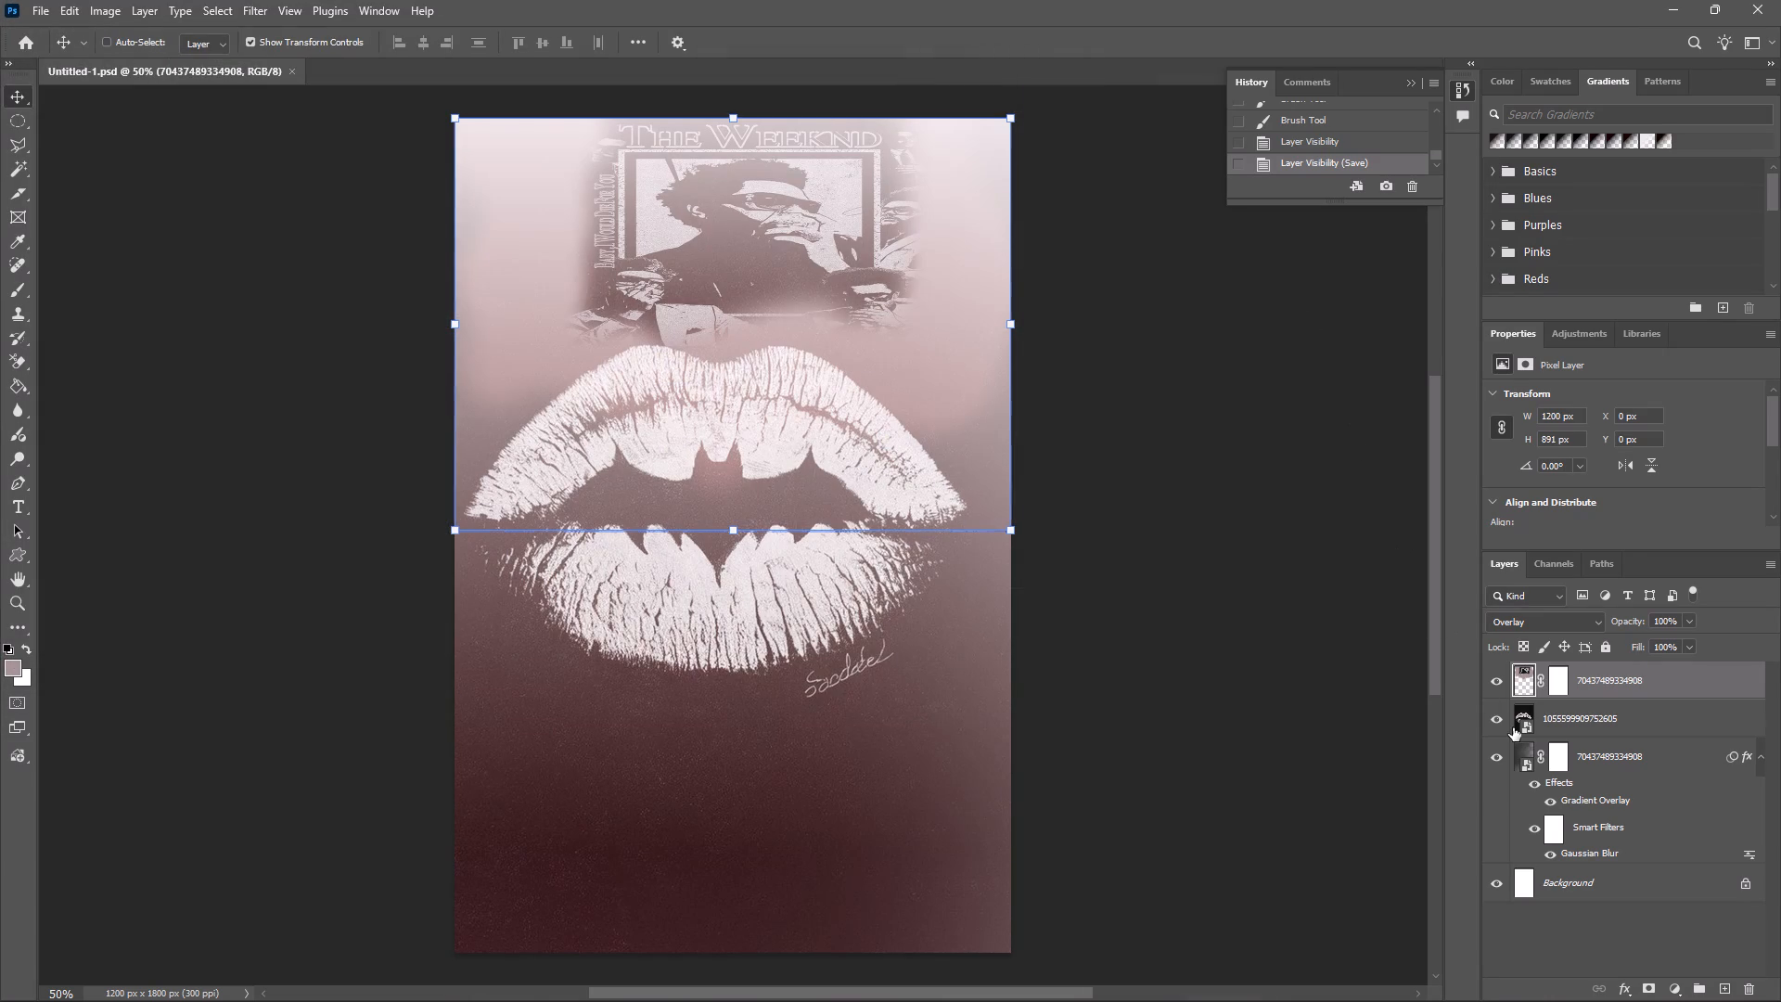
Add a new blank layer above the poster layer and reset the foreground and background colours to black and white.
left_click(1734, 988)
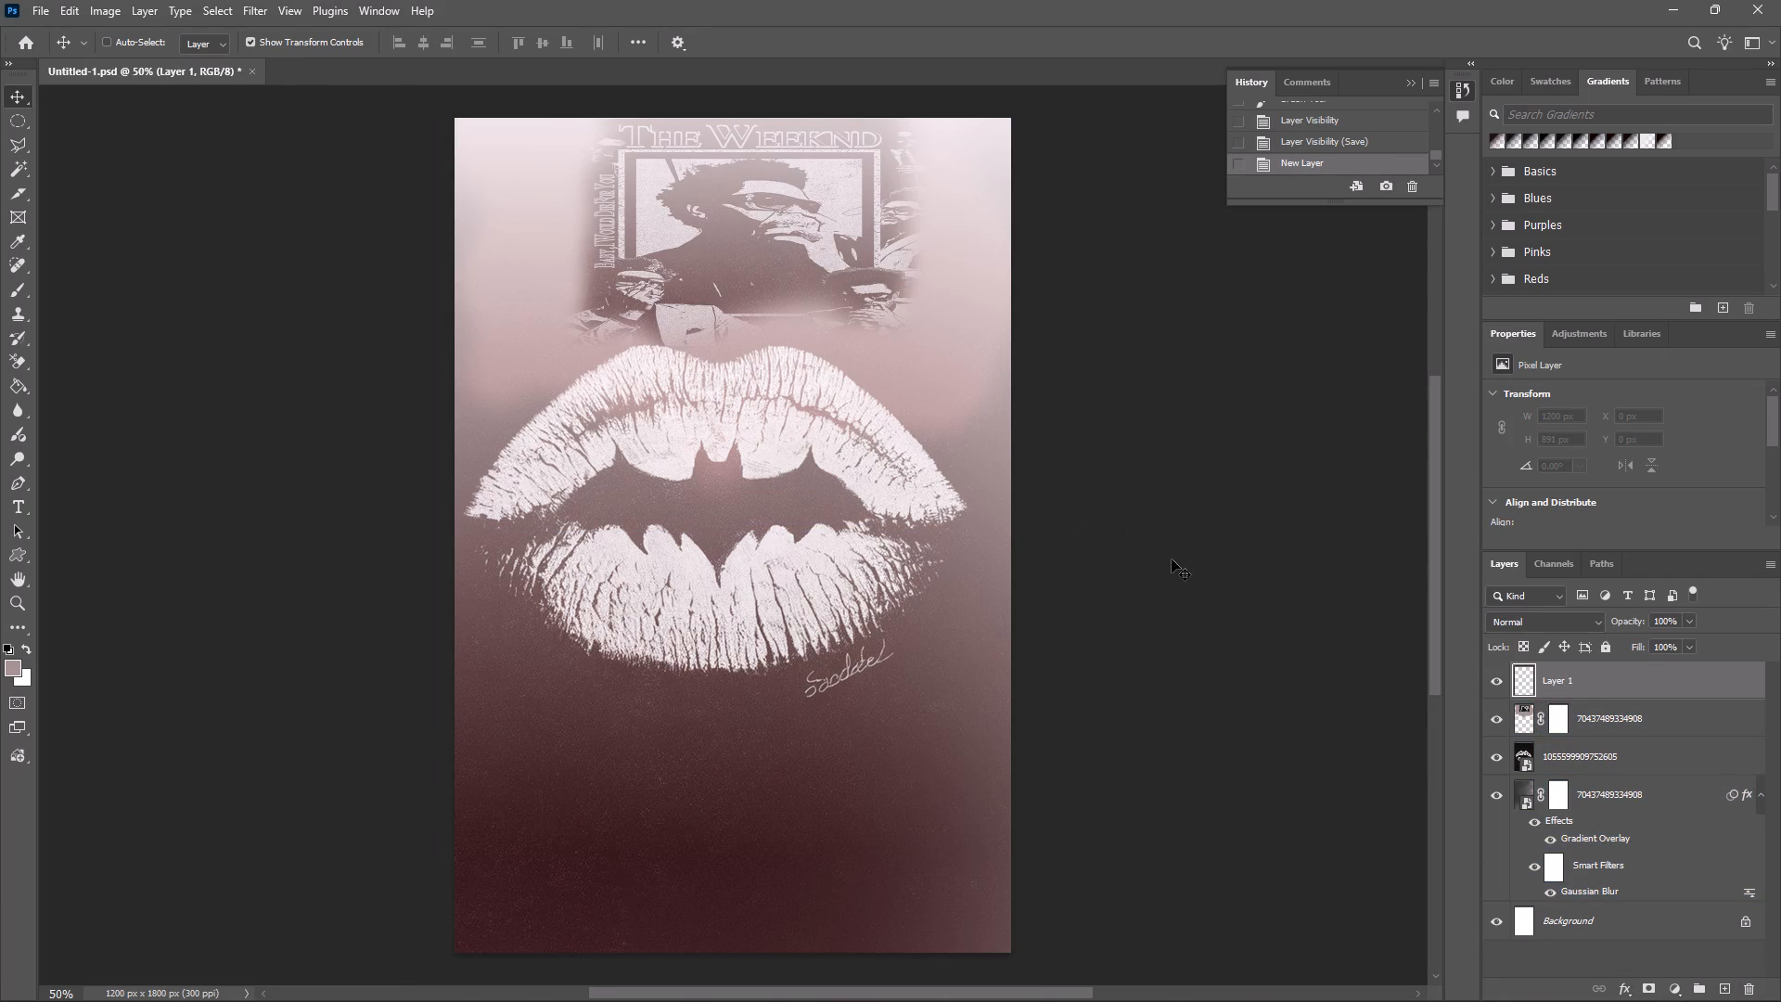
left_click(1516, 677)
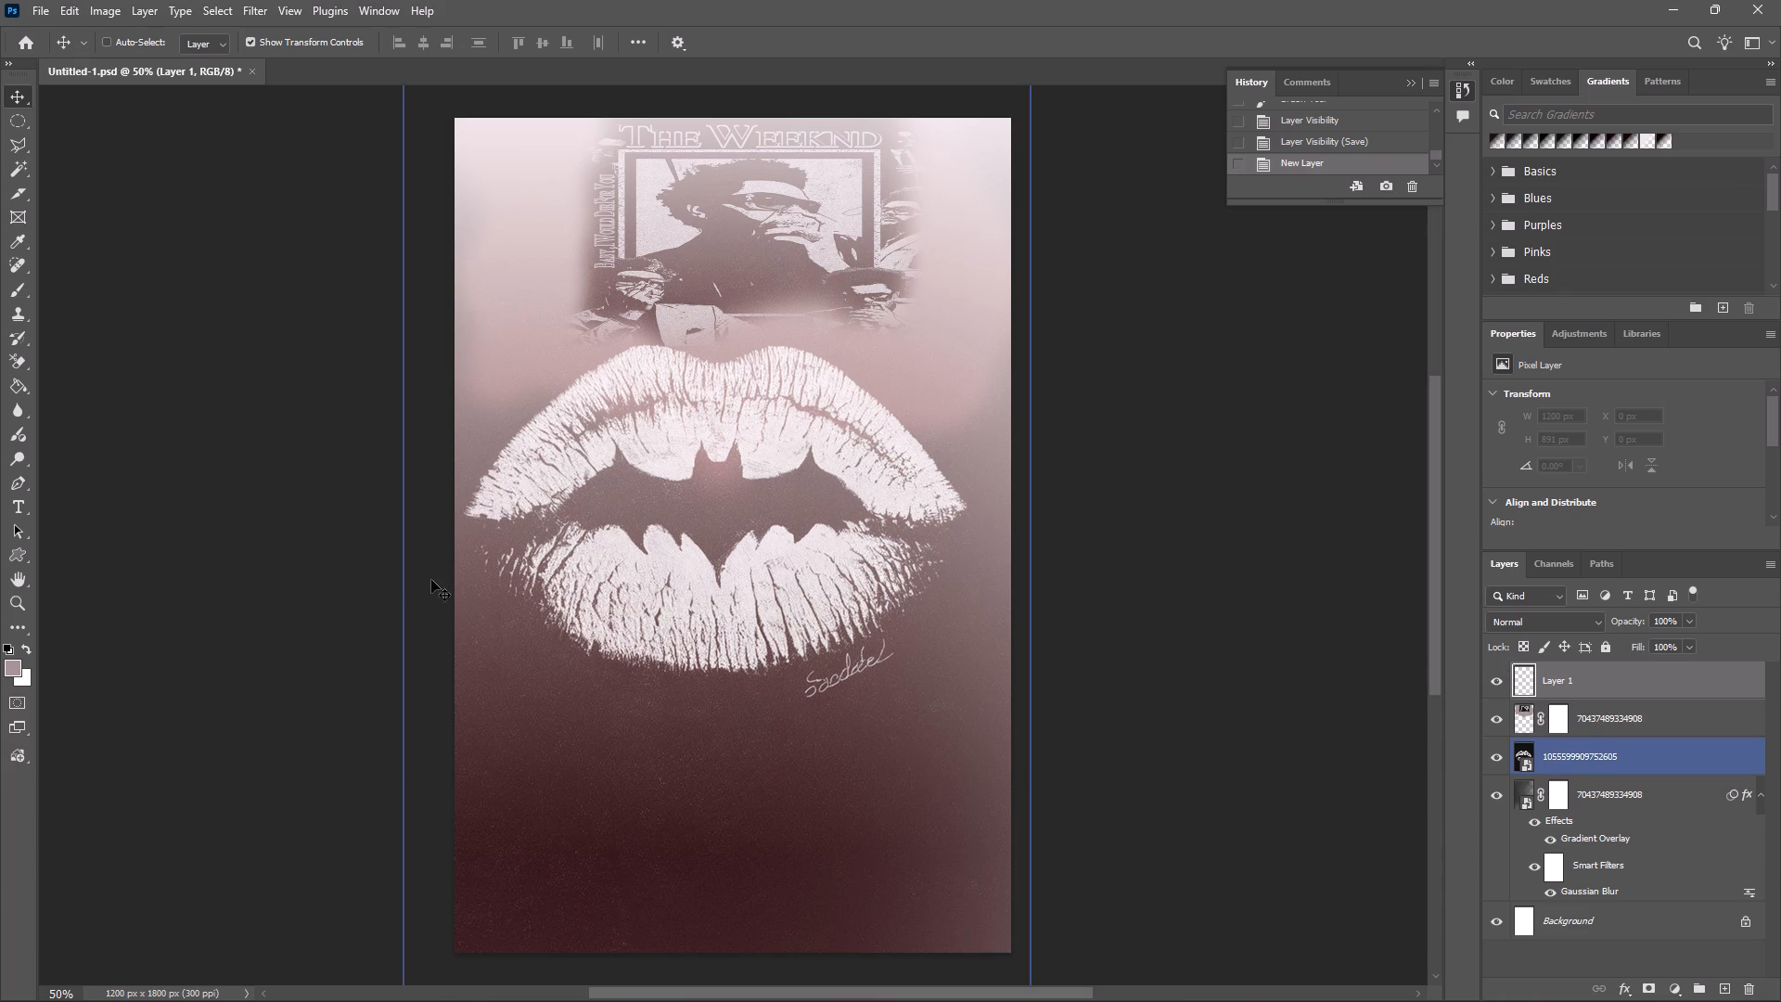
left_click(6, 645)
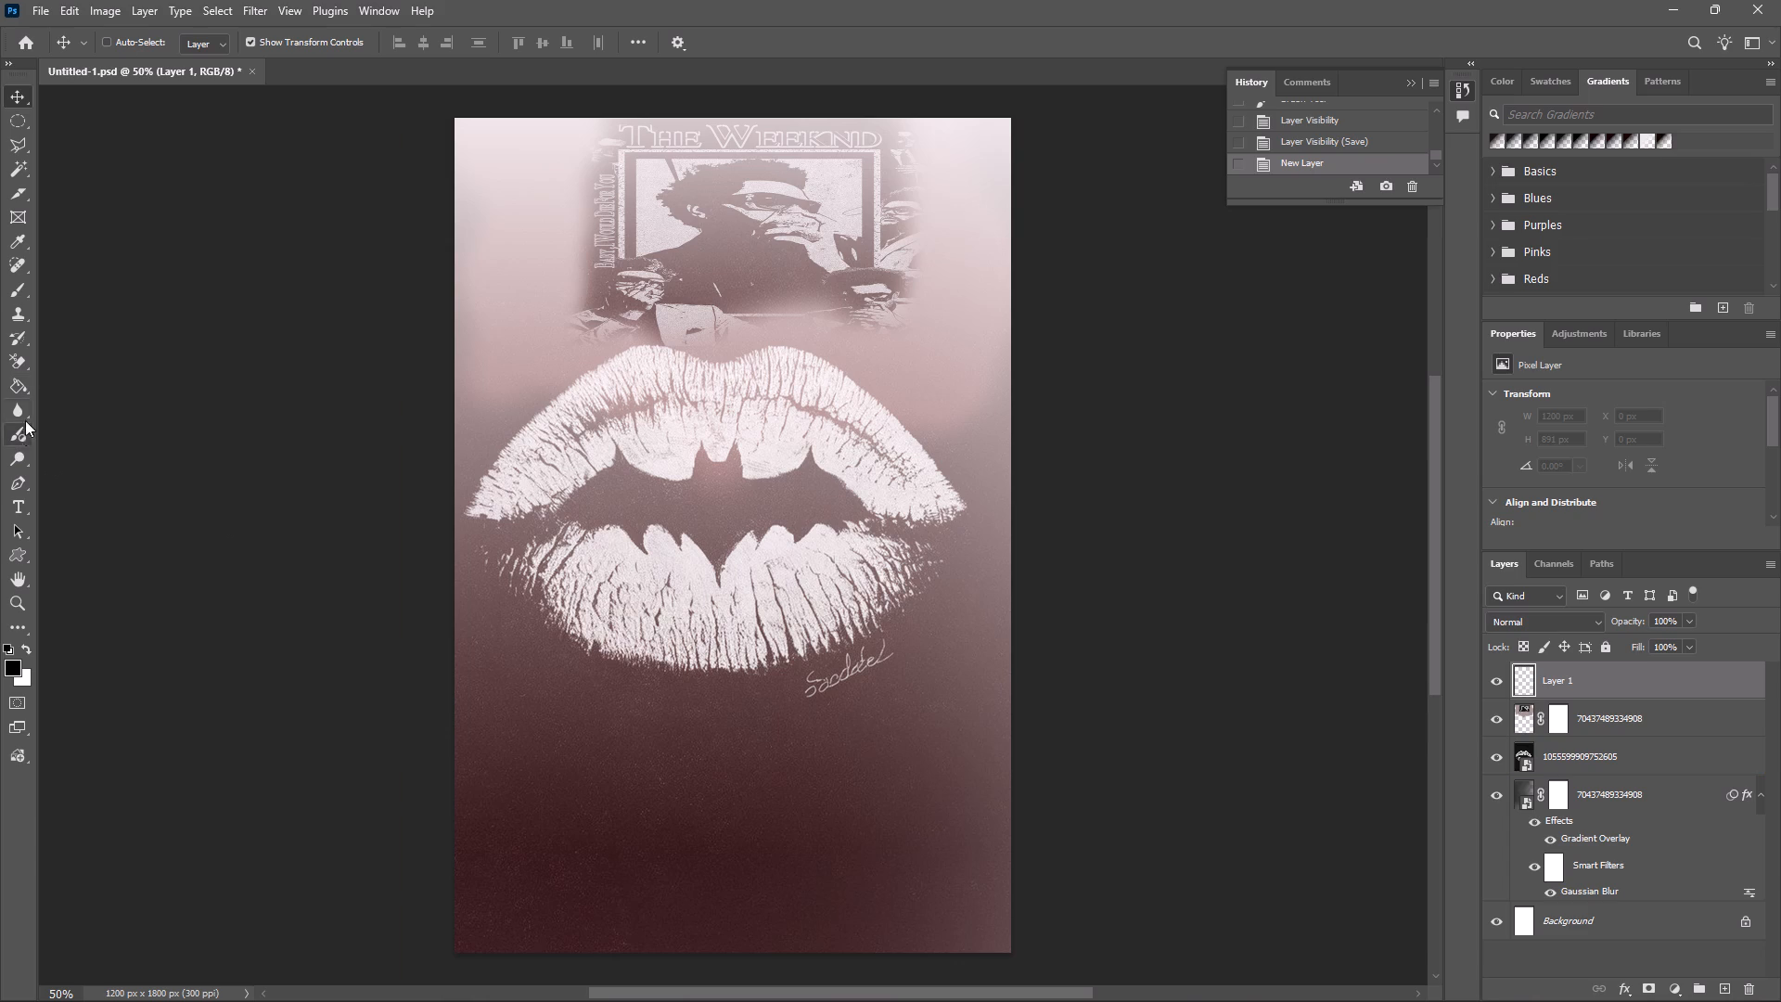
Save the document with the new blank layer.
left_click(33, 13)
left_click(95, 218)
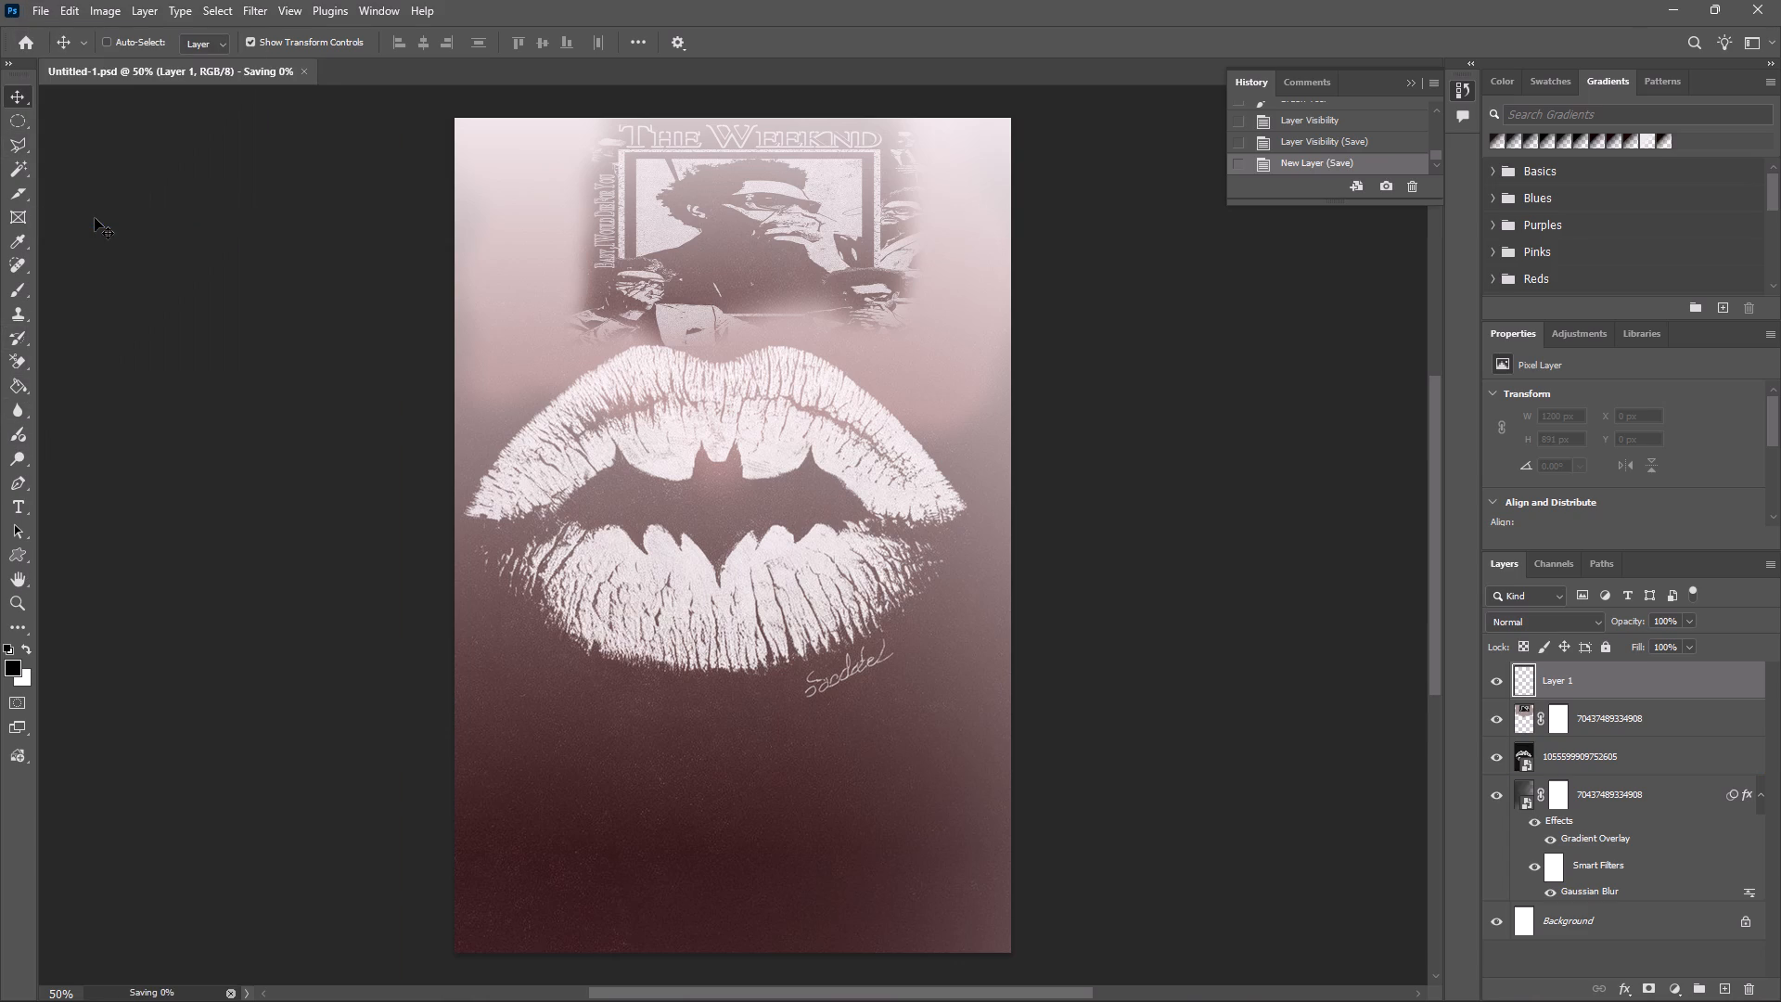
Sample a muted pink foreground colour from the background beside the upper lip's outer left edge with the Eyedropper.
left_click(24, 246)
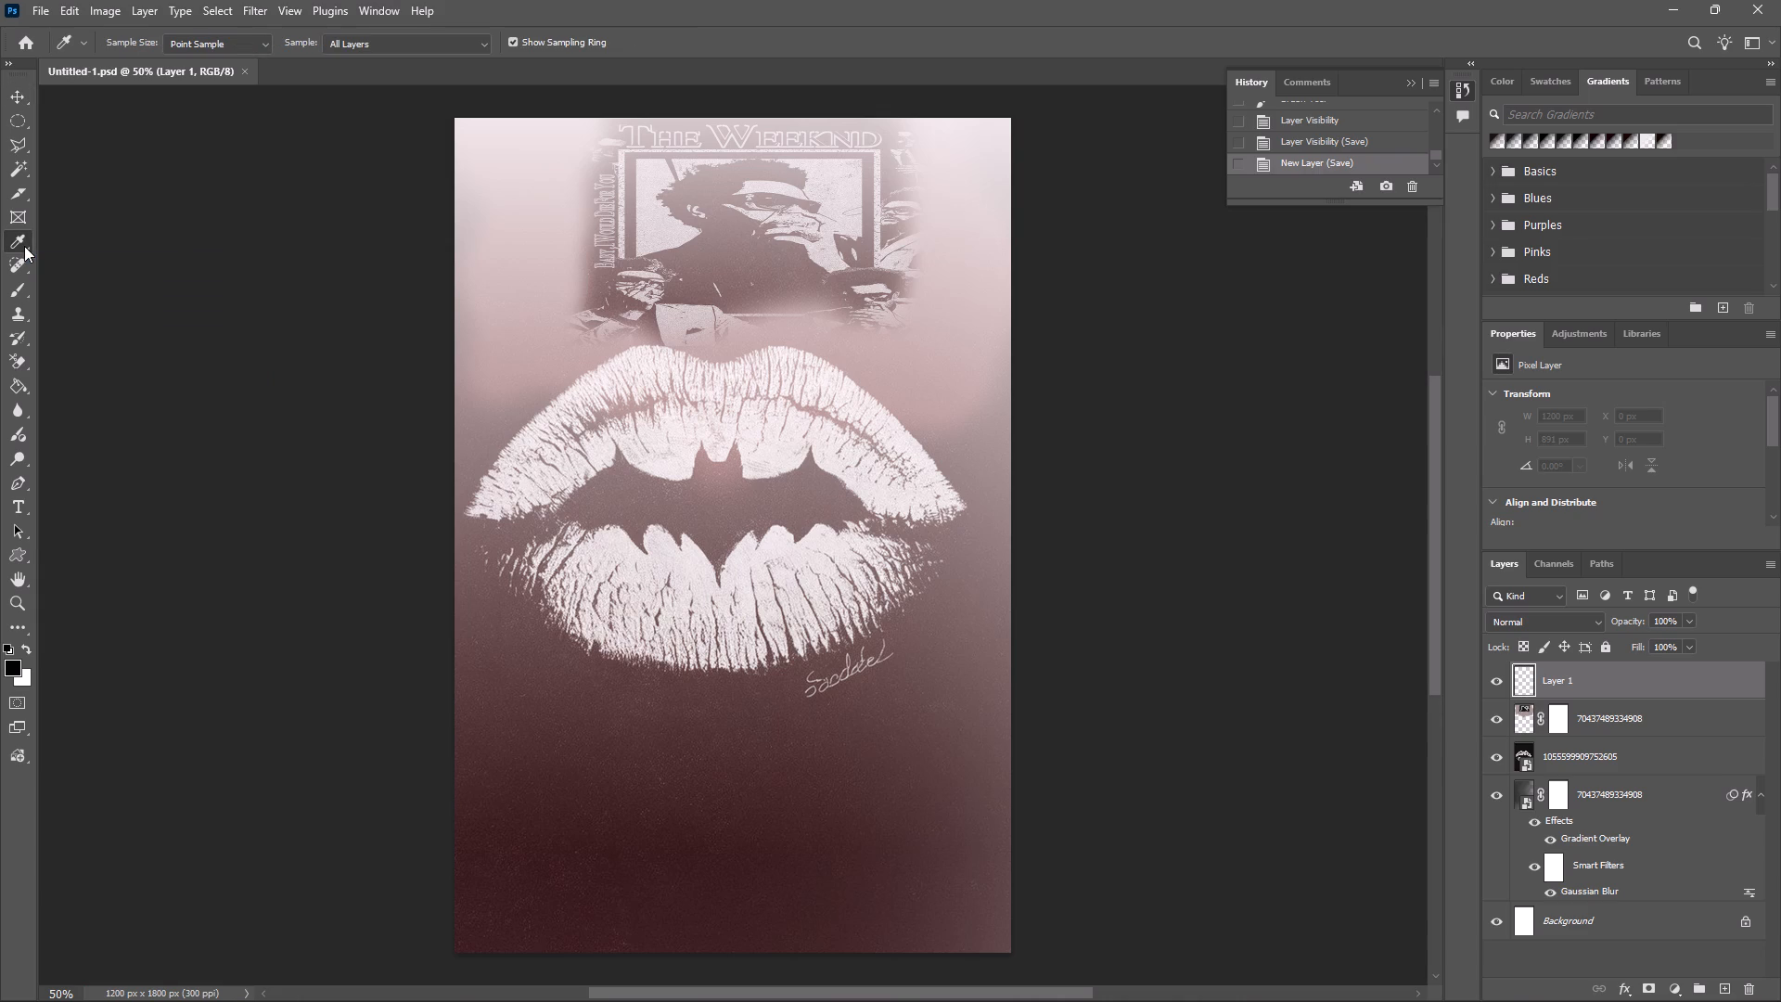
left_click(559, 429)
Add a white layer mask to the blank Layer 1.
left_click(1652, 986)
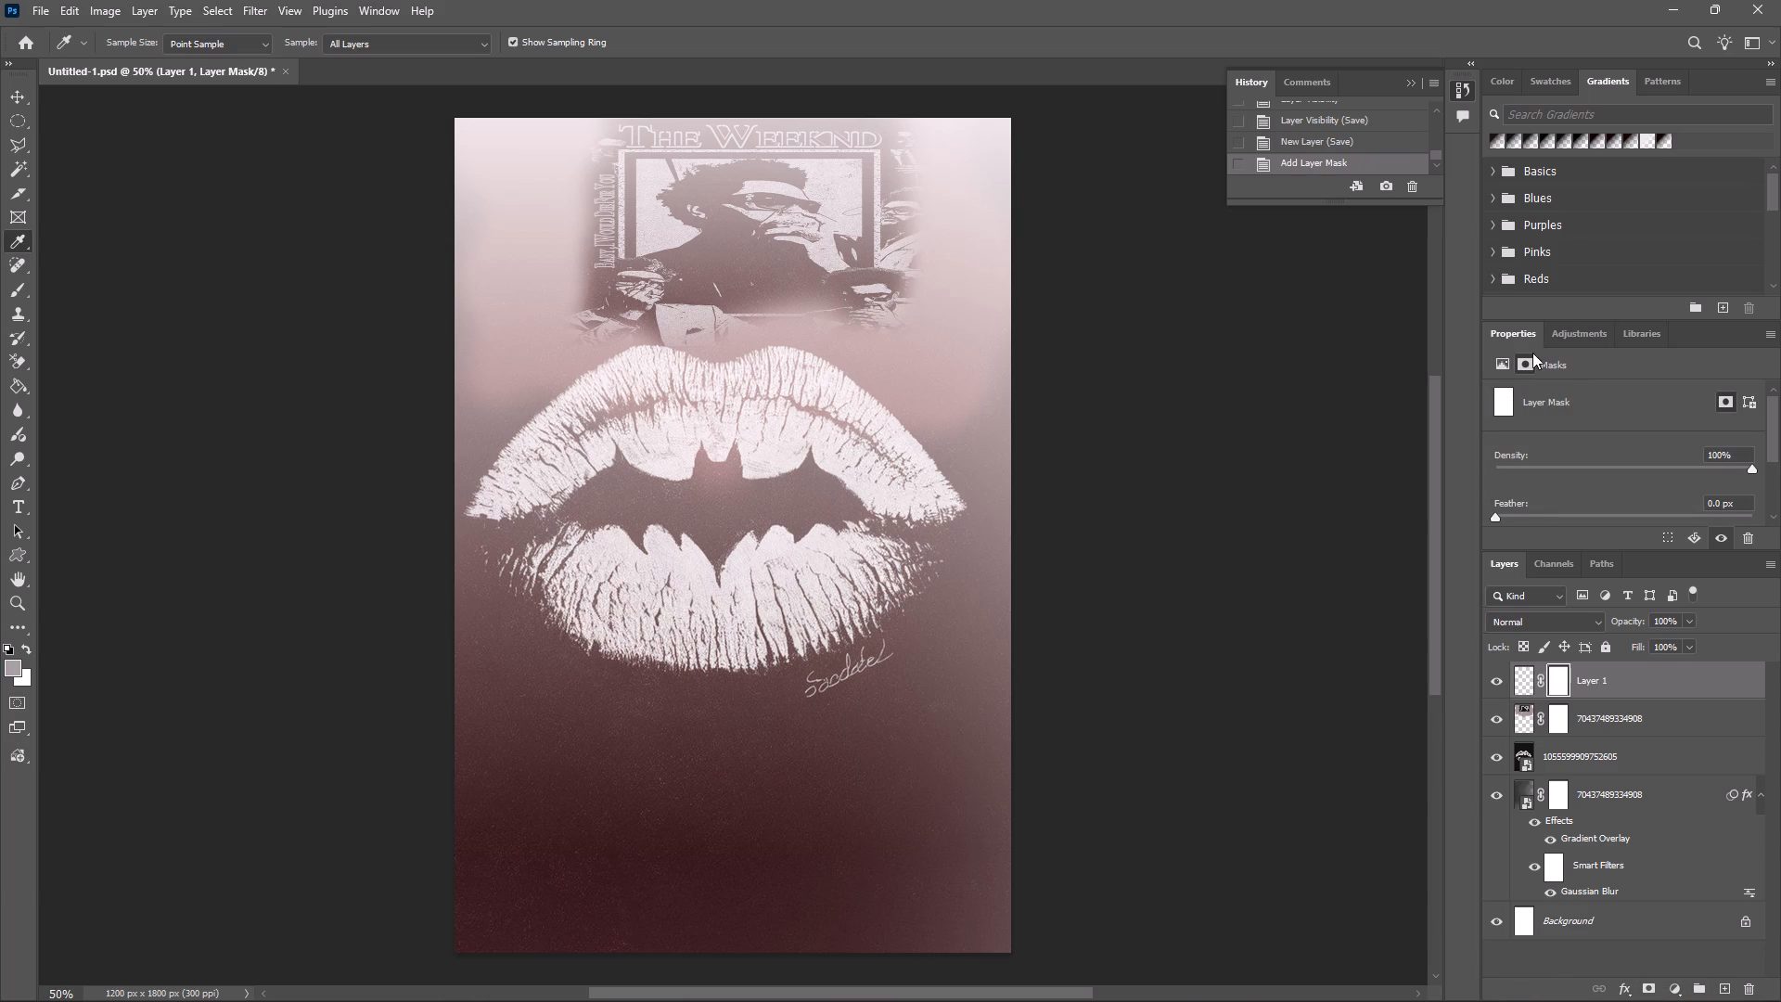
Examine the properties and options of Layer 1's mask and check the poster layer's mask, ending with Layer 1's mask selected.
scroll(1560, 491, "down", 1)
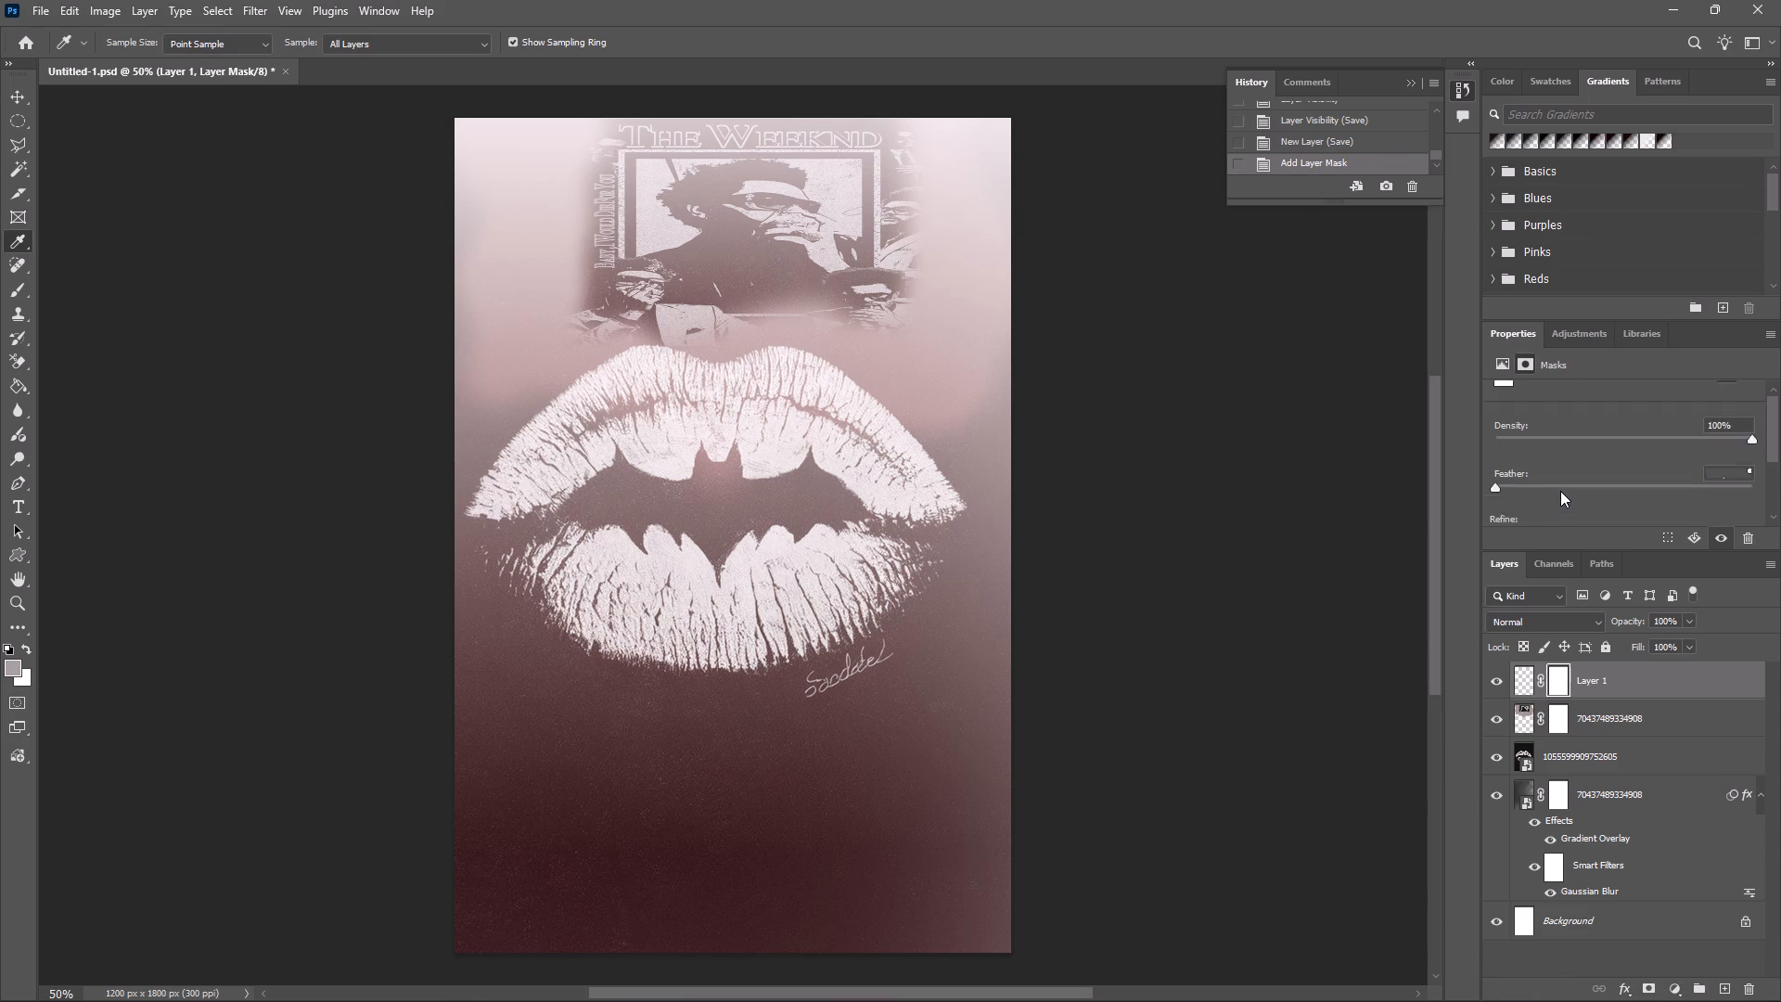
scroll(1560, 491, "down", 1)
scroll(1560, 491, "up", 1)
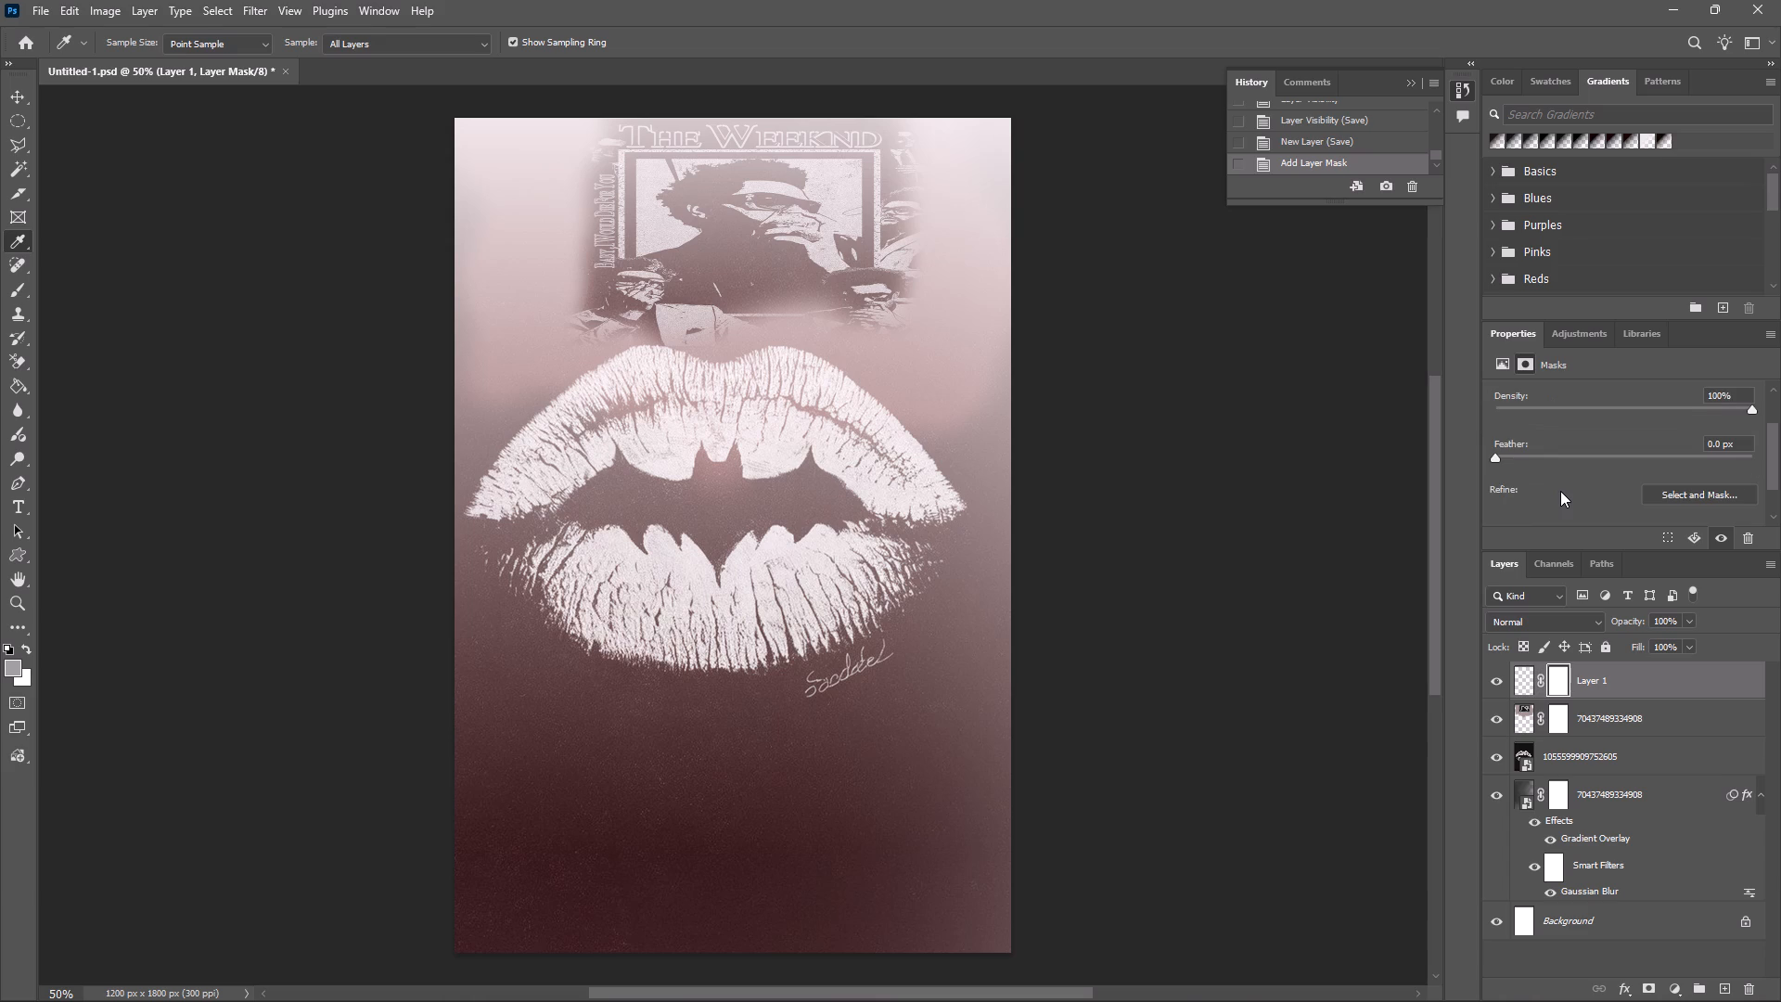
scroll(1560, 491, "up", 1)
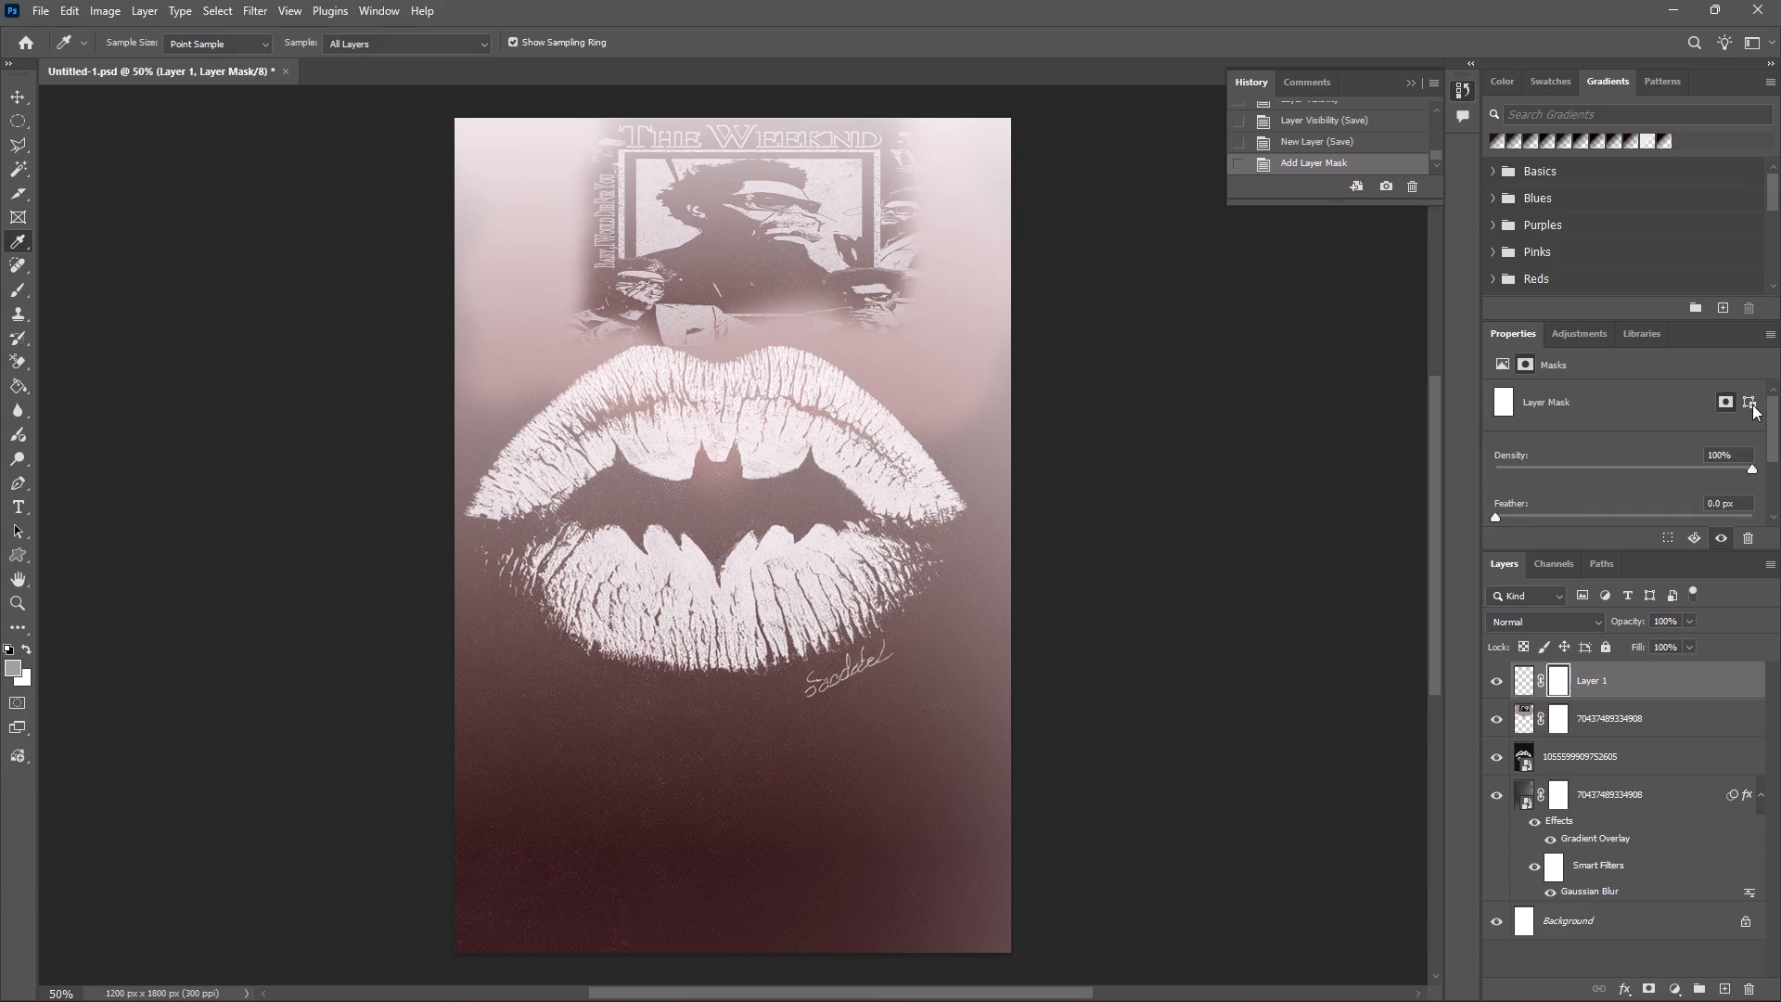
left_click(1528, 358)
right_click(1558, 671)
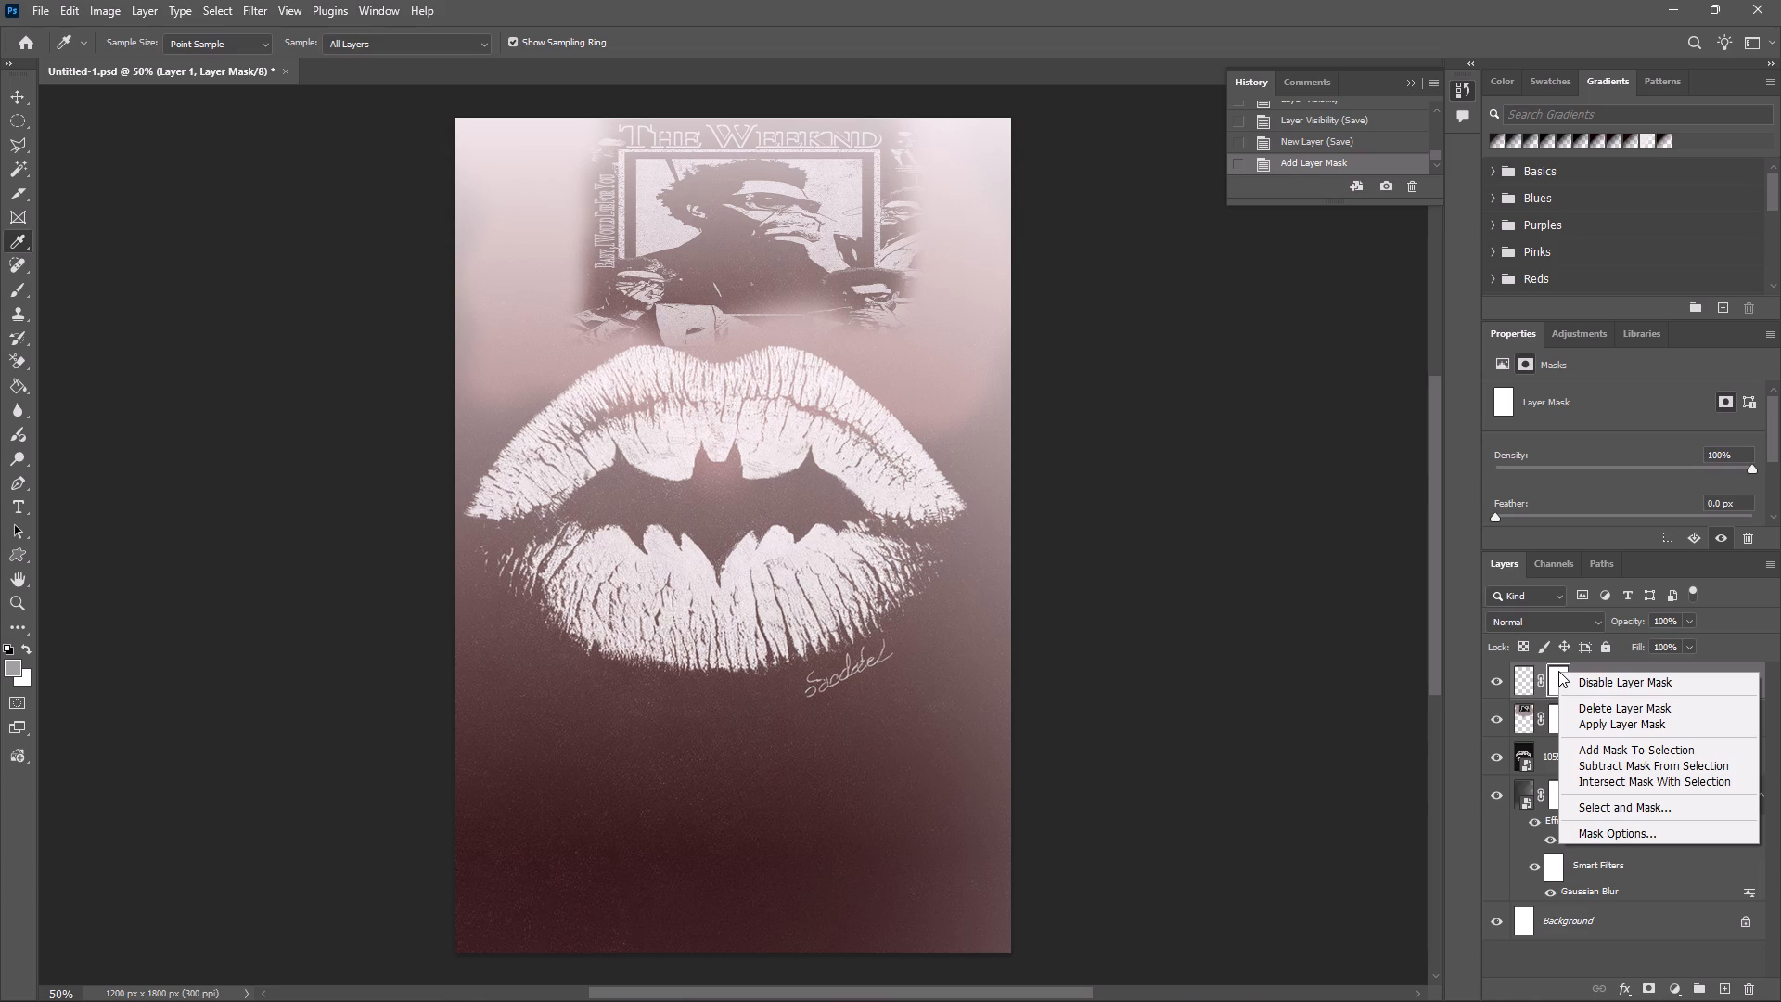
left_click(1558, 671)
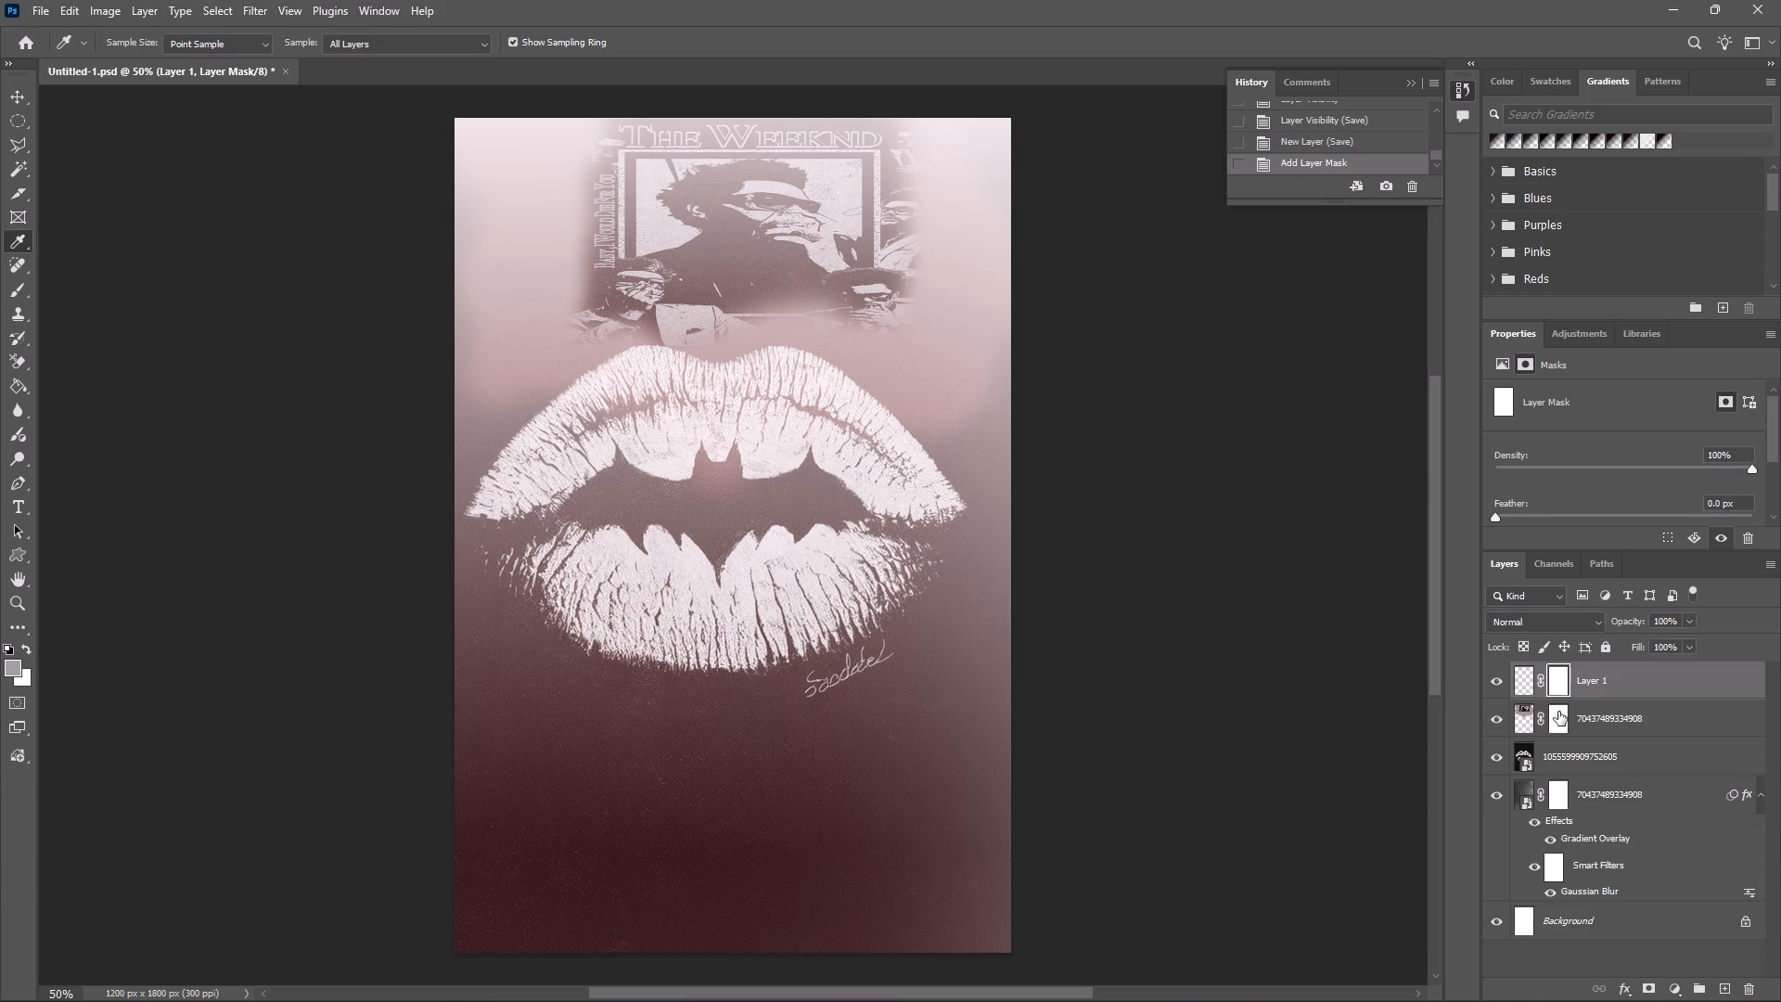
left_click(1558, 712)
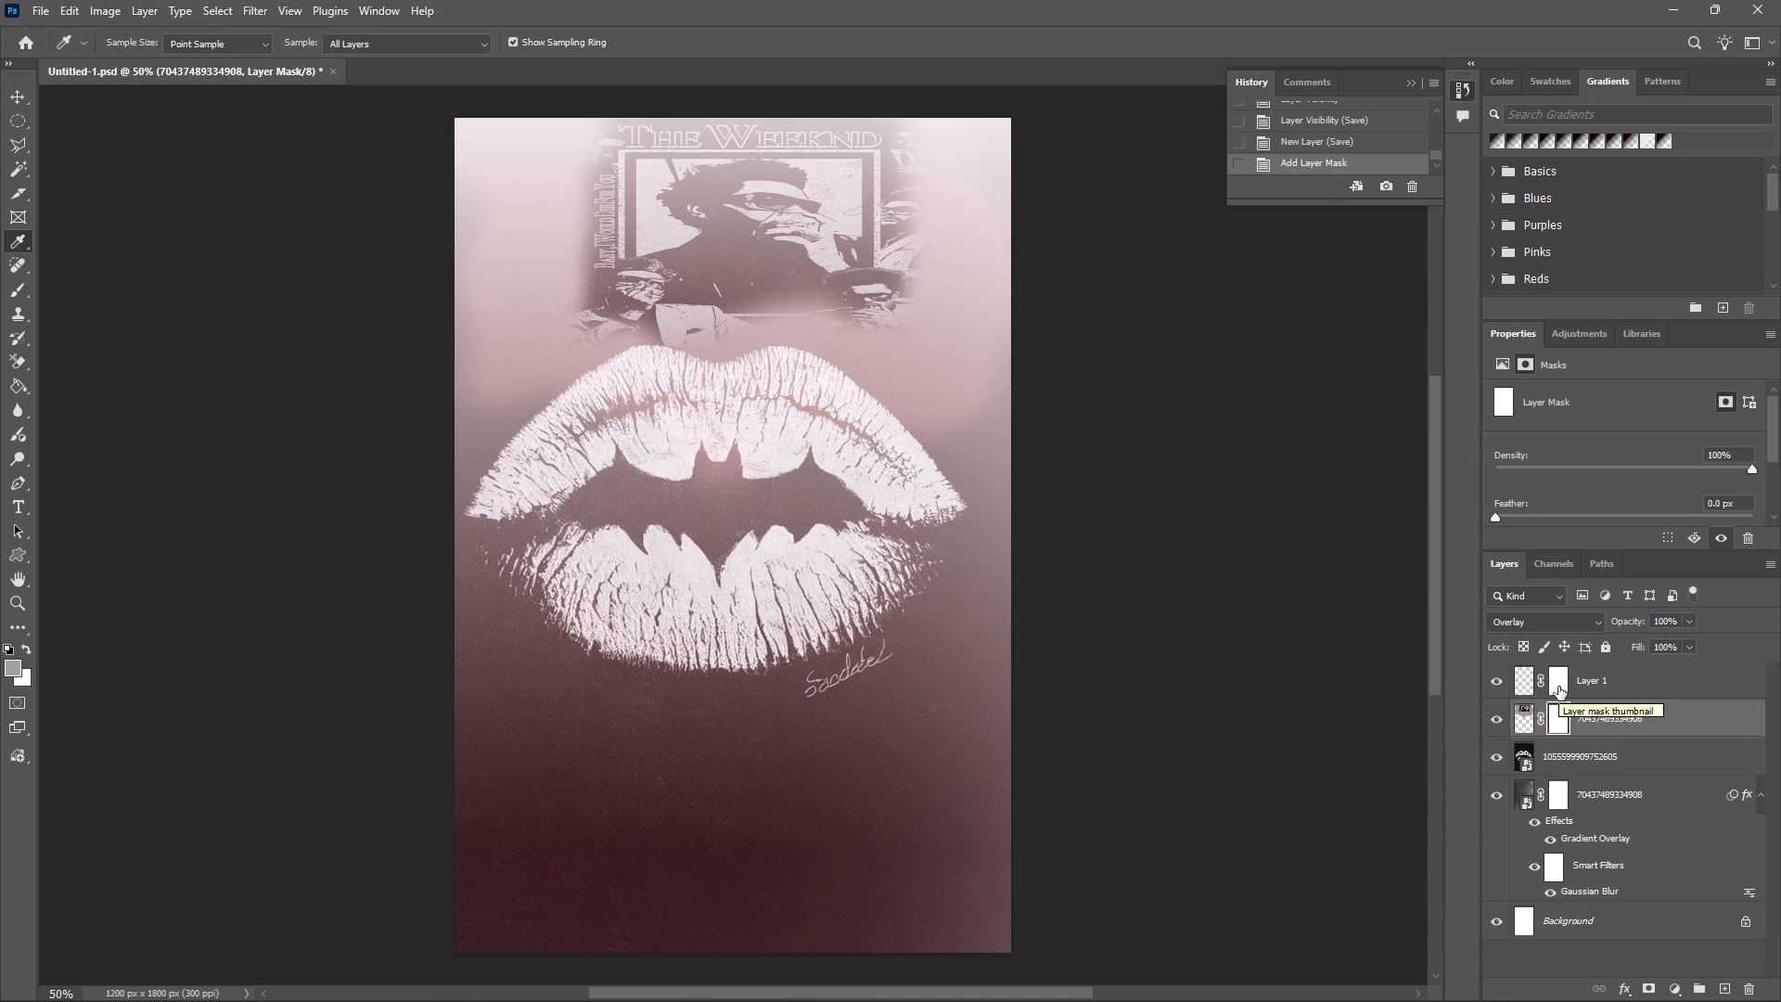
left_click(1558, 687)
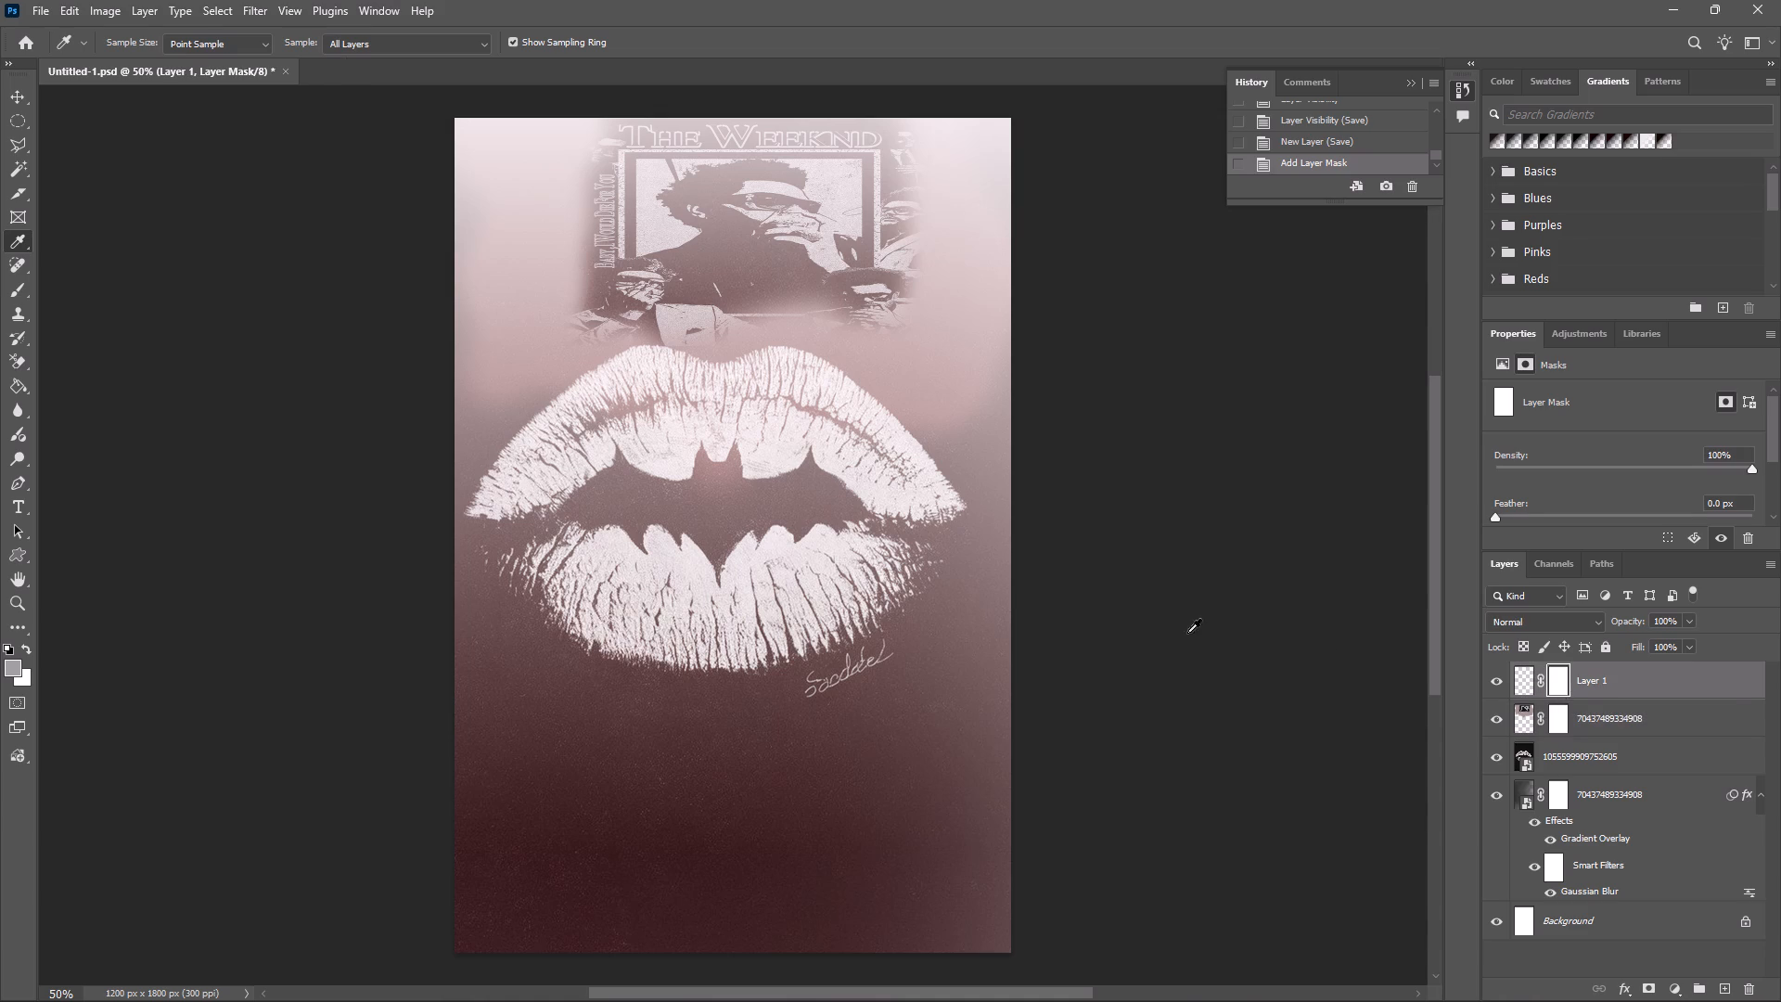
Choose the History Brush and set the foreground colour to the dark purple #1a131f.
left_click(22, 338)
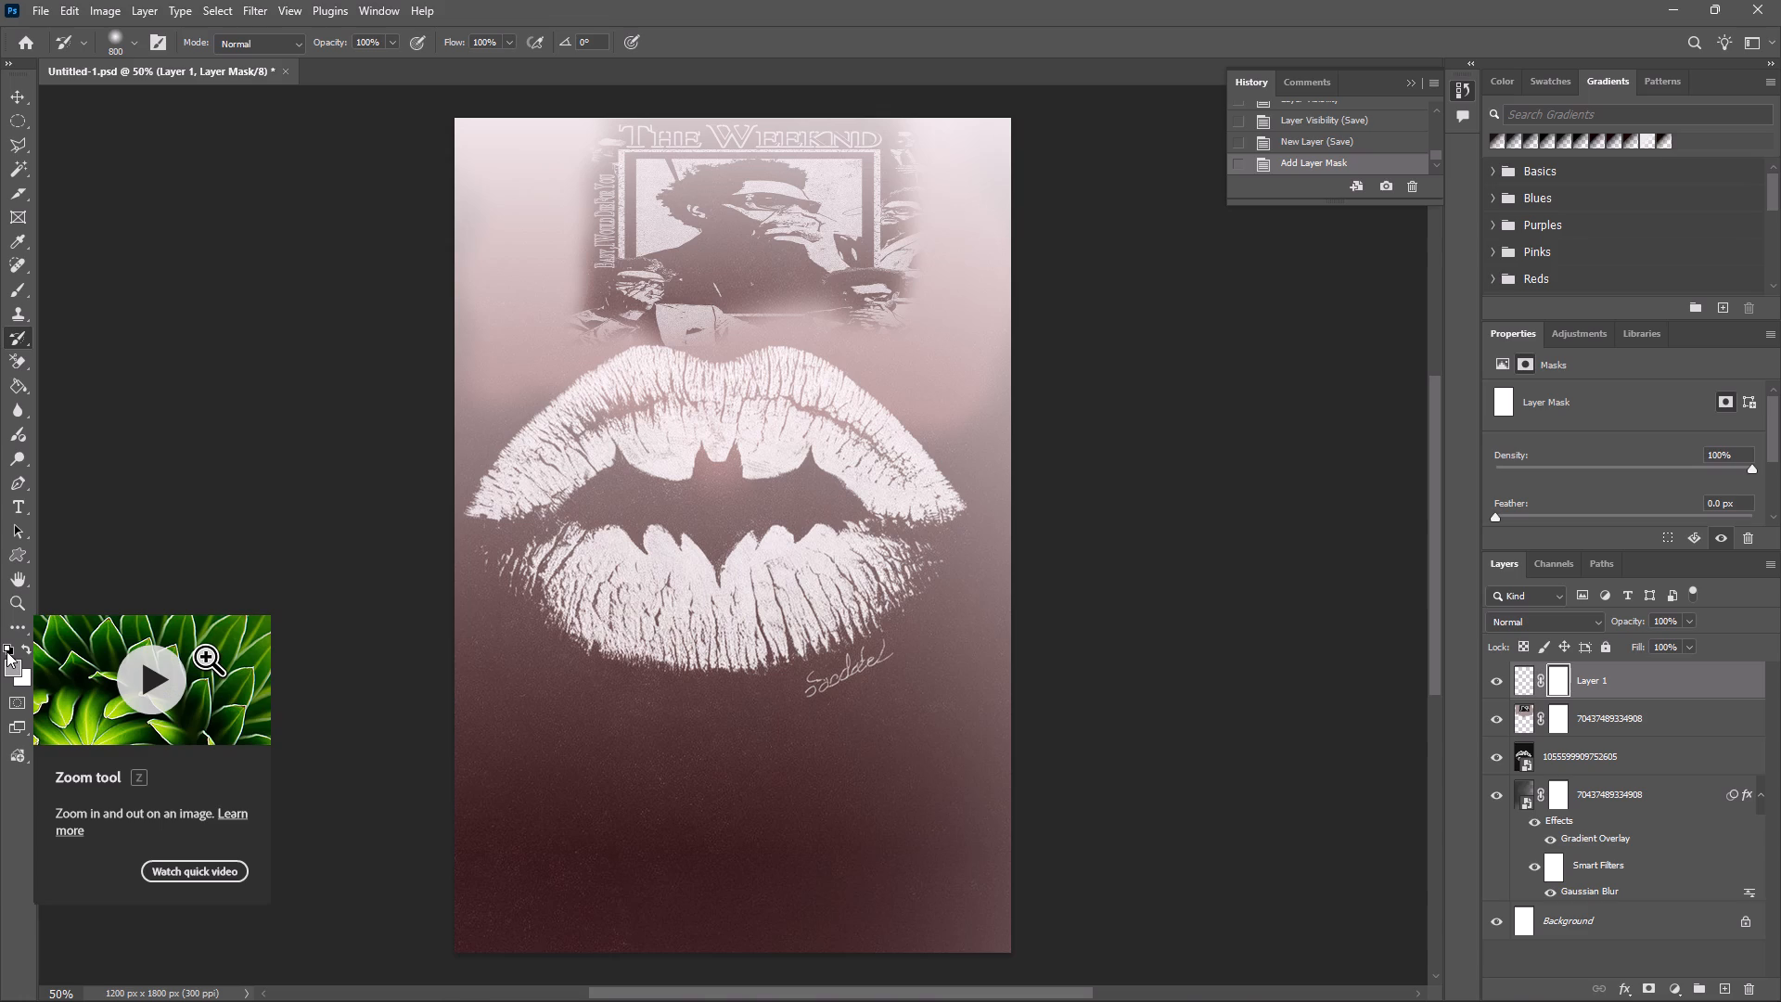
left_click(11, 674)
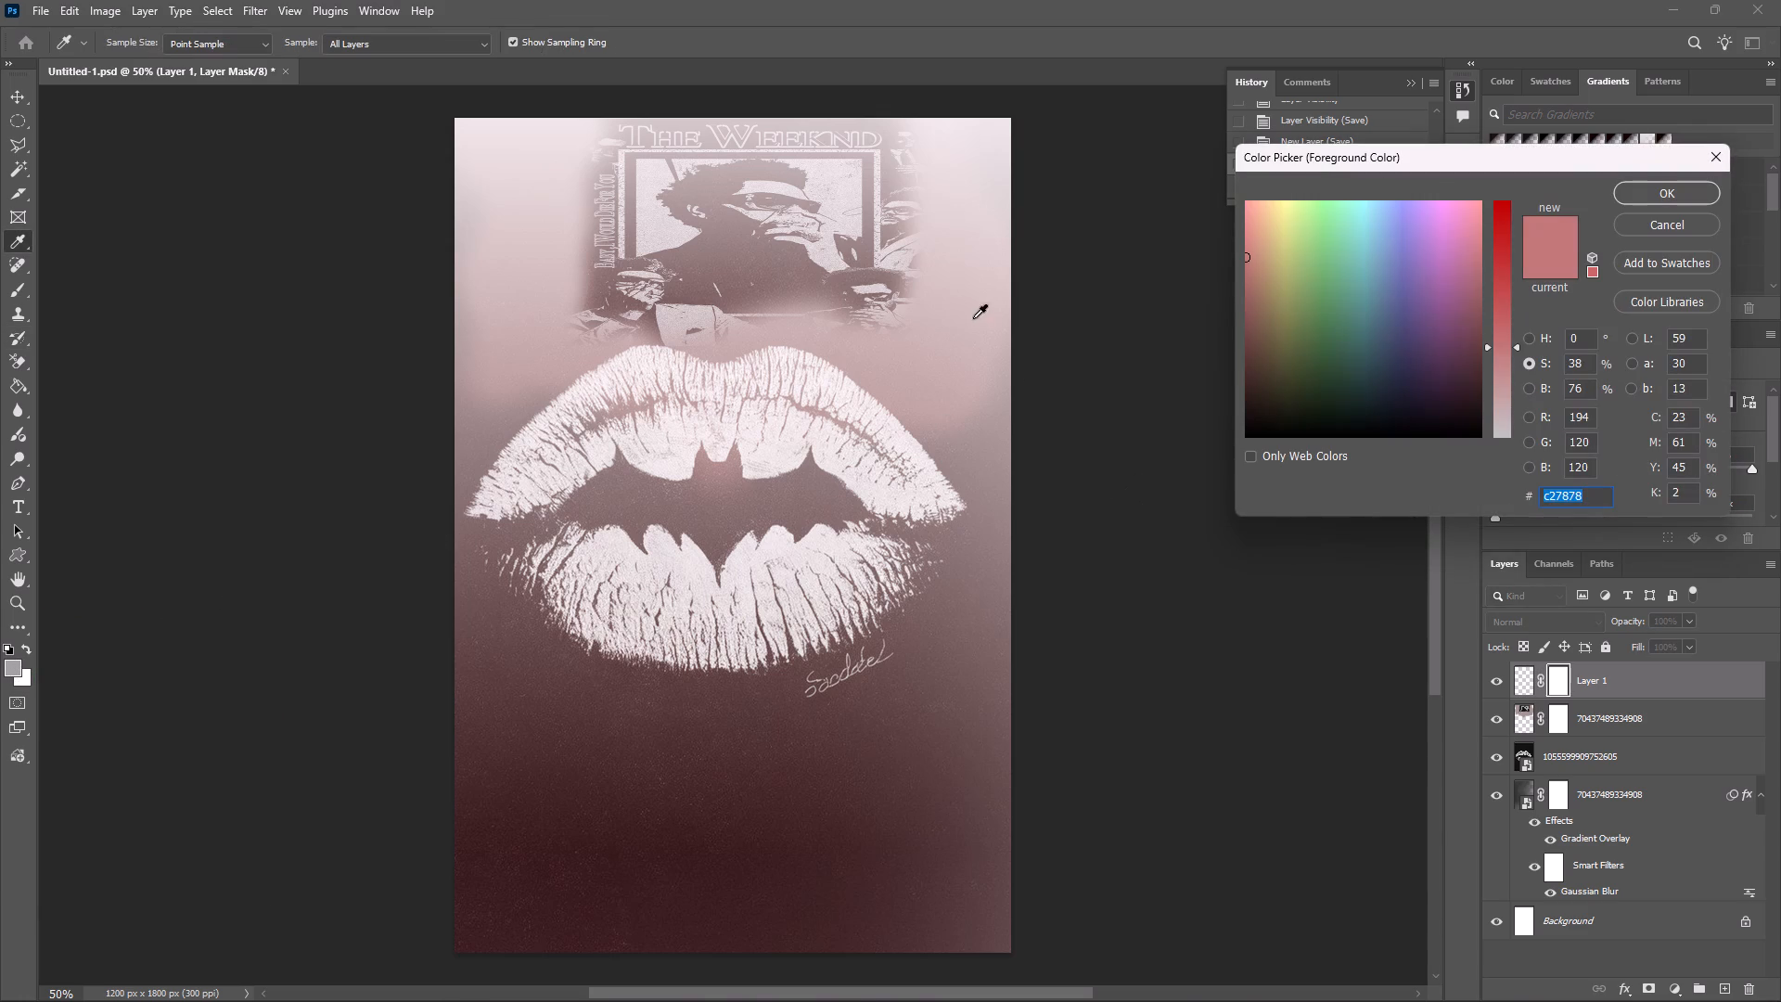
left_click(1320, 396)
left_click(1427, 408)
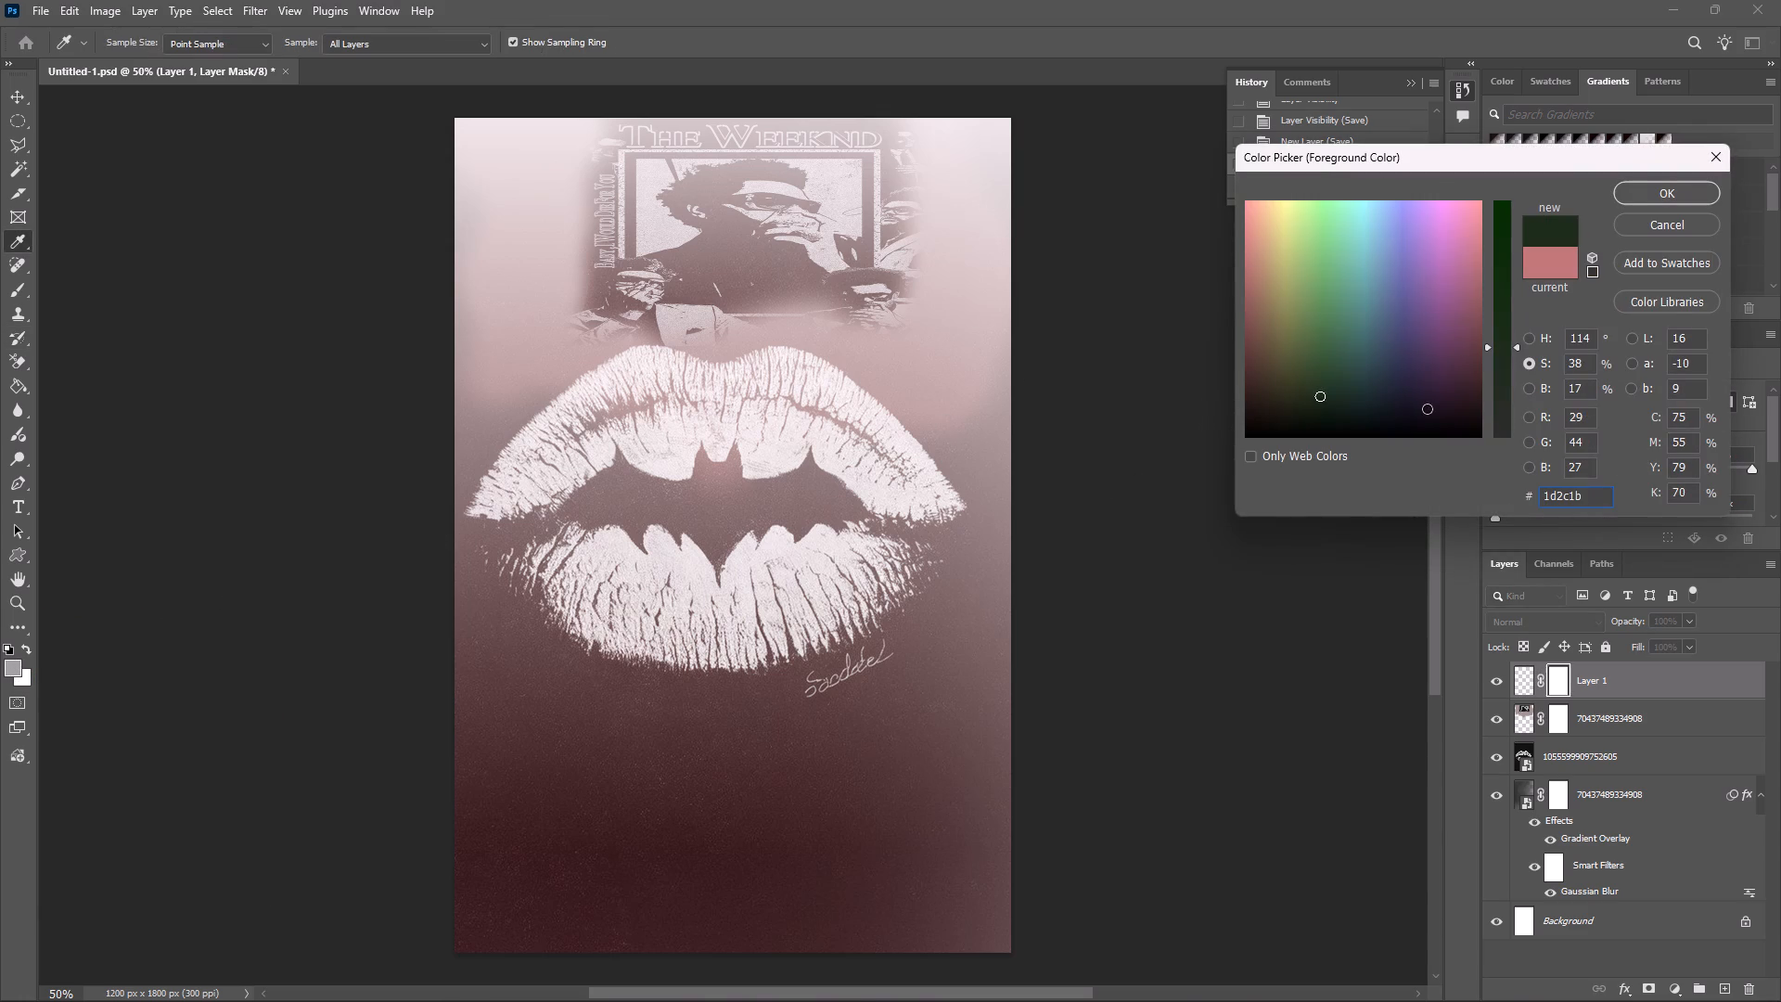
left_click(1665, 186)
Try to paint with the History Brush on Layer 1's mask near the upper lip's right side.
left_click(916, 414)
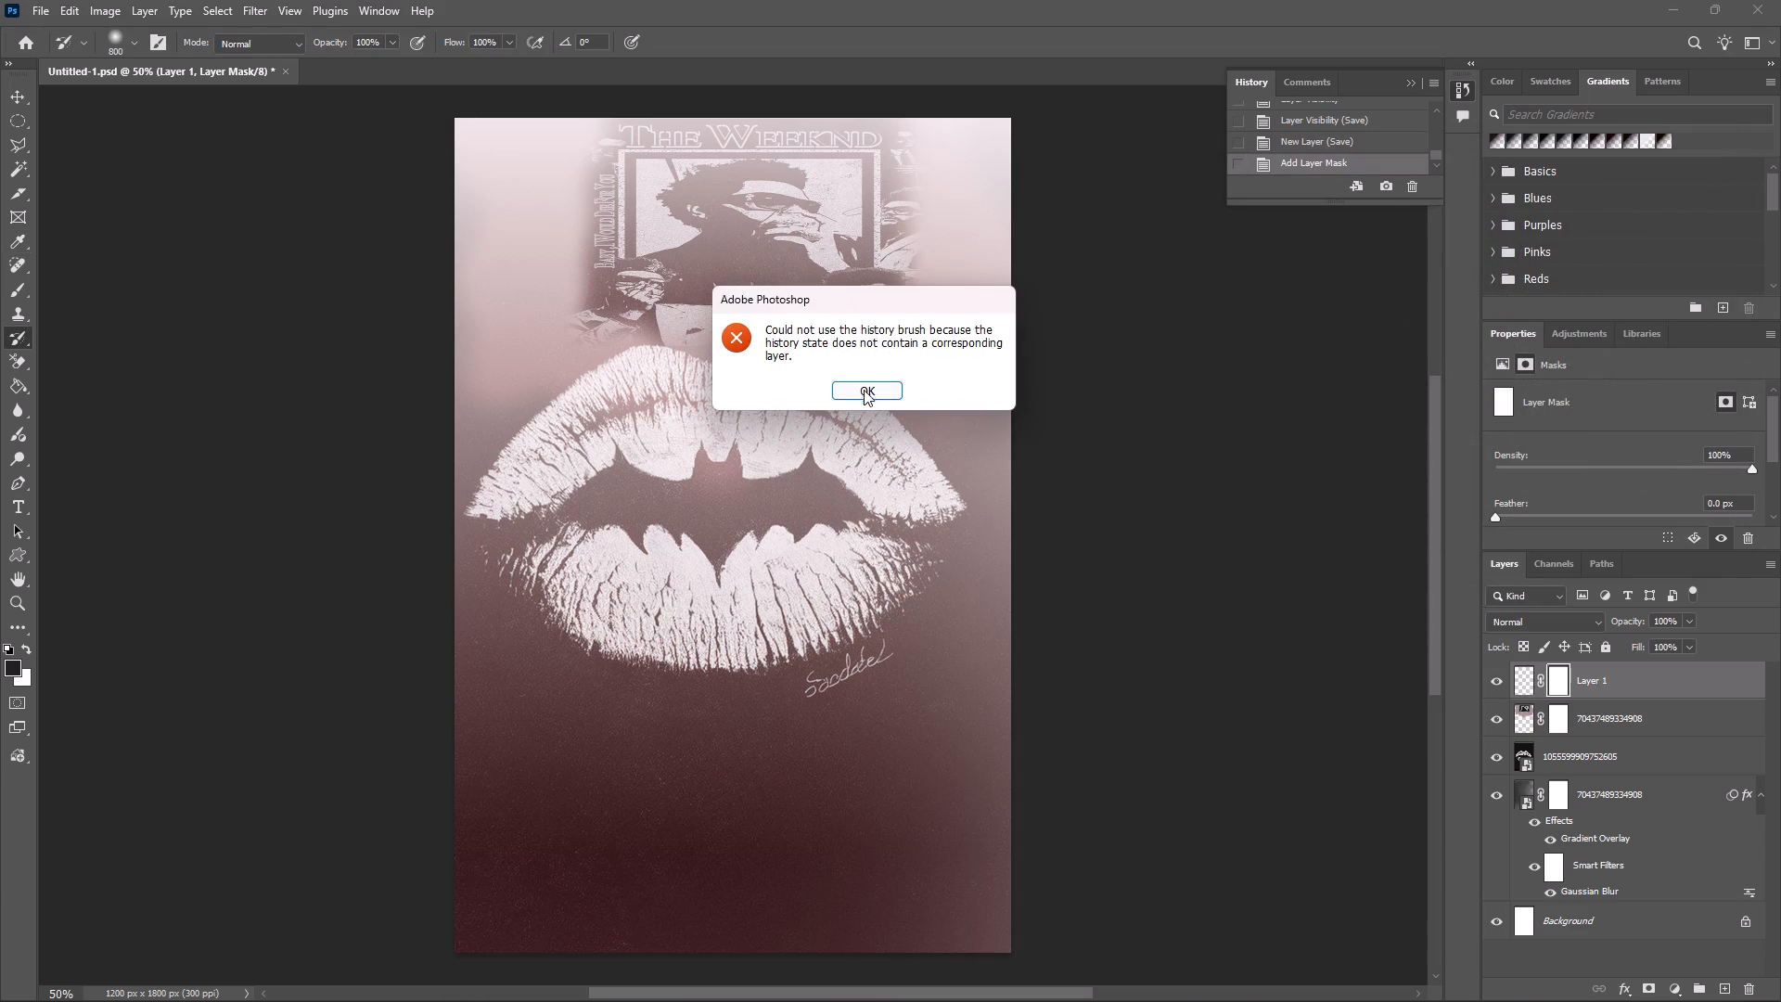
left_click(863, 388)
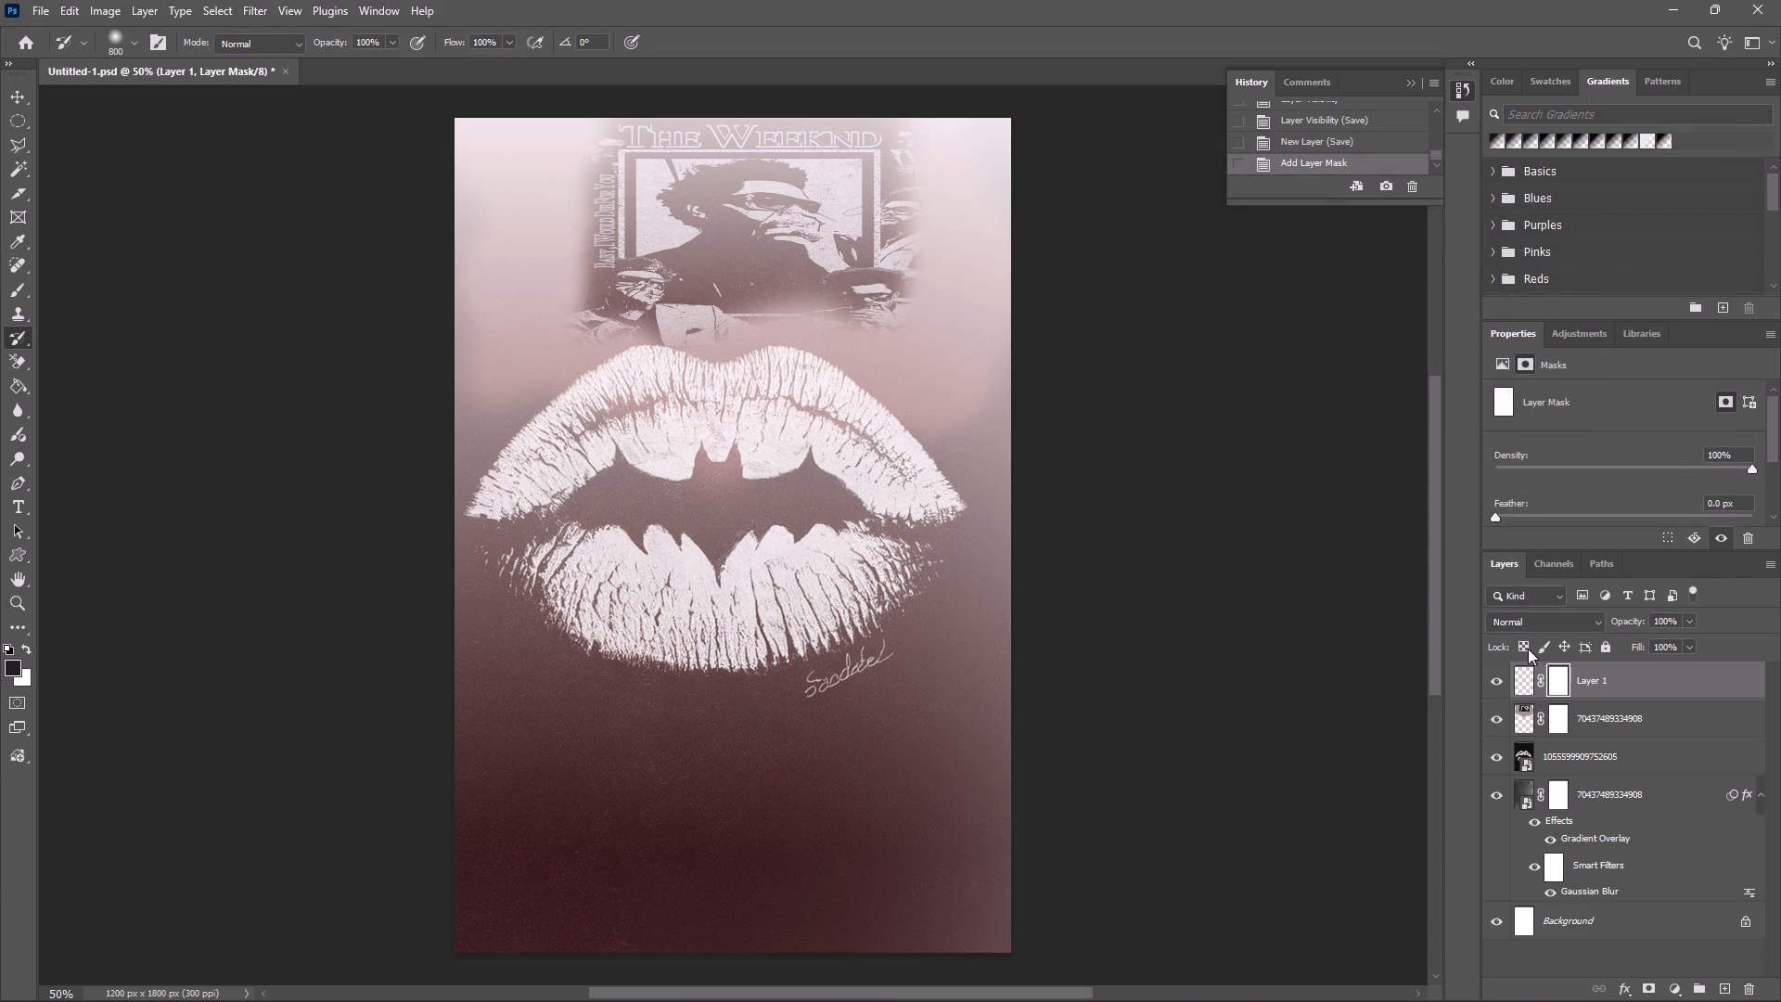
Fill Layer 1's pixel content with the near-black colour #090808 using the Paint Bucket.
left_click(1522, 676)
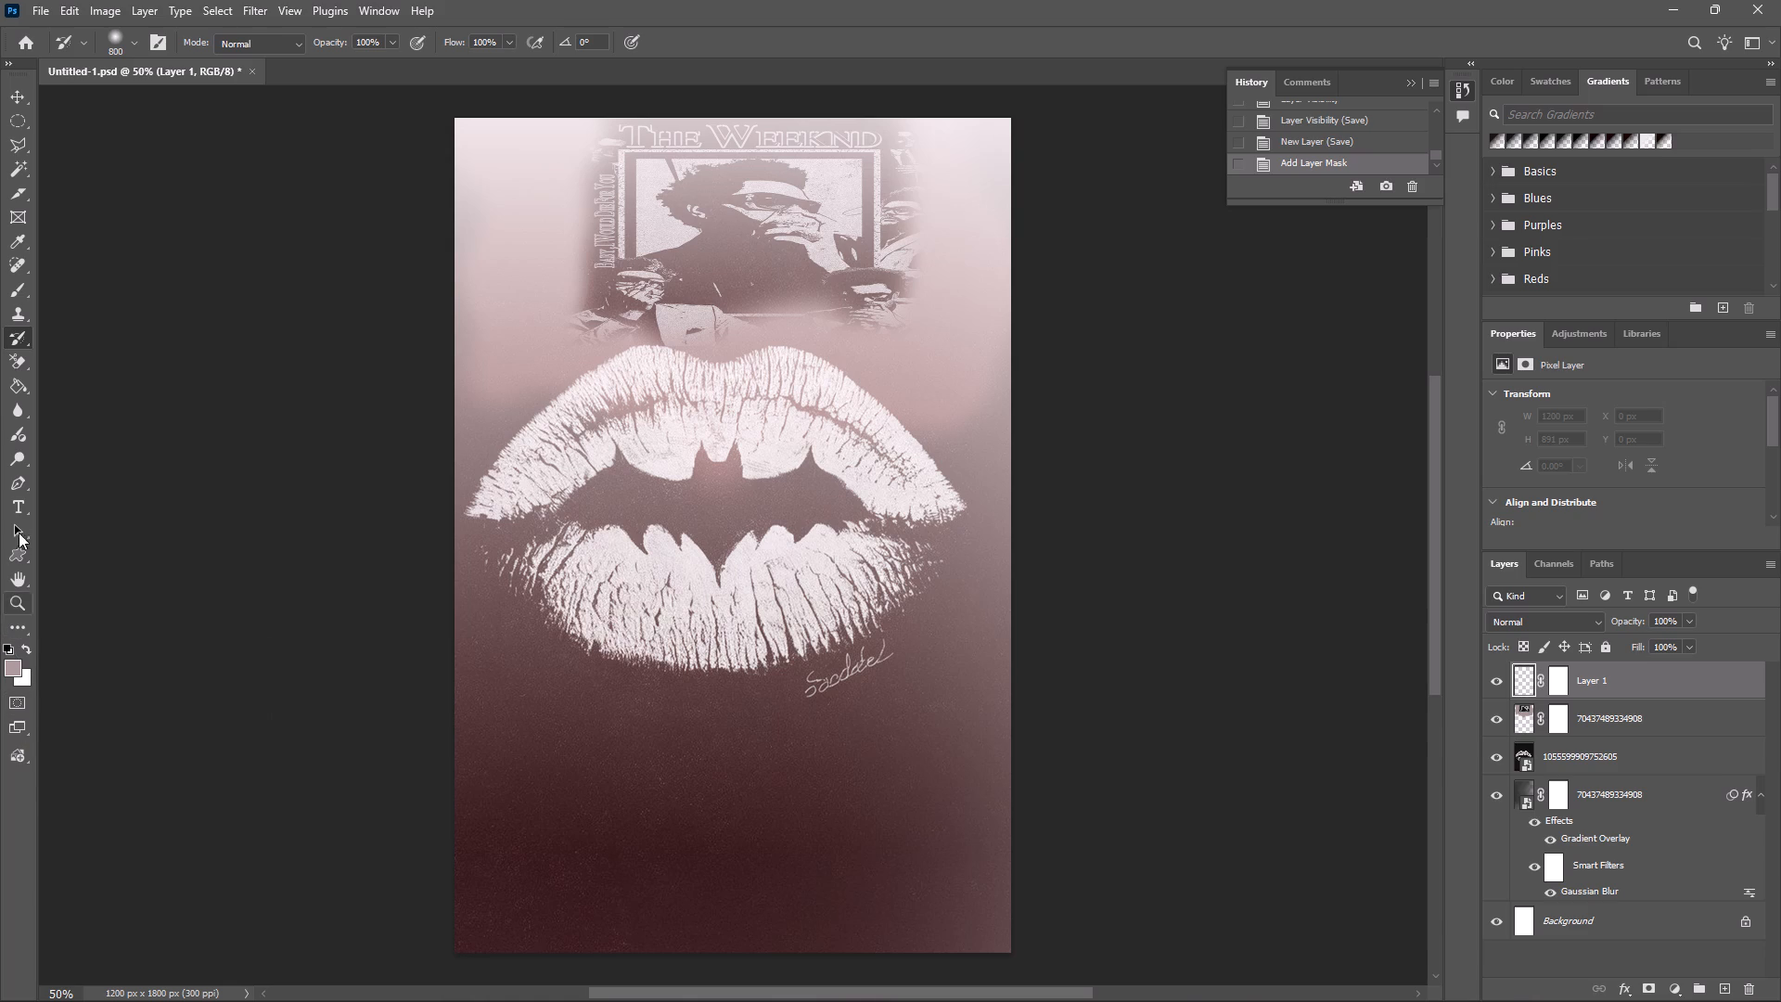
left_click(16, 386)
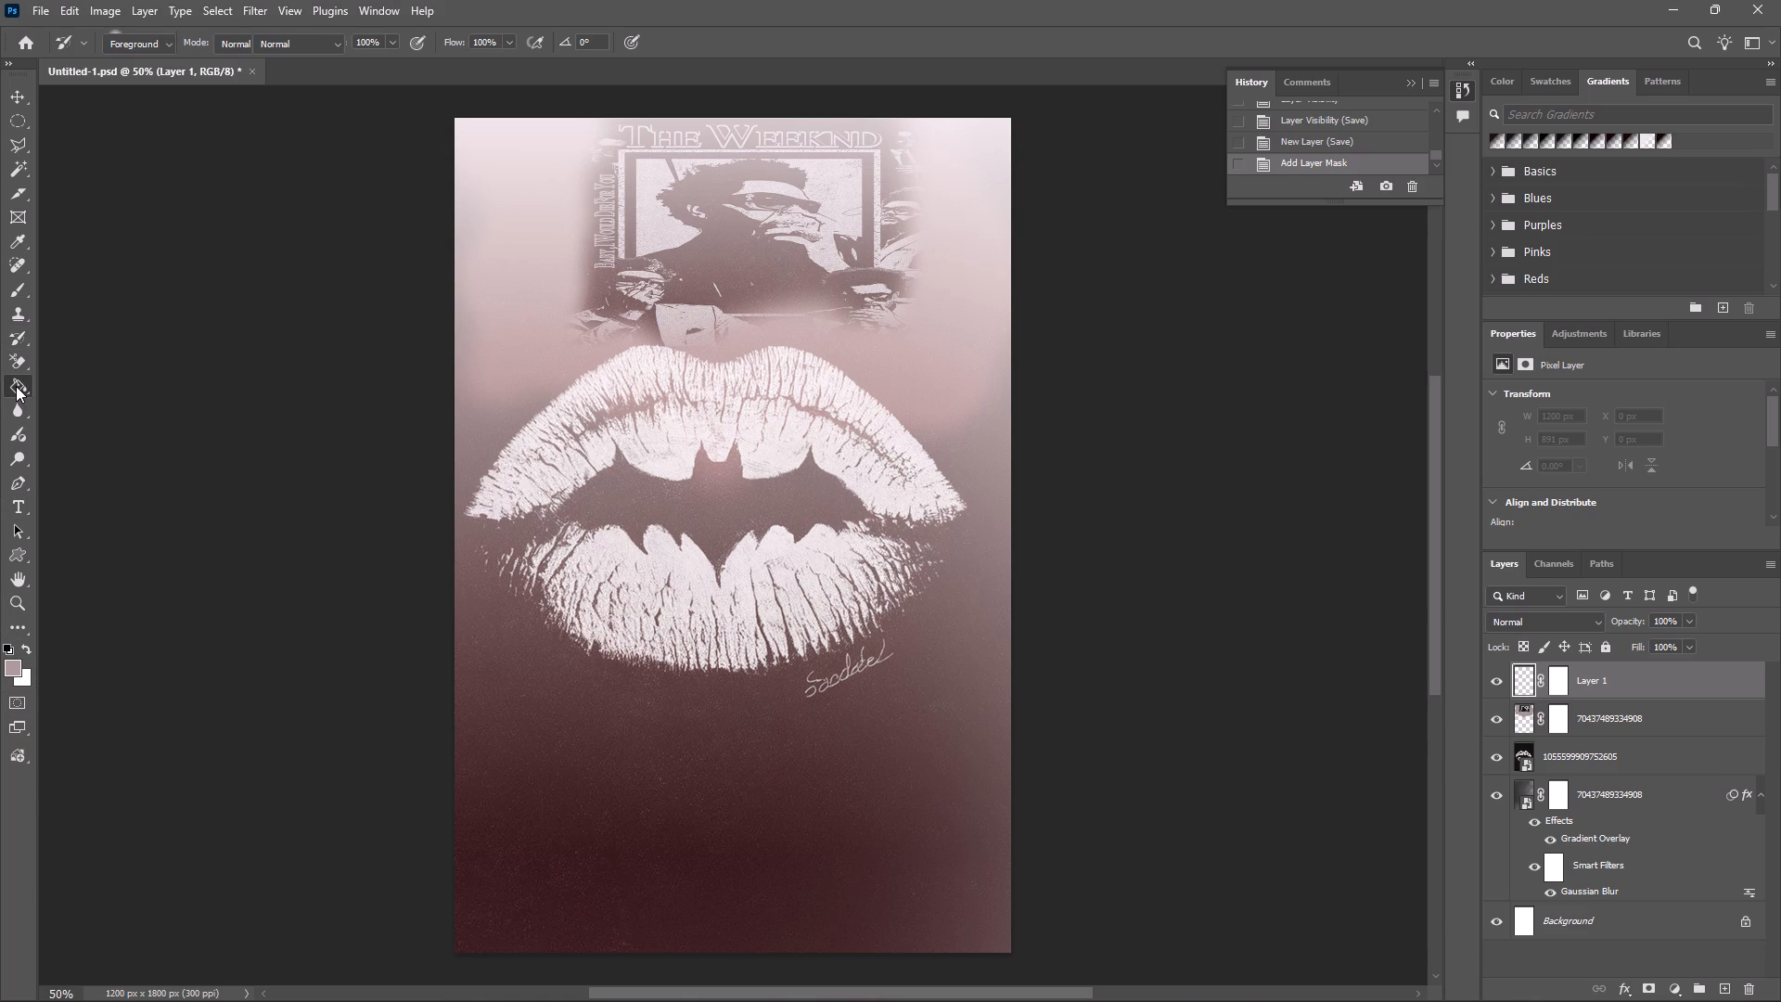
left_click(18, 663)
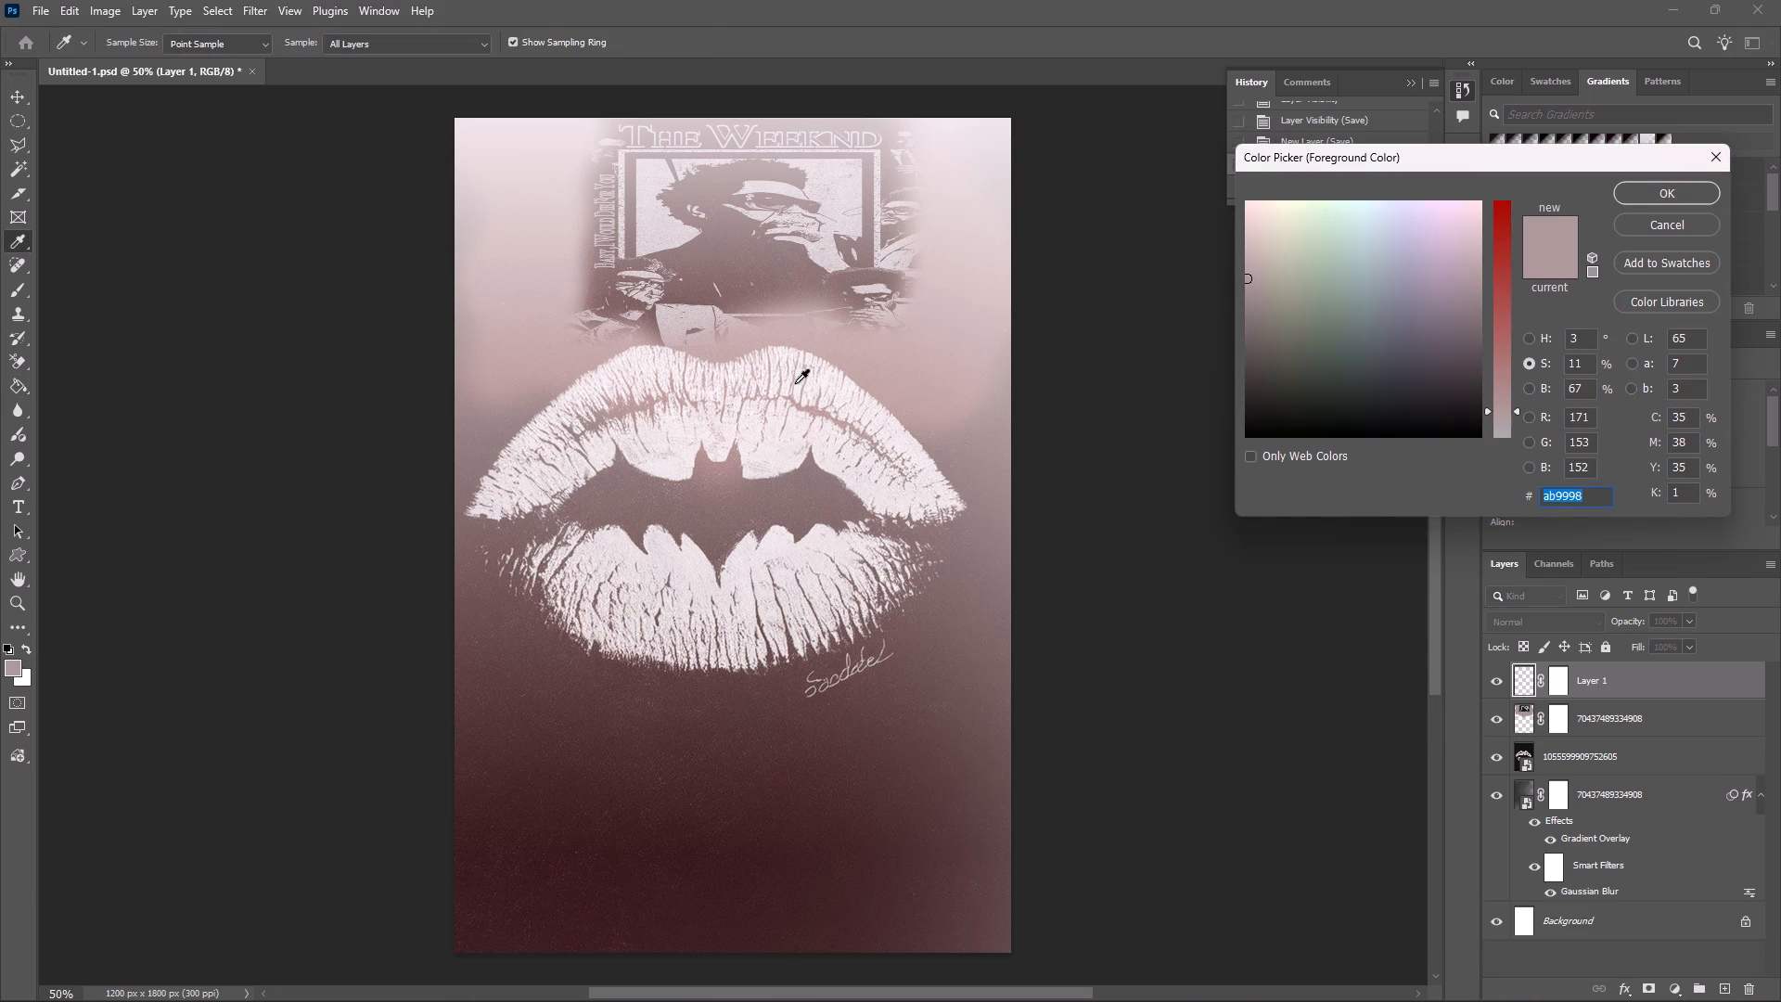
left_click(1470, 429)
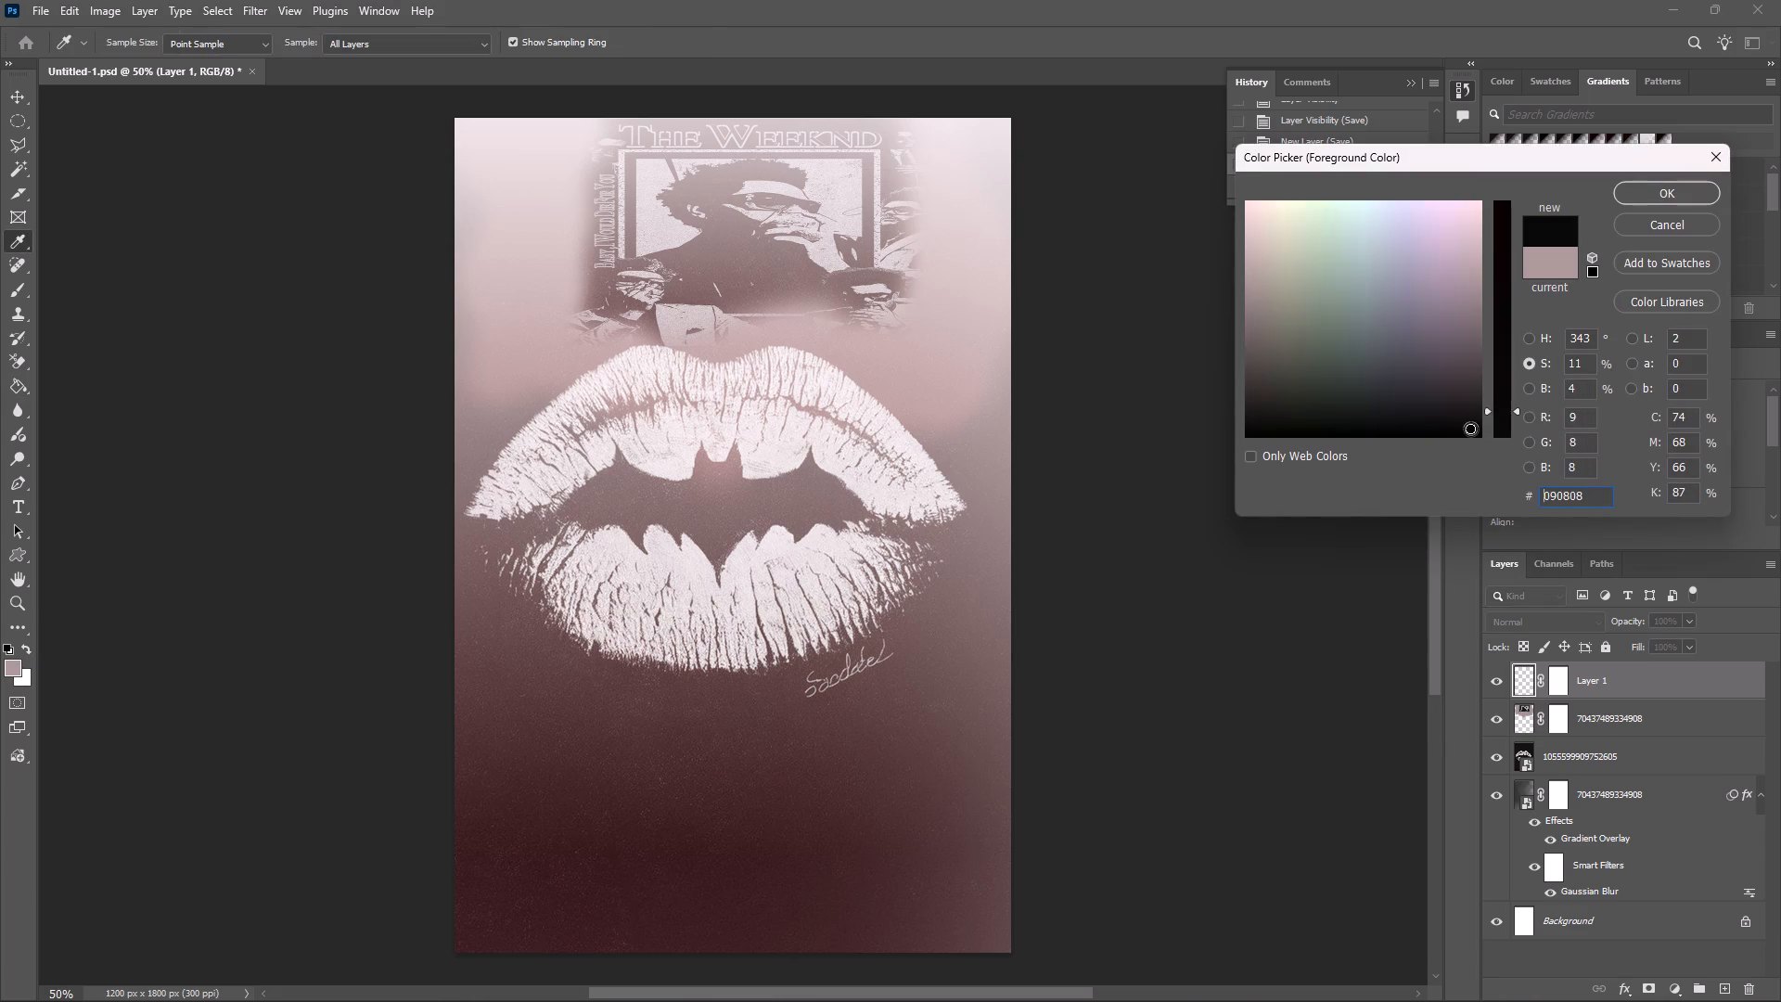
left_click(1651, 198)
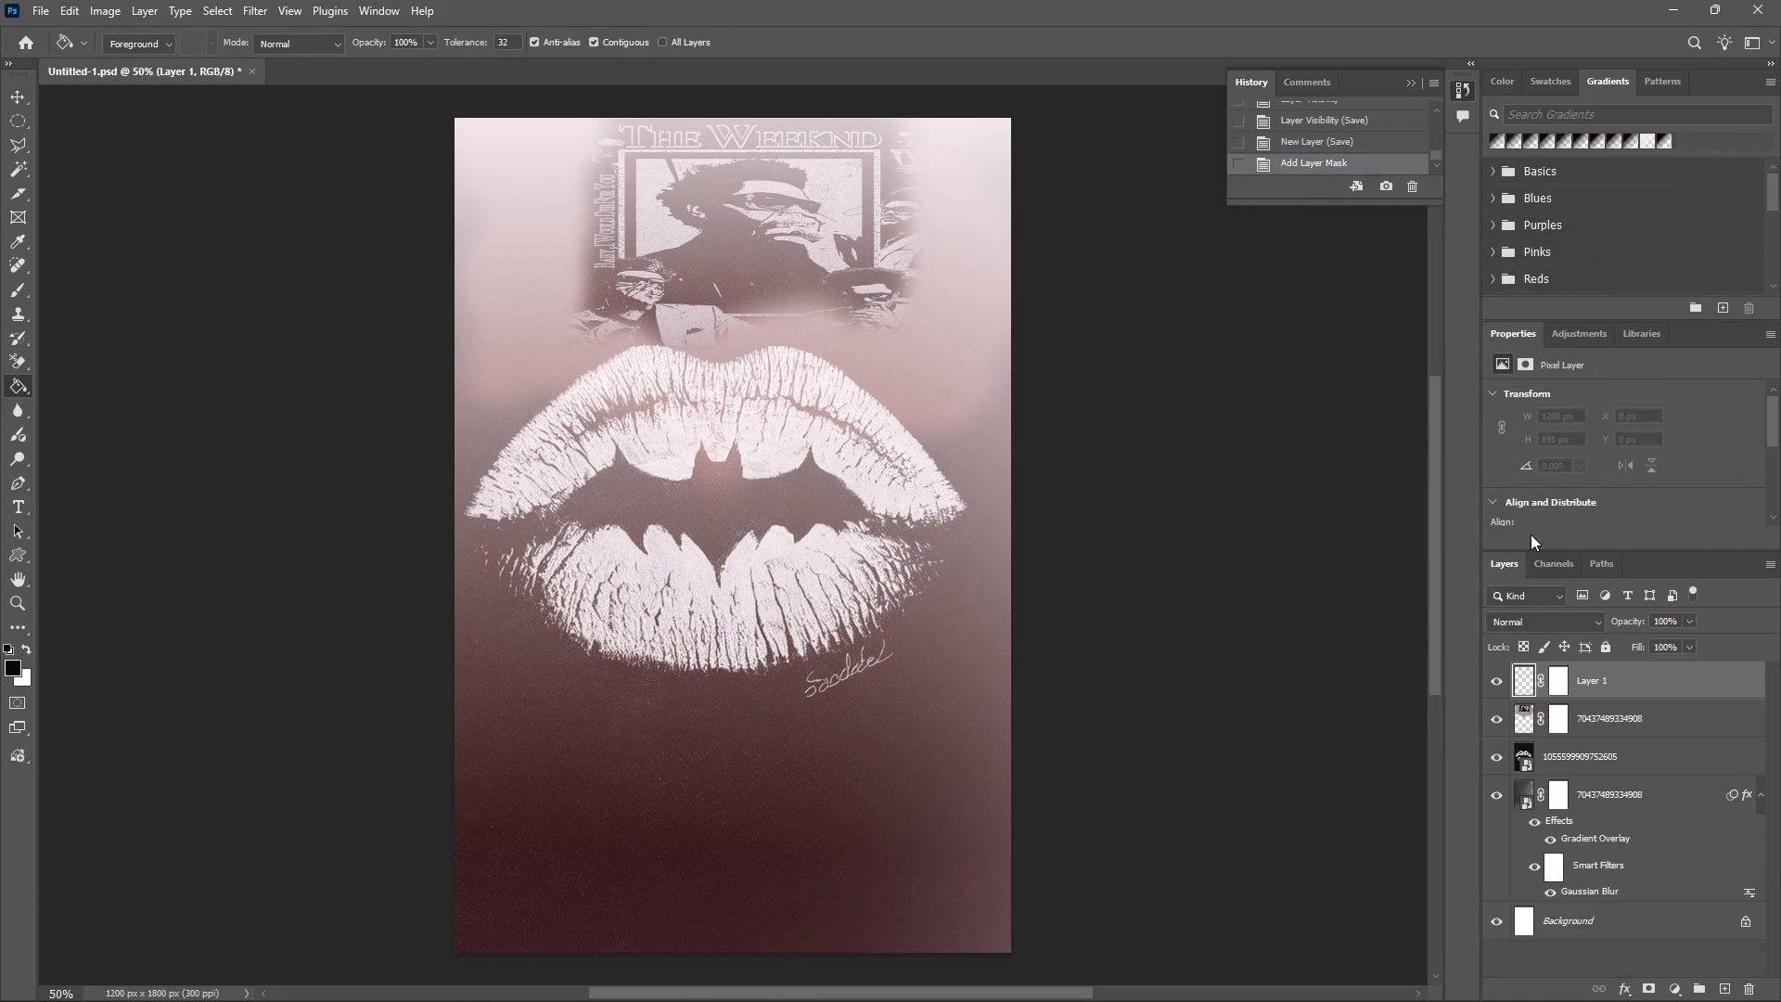
left_click(814, 610)
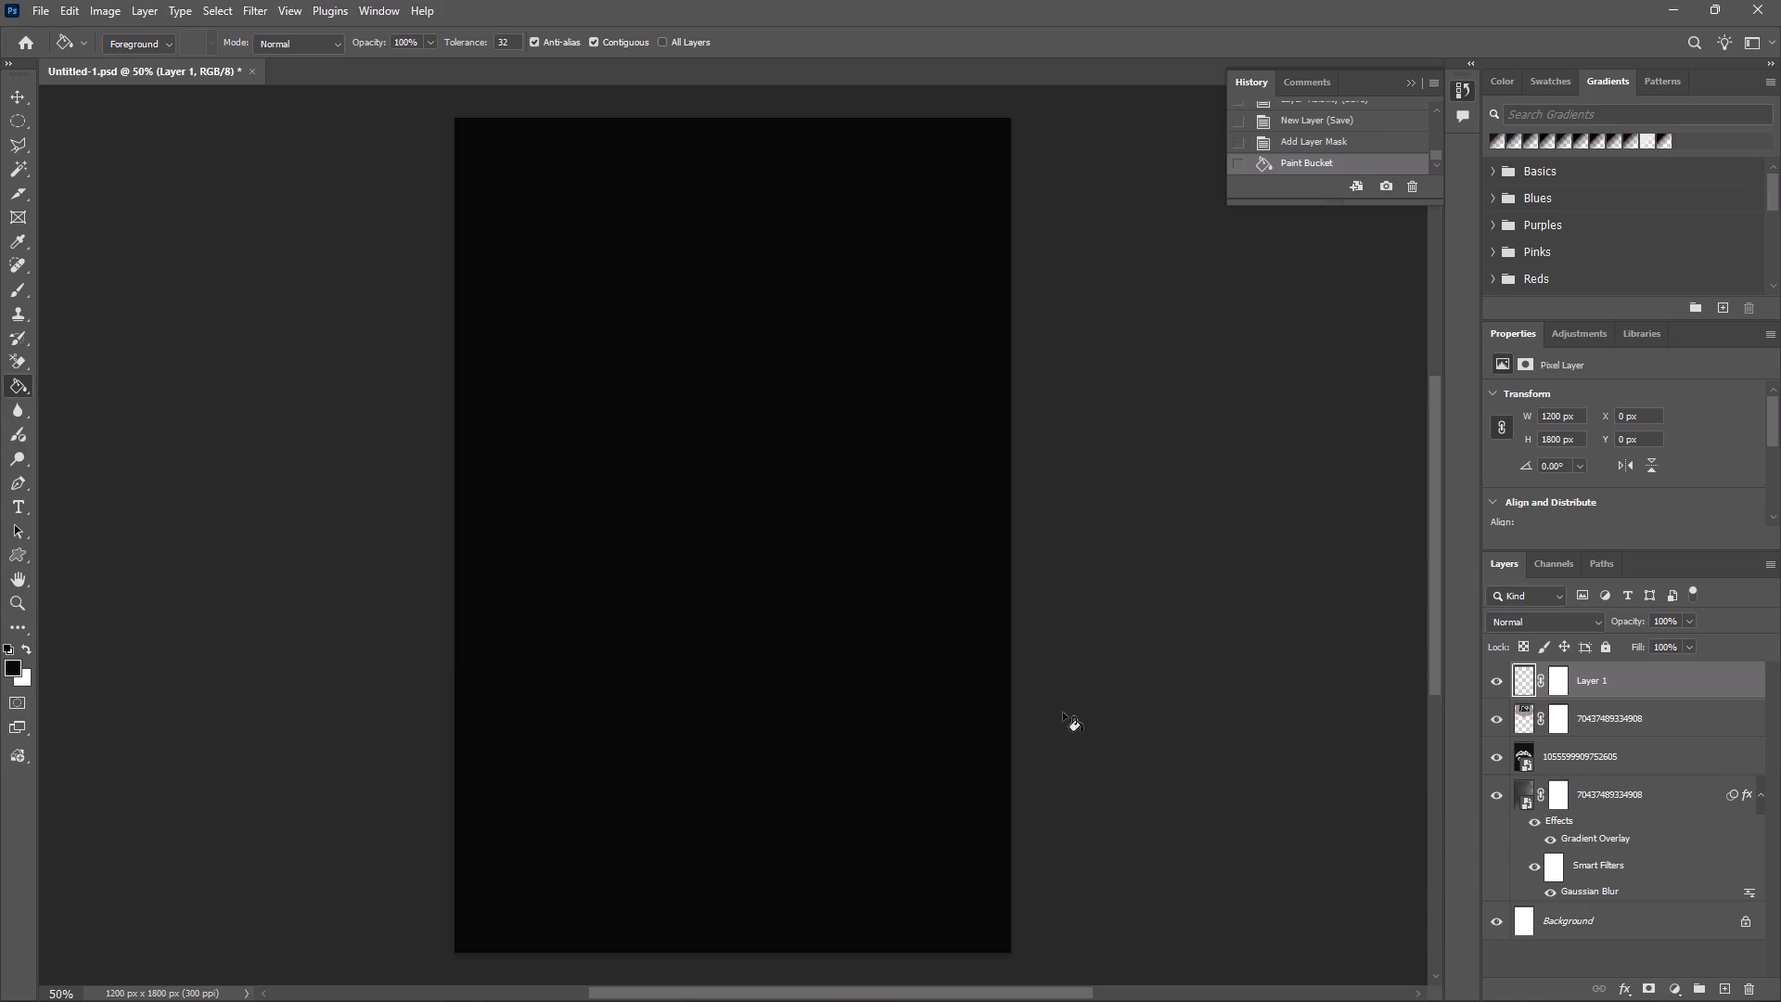
Fill Layer 1's mask with the dark grey foreground colour using the Paint Bucket.
left_click(1558, 676)
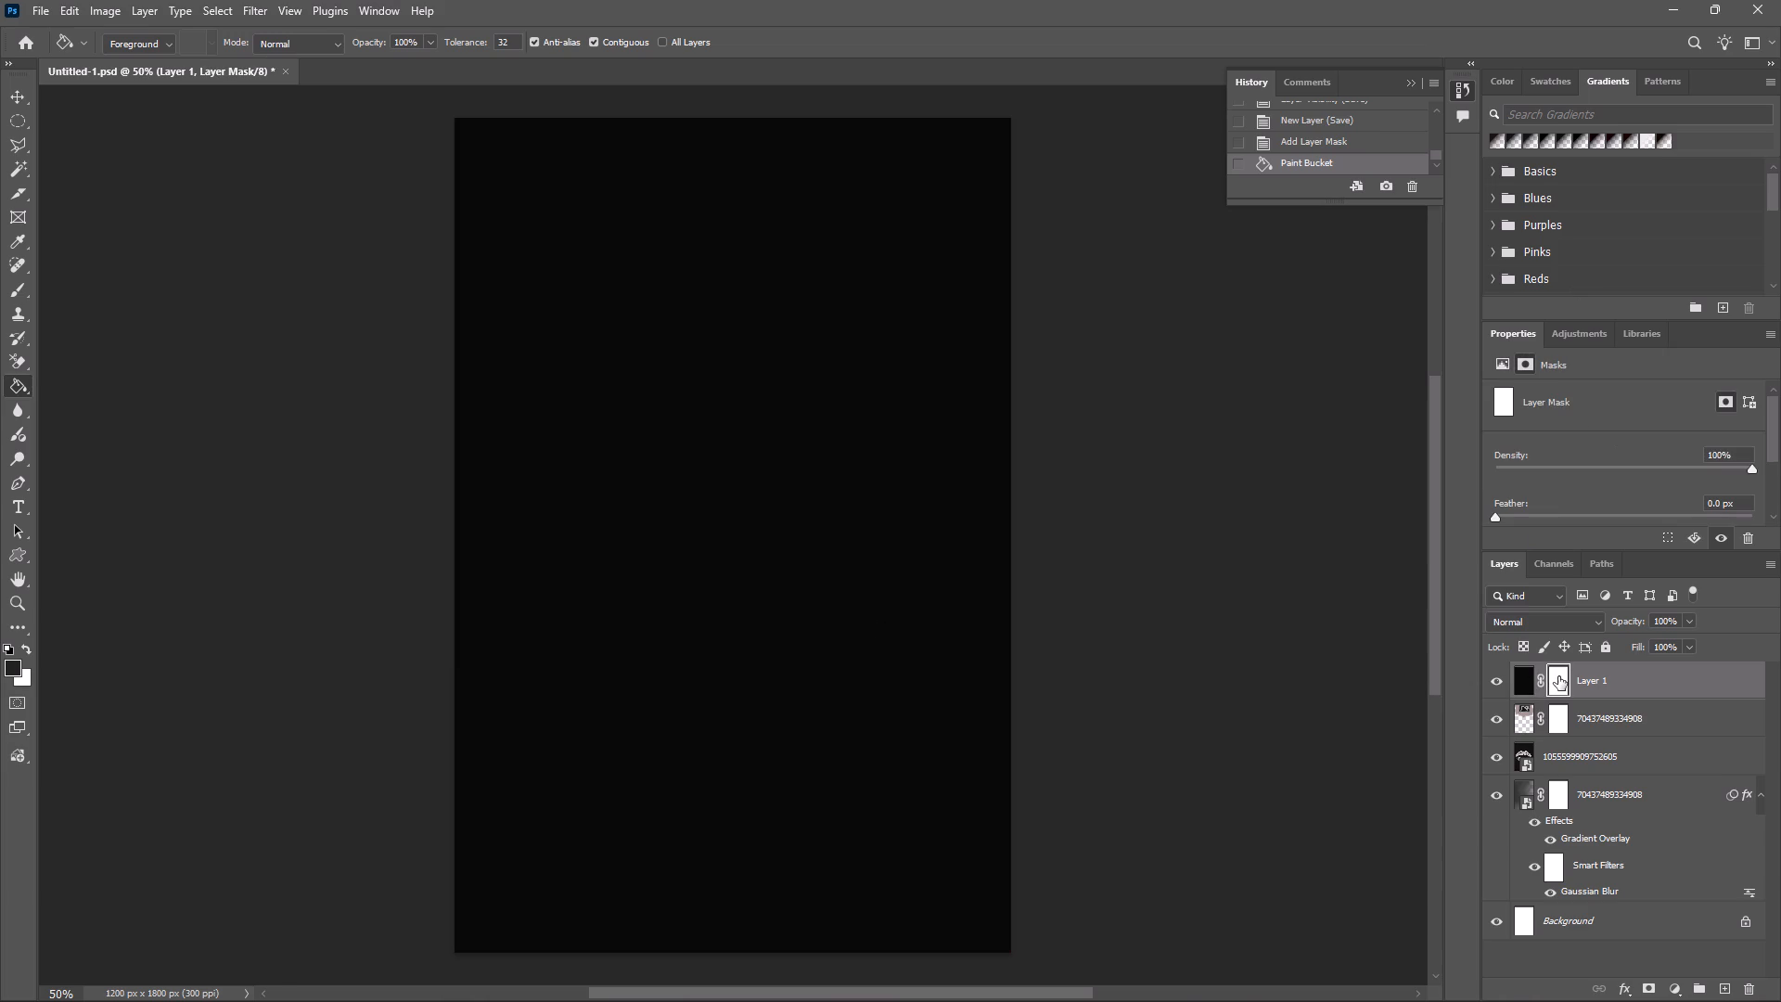
left_click(763, 589)
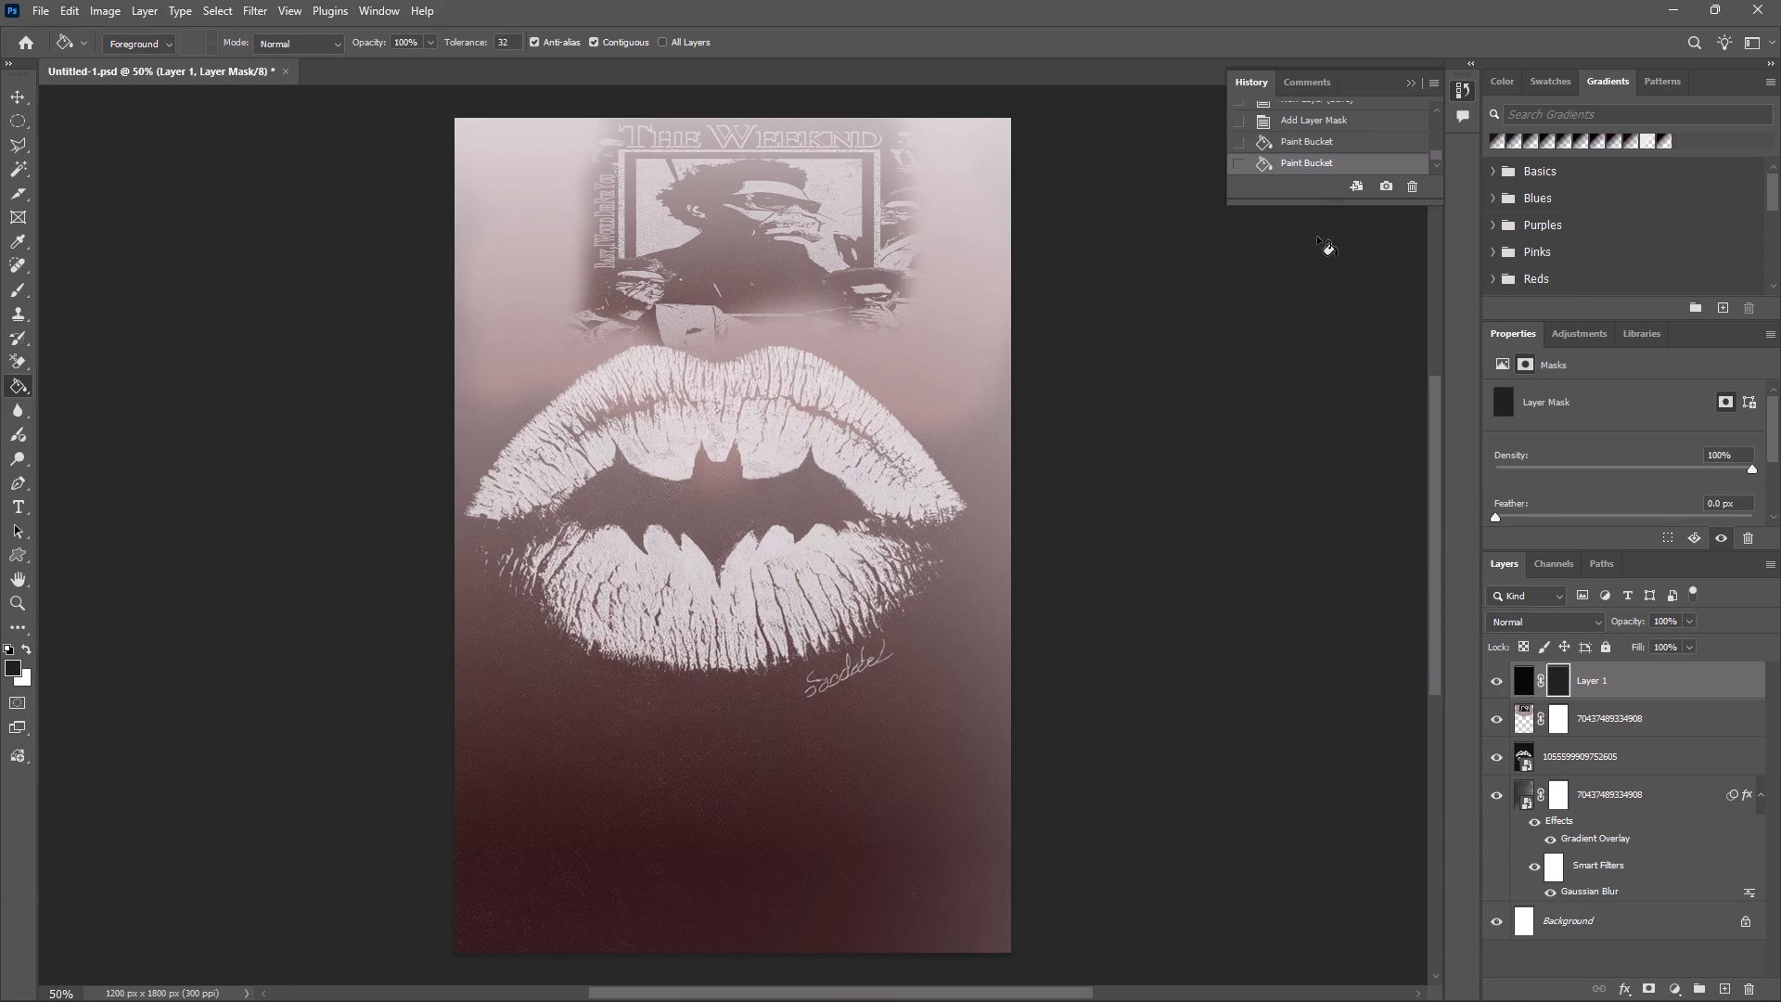
Set the Add Layer Mask history state as the source for the History Brush.
left_click(1236, 123)
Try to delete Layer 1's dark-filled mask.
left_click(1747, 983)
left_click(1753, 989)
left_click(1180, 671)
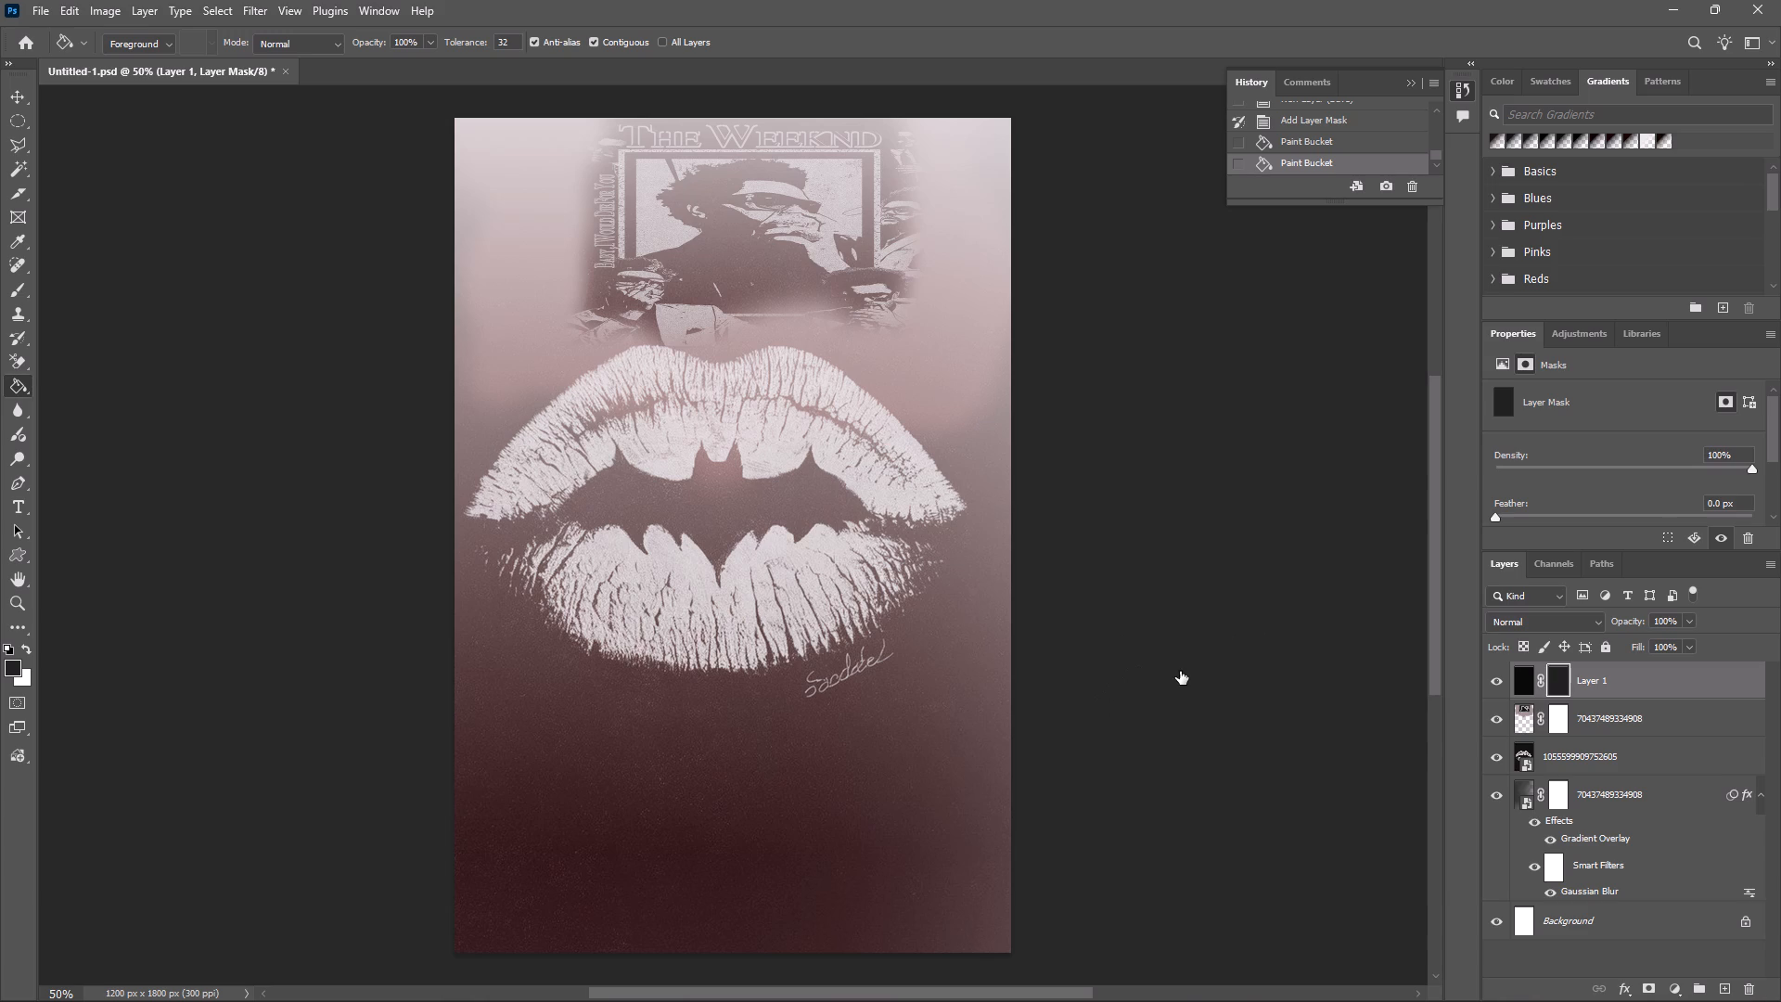
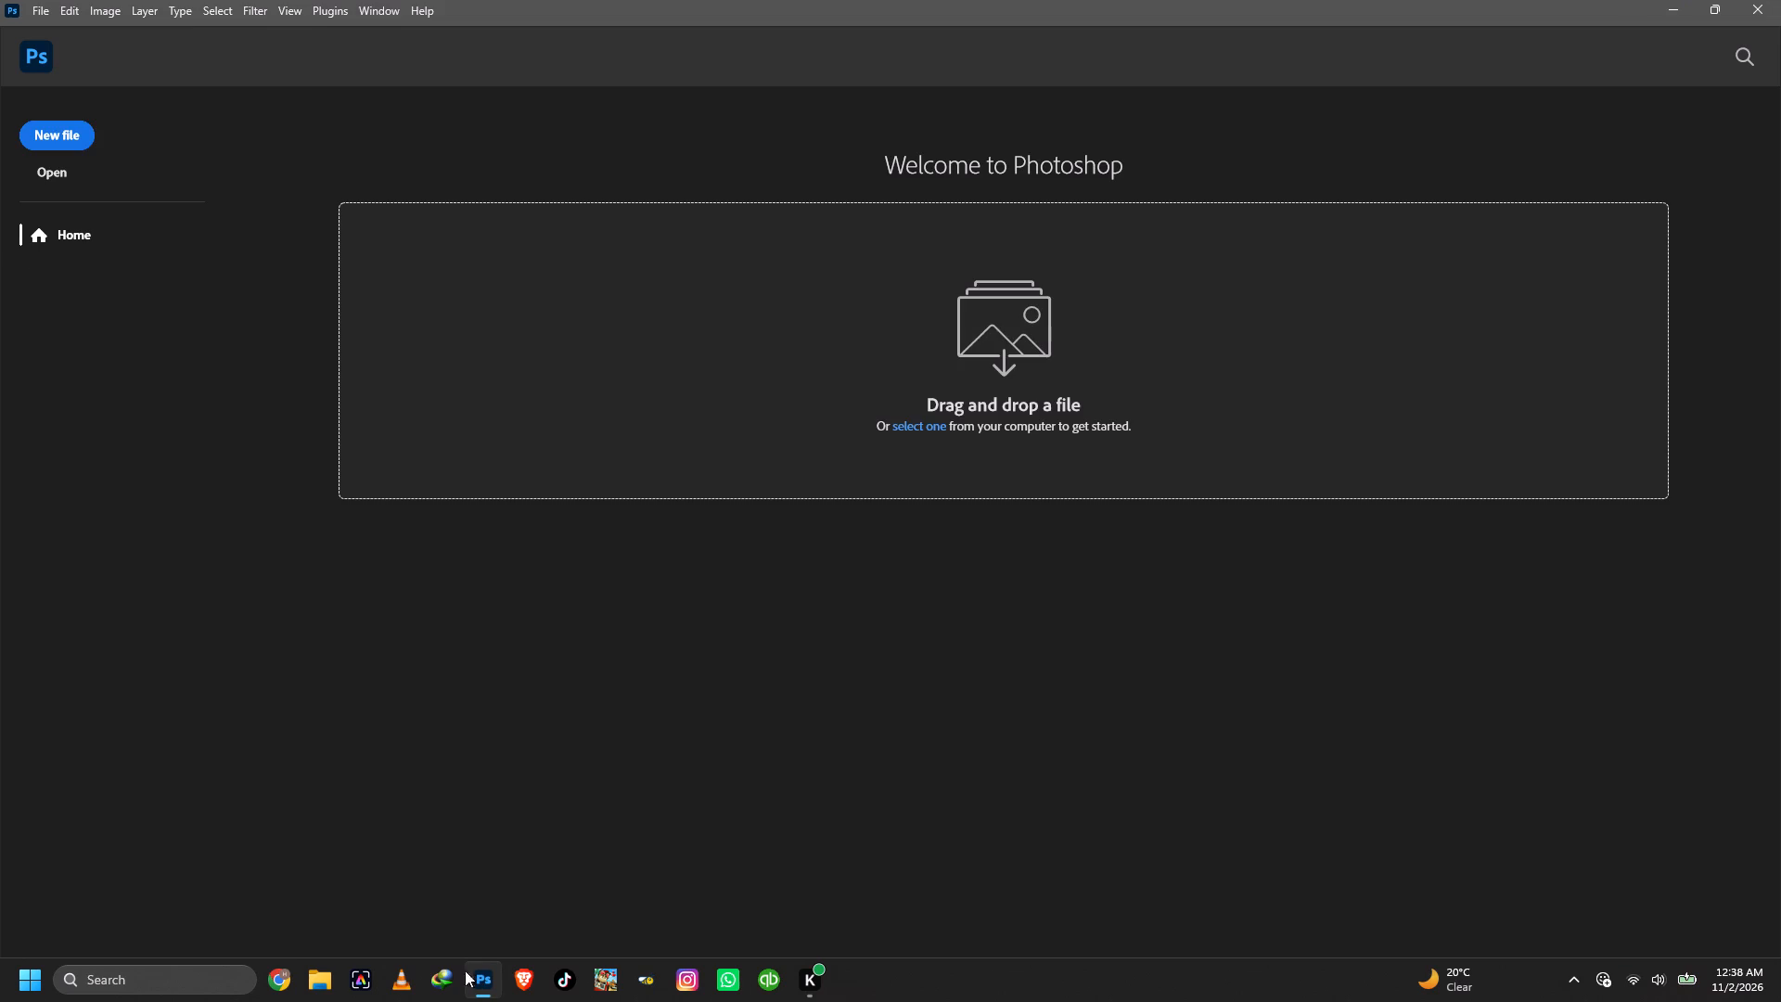
Open Untitled-1.psd from the Downloads folder.
left_click(51, 169)
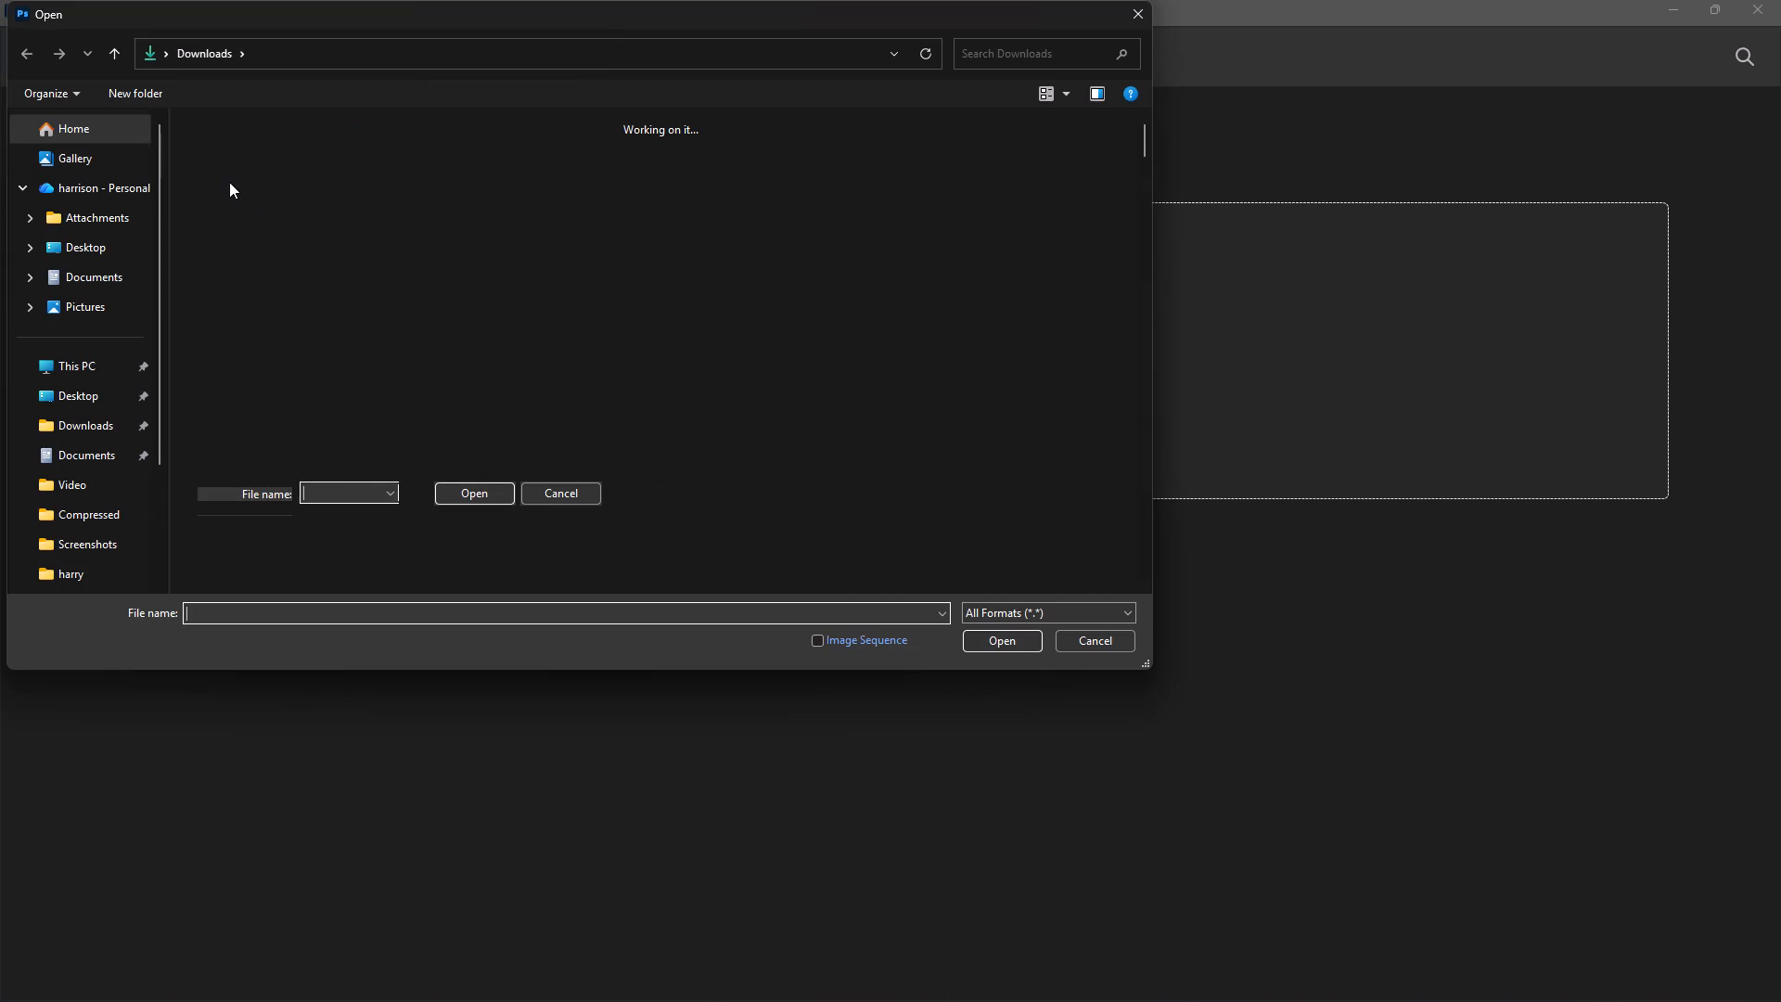
left_click(295, 169)
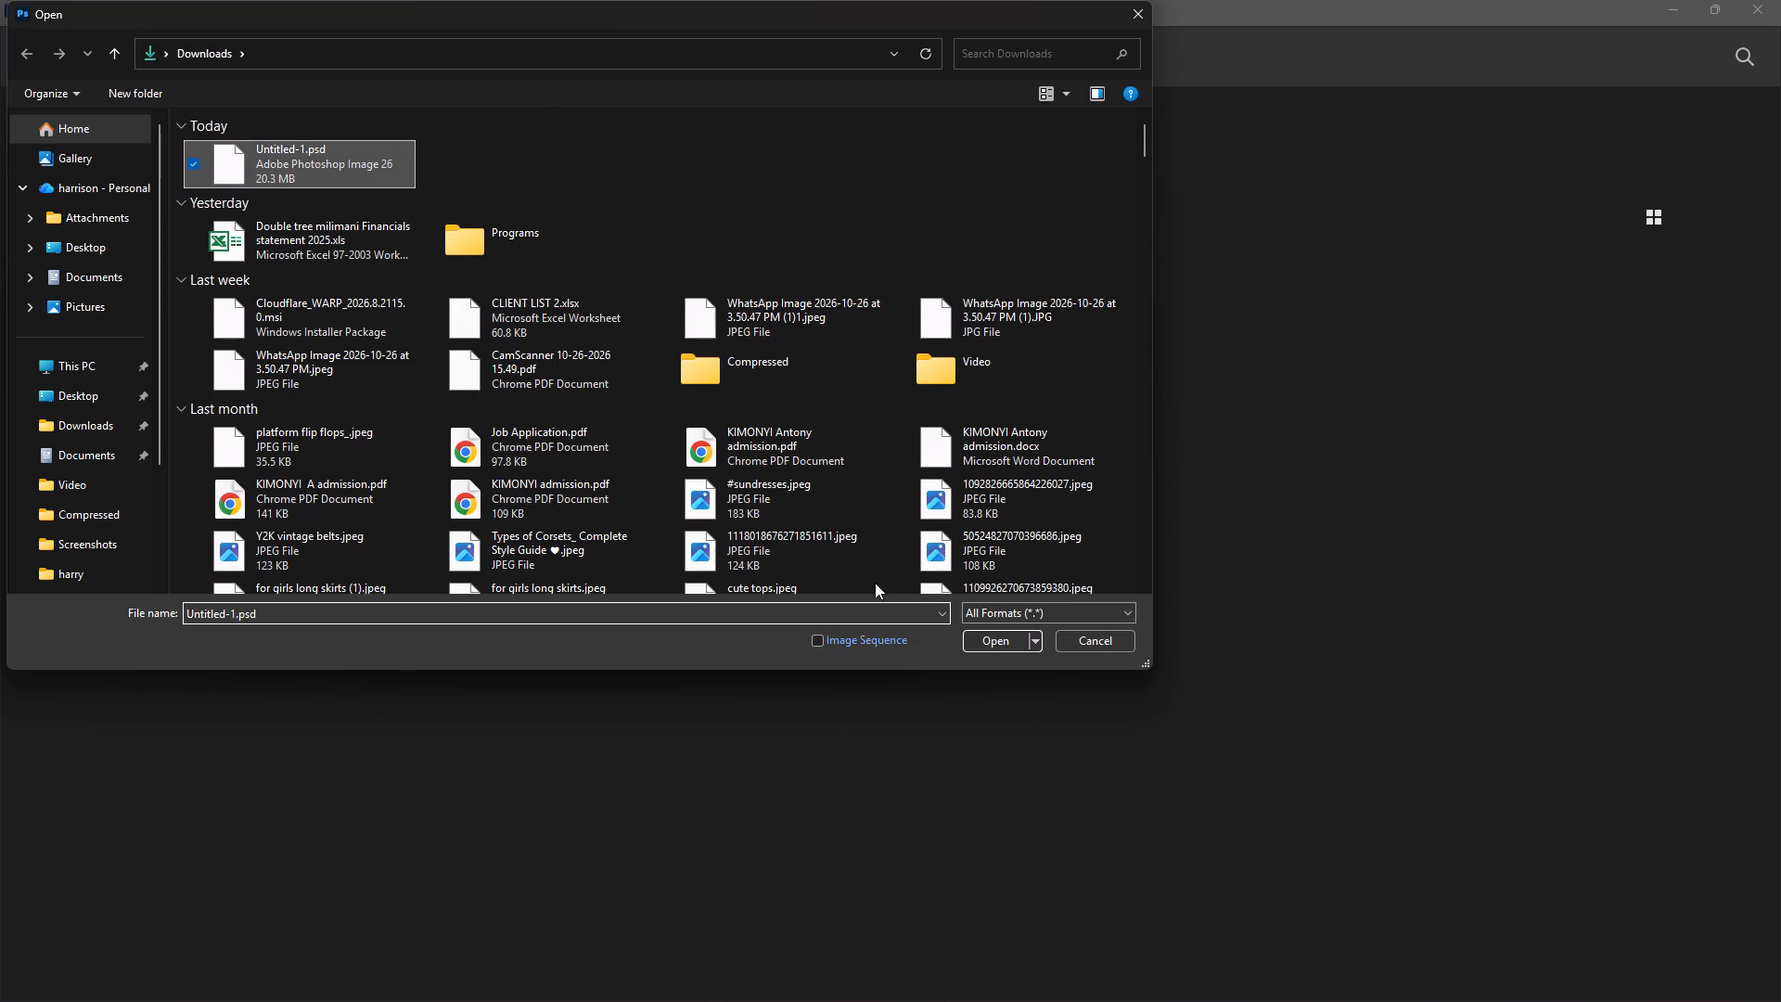
left_click(997, 643)
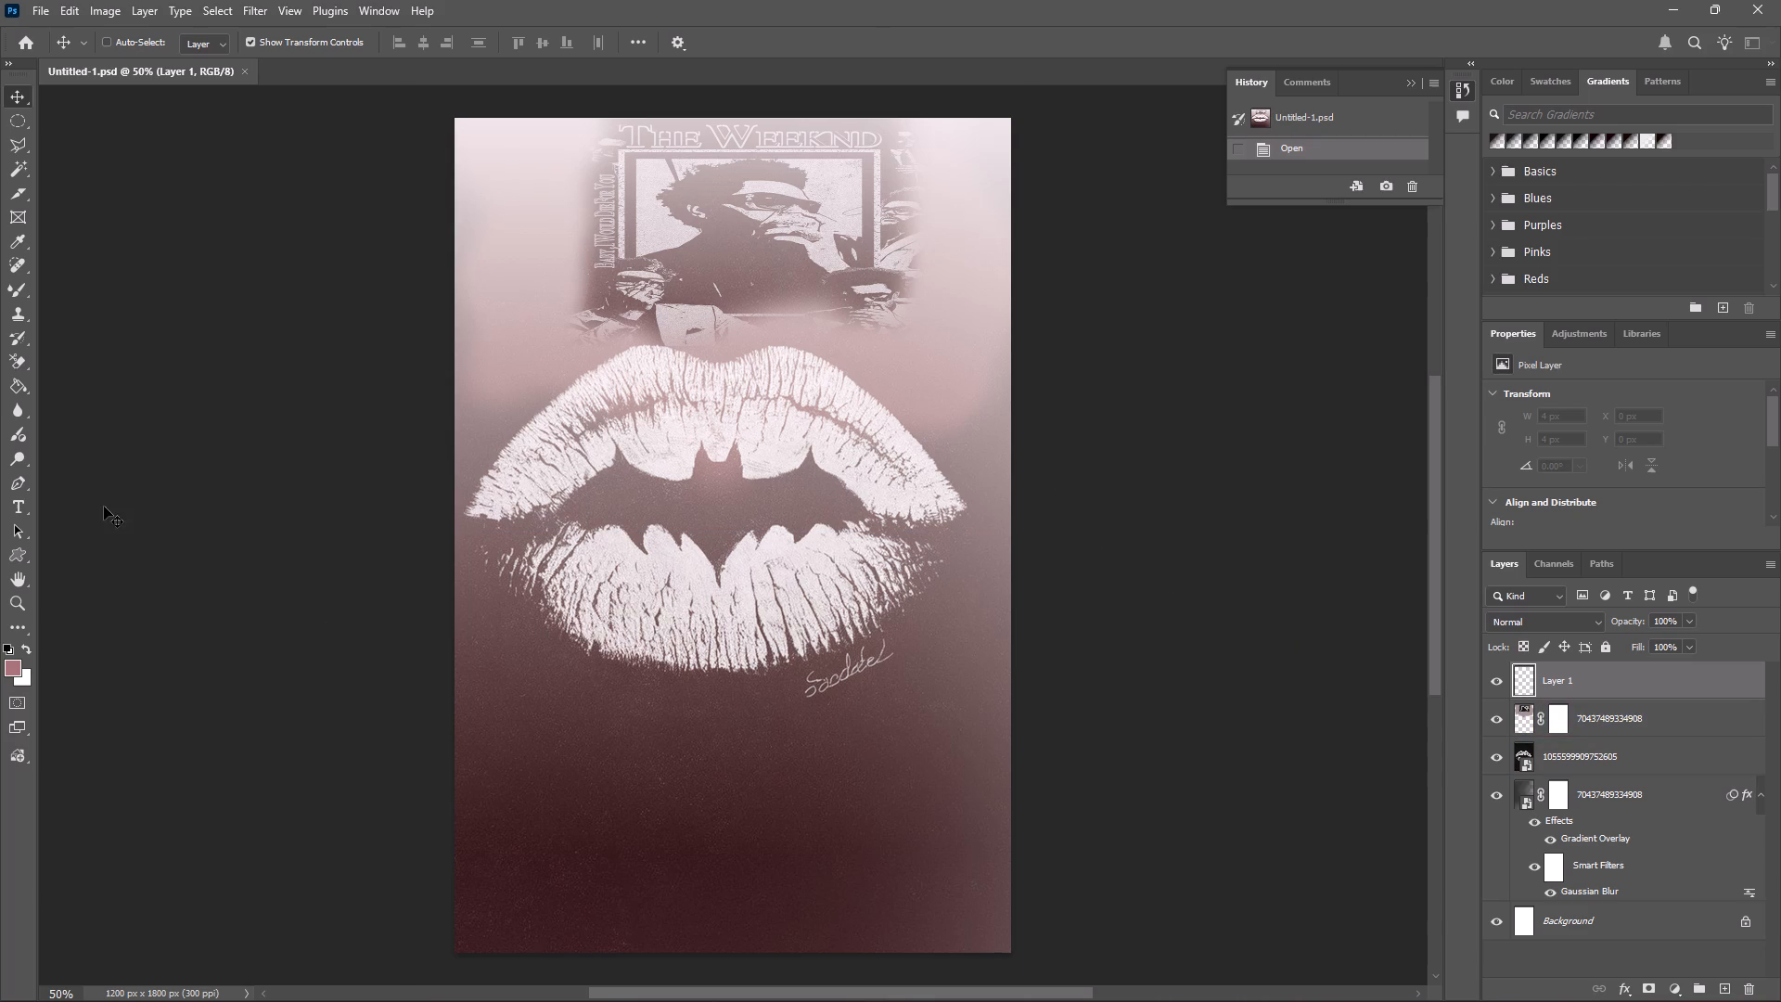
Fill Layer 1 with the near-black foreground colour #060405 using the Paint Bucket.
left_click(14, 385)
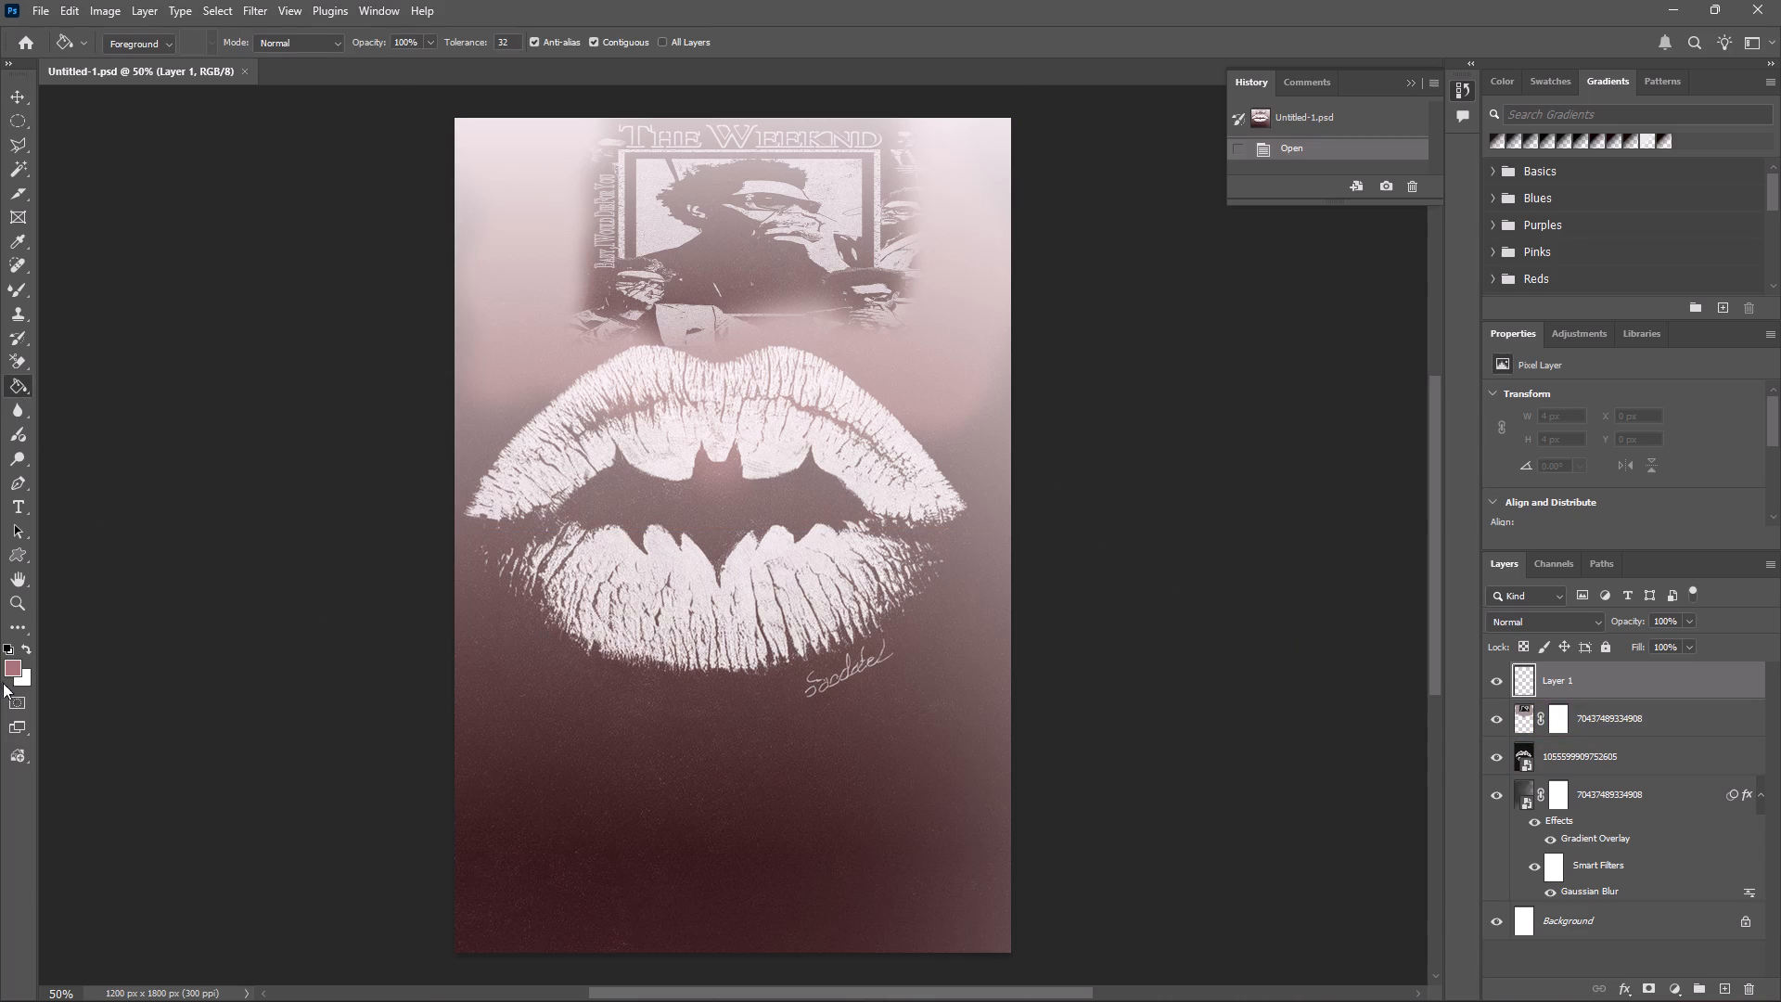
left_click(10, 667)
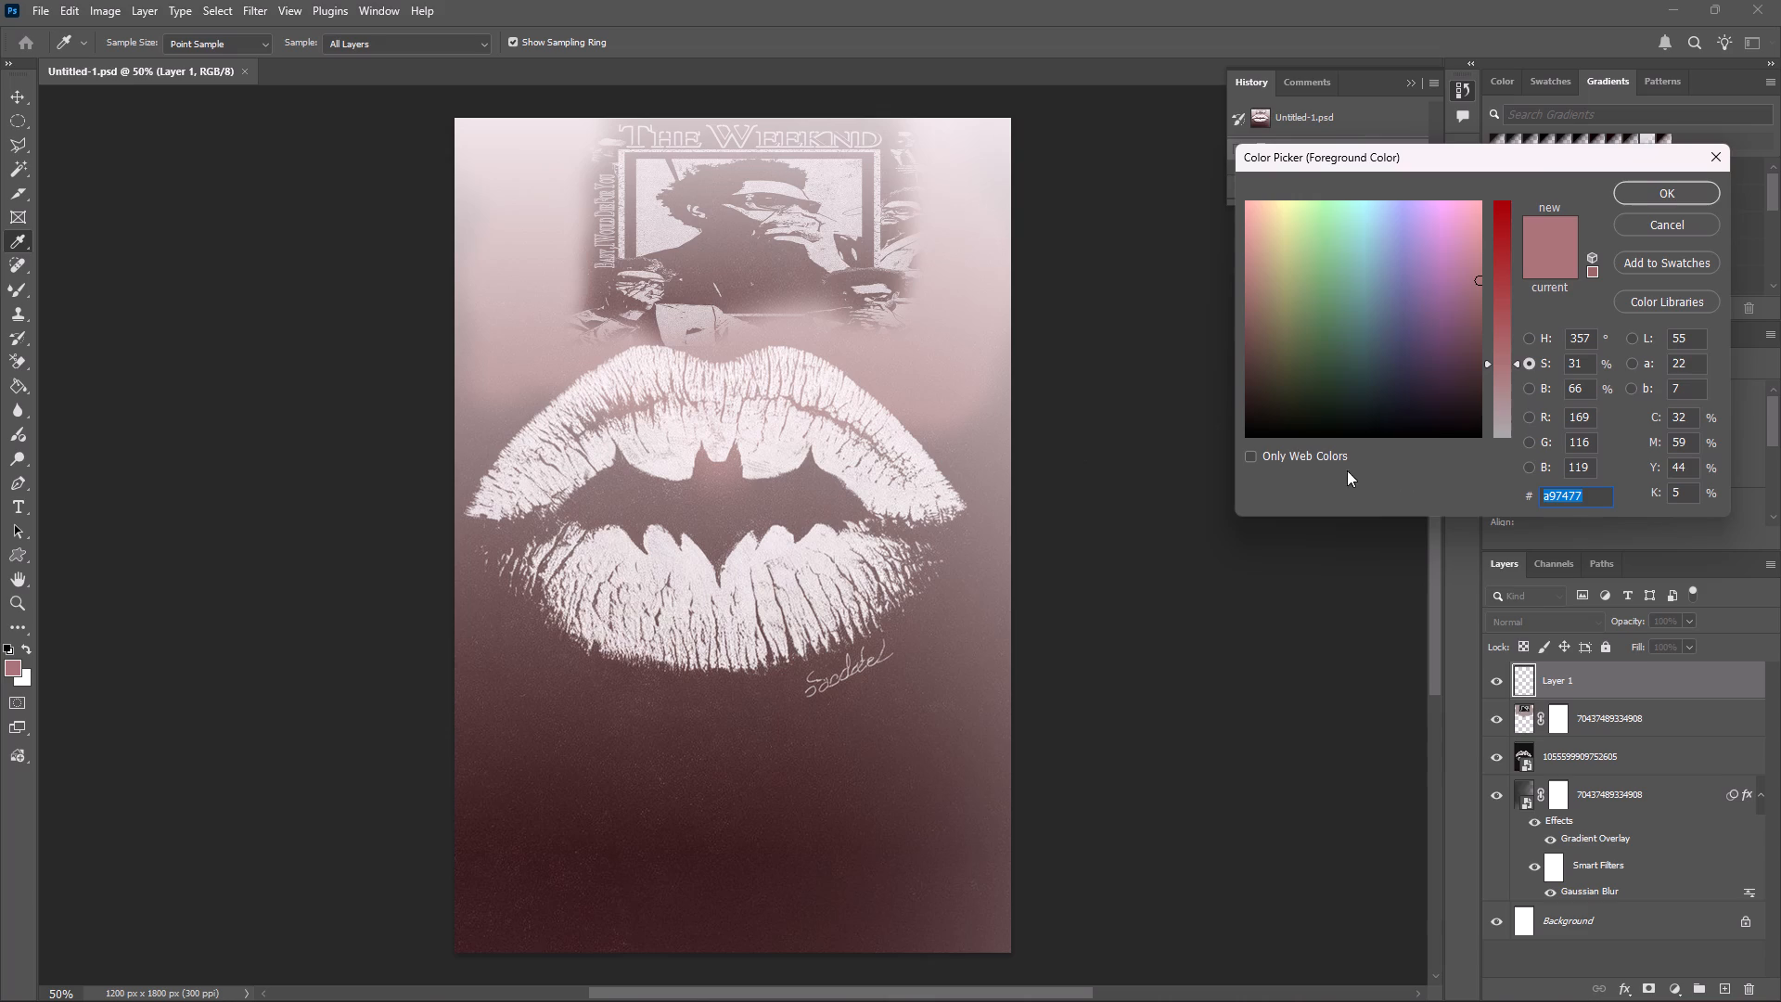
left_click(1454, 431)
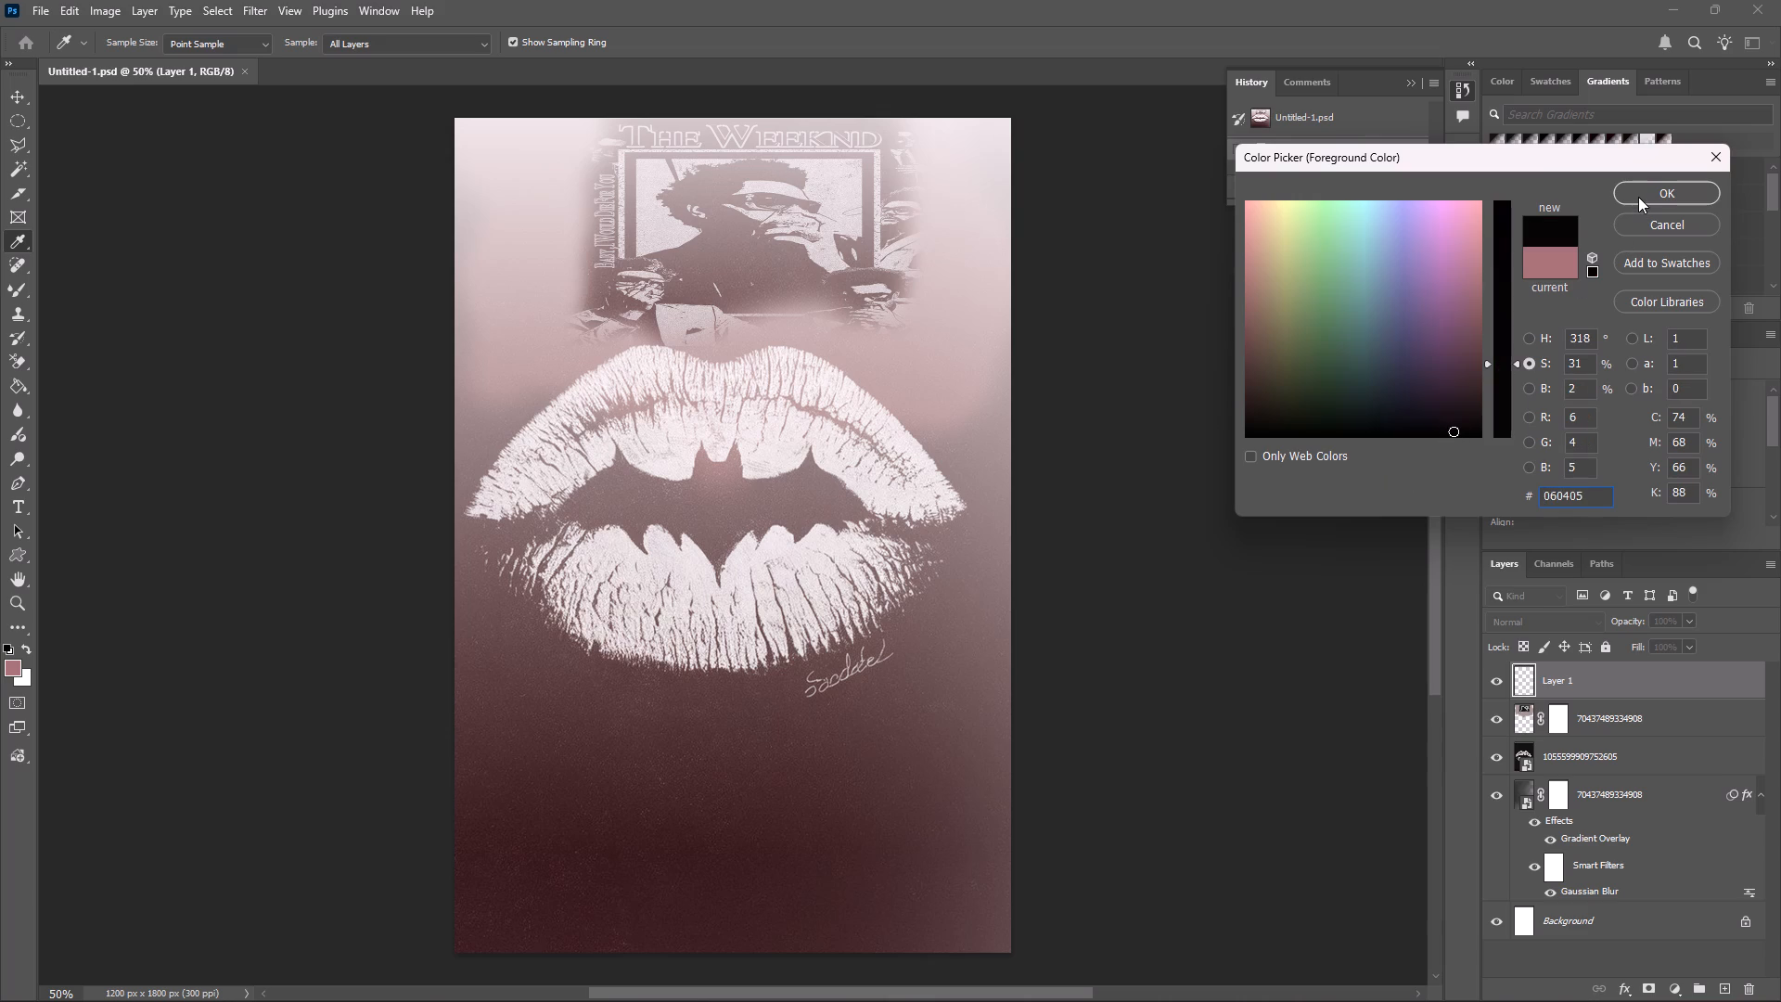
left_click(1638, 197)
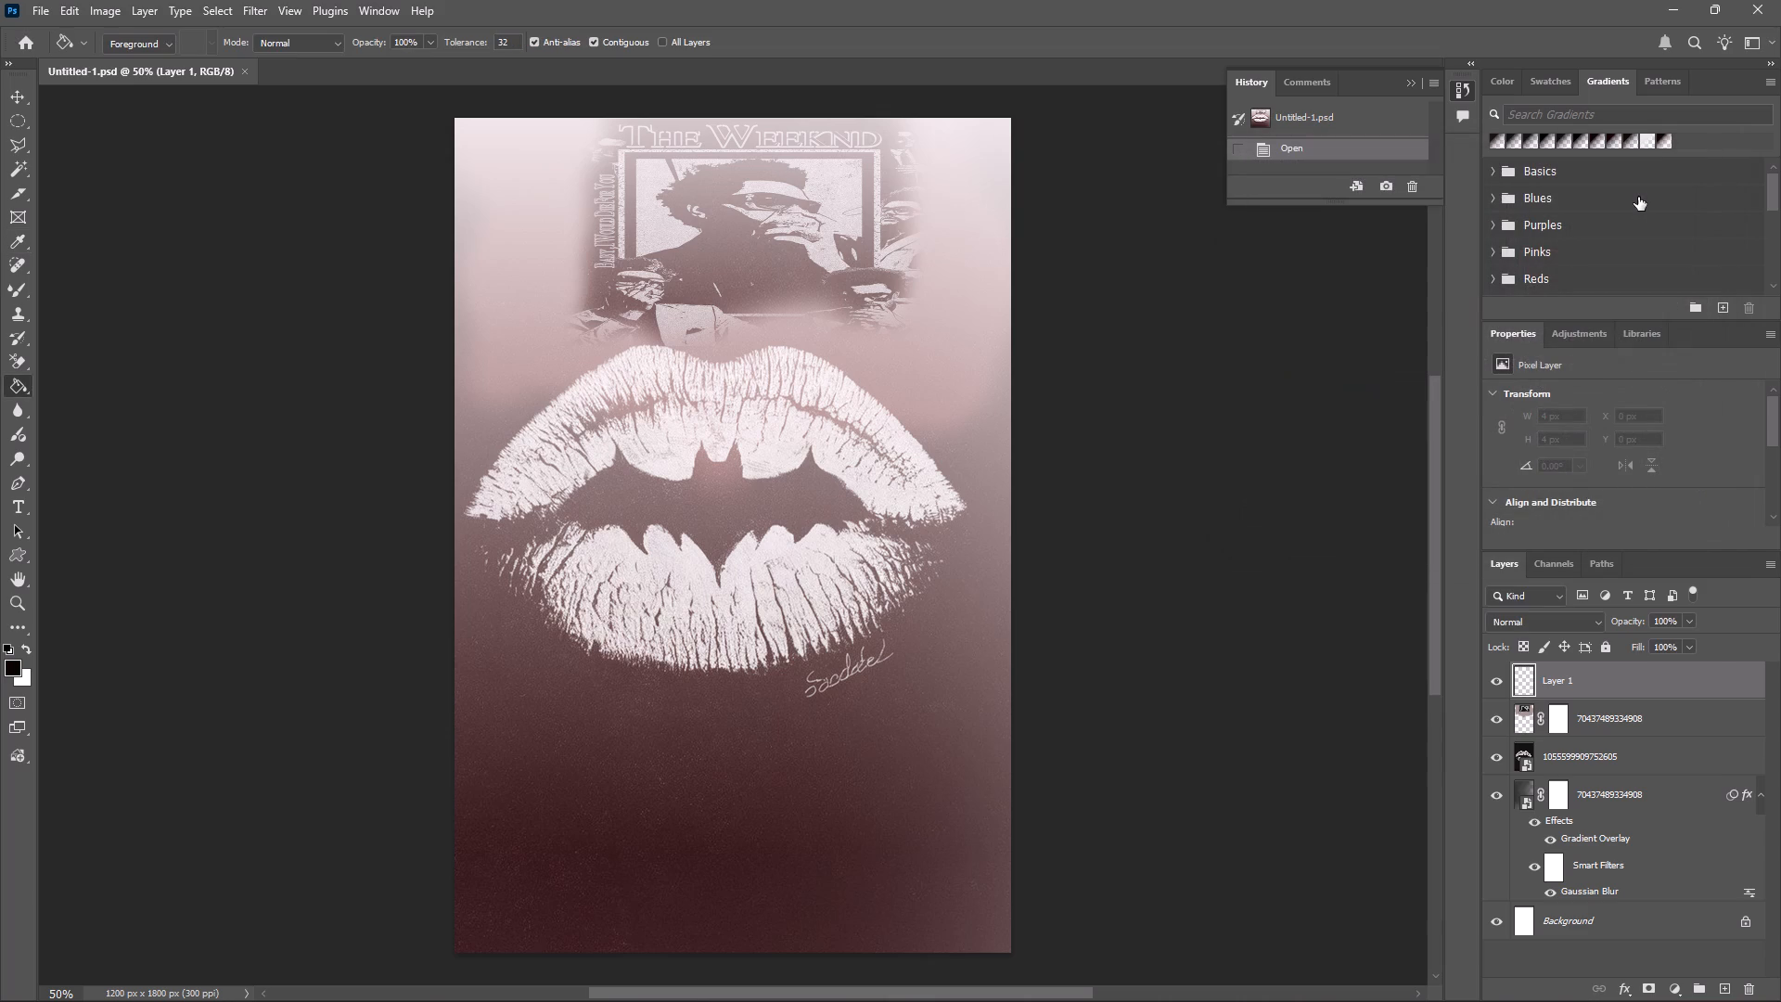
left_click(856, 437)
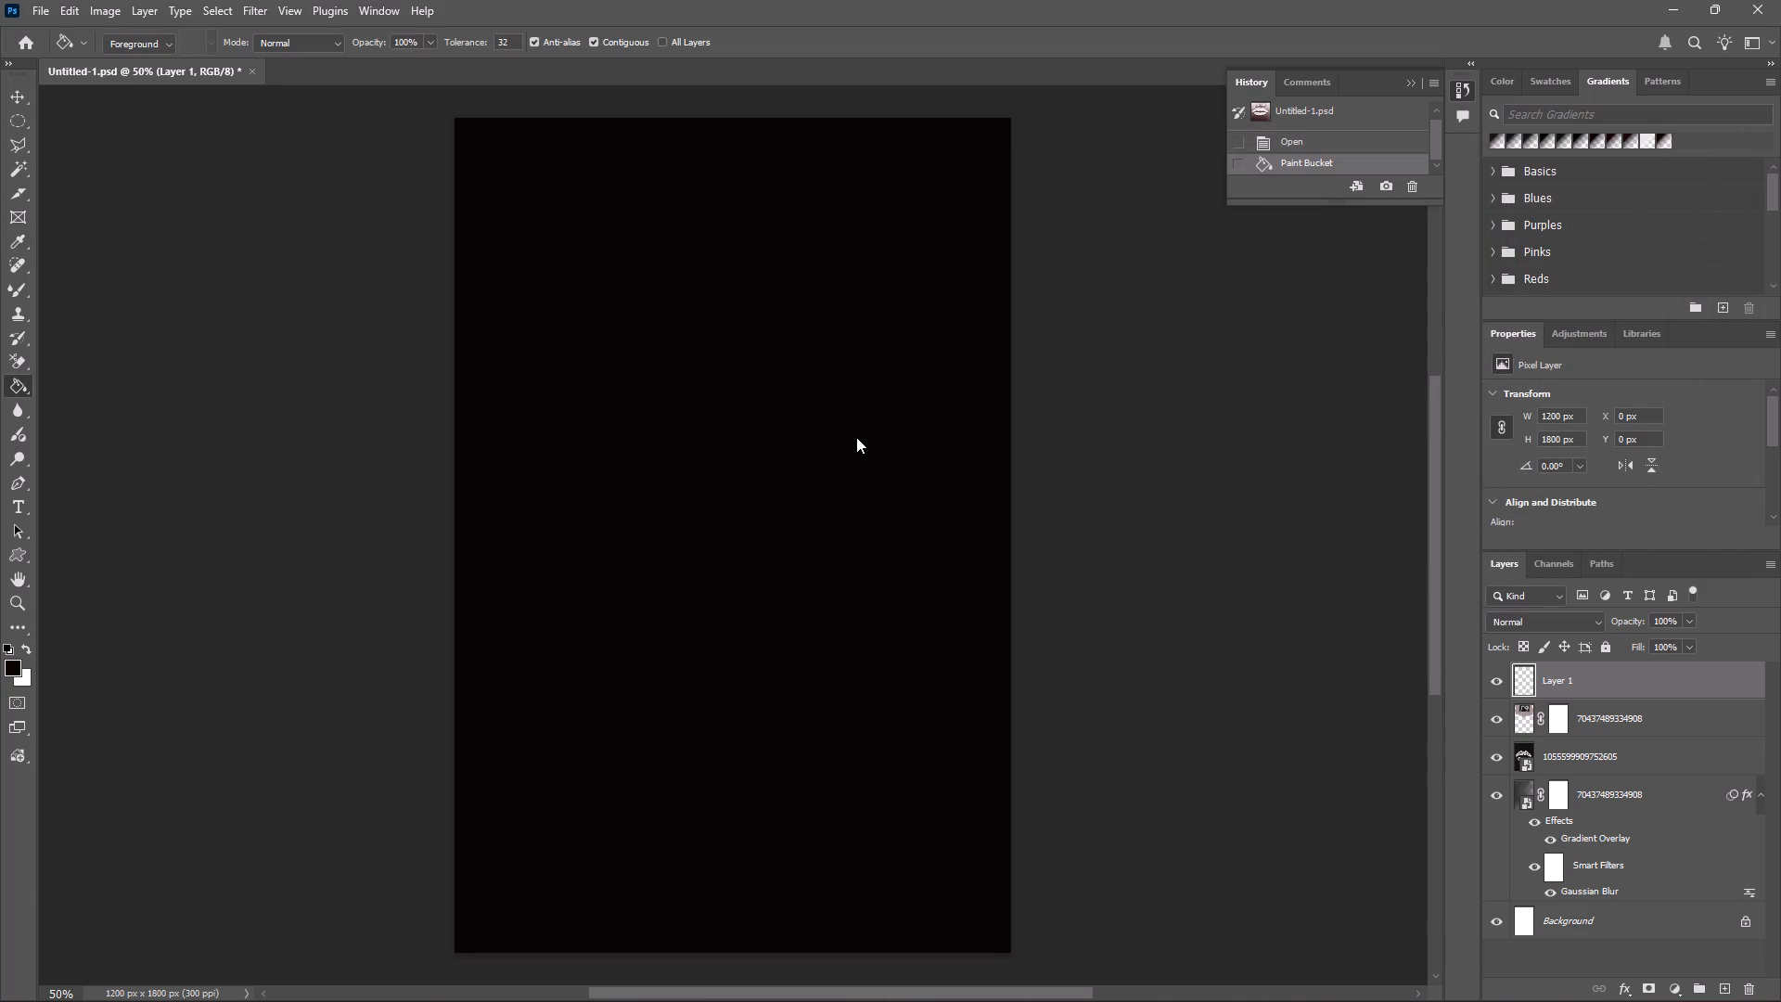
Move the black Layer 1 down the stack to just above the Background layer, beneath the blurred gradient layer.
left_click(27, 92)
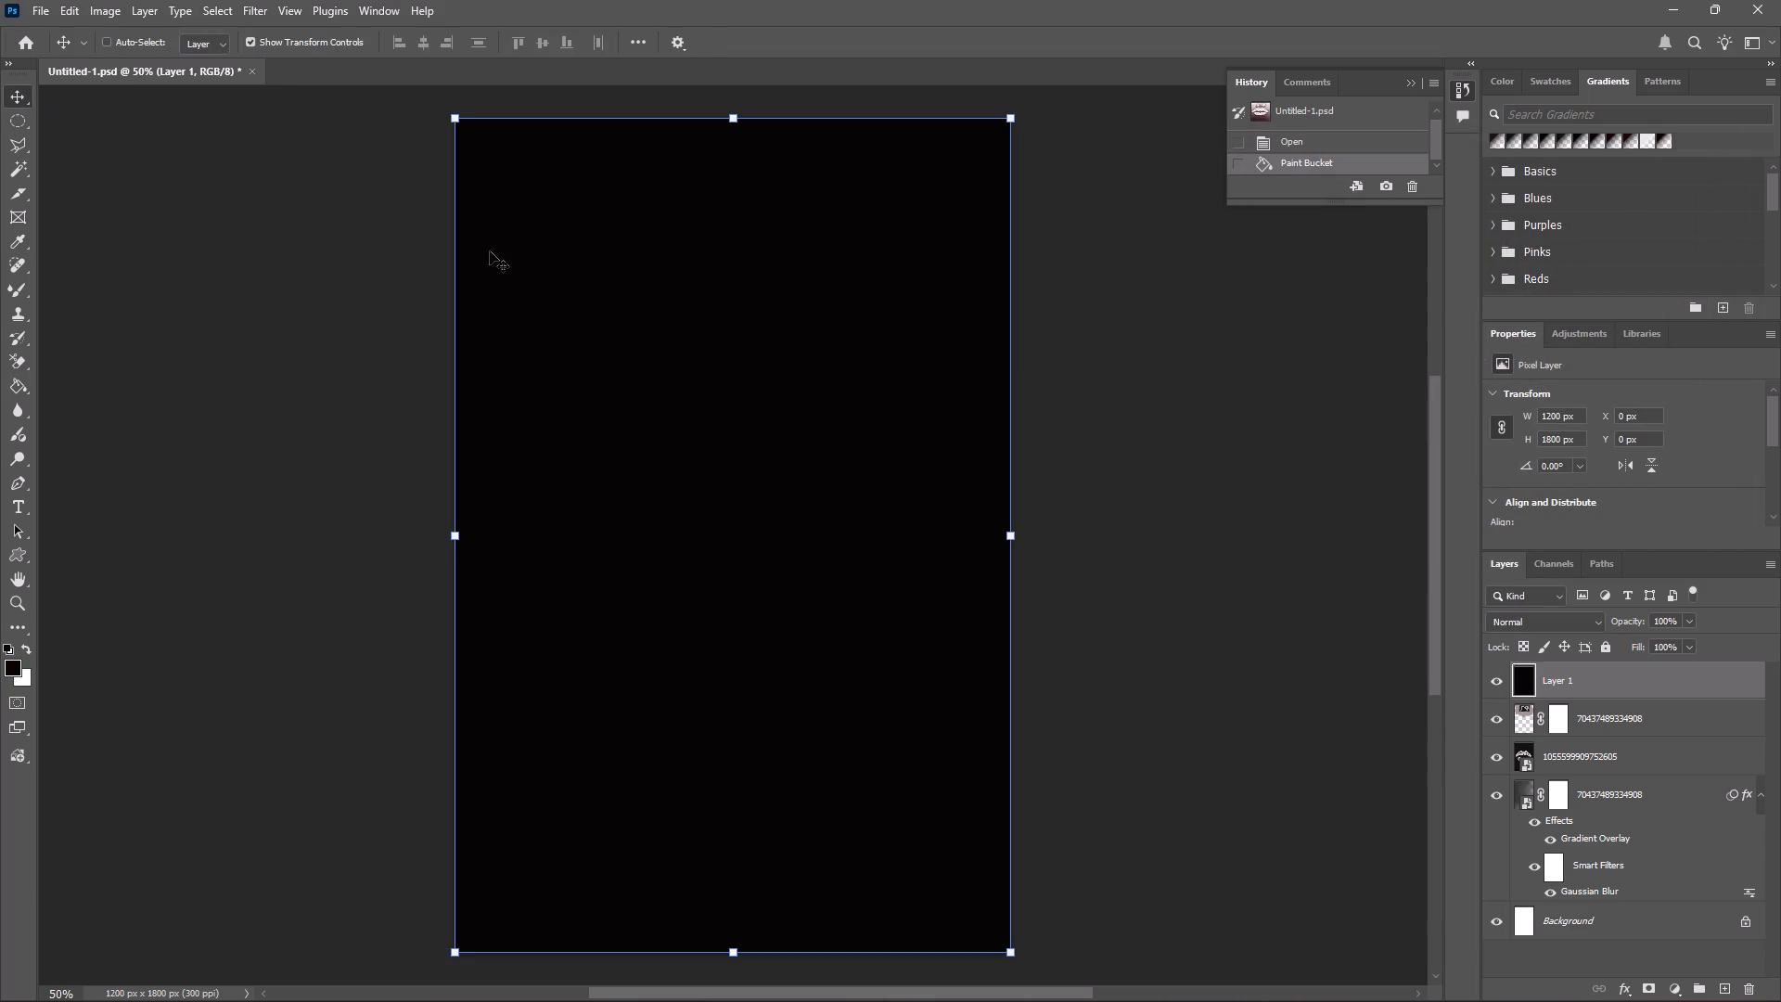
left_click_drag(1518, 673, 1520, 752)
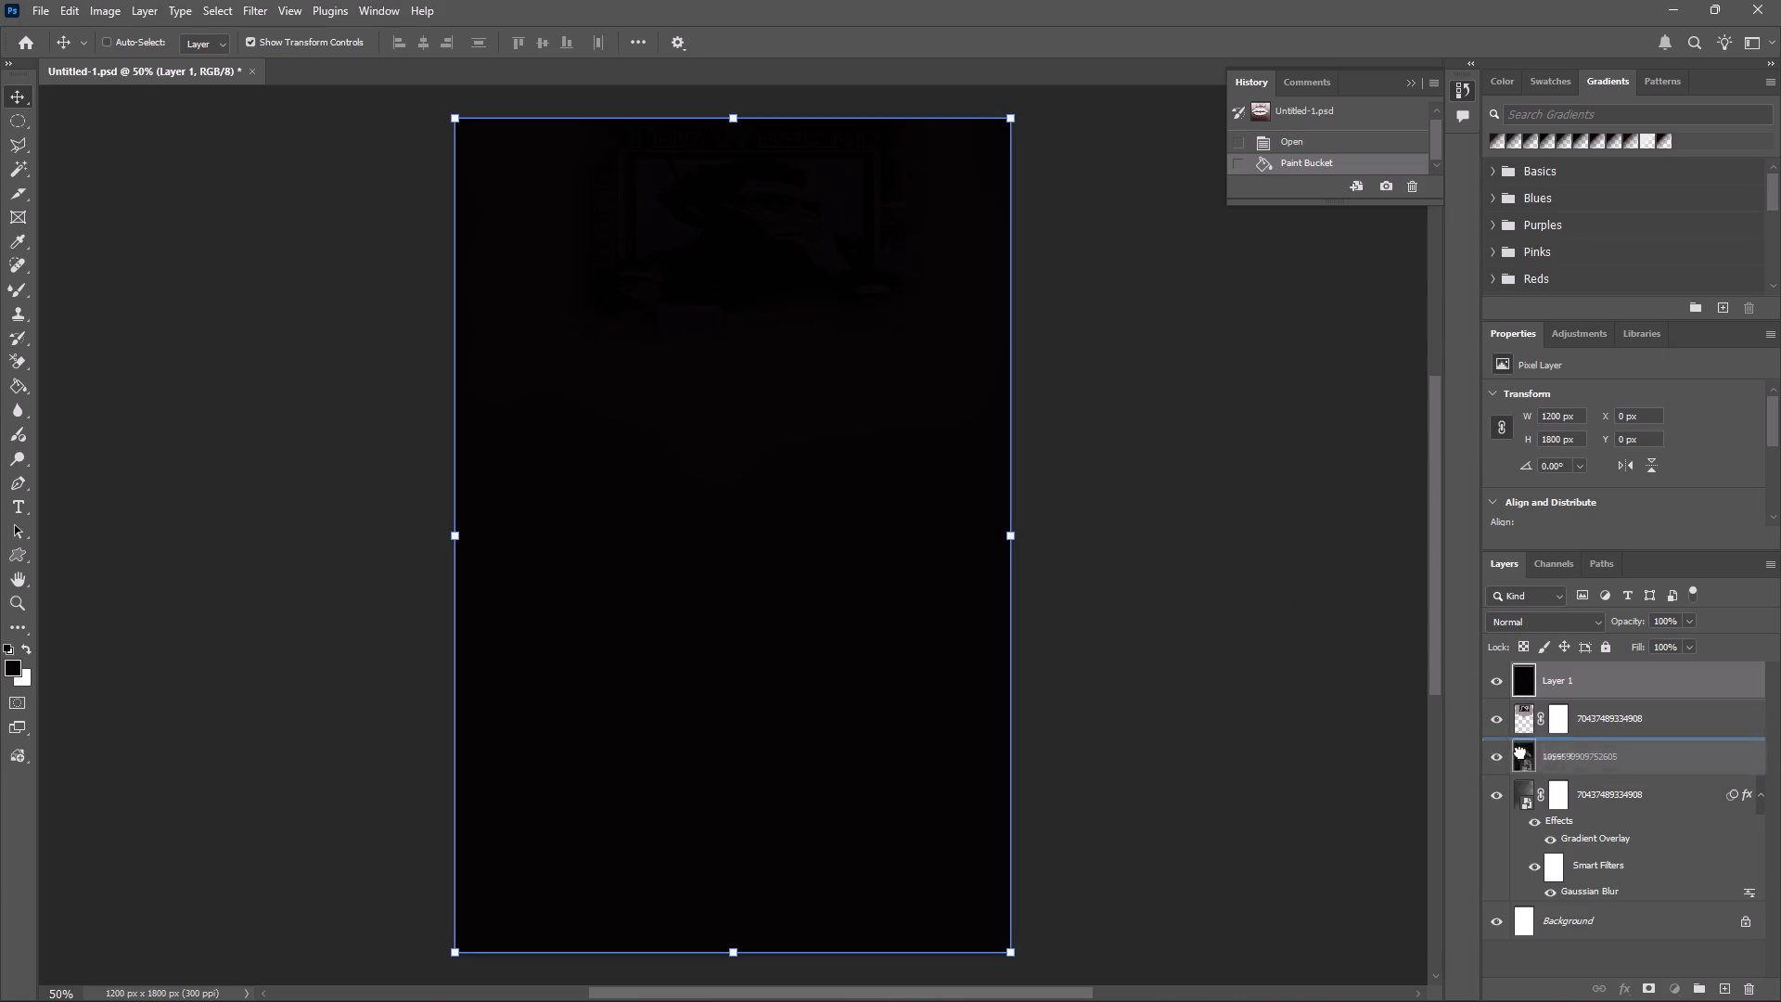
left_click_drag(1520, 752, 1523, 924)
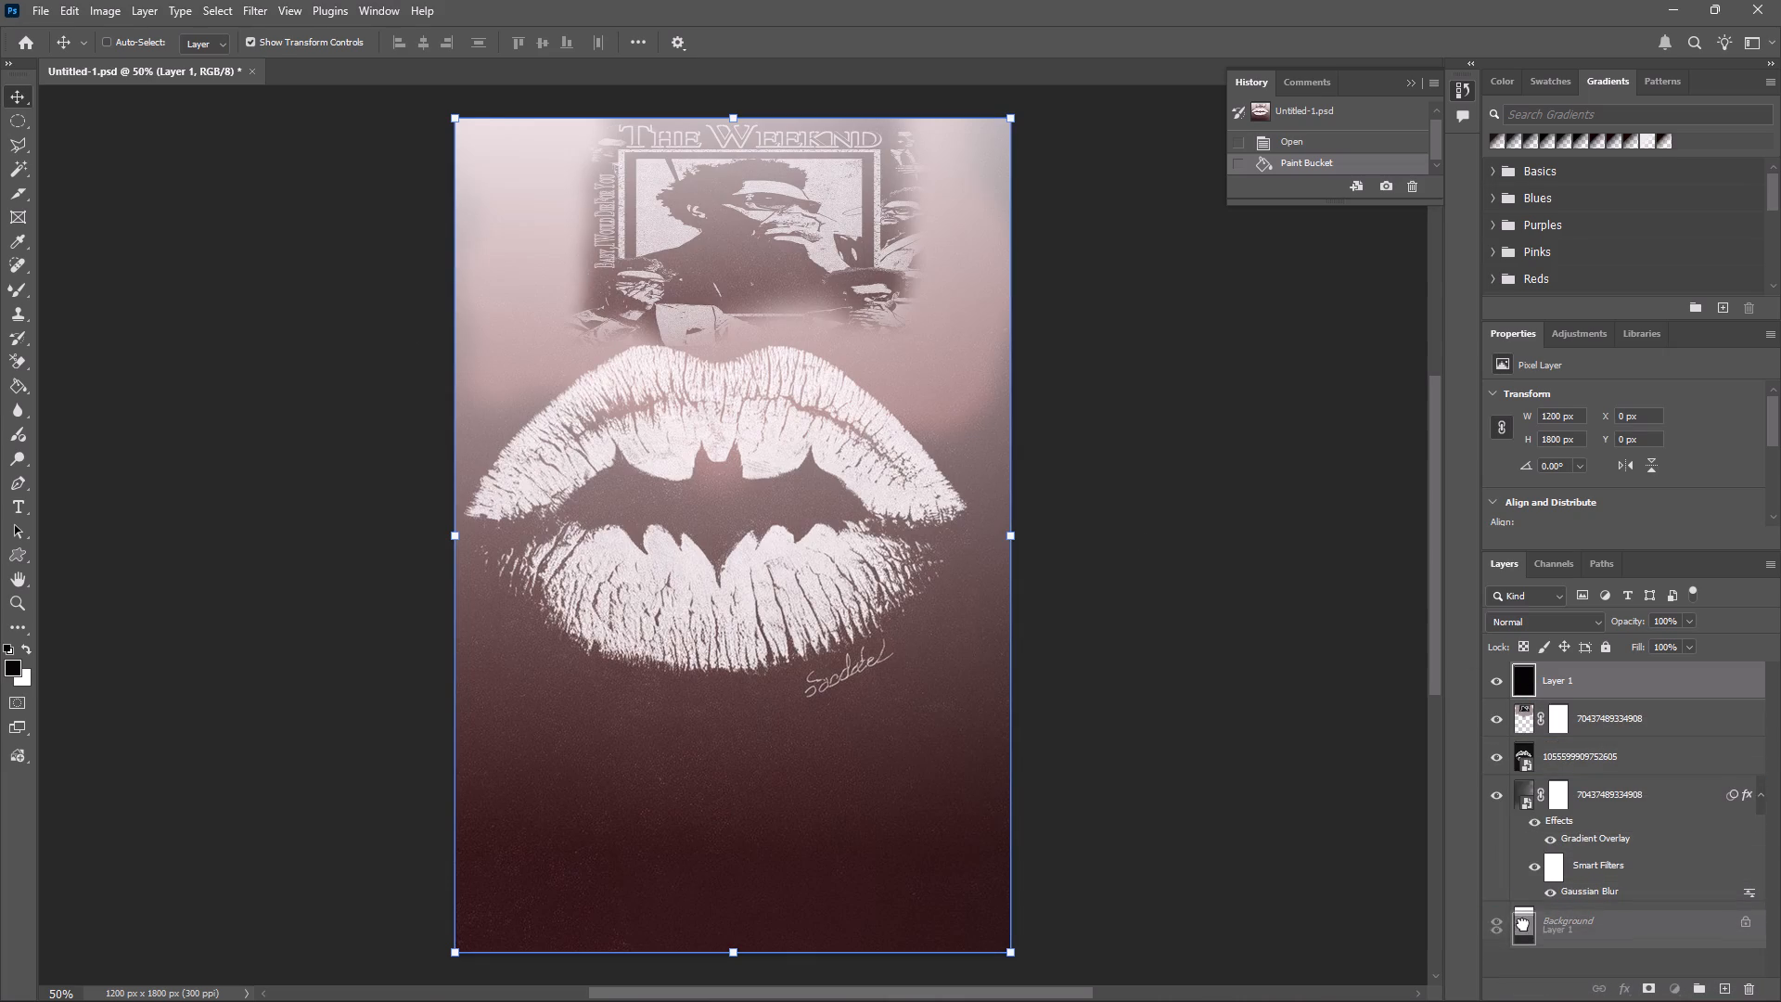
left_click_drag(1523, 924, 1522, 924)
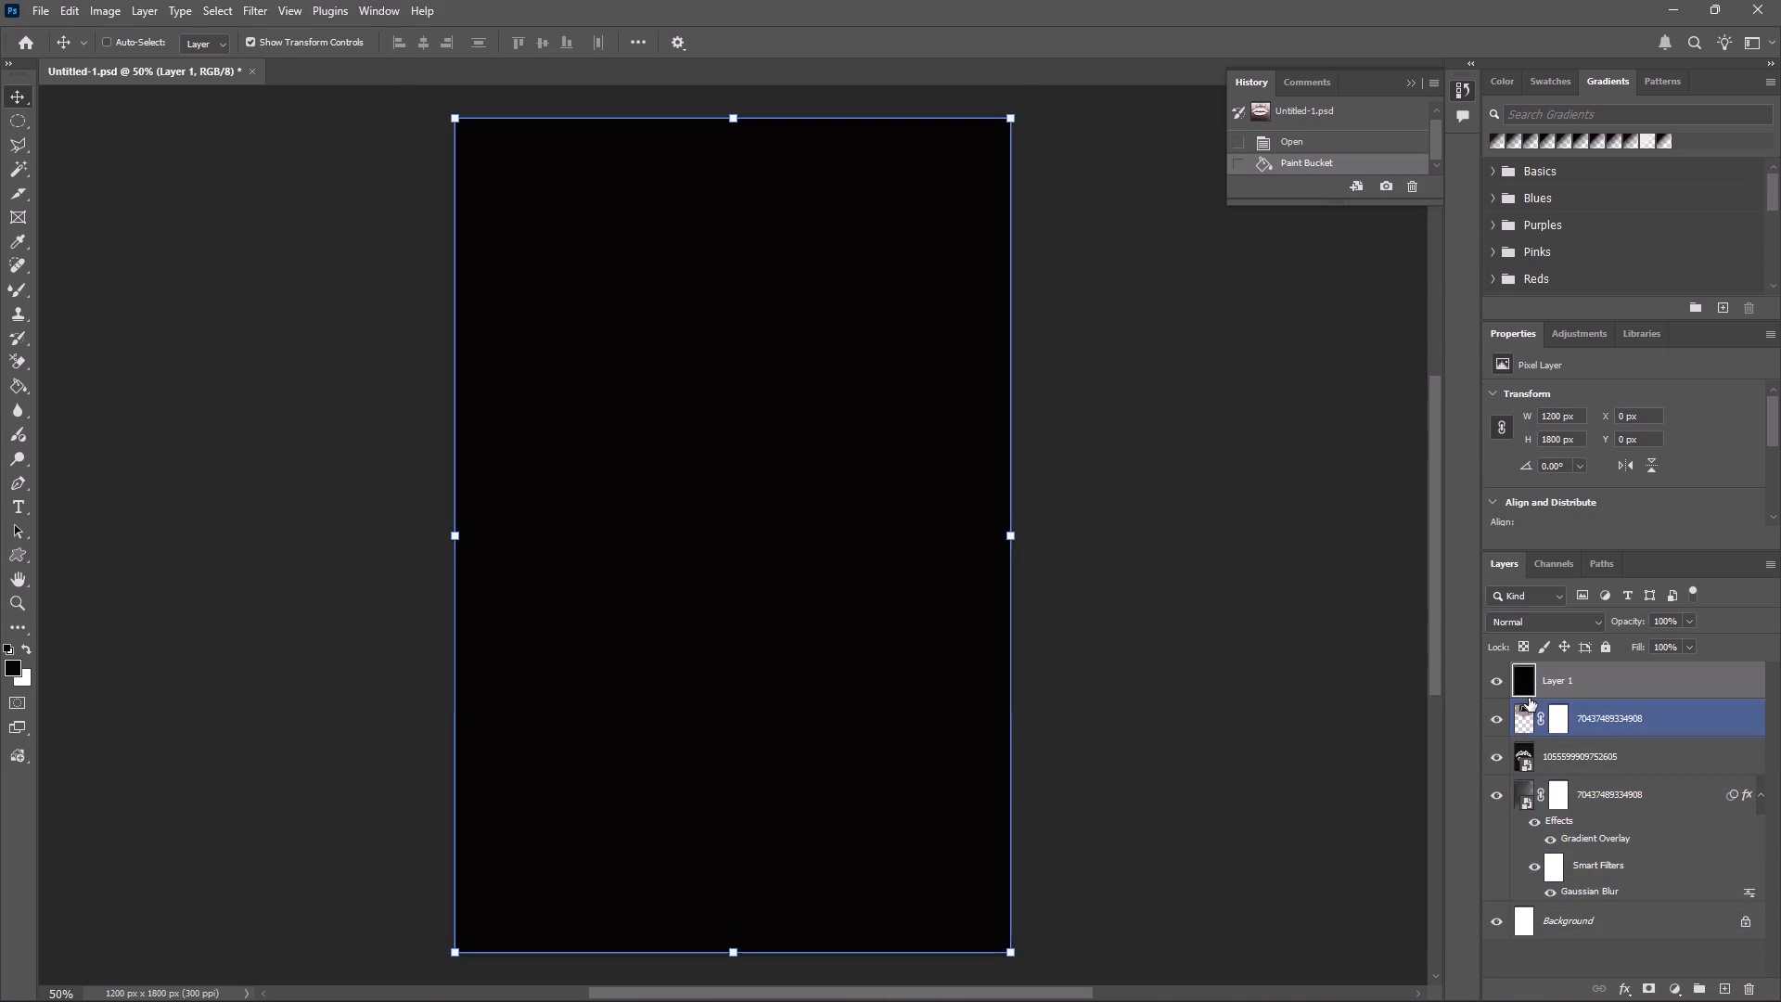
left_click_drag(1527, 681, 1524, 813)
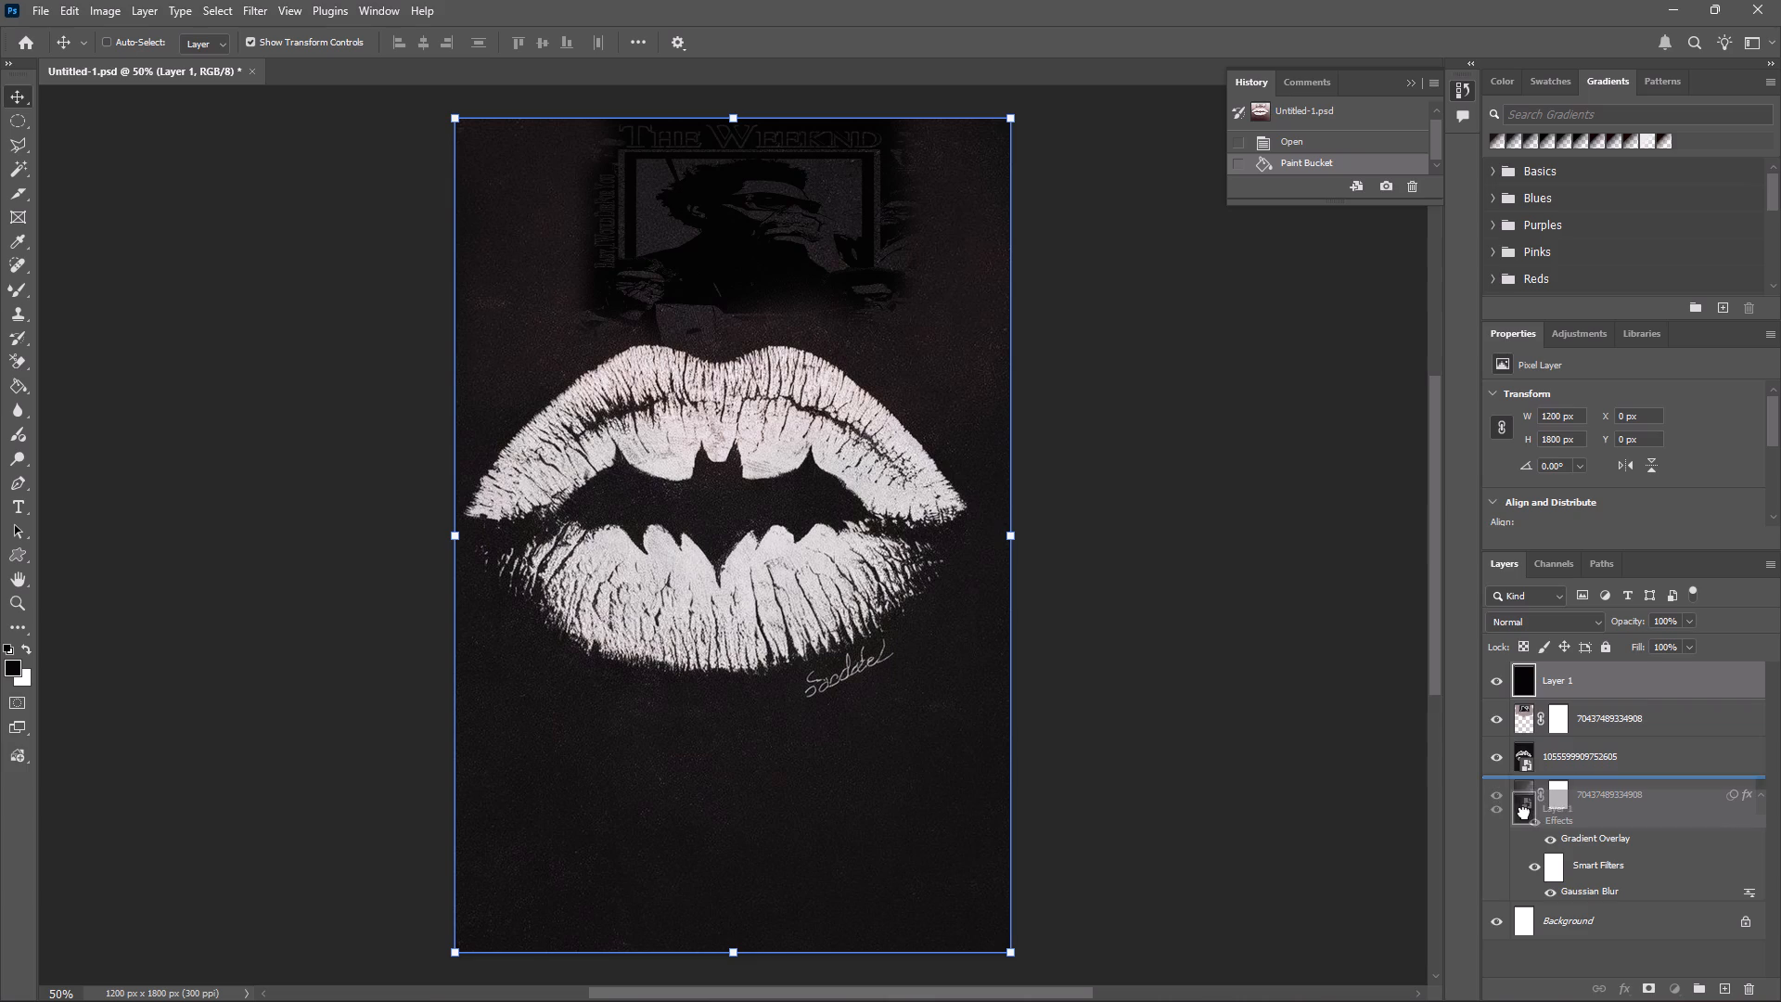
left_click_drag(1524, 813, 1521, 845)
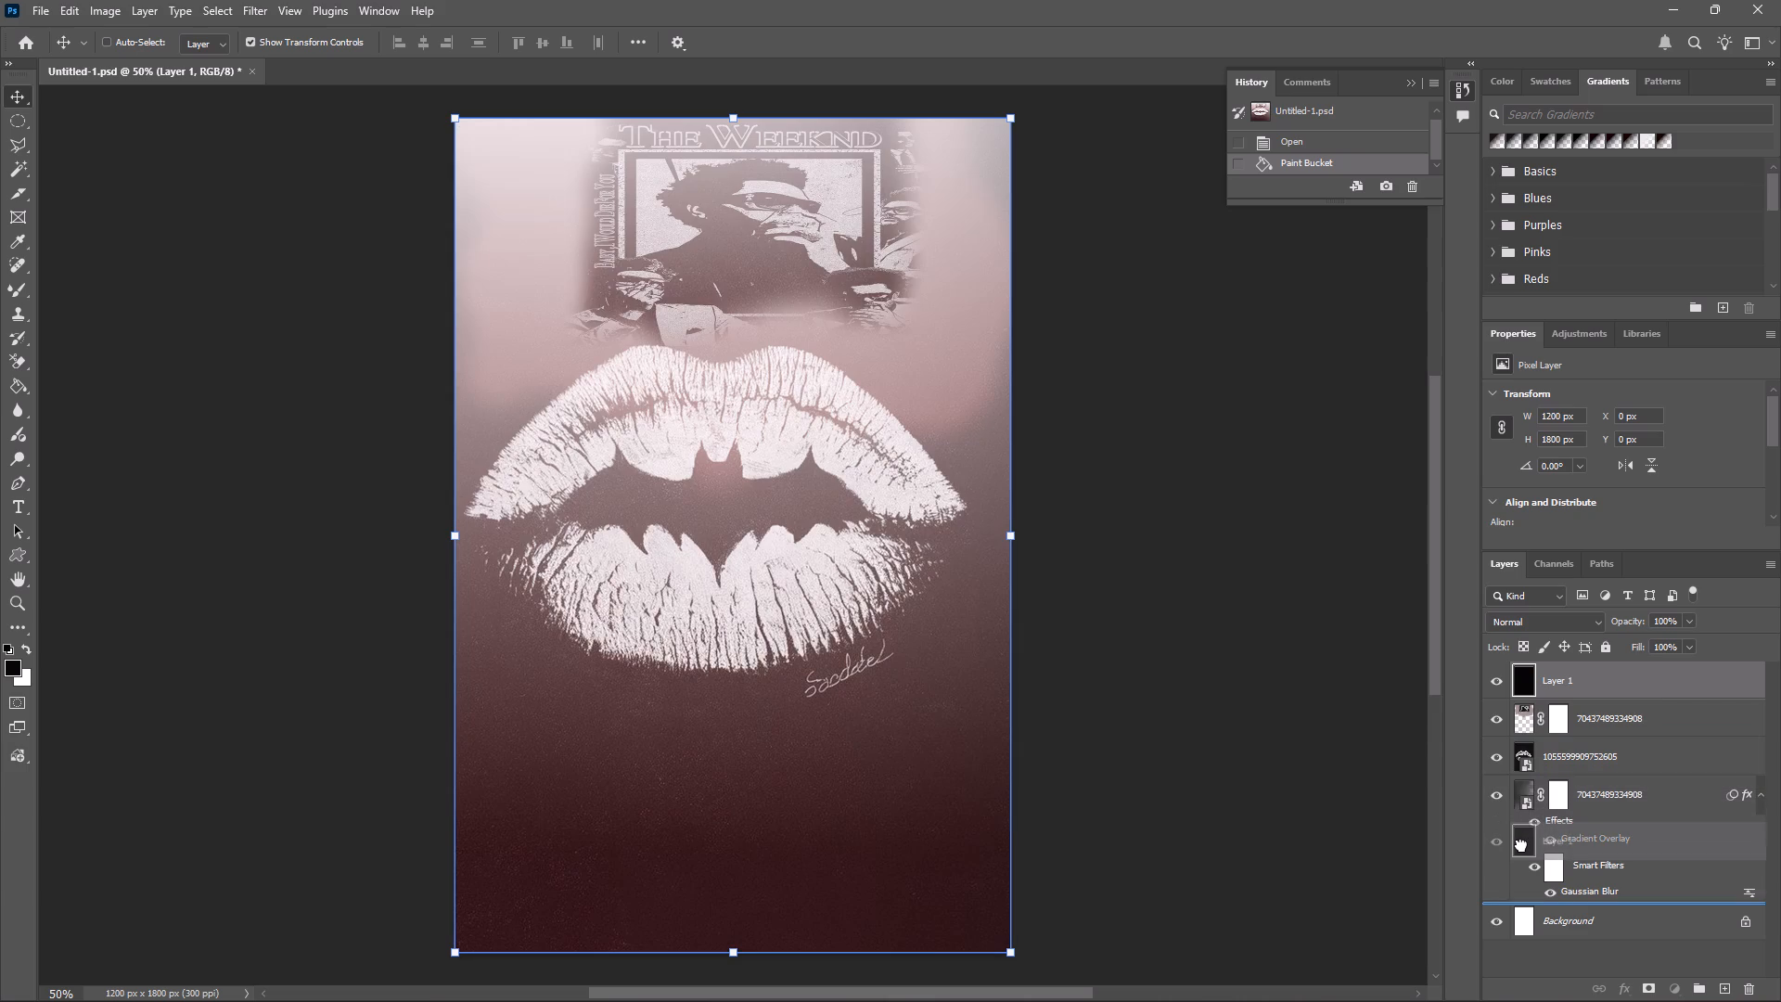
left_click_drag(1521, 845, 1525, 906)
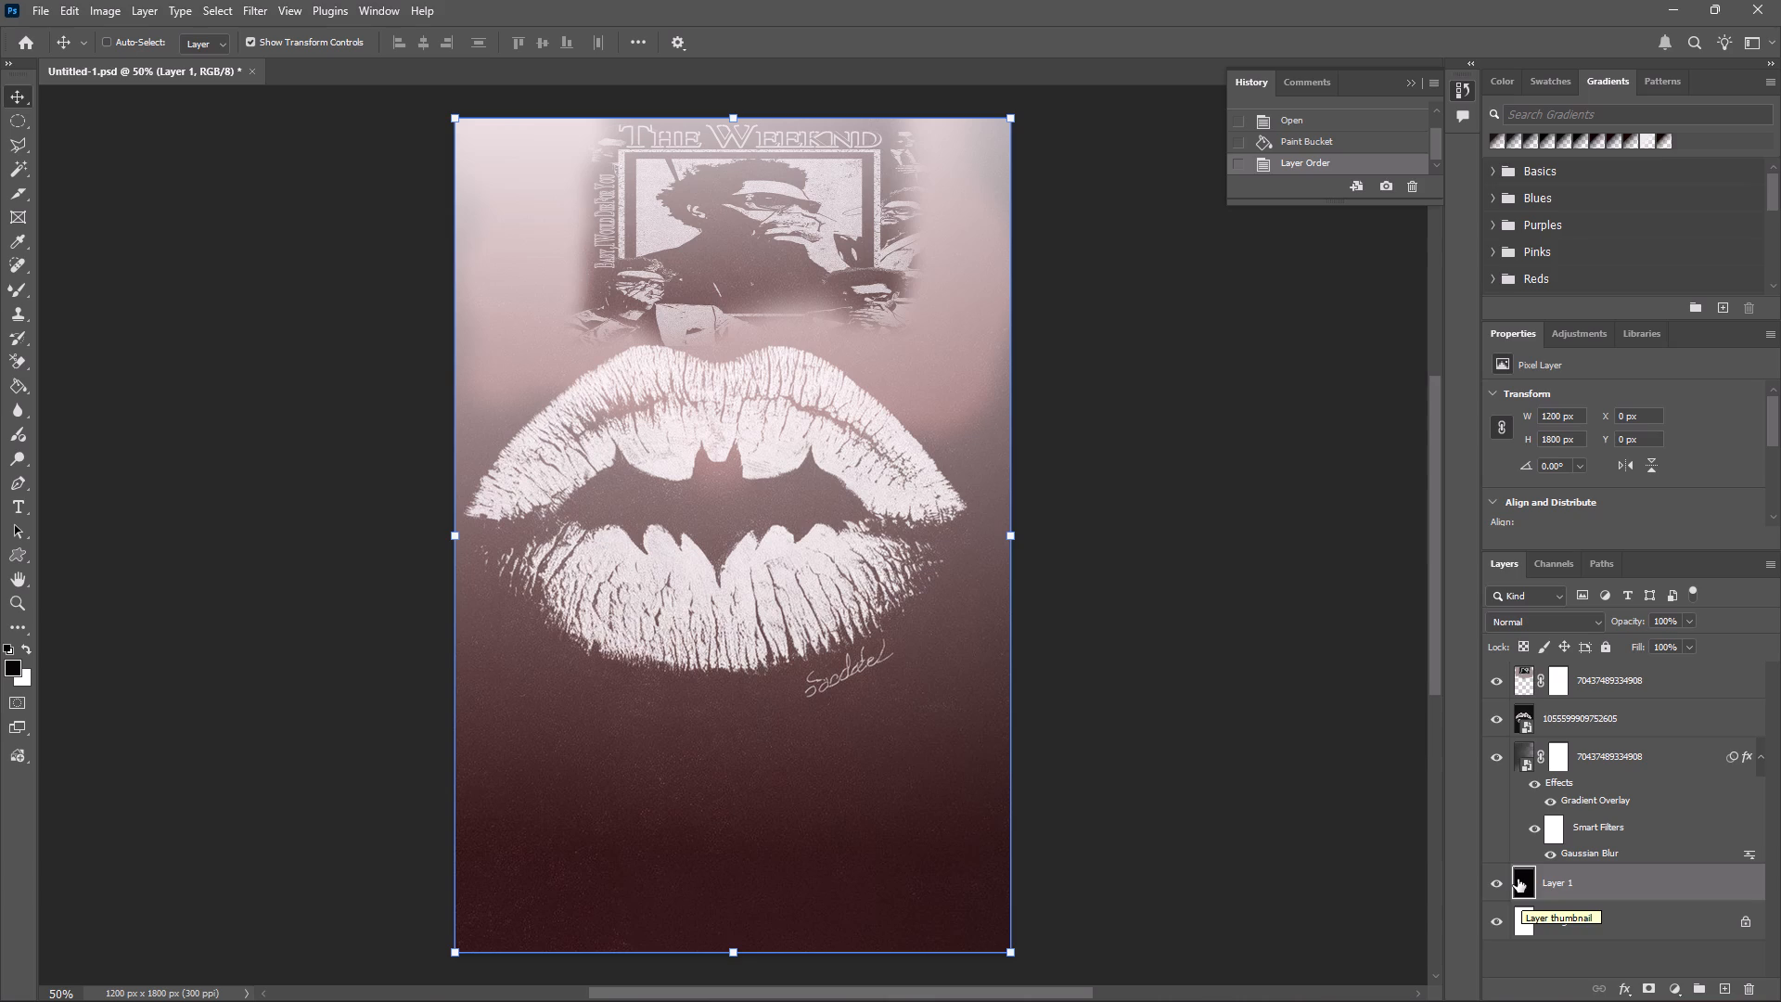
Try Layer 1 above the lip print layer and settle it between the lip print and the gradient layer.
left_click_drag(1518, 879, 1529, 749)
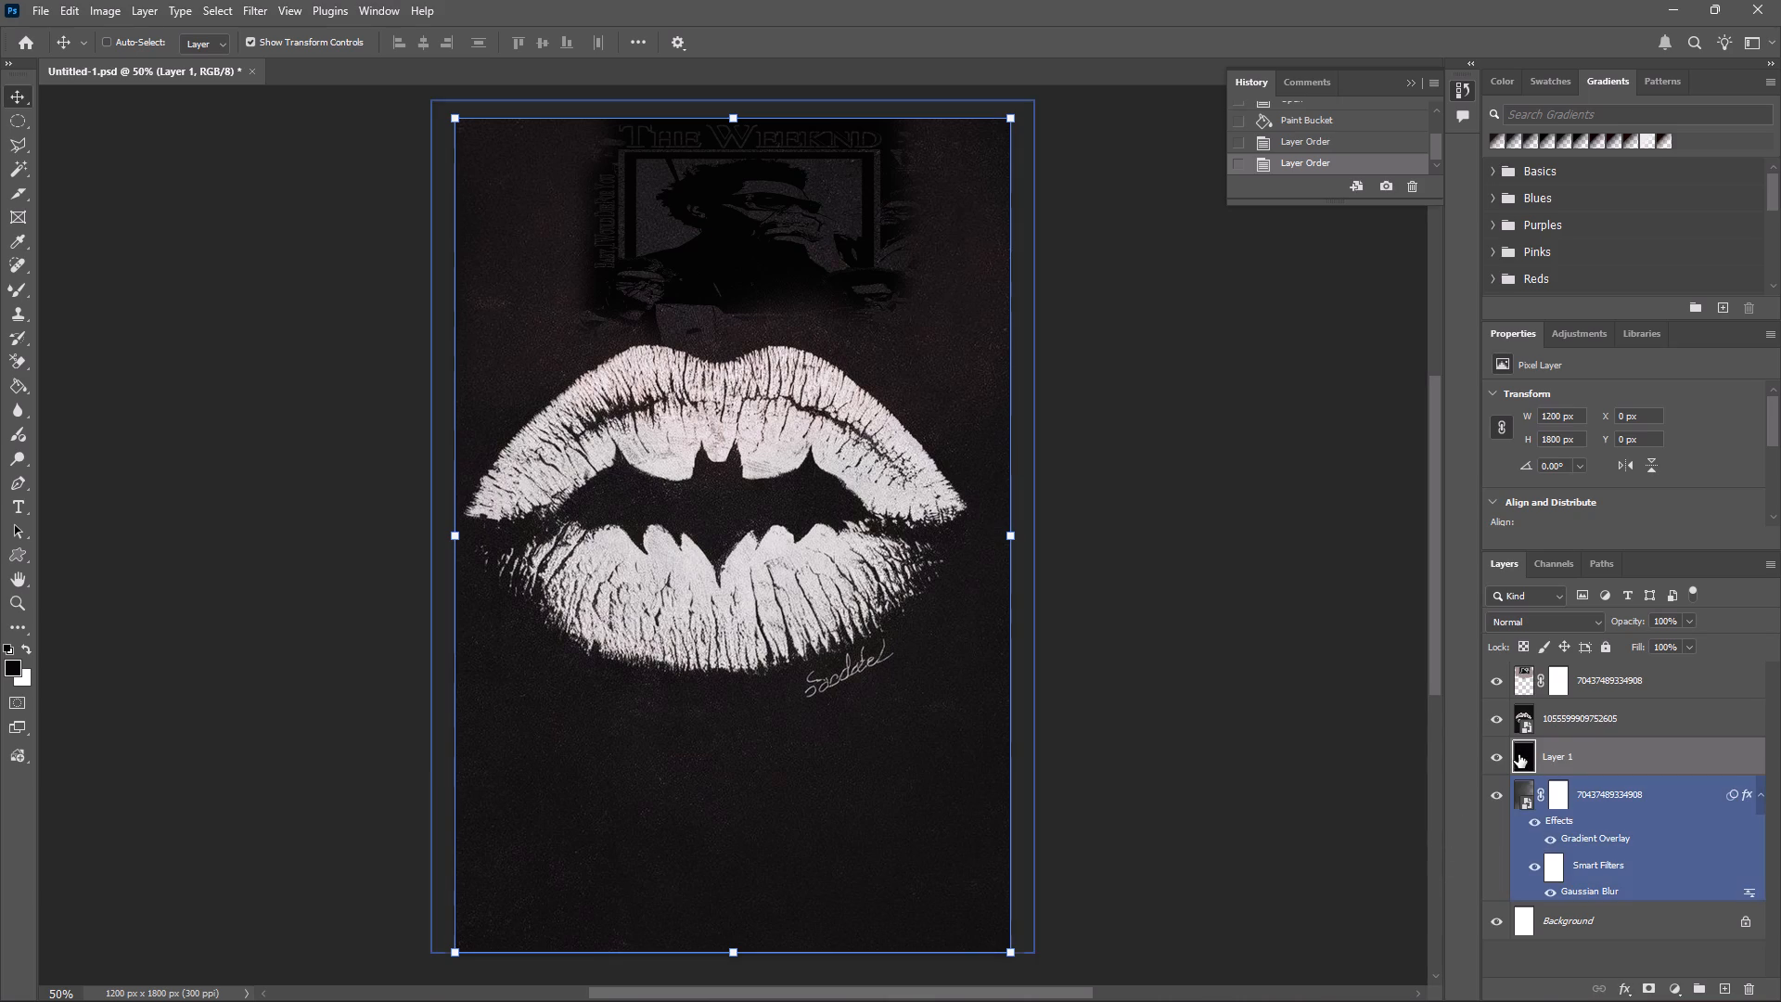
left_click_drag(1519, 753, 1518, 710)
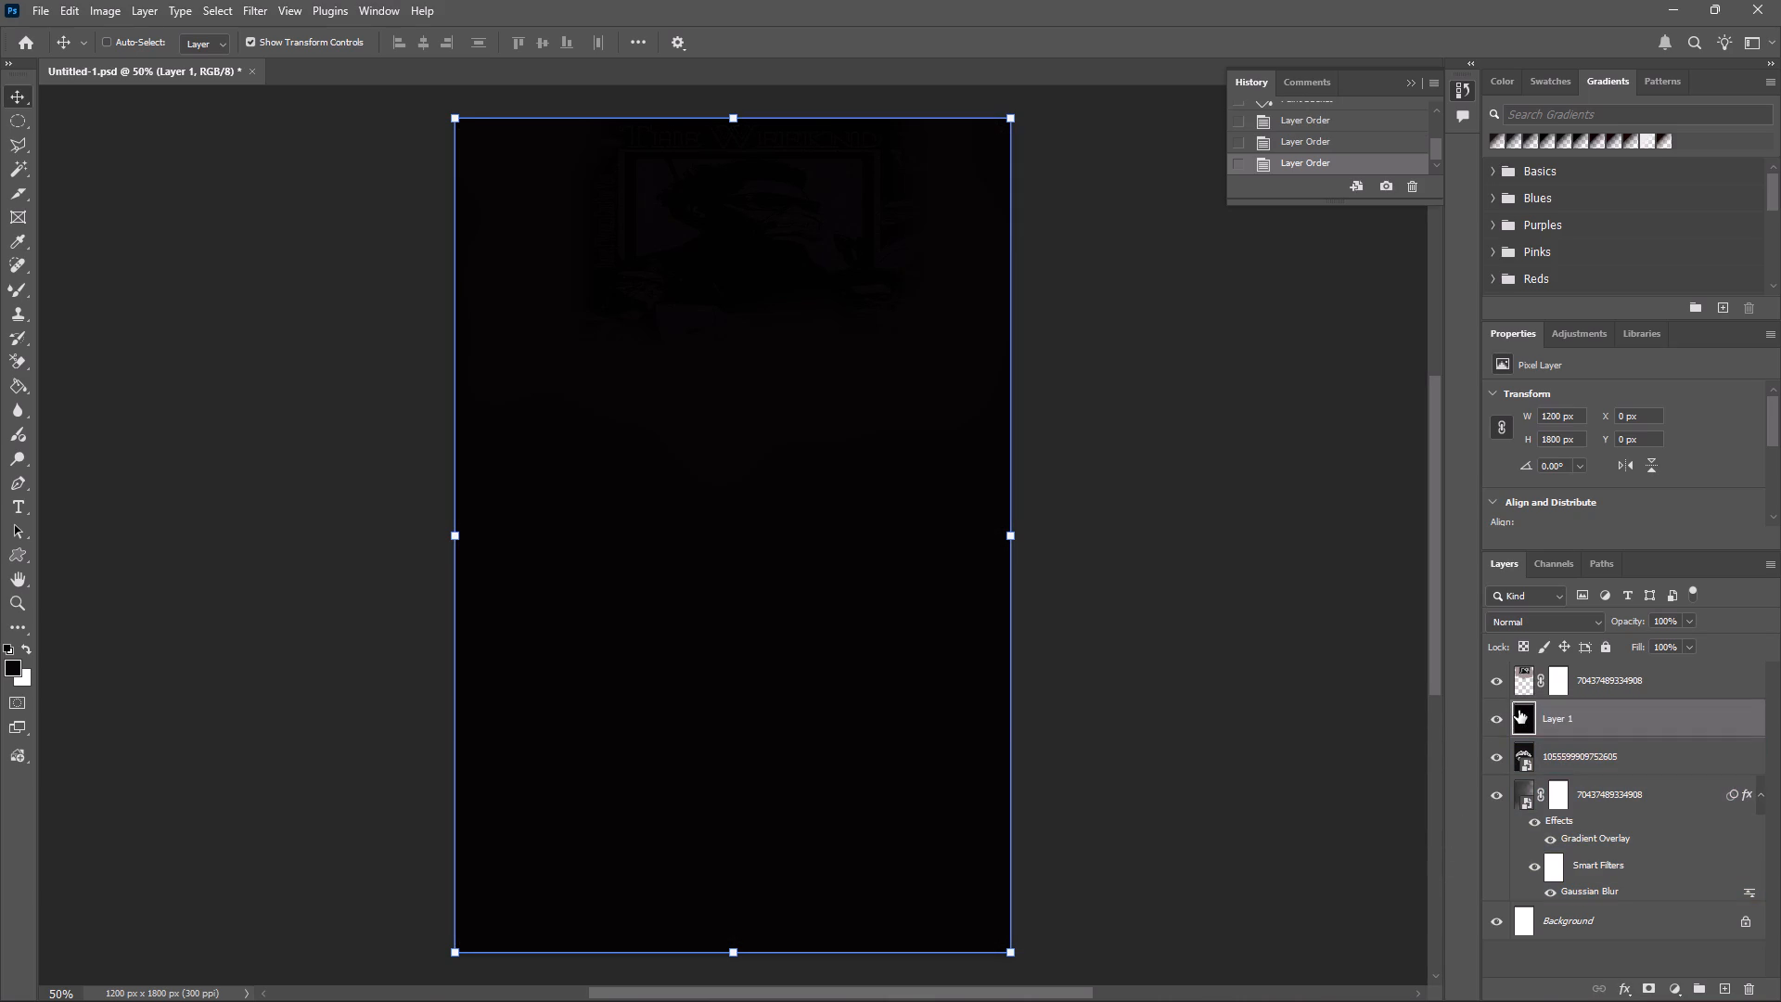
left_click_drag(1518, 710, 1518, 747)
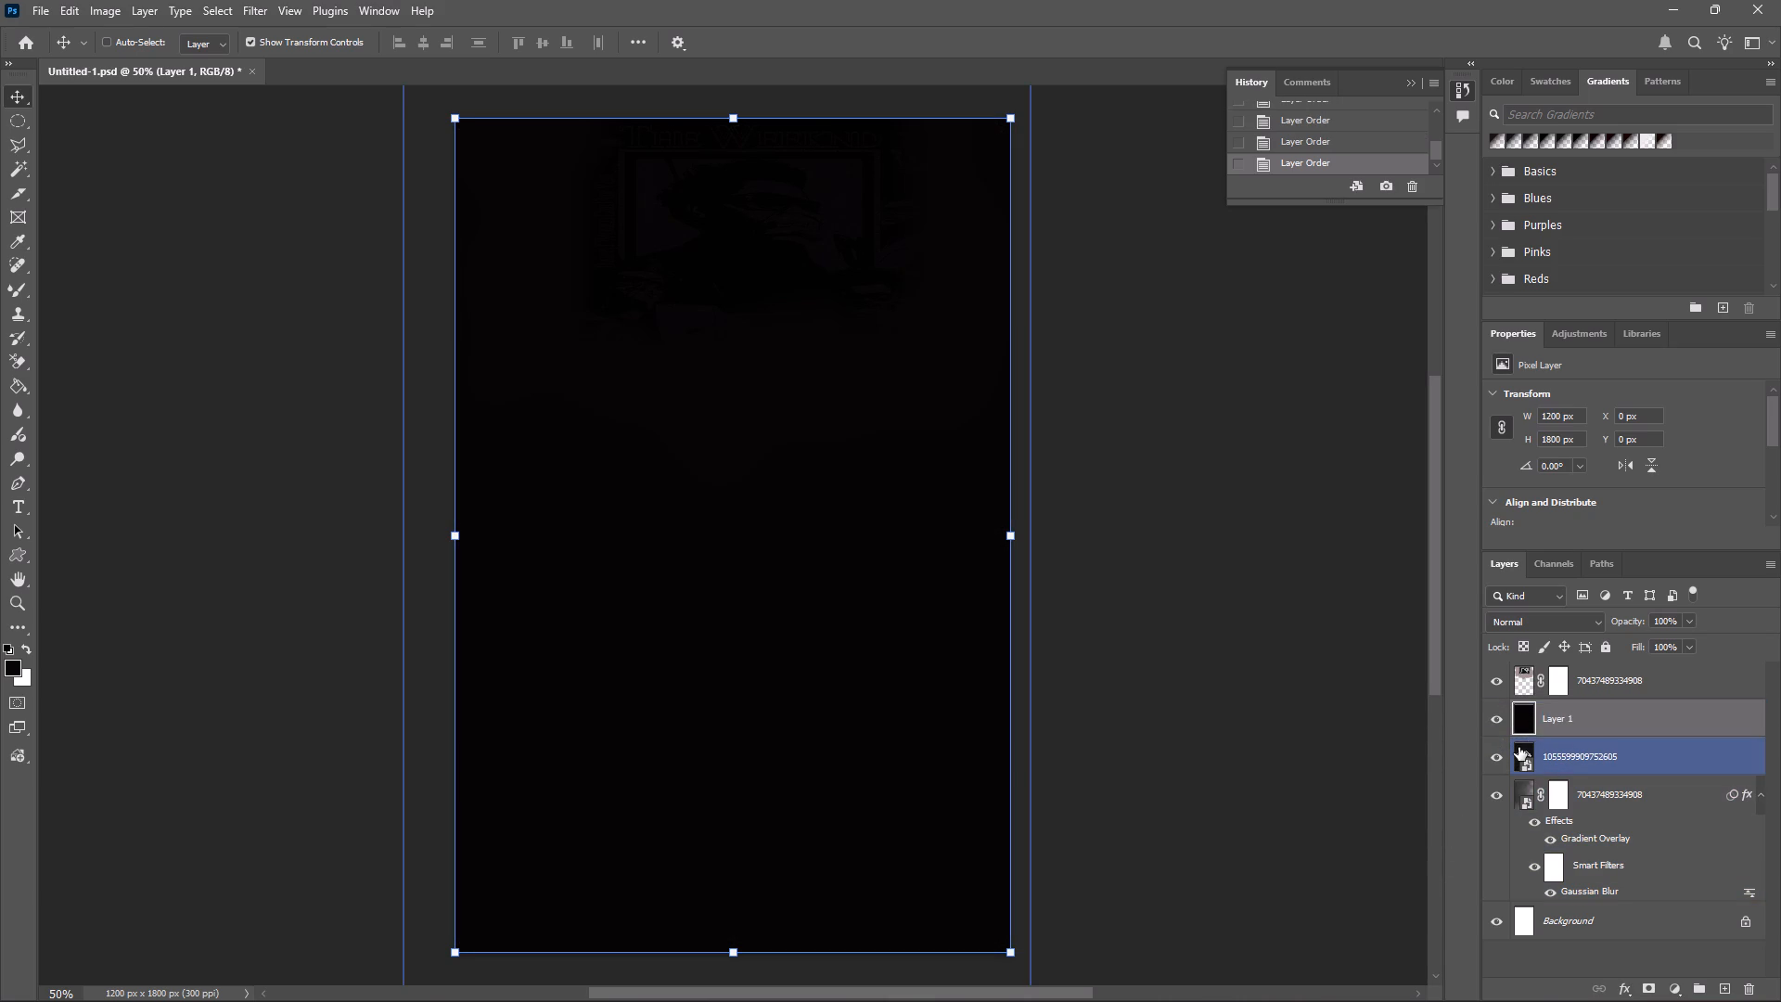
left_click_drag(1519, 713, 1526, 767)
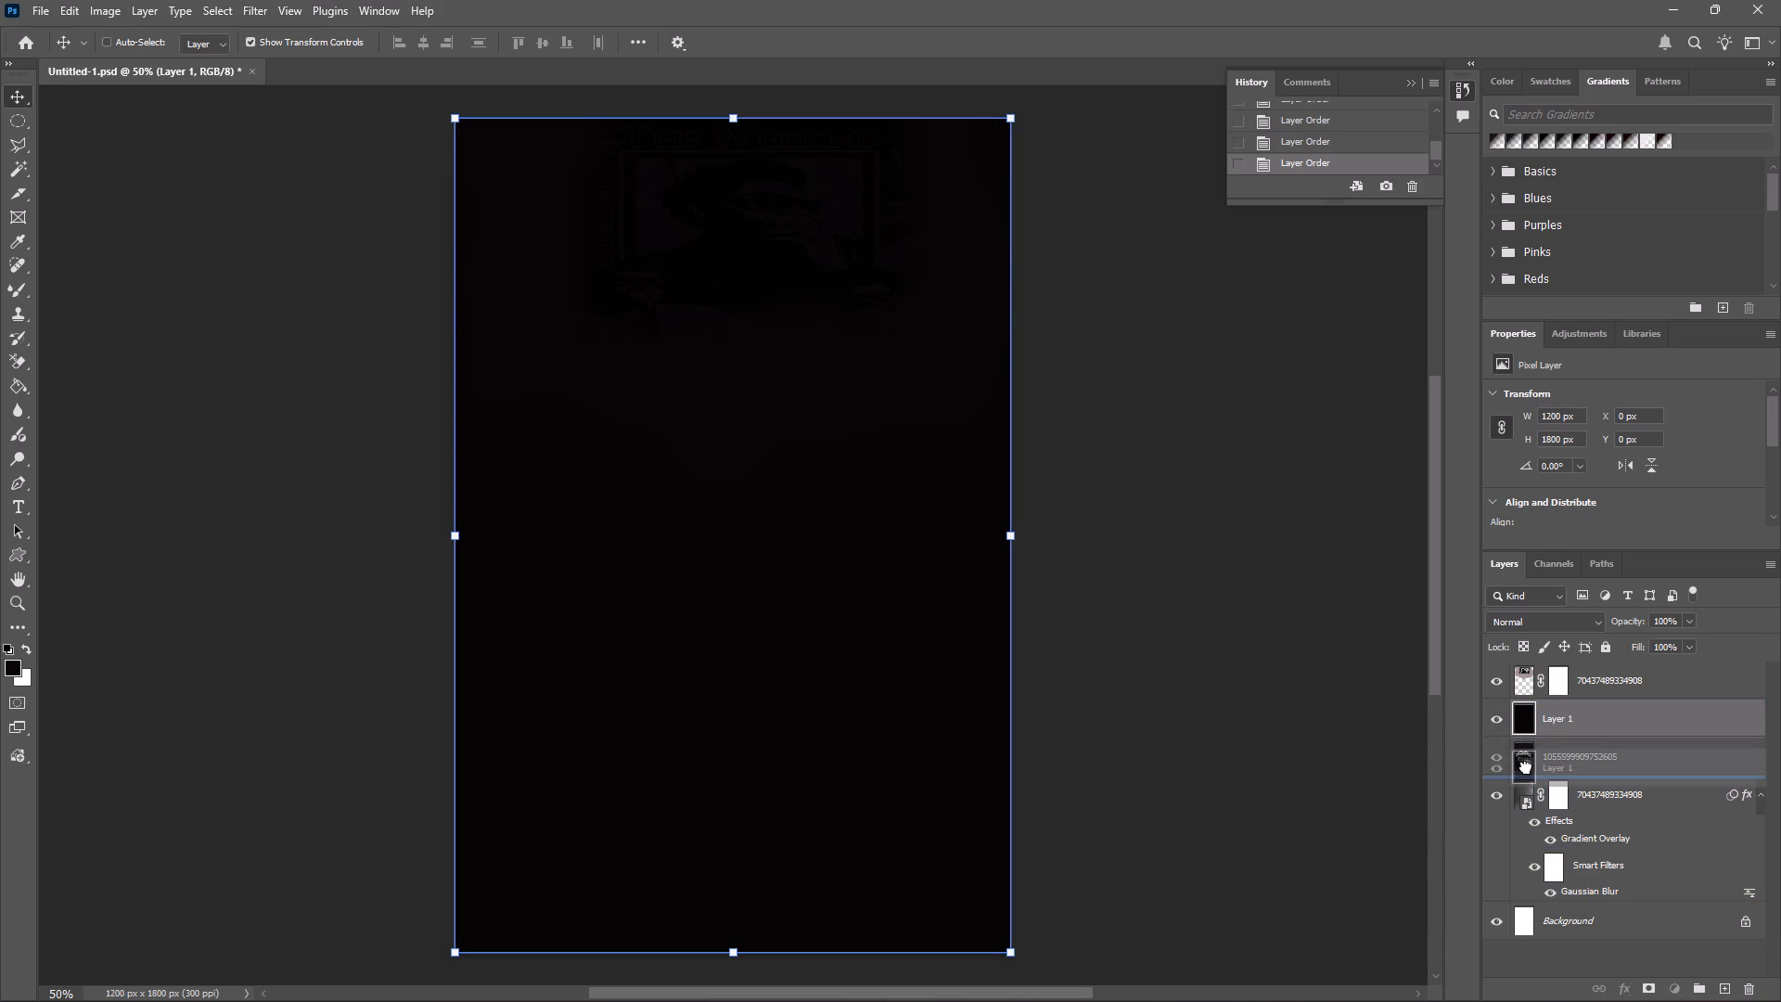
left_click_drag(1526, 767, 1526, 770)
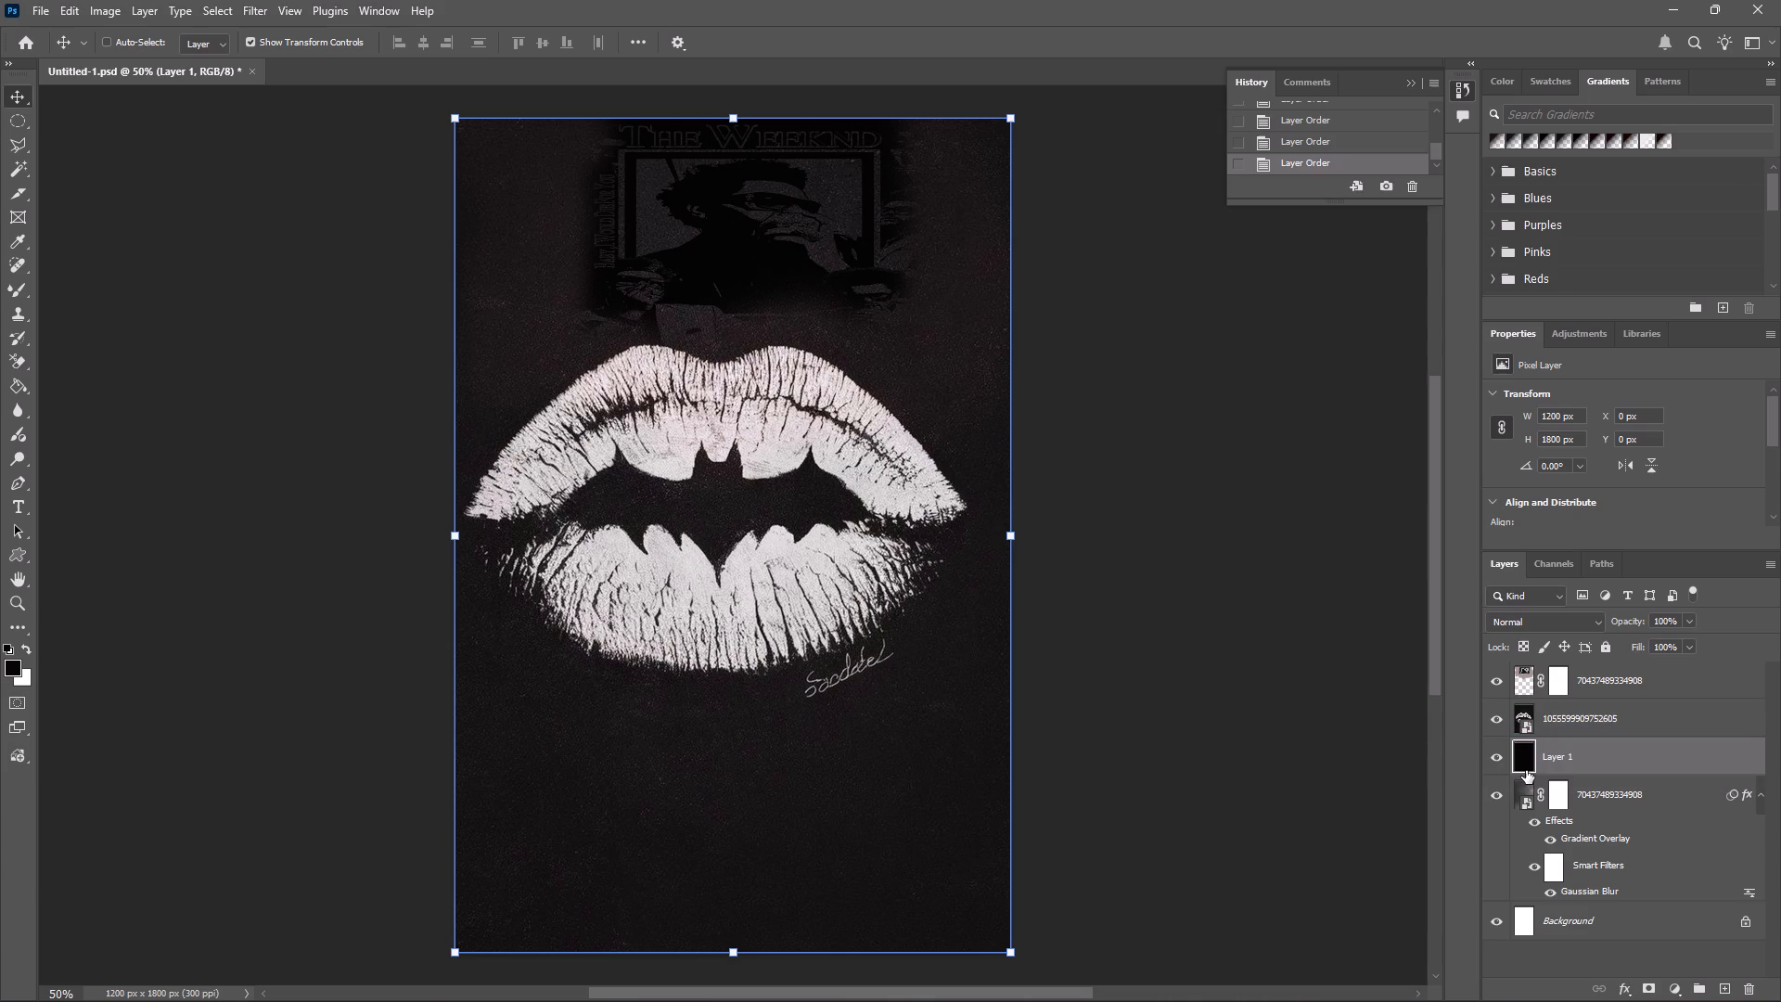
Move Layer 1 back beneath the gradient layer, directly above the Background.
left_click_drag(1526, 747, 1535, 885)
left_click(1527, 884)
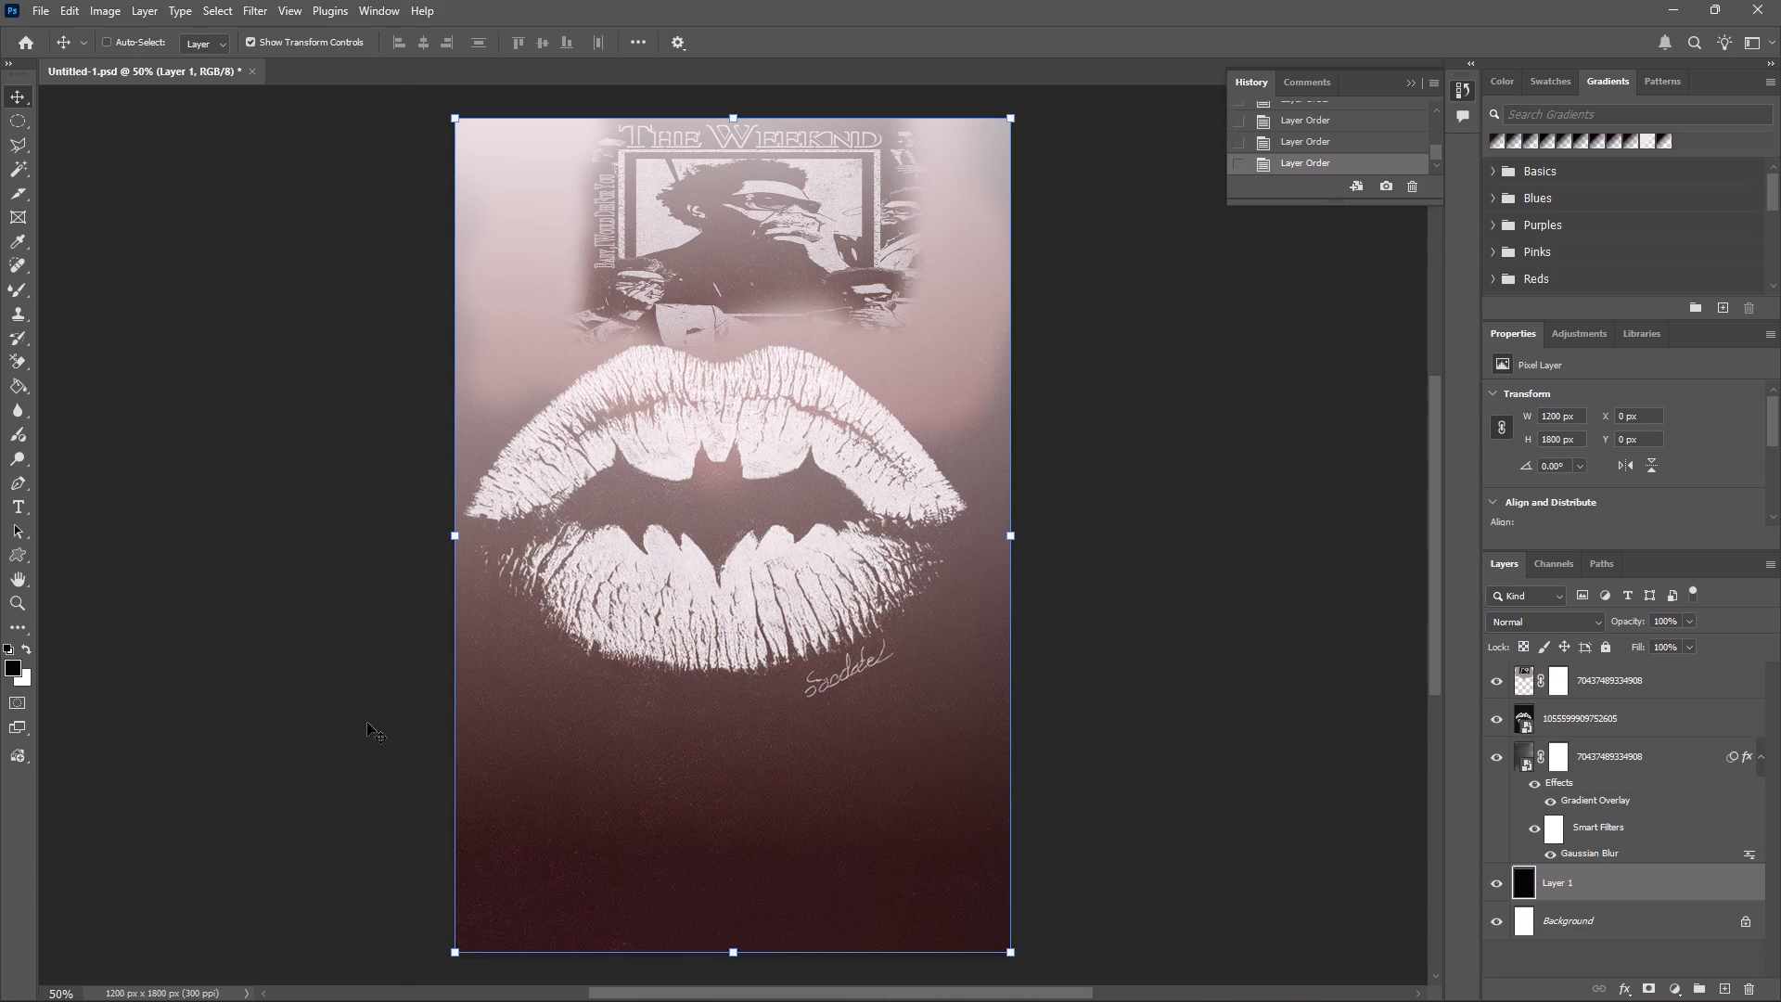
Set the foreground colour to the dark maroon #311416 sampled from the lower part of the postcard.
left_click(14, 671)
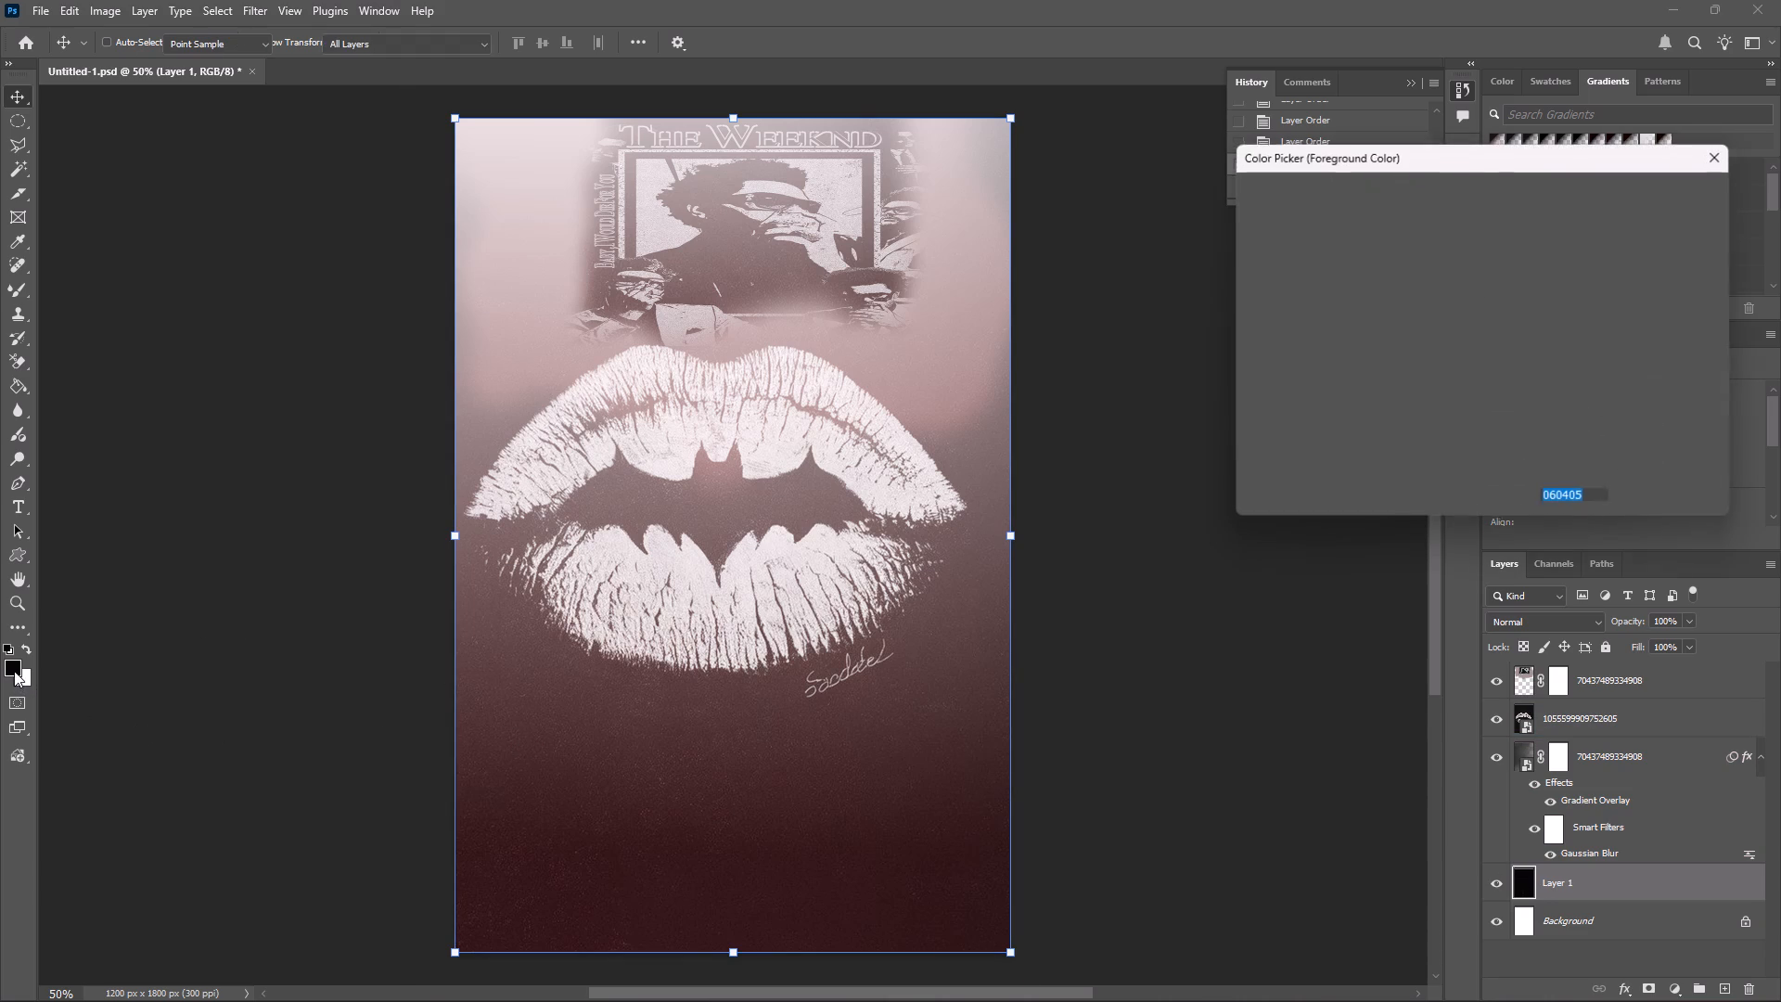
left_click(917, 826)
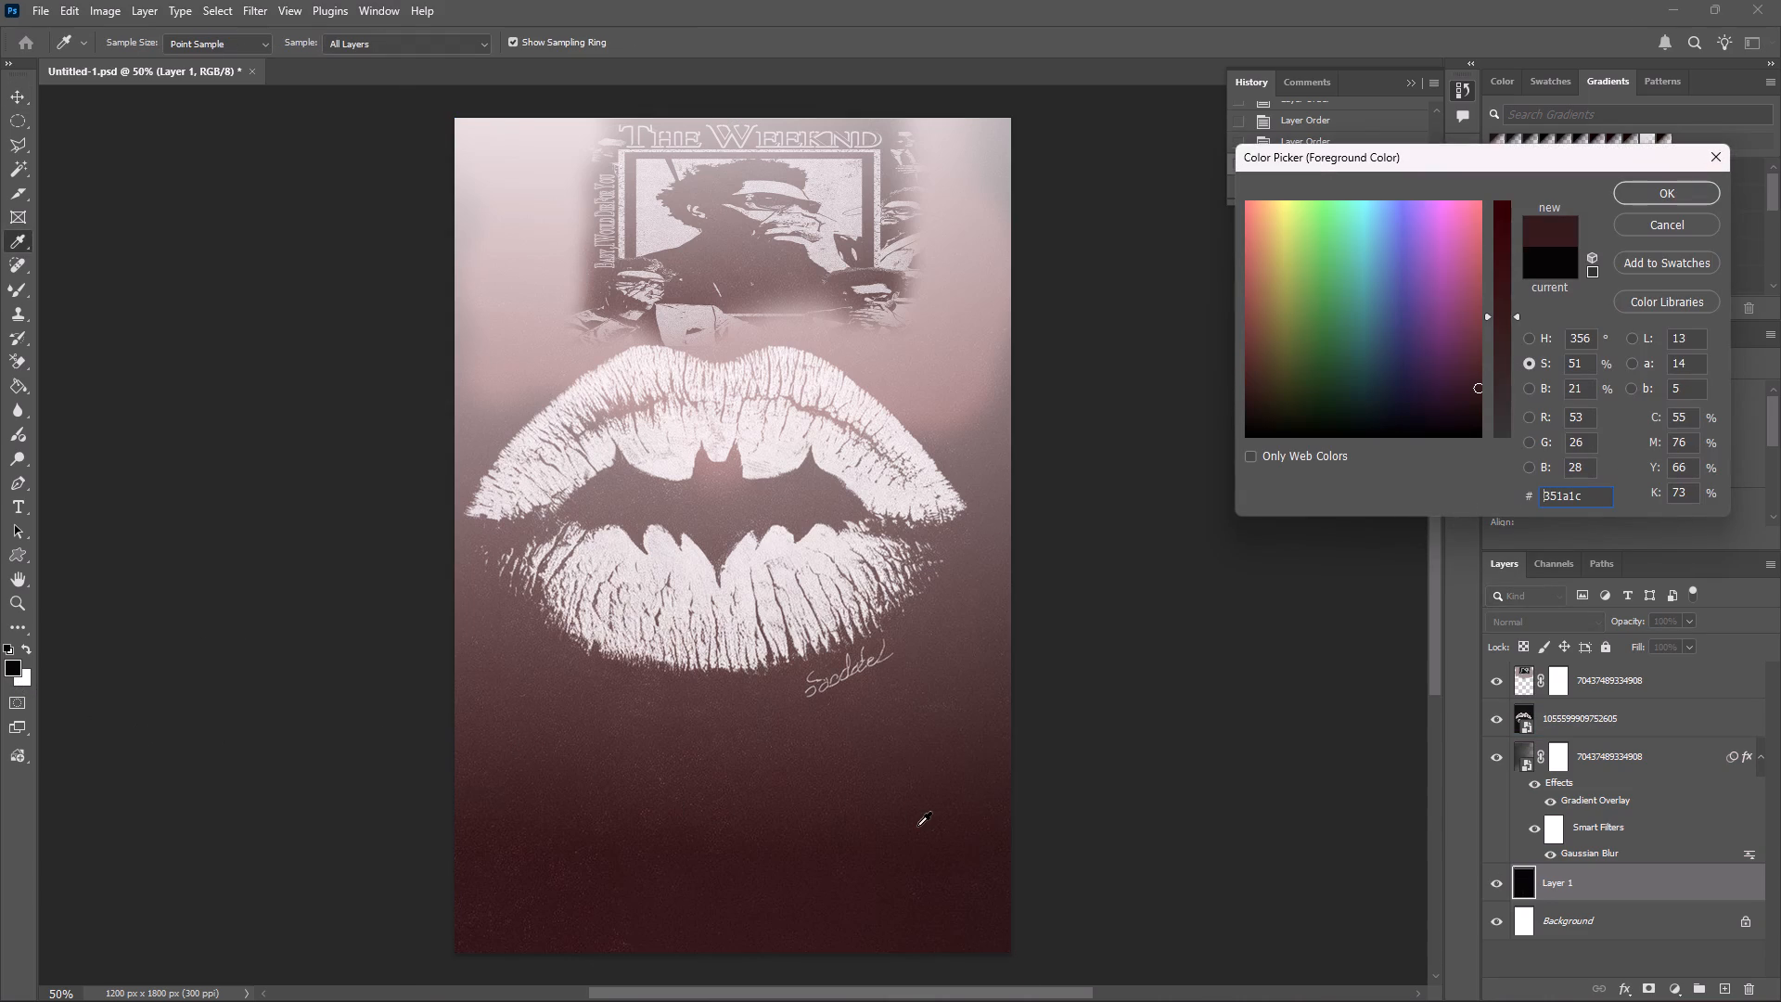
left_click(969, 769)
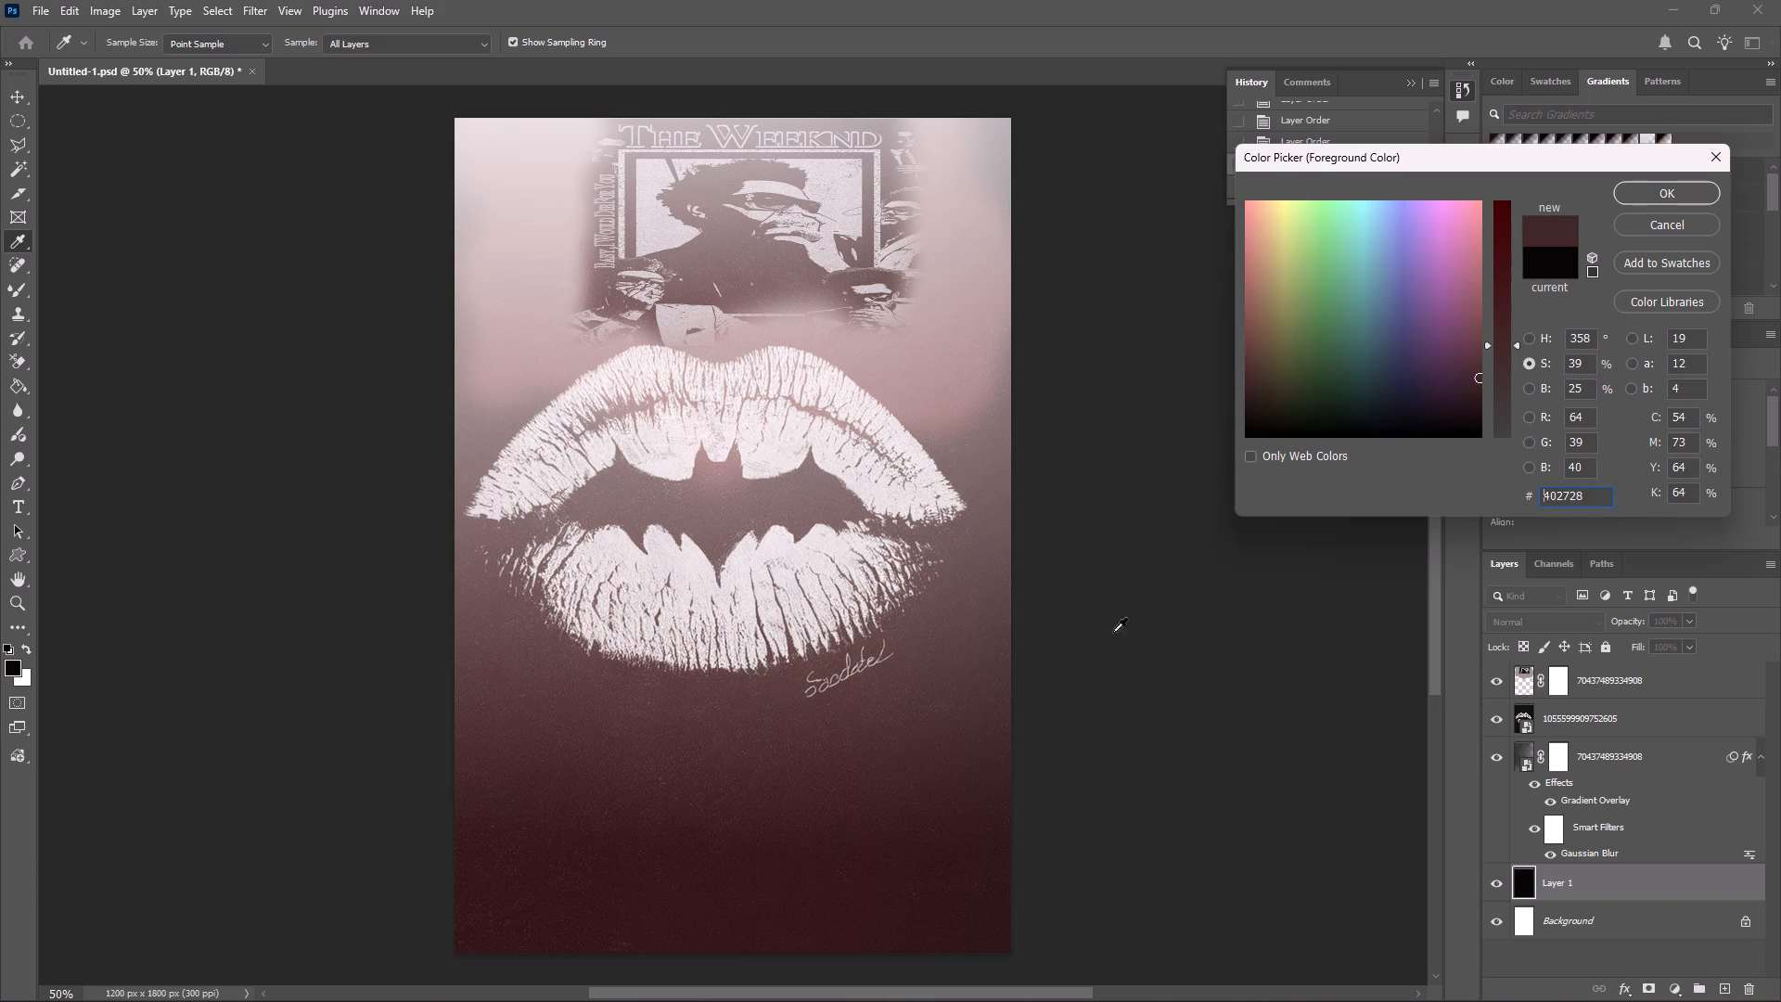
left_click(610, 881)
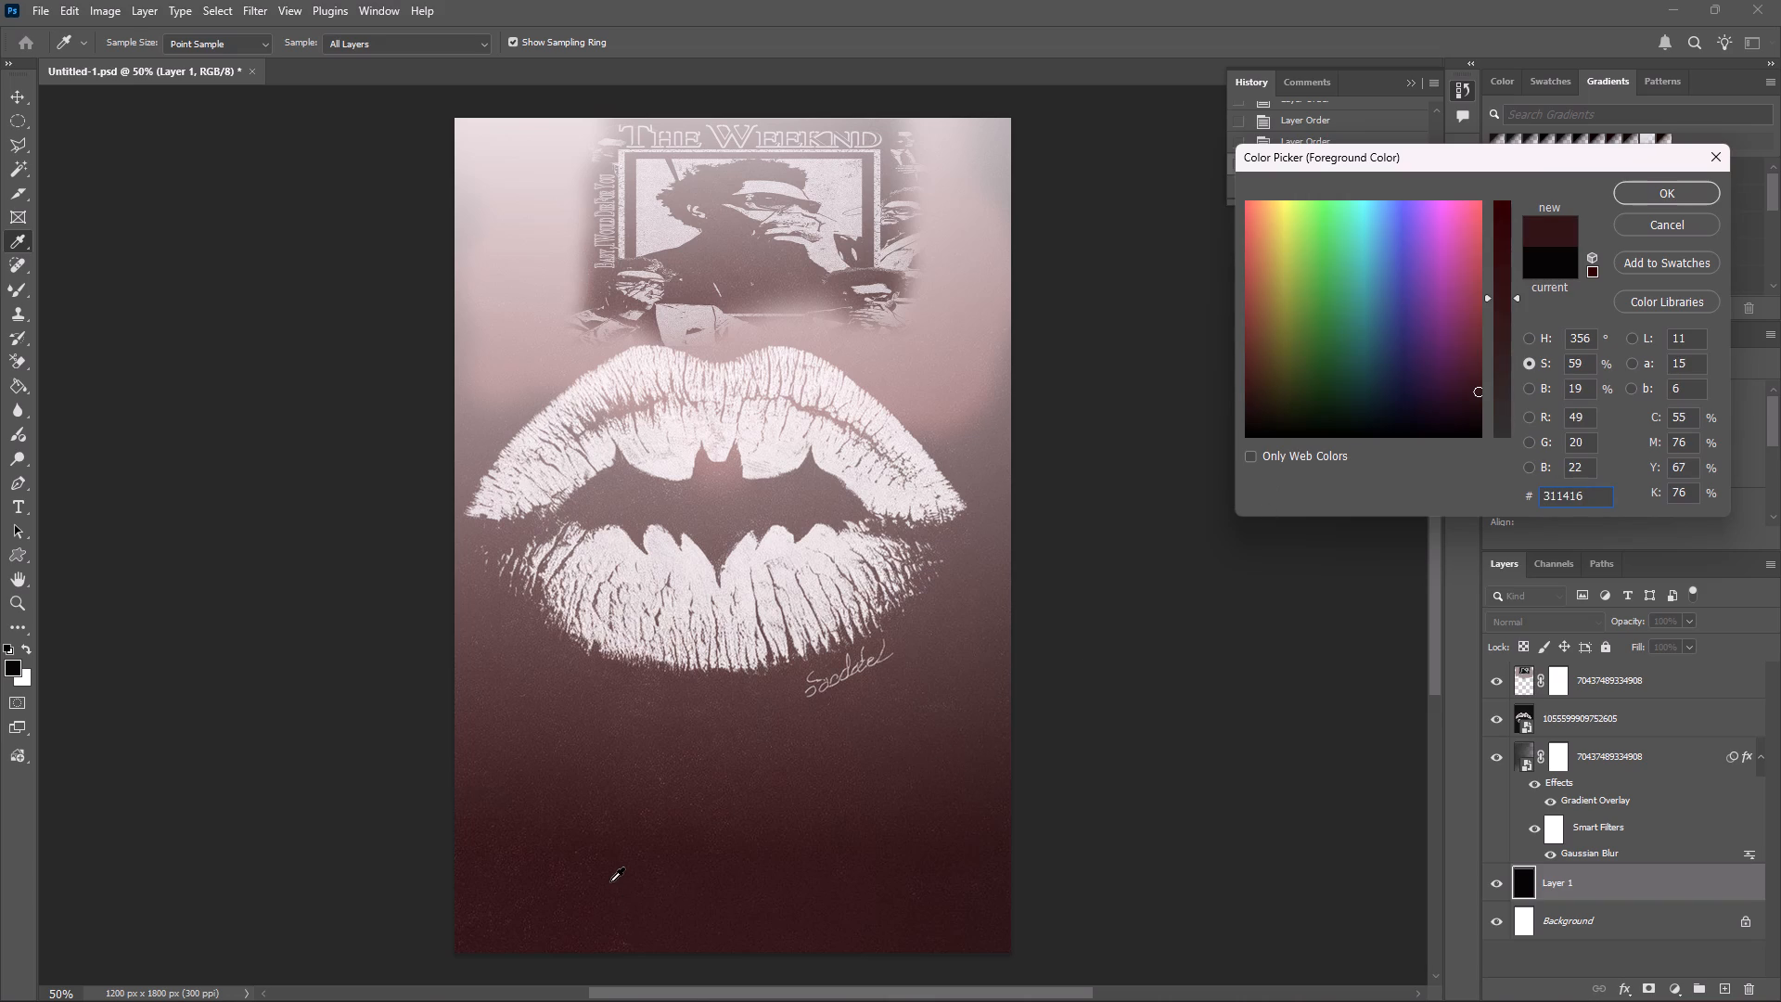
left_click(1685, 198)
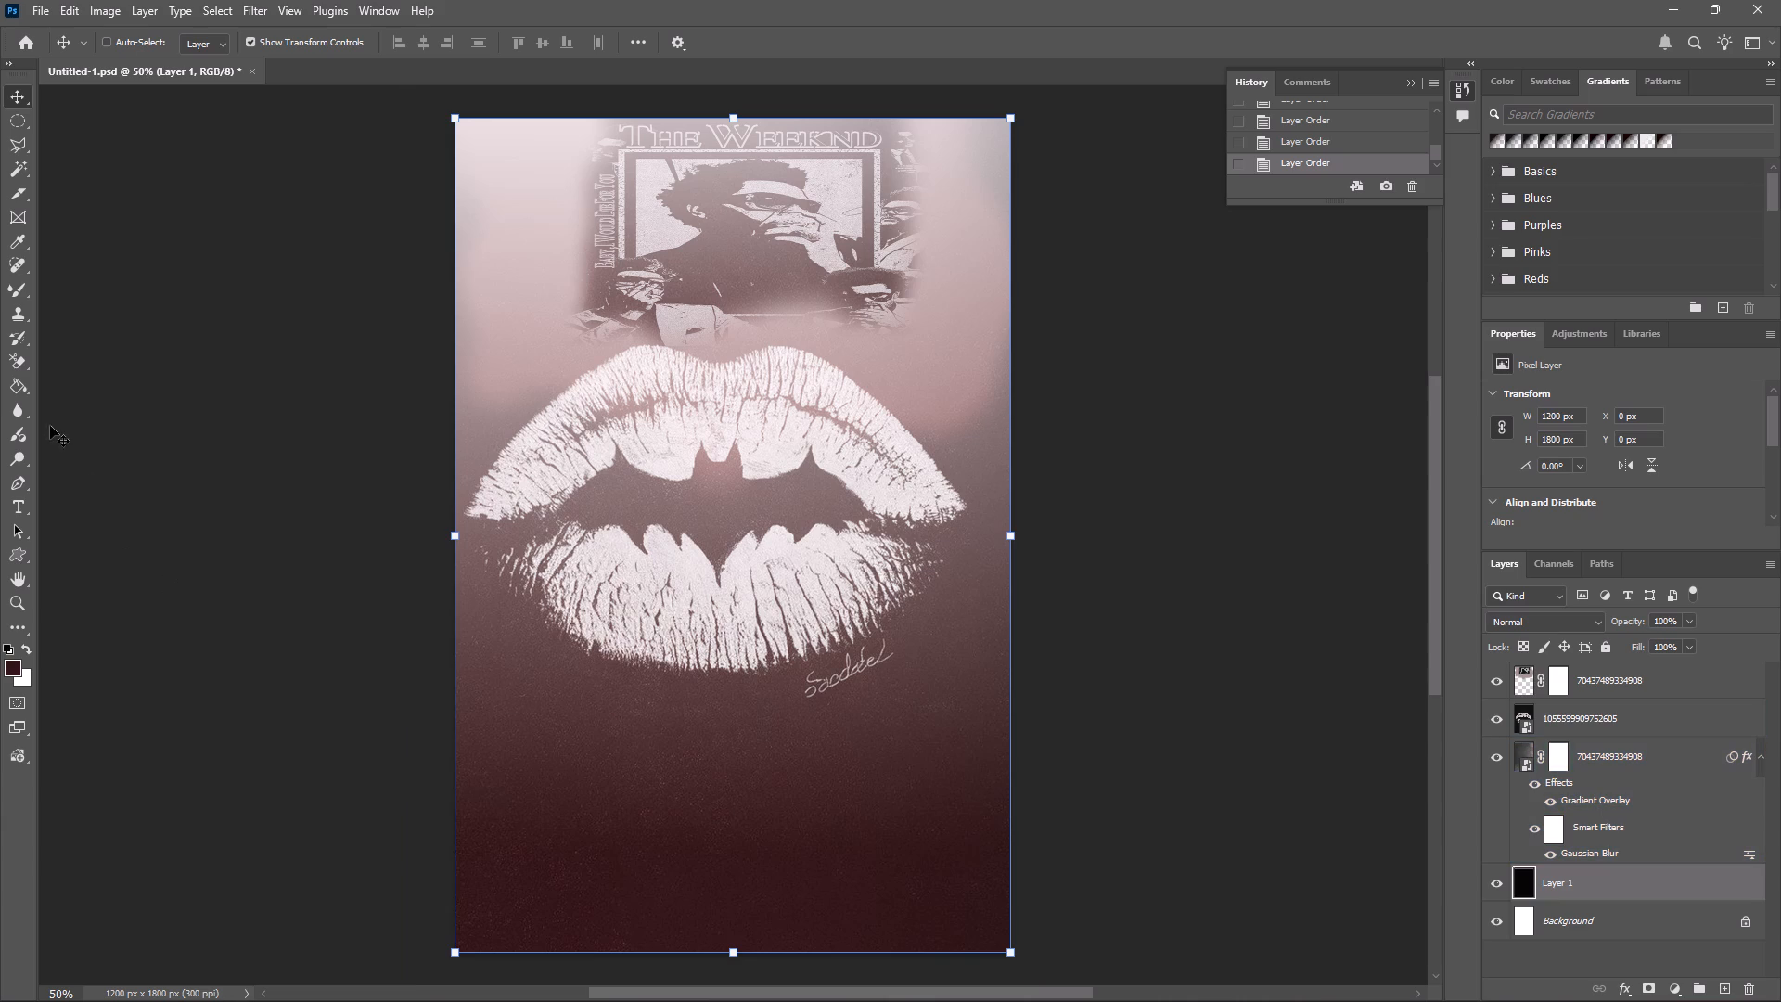
Sample the dark maroon #33181b from the postcard's lower right area and fill Layer 1 with it using the Paint Bucket.
left_click(7, 378)
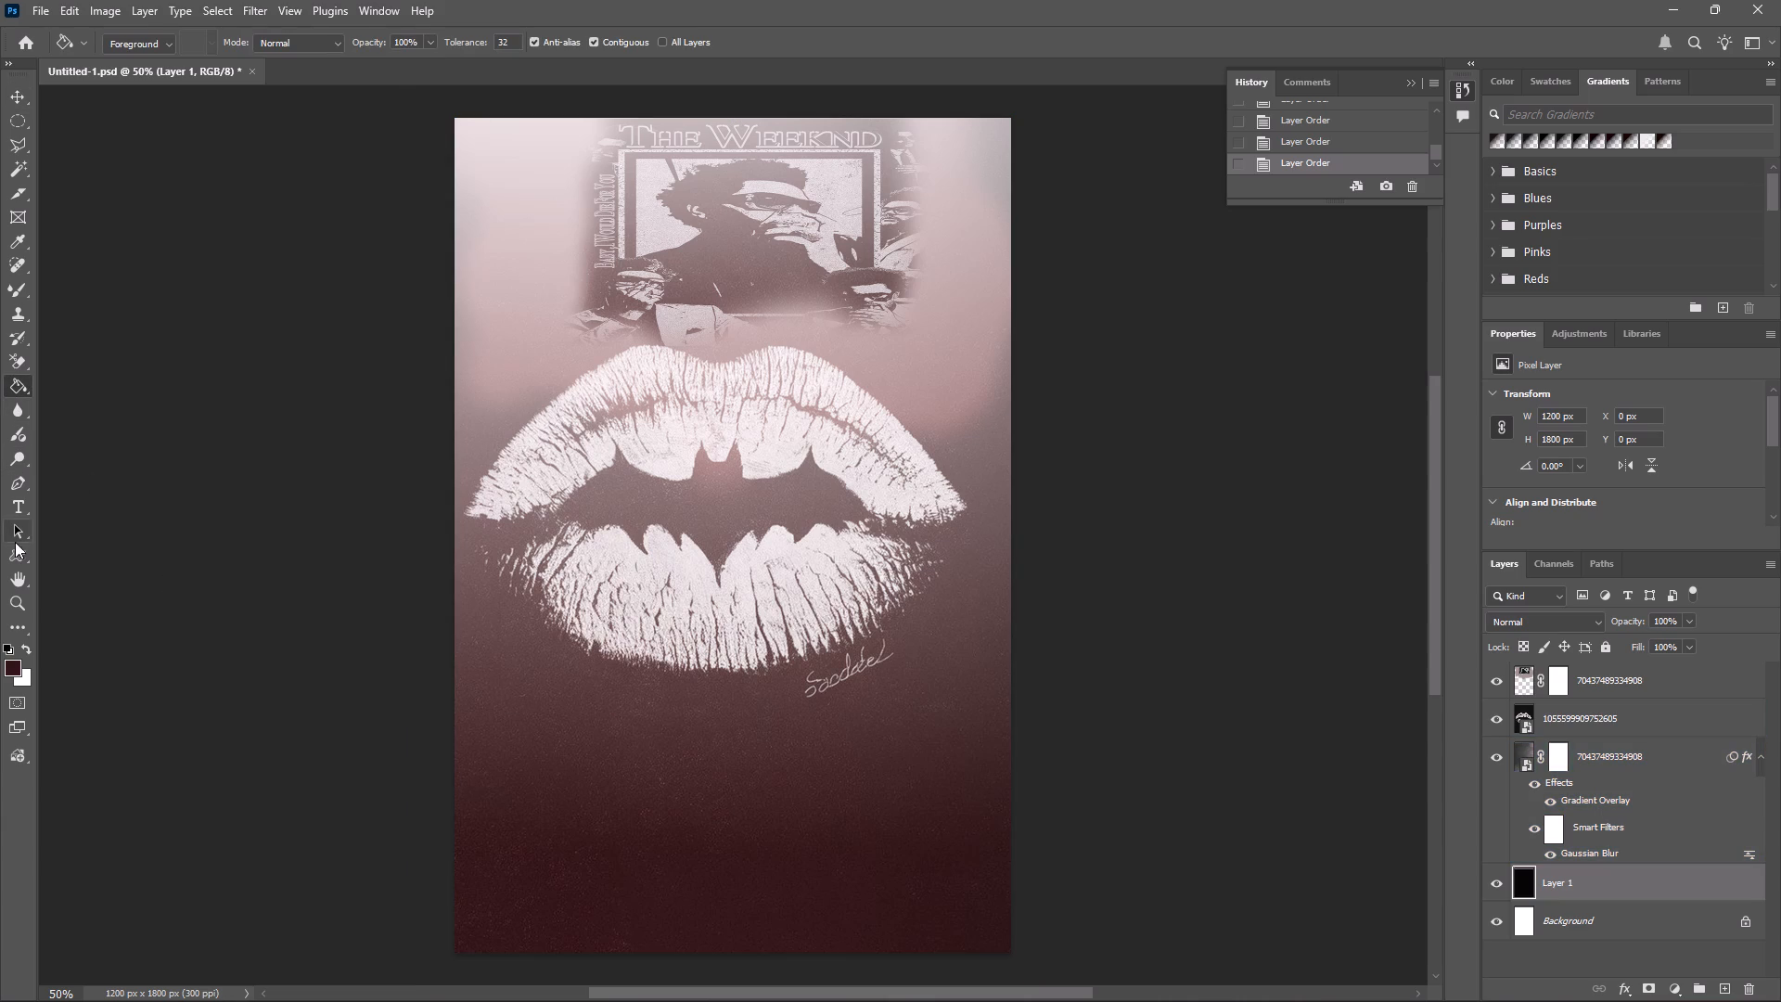
left_click(12, 666)
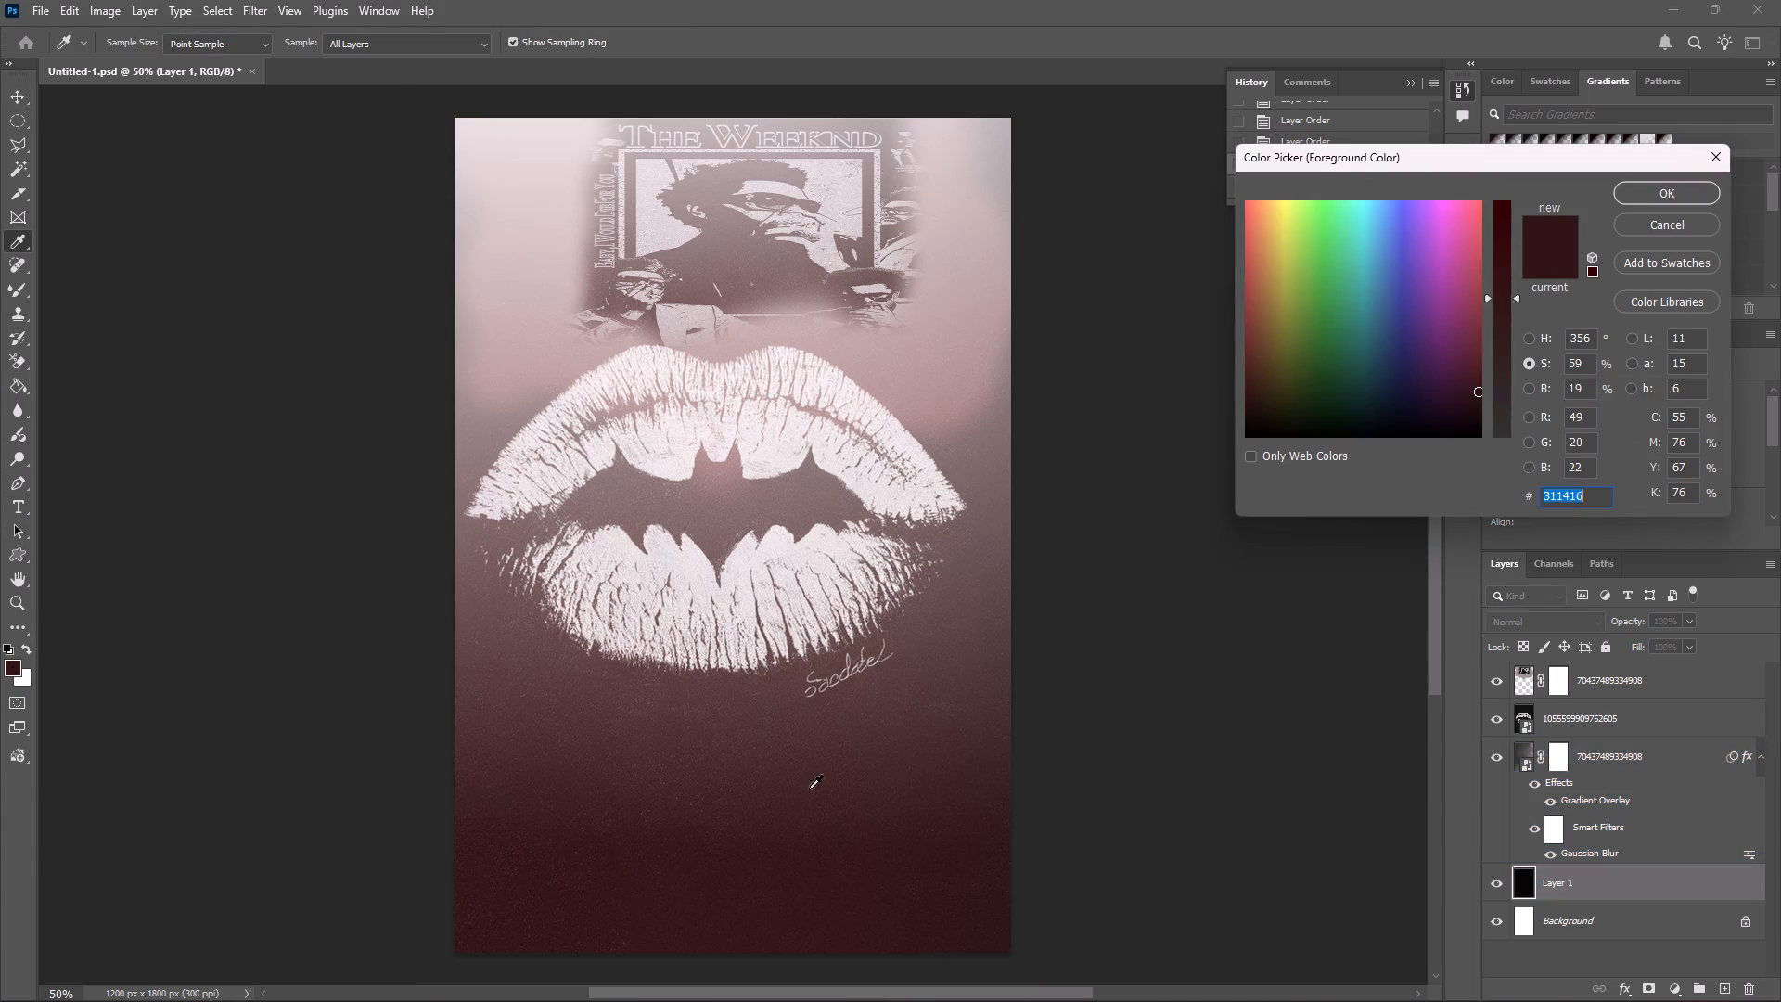
left_click(962, 924)
left_click(962, 924)
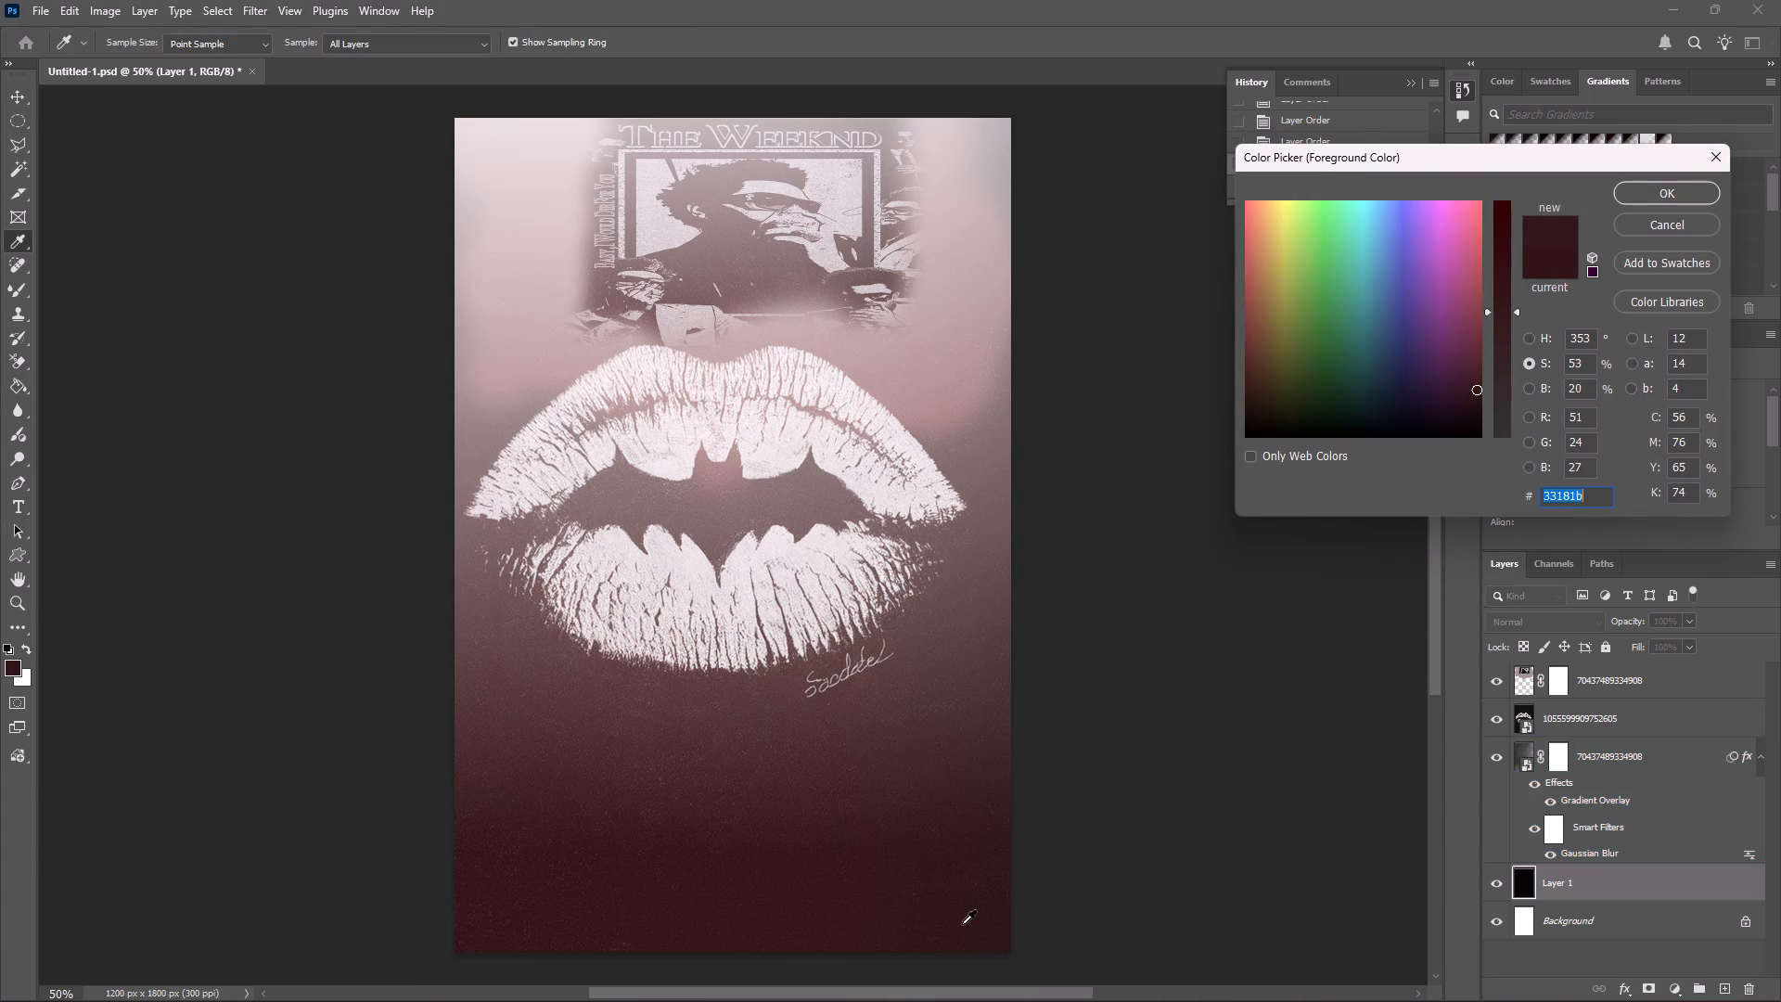
left_click(1651, 198)
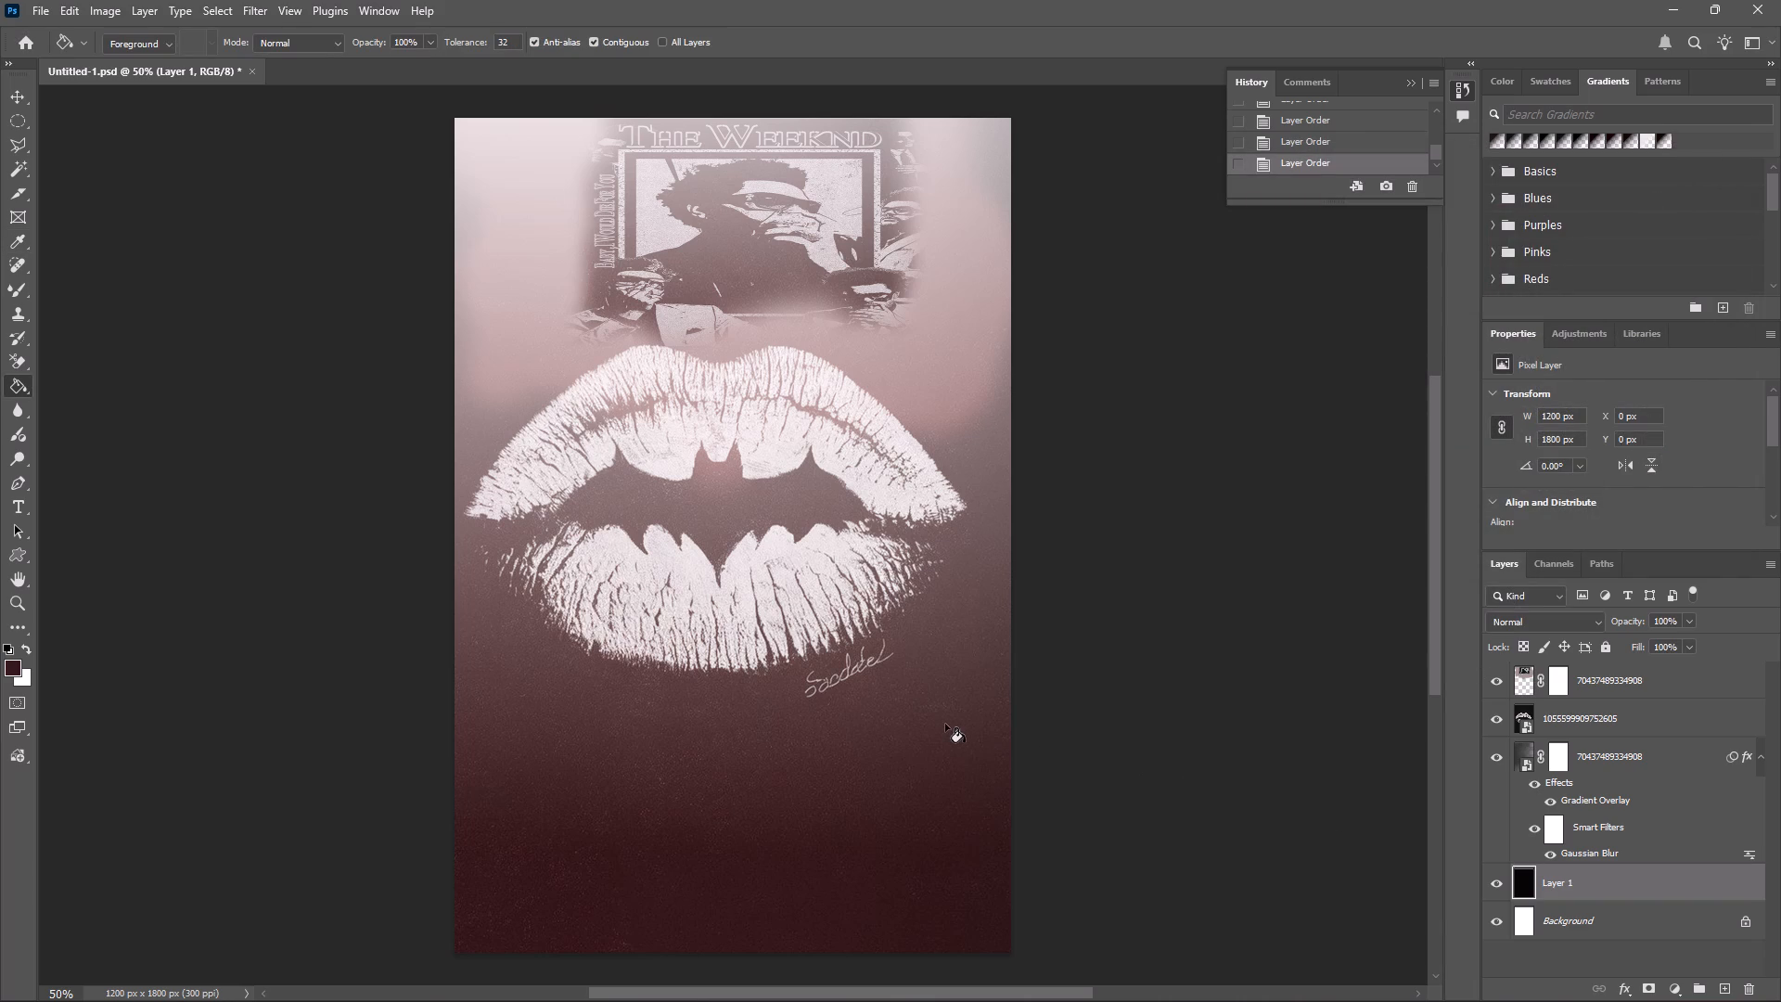
left_click(898, 709)
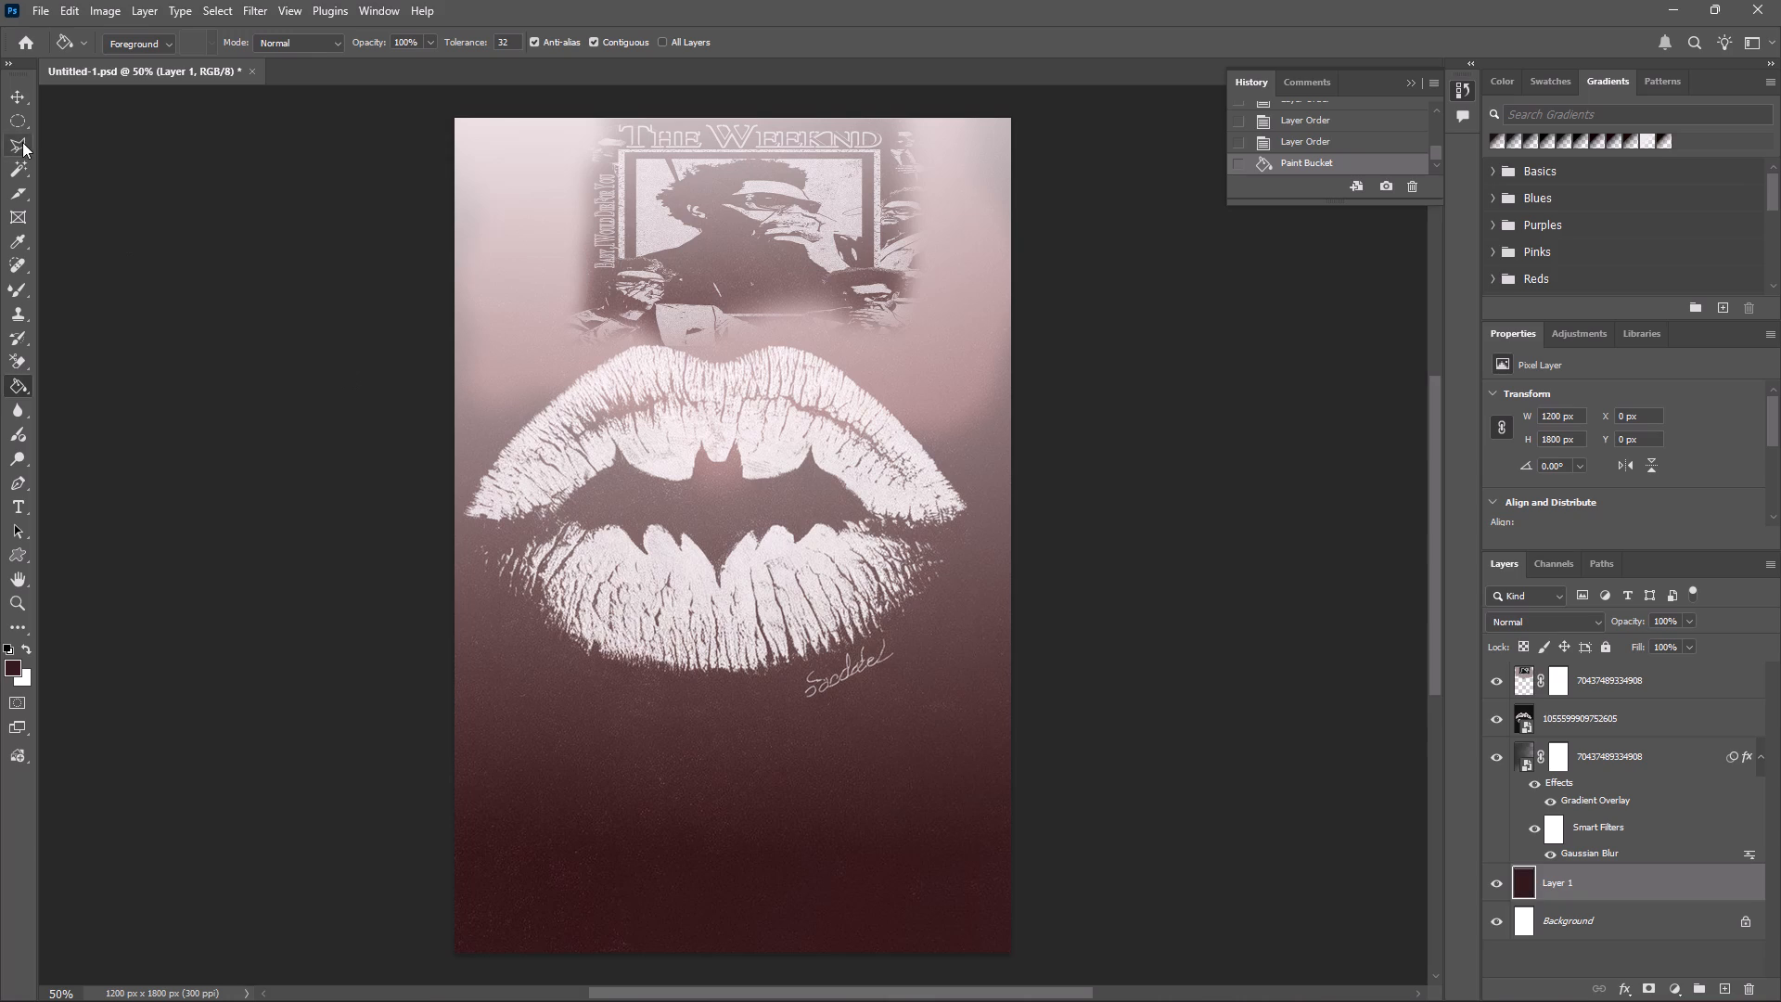
Move the maroon Layer 1 above the blurred gradient layer, directly beneath the lip print layer.
left_click(19, 92)
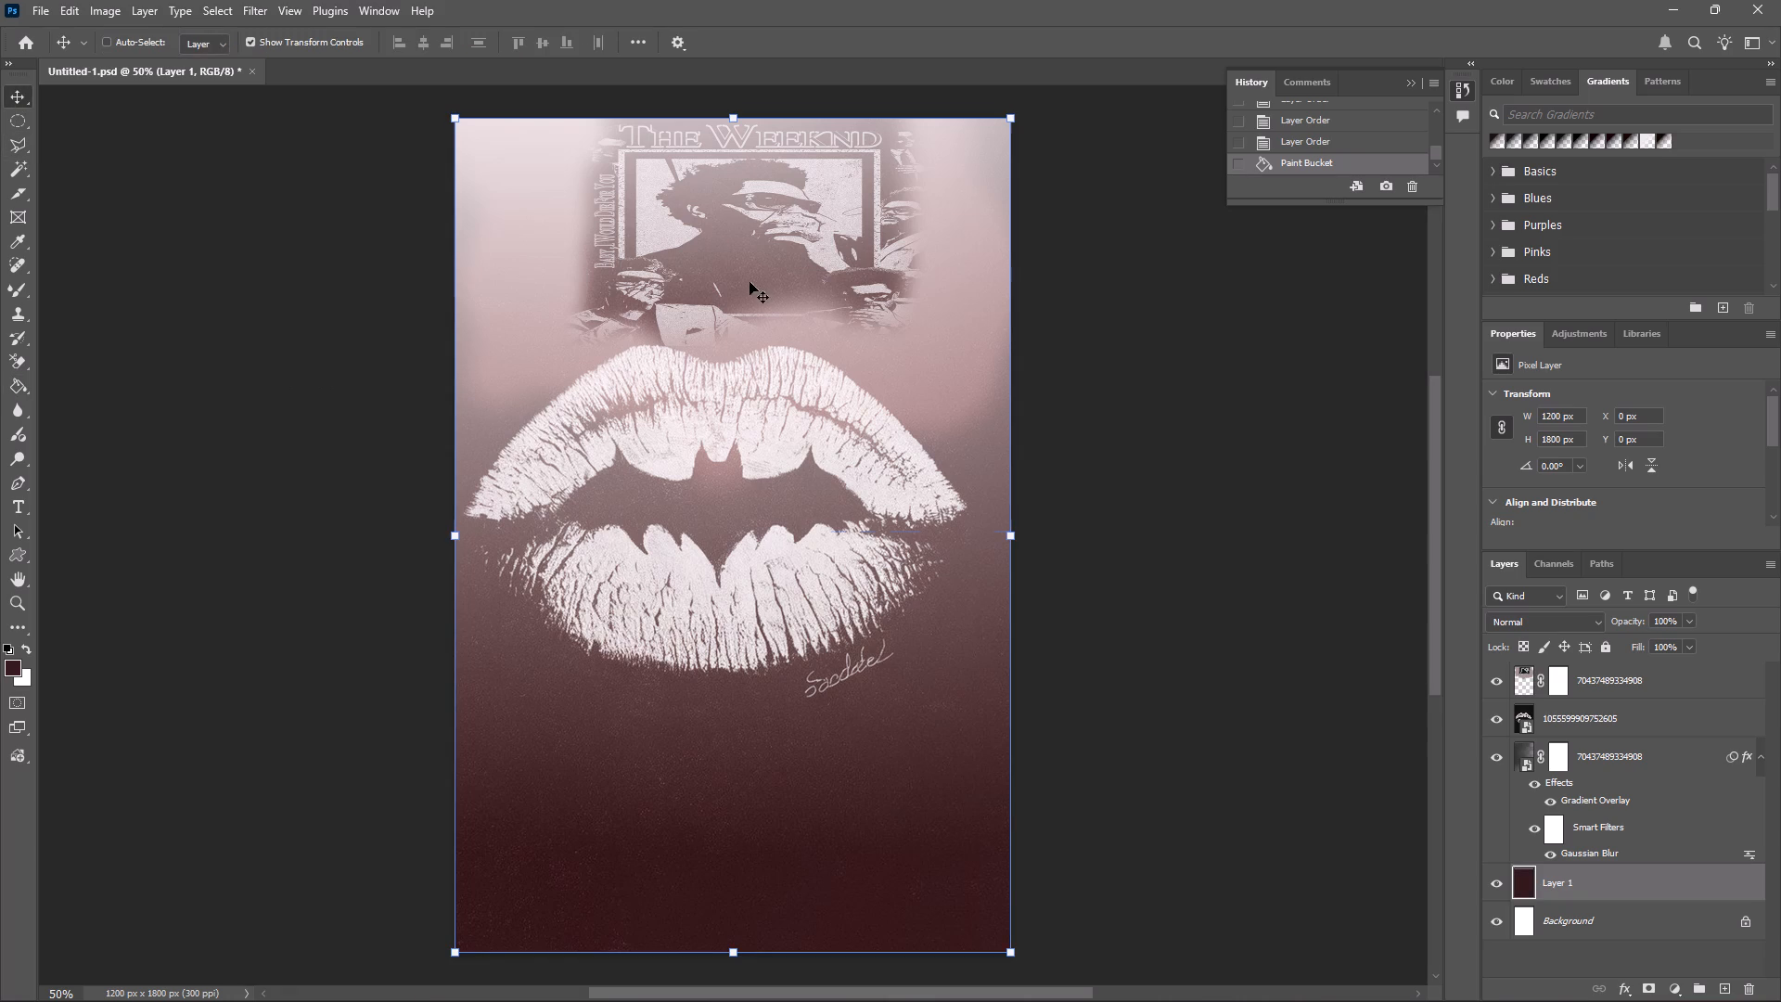
left_click_drag(1523, 880, 1524, 766)
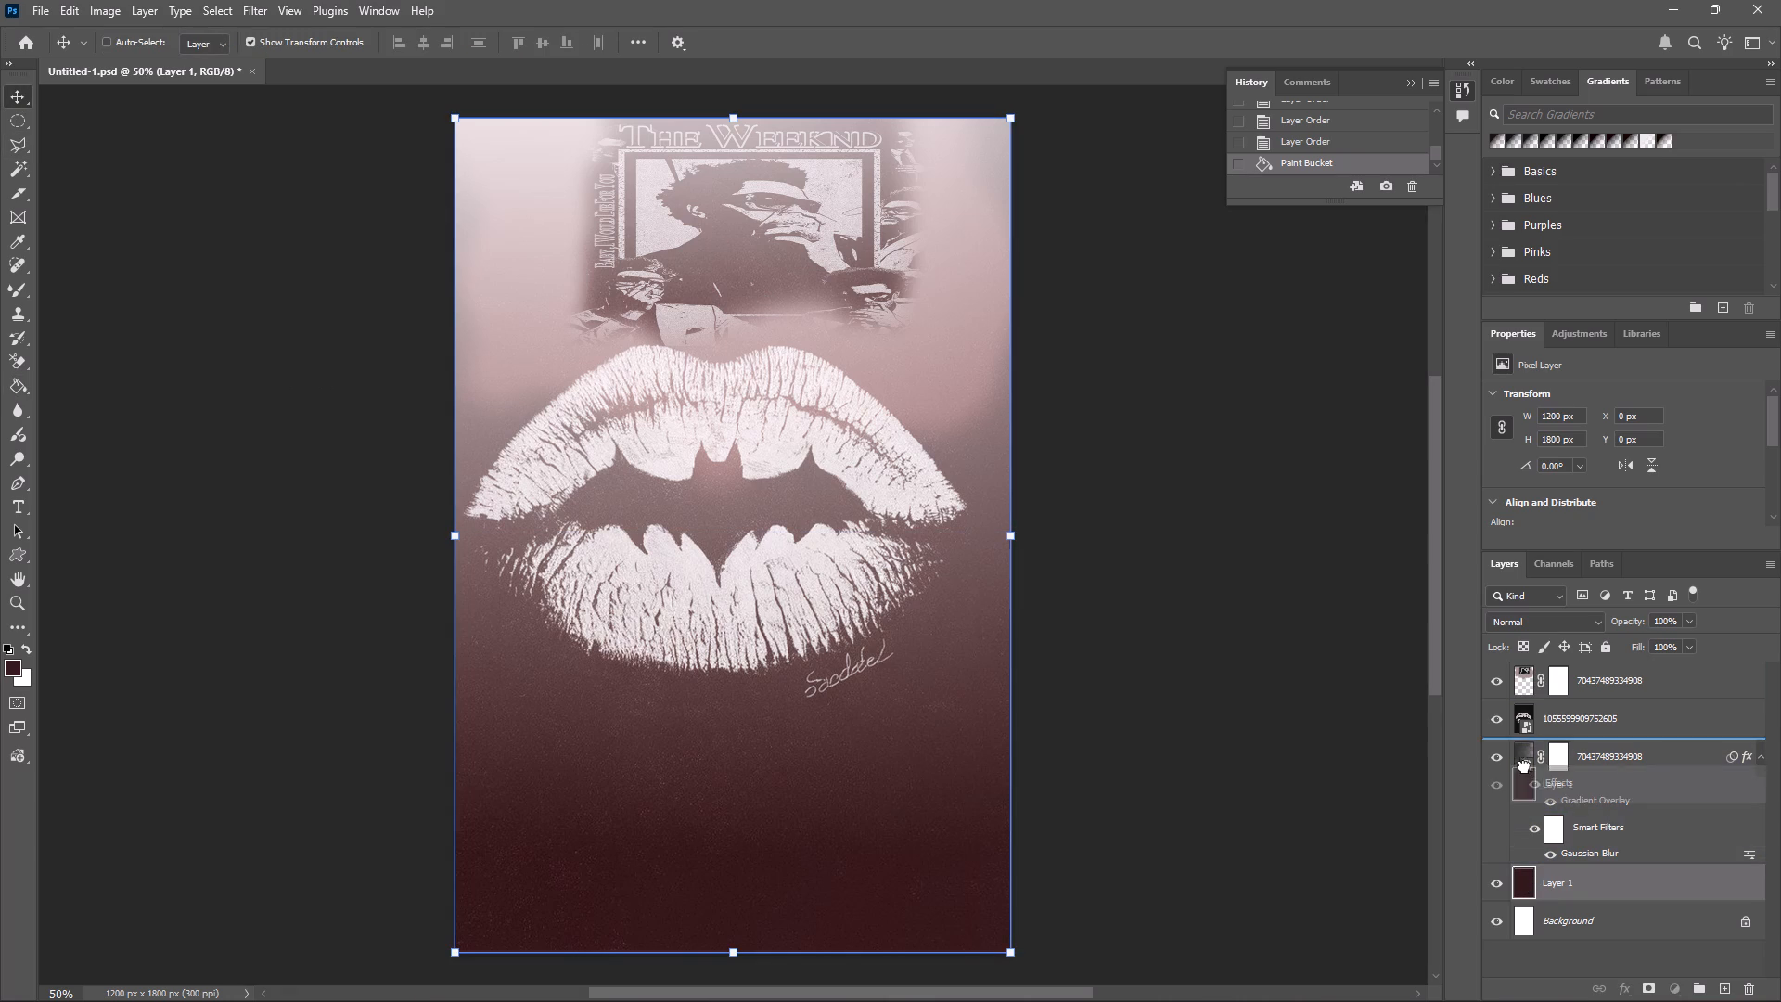
left_click_drag(1524, 766, 1518, 751)
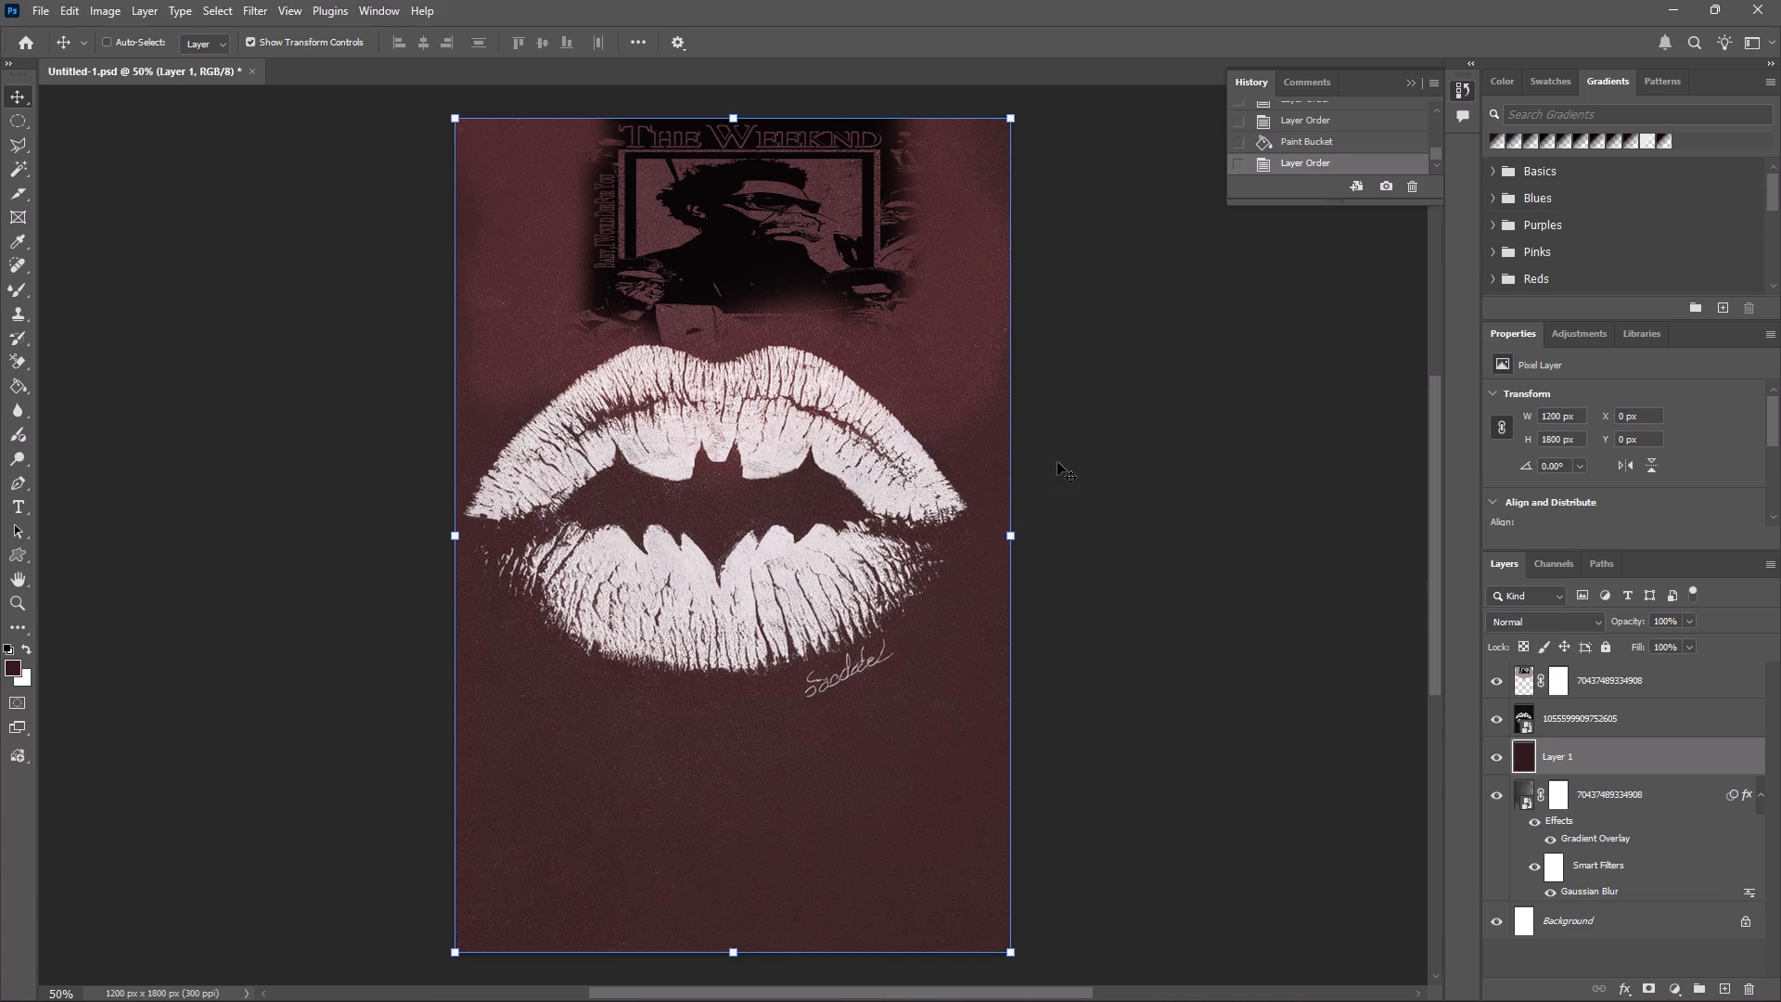
Place the photo IMG_3462.JPG from the Gallery as an embedded image above the top Overlay poster layer.
left_click(1520, 674)
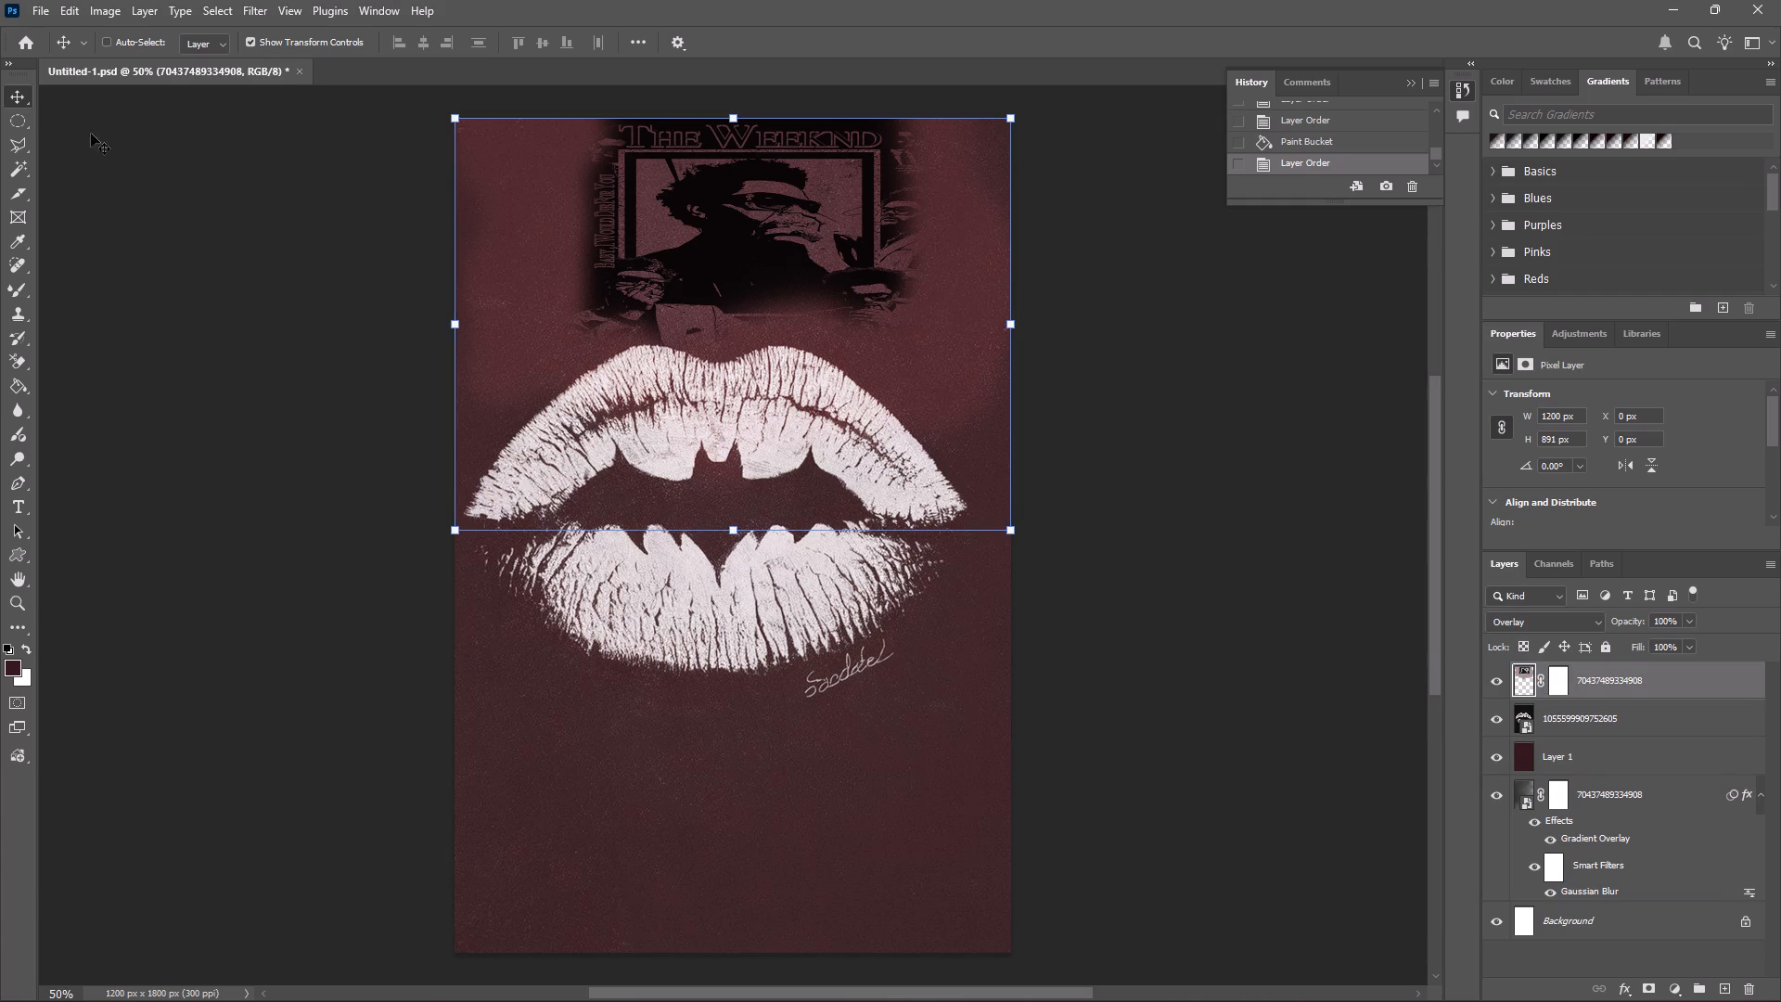
left_click(32, 9)
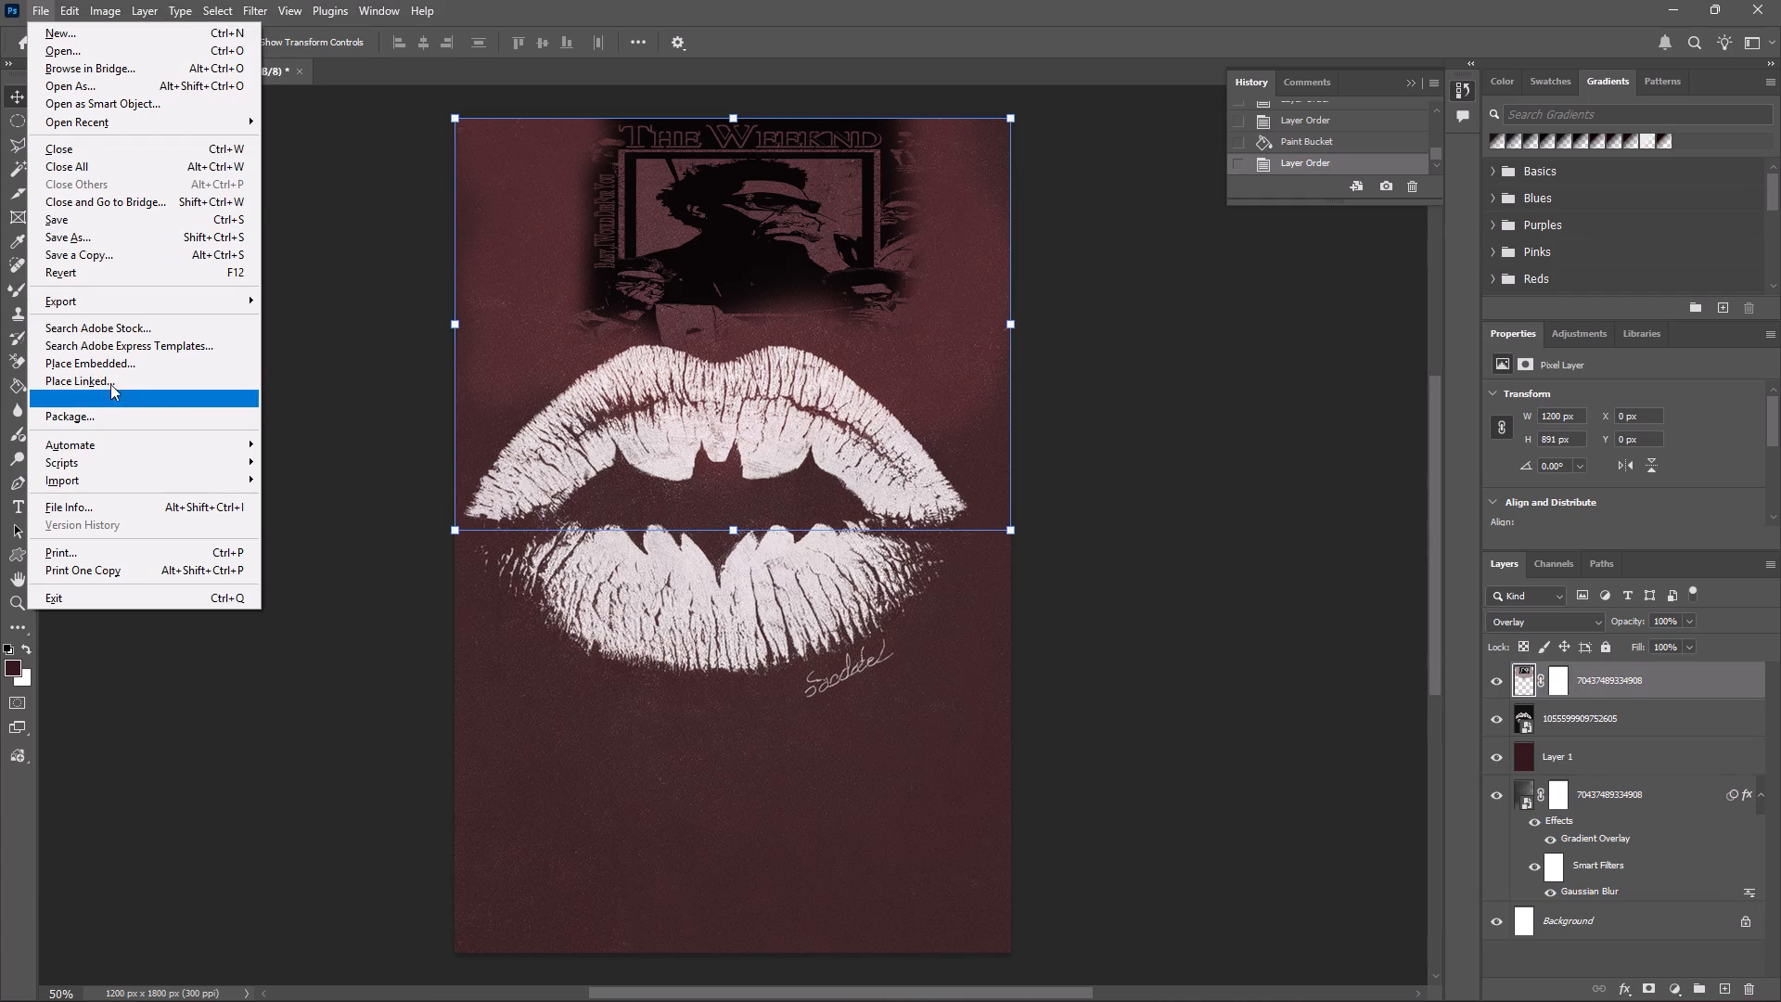
left_click(110, 369)
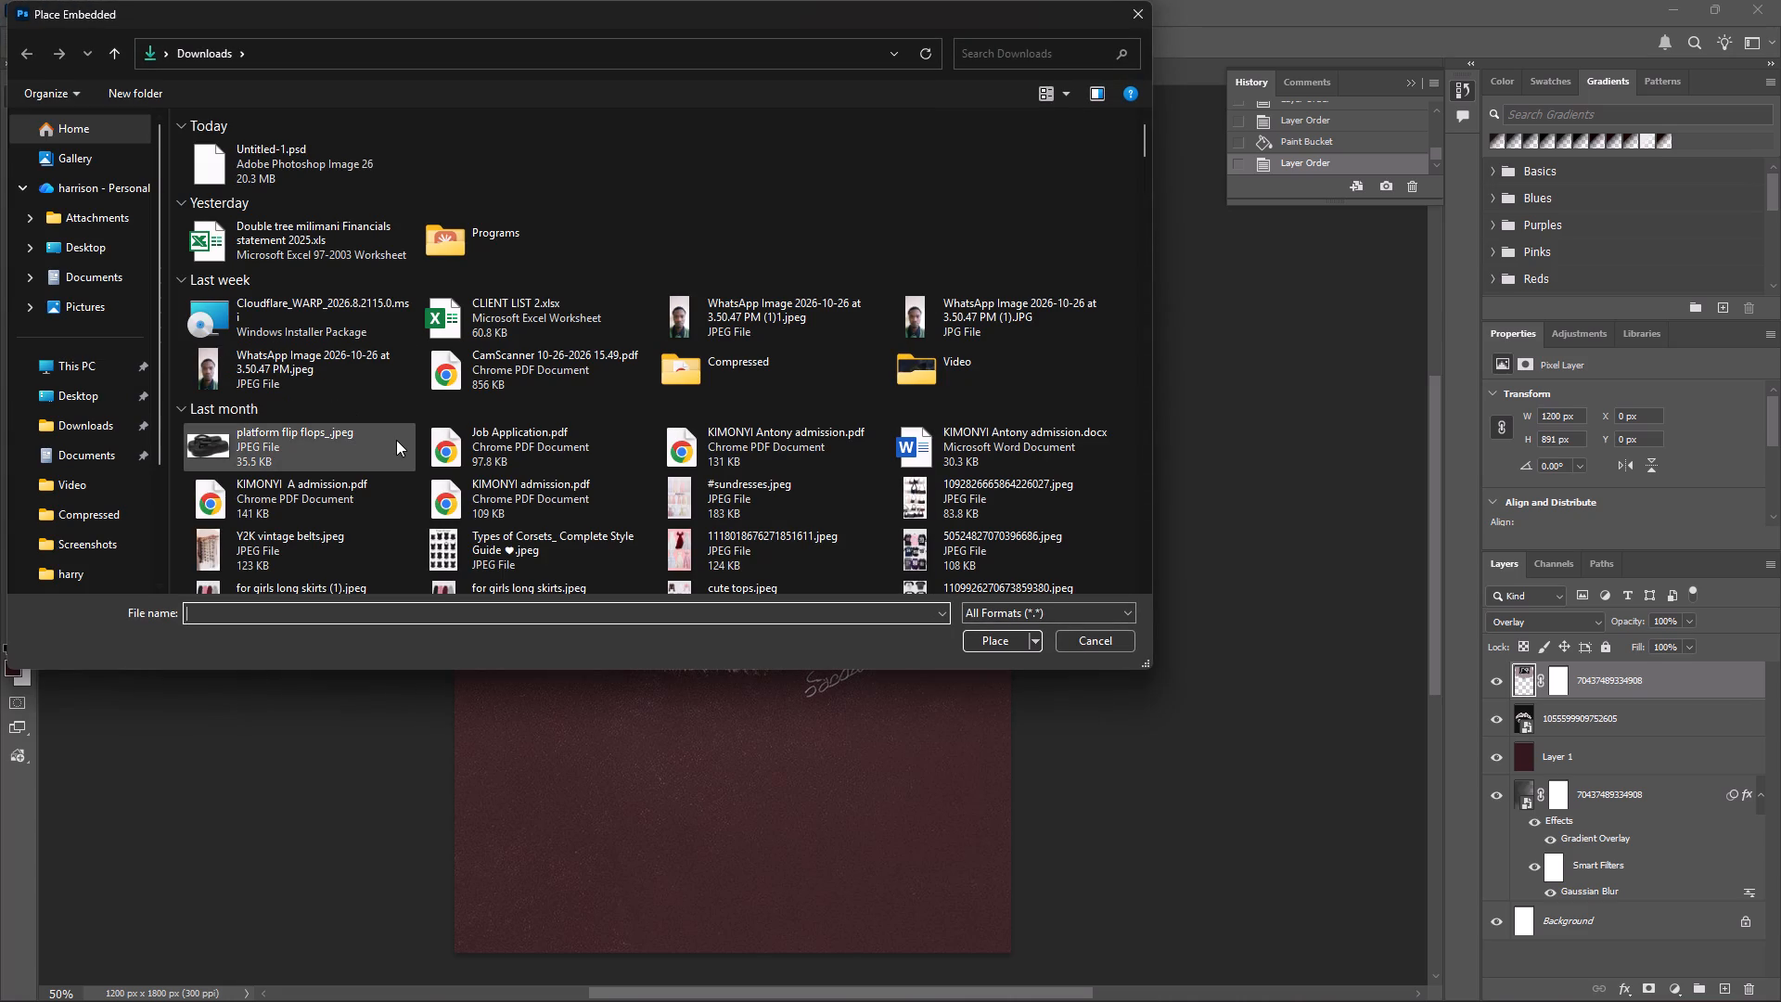
scroll(396, 440, "down", 2)
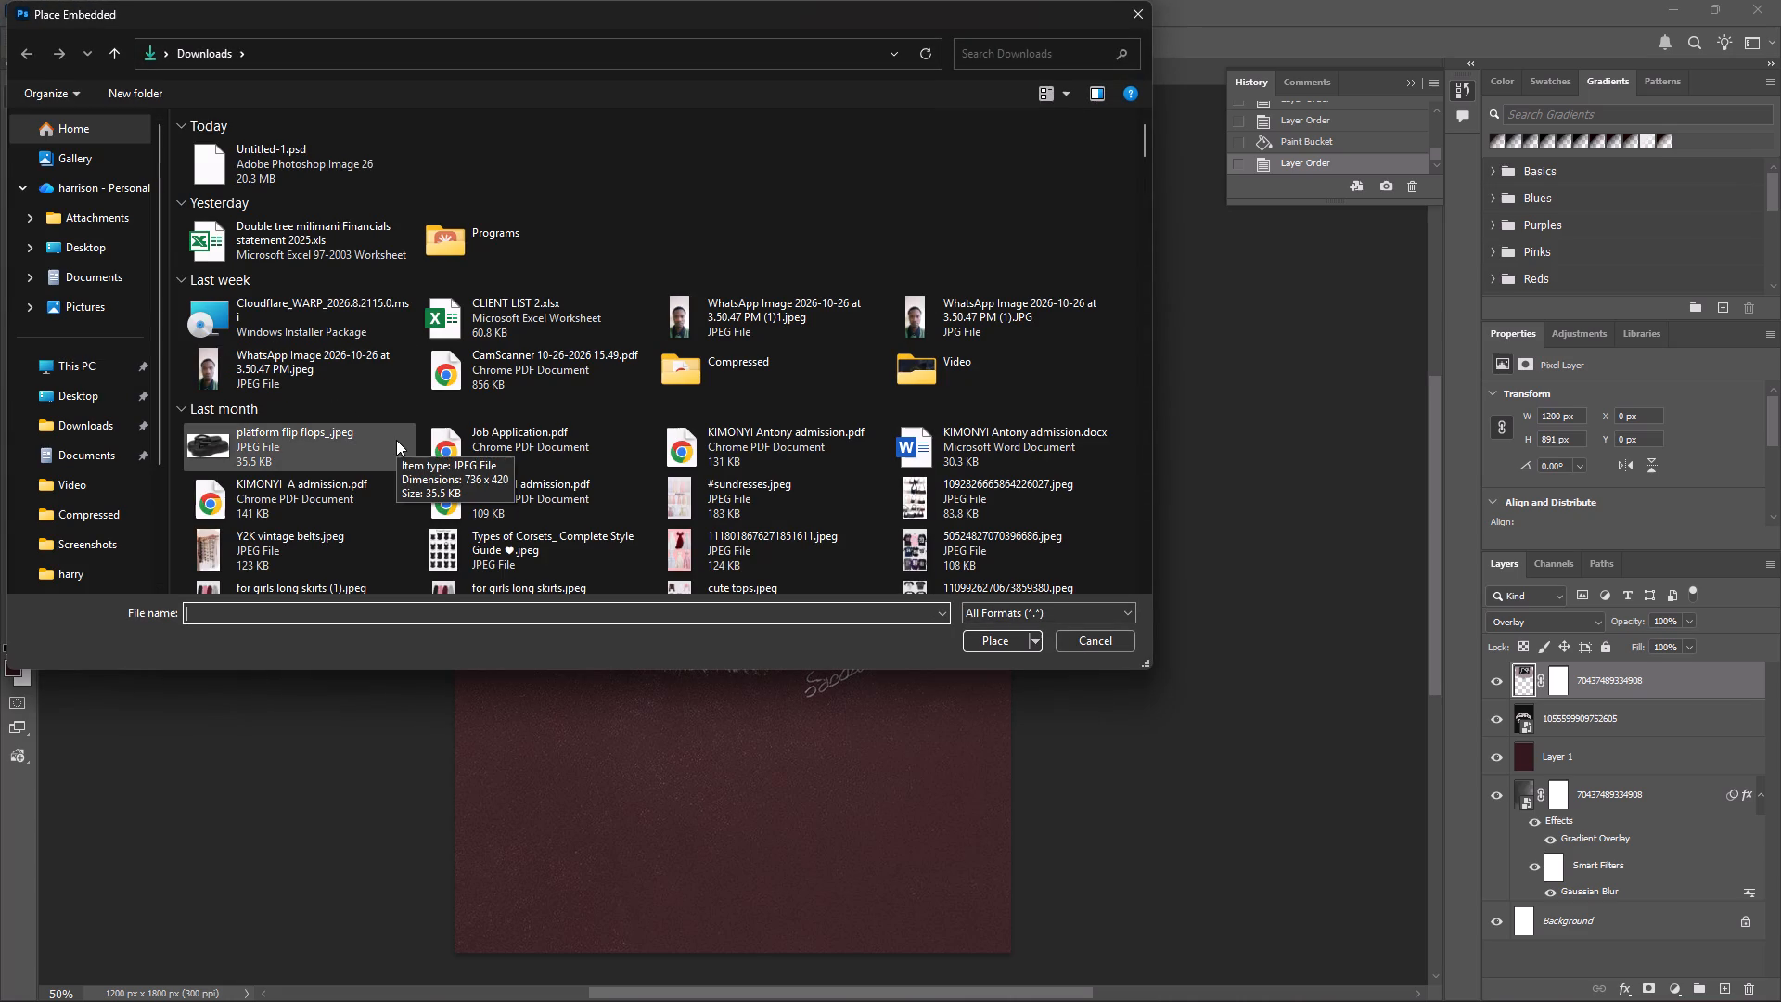
scroll(396, 440, "down", 3)
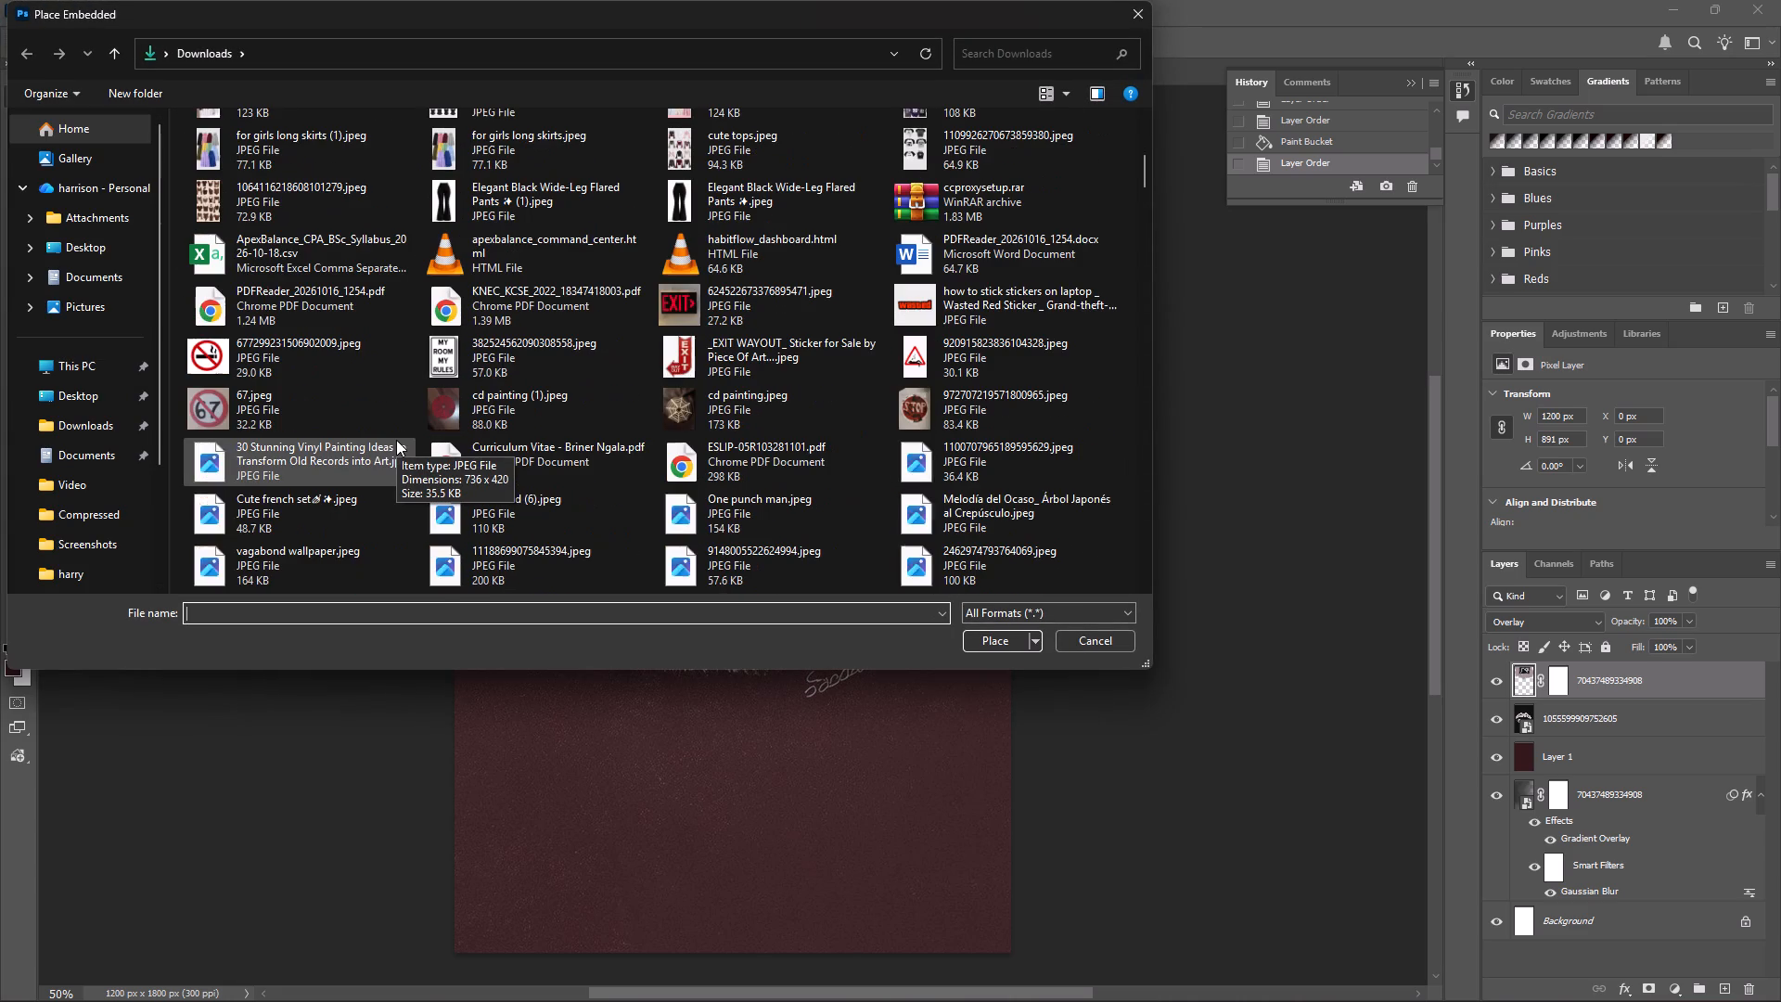
scroll(396, 440, "down", 2)
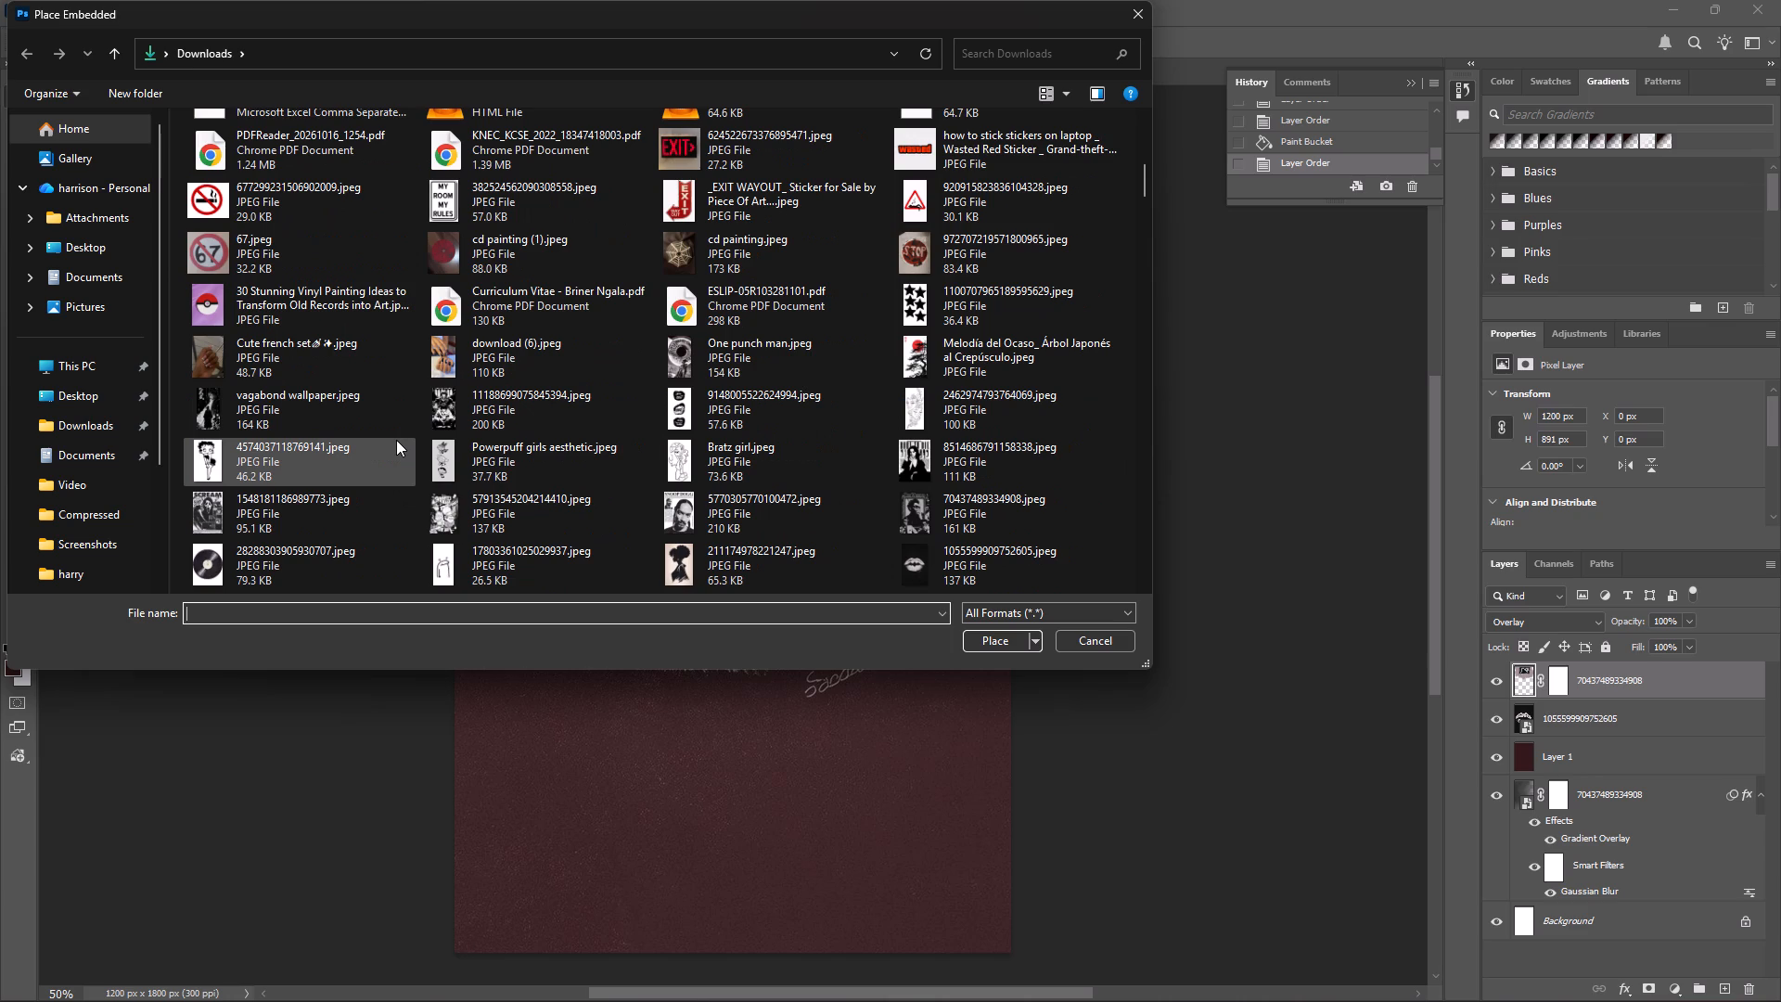
scroll(396, 440, "down", 3)
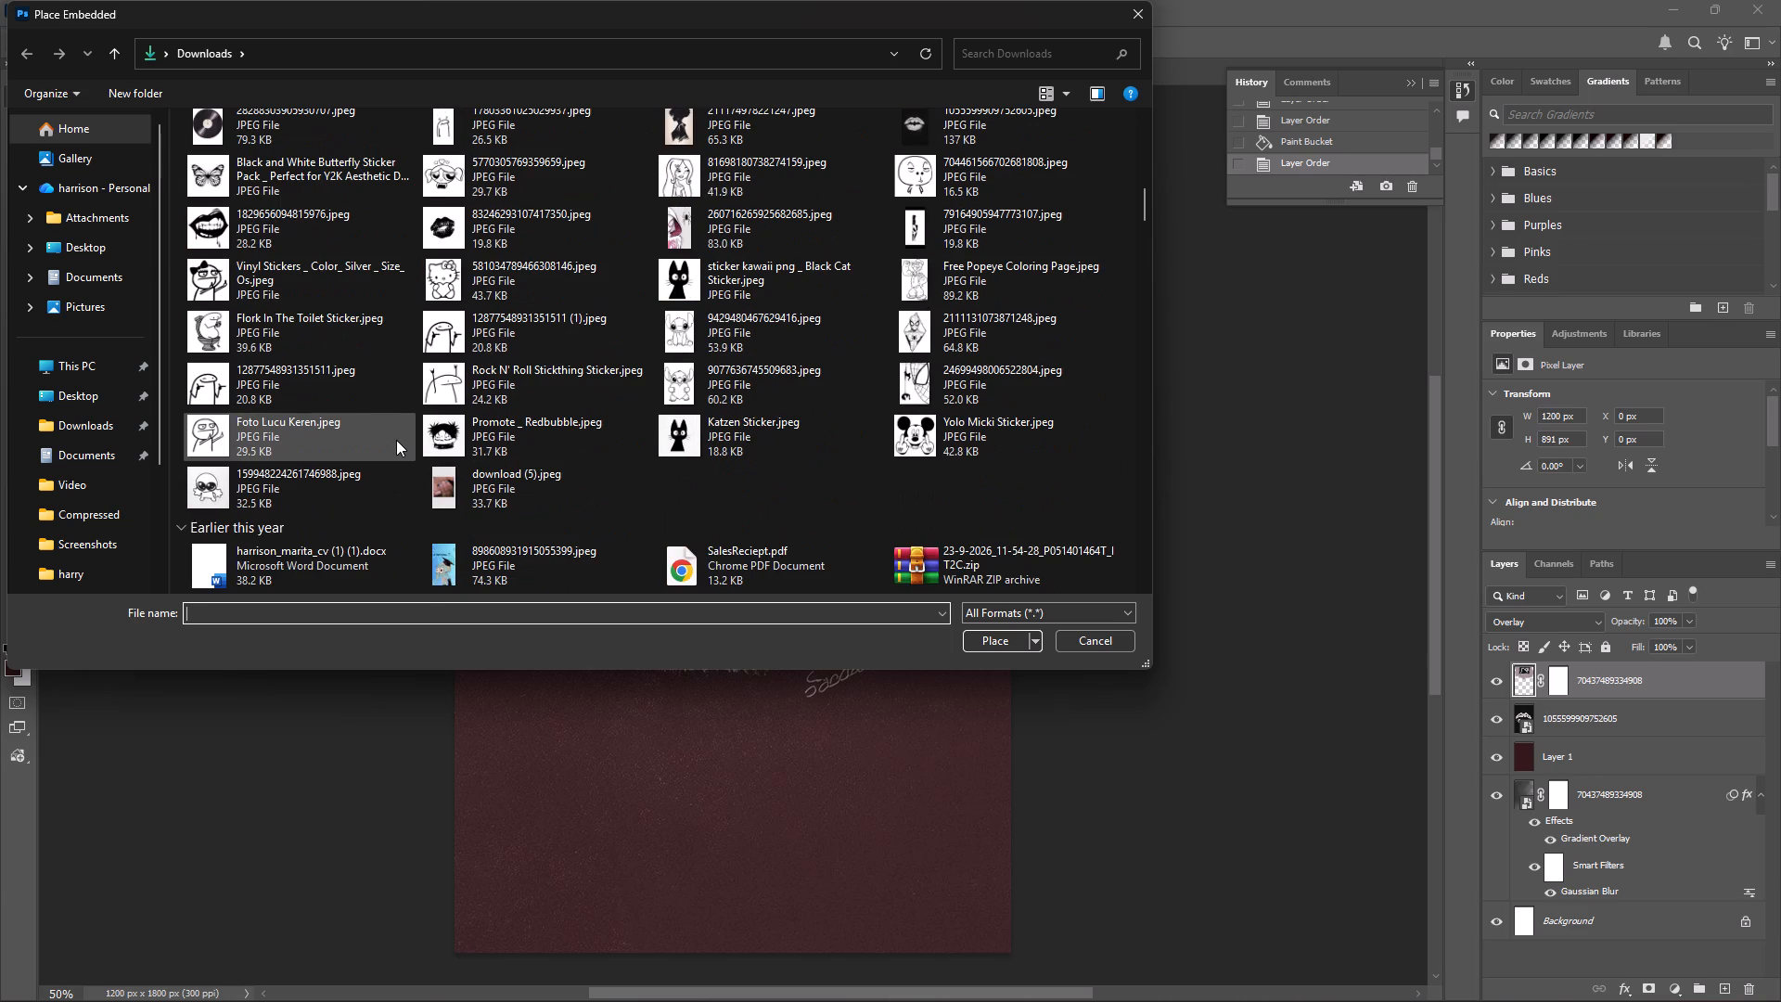
scroll(396, 440, "down", 1)
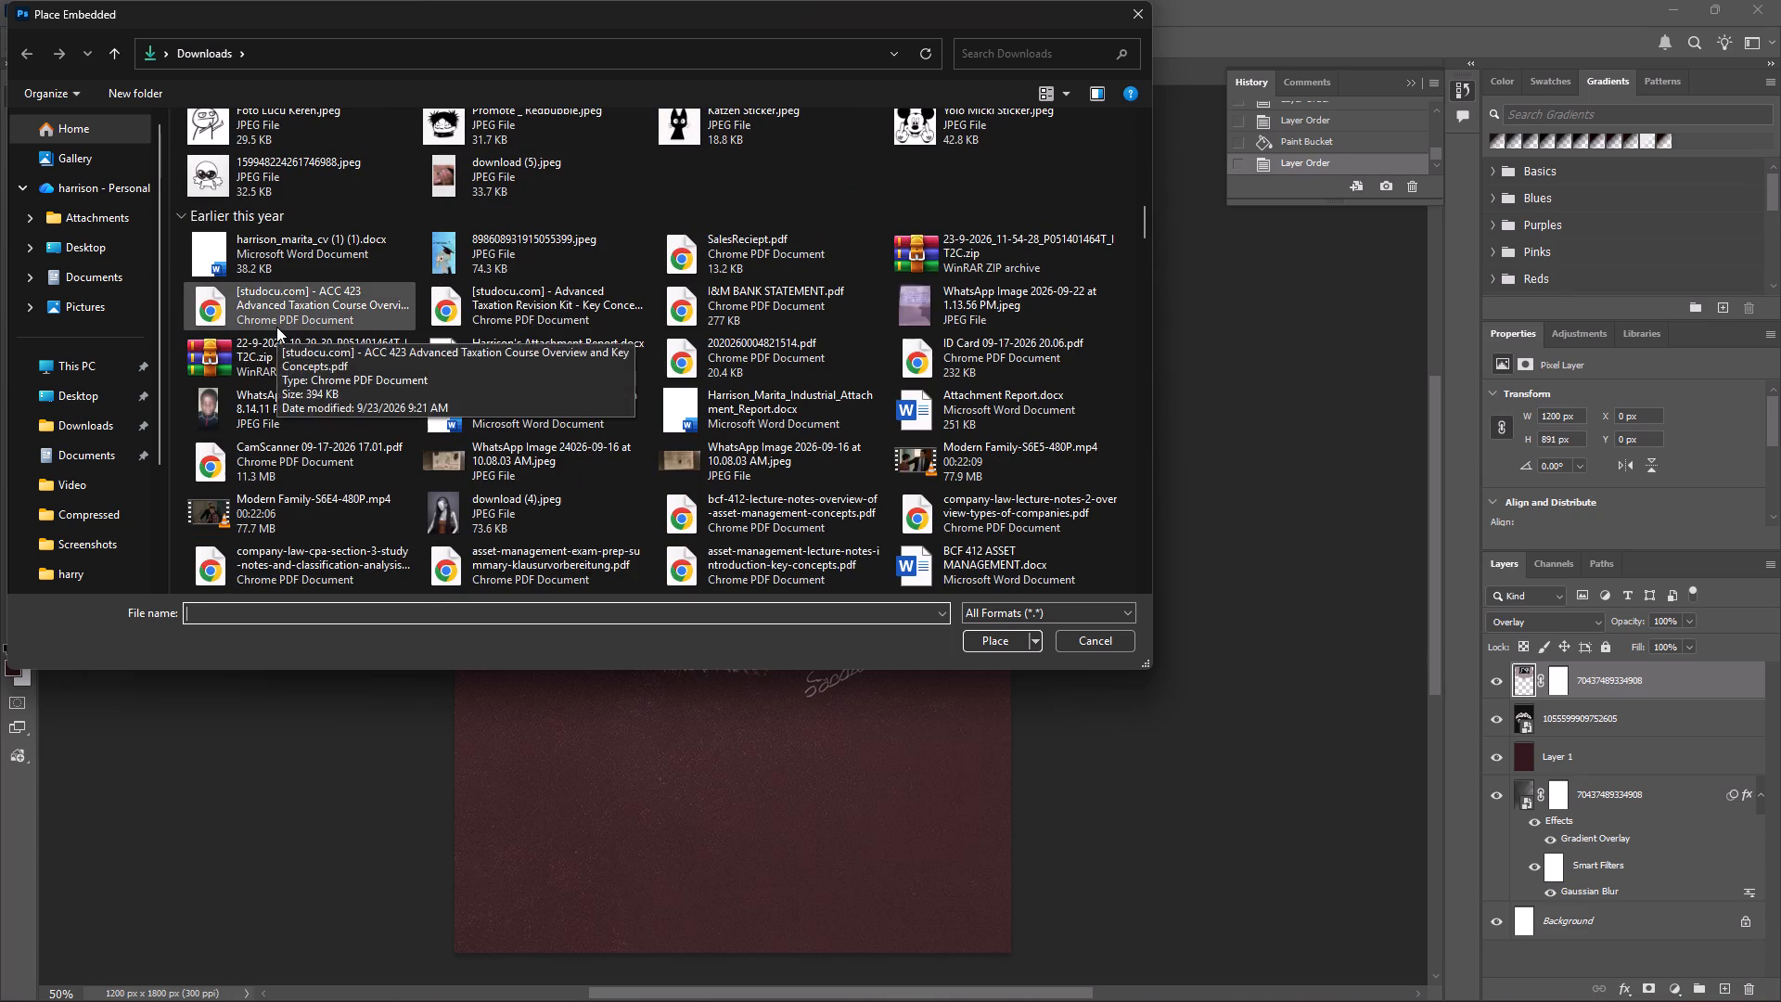
scroll(122, 261, "up", 1)
left_click(87, 172)
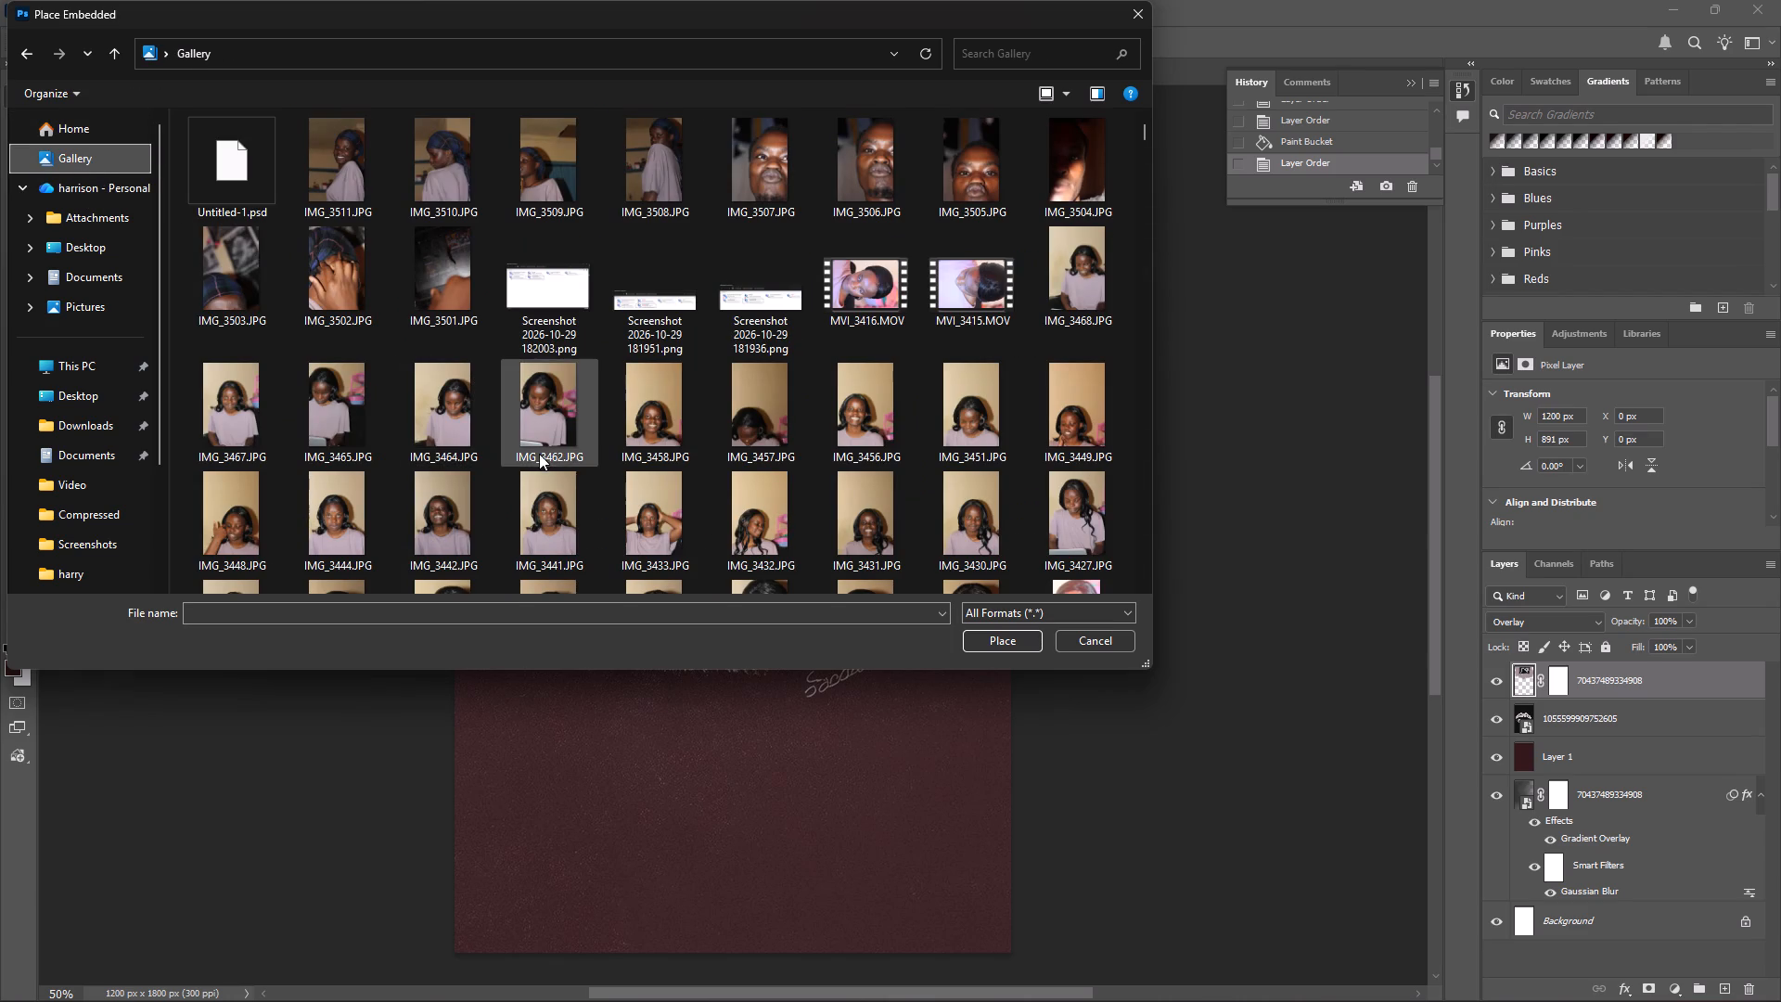
left_click(537, 431)
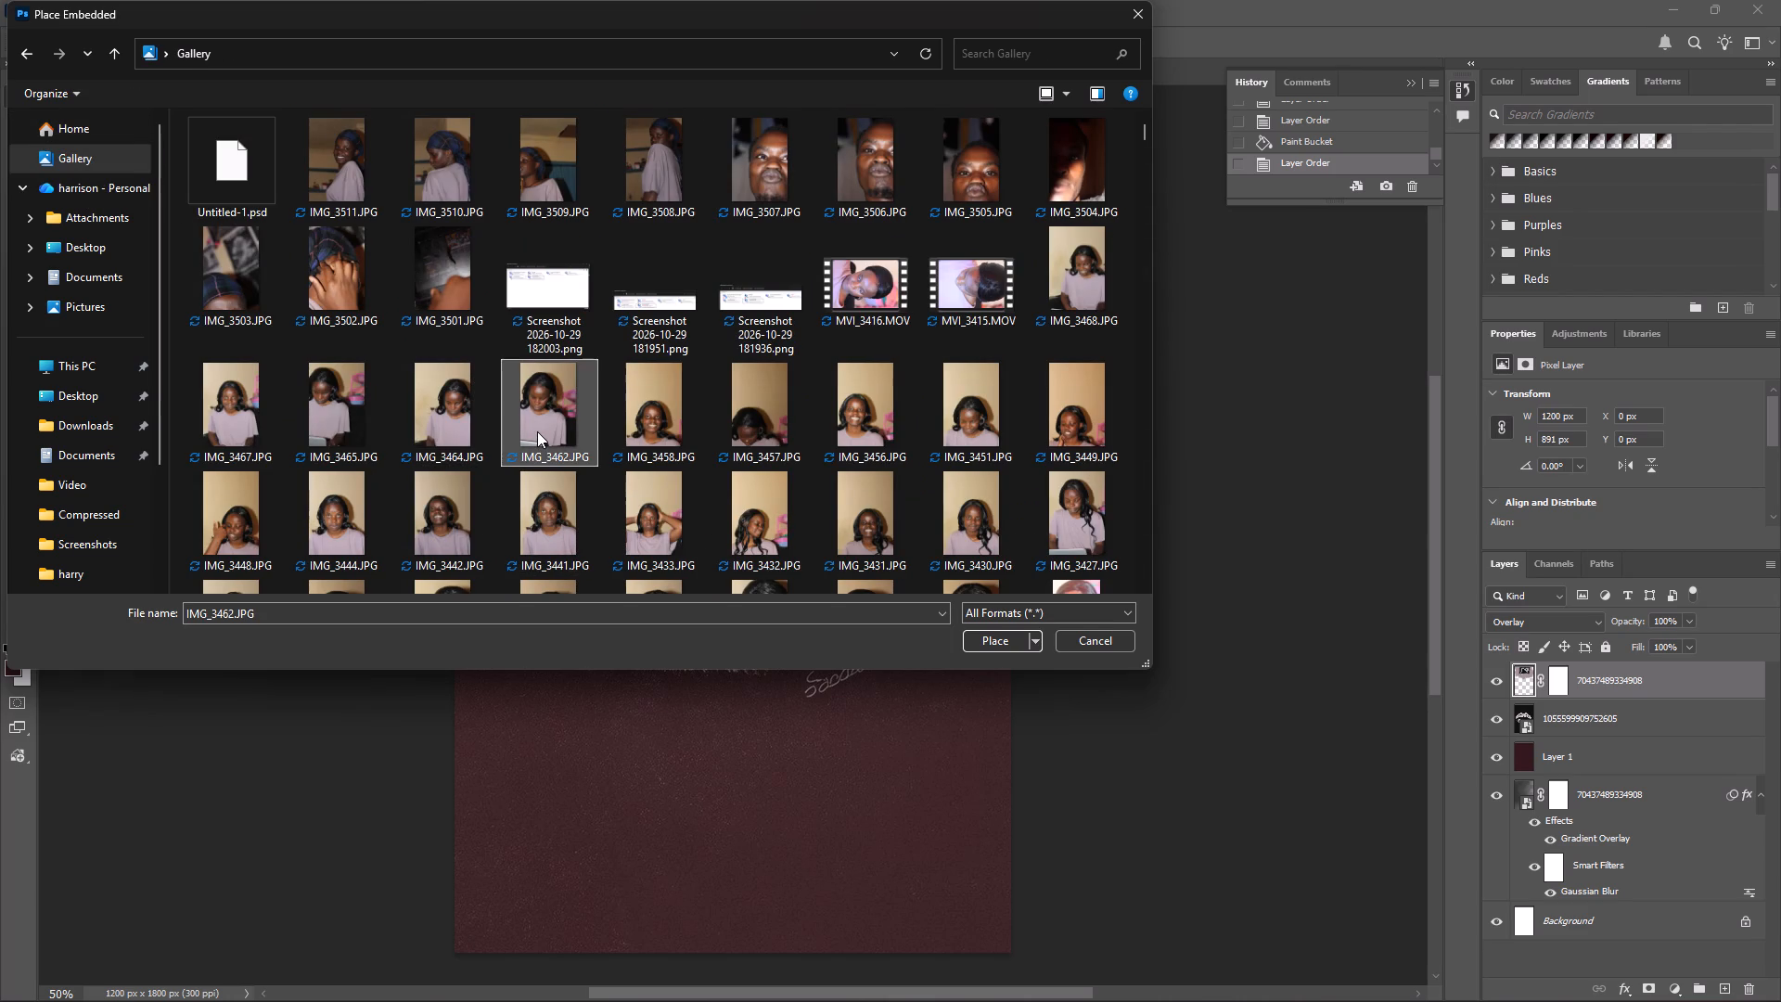
left_click(988, 636)
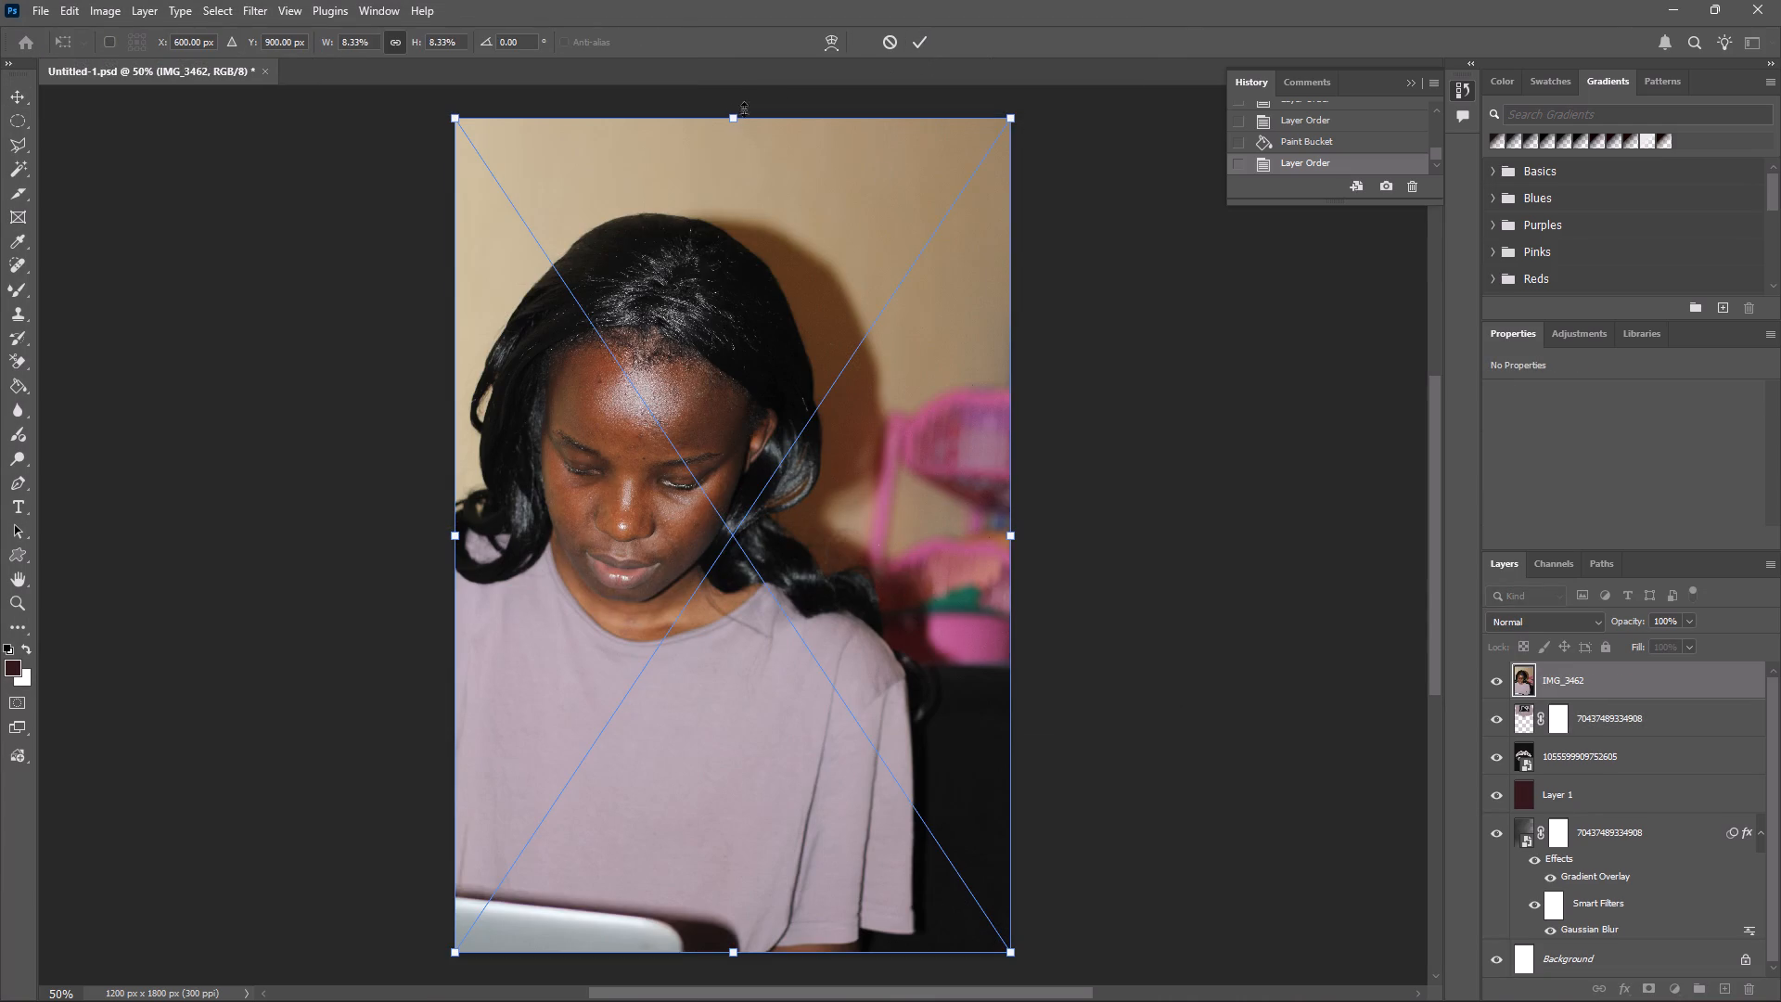
Scale the placed photo down to about 2.44% at the postcard's bottom centre.
left_click_drag(728, 116, 770, 631)
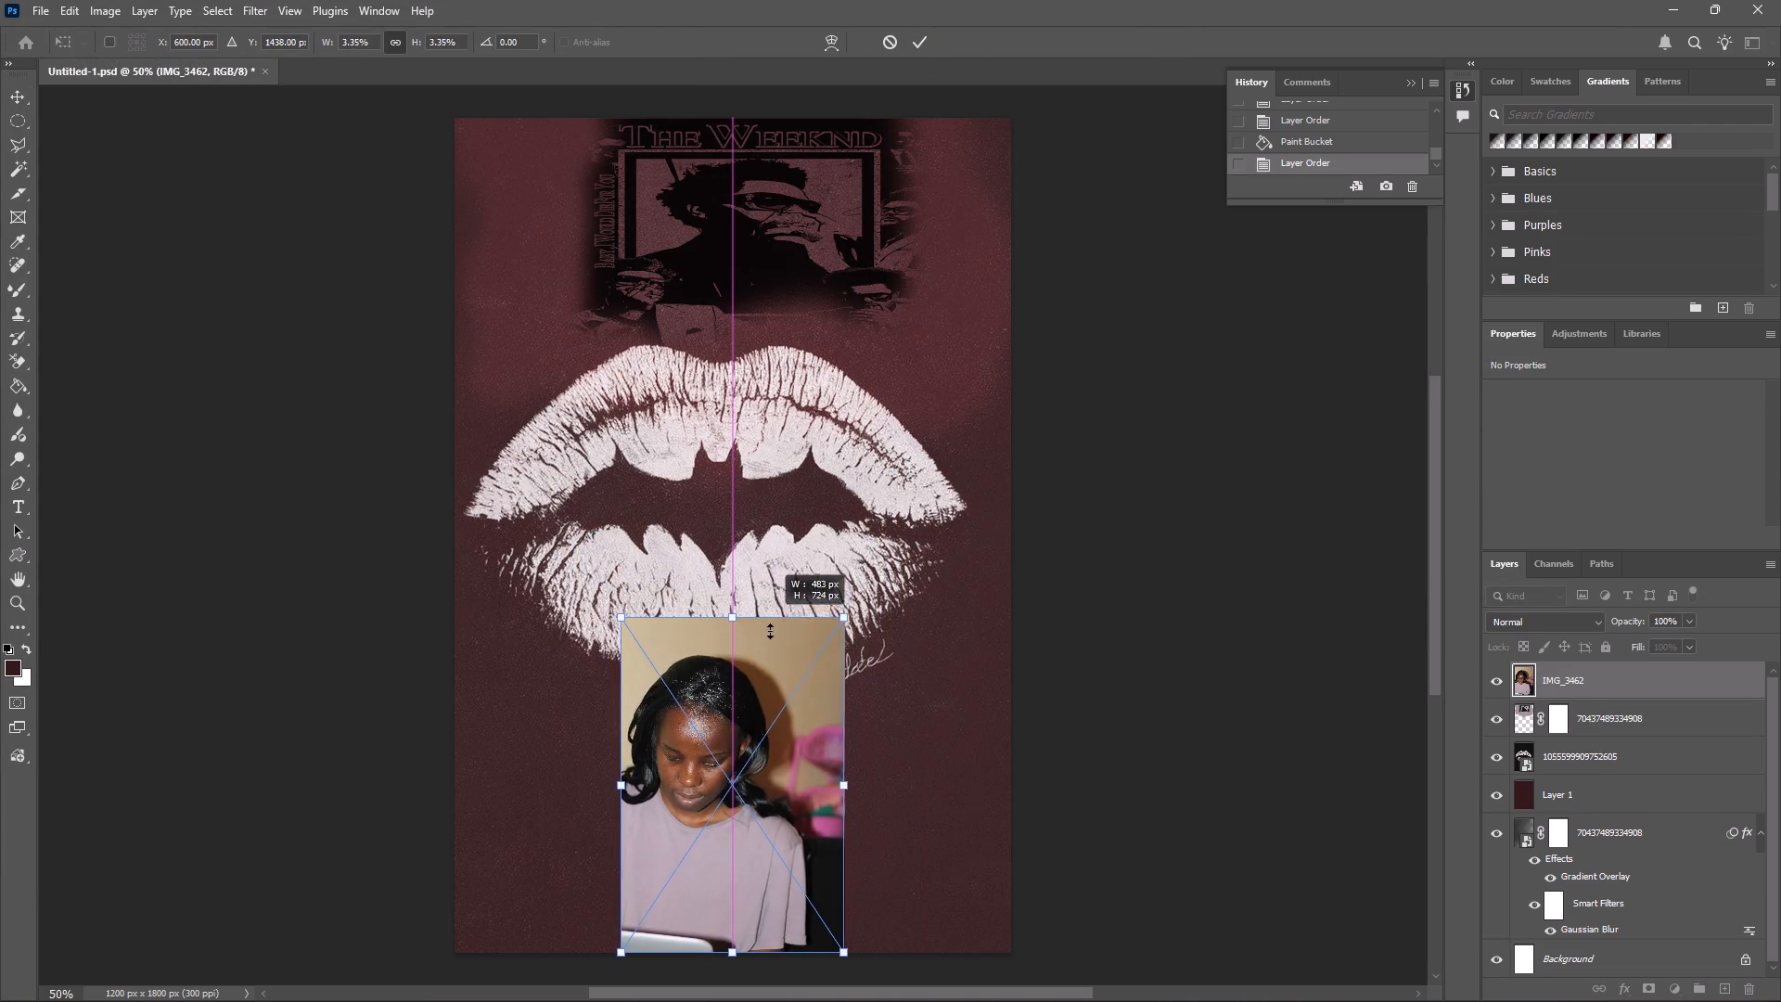
left_click_drag(770, 631, 770, 706)
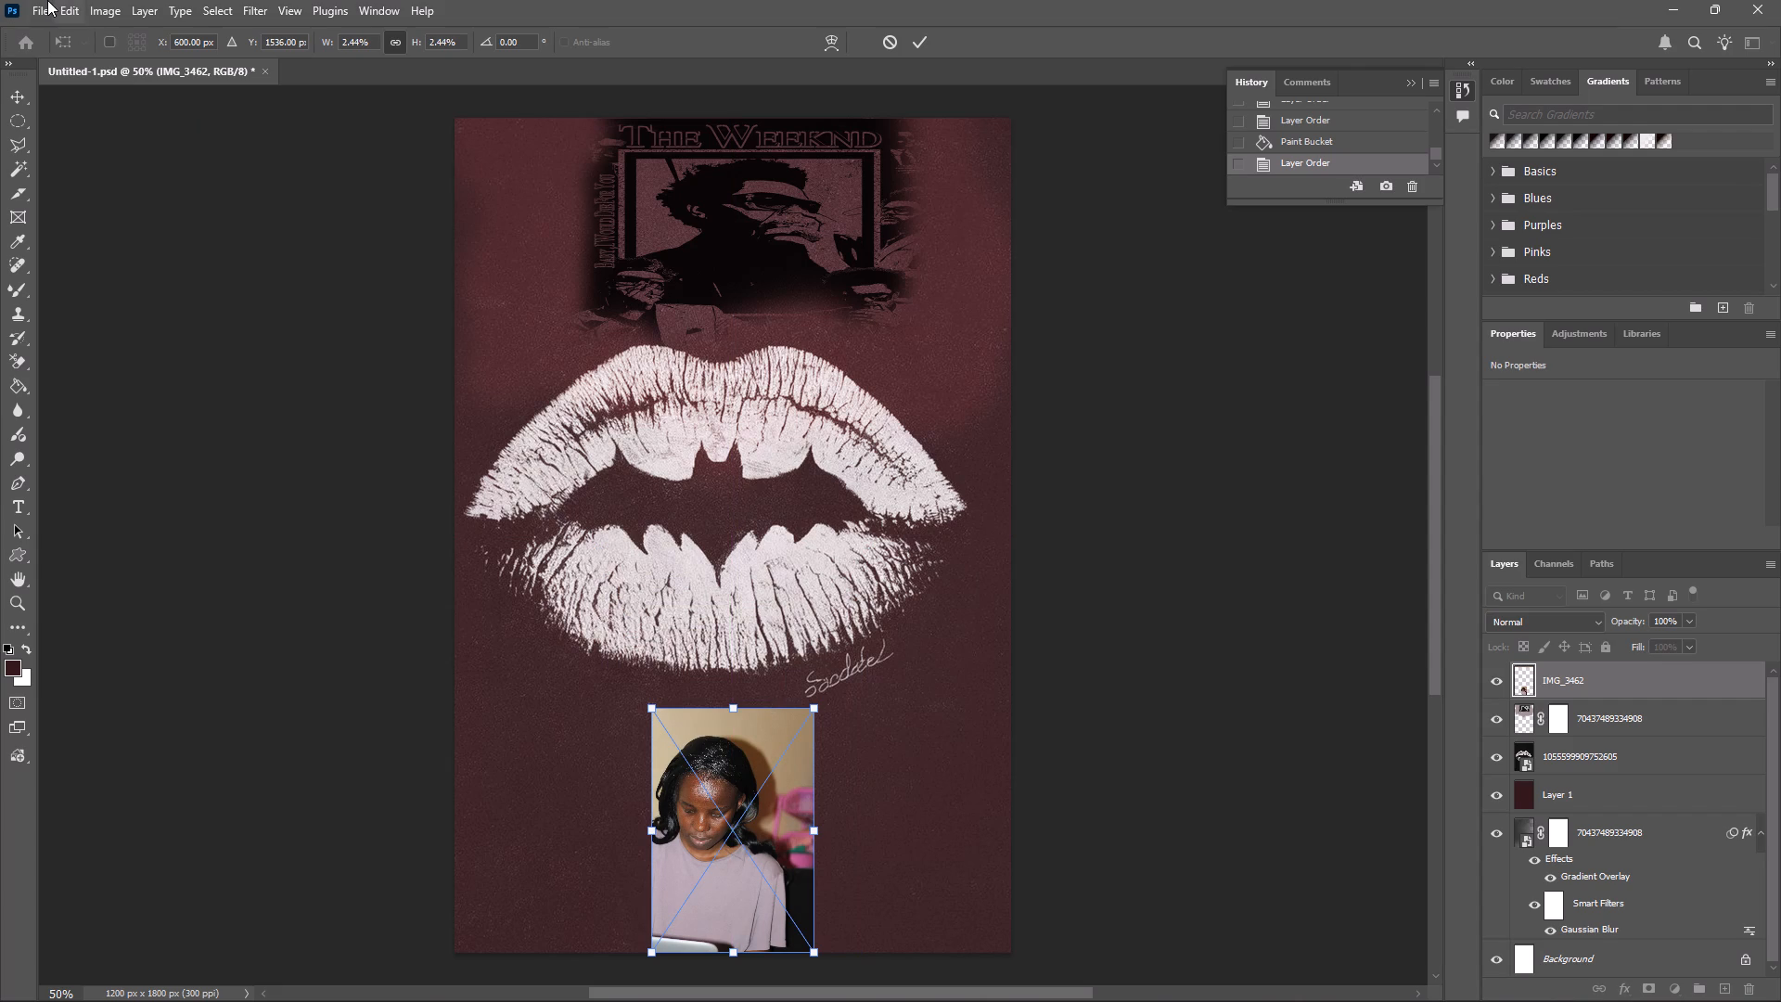
Save the document, committing the placed photo.
left_click(47, 0)
left_click(65, 222)
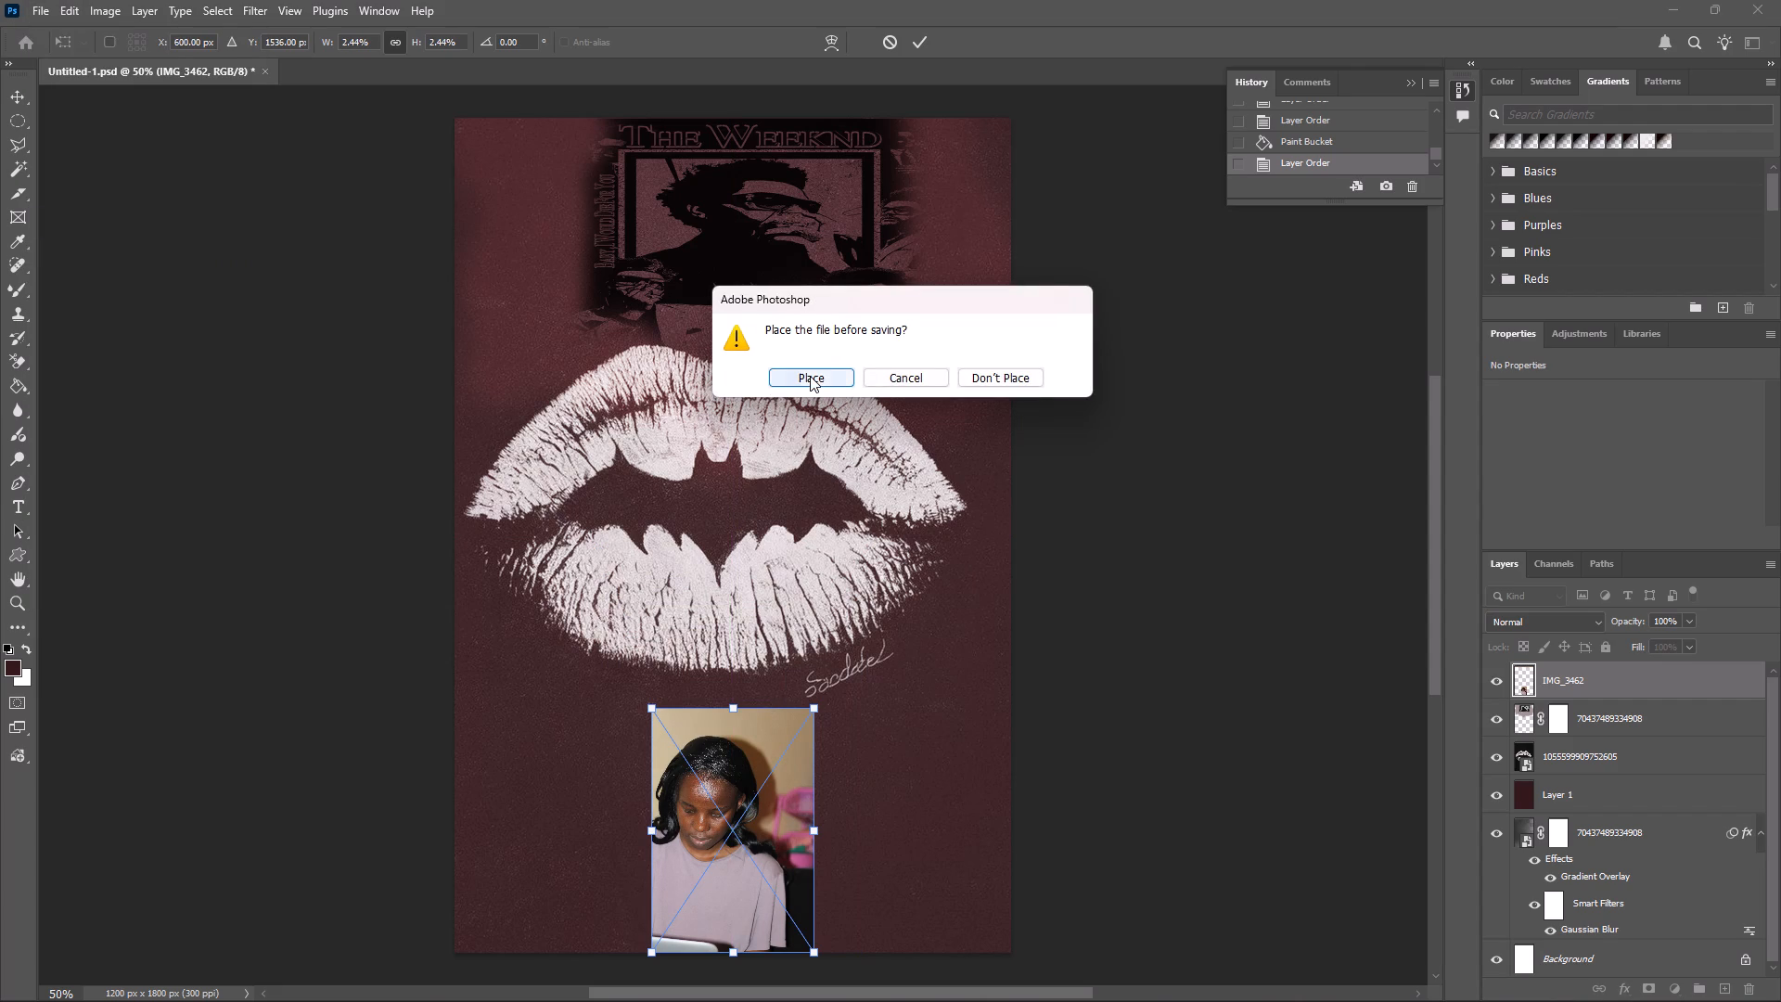
left_click(810, 376)
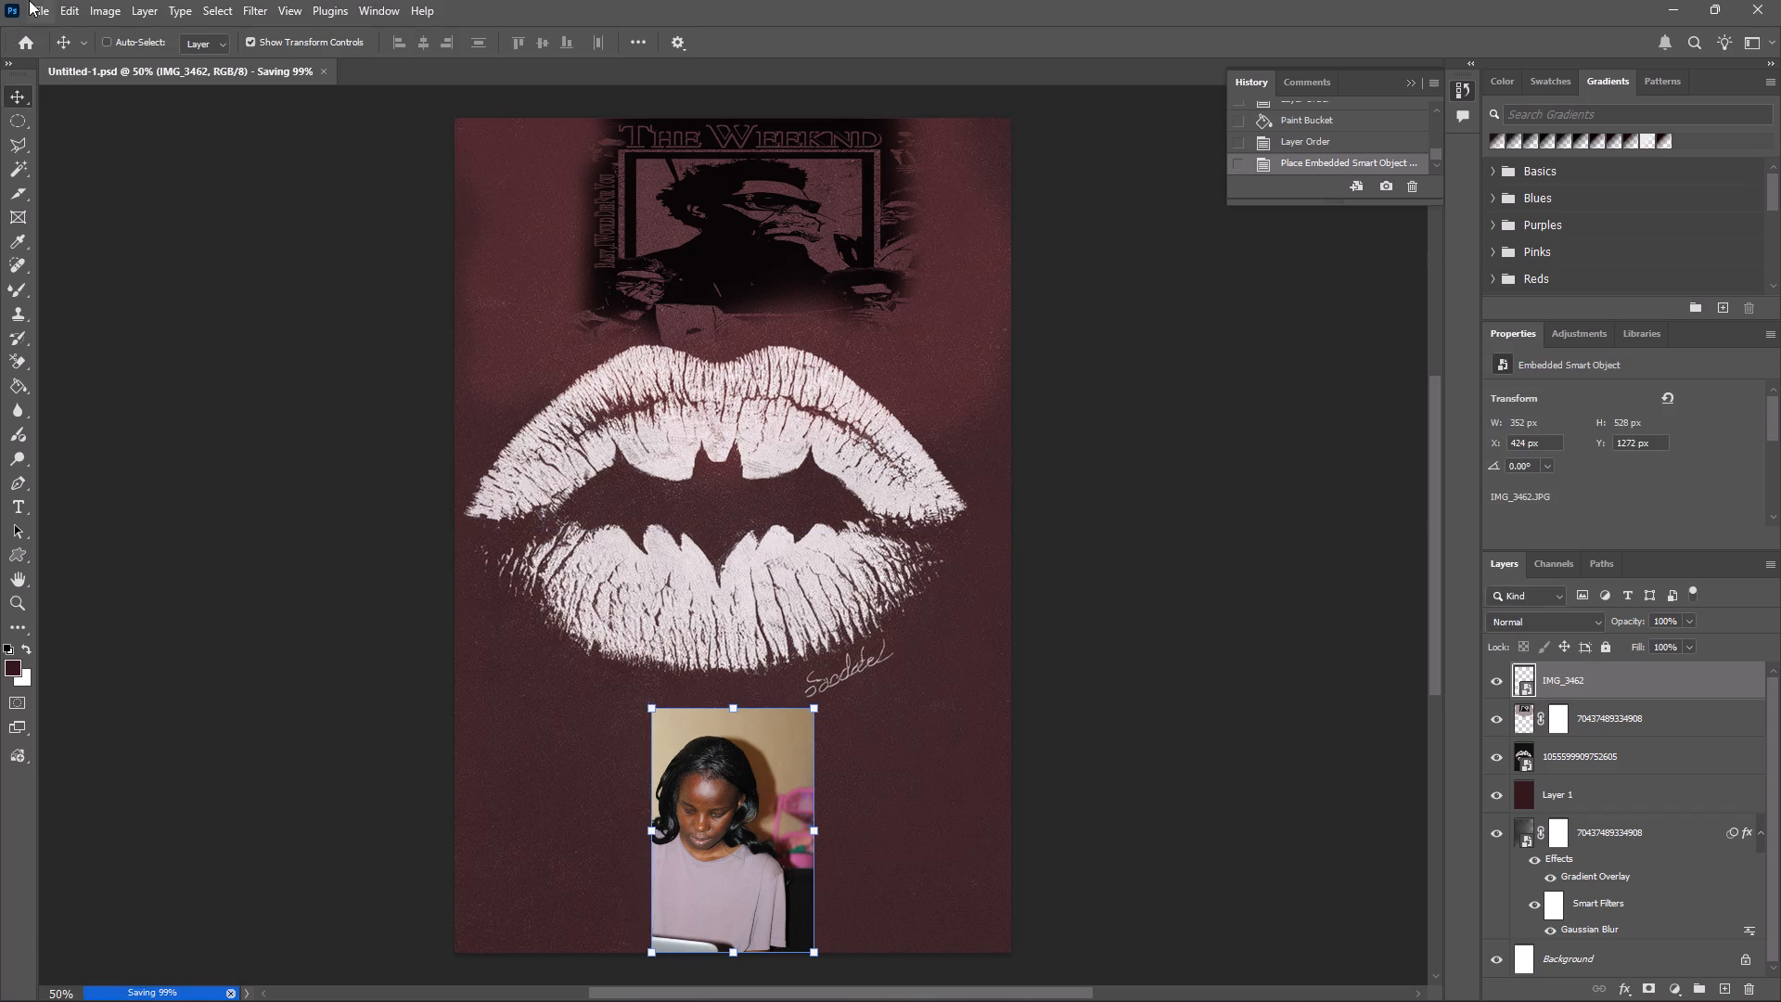
left_click(40, 0)
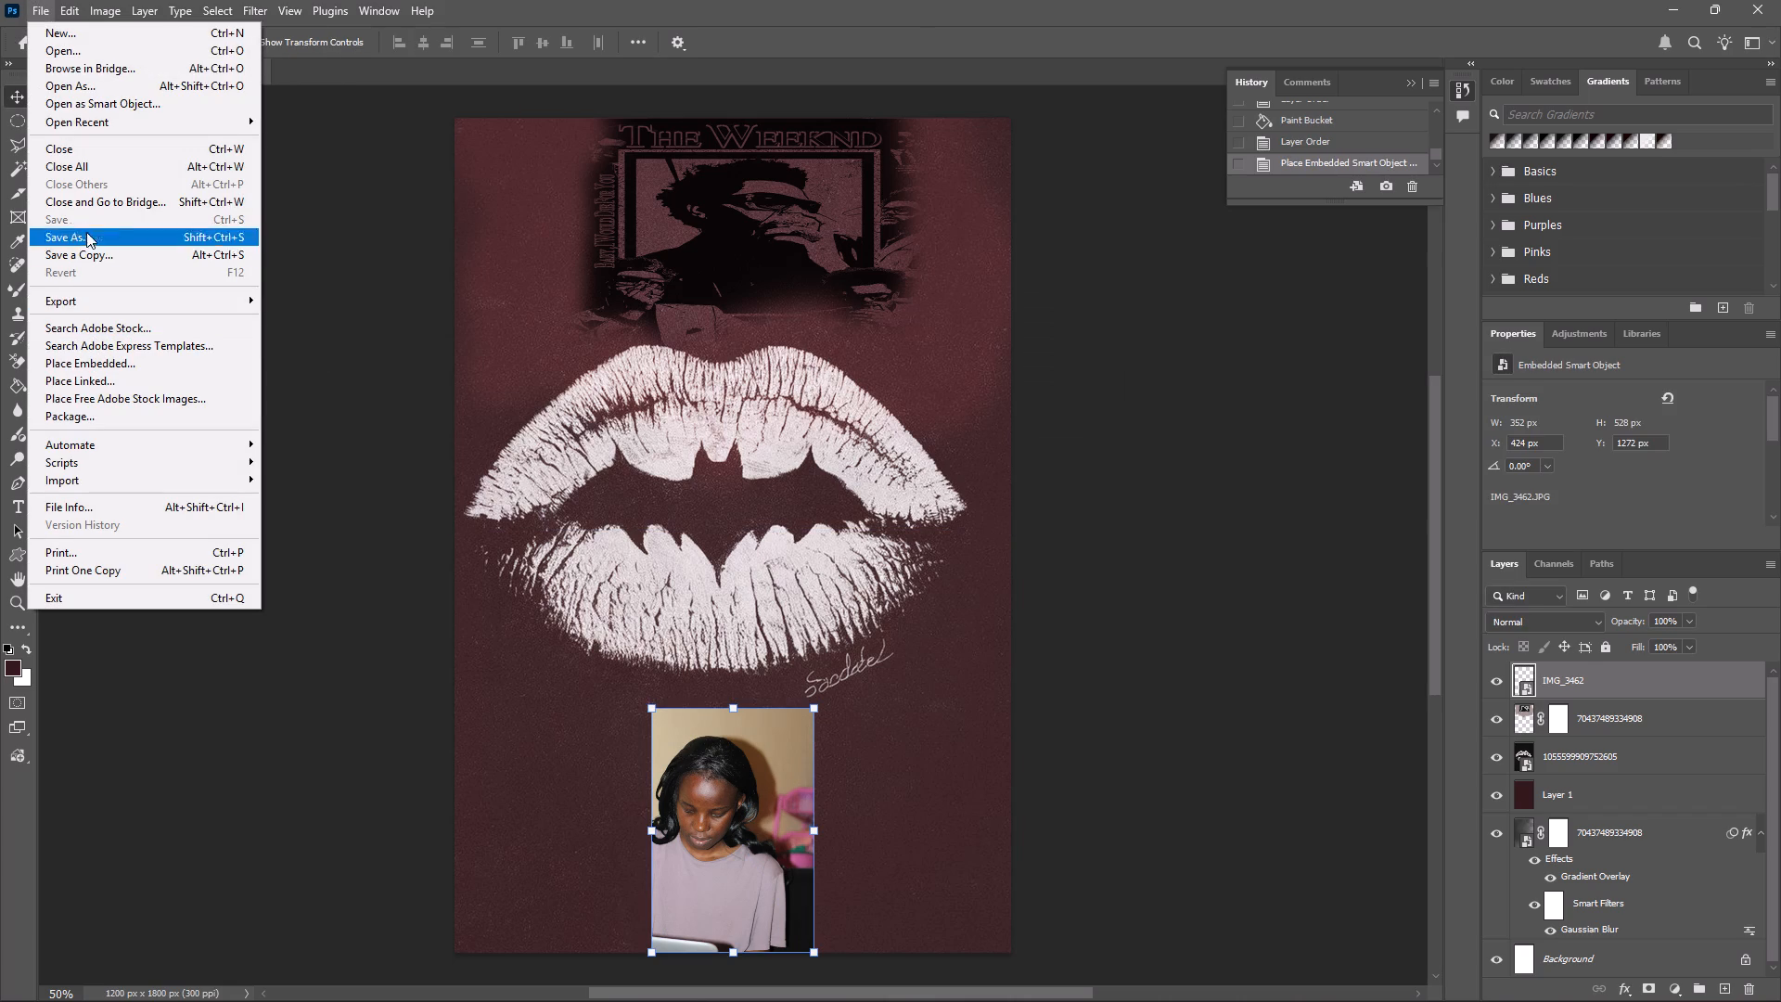
left_click(459, 334)
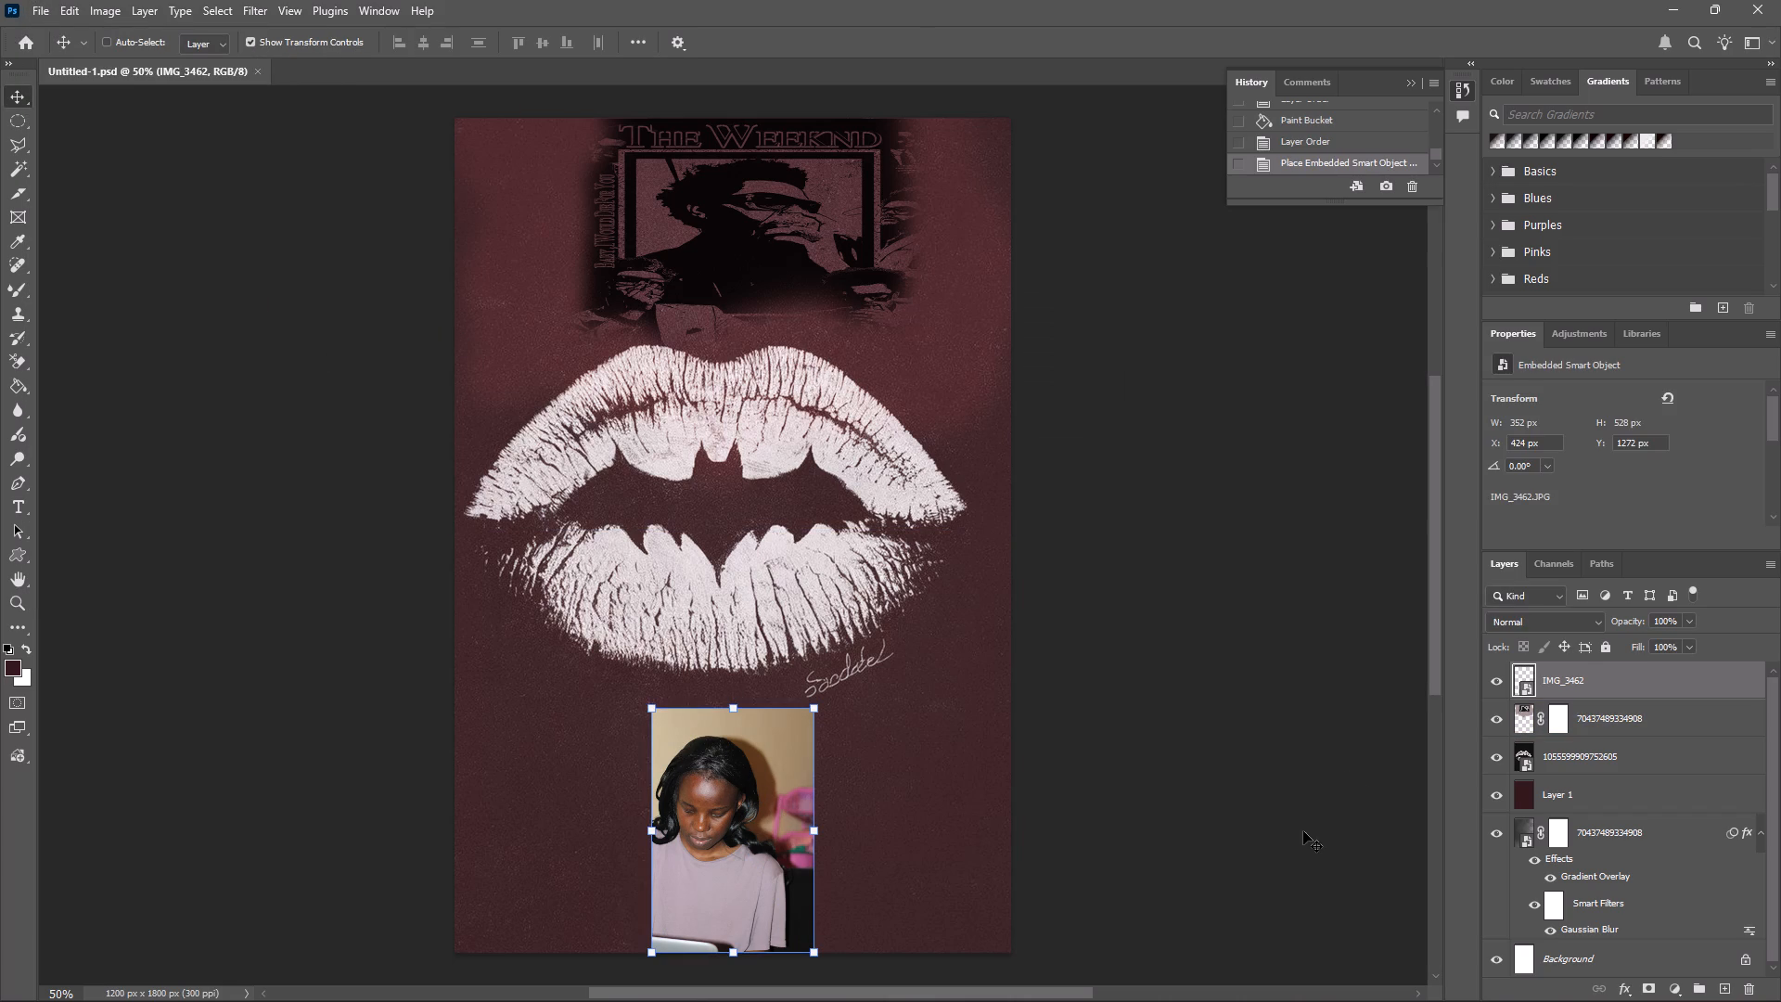
Set the IMG_3462 photo layer's blend mode to Overlay.
left_click(1556, 620)
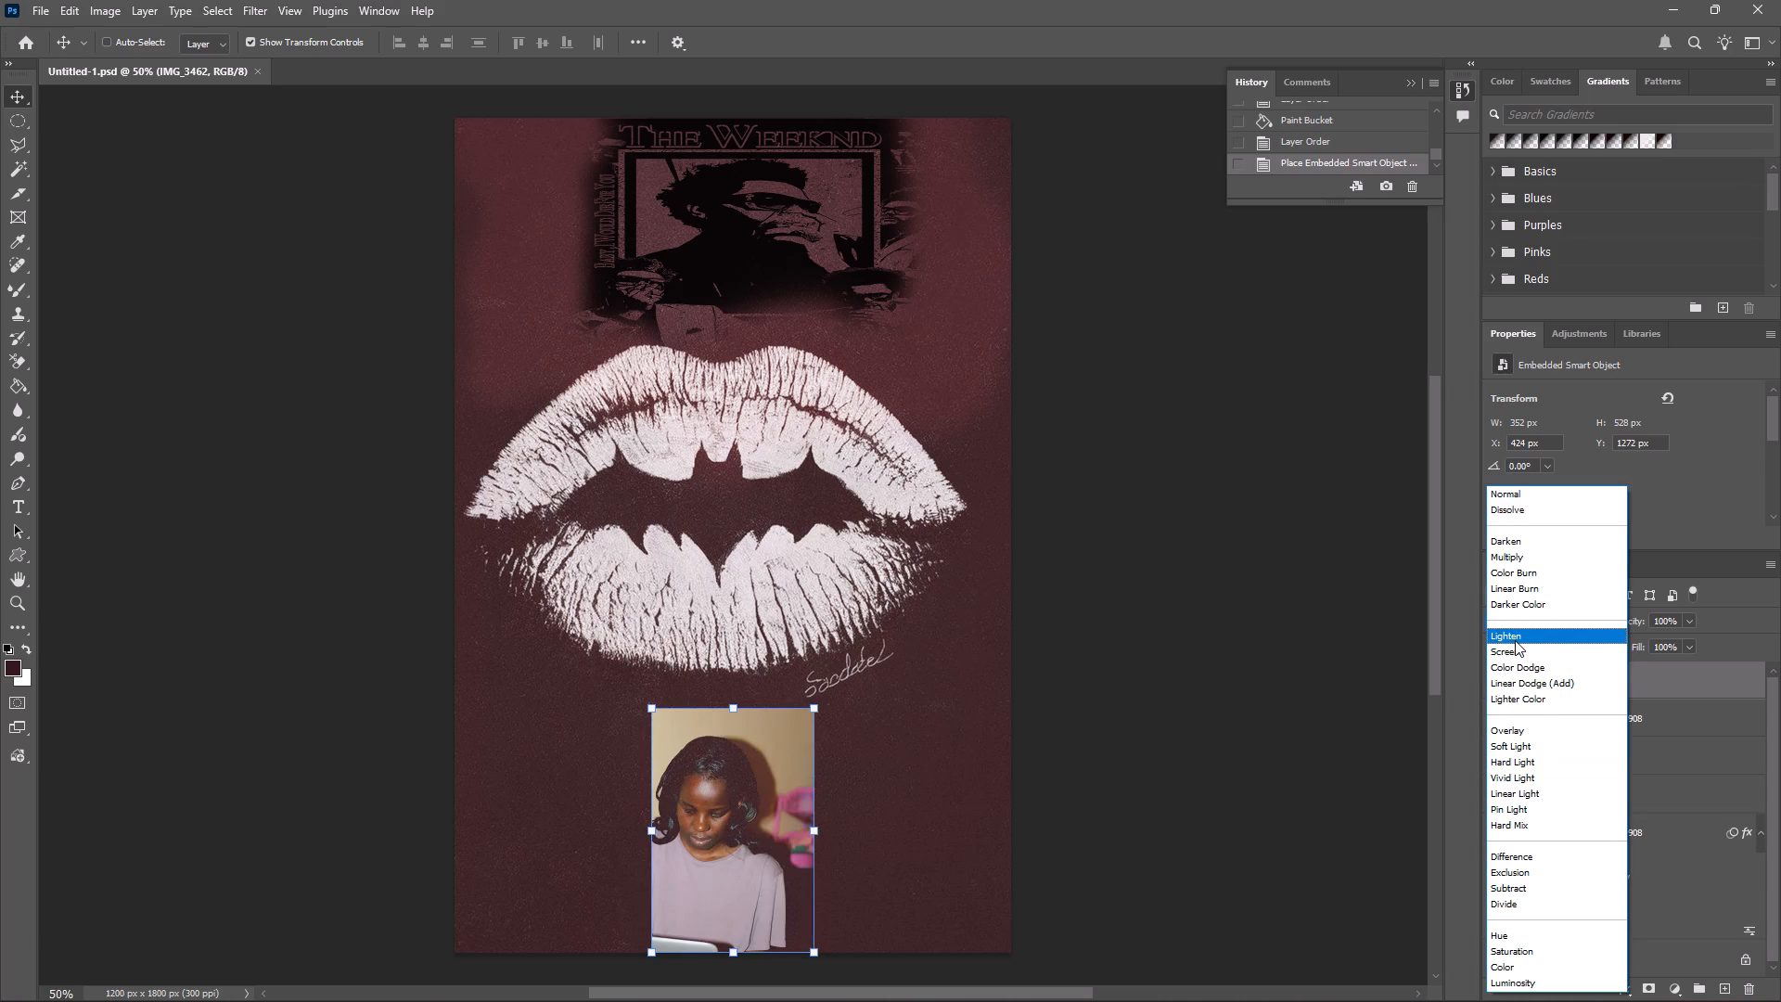
left_click(1515, 724)
Scale the photo down to about 1.99% and move it below the lips, centred at about X 708, Y 1551 px.
left_click(824, 762)
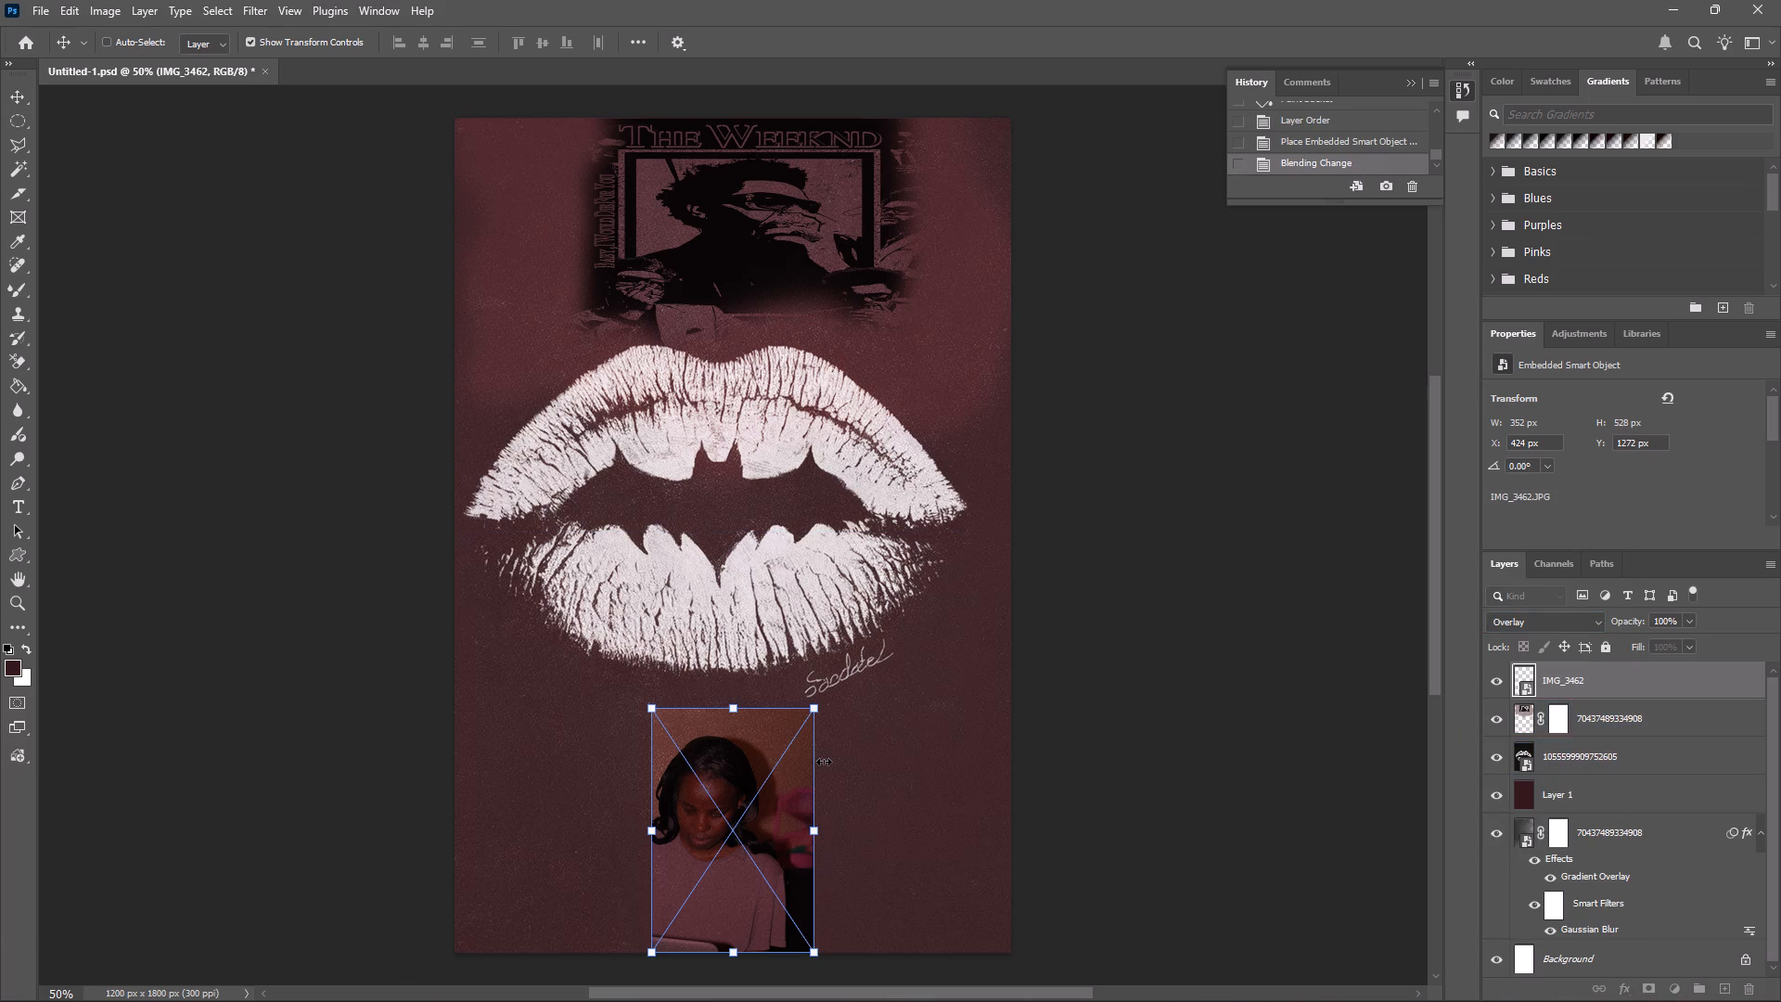
left_click_drag(737, 708, 703, 754)
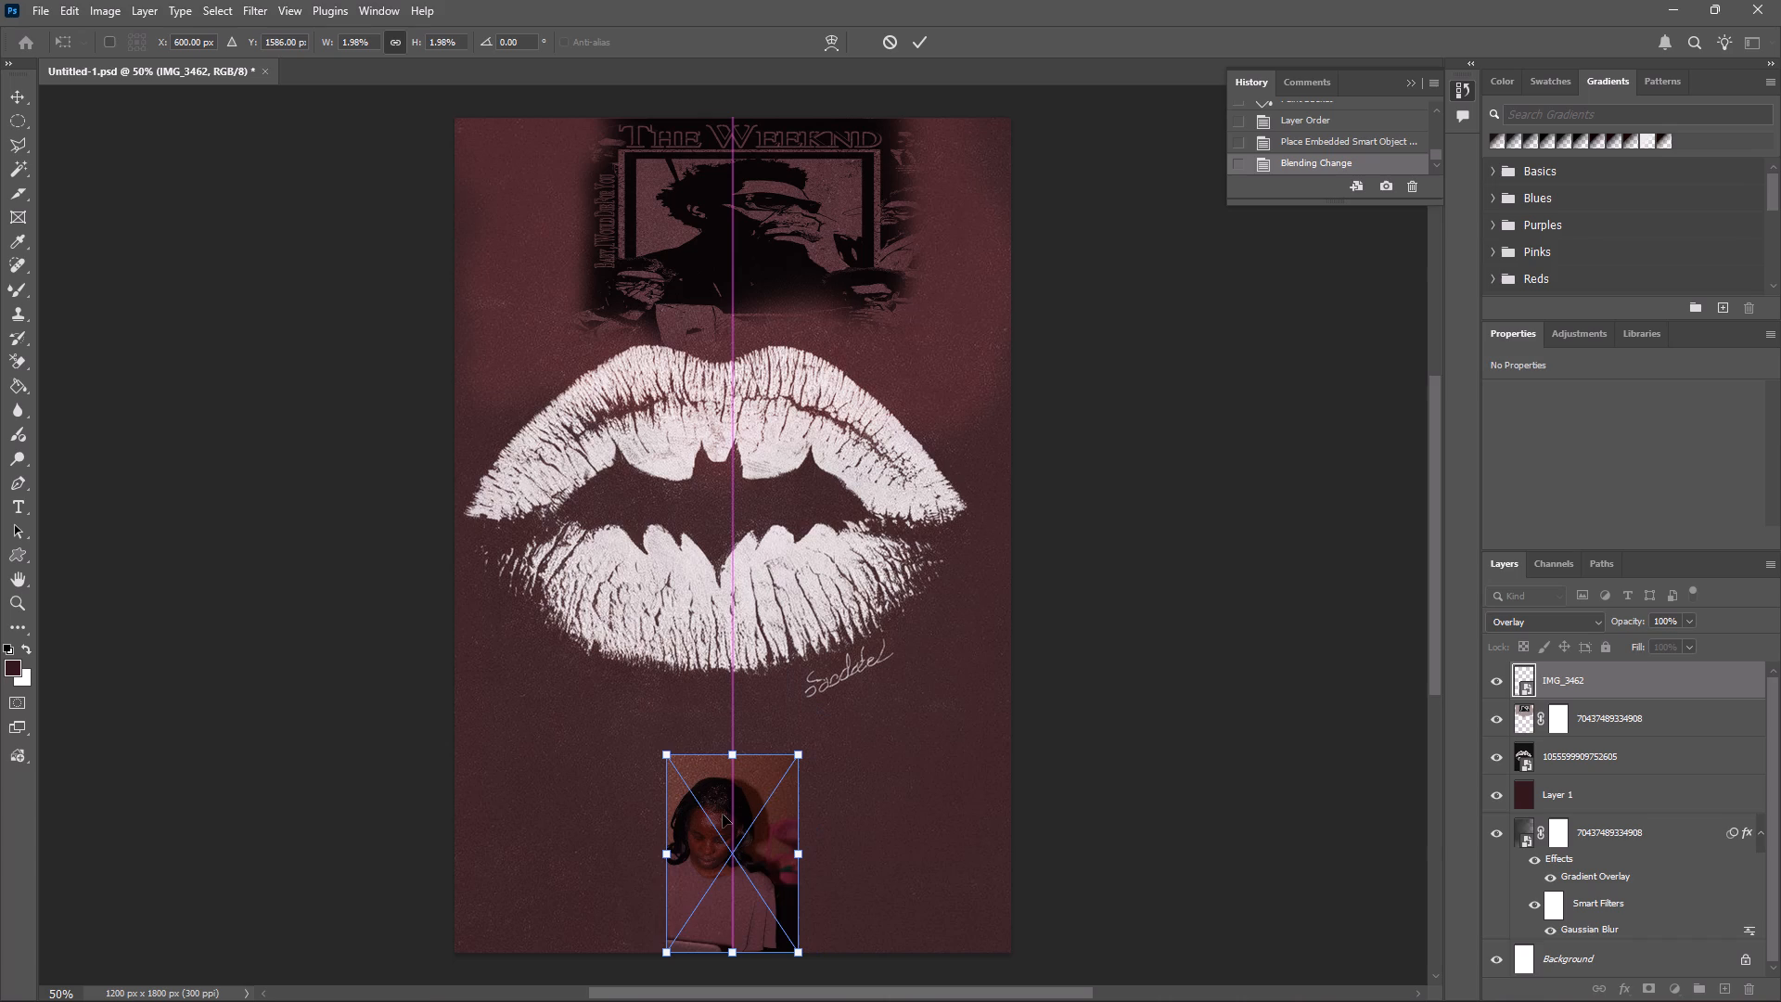
left_click_drag(723, 815, 584, 395)
left_click_drag(584, 395, 522, 174)
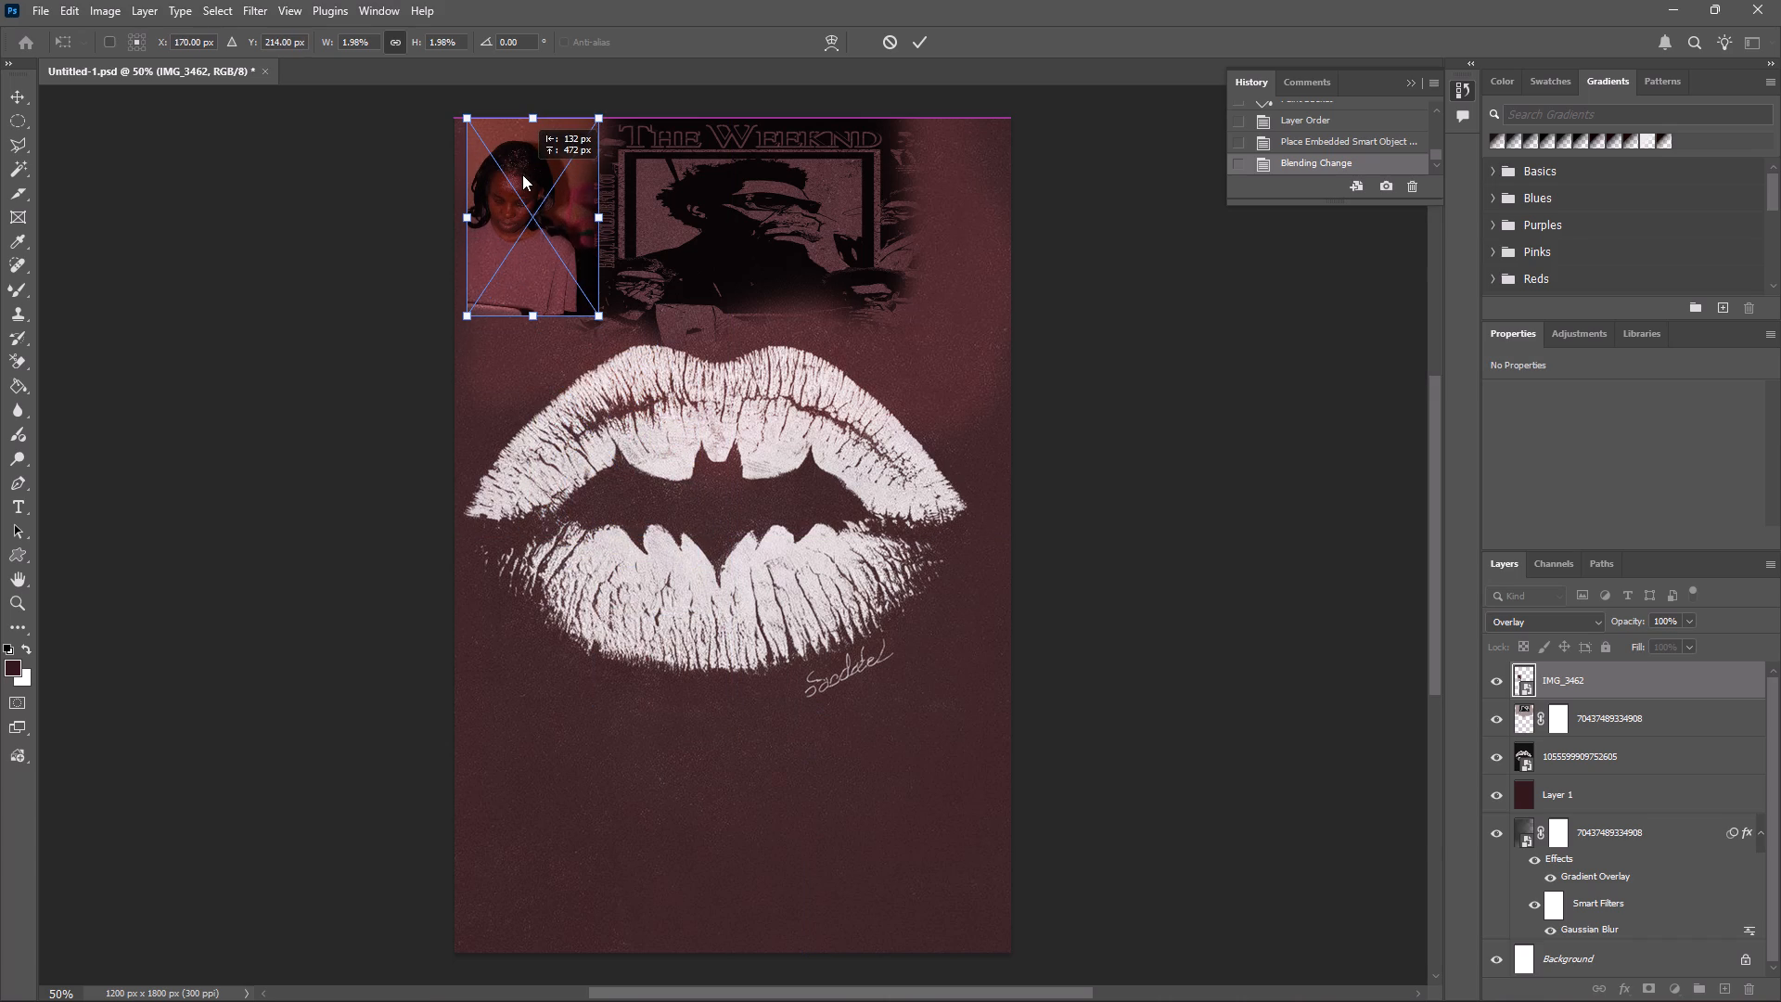
left_click_drag(522, 174, 770, 837)
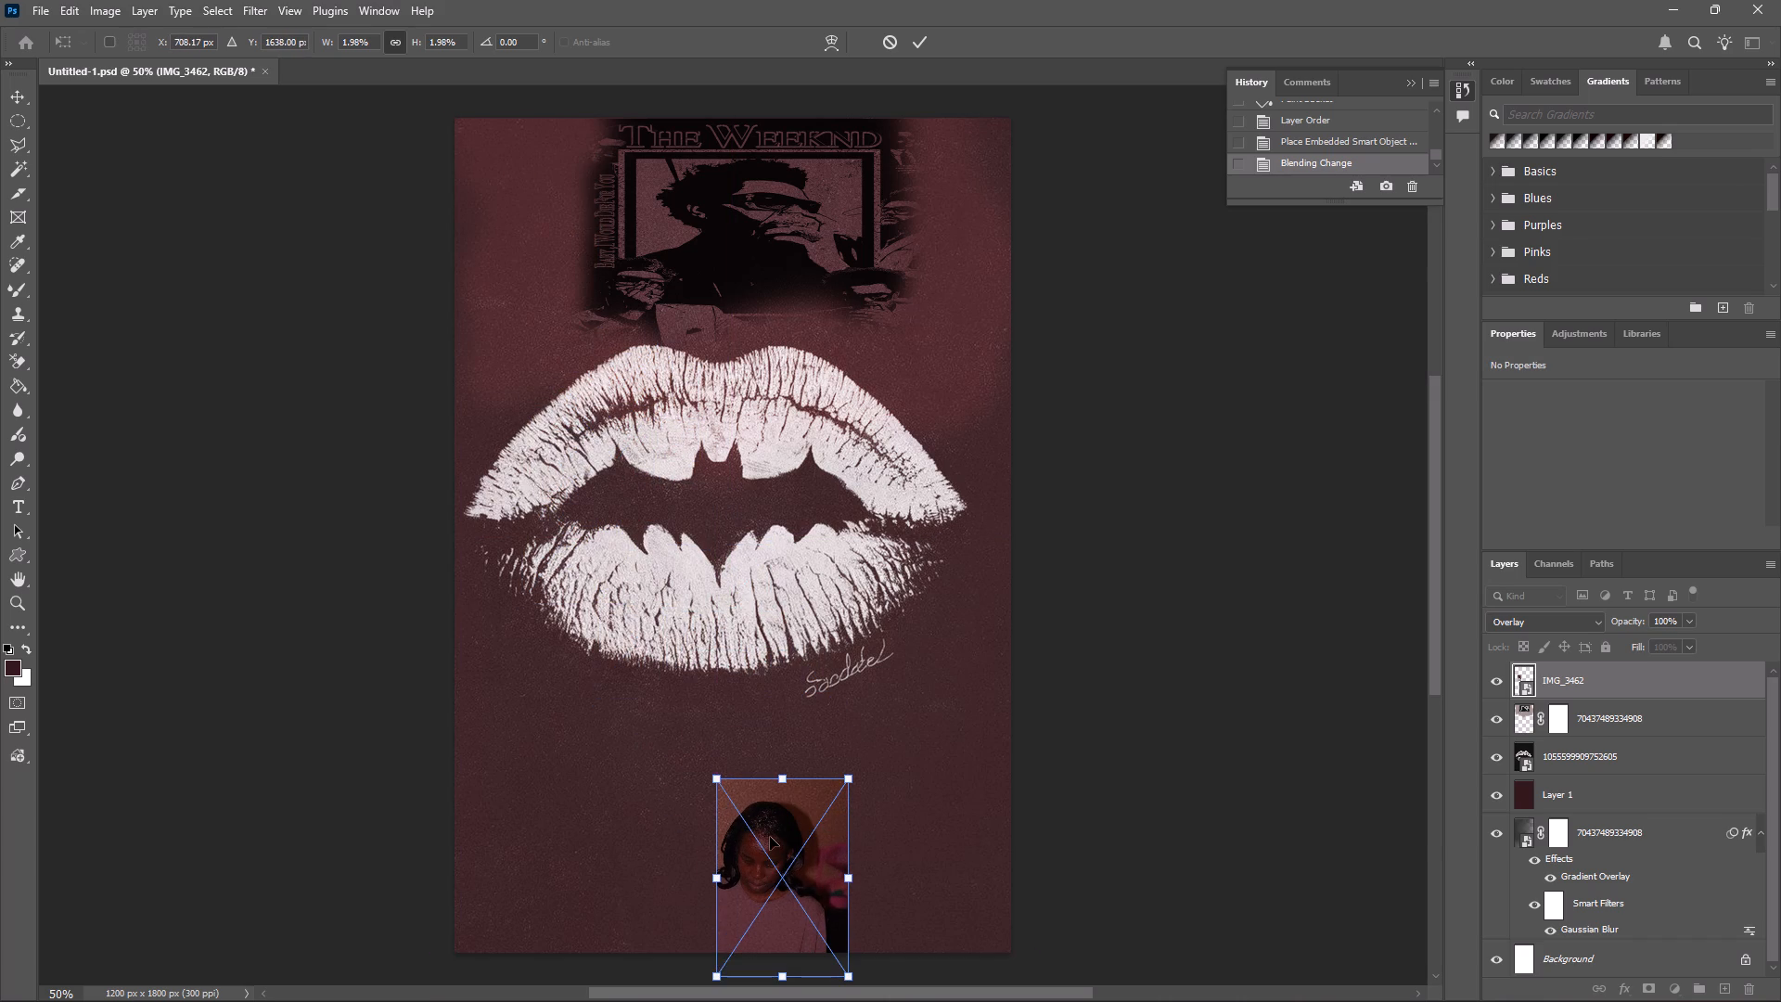
left_click_drag(770, 833, 769, 793)
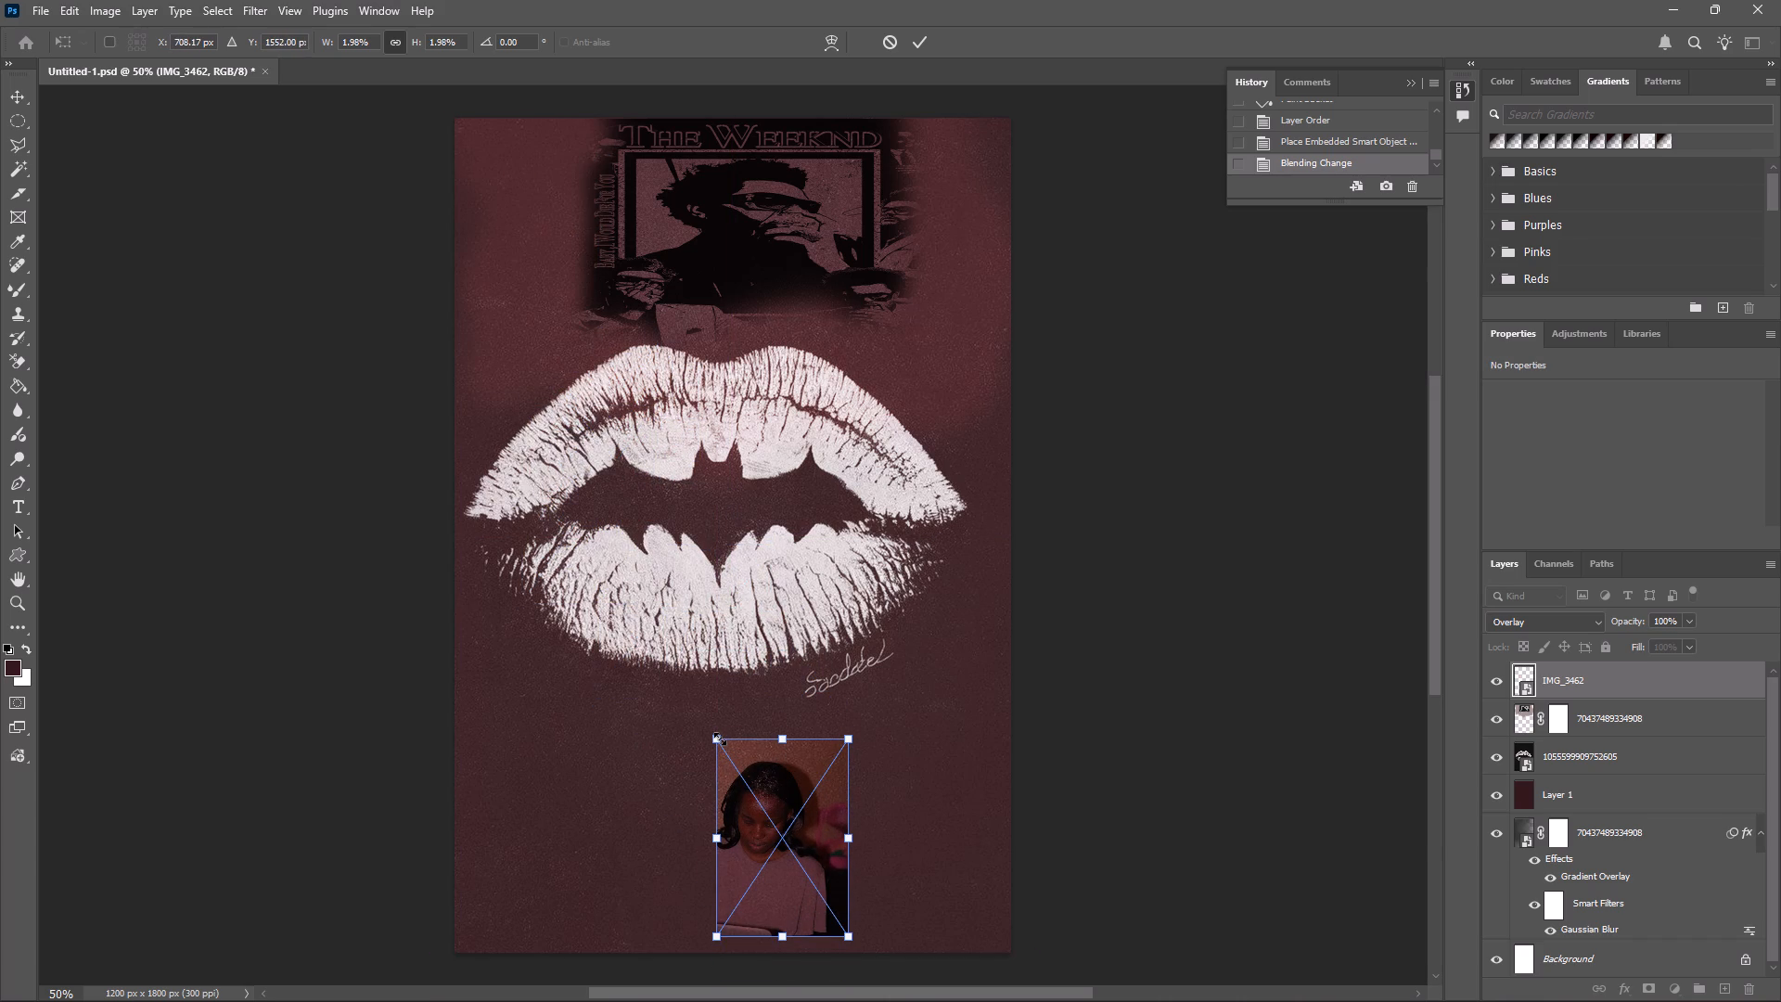
left_click_drag(720, 739, 689, 758)
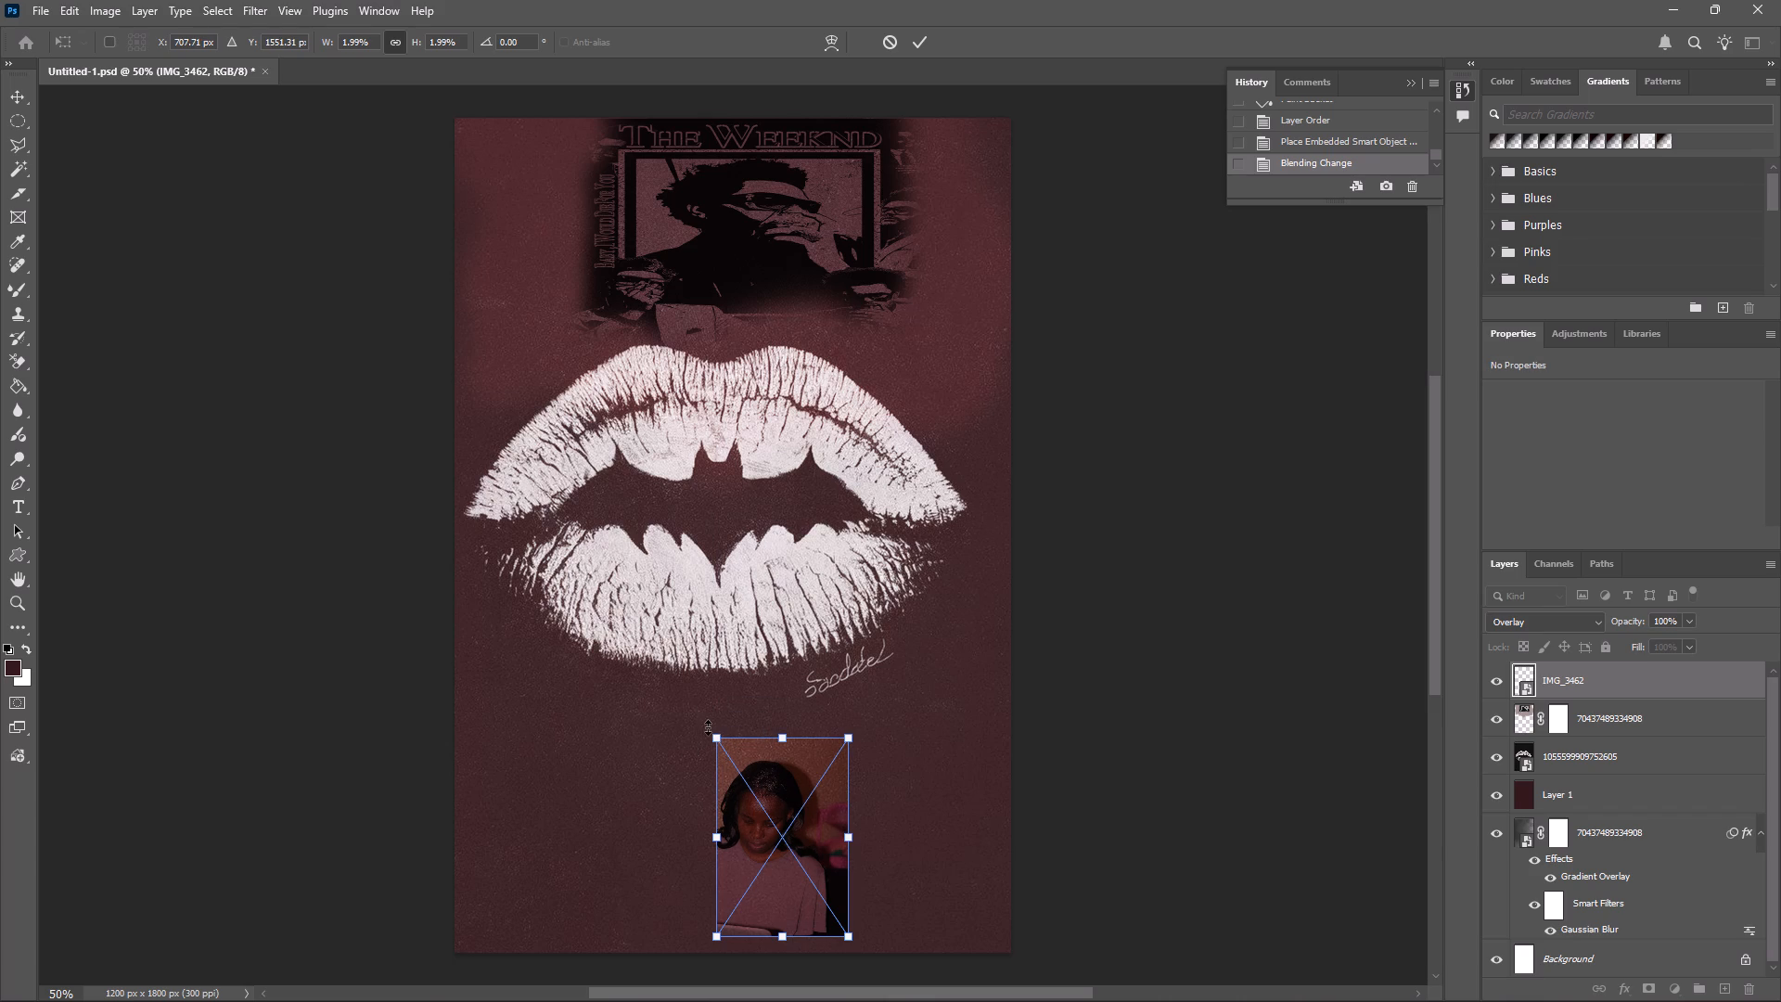
Rotate the photo to about -38.46° and move it into the postcard's lower left corner, centred at about X 290, Y 1543 px.
left_click_drag(714, 725, 738, 716)
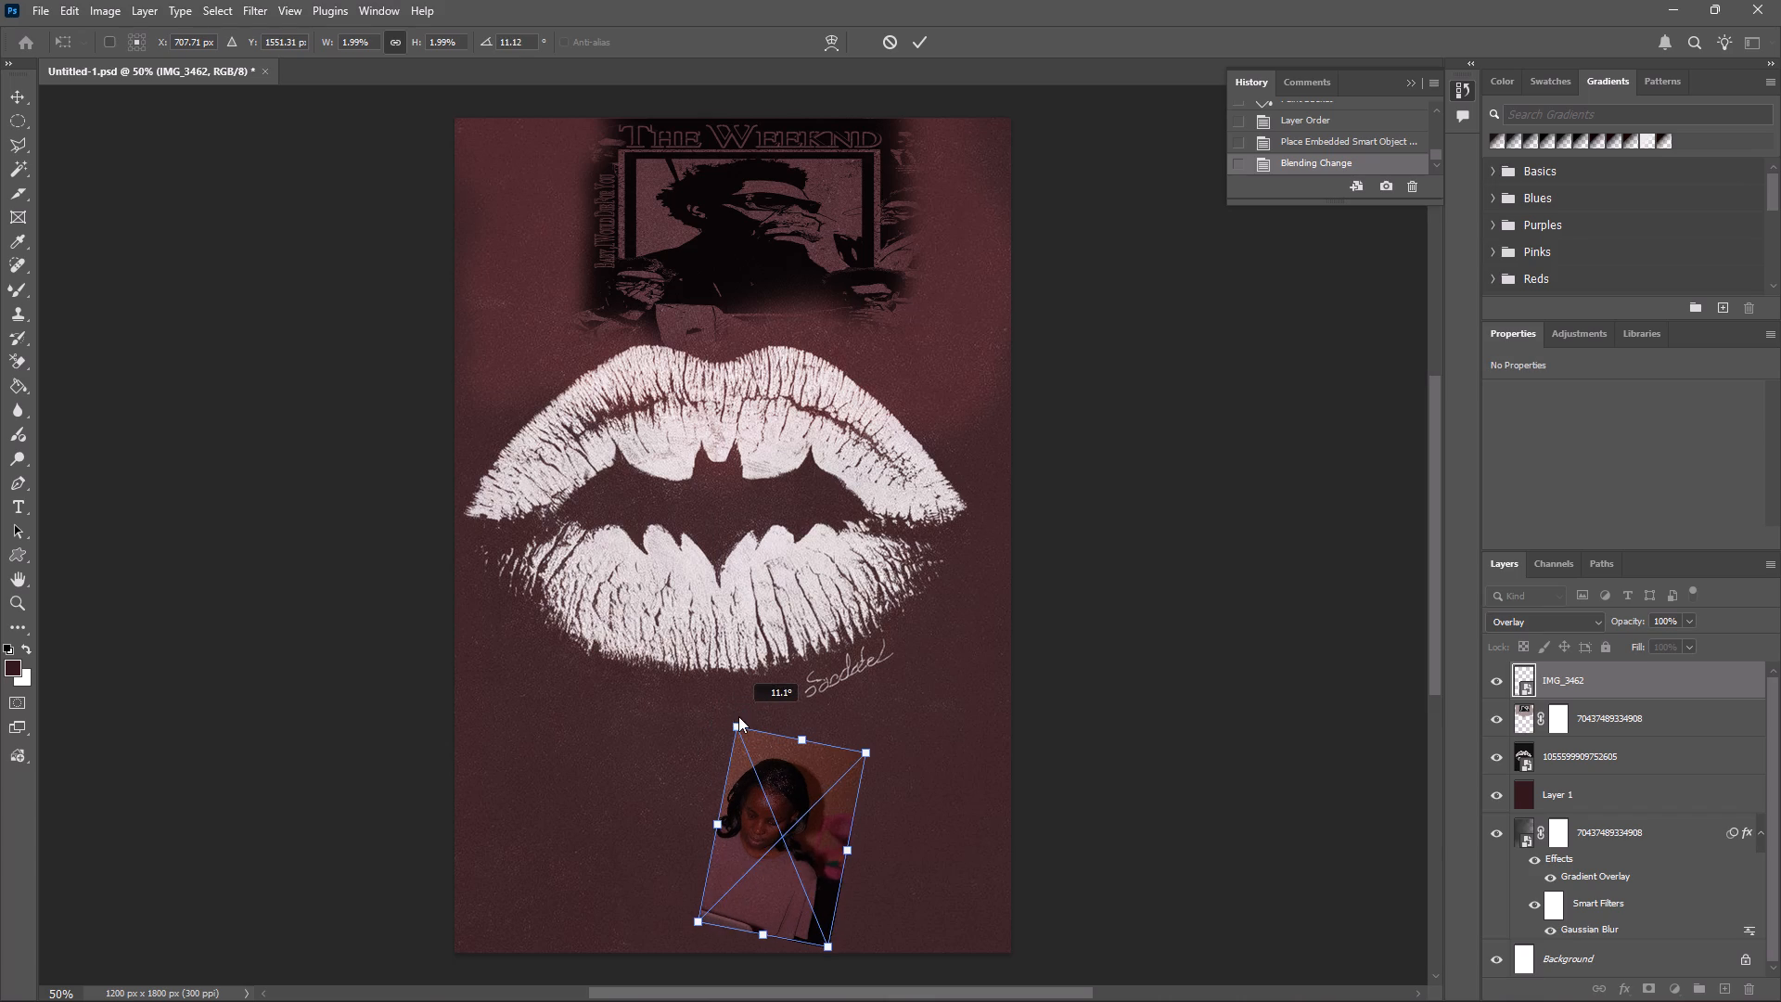
left_click_drag(738, 716, 657, 790)
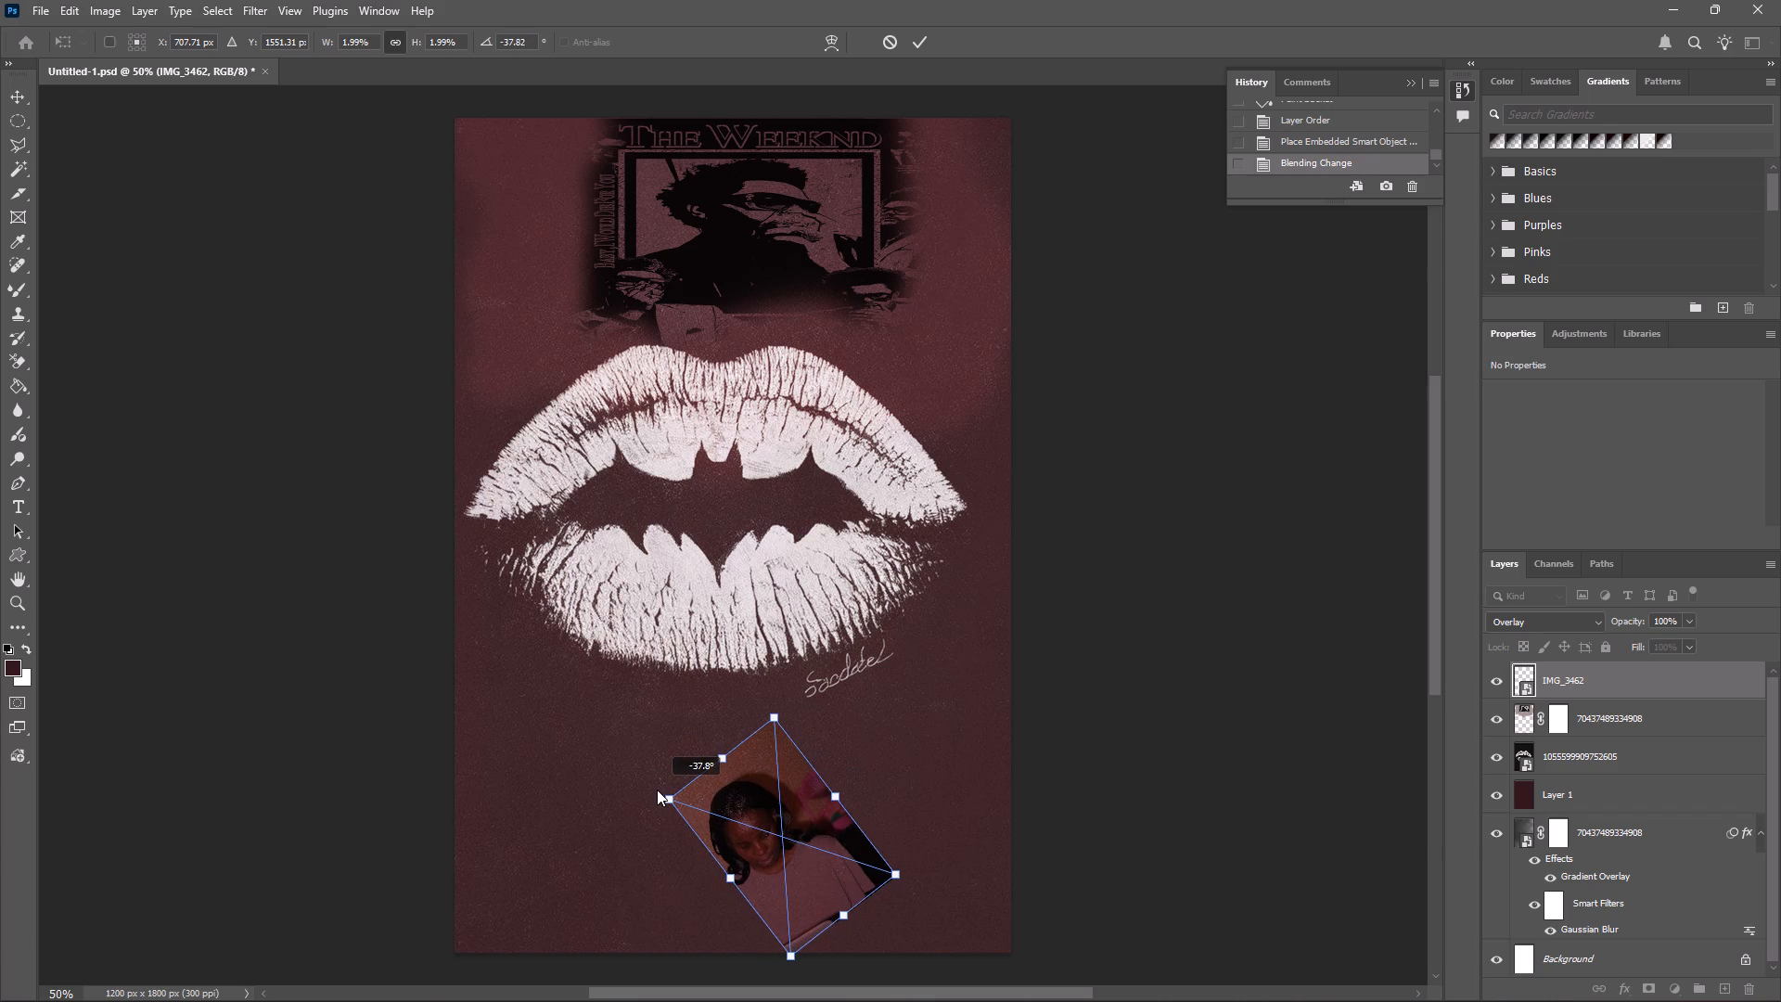
left_click_drag(657, 790, 649, 799)
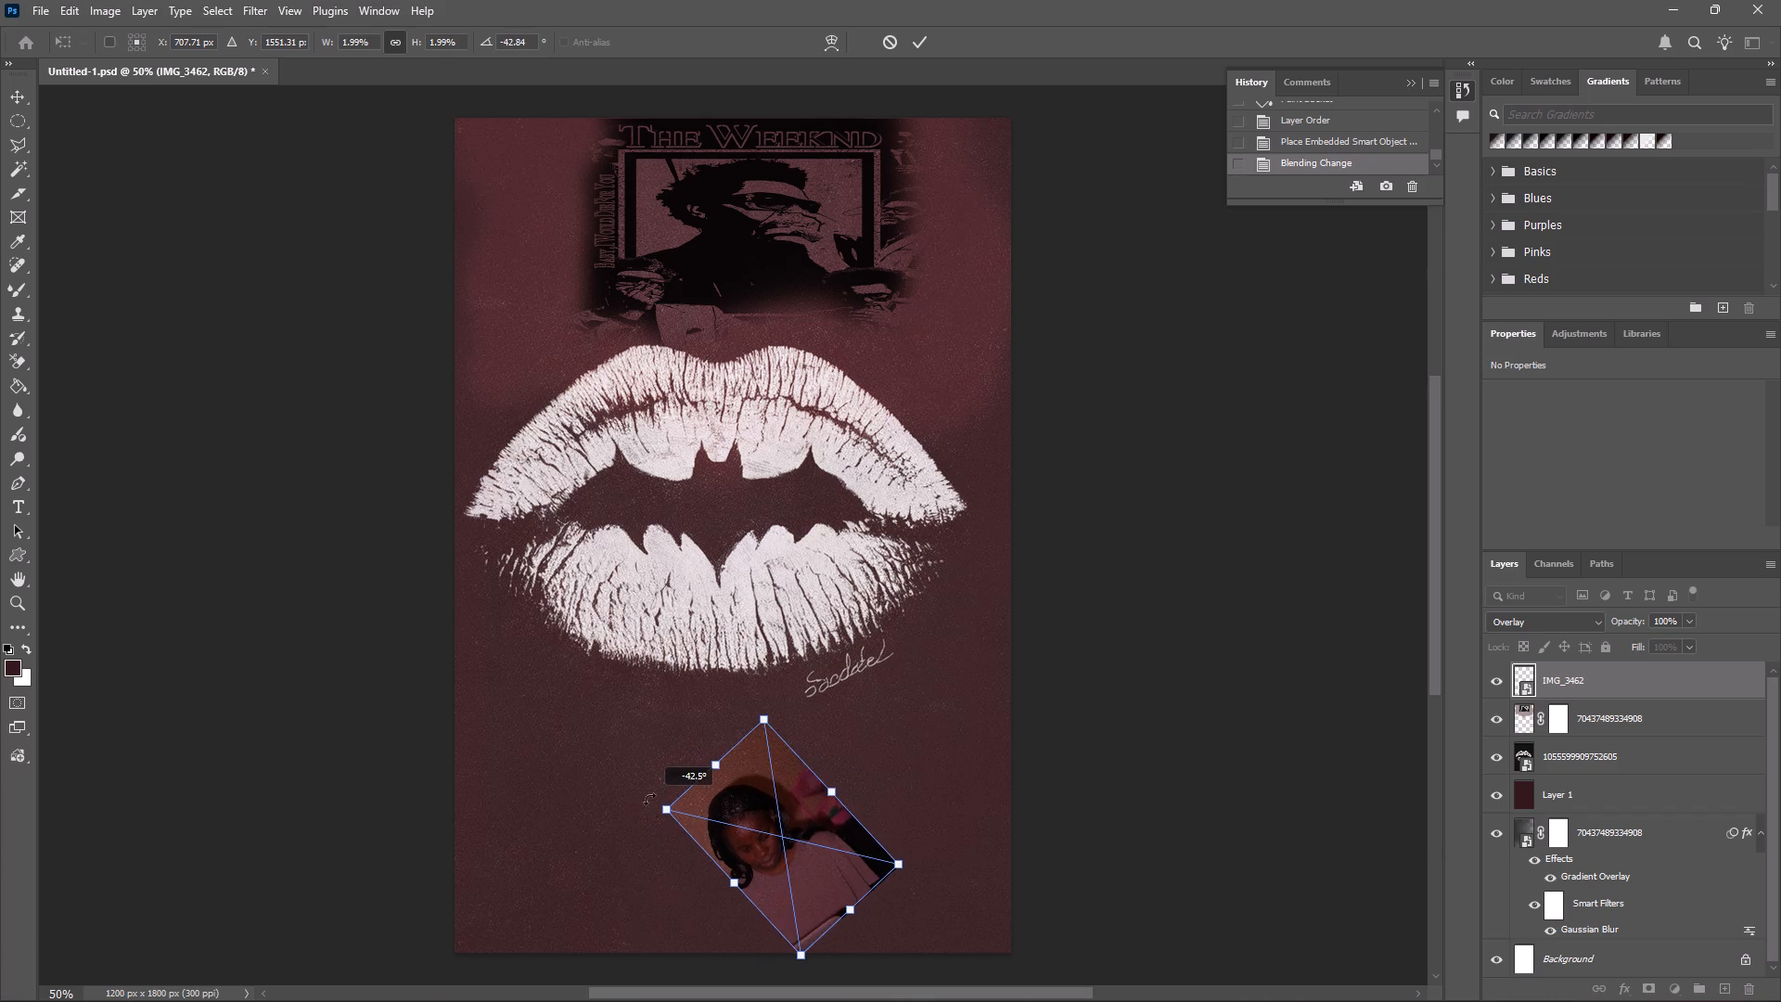
left_click_drag(649, 799, 655, 790)
left_click_drag(758, 812, 564, 801)
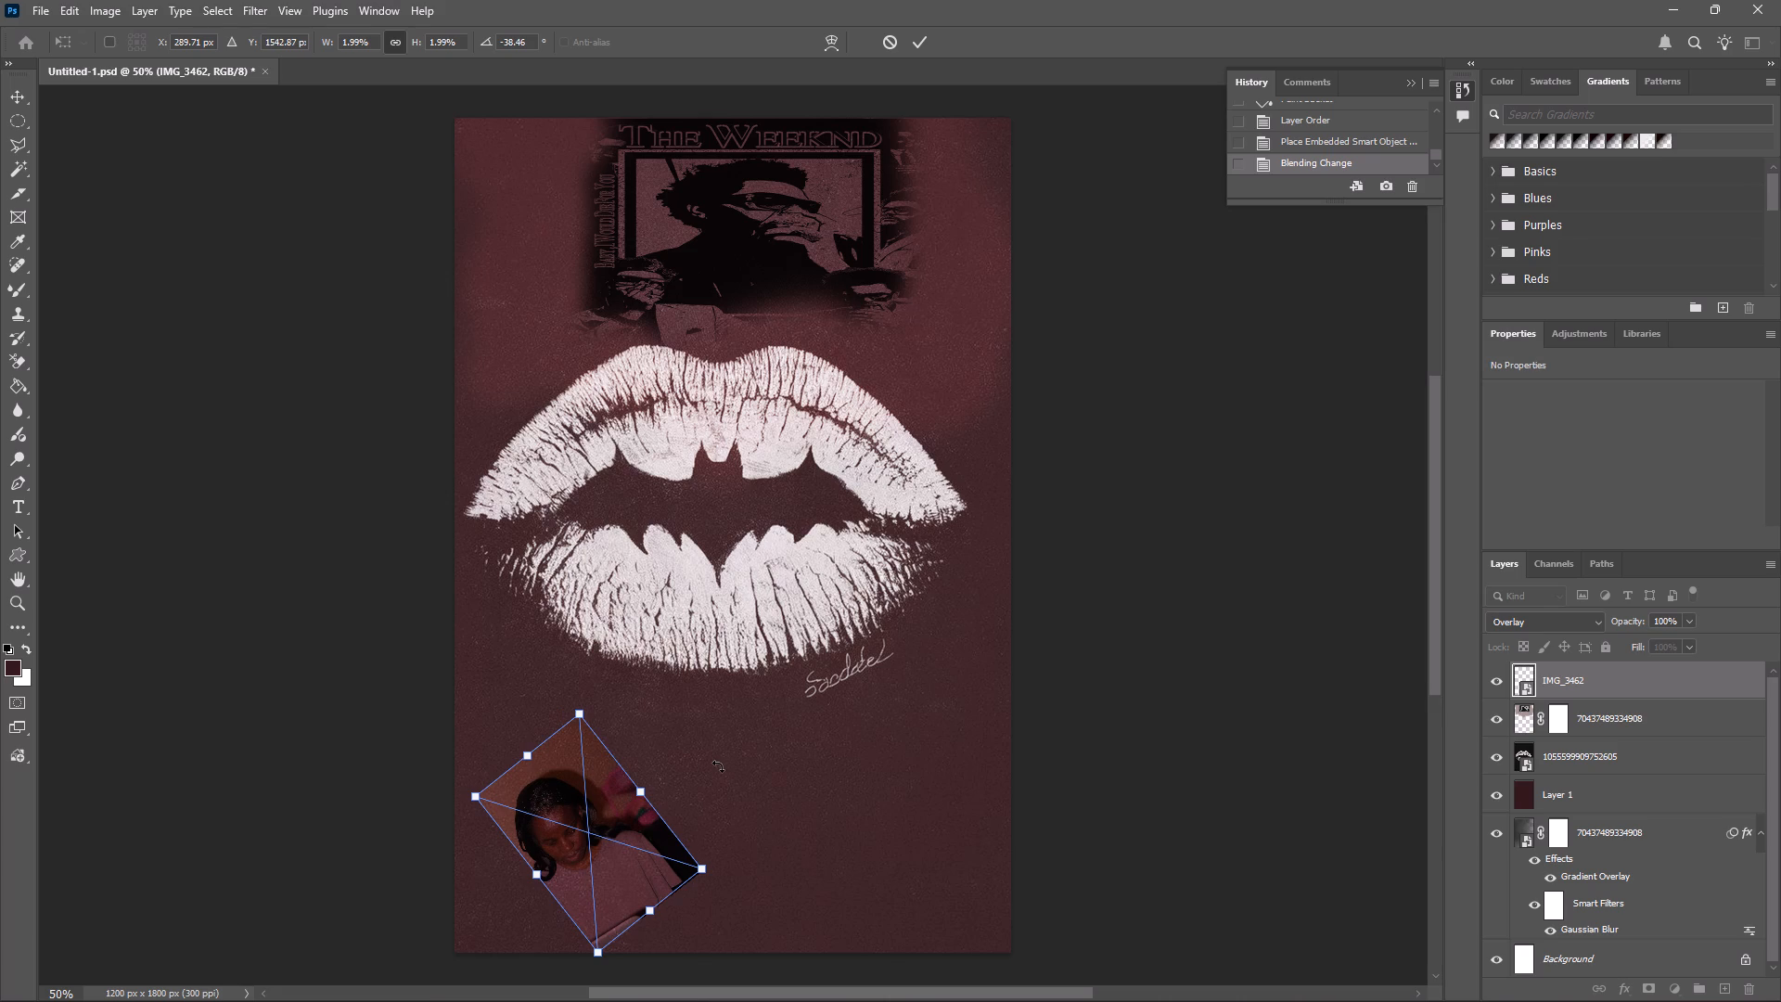
left_click(718, 766)
left_click(920, 32)
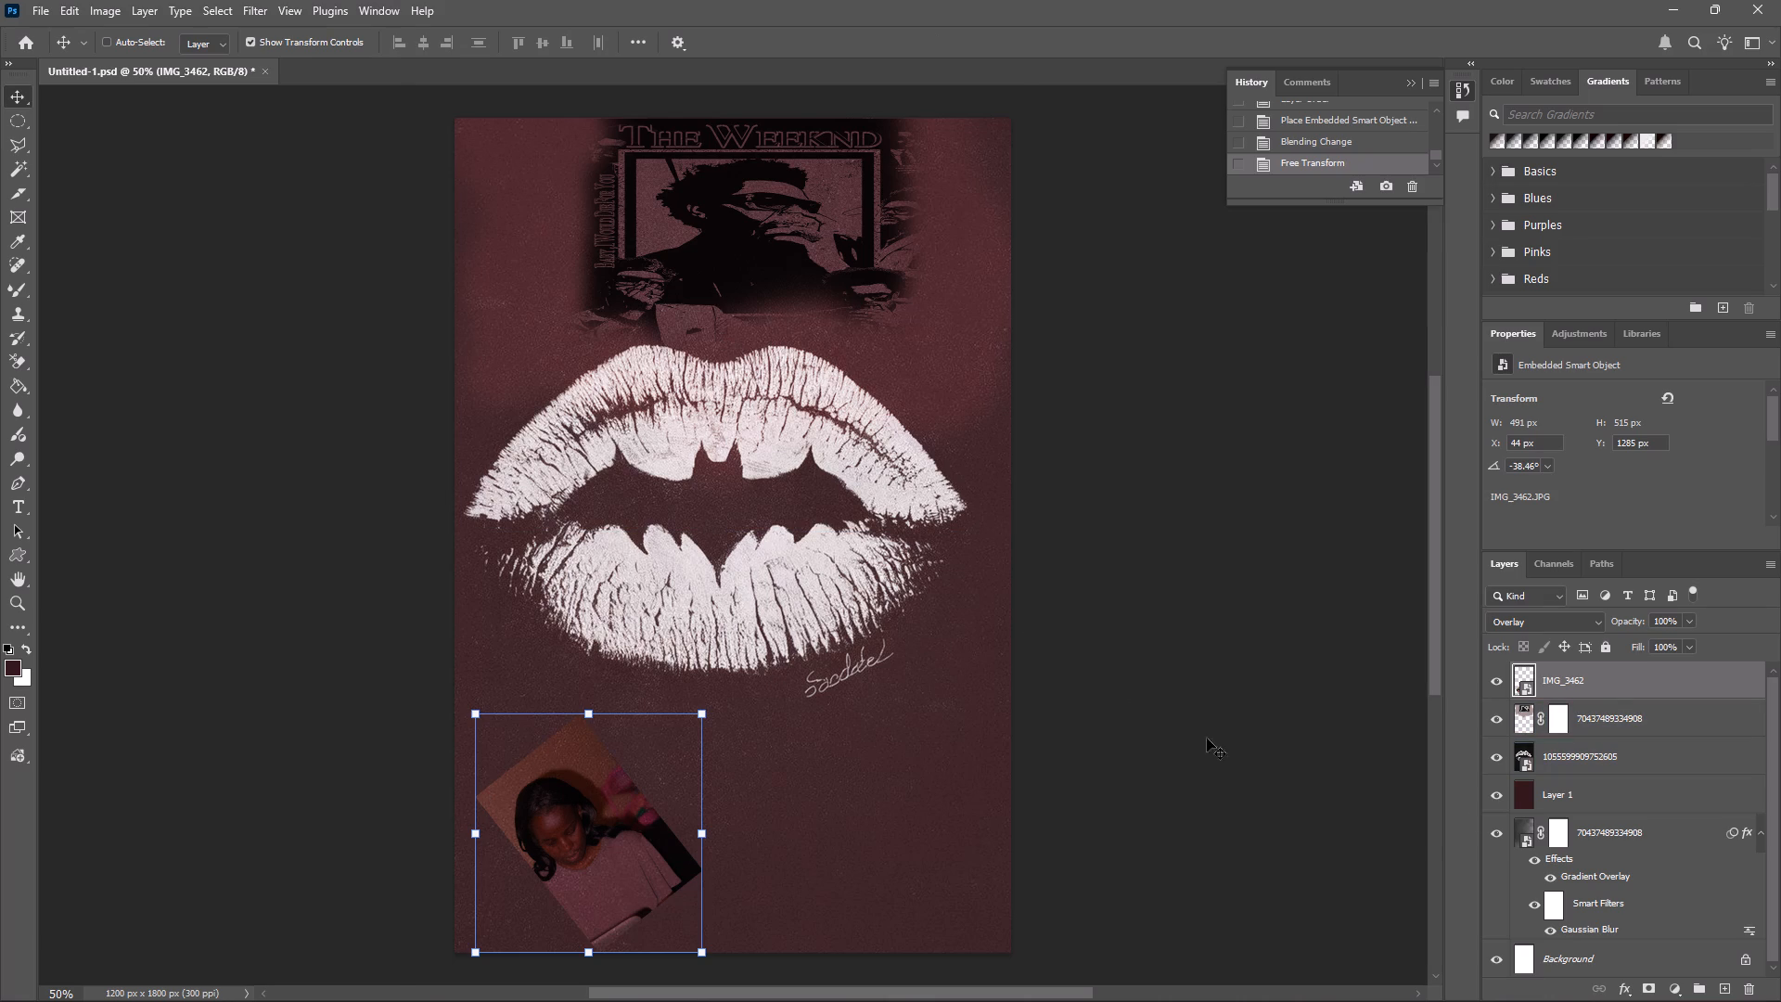
Add a layer mask to the IMG_3462 photo layer.
left_click(1655, 995)
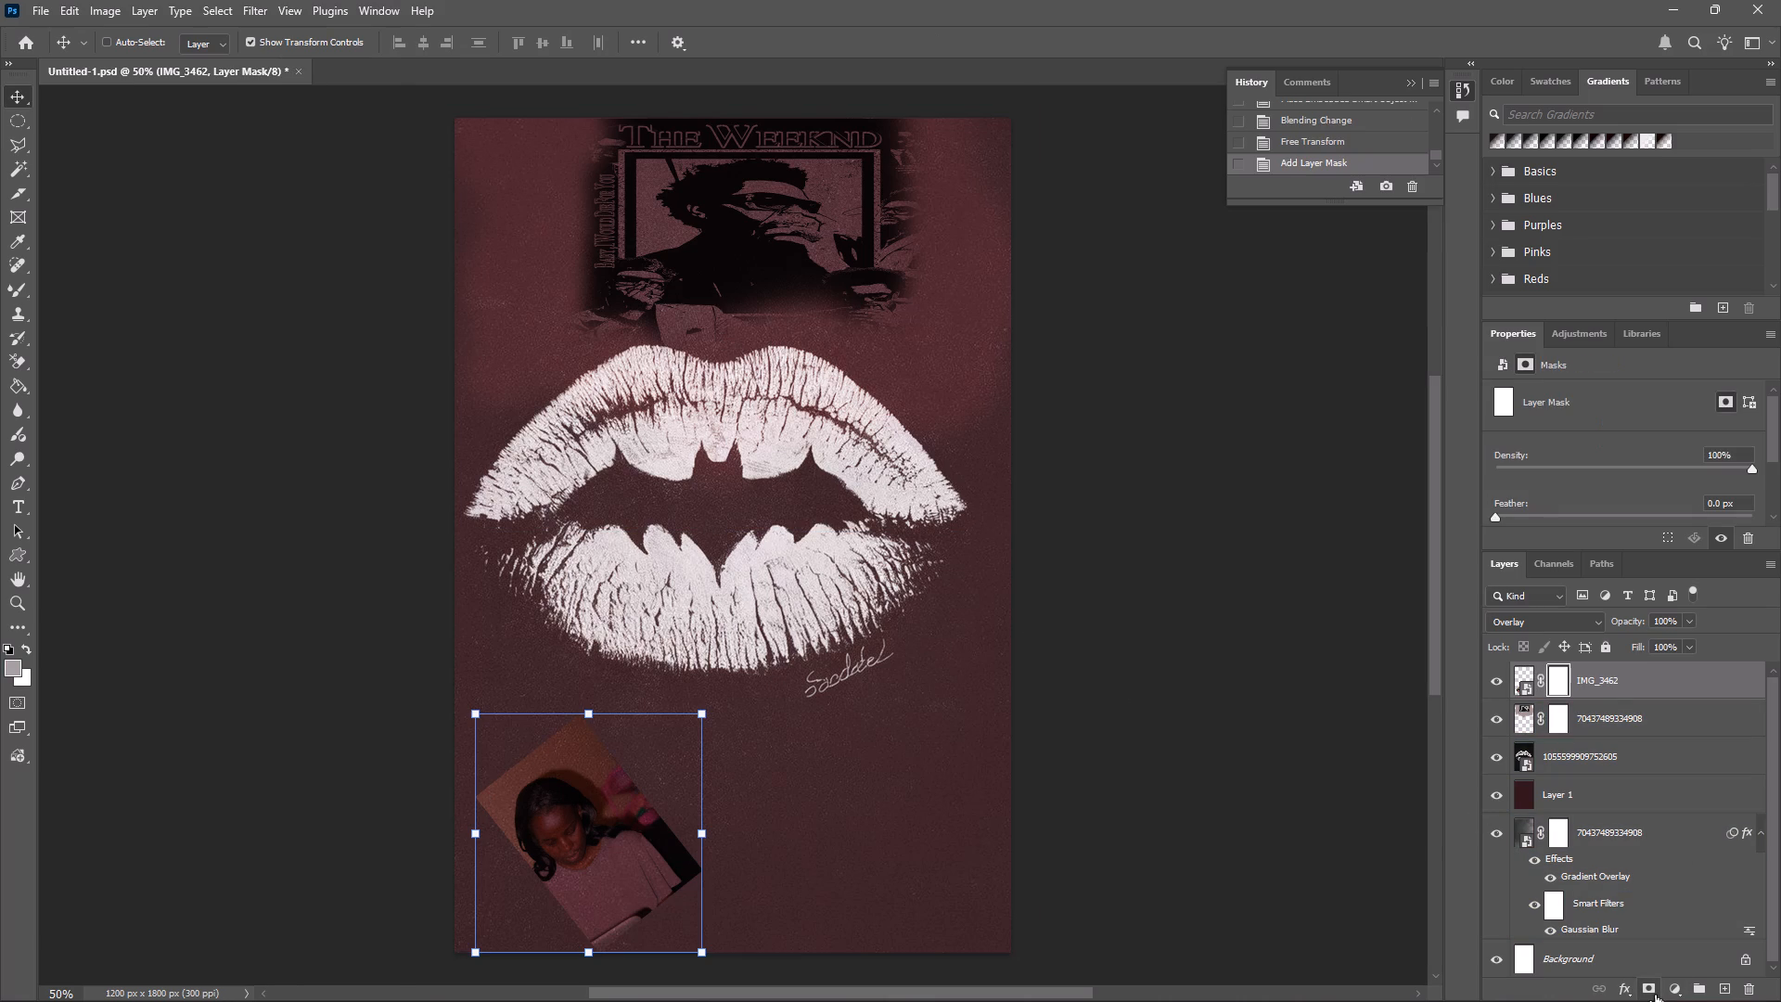
Switch to the regular Brush tool and set the foreground colour to white (#ffffff) by sampling the canvas beside the tilted photo.
left_click(24, 284)
right_click(17, 289)
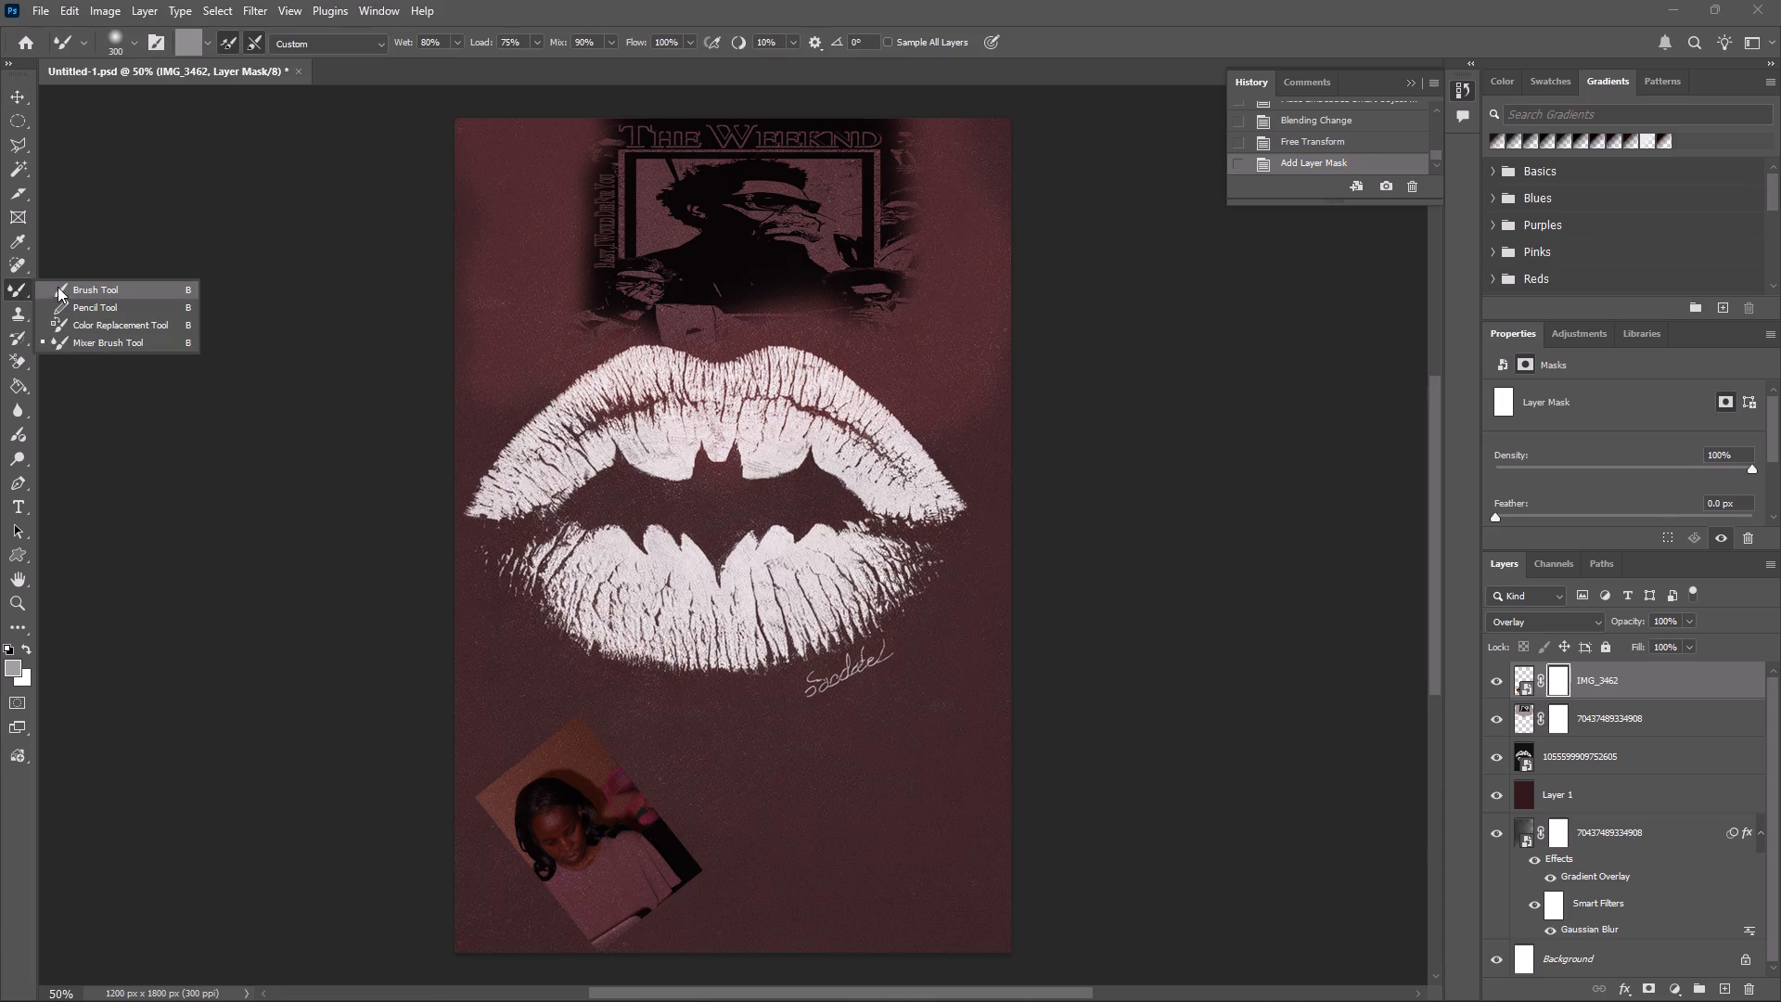
left_click(64, 287)
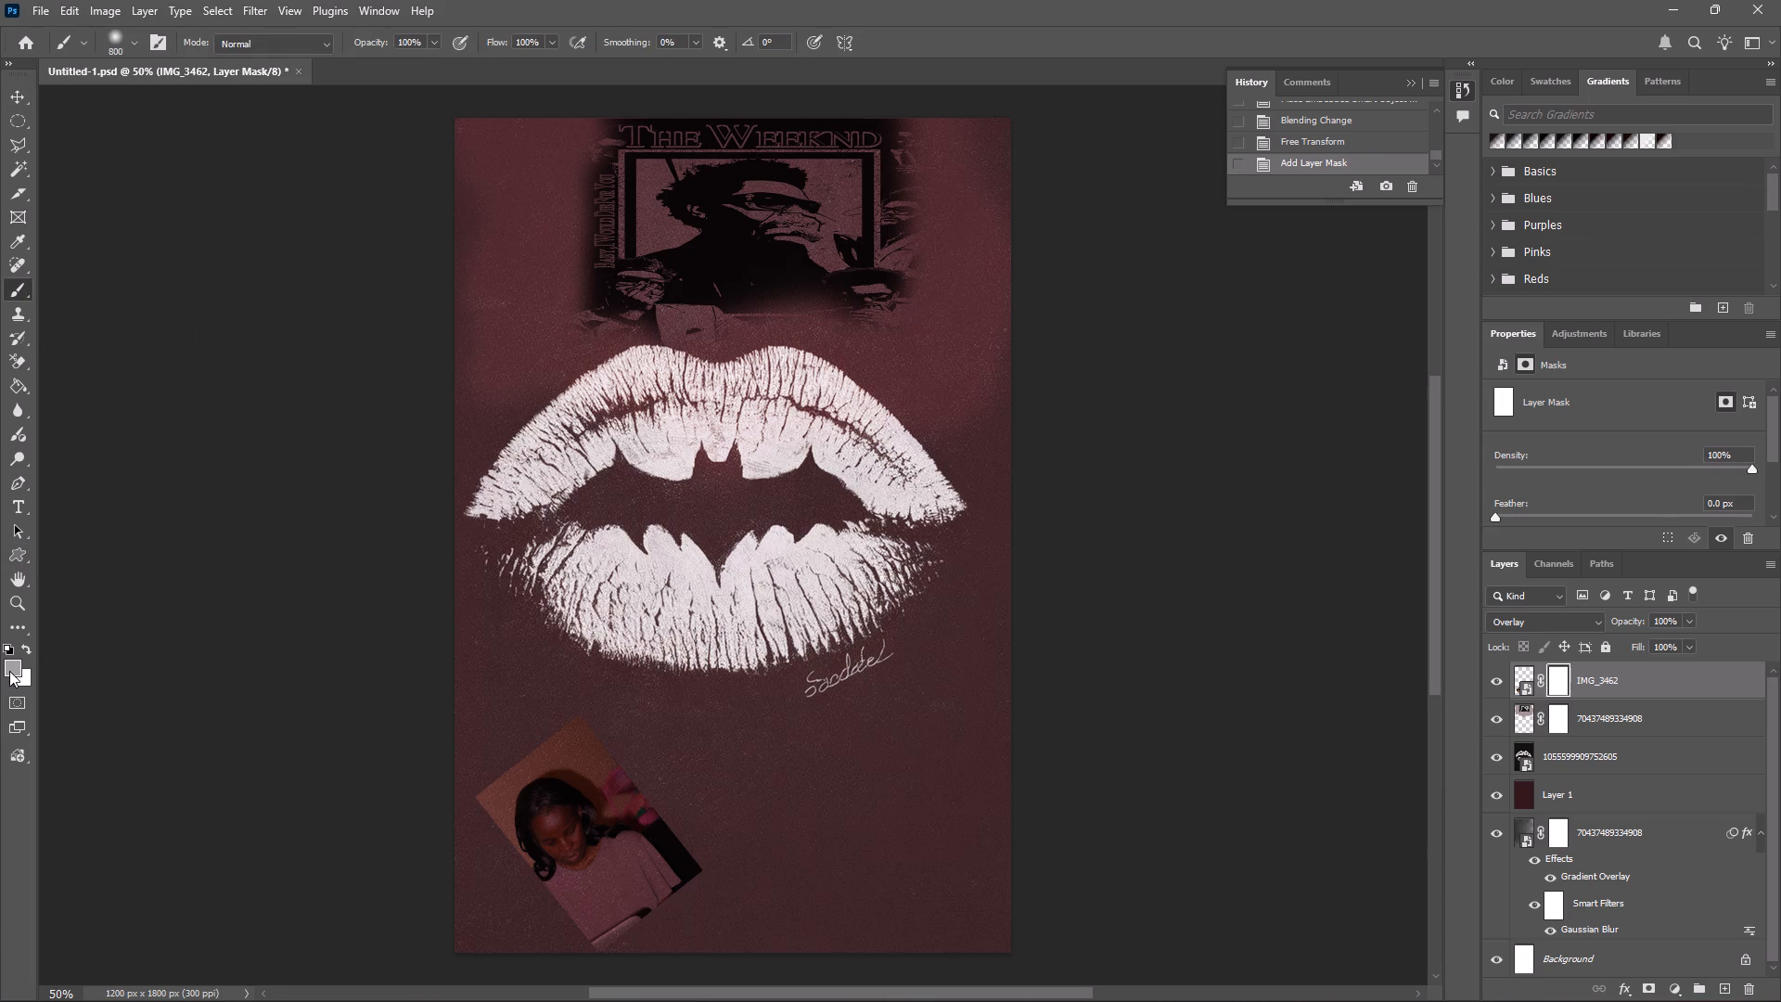
left_click(9, 671)
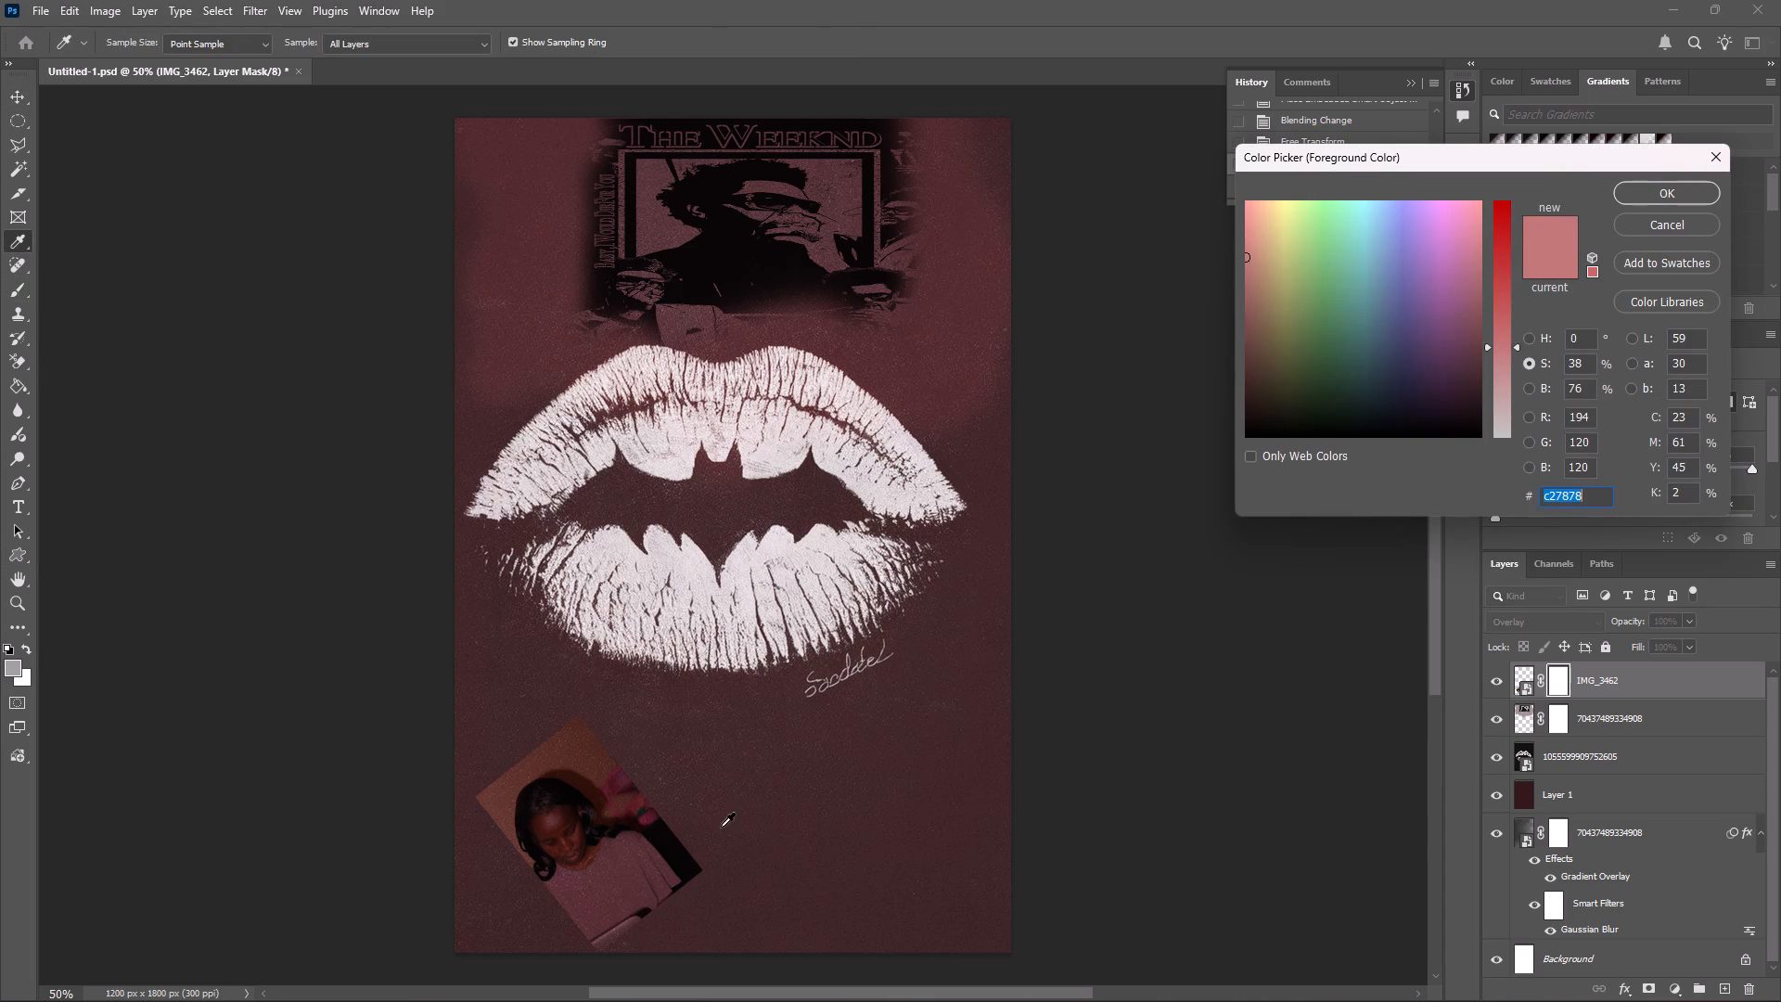
left_click(711, 883)
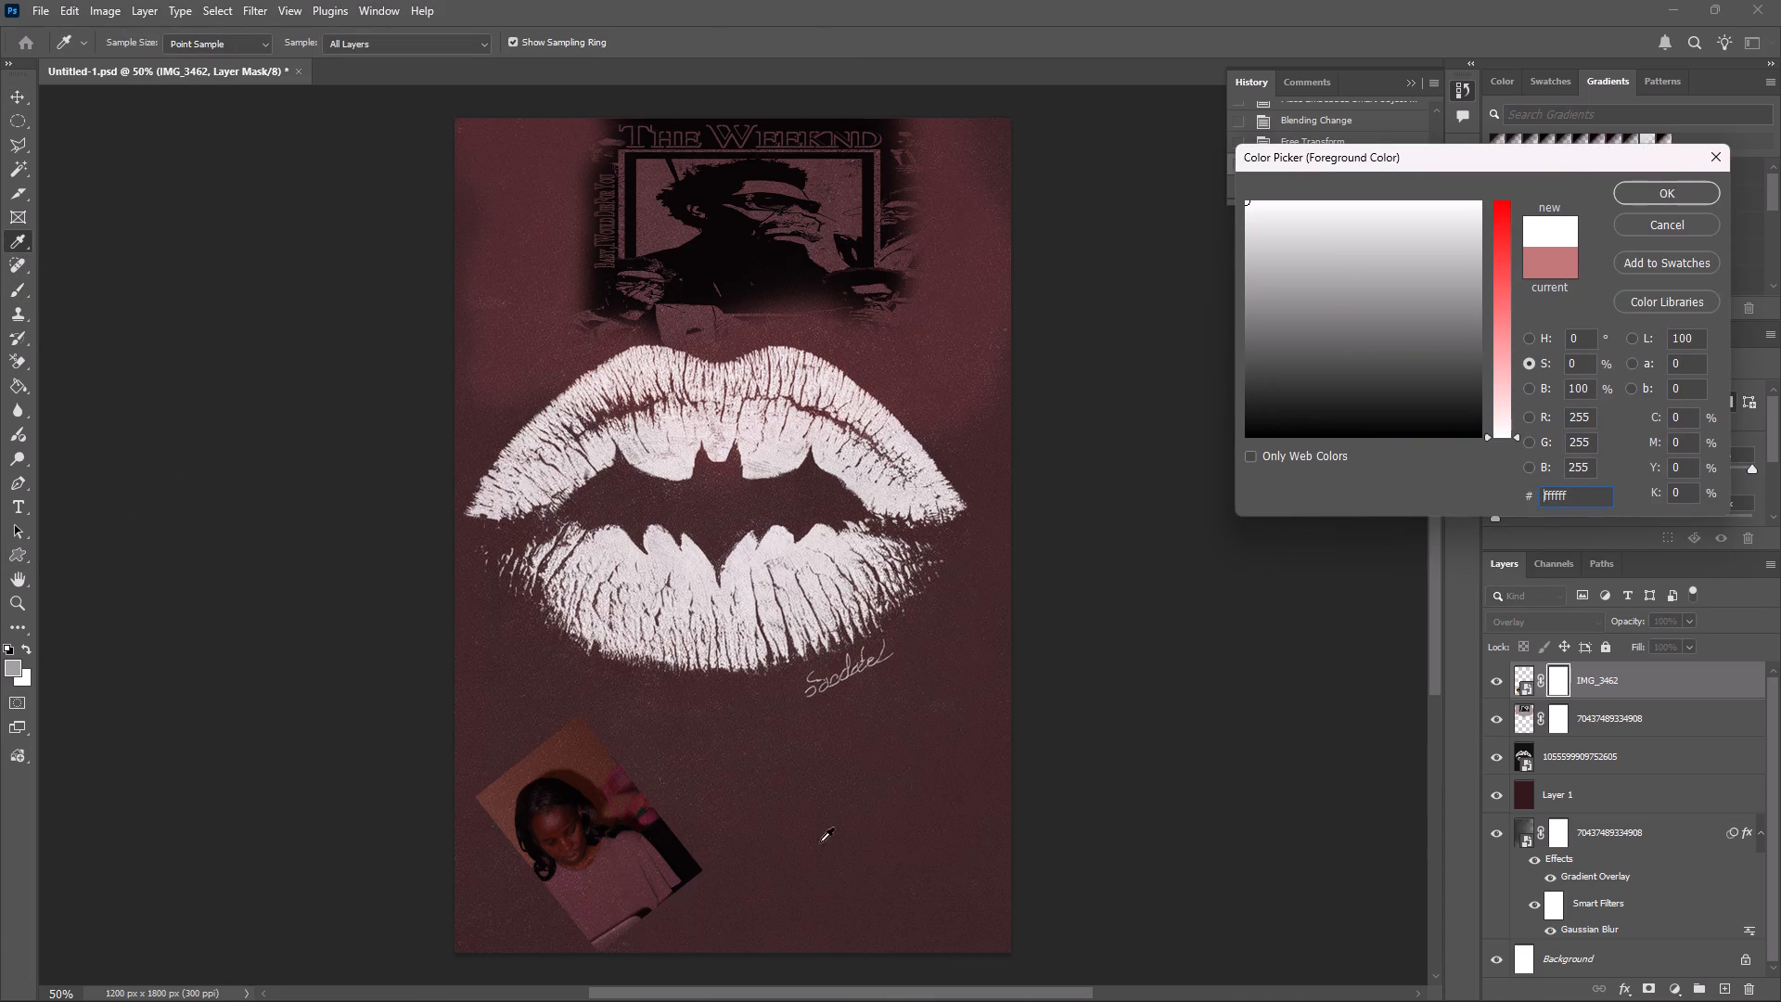
left_click(766, 866)
left_click(766, 866)
triple_click(766, 866)
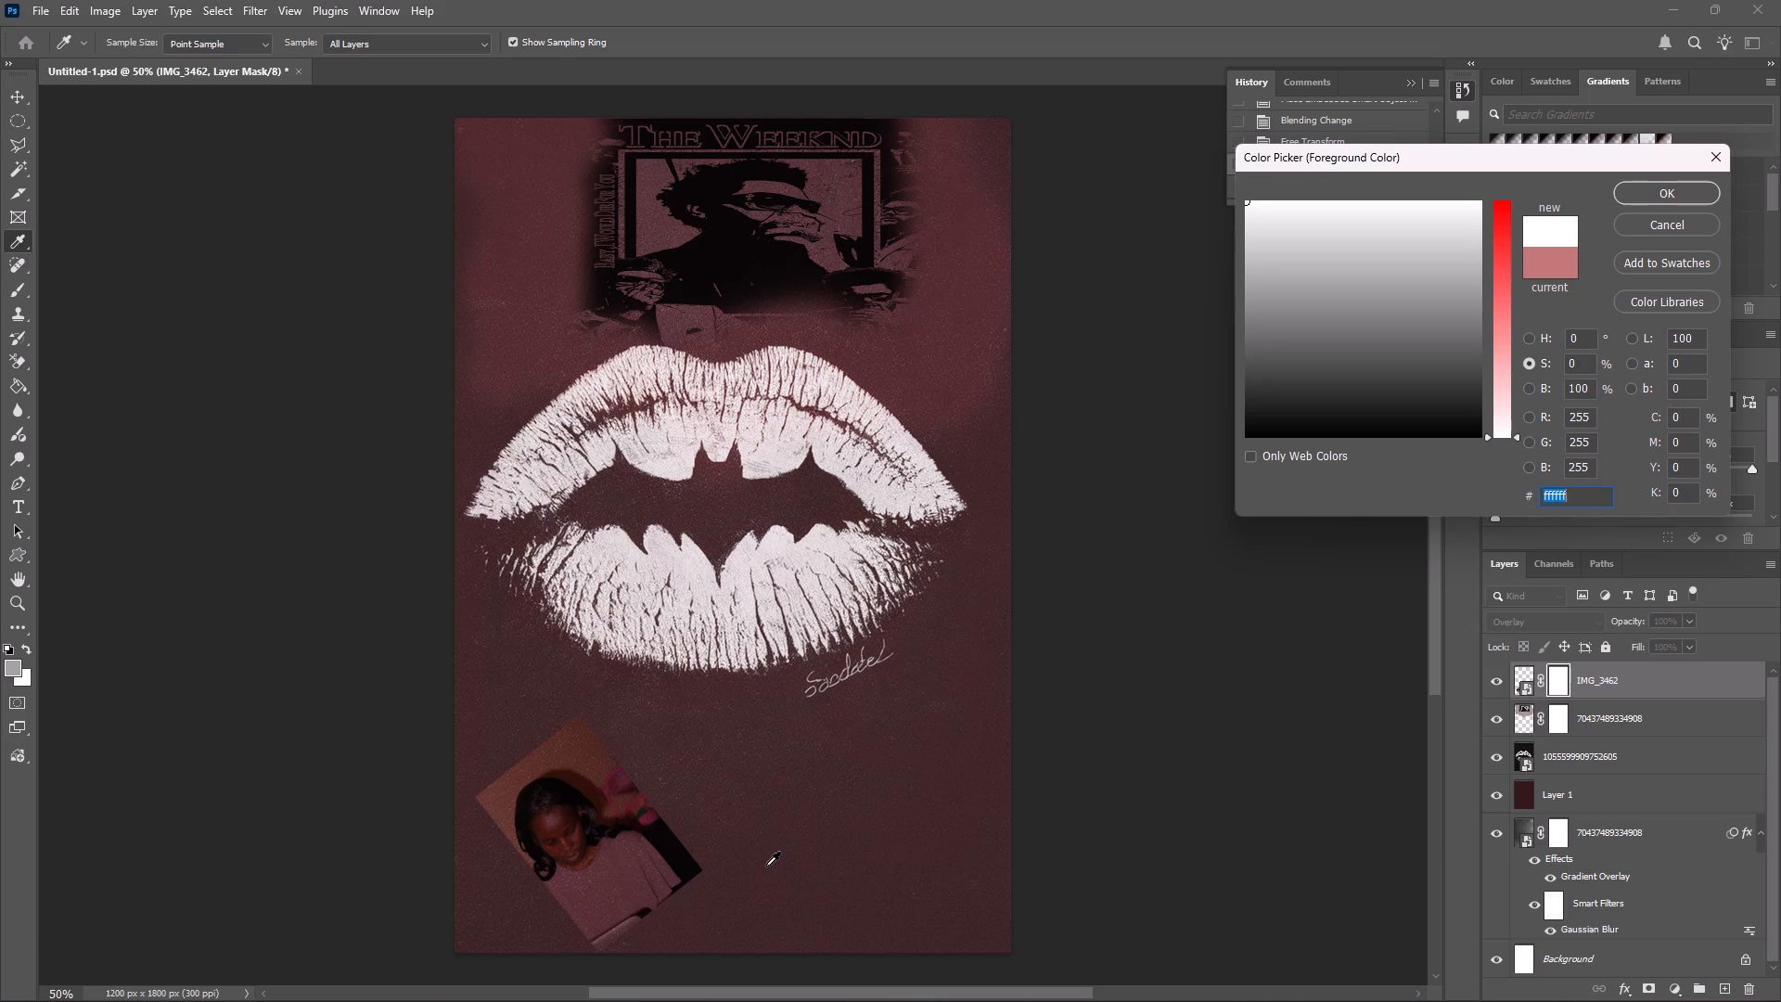
left_click(766, 866)
left_click(739, 841)
left_click(738, 790)
left_click(1659, 188)
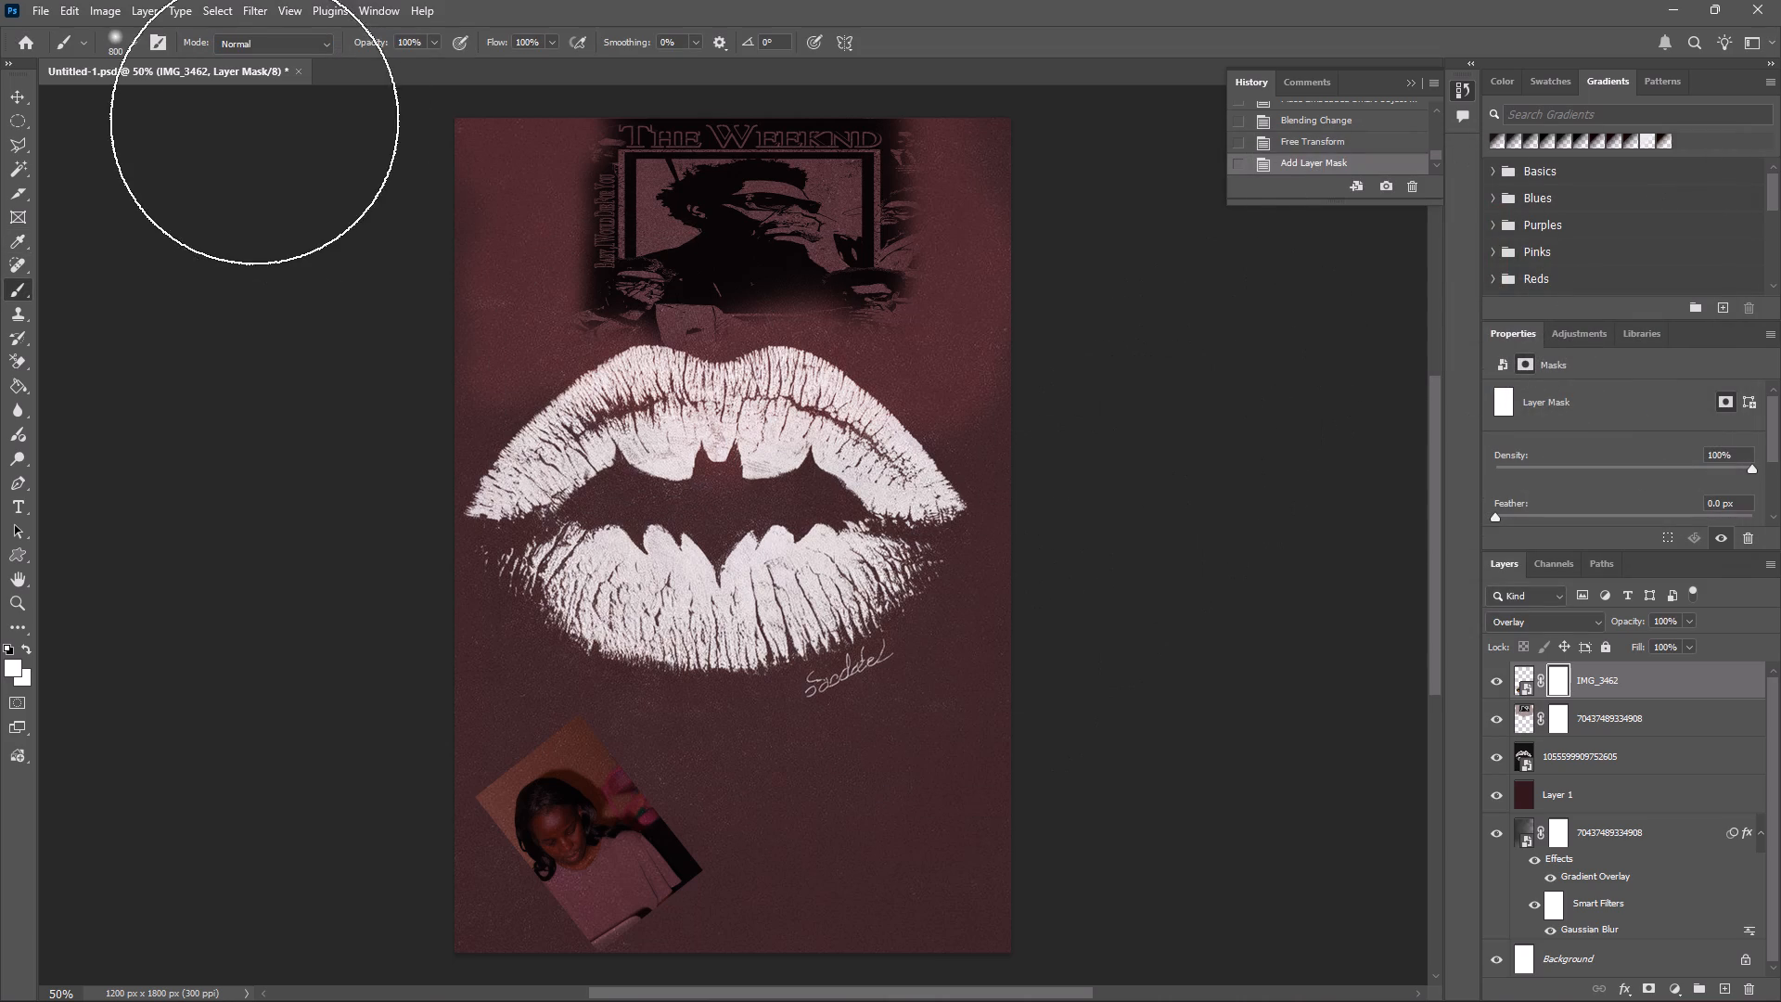
Try to fade the photo's top corner by painting white on its layer mask with a soft 200 px brush.
left_click(135, 43)
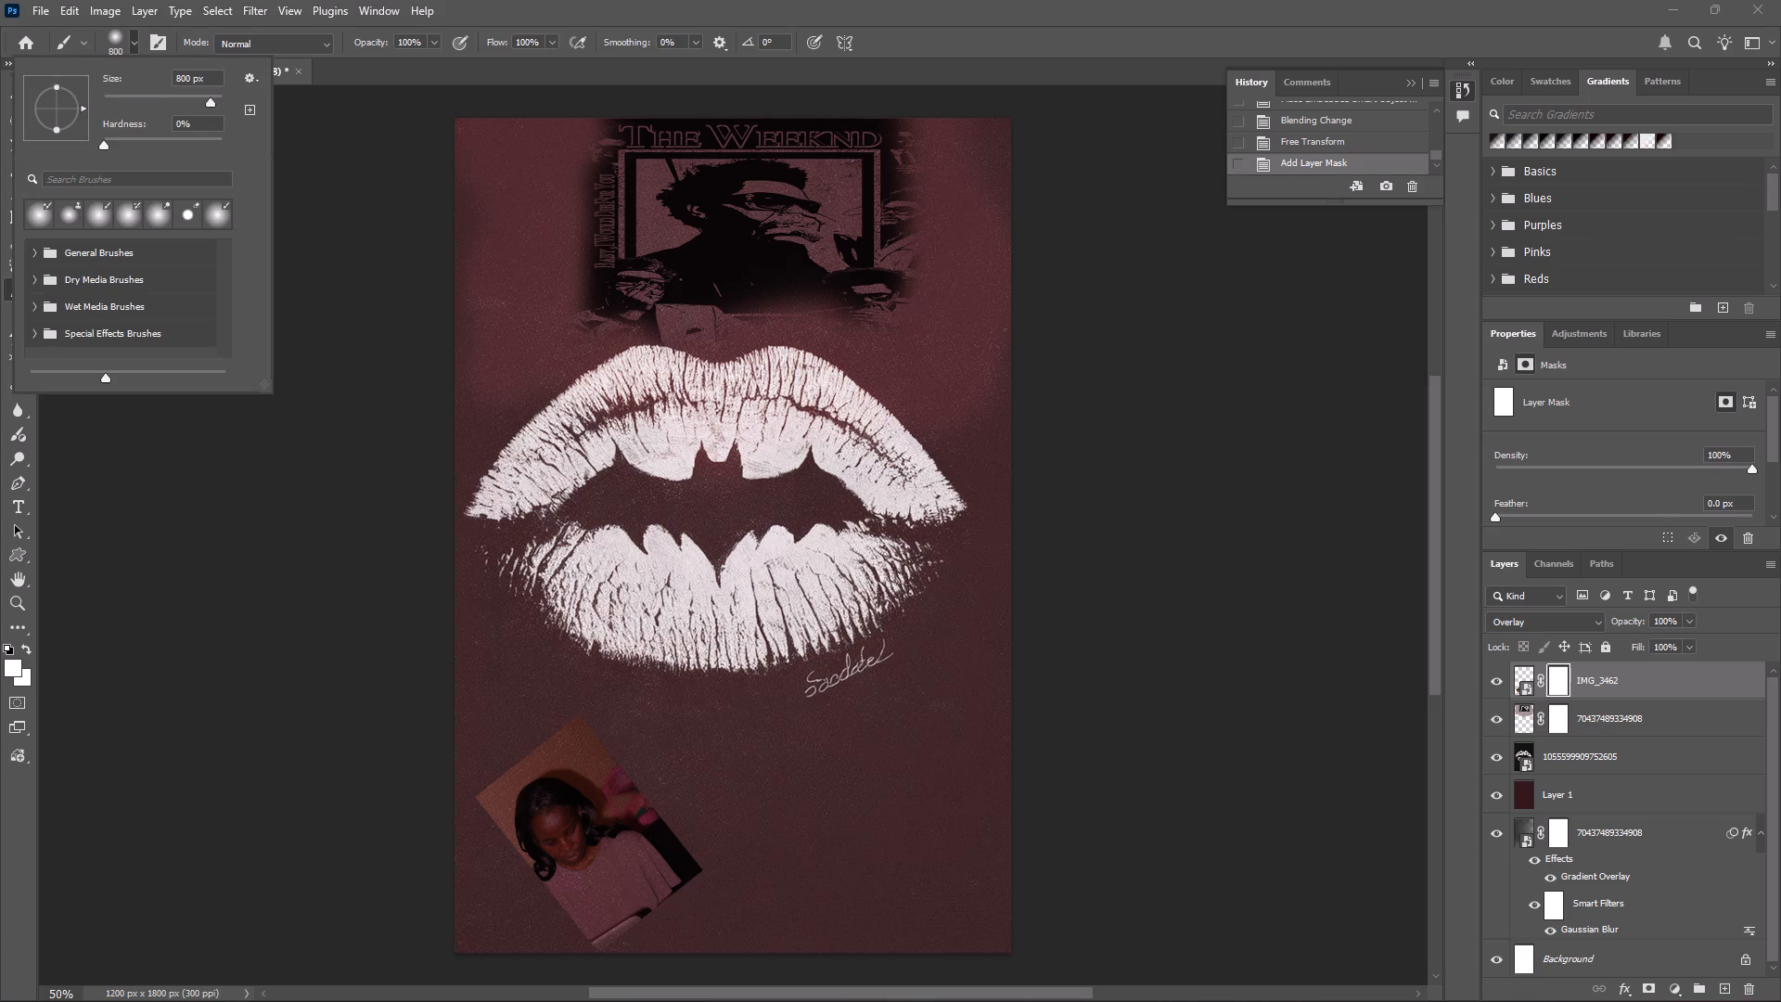
left_click_drag(190, 77, 118, 91)
type("200")
key("Return")
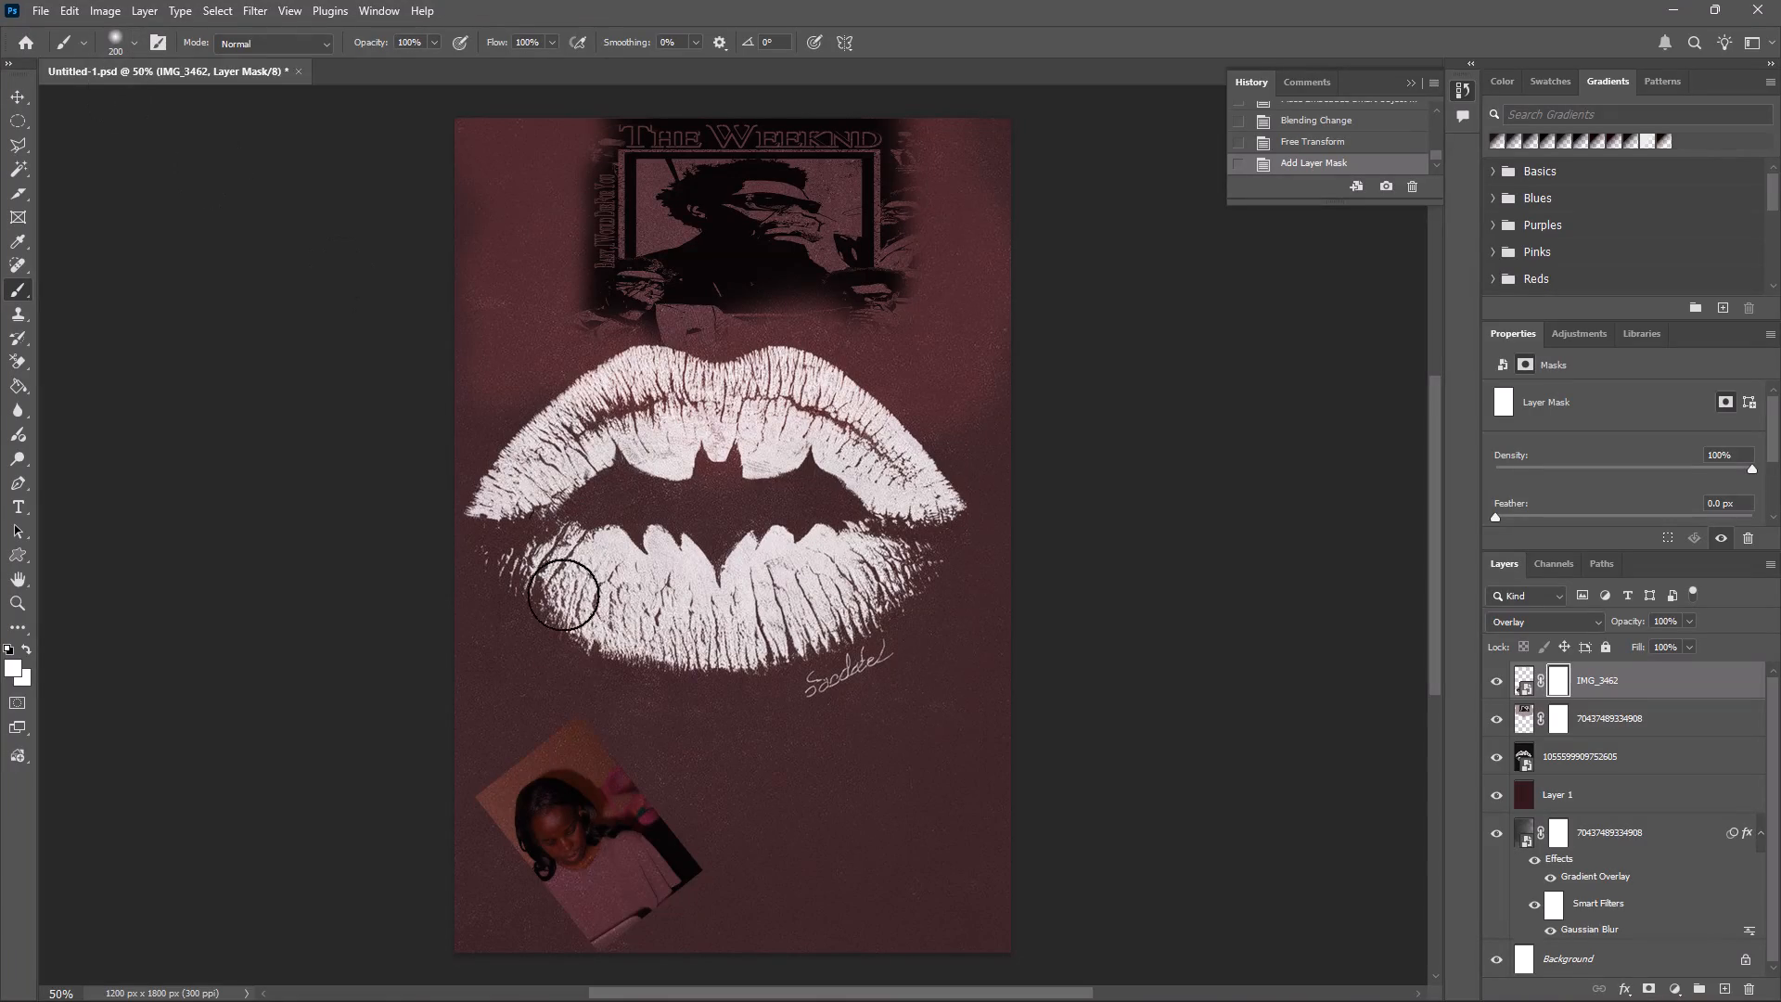
left_click(583, 724)
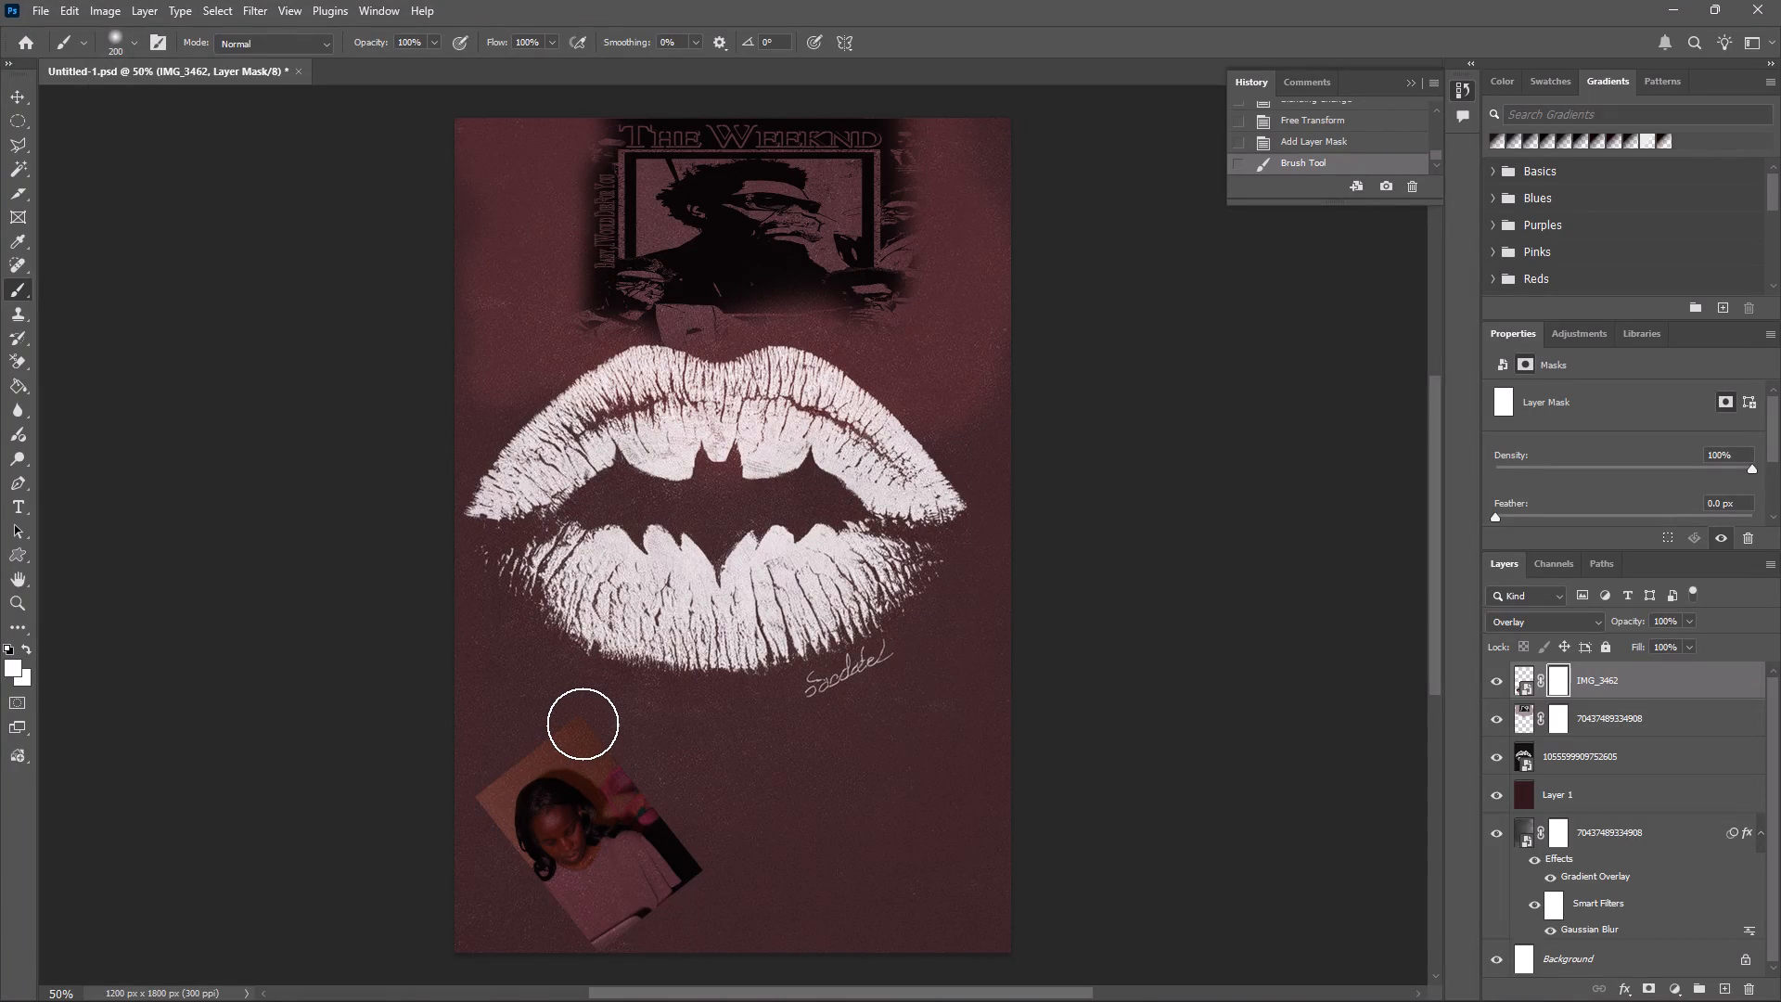
left_click(583, 724)
triple_click(583, 724)
triple_click(583, 724)
triple_click(583, 724)
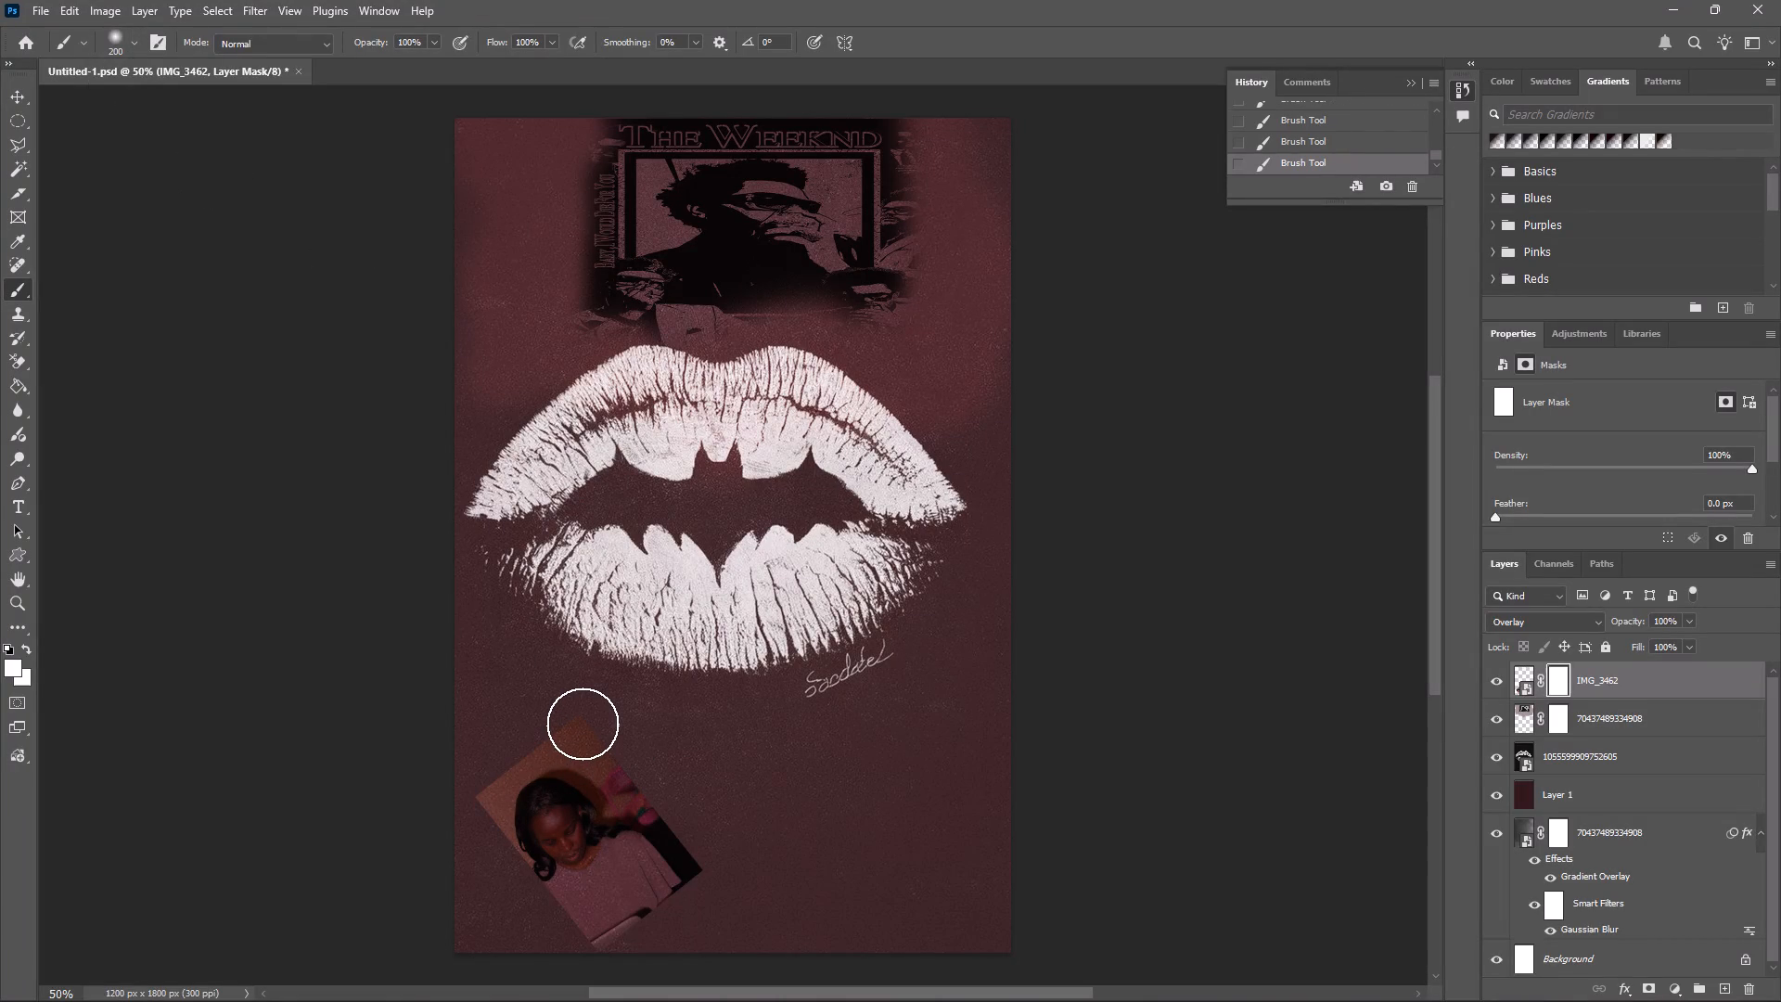
left_click_drag(583, 724, 532, 740)
left_click_drag(532, 740, 556, 738)
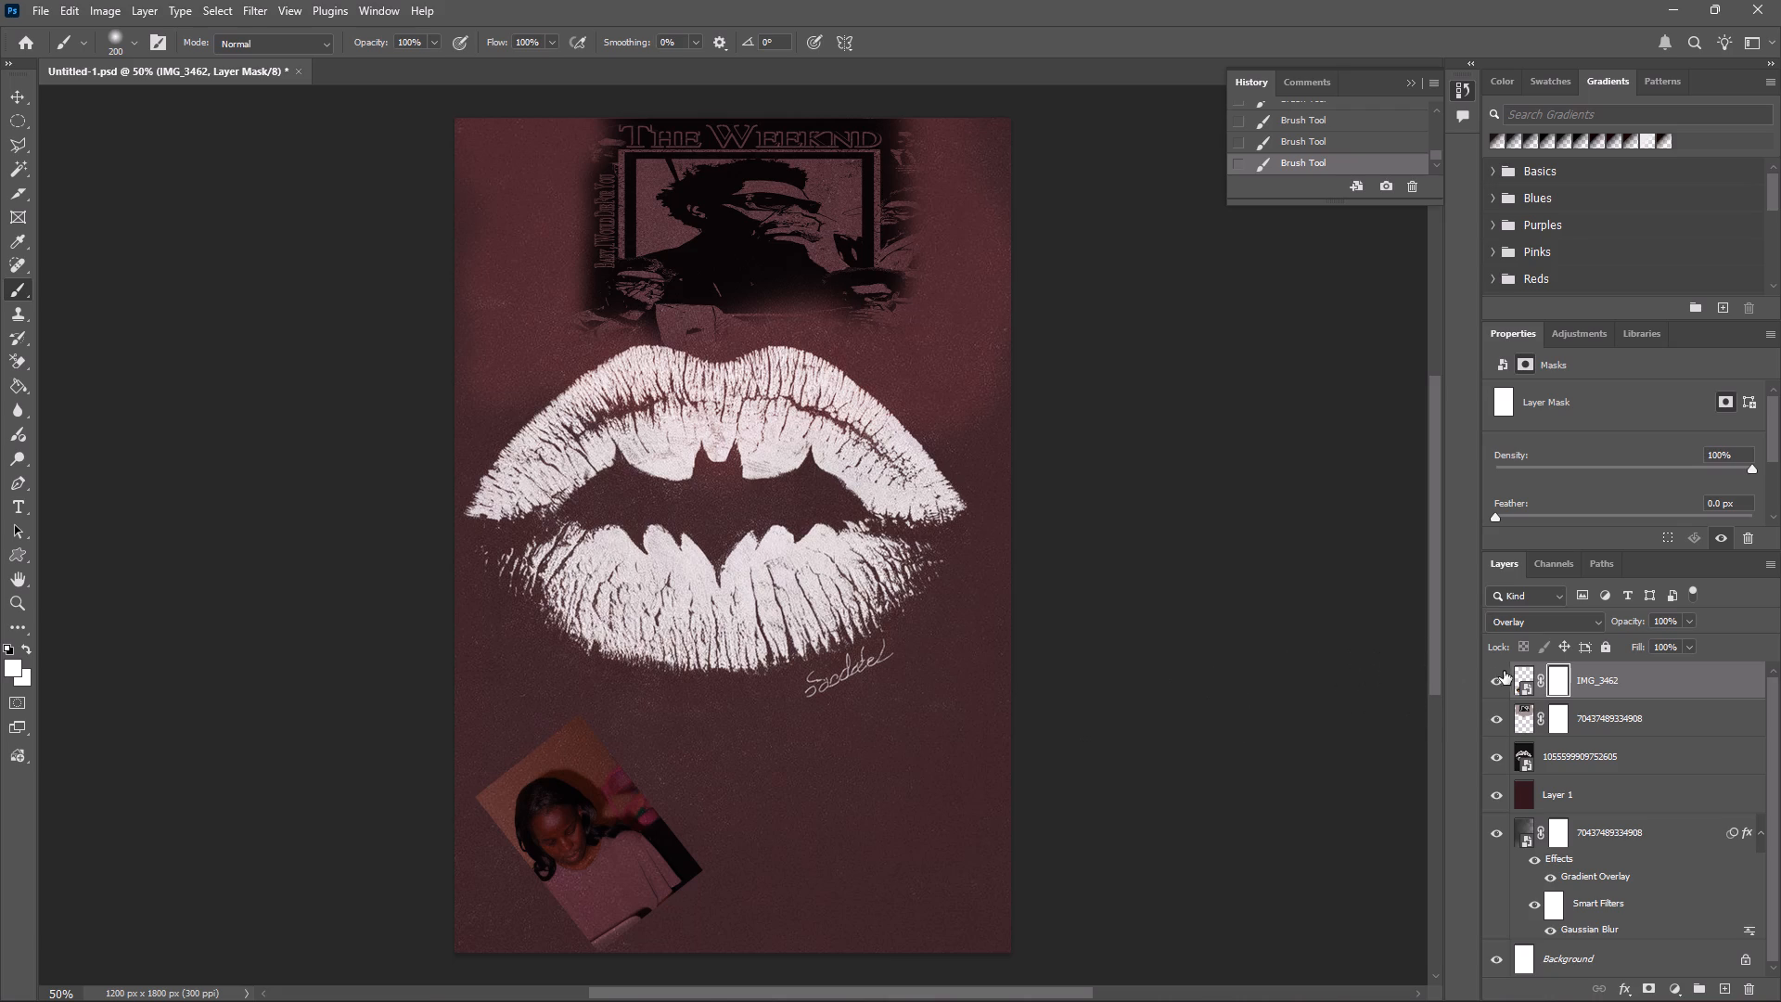
Target the IMG_3462 photo itself instead of its mask and rasterize the smart object layer.
left_click(1520, 678)
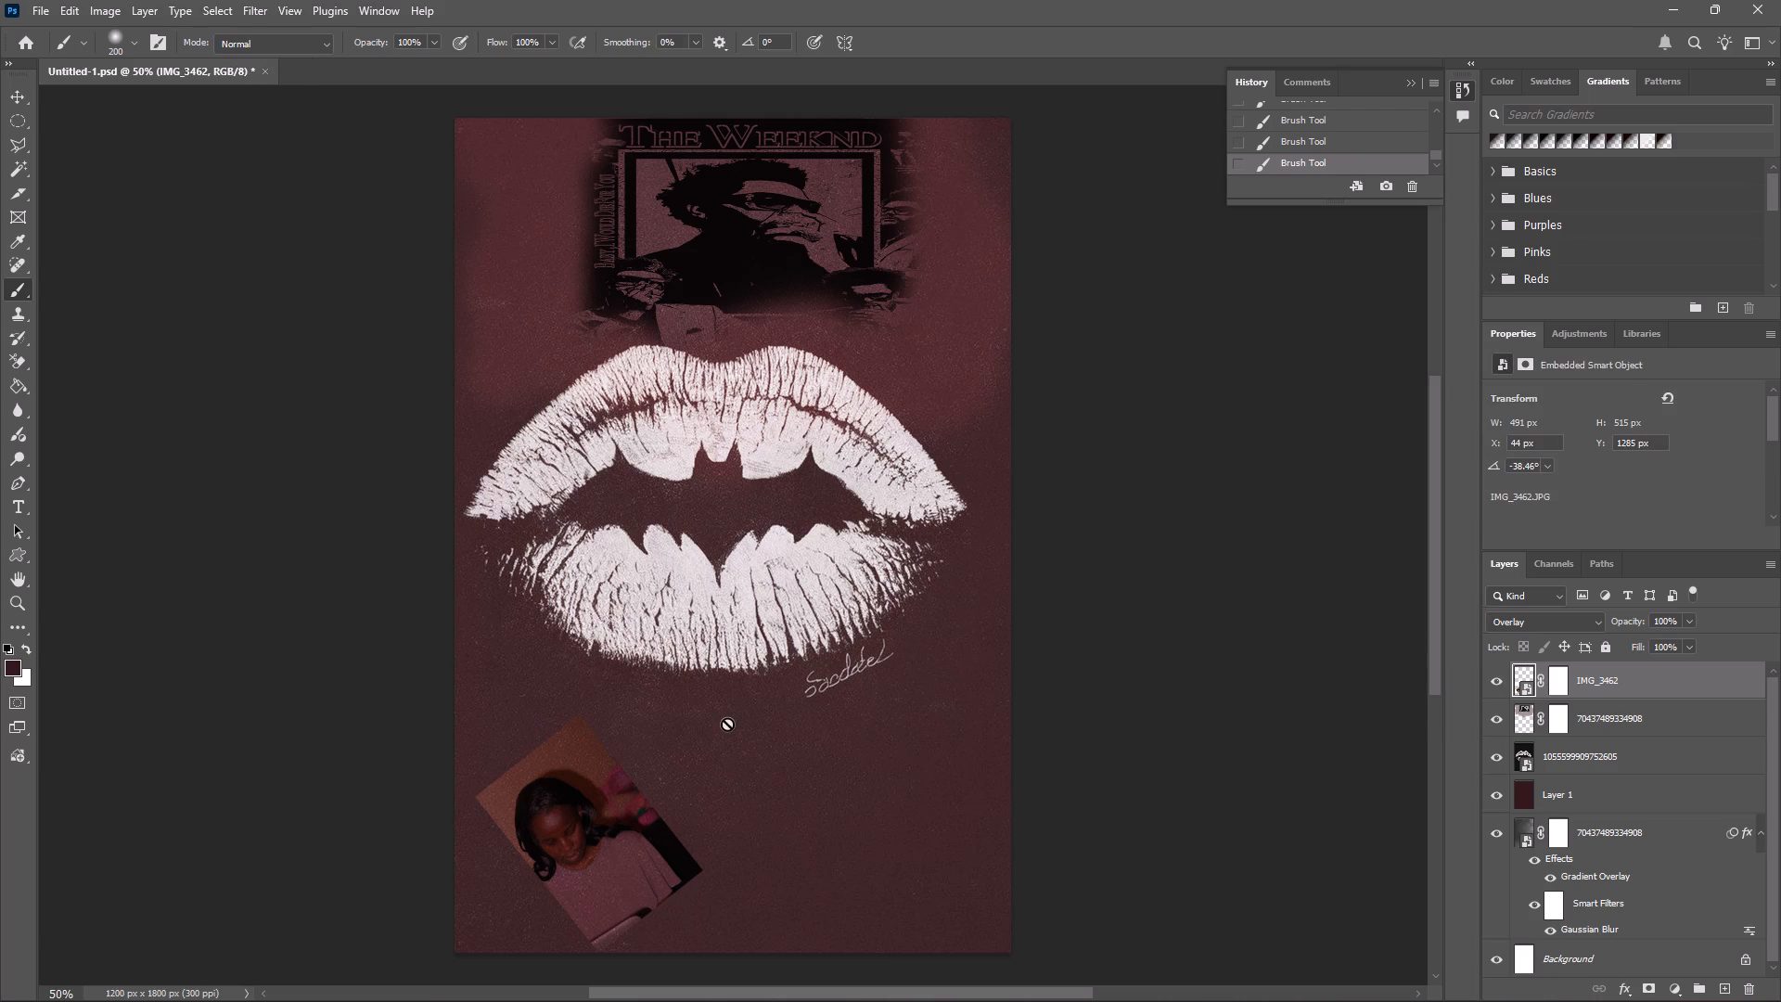
left_click(727, 724)
left_click(822, 377)
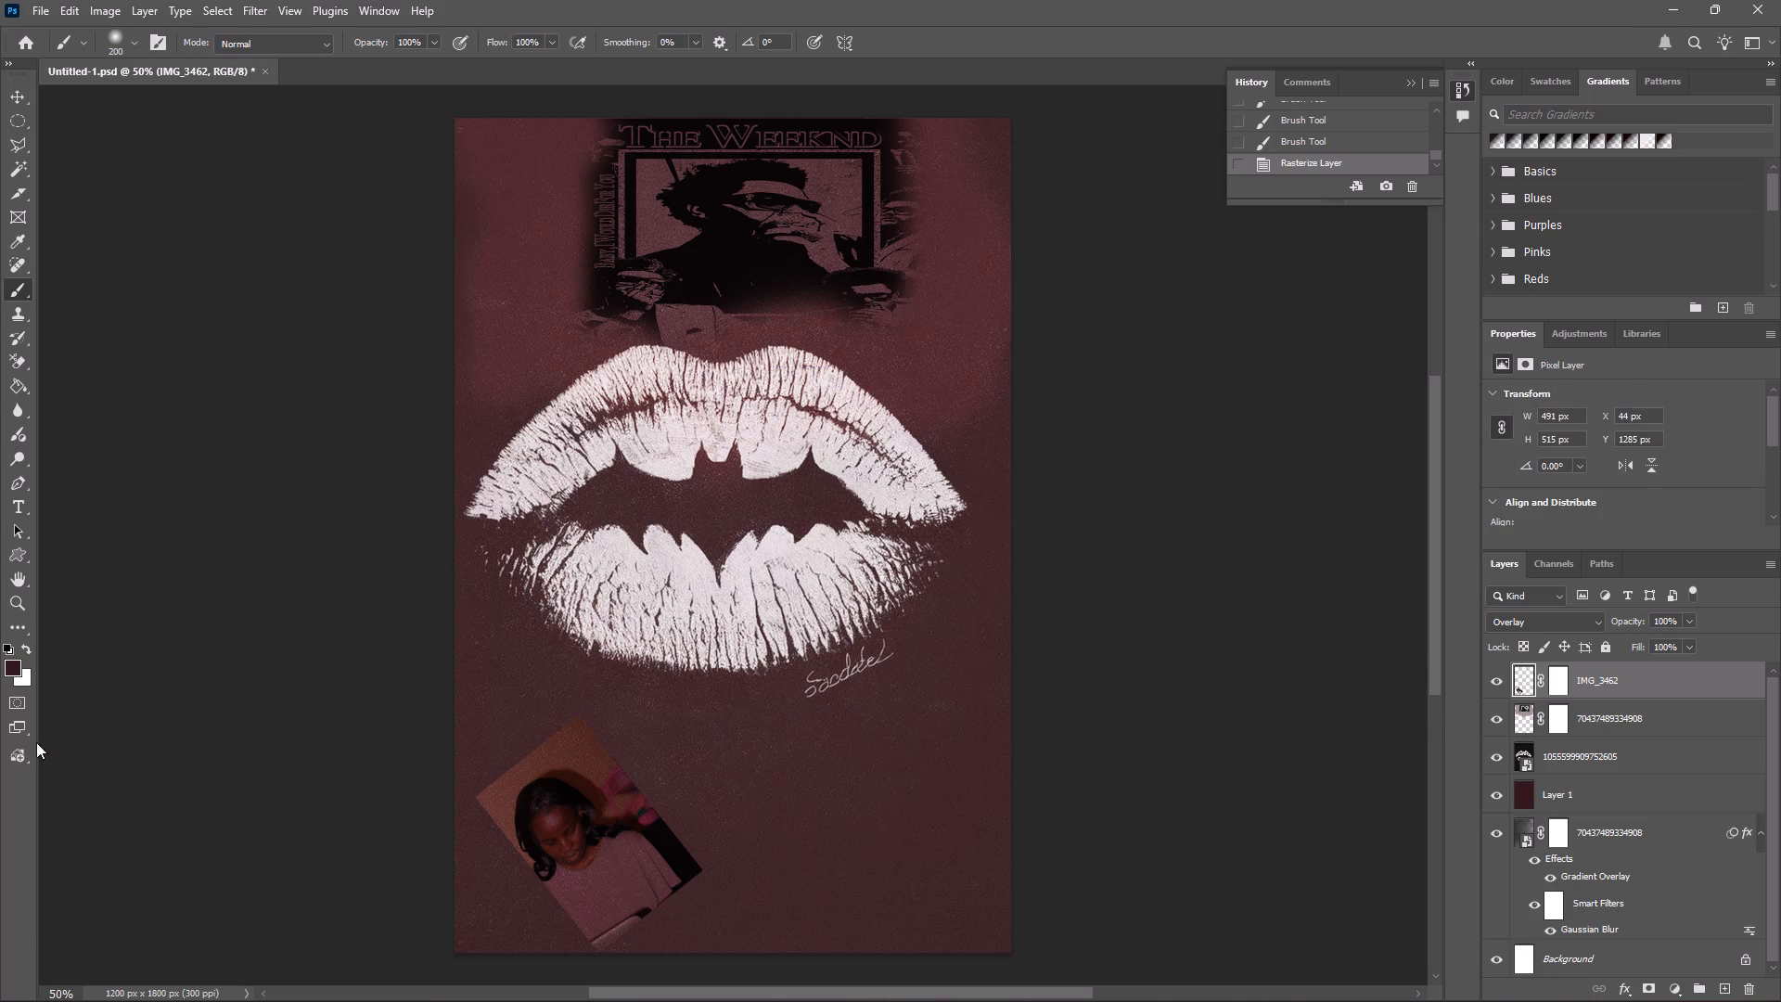
Open the foreground colour for editing.
left_click(8, 660)
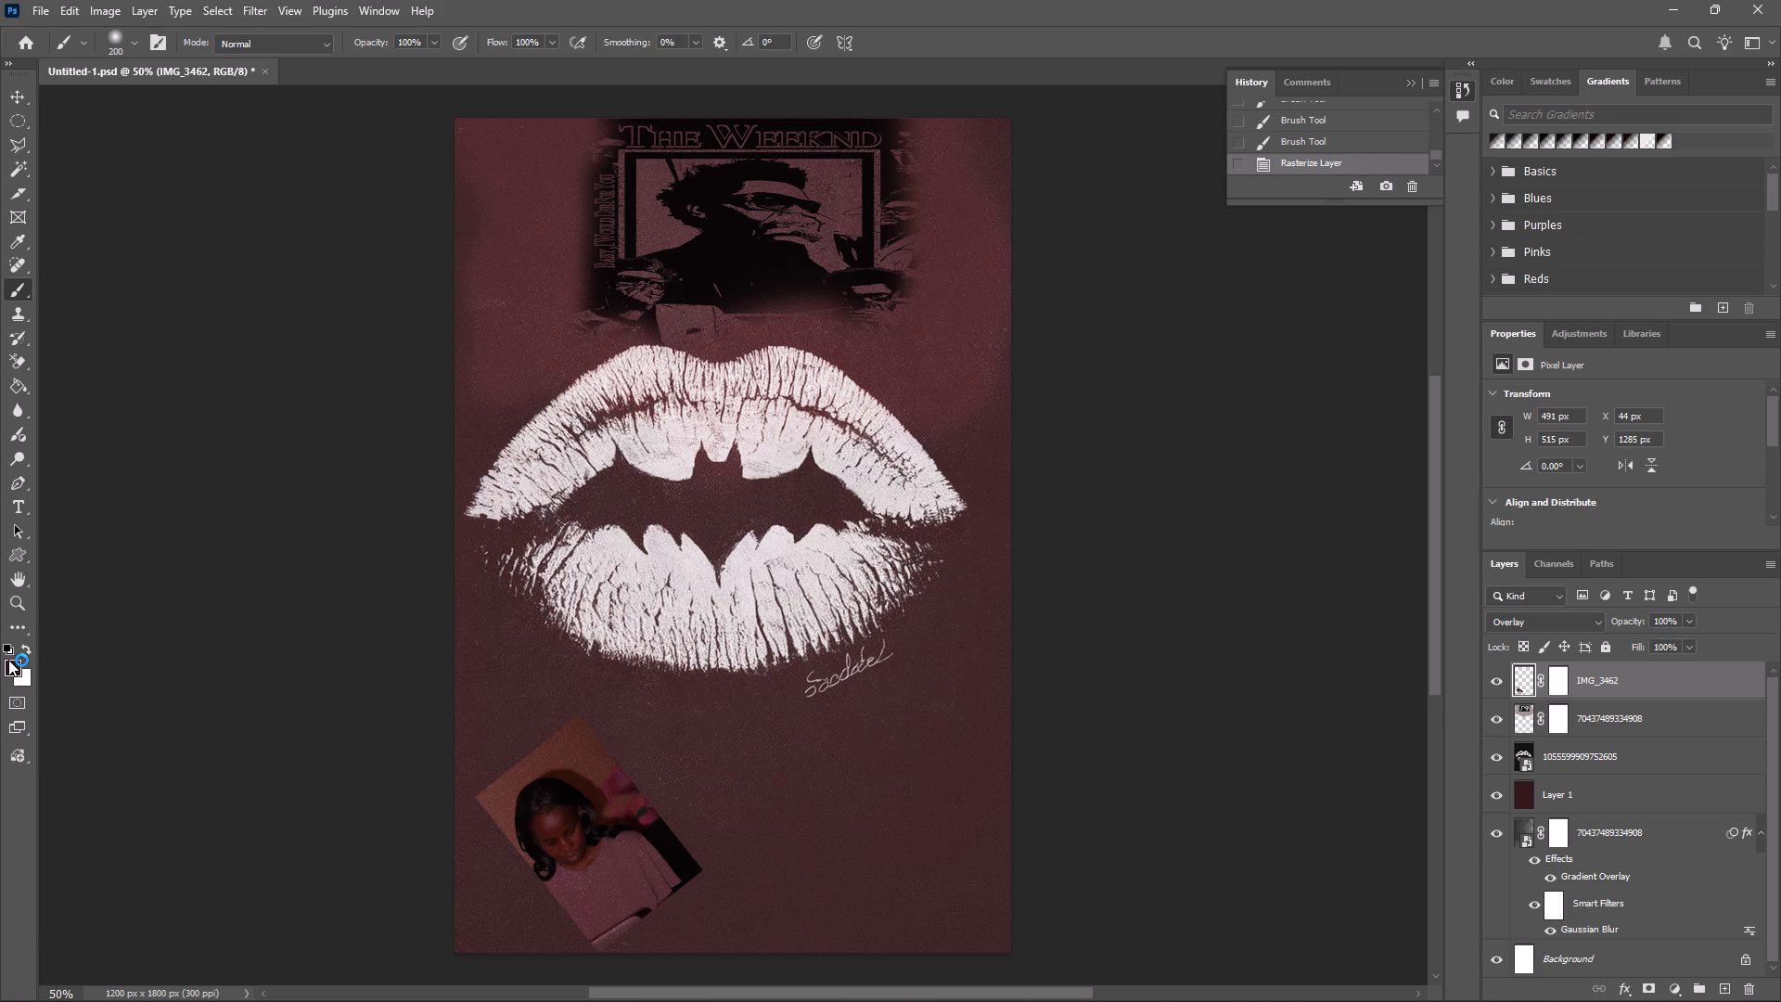
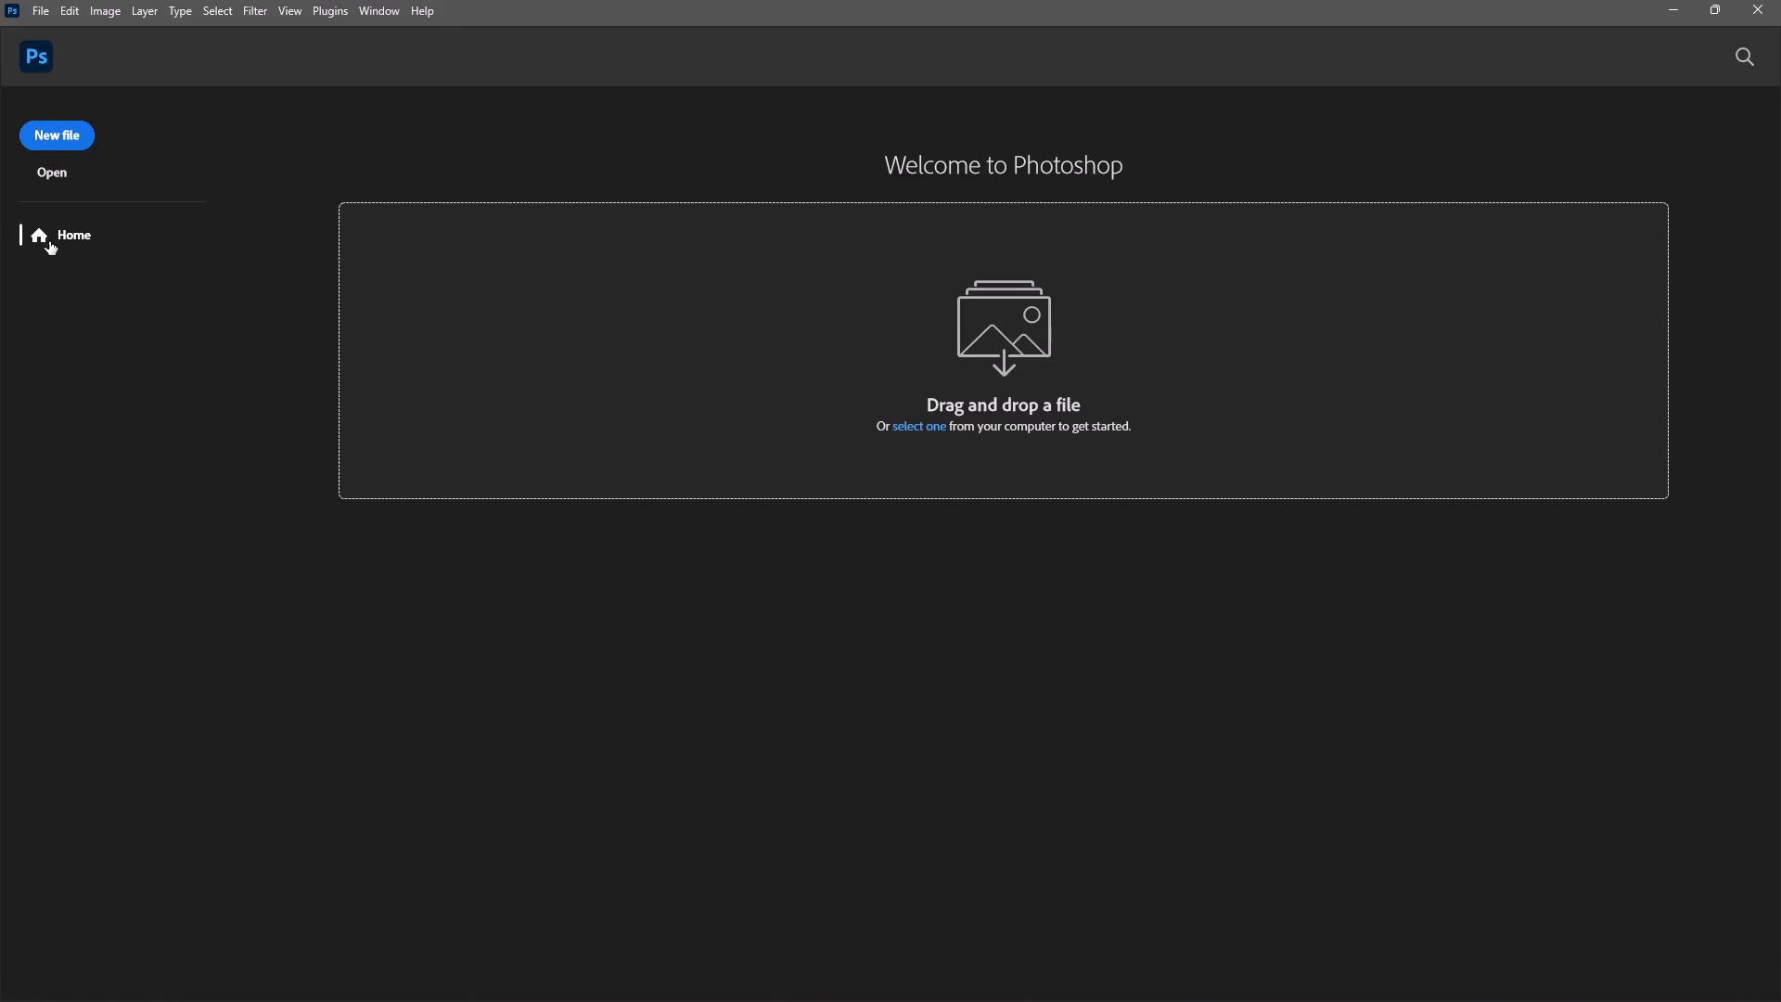
Open Untitled-1.psd from the Downloads folder.
left_click(57, 184)
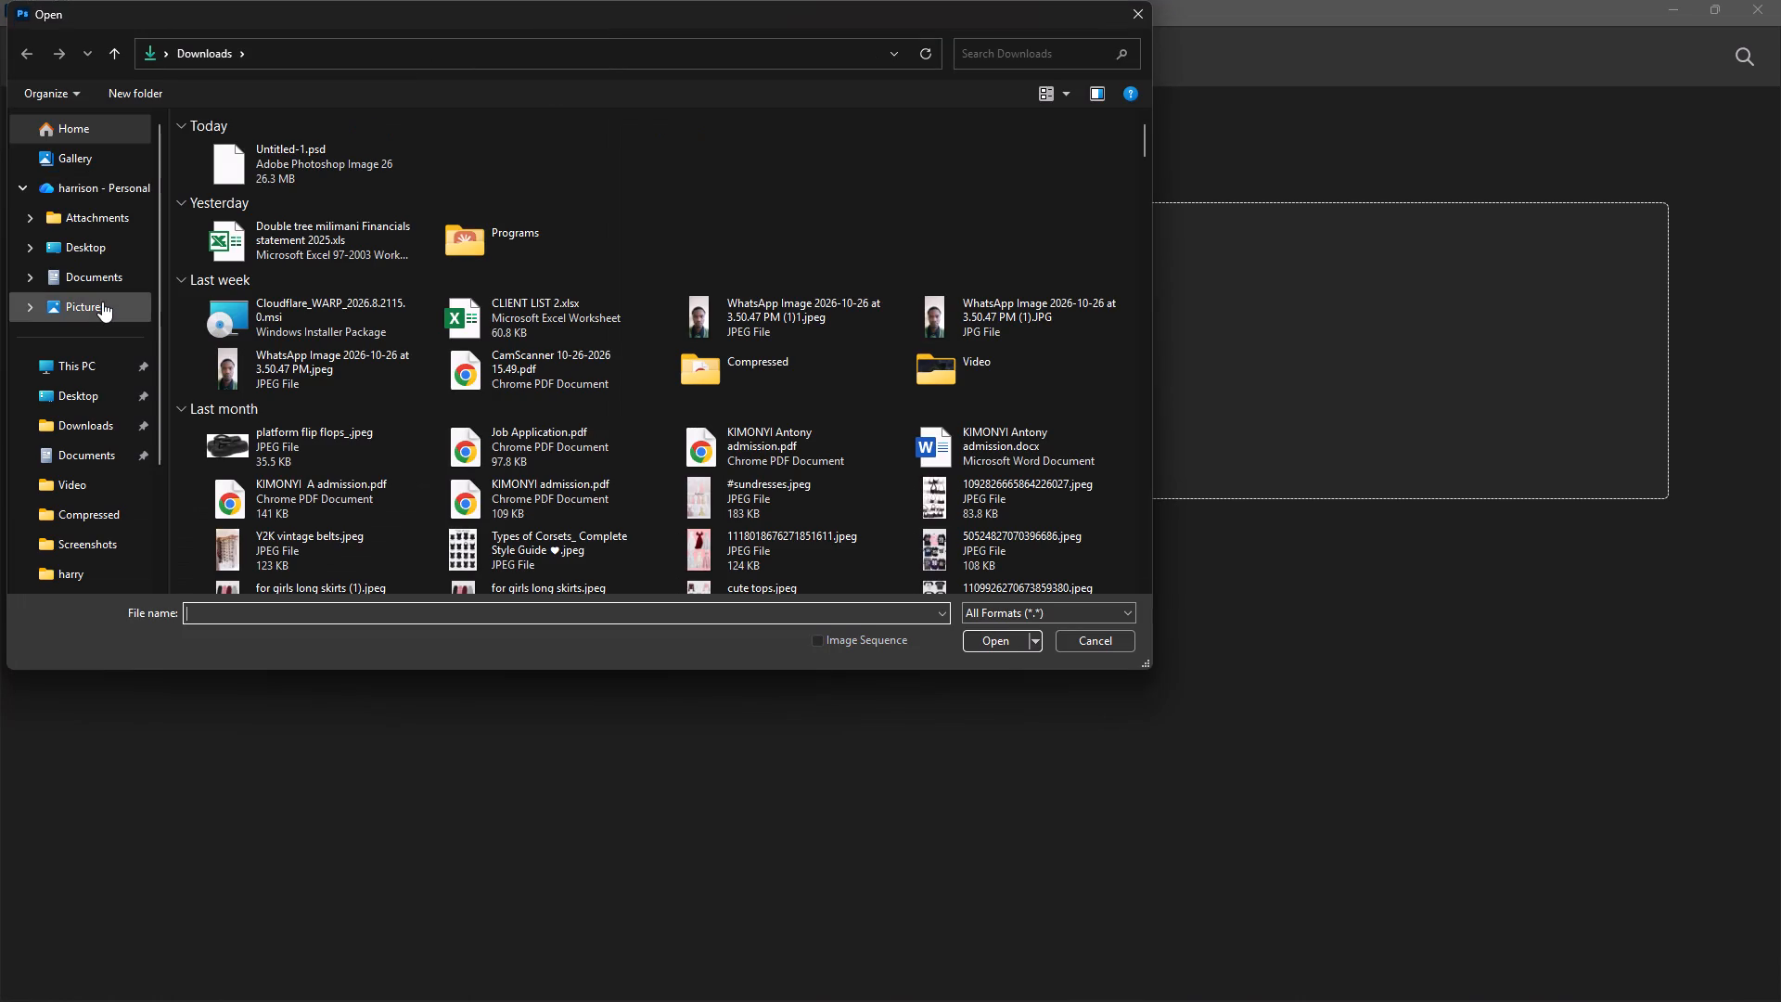
left_click(336, 171)
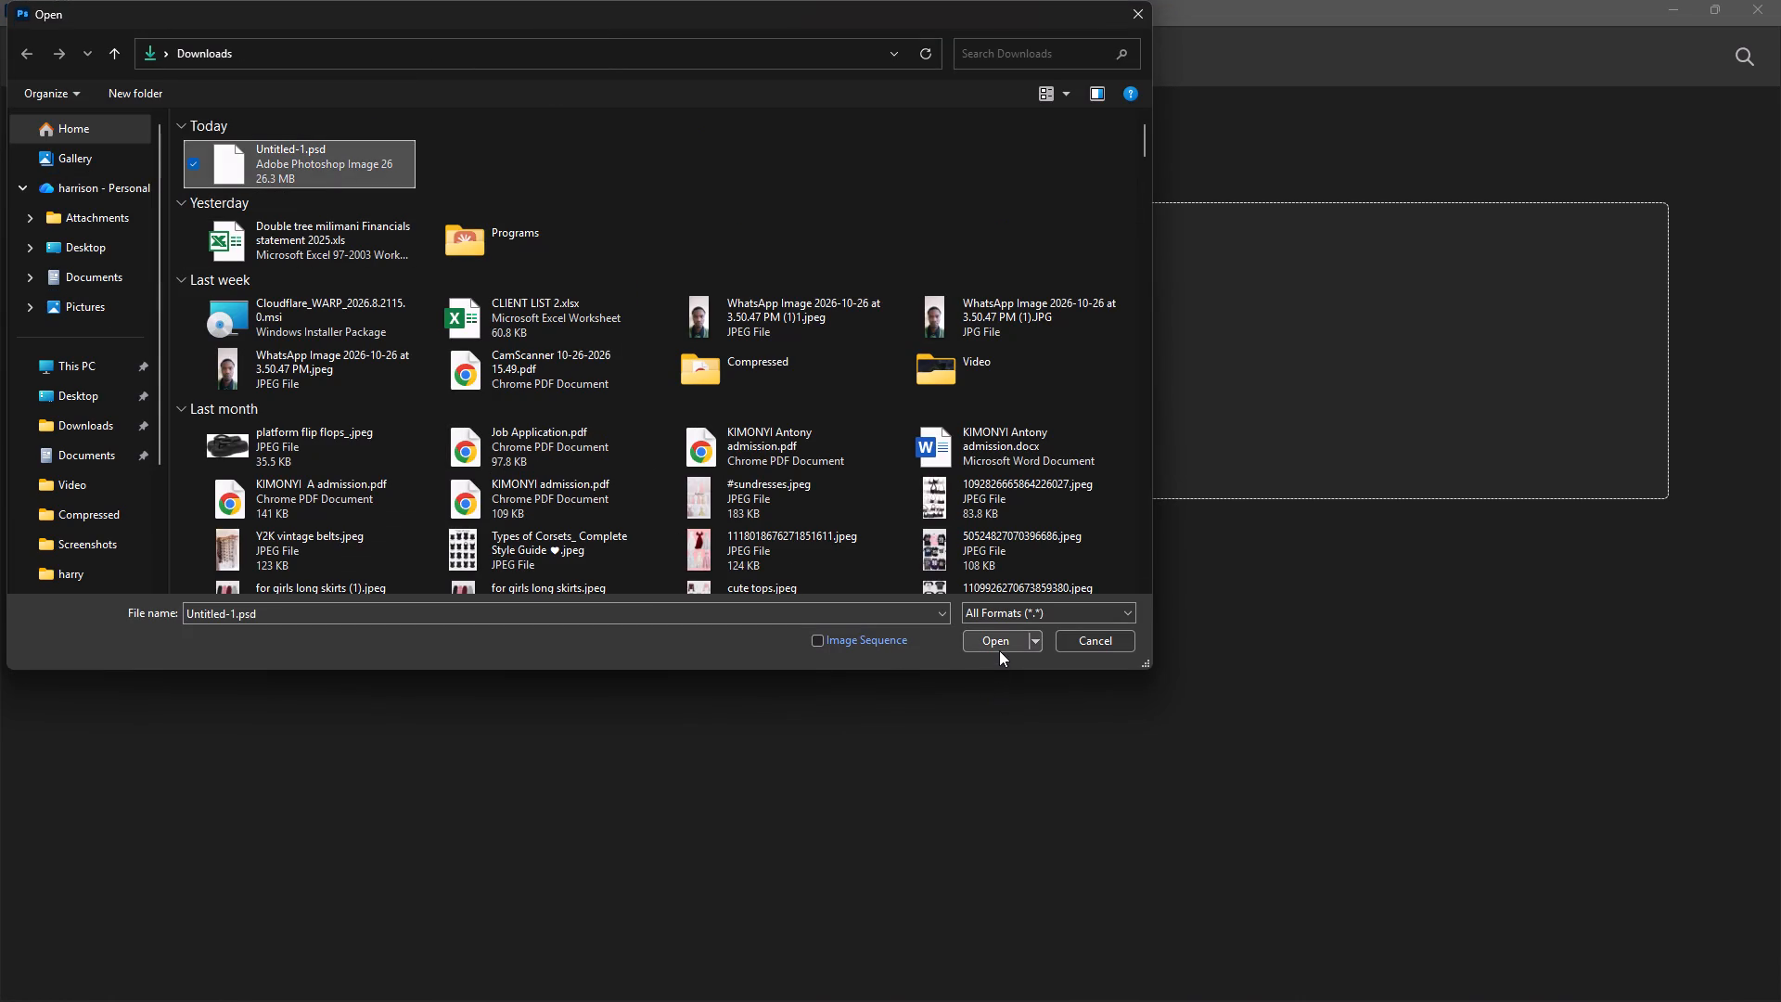
left_click(999, 644)
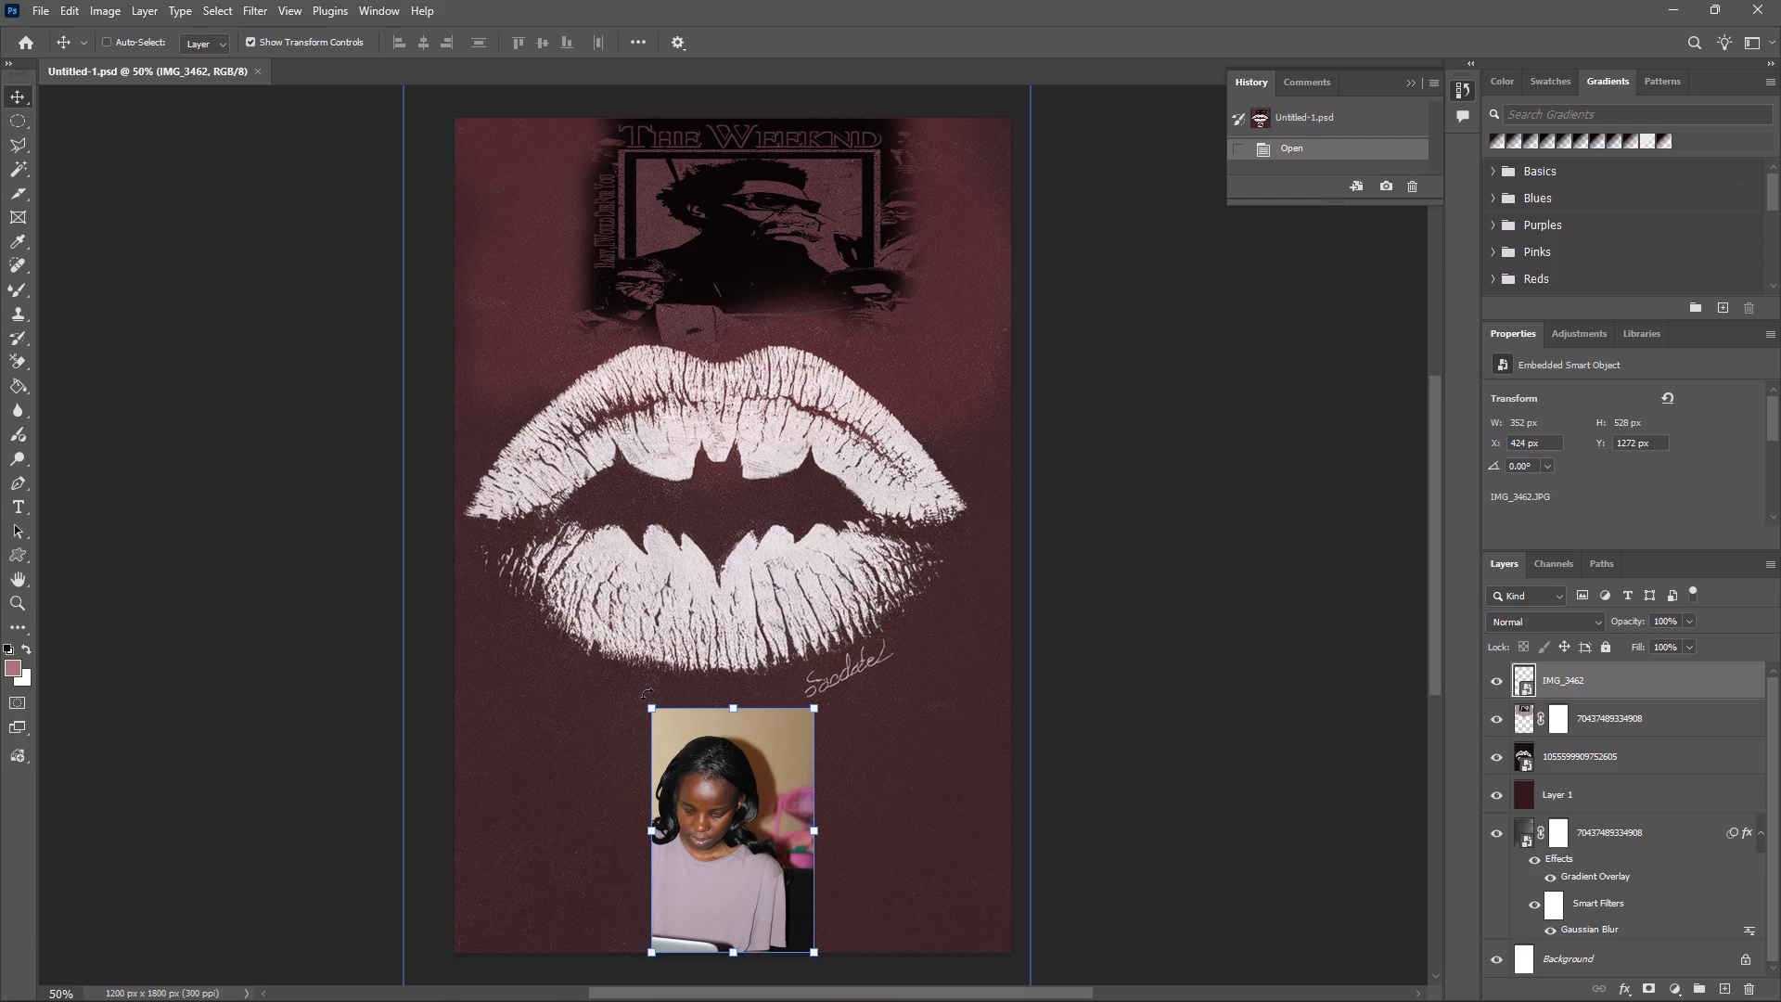
Rotate the IMG_3462 photo to about -46.5° and move it below the lips' left side, centred at about X 350 px, Y 1466 px.
left_click_drag(647, 694, 583, 773)
left_click_drag(583, 773, 577, 785)
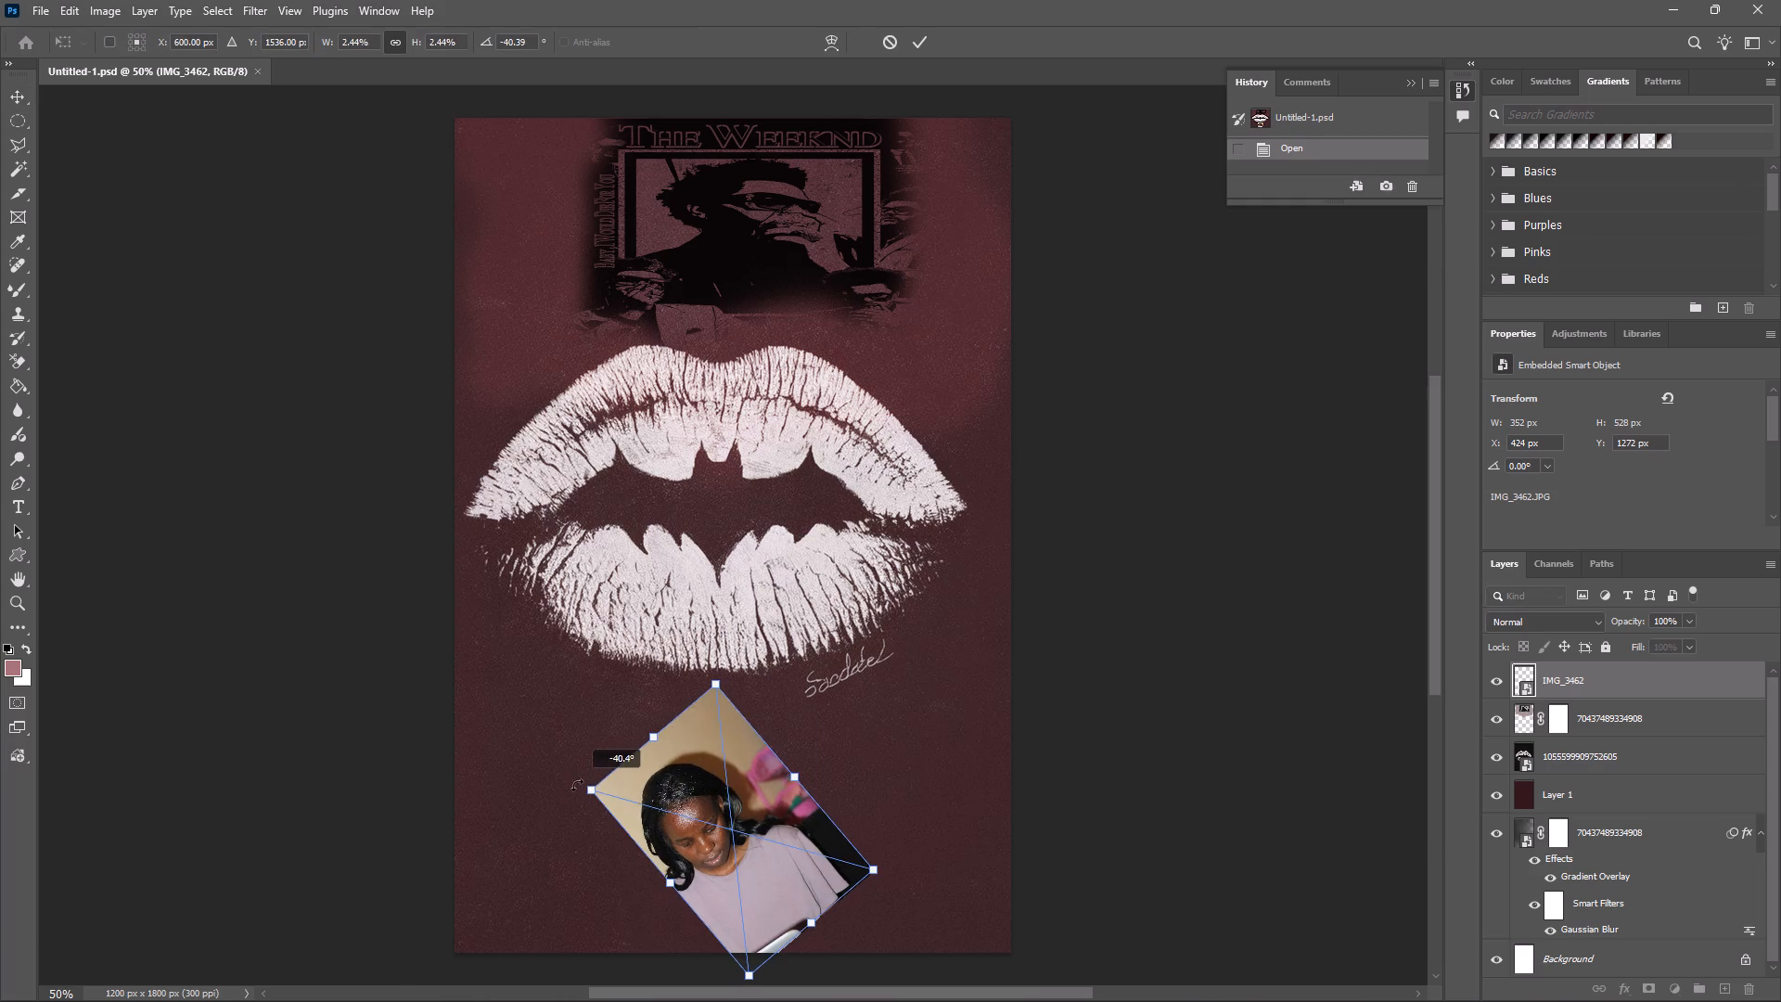
left_click_drag(577, 785, 577, 800)
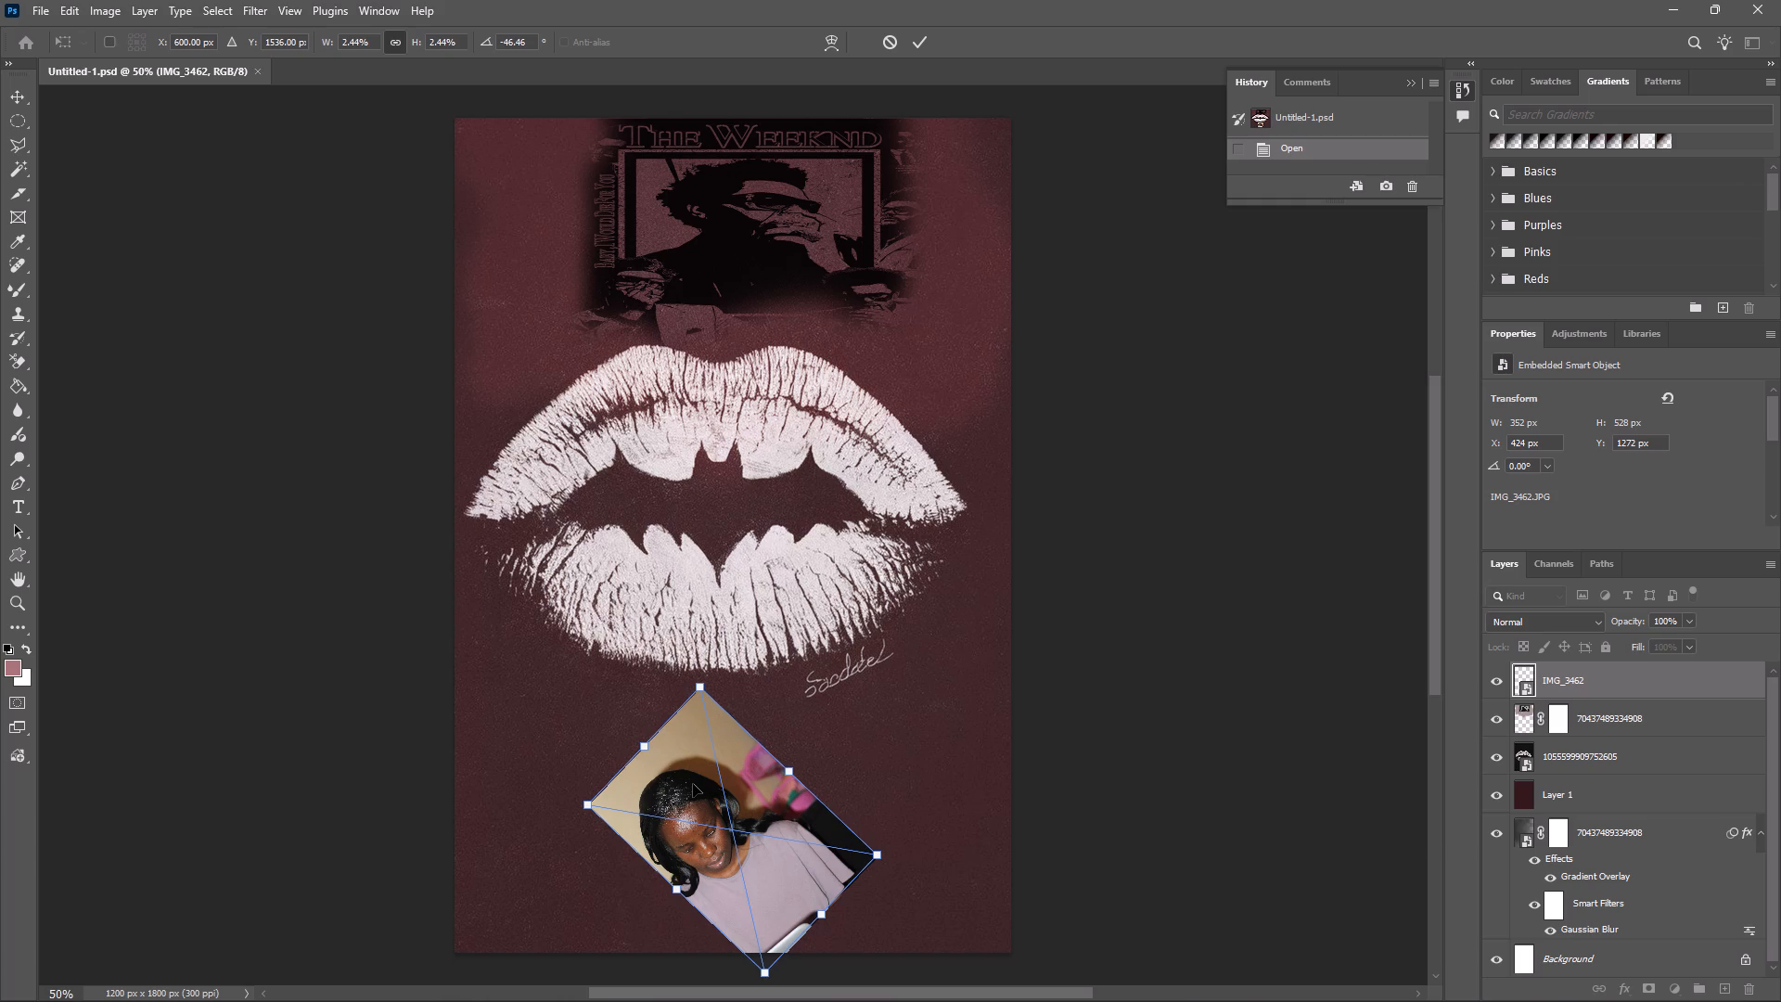
left_click_drag(693, 784, 577, 769)
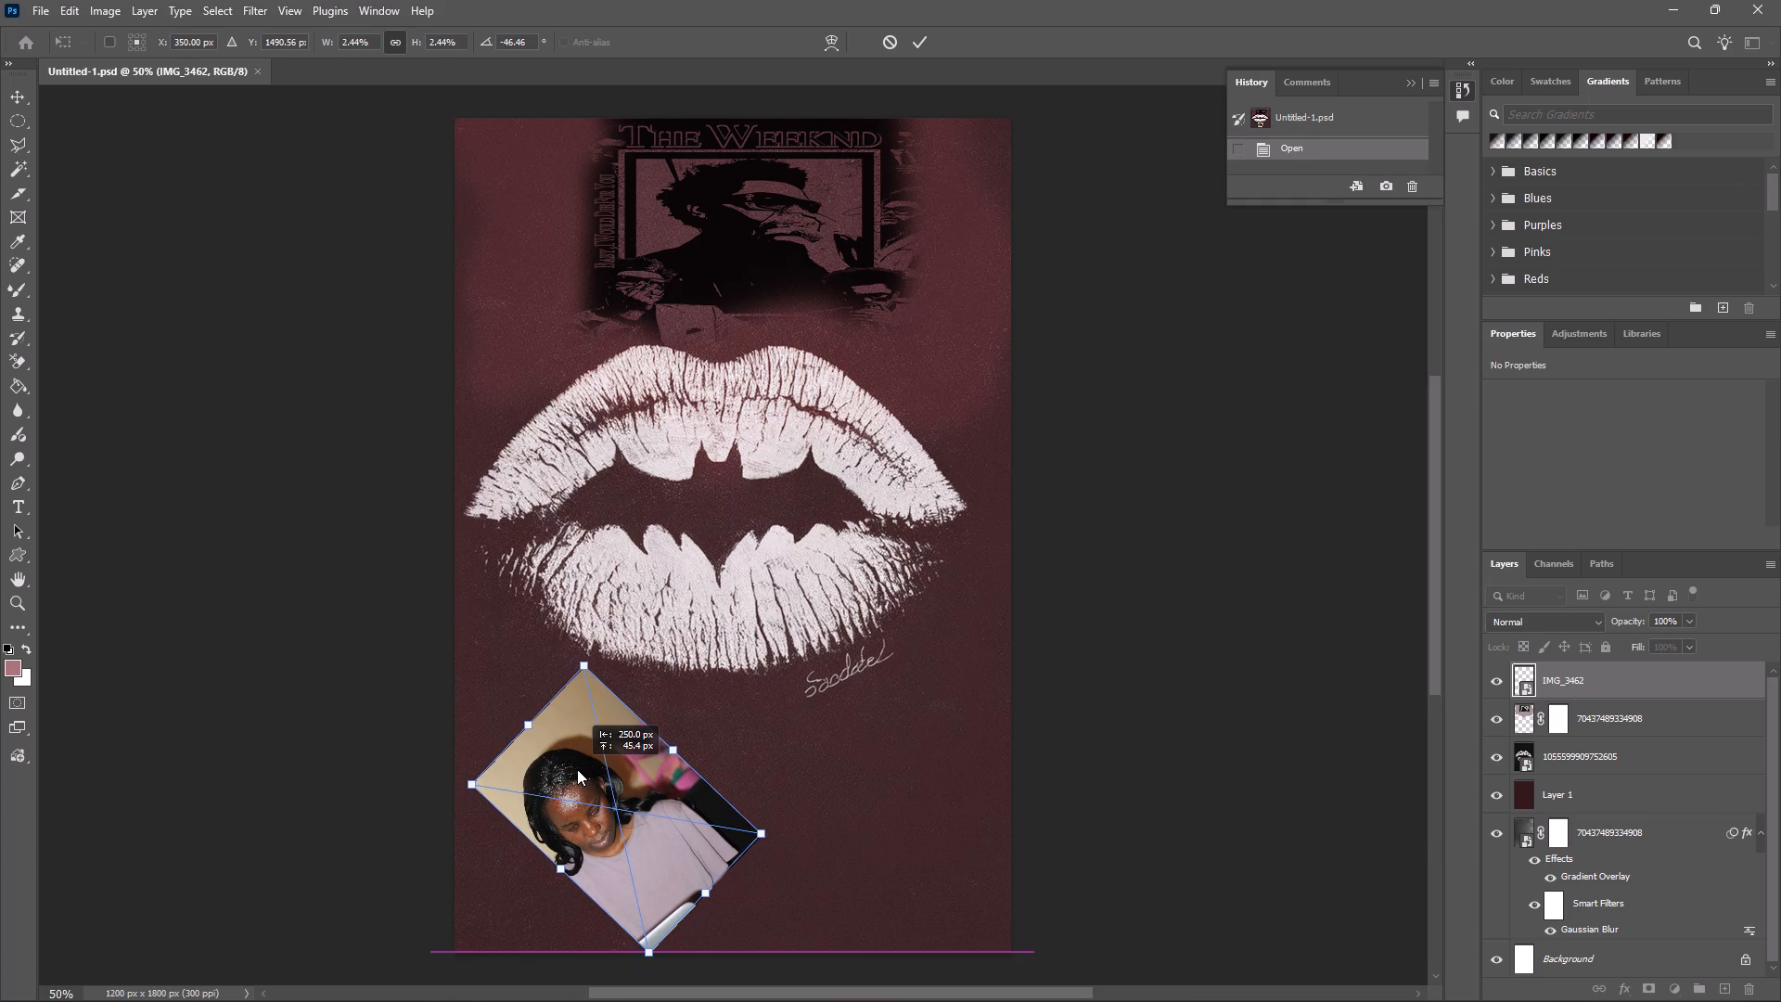
left_click_drag(577, 769, 577, 751)
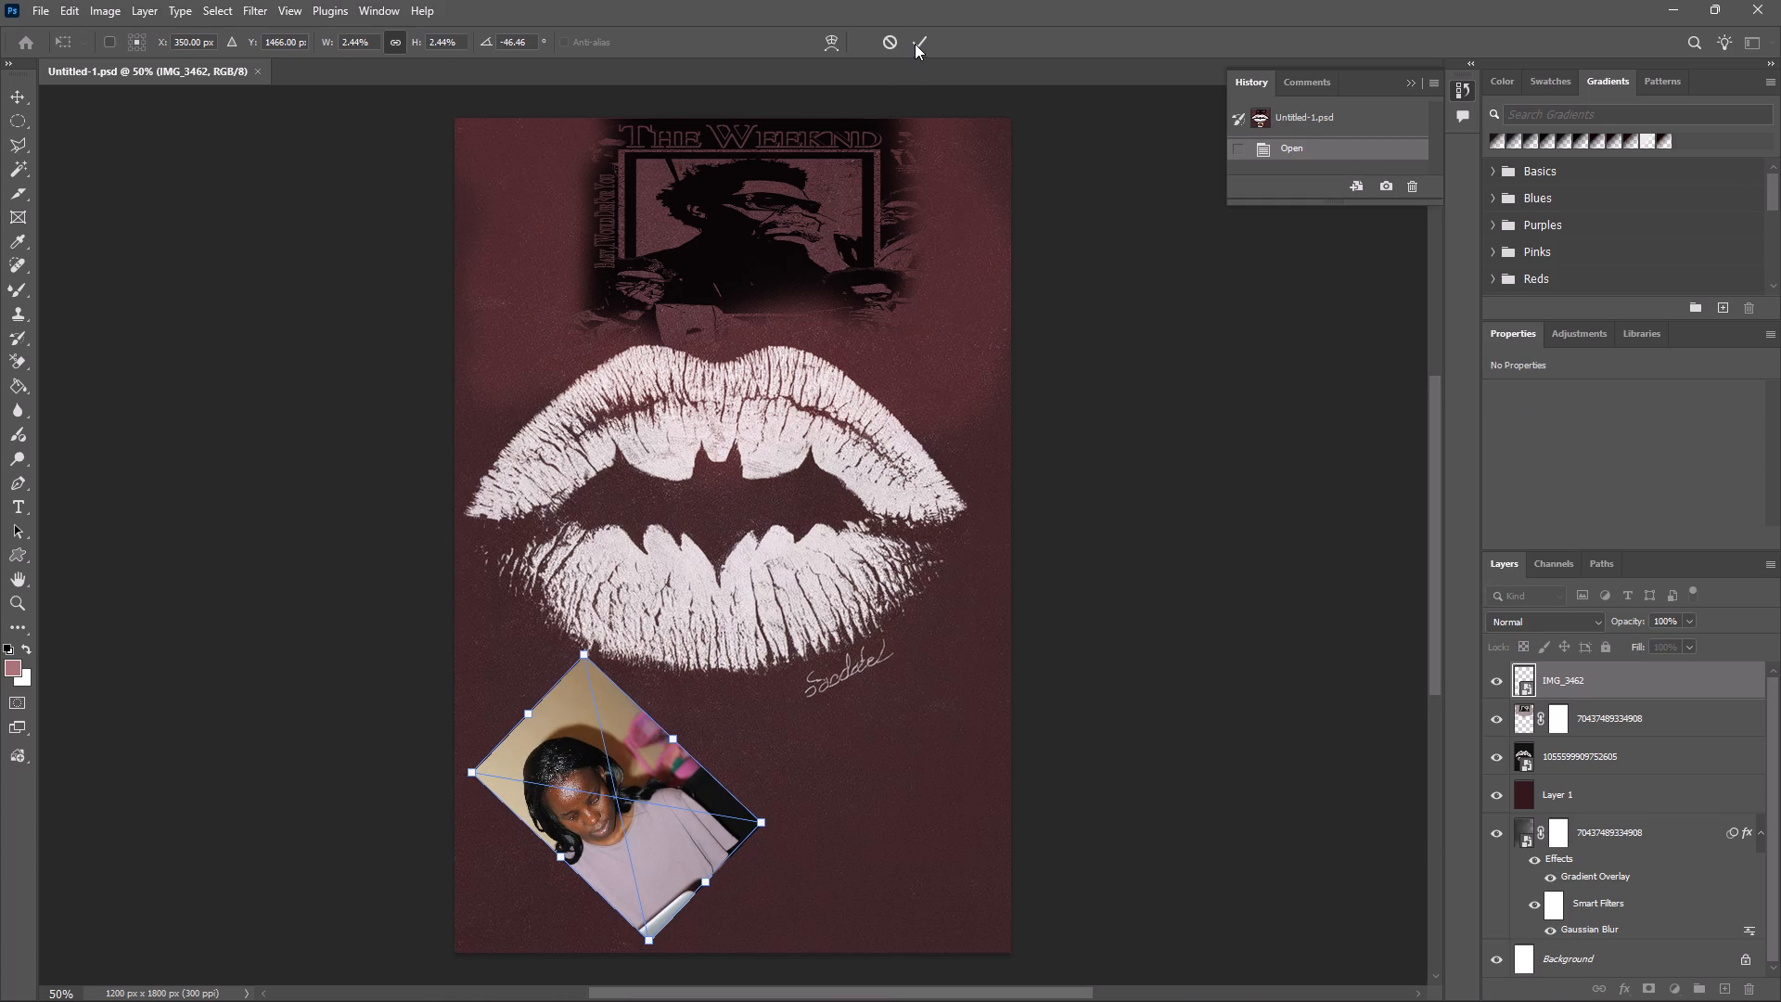
left_click(915, 41)
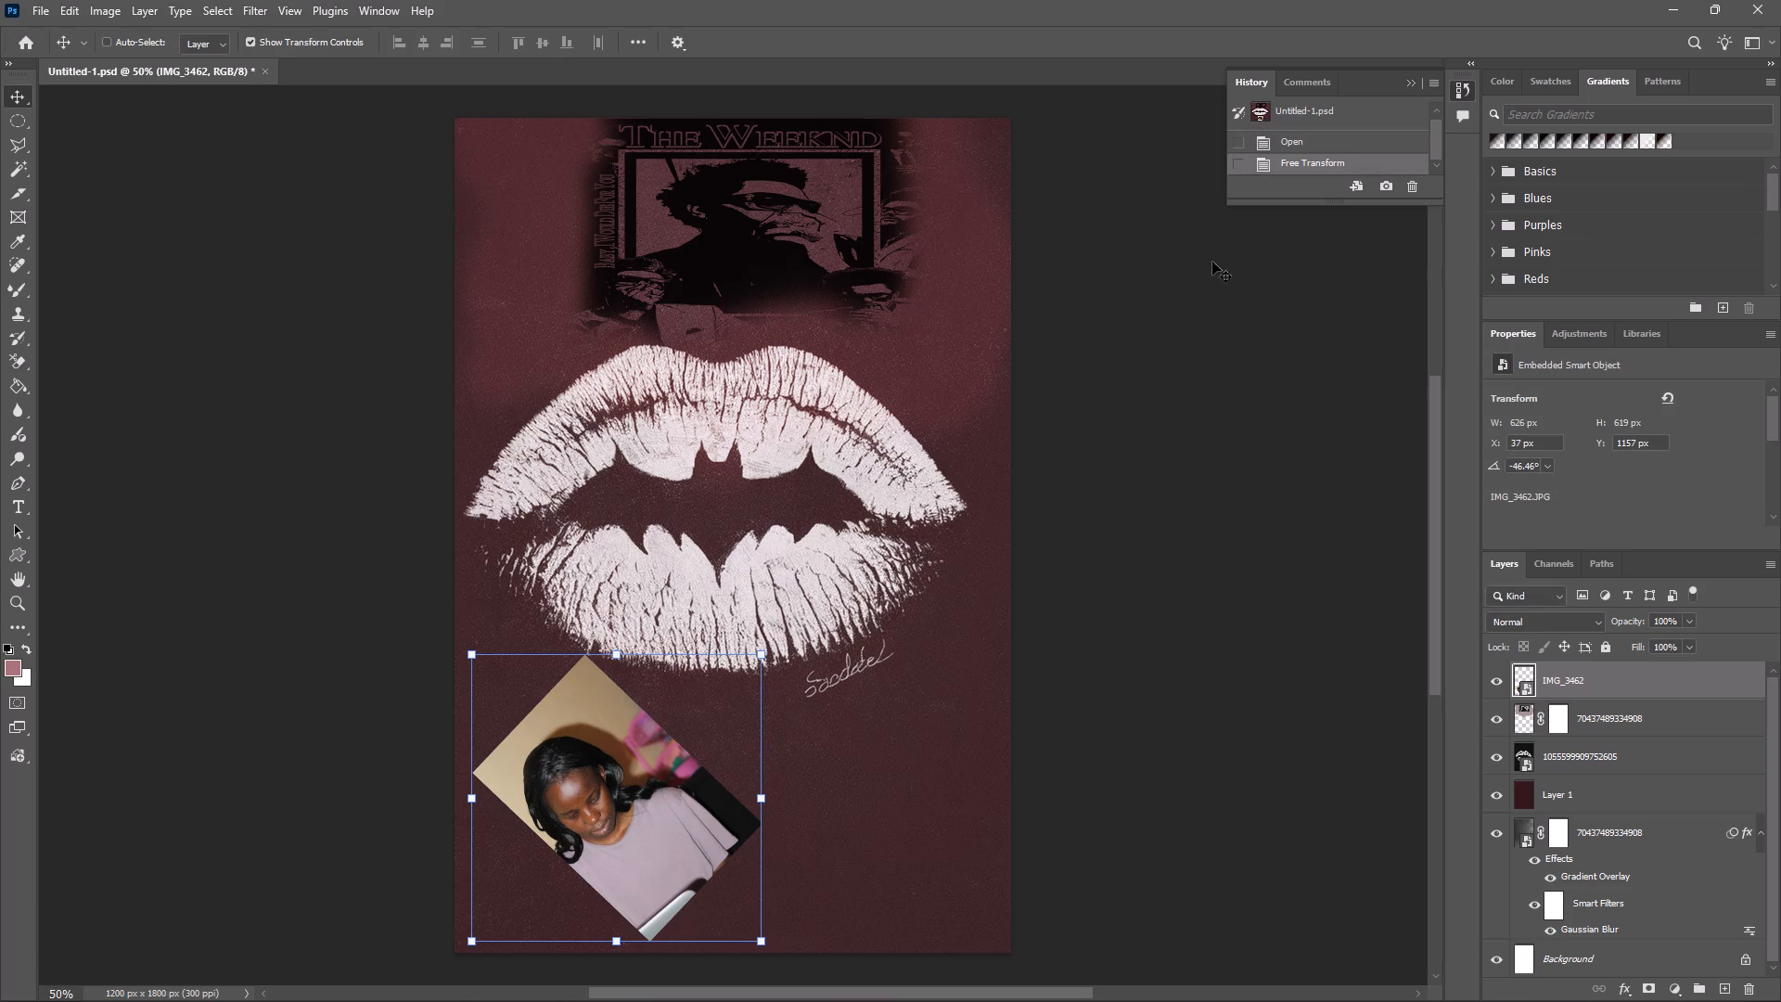
Set the IMG_3462 layer's blend mode to Overlay.
left_click(1551, 620)
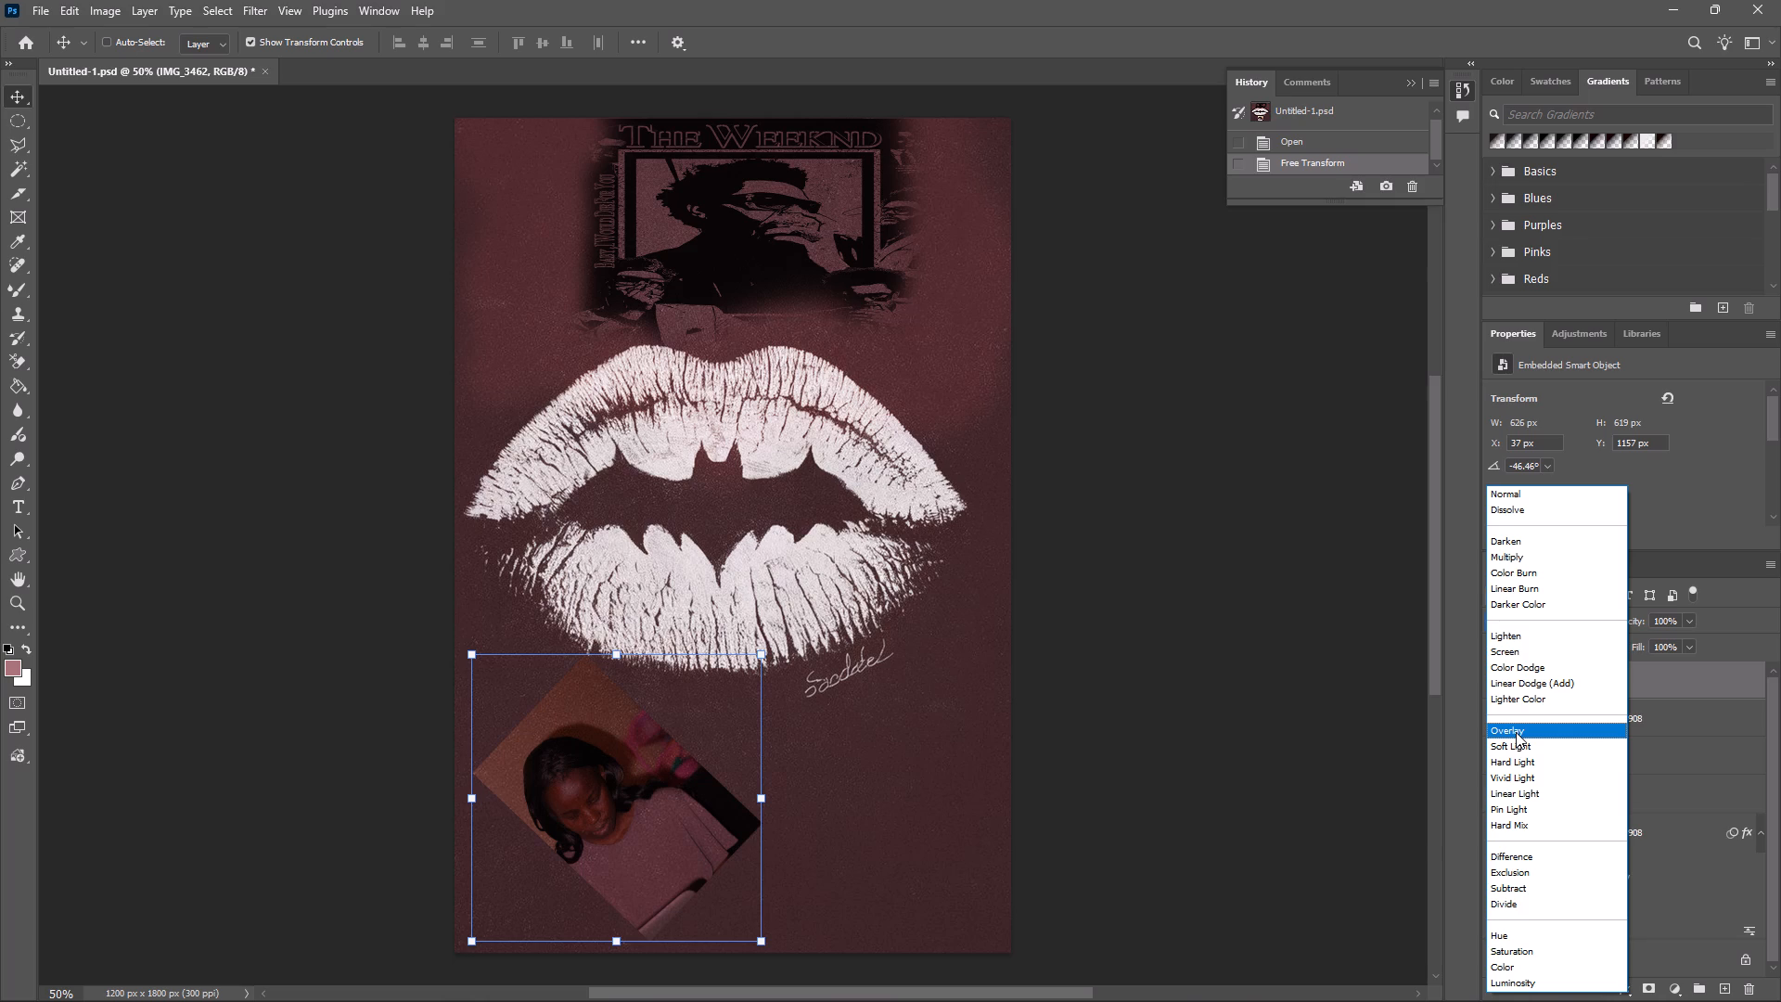
left_click(1516, 732)
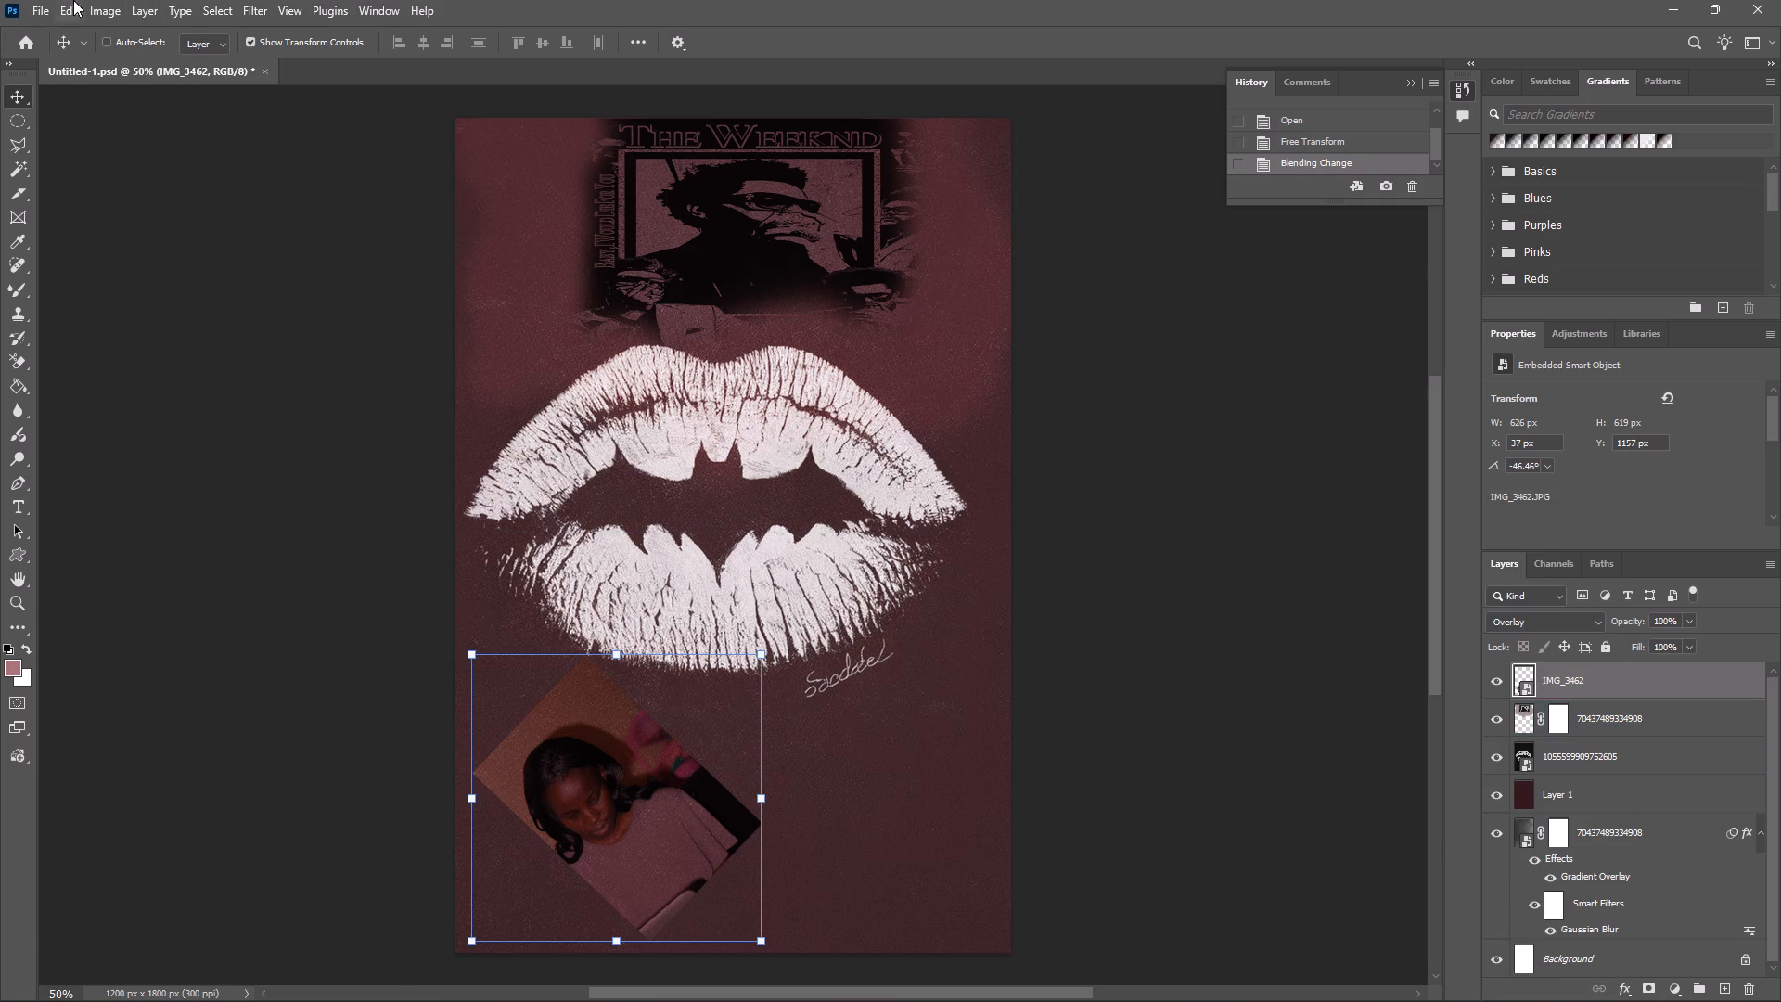
Save the postcard document.
left_click(35, 4)
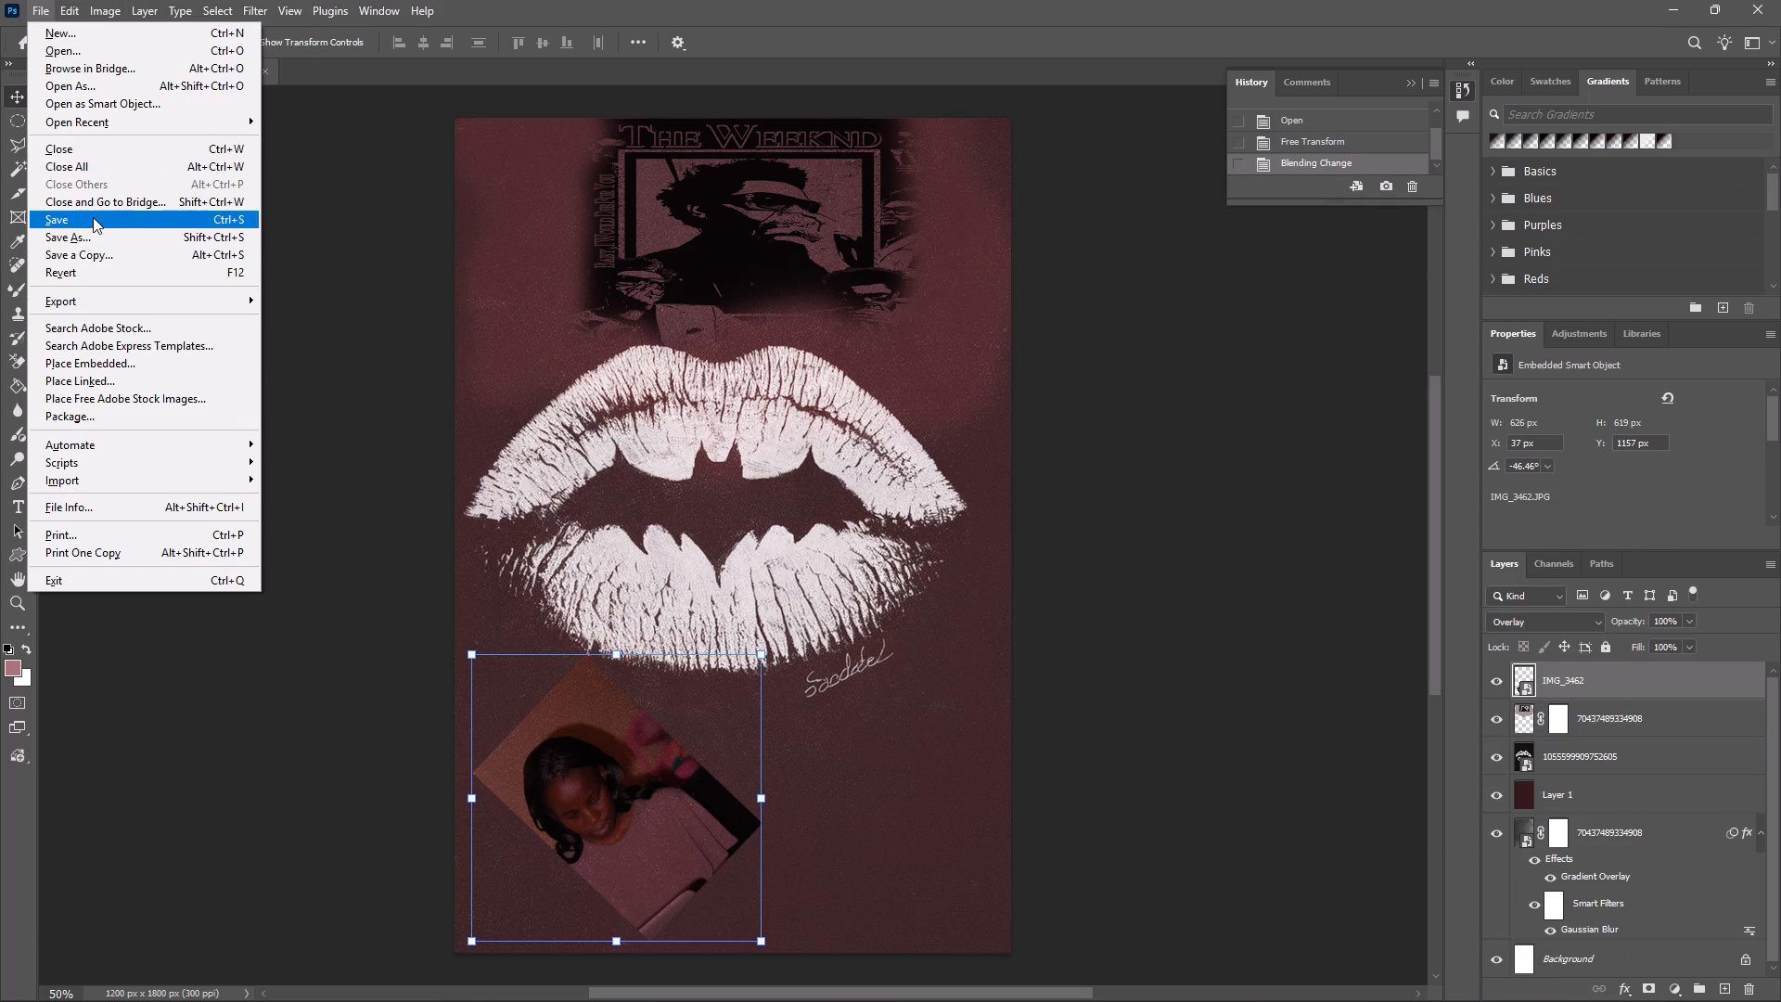
left_click(93, 217)
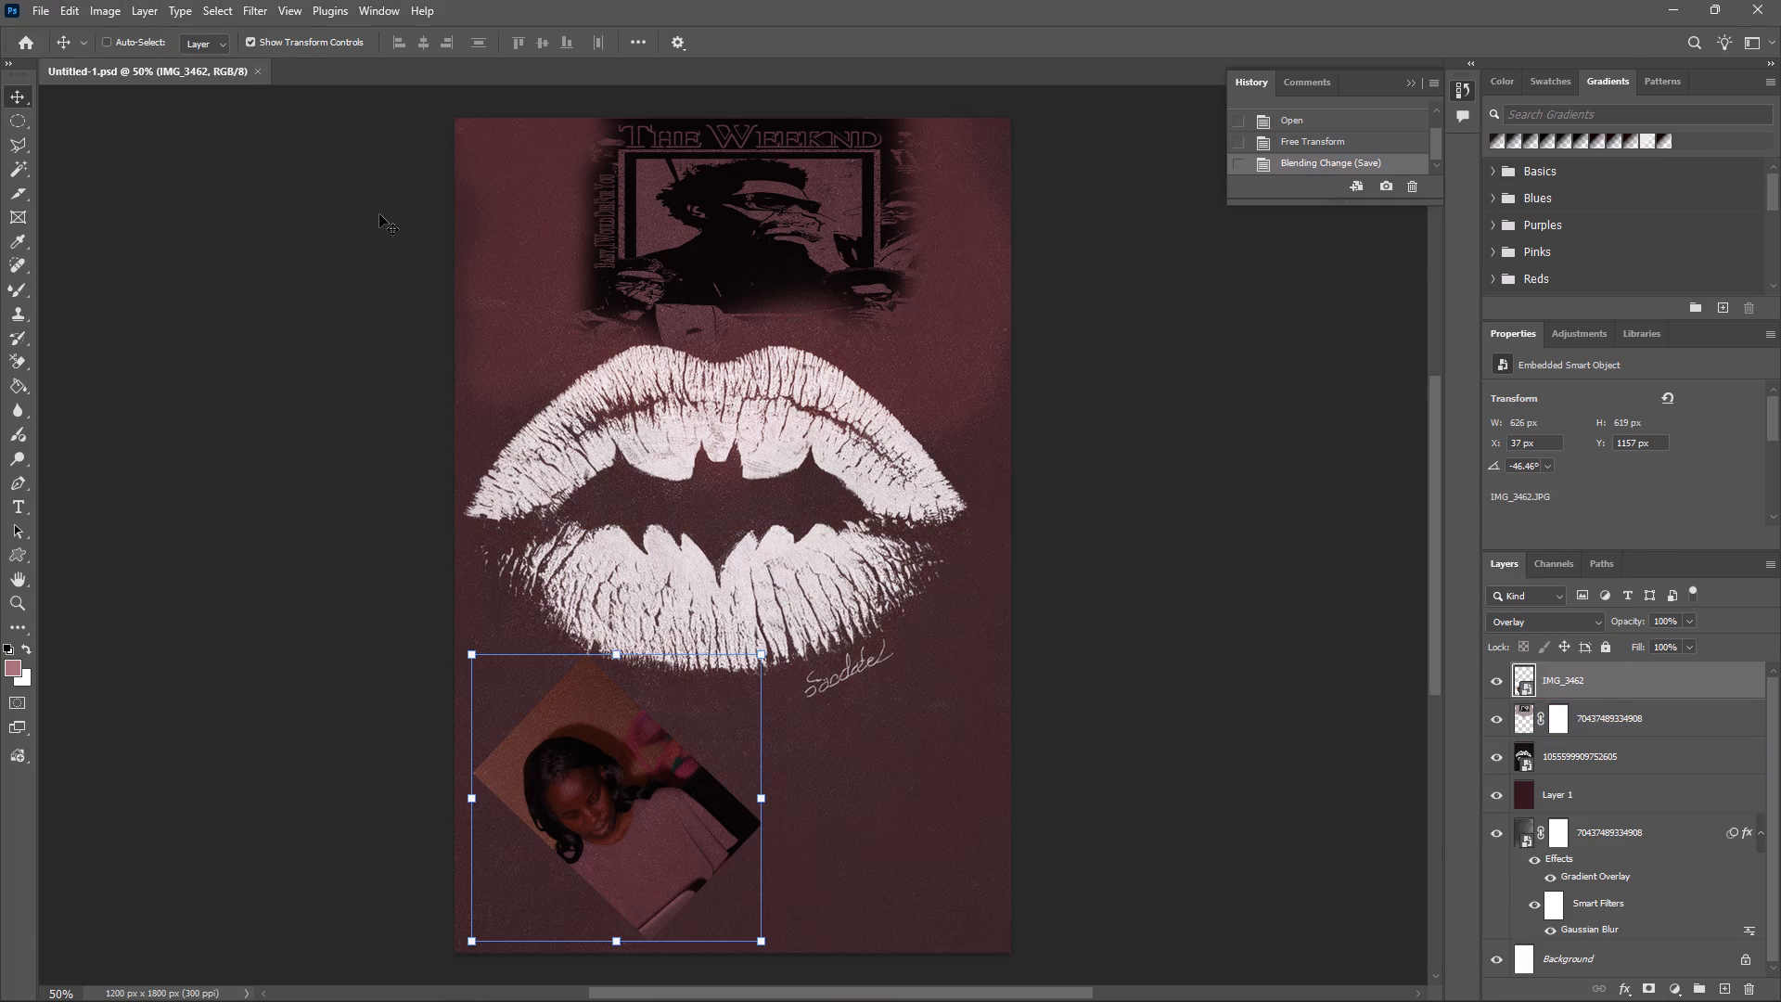
Switch to the regular Brush tool and set the foreground colour to #3f2628 by sampling the maroon background beside the tilted photo.
right_click(25, 291)
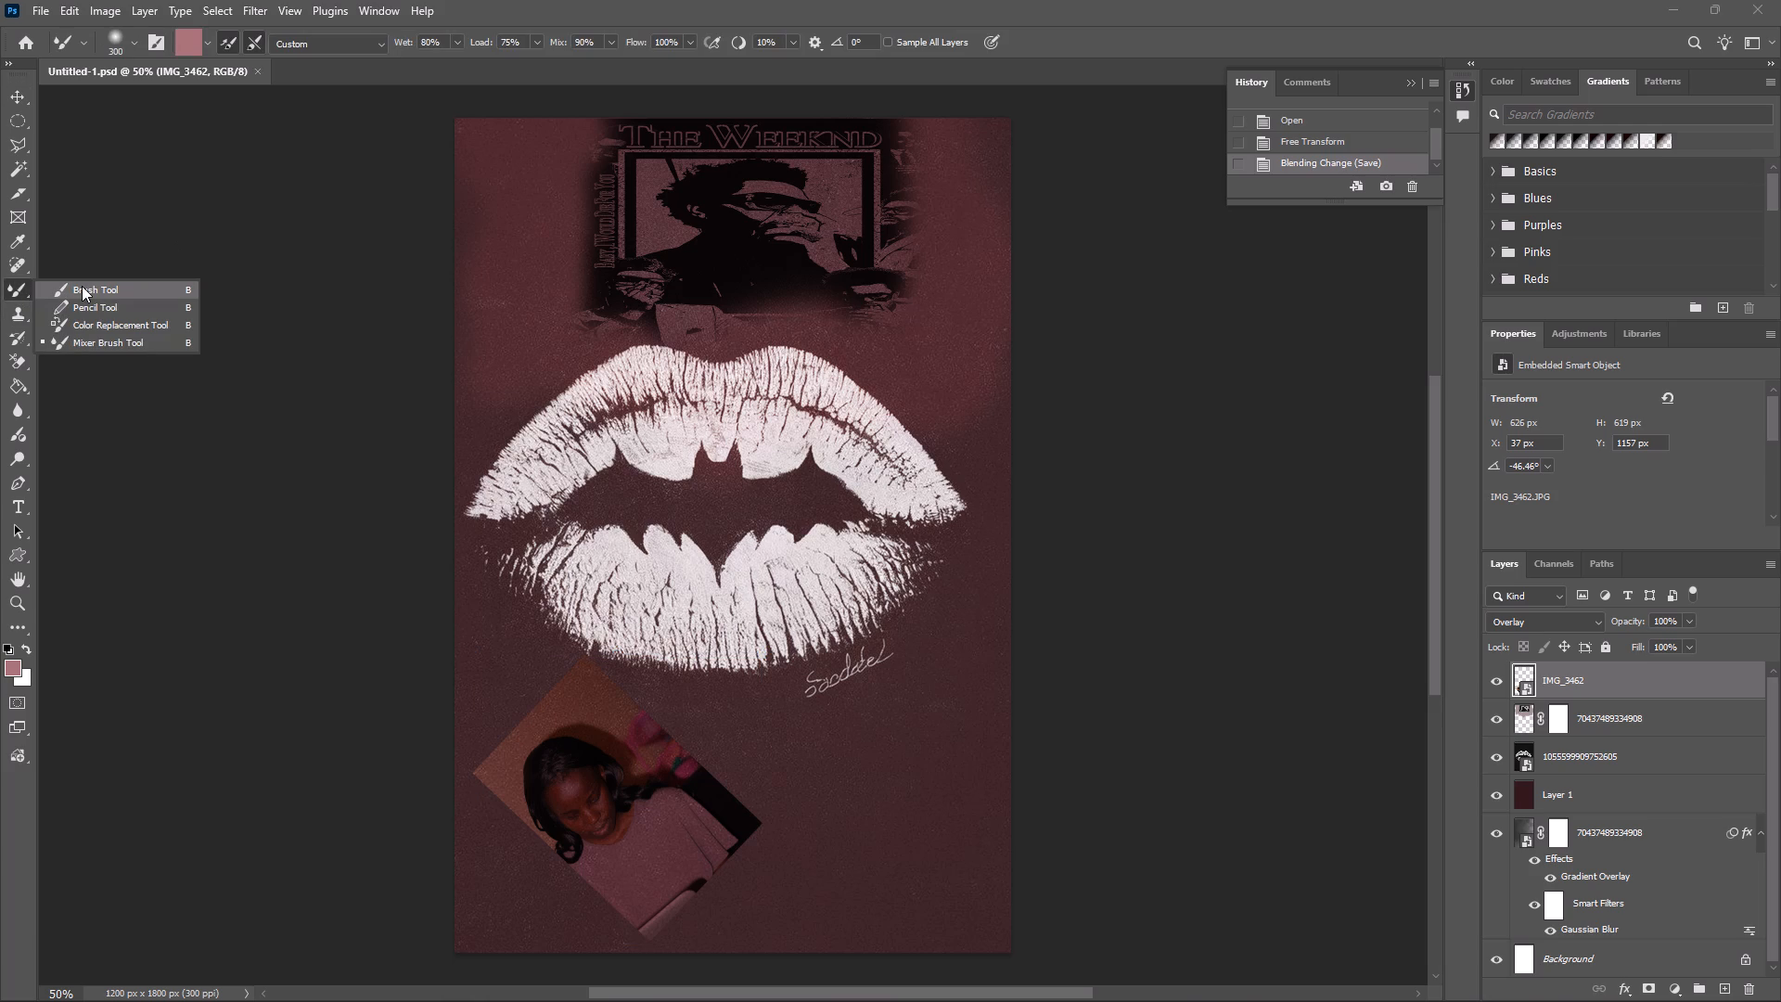
left_click(82, 286)
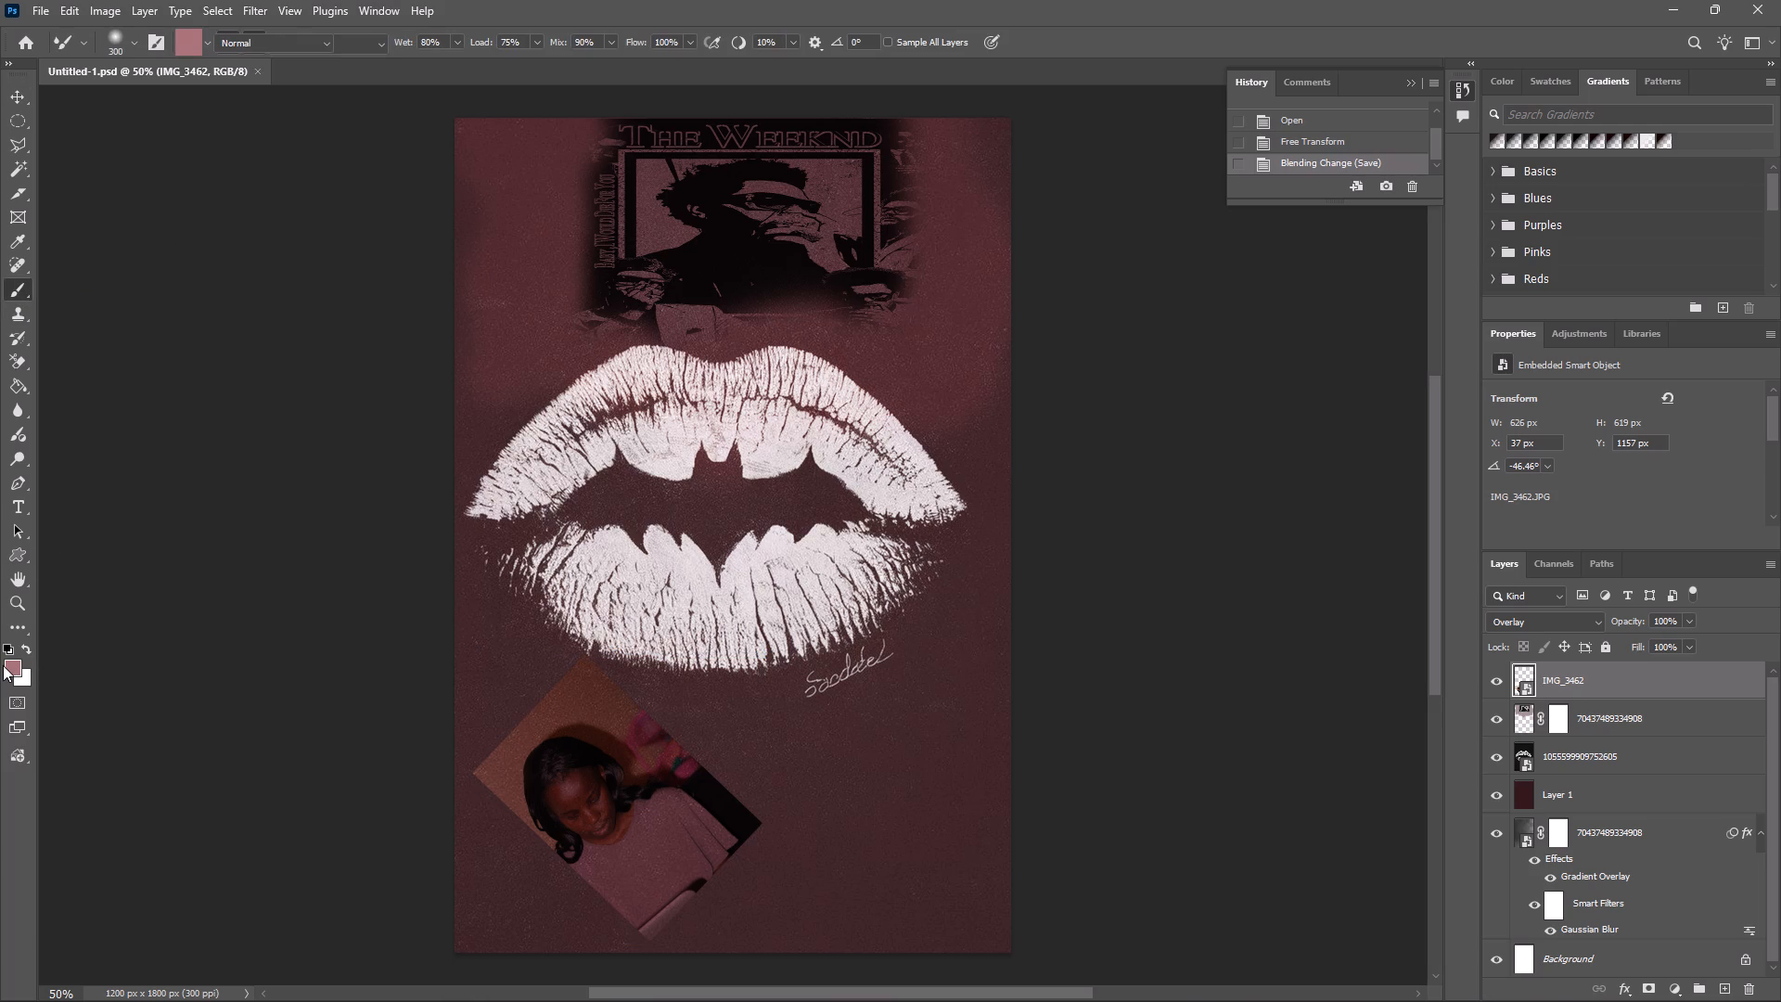
left_click(3, 665)
left_click(17, 665)
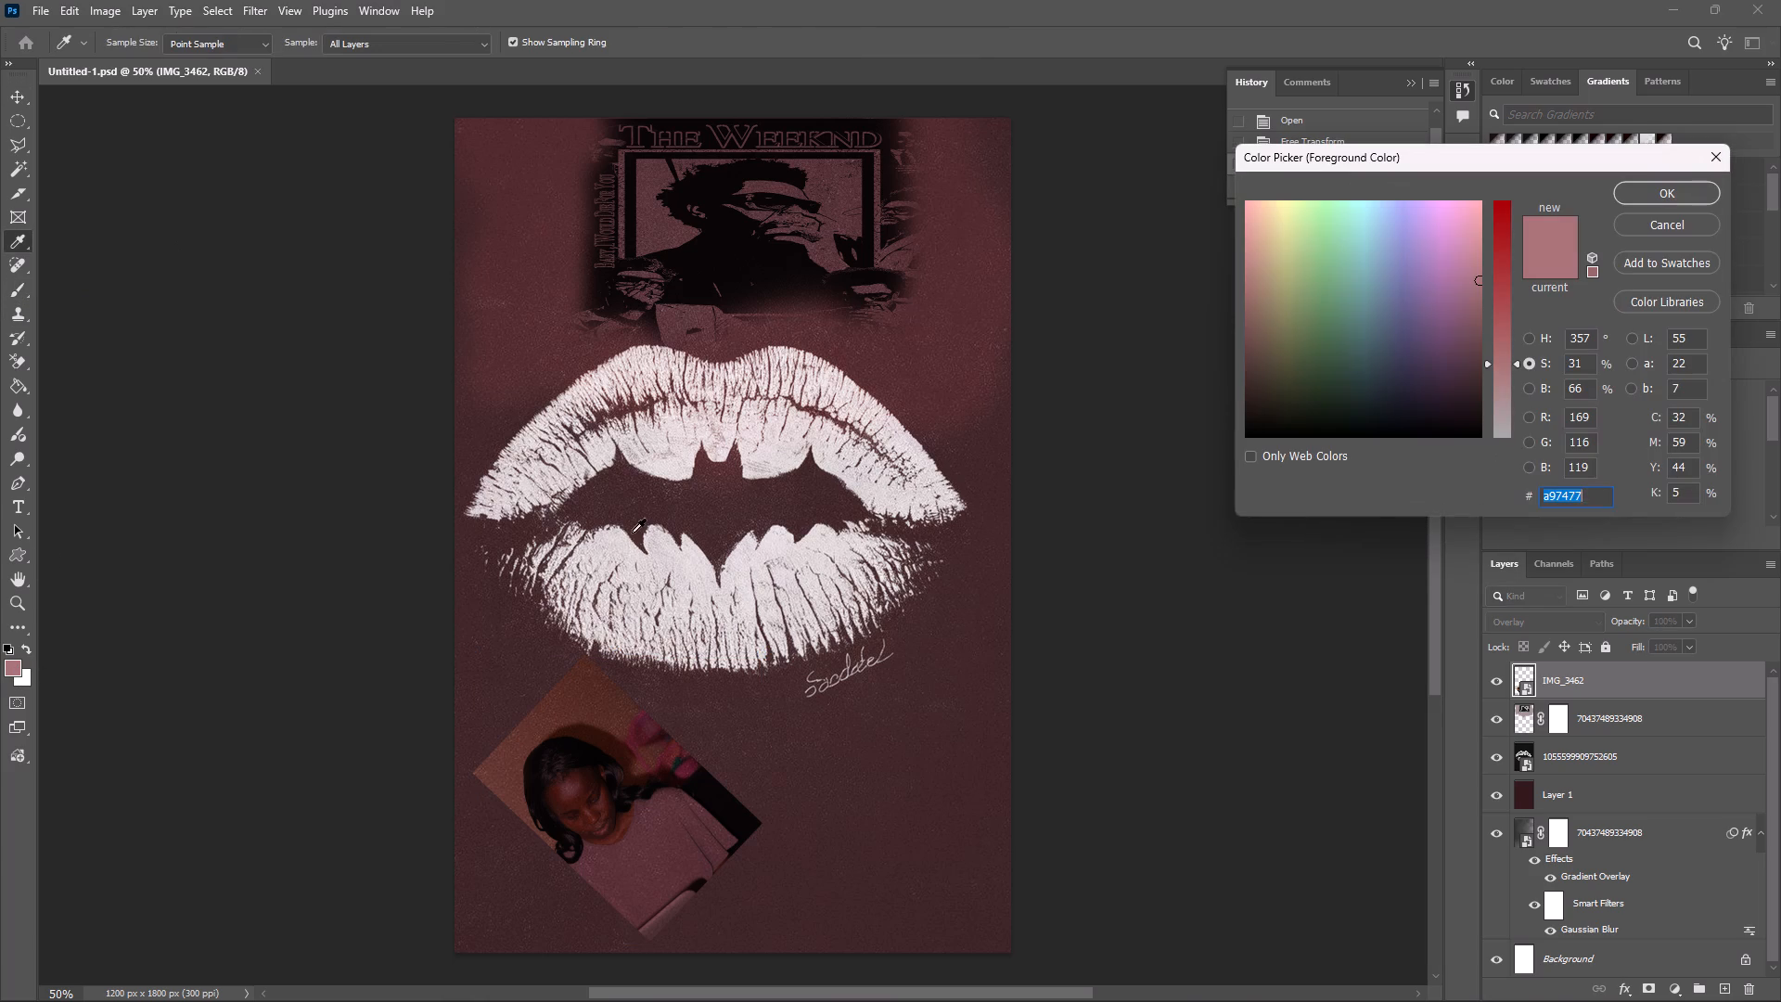
left_click(784, 767)
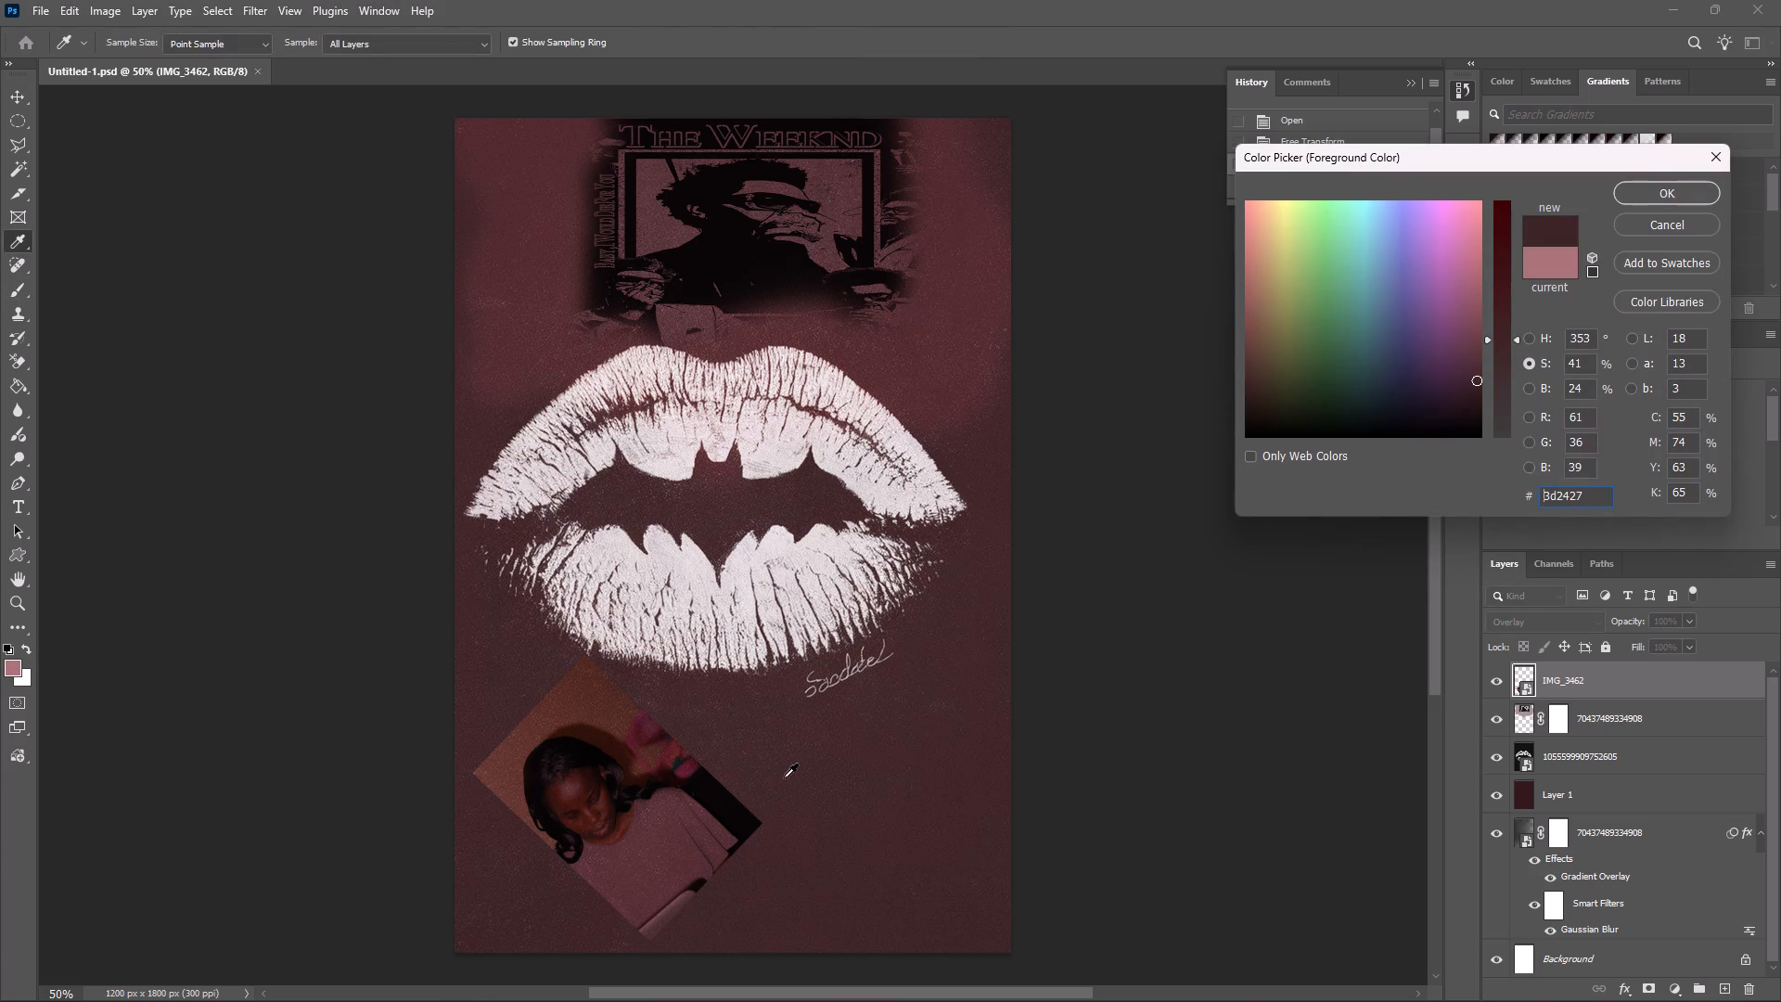
left_click(771, 835)
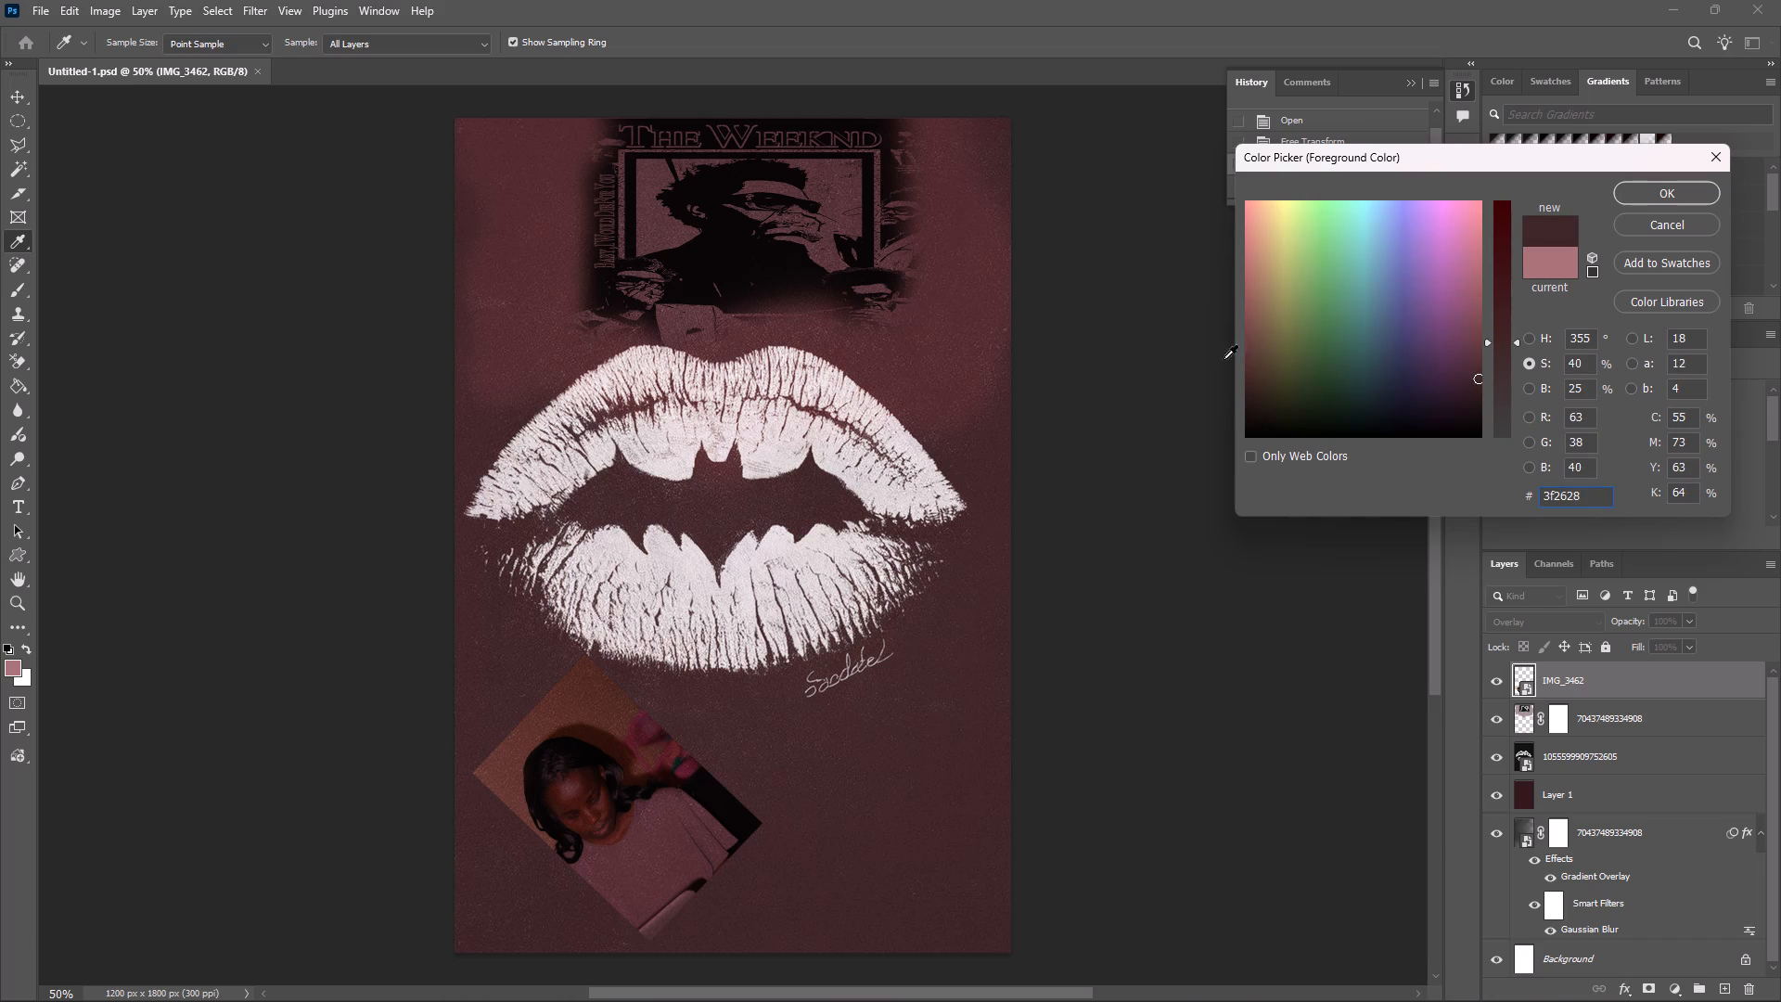
left_click(1641, 194)
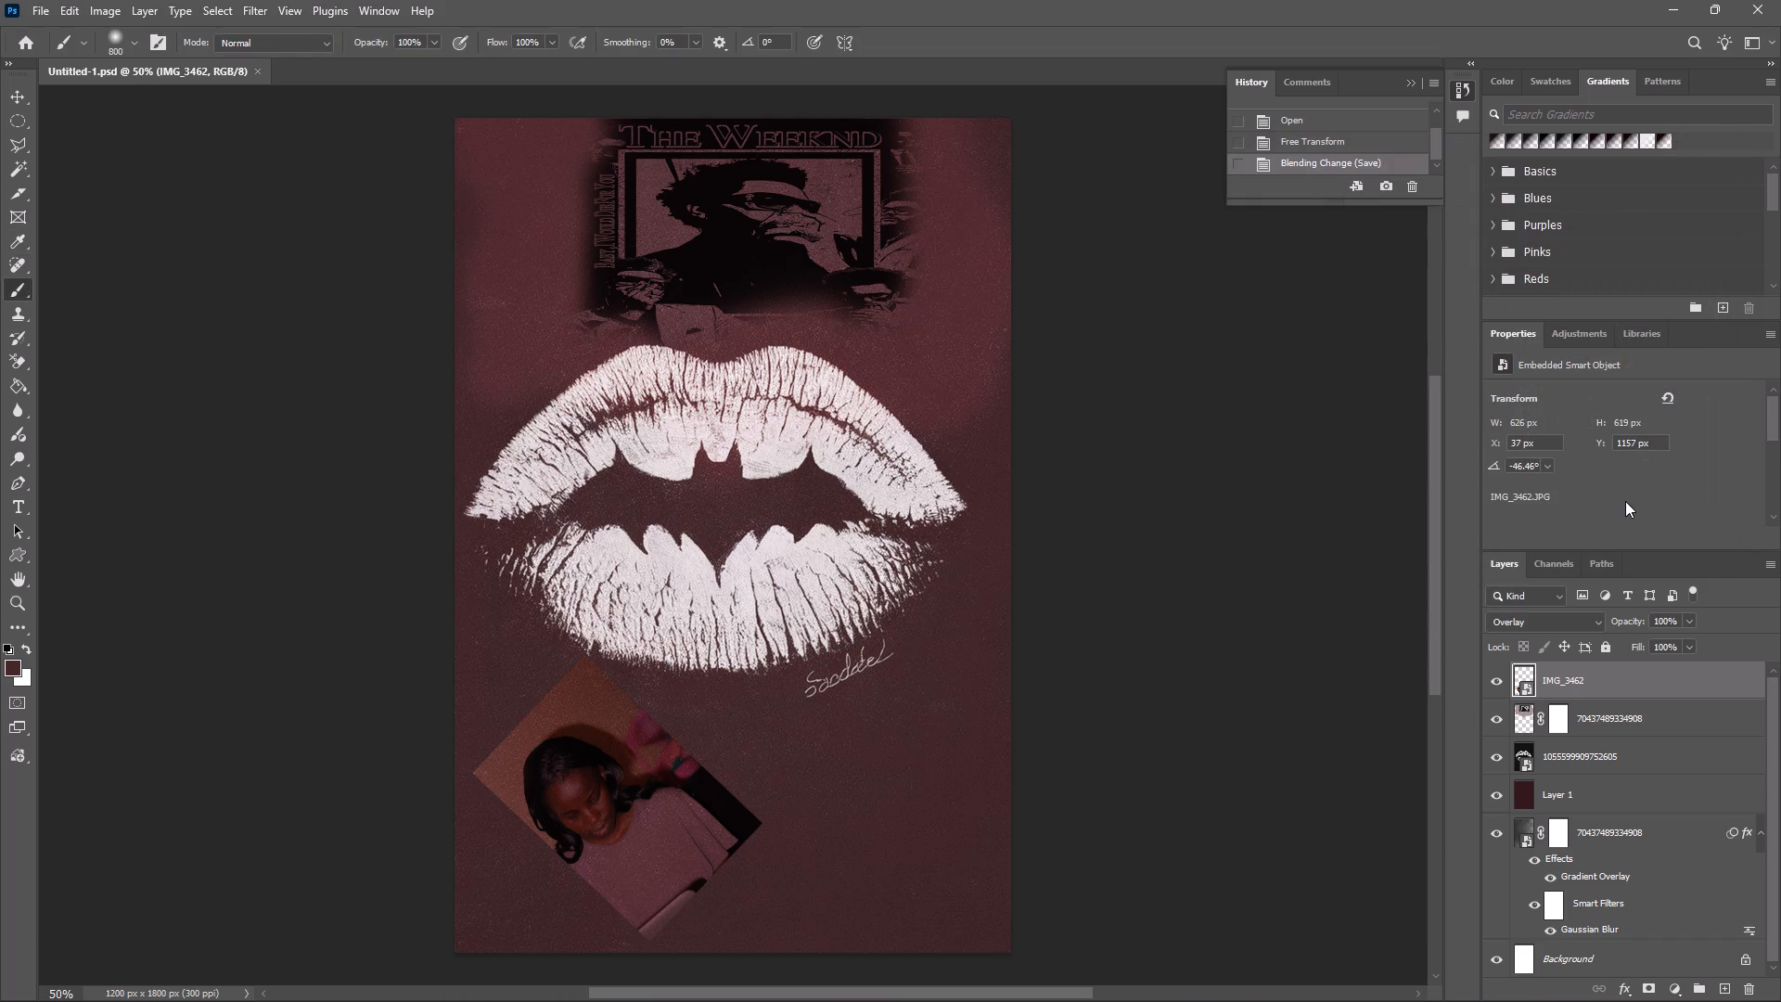
Add a layer mask to IMG_3462, target the photo itself instead of the mask, and rasterize the smart object.
left_click(1646, 992)
left_click(1518, 677)
left_click(454, 239)
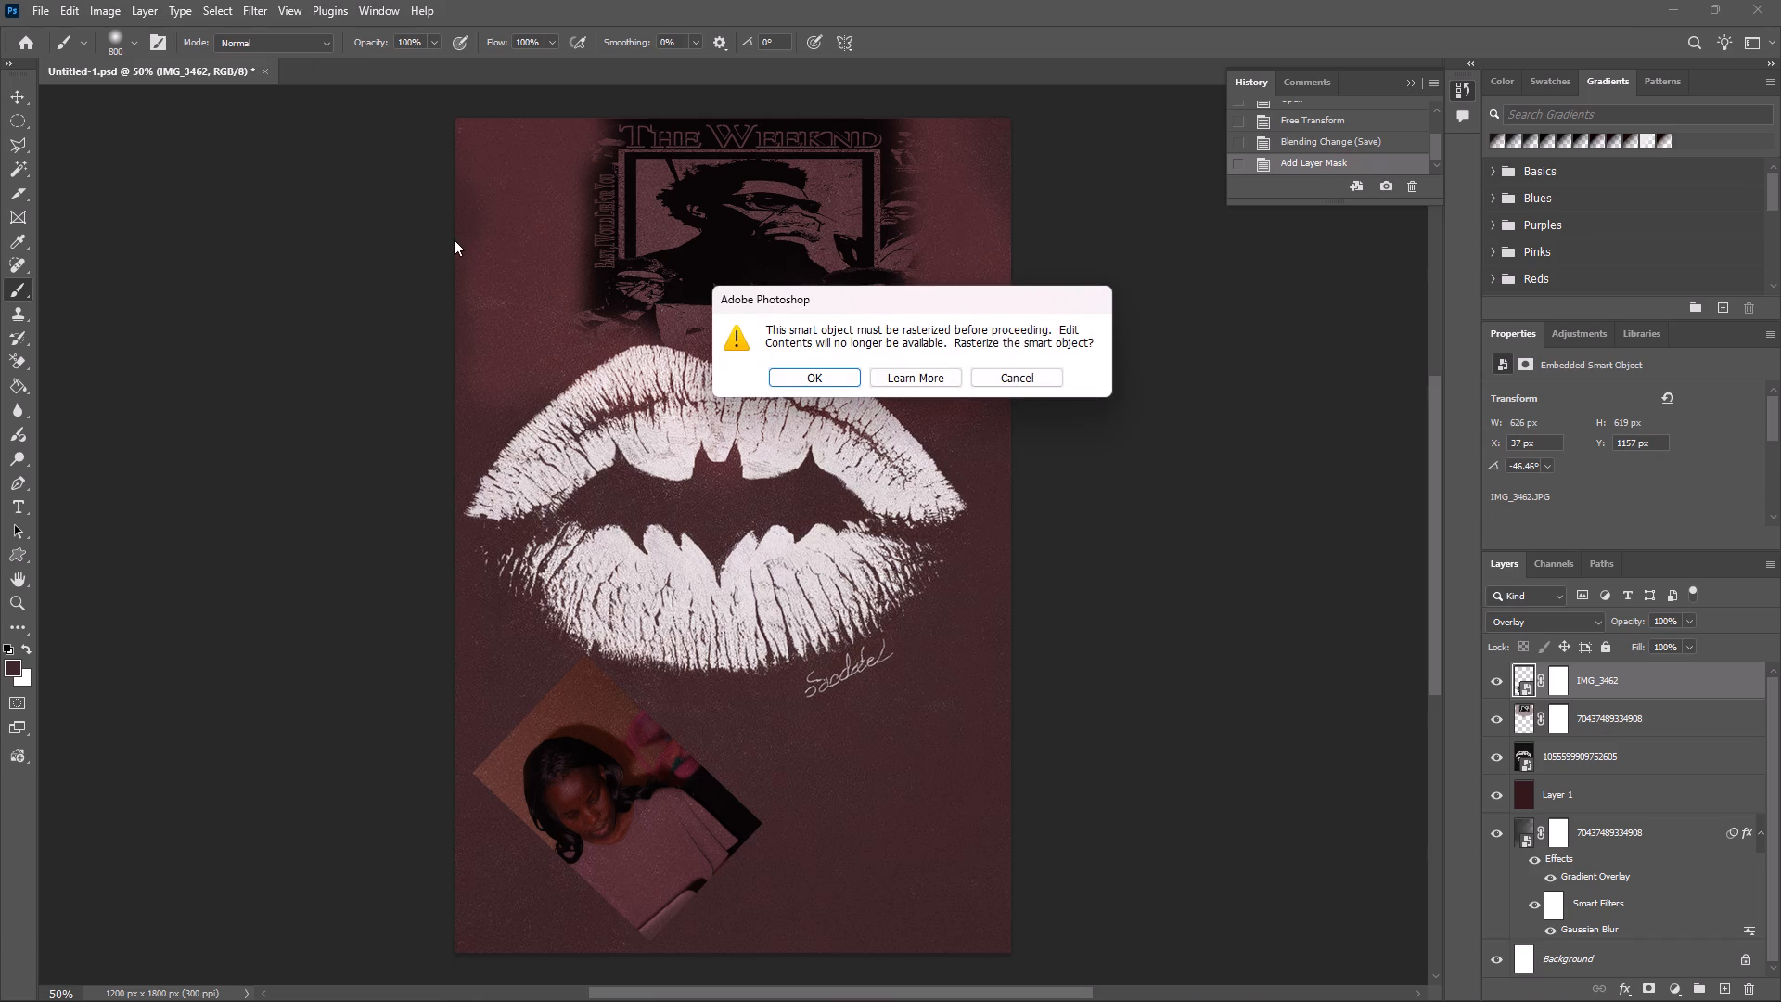
left_click(848, 379)
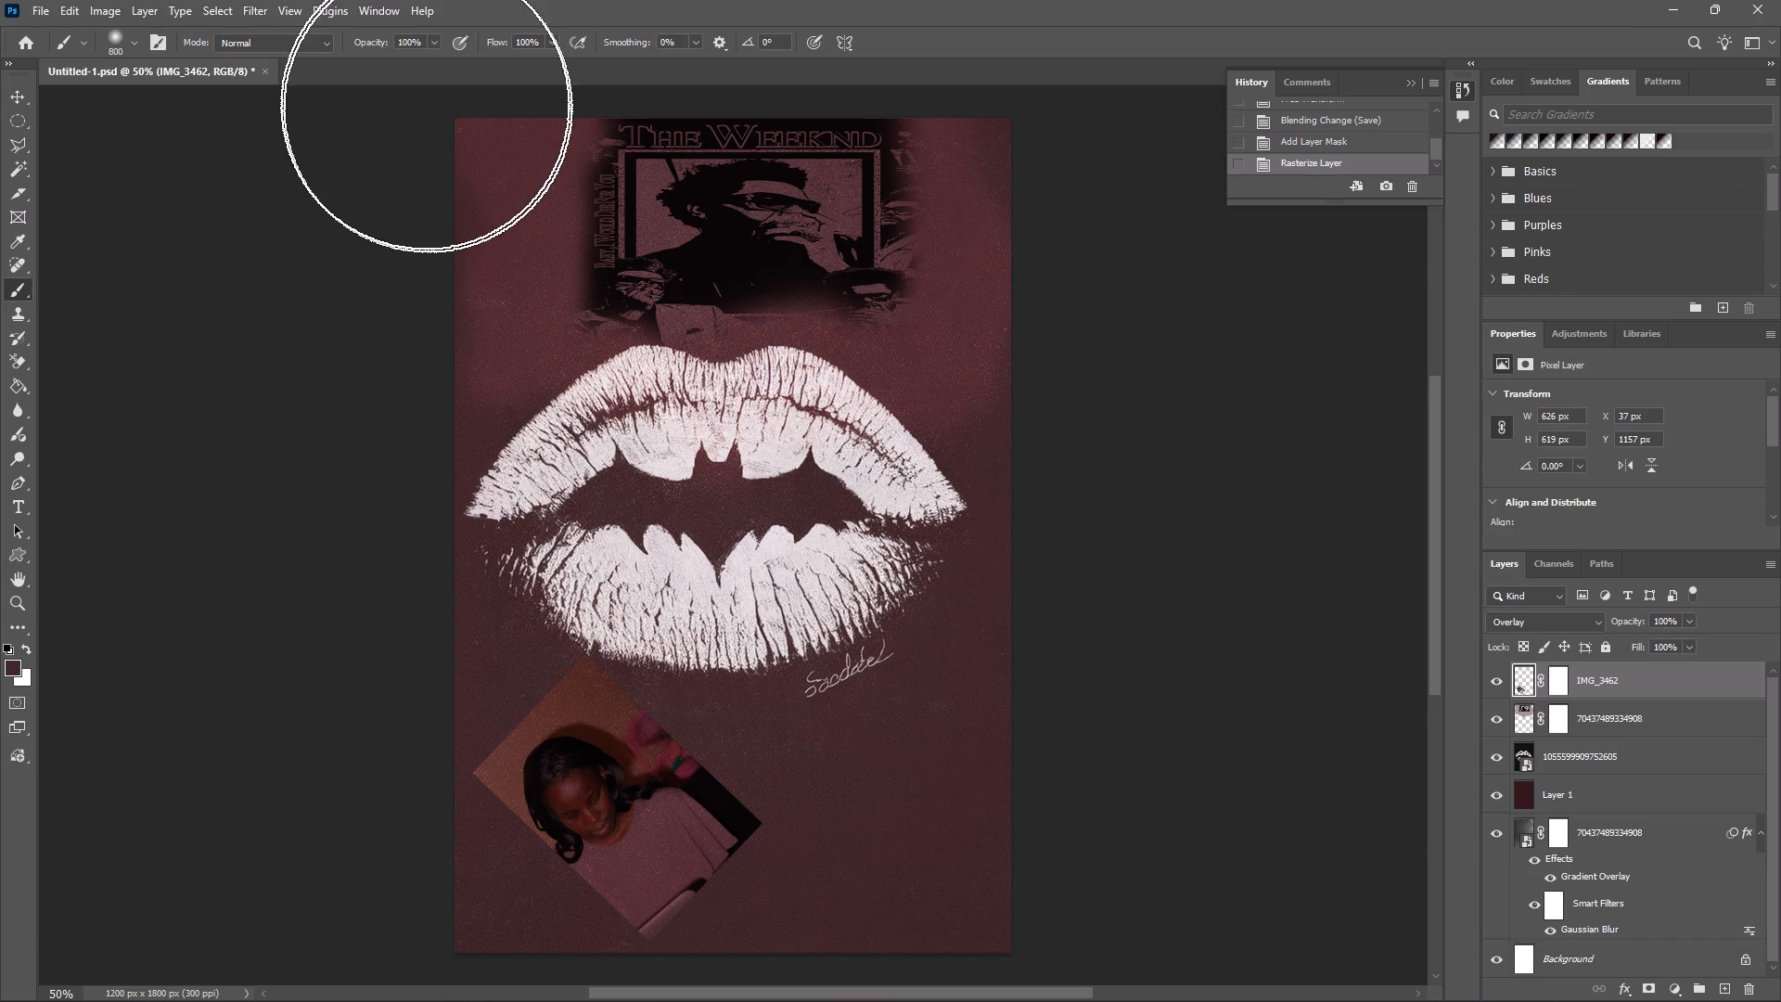
Set the brush size to 200 px.
left_click(135, 34)
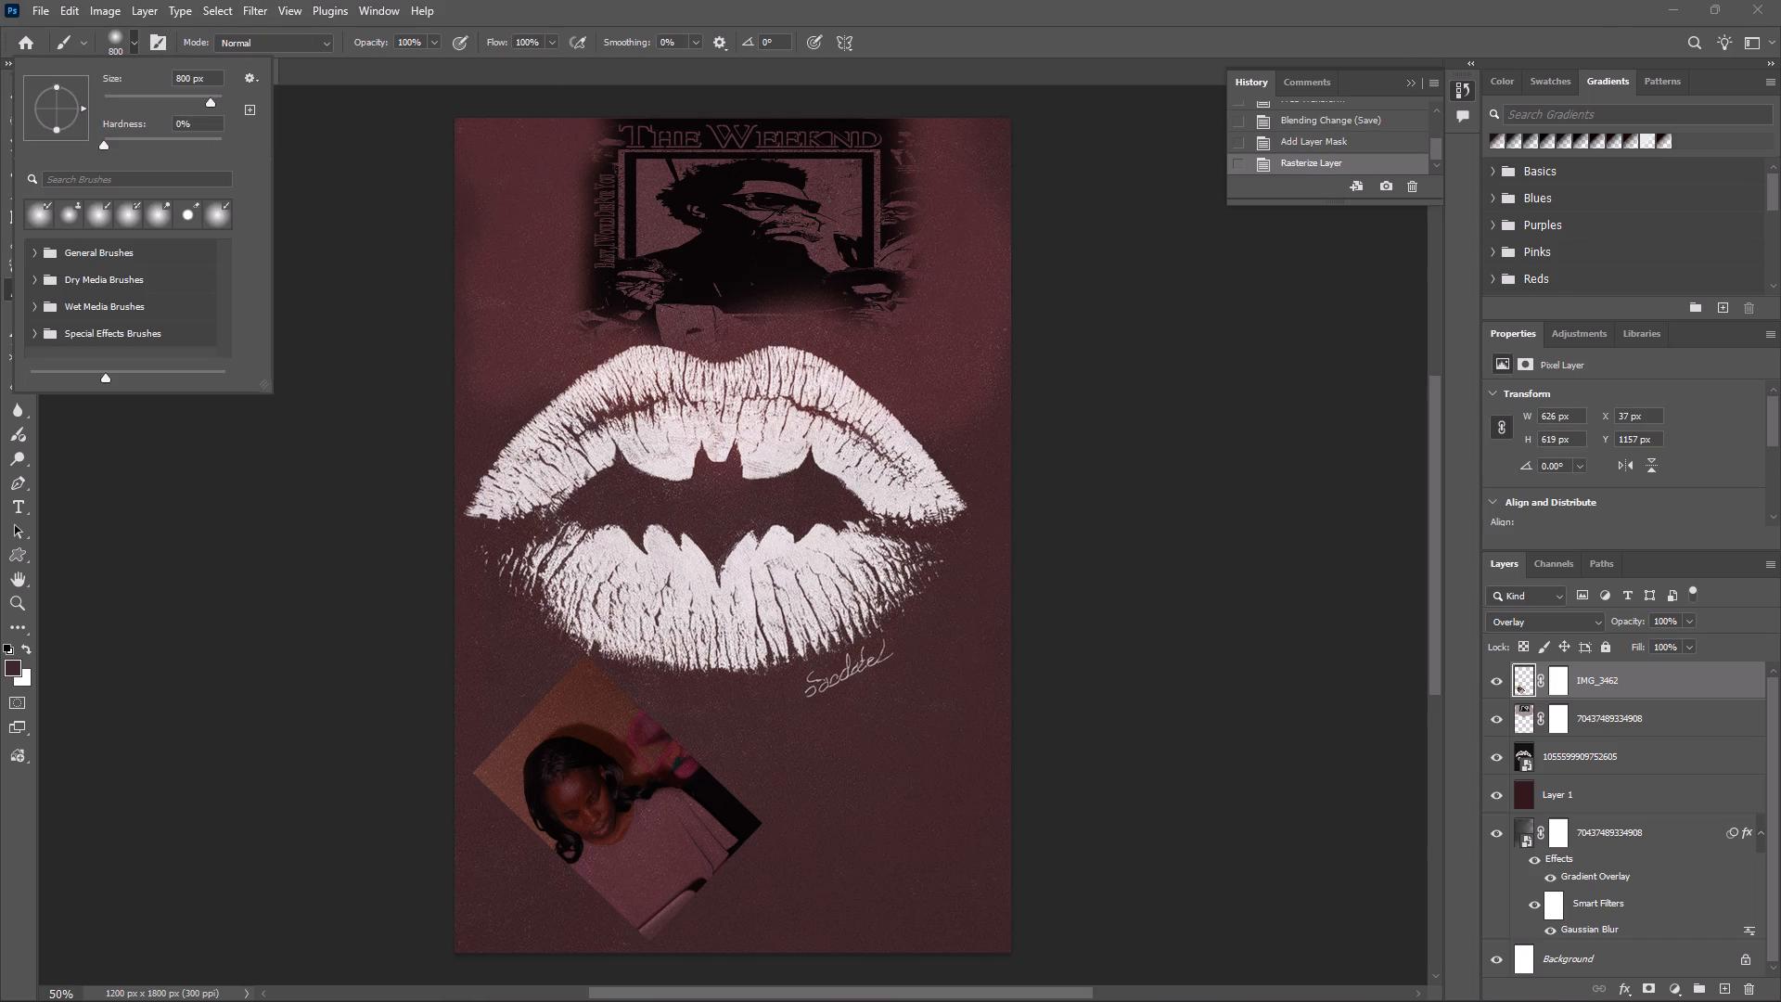
left_click_drag(188, 75, 146, 81)
type("200")
key("Return")
Save the document with the rasterized photo layer.
left_click(27, 0)
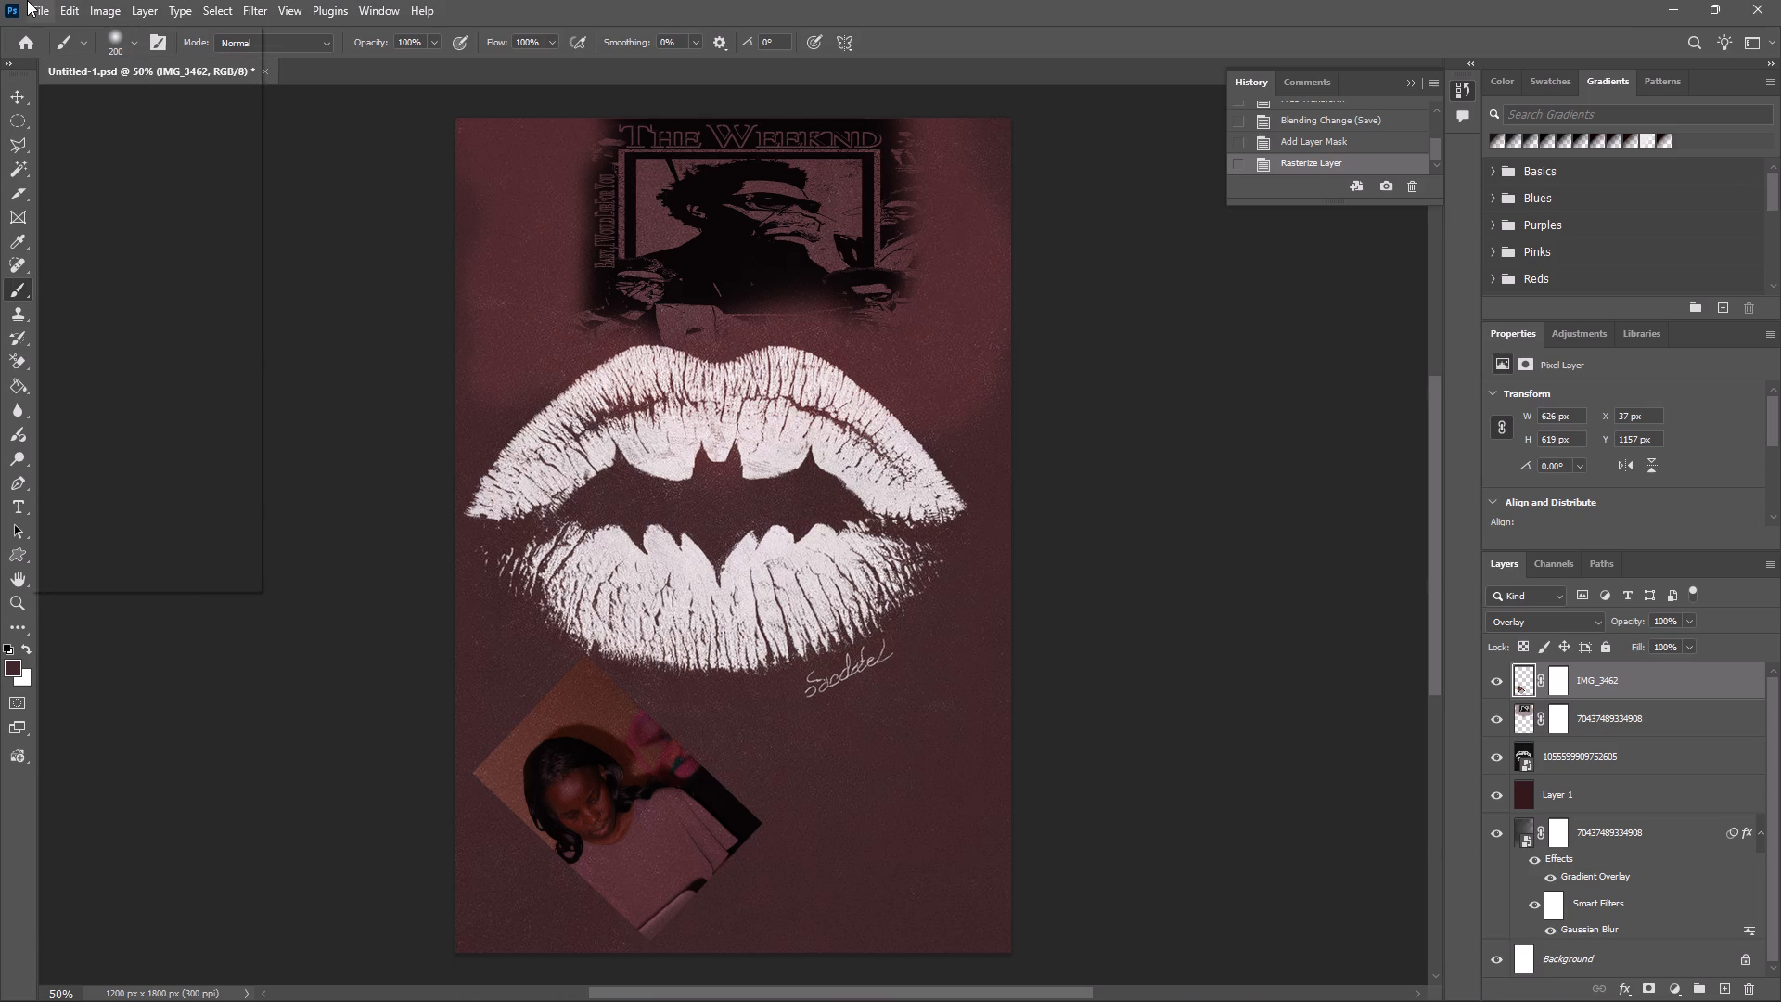
left_click(81, 221)
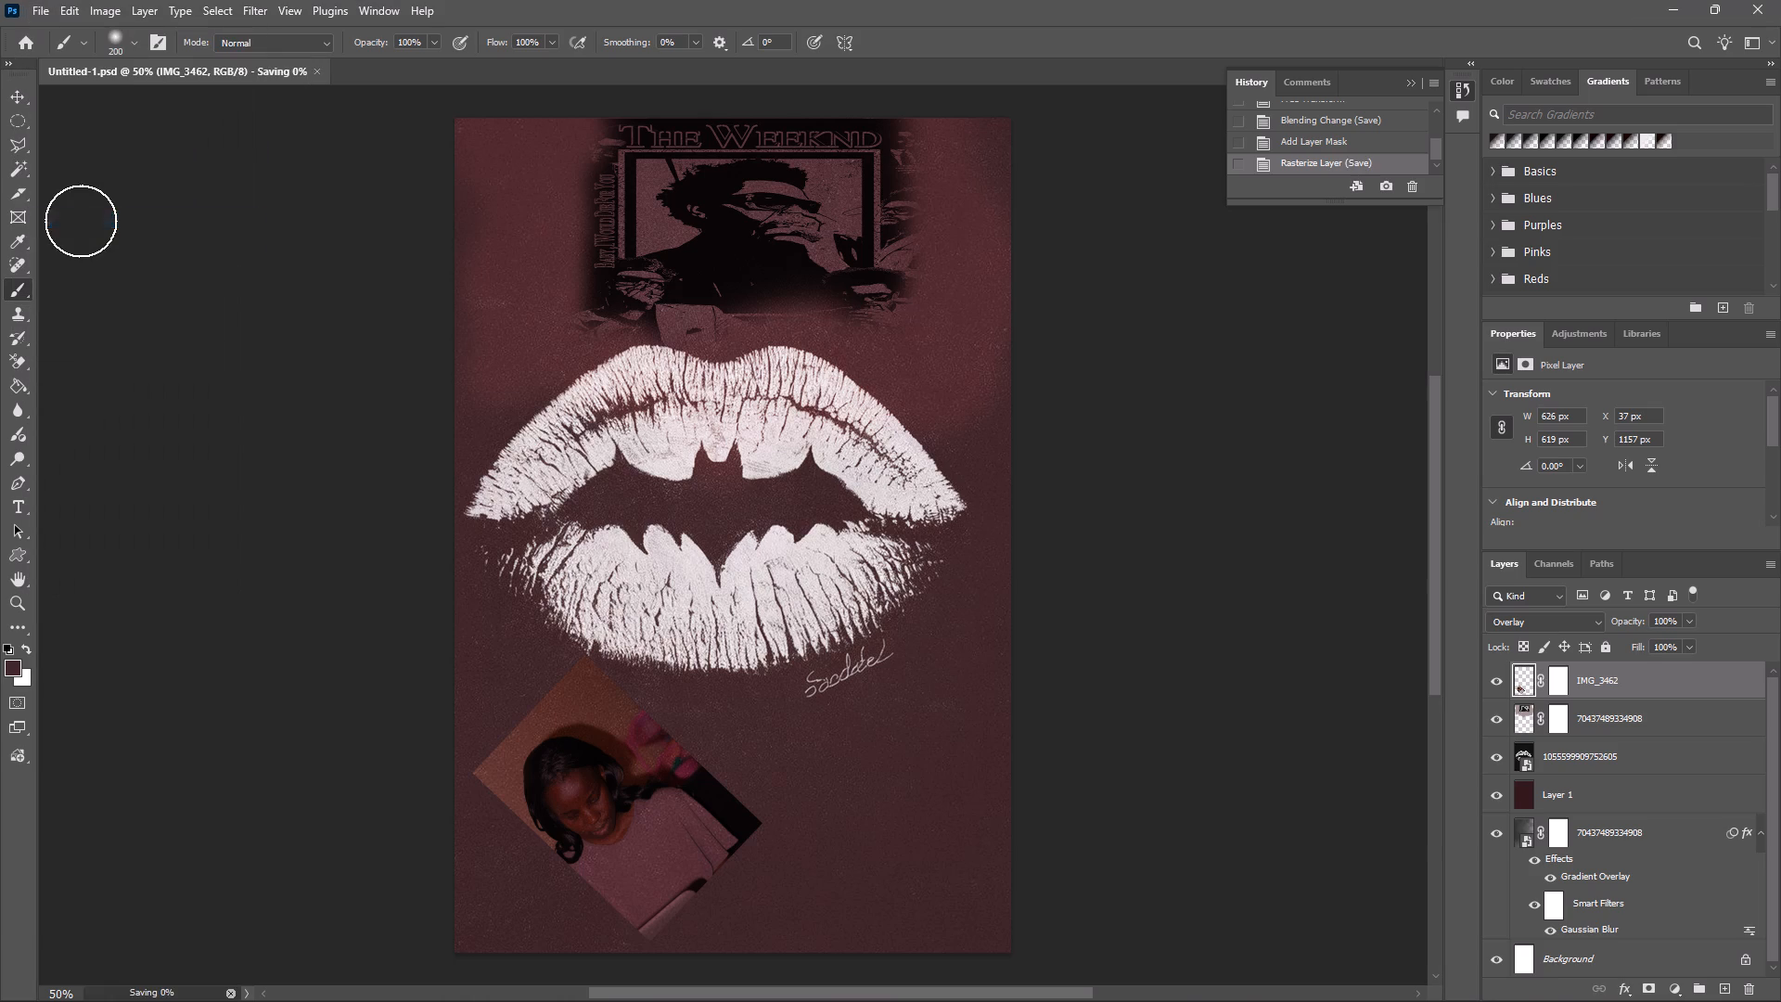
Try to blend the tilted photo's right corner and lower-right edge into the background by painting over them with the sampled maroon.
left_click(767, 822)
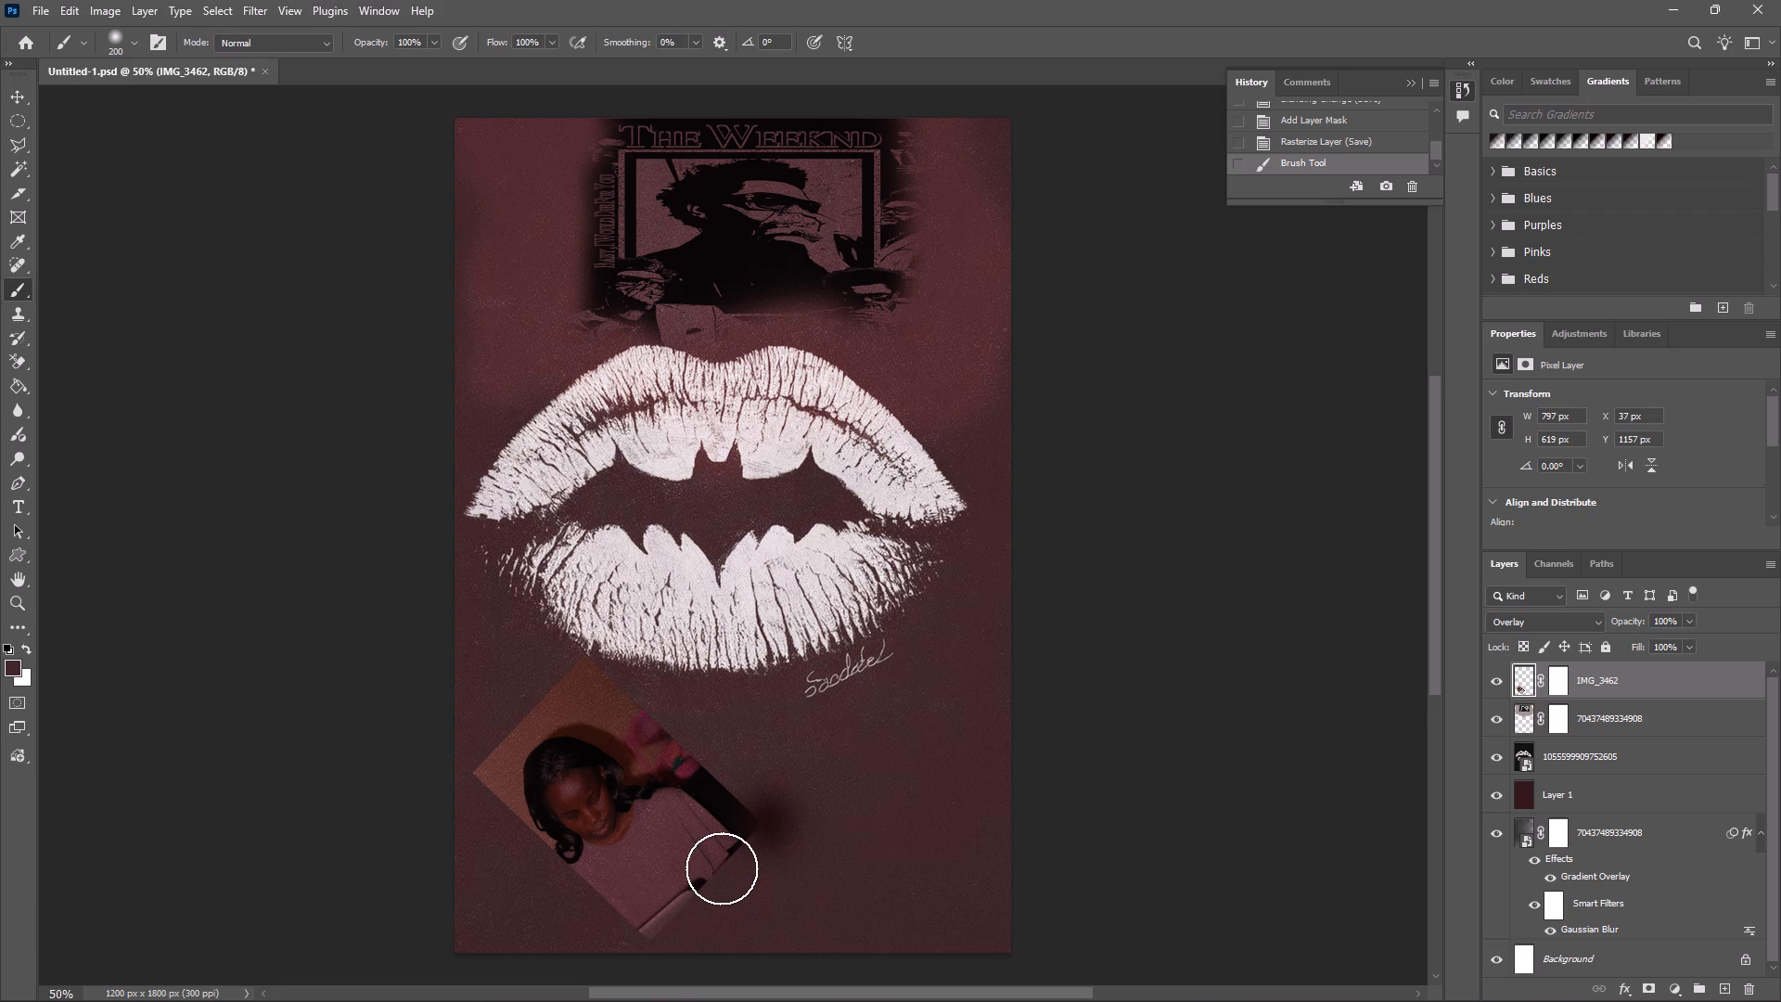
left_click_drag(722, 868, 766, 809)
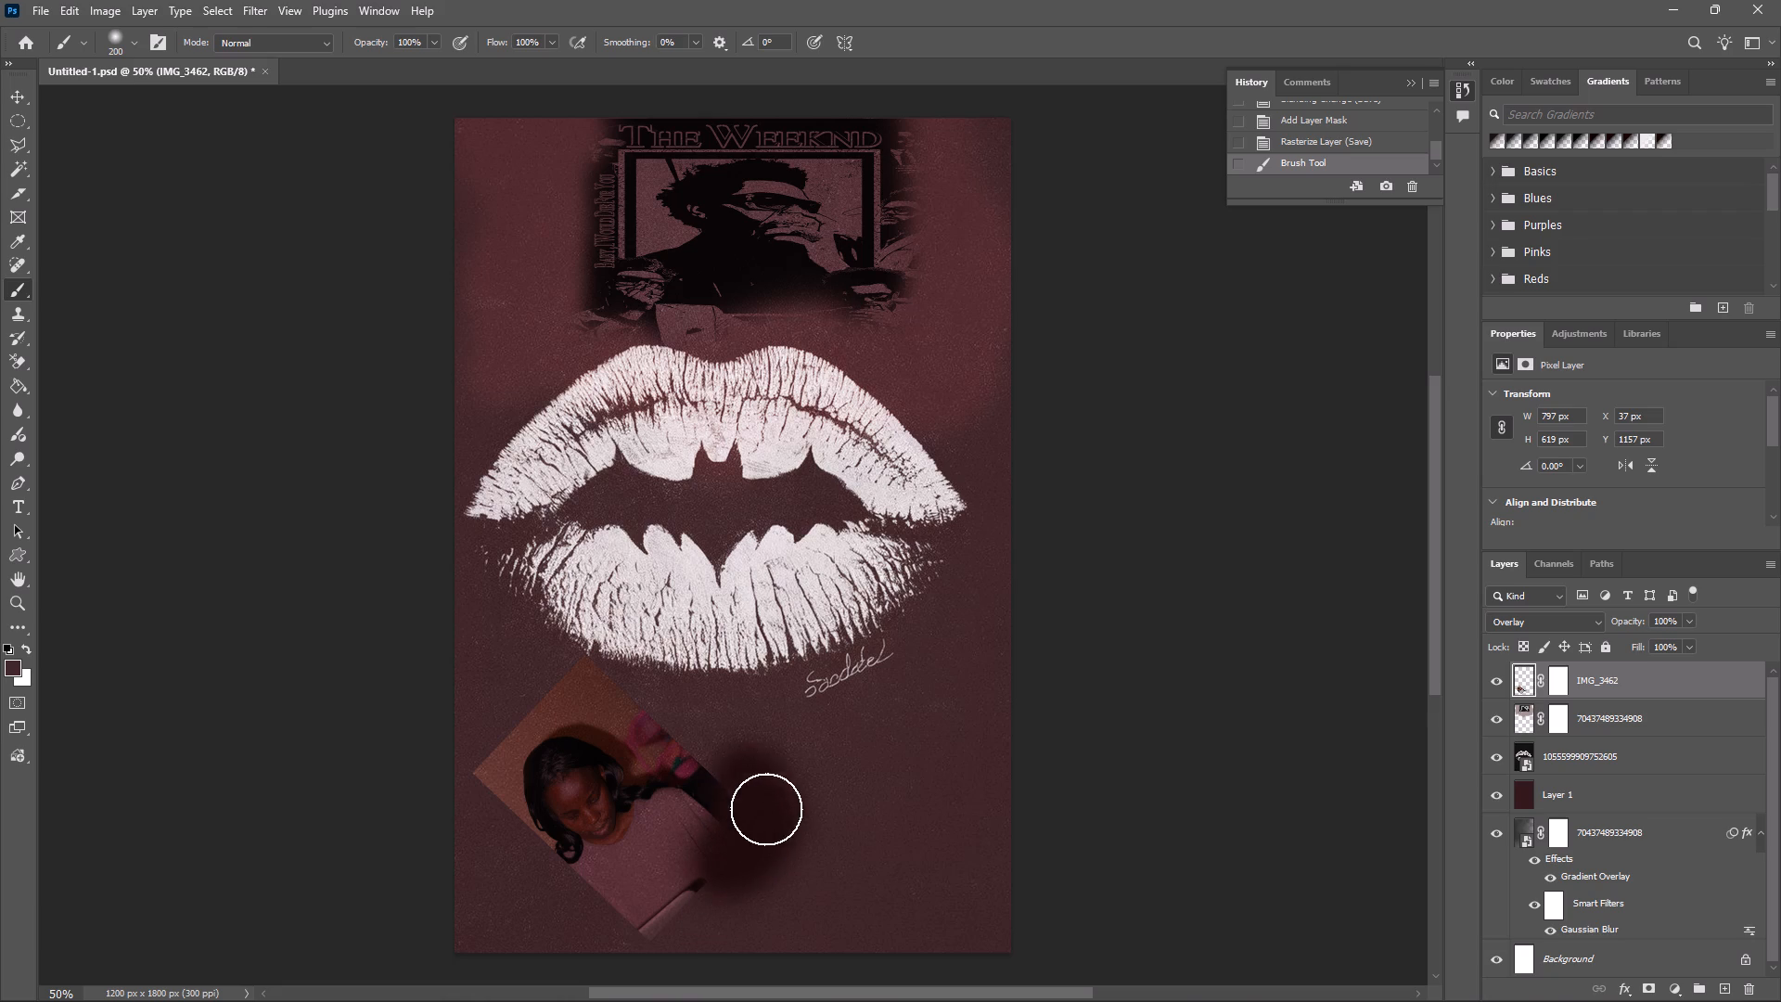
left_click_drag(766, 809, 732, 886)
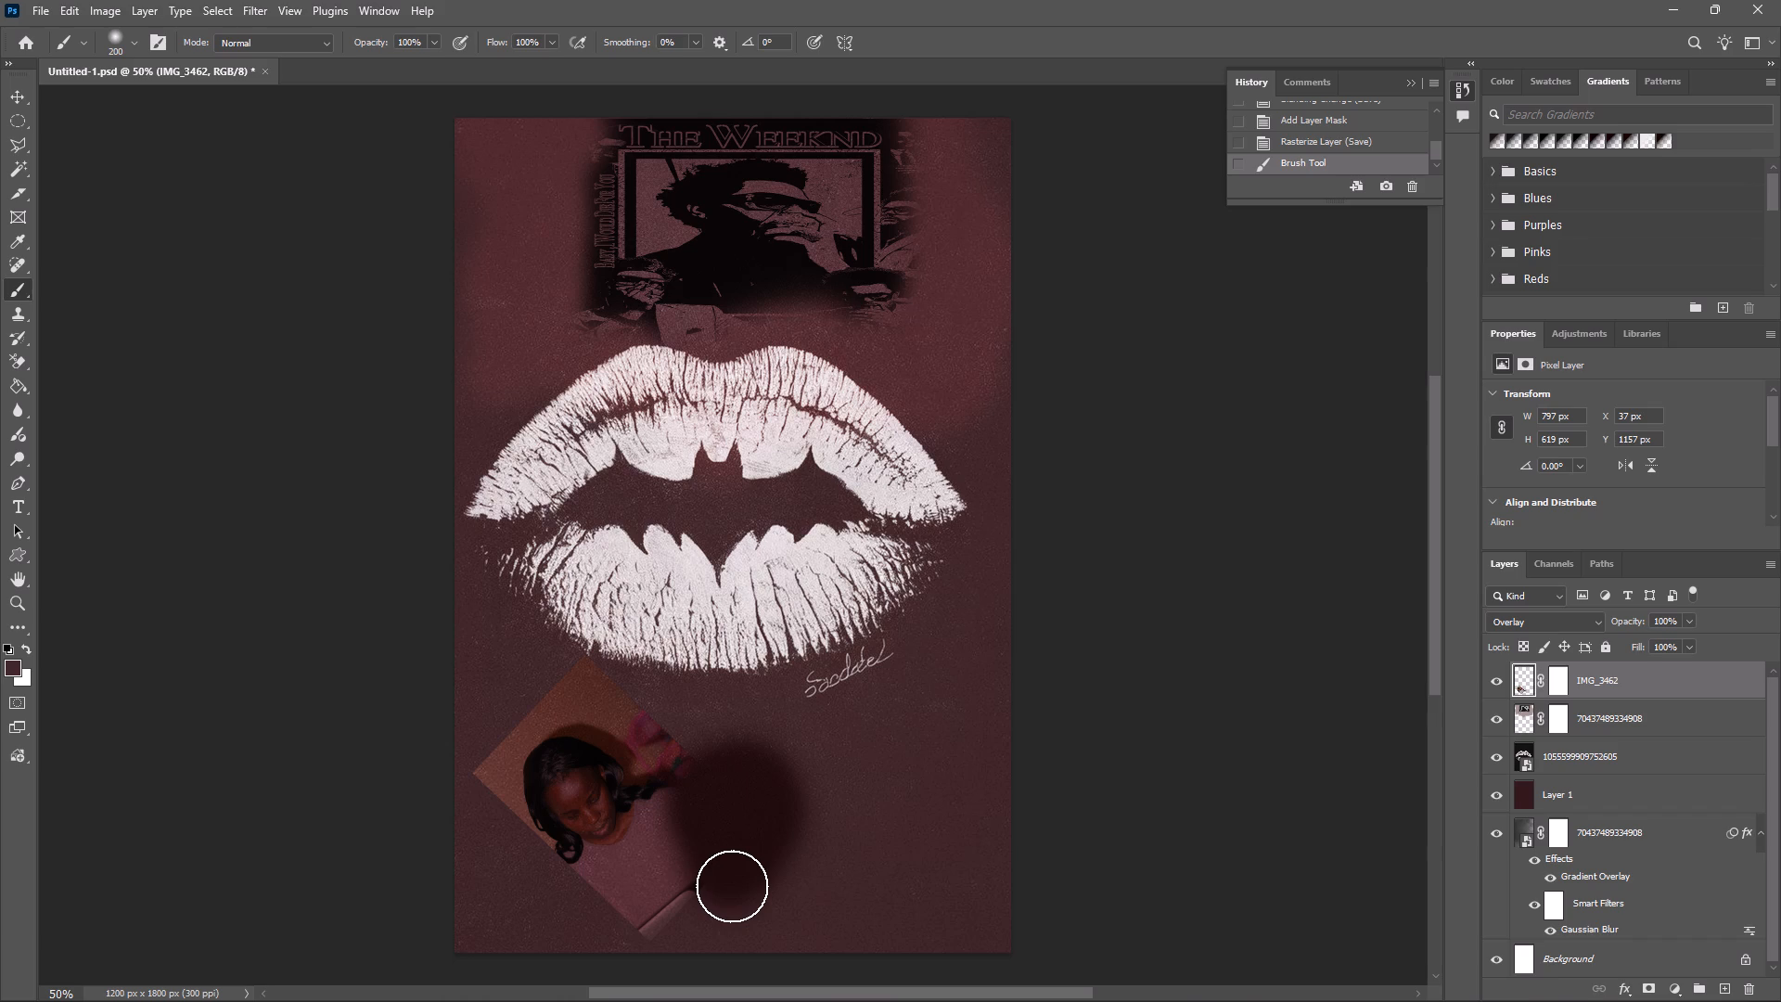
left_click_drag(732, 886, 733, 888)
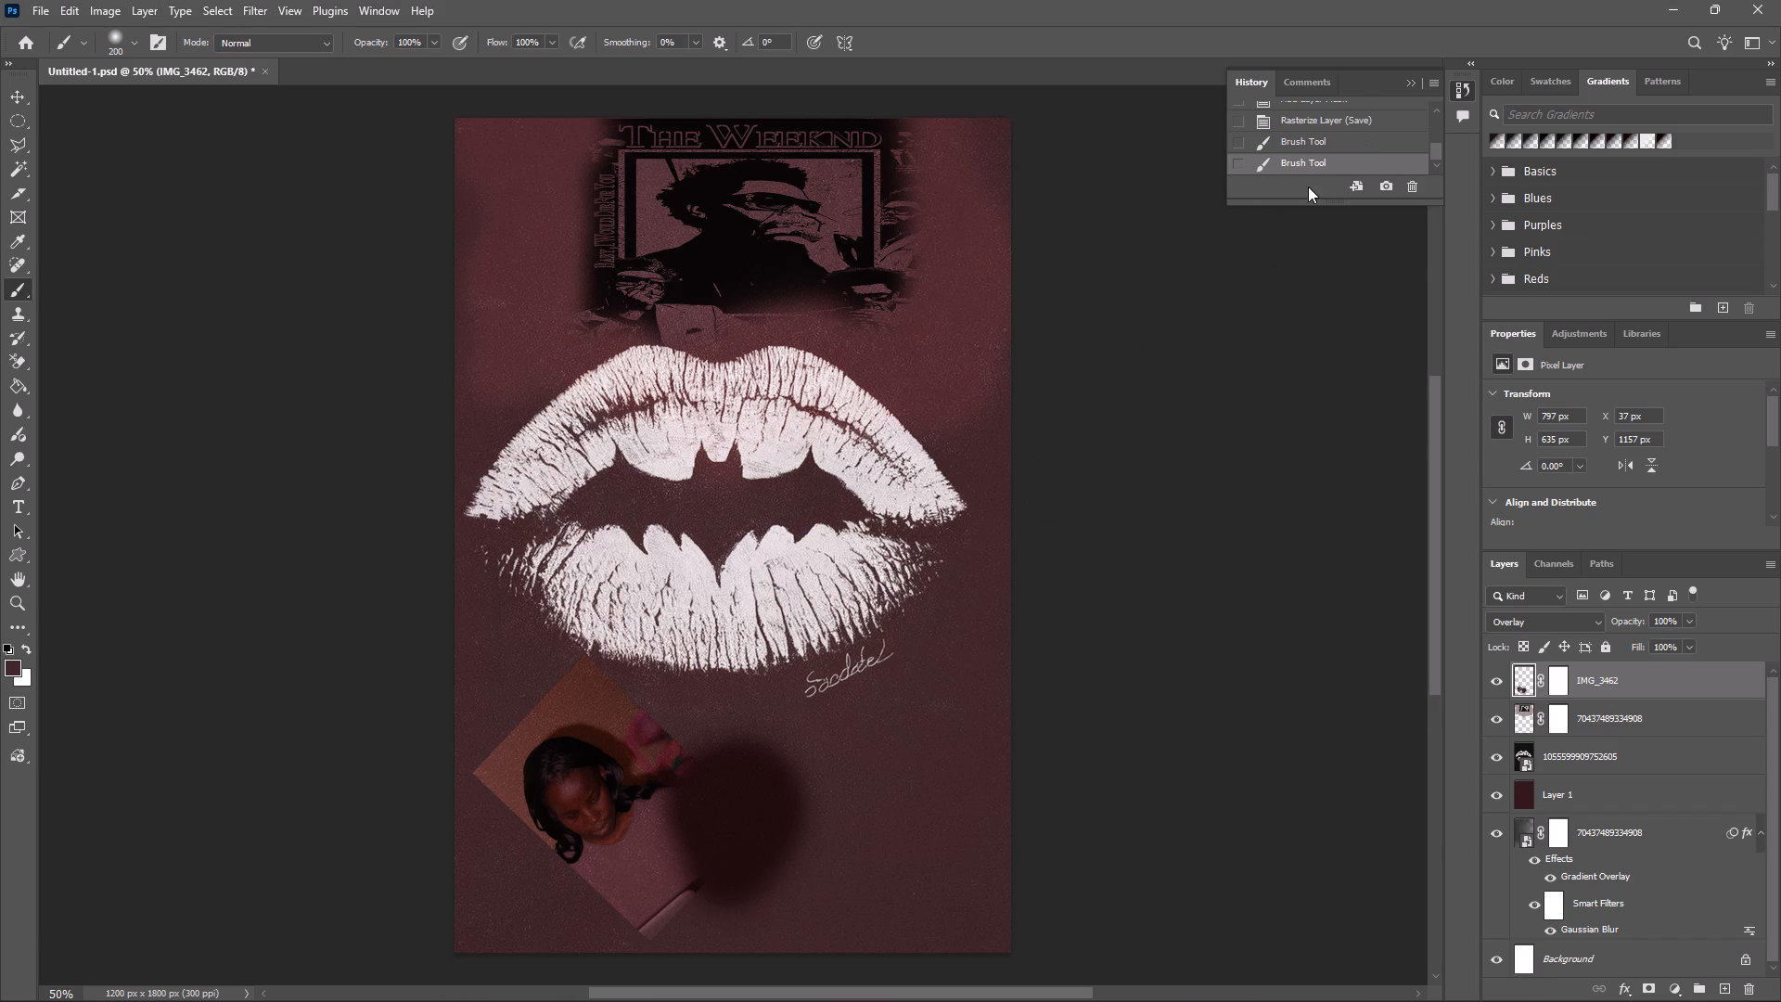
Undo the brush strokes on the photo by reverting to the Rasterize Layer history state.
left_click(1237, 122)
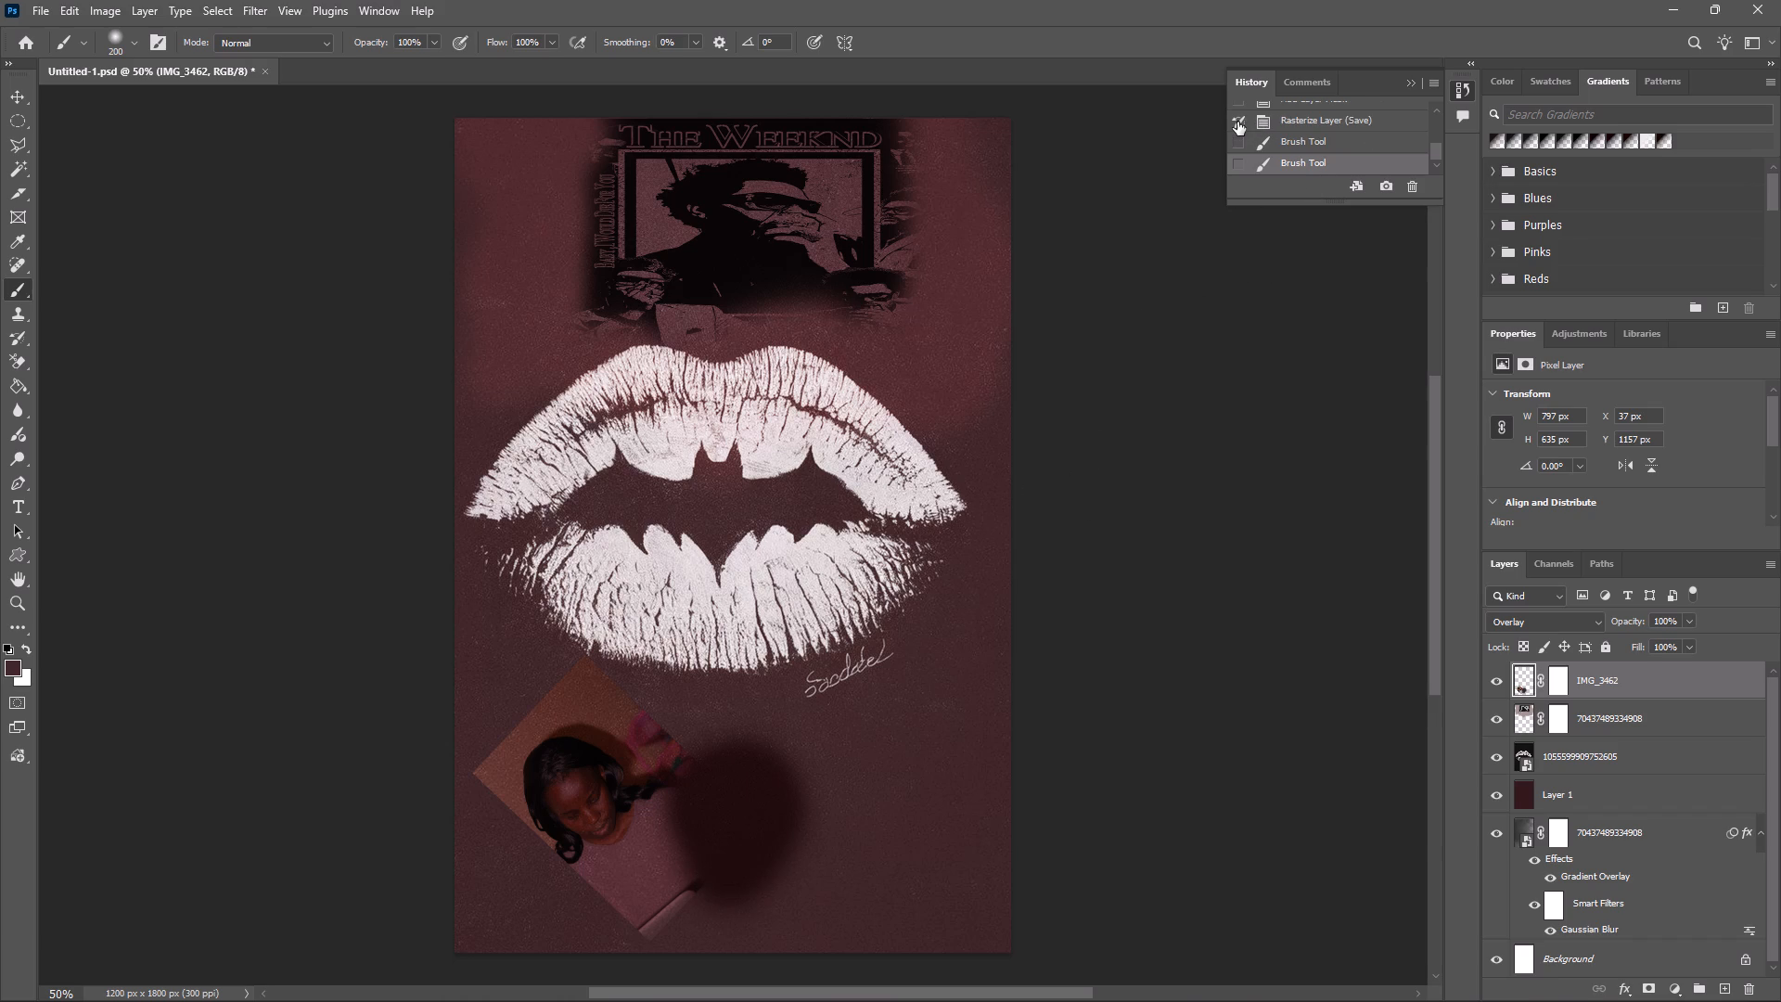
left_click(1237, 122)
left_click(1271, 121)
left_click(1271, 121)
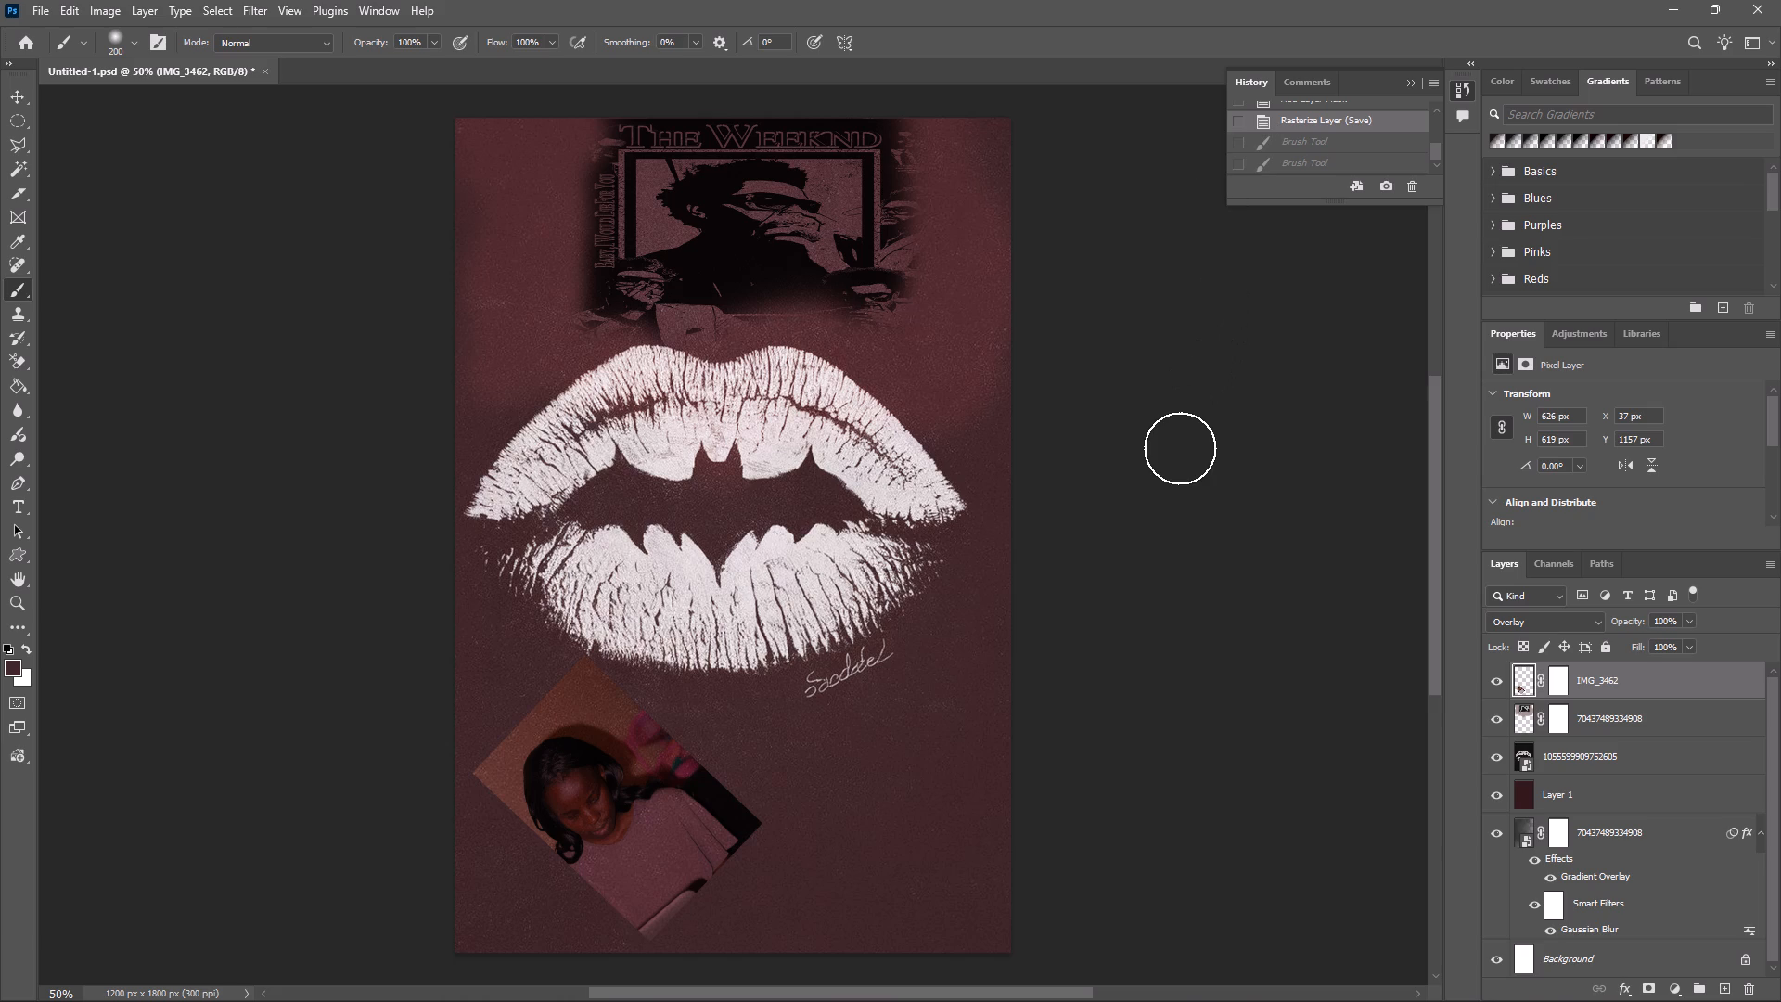
Set the foreground colour to the lighter maroon #542c30, sampled from the background beside the upper lip.
left_click(15, 668)
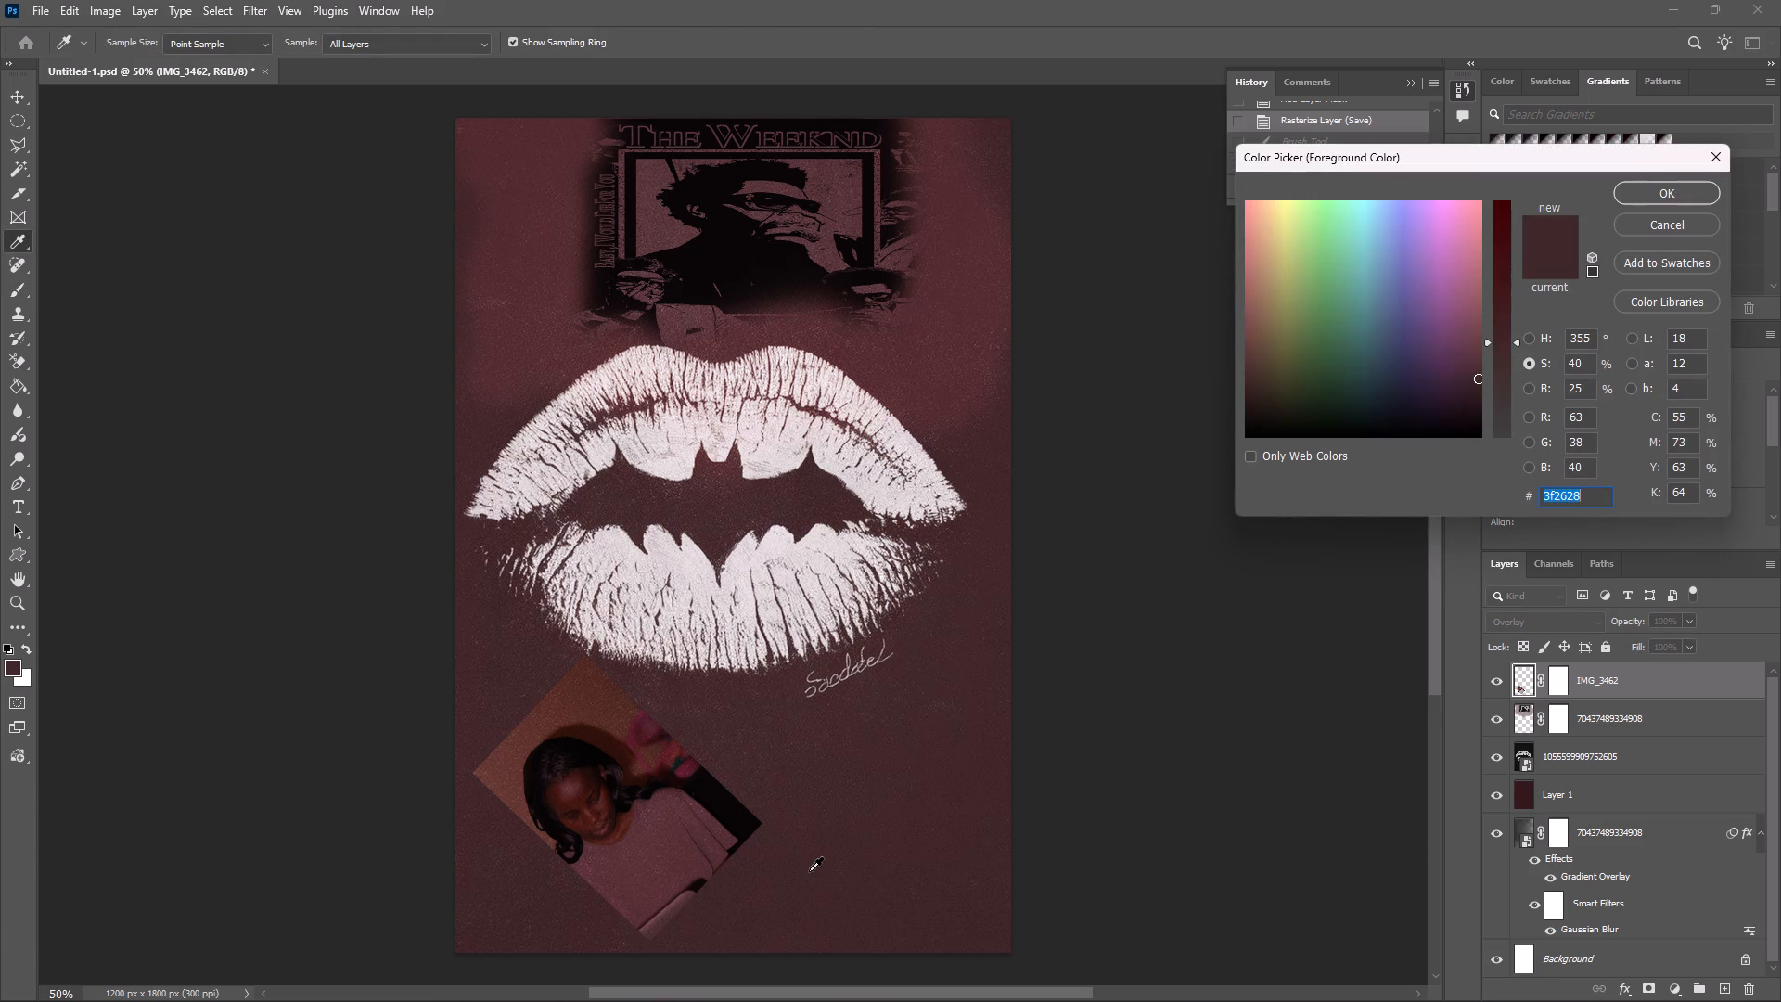
left_click(809, 871)
left_click(796, 788)
left_click(796, 788)
left_click(754, 735)
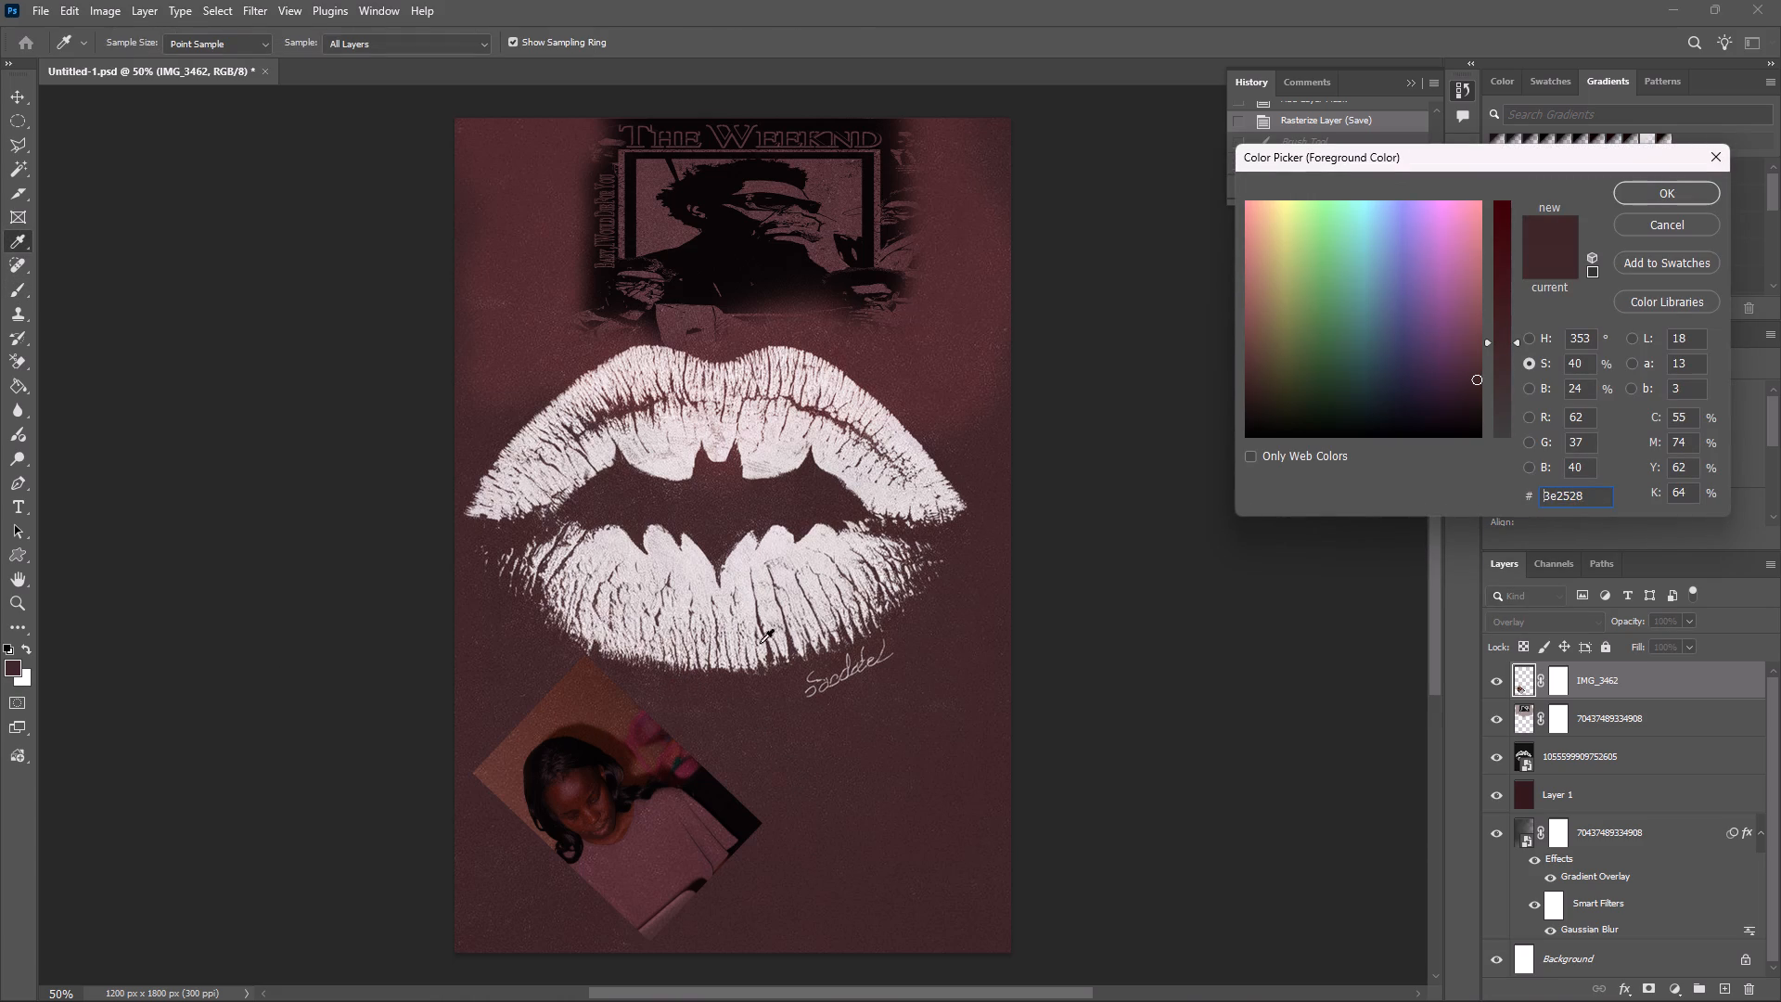
left_click(977, 404)
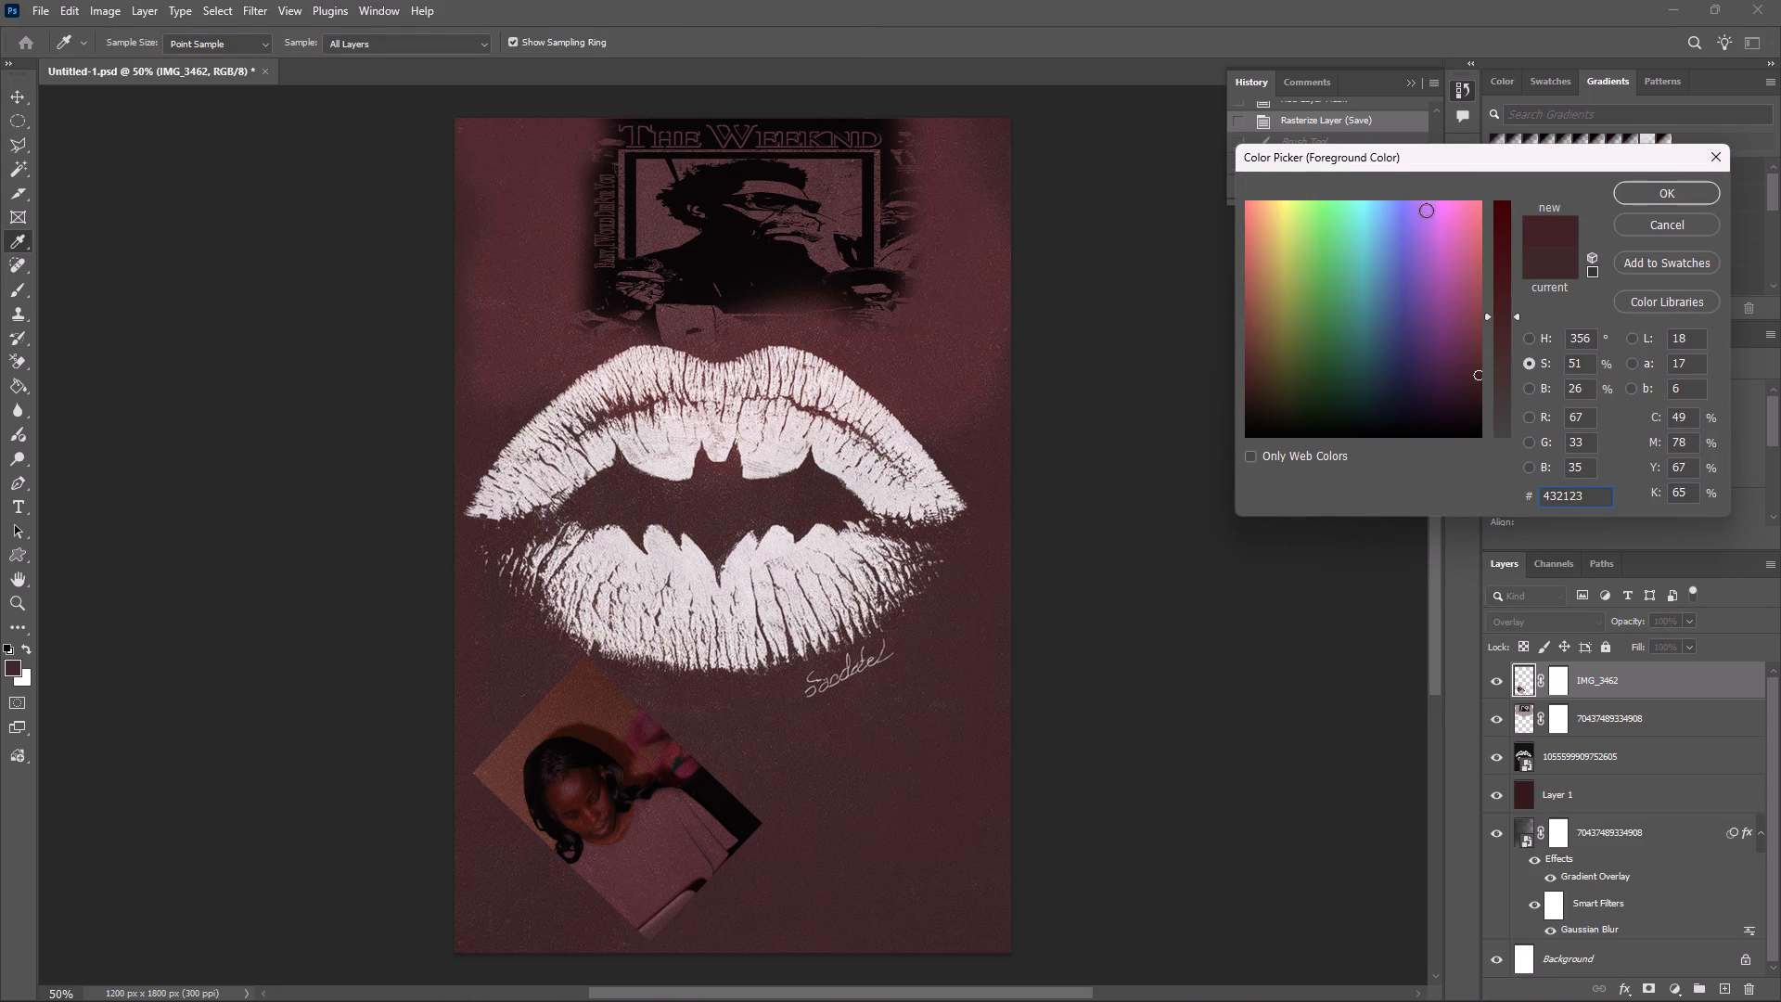
left_click(963, 375)
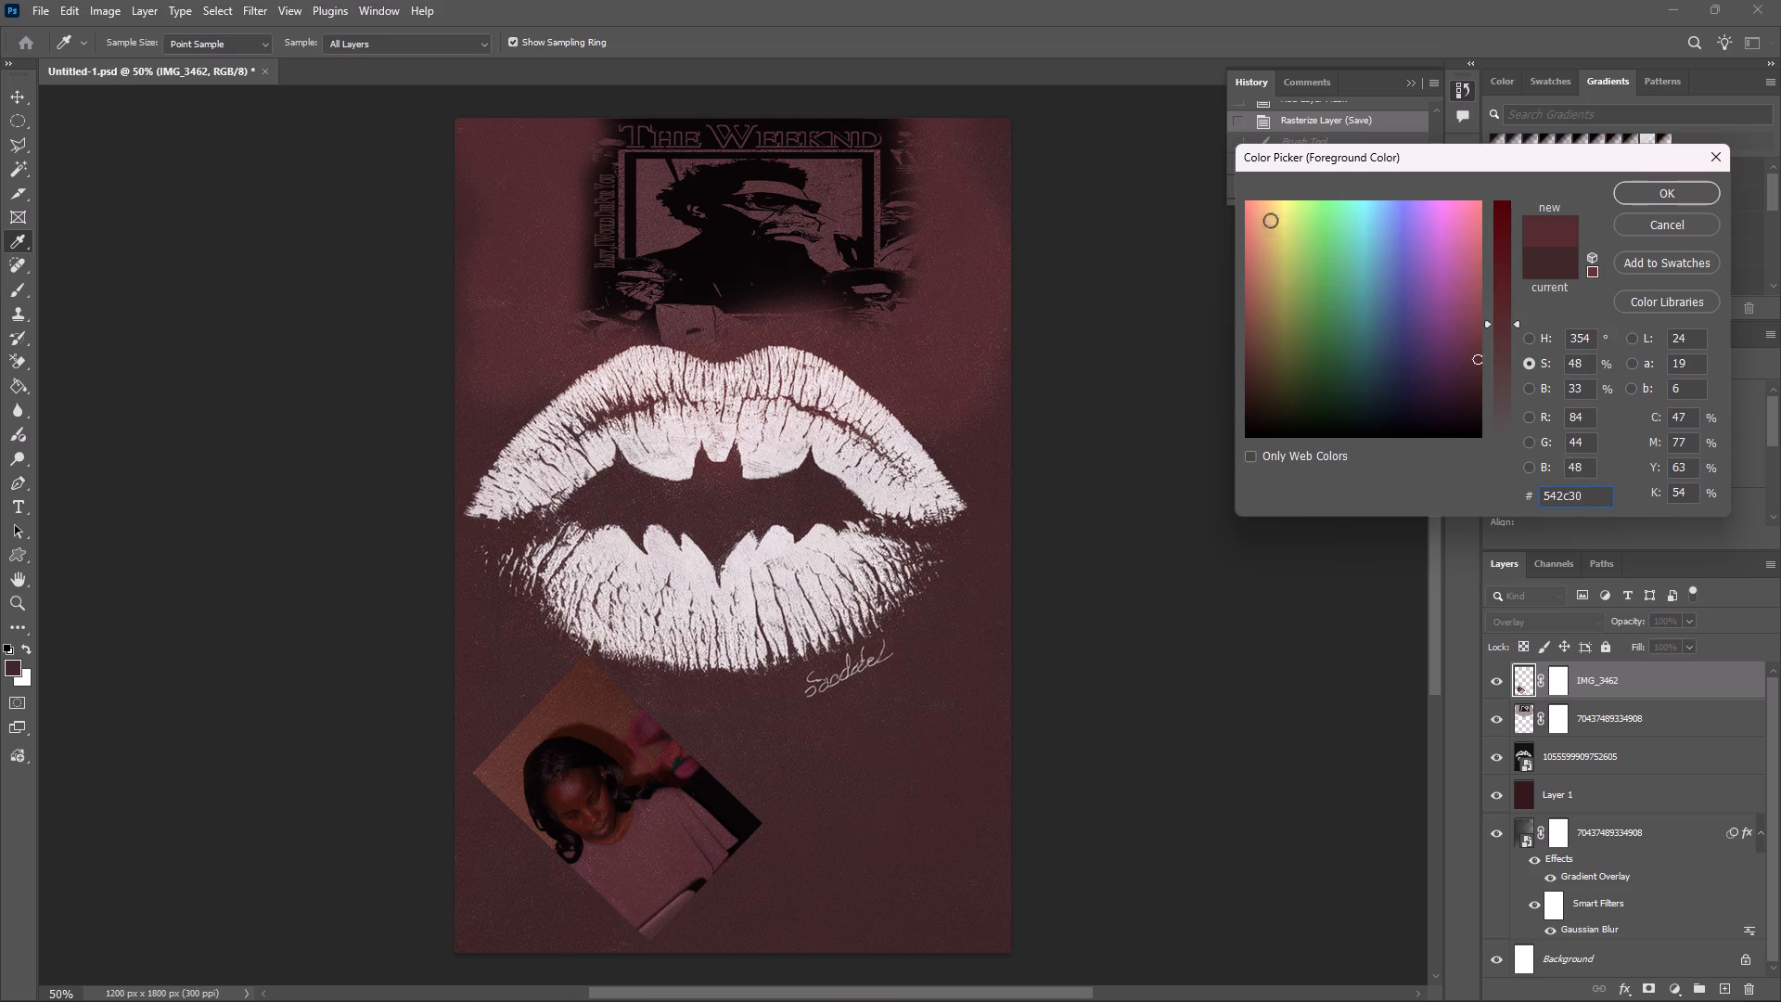
left_click(1632, 194)
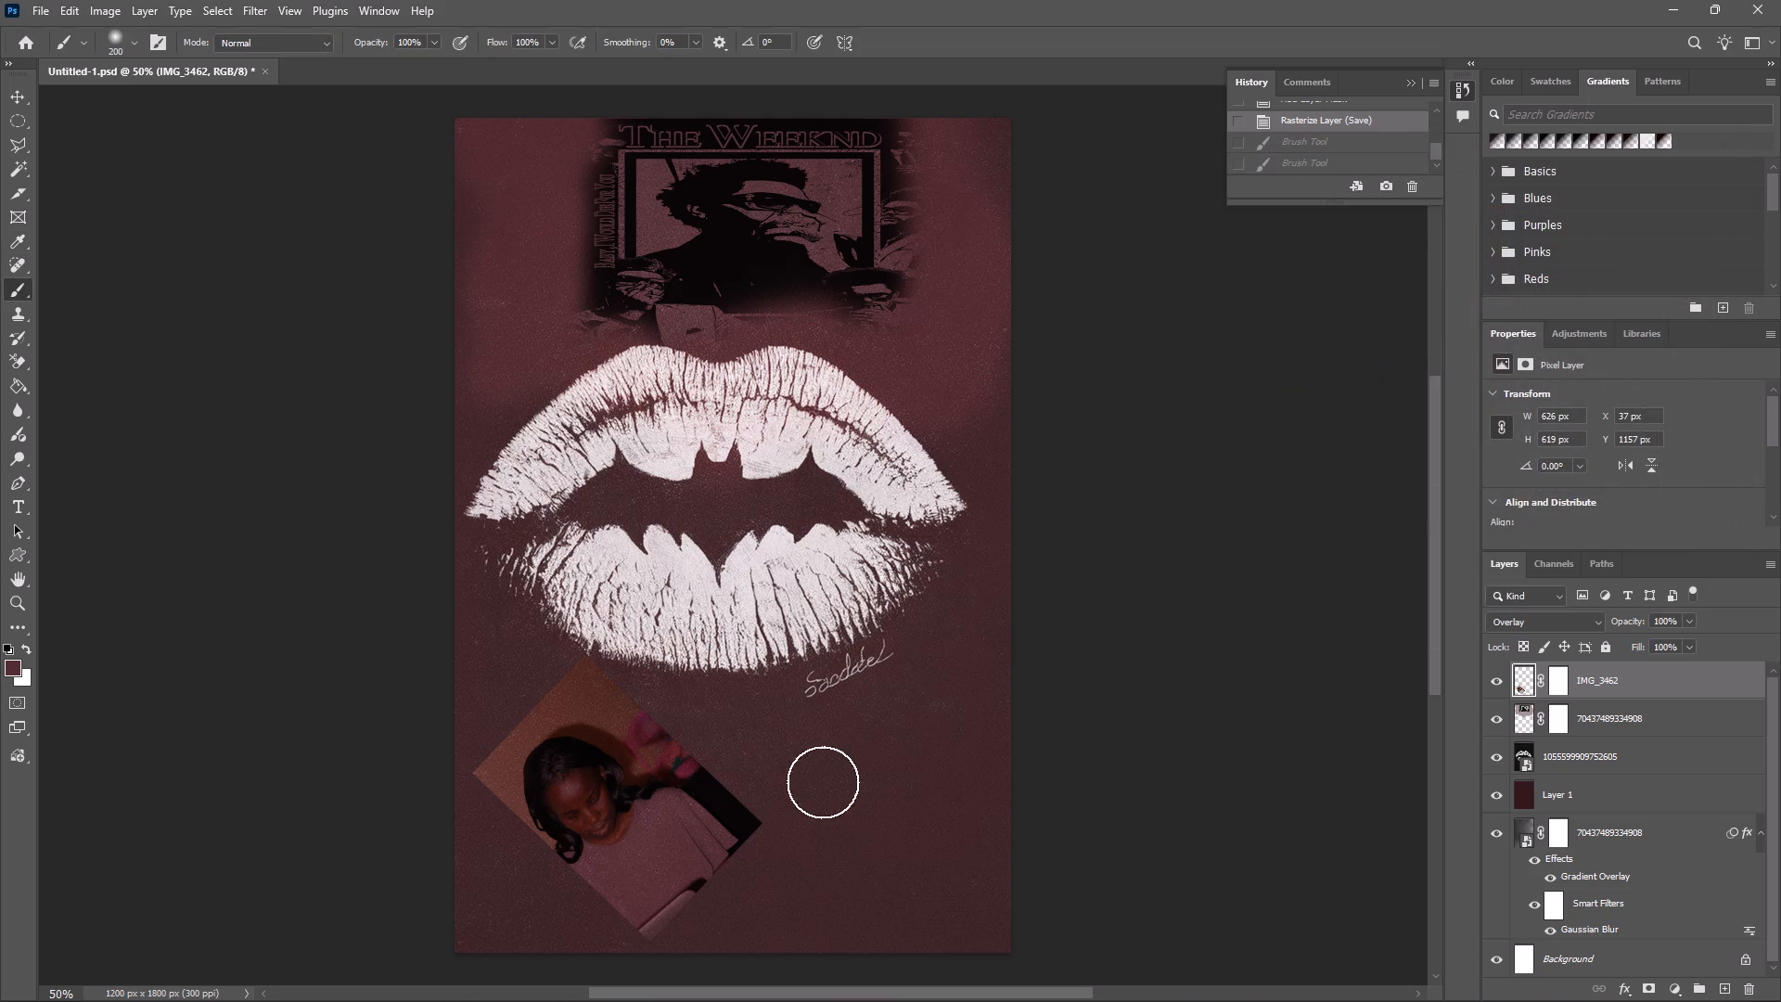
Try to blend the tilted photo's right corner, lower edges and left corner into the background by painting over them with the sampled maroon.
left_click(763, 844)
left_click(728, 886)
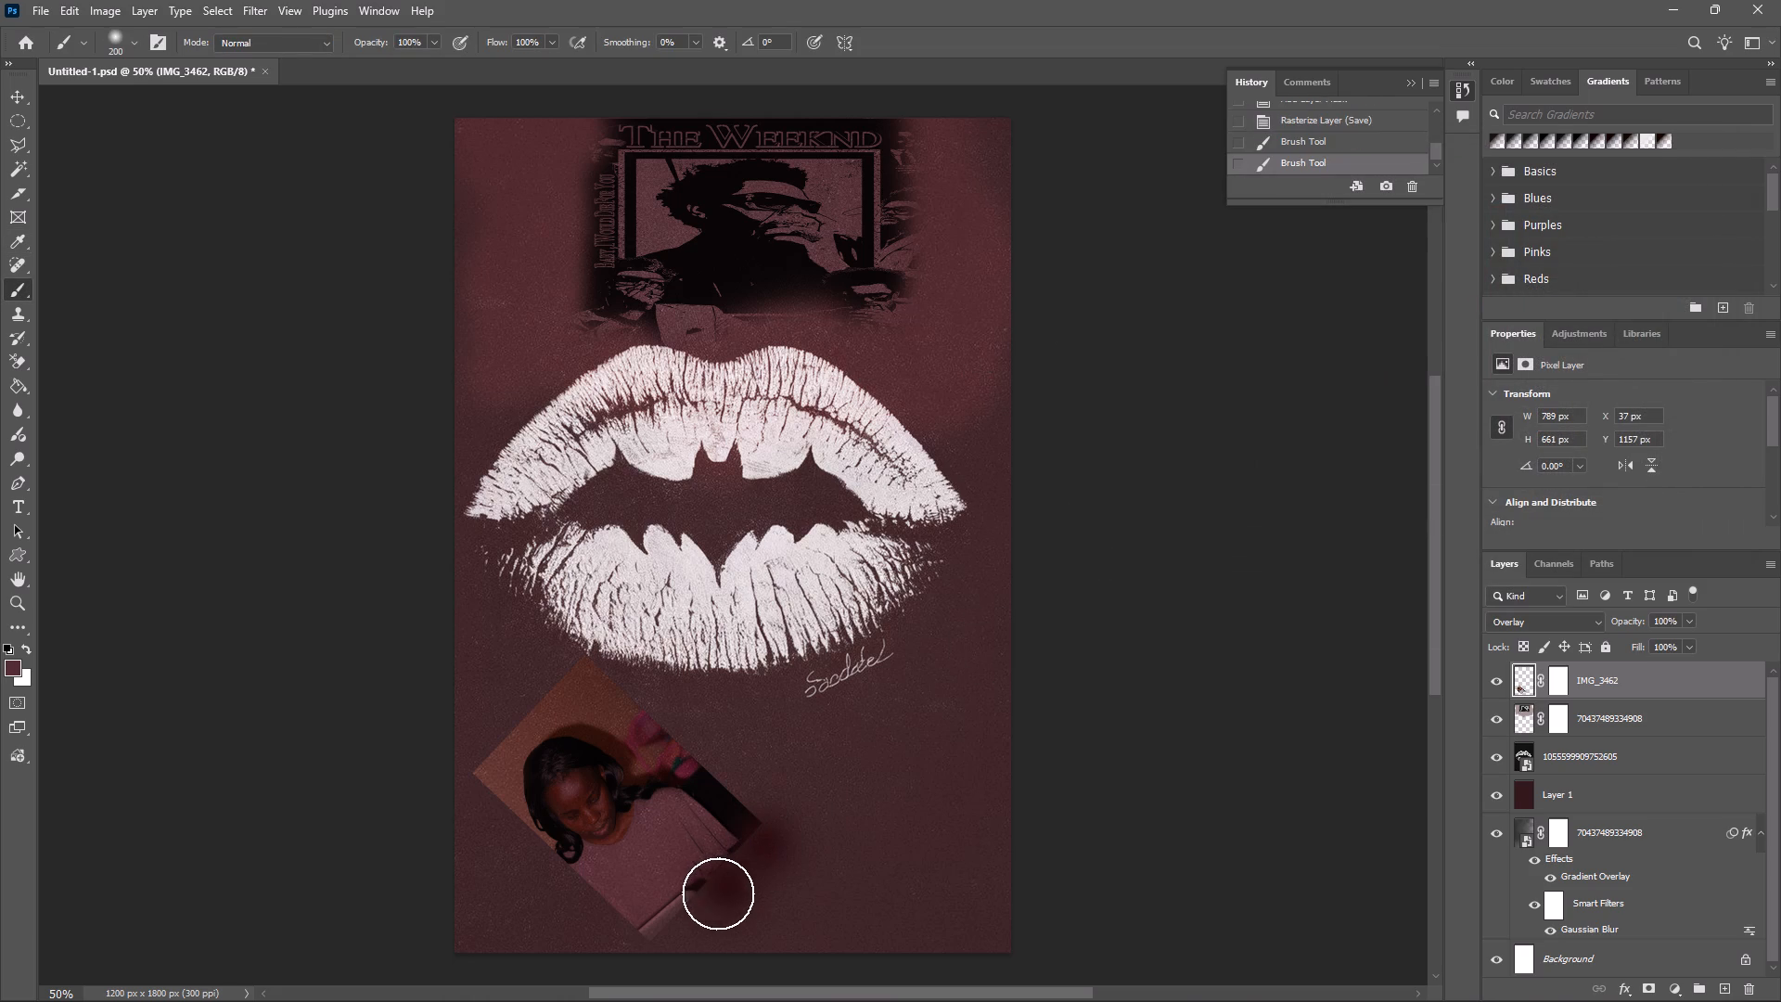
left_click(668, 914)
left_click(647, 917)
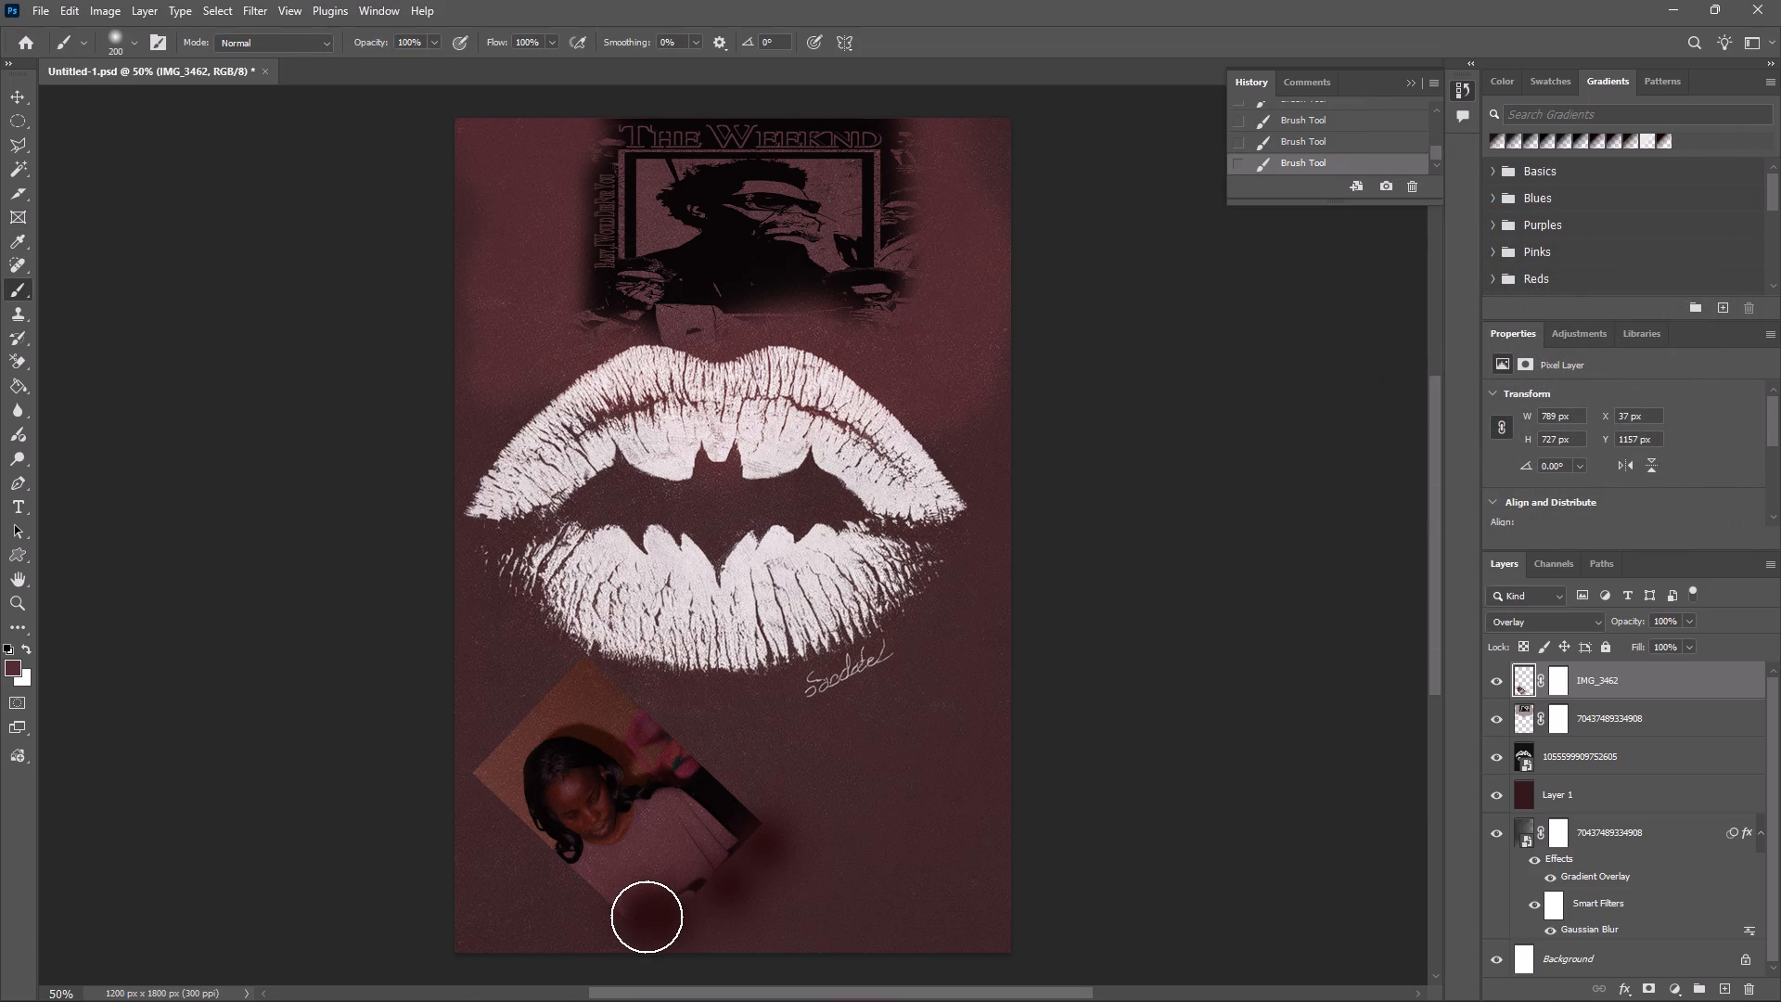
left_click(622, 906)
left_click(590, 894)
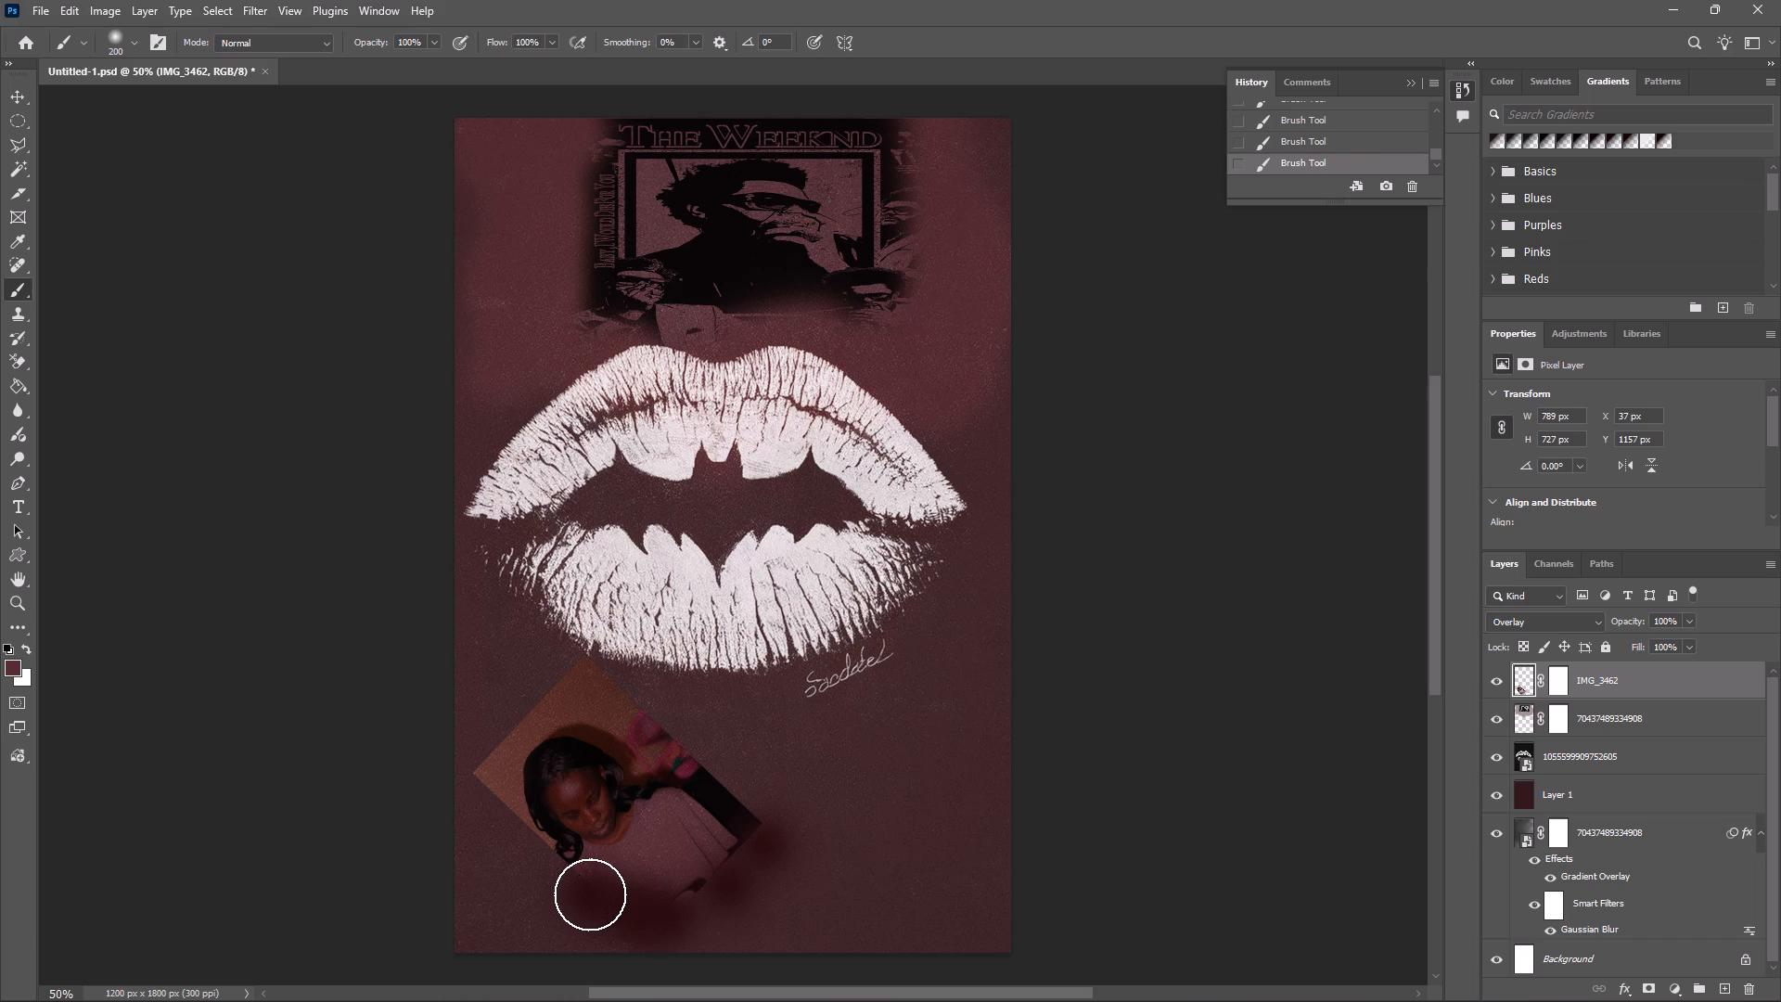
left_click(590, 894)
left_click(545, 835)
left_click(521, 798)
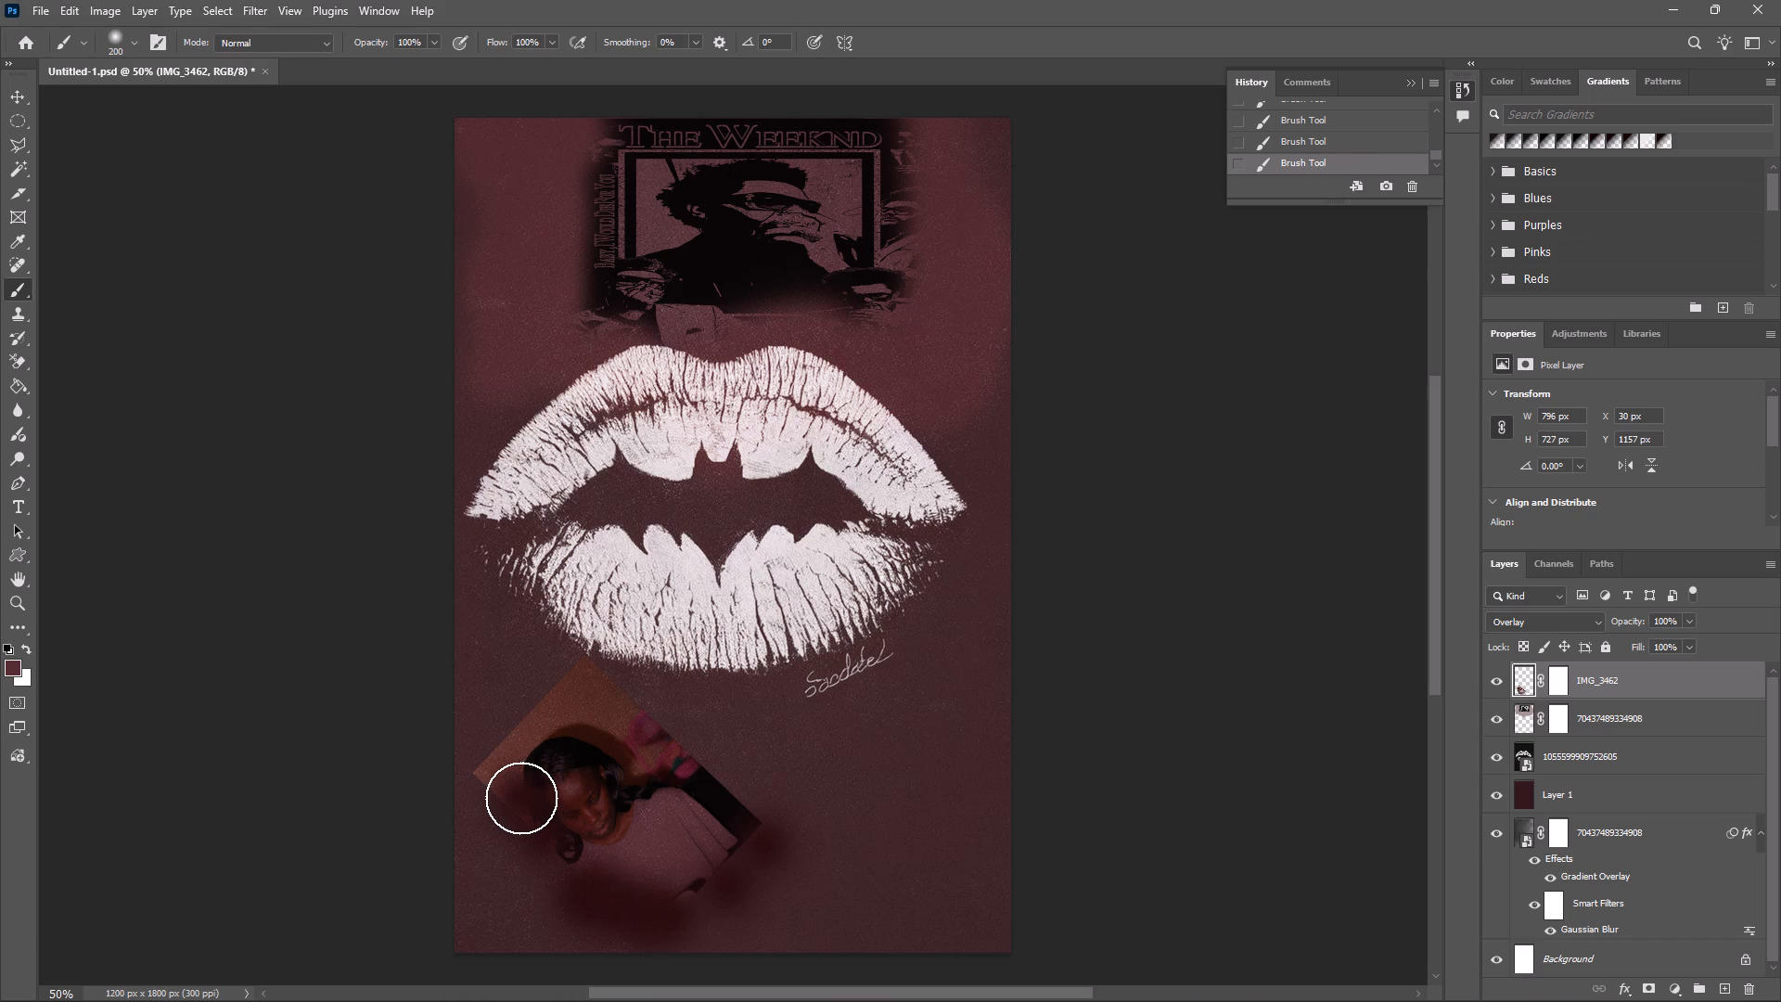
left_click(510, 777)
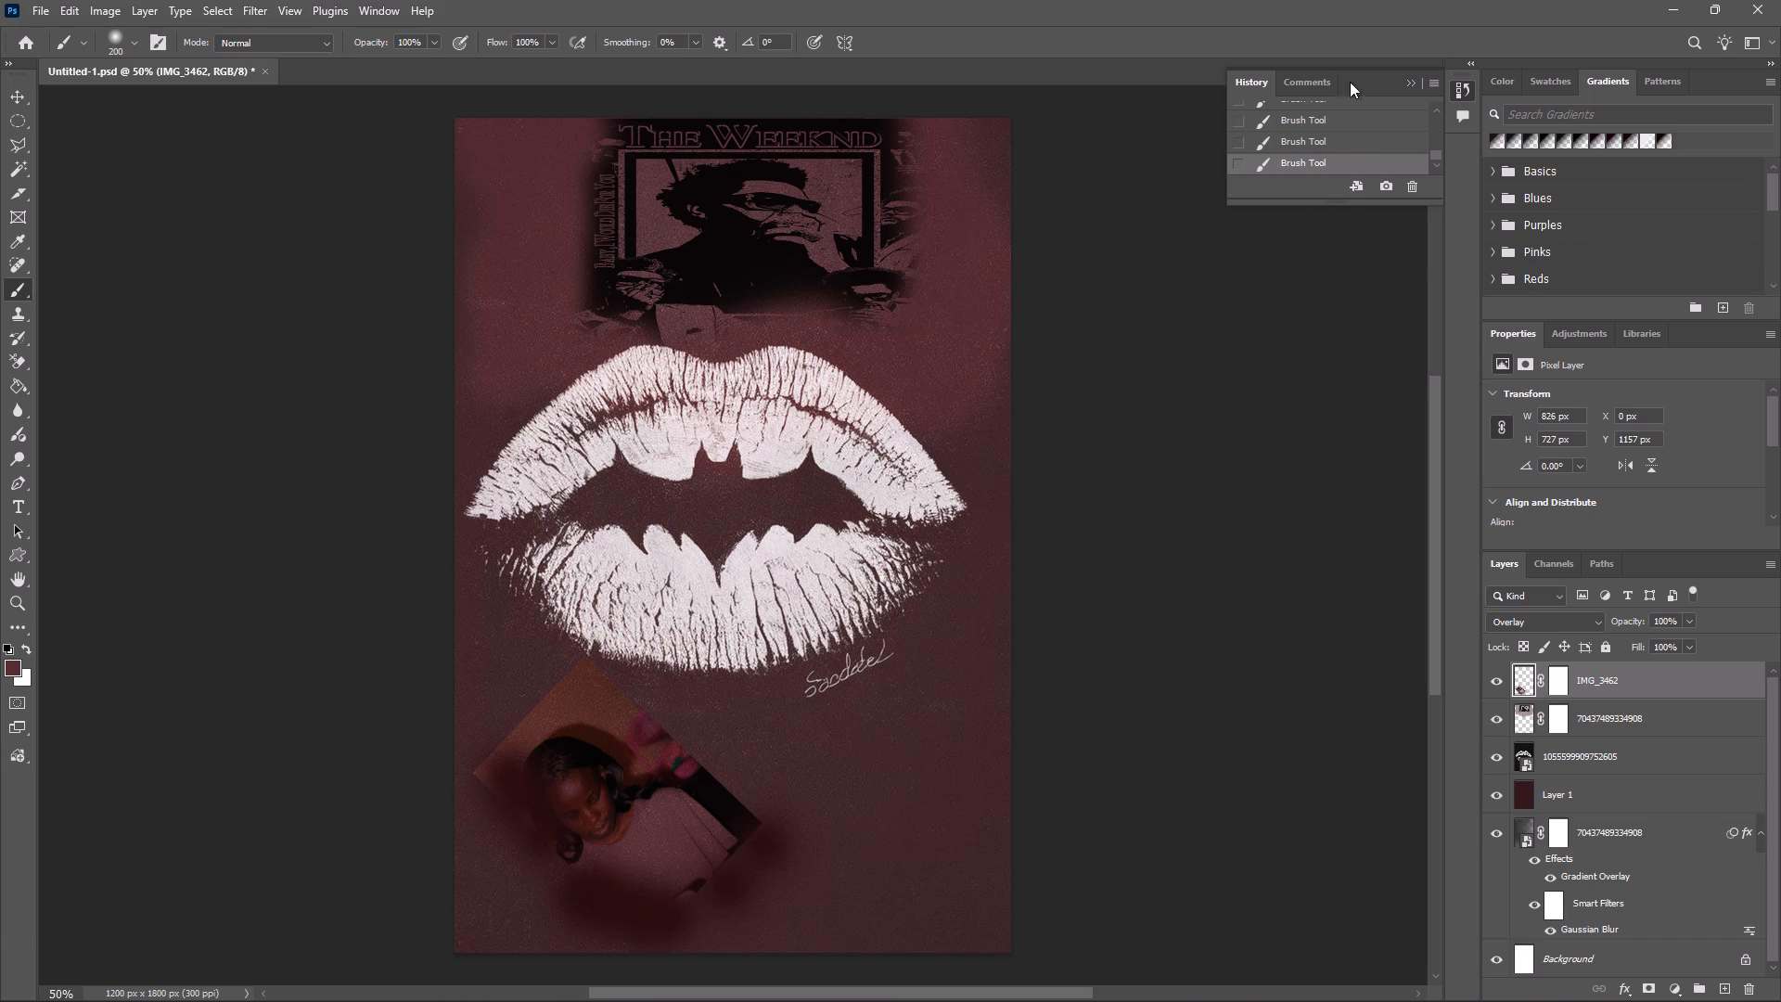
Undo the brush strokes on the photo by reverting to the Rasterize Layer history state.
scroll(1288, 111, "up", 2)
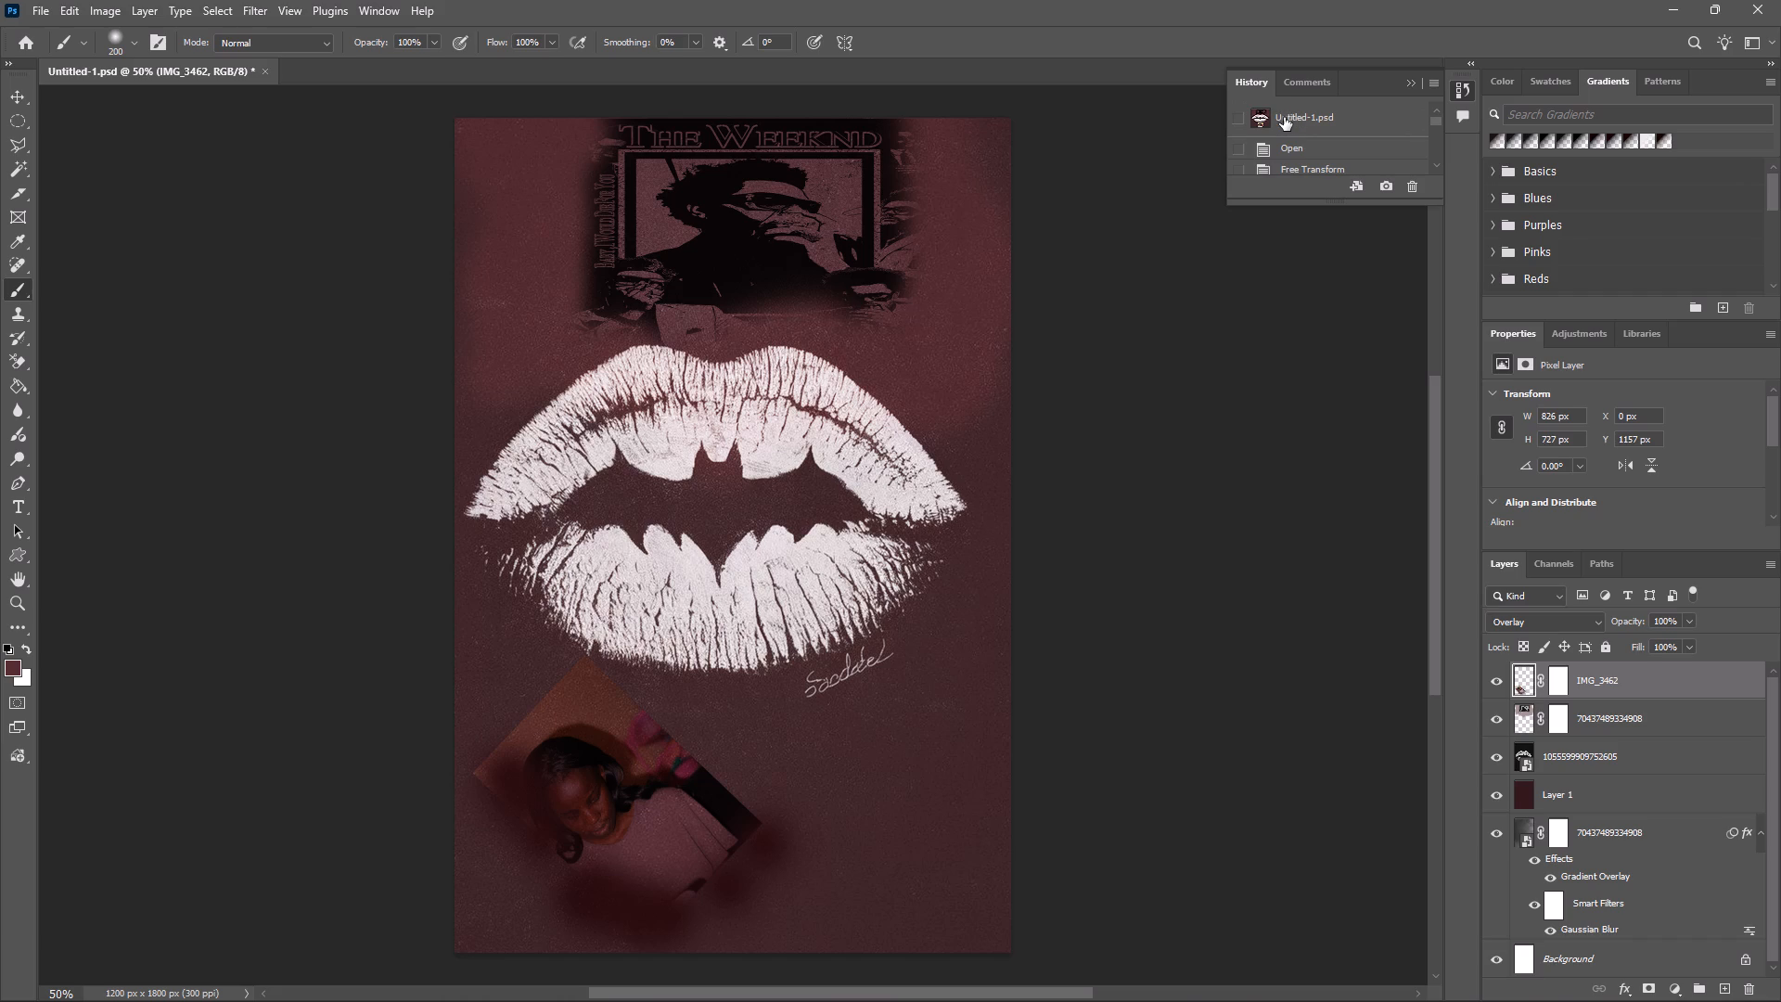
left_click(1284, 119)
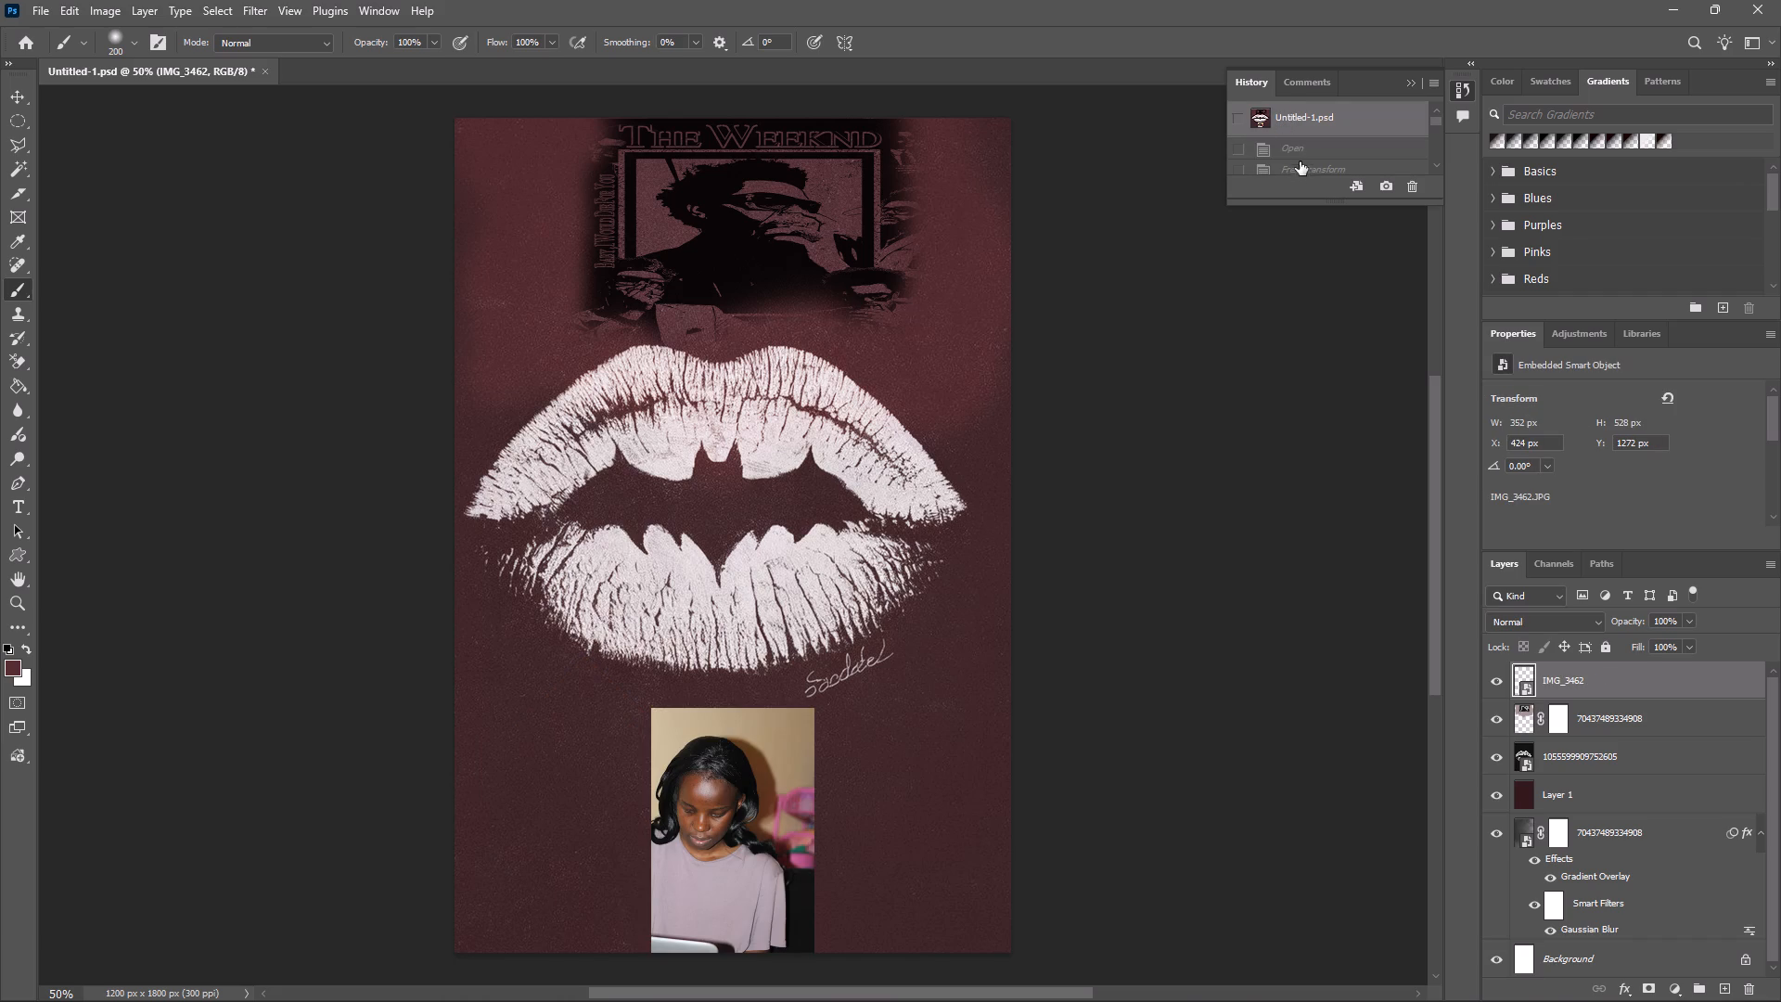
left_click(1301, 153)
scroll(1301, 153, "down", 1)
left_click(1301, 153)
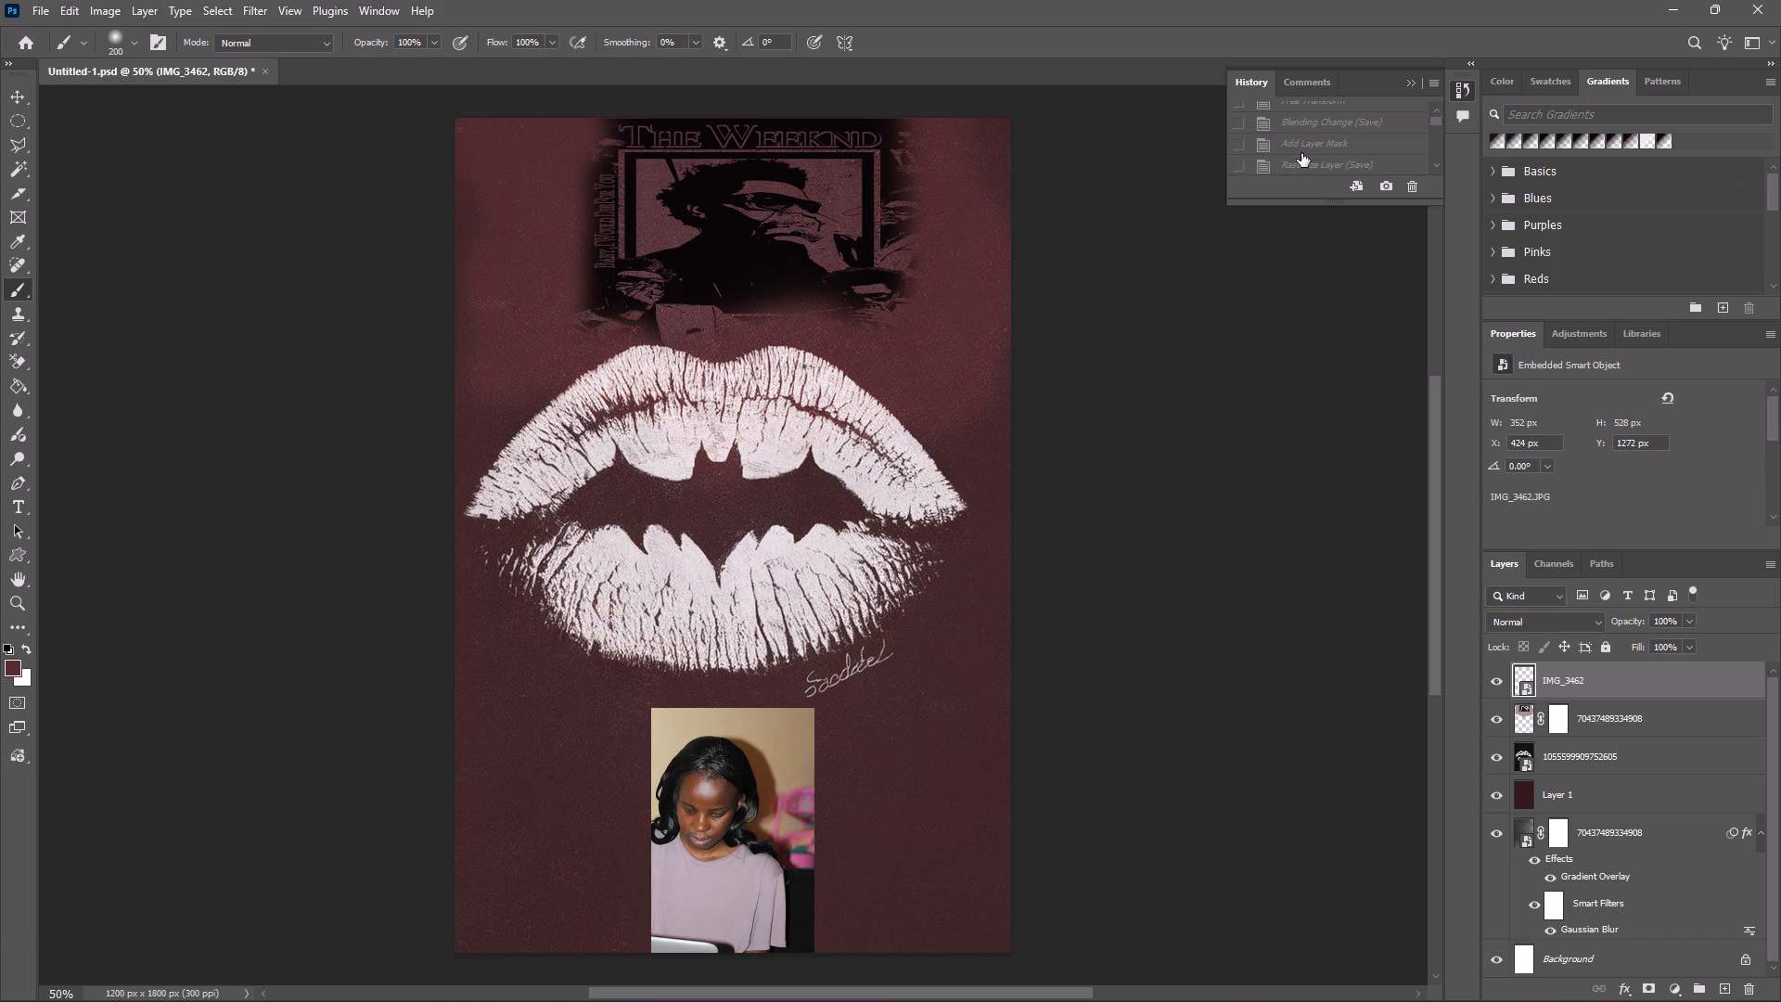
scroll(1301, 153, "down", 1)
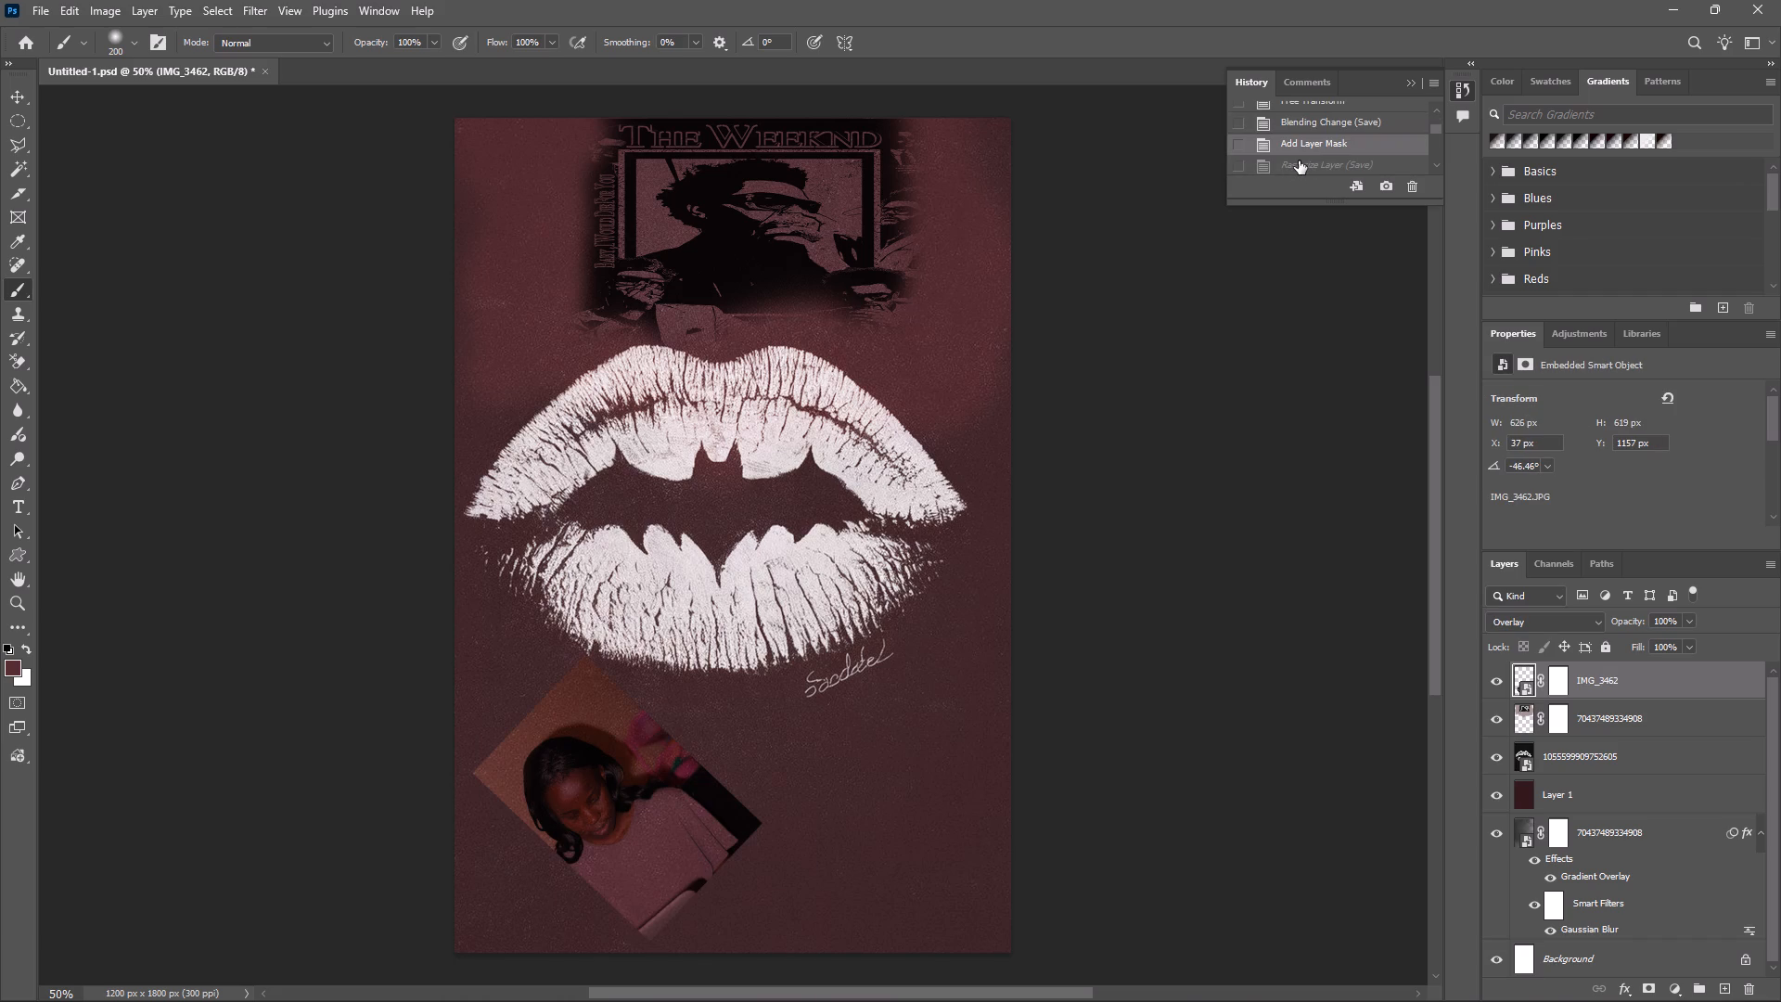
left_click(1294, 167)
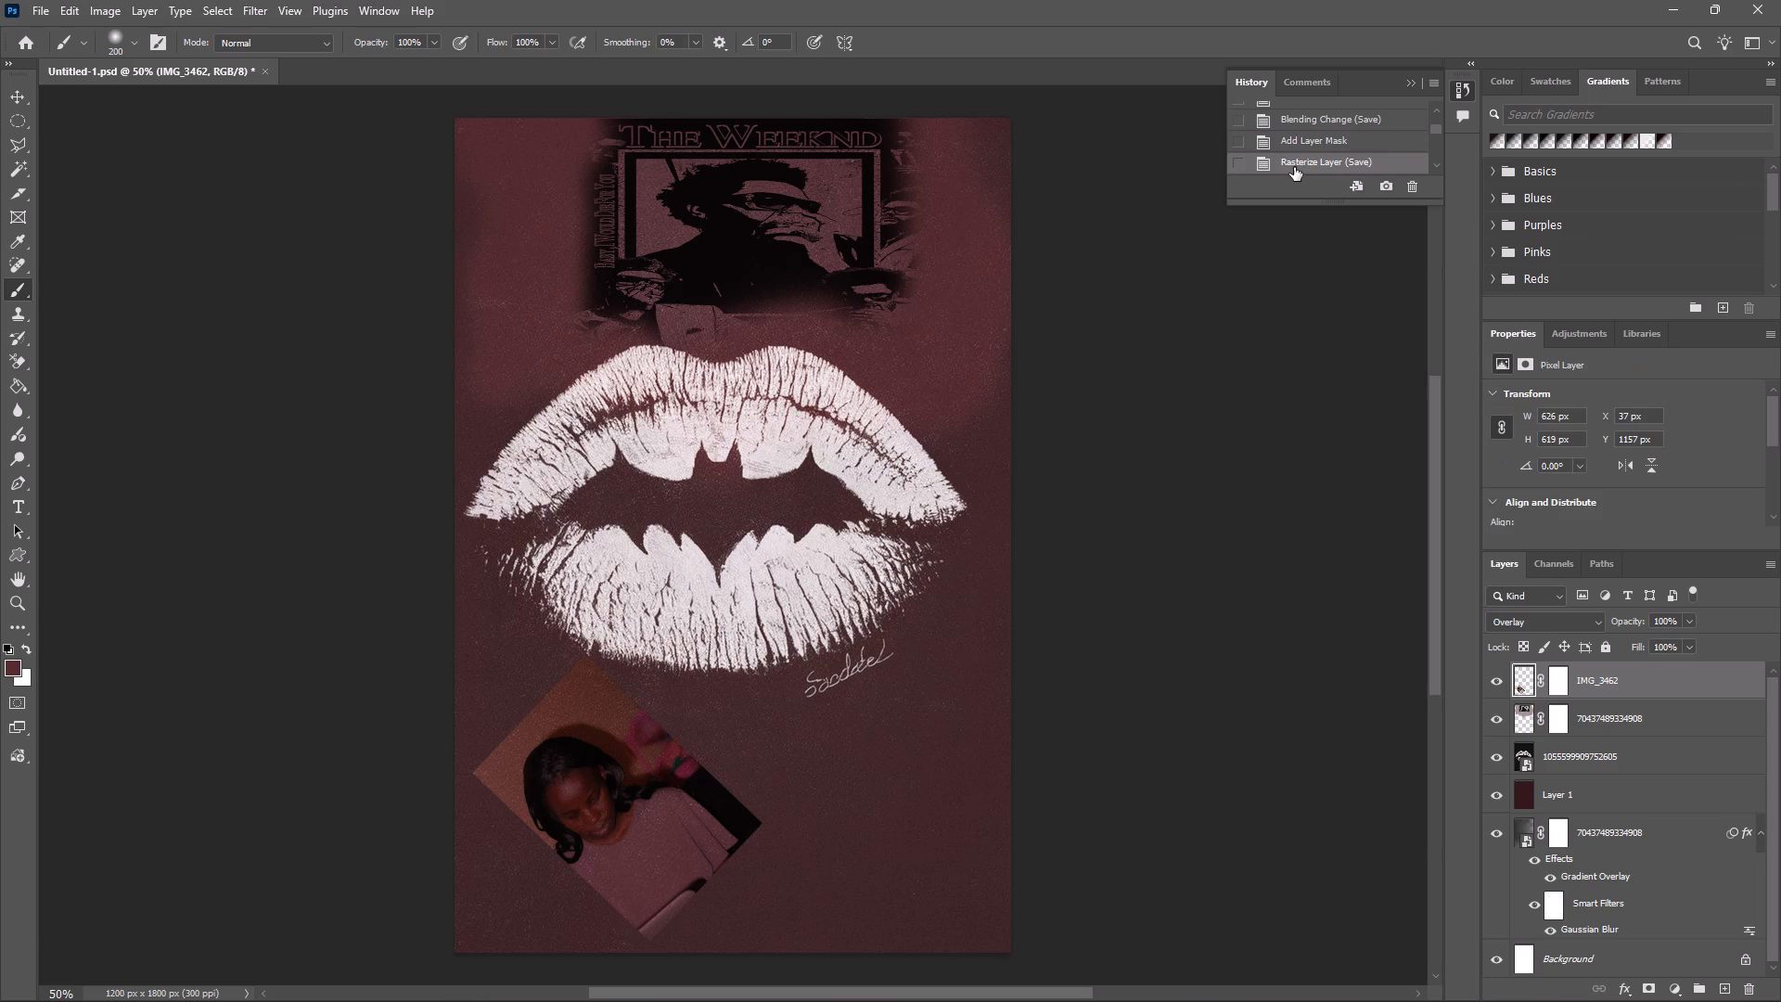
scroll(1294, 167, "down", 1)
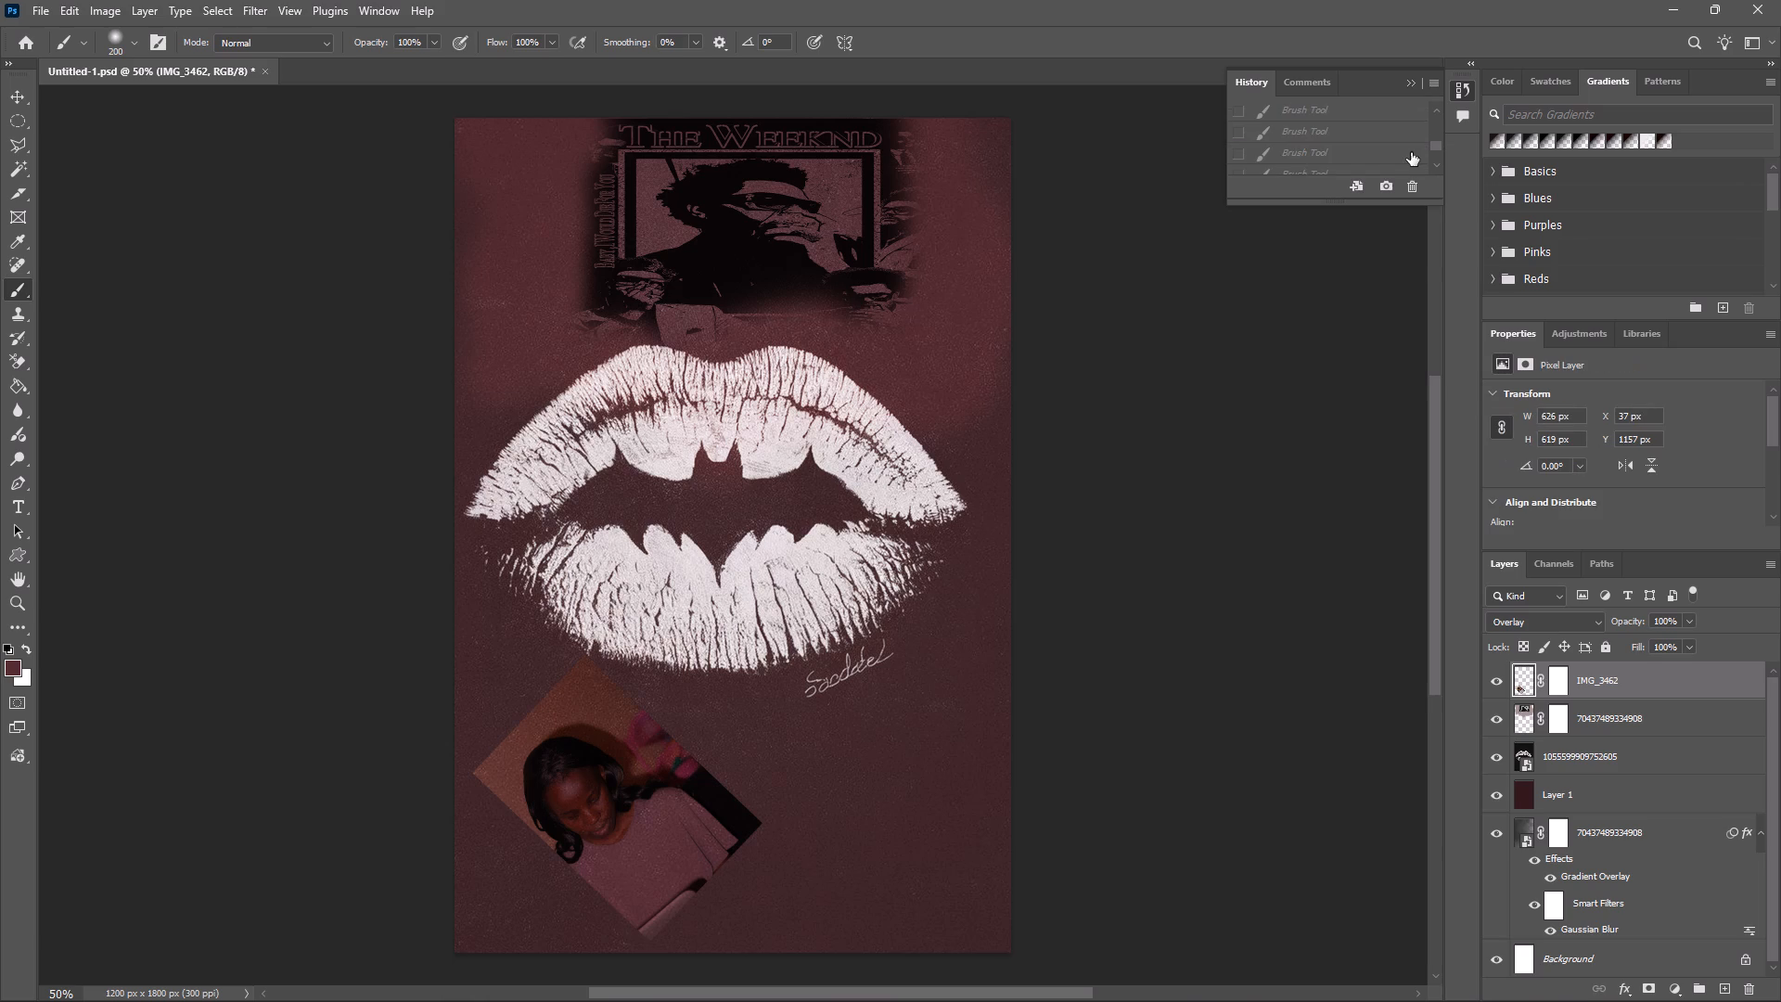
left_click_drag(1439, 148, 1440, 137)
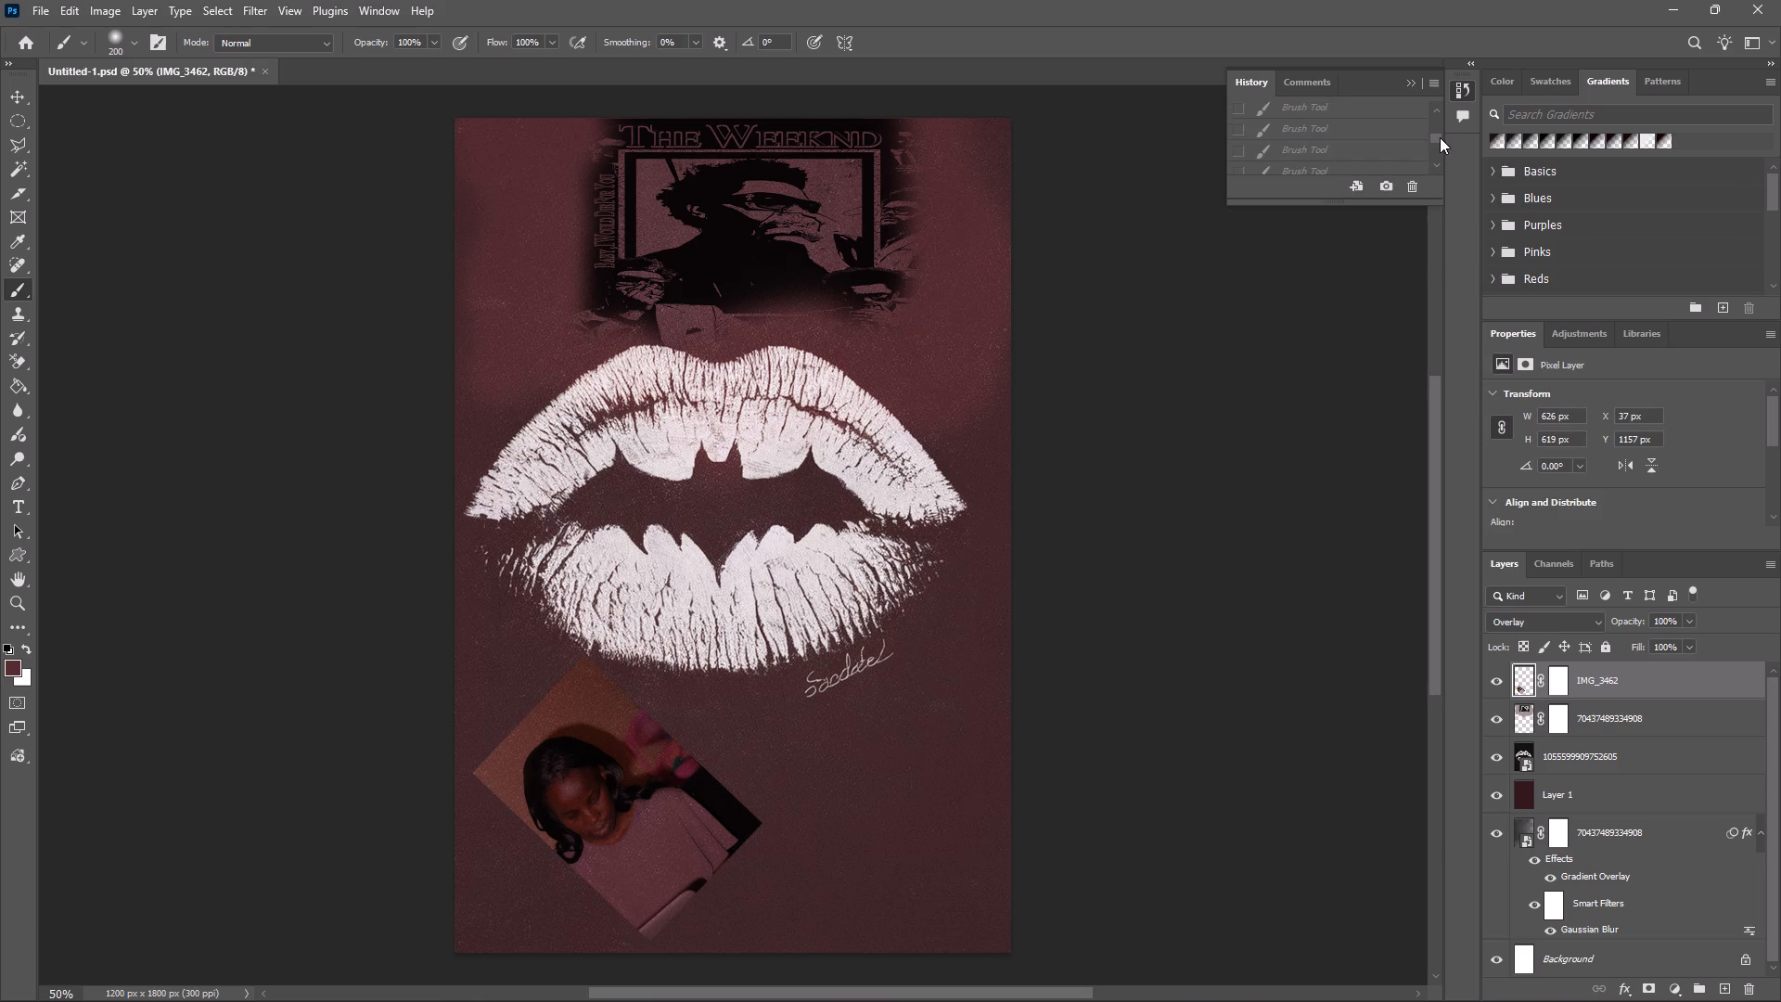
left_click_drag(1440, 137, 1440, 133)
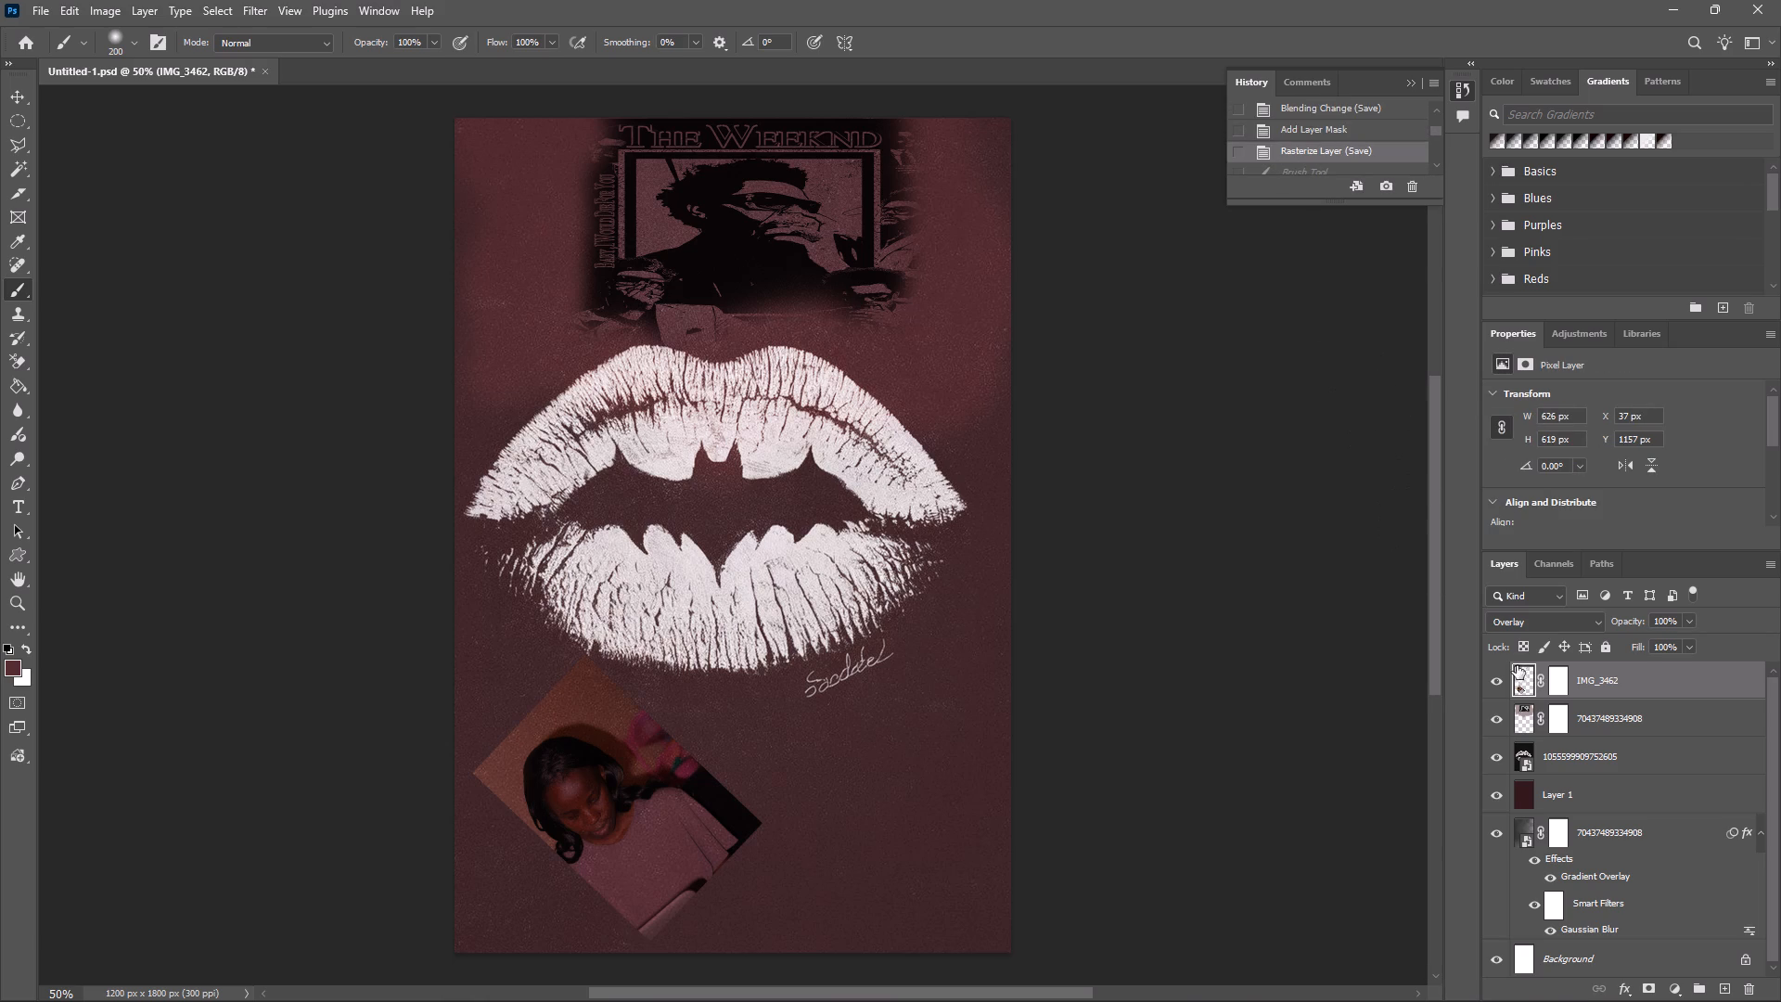
Partly fade the tilted photo's right corner and lower-right edge by painting grey on the IMG_3462 layer mask.
left_click(1561, 683)
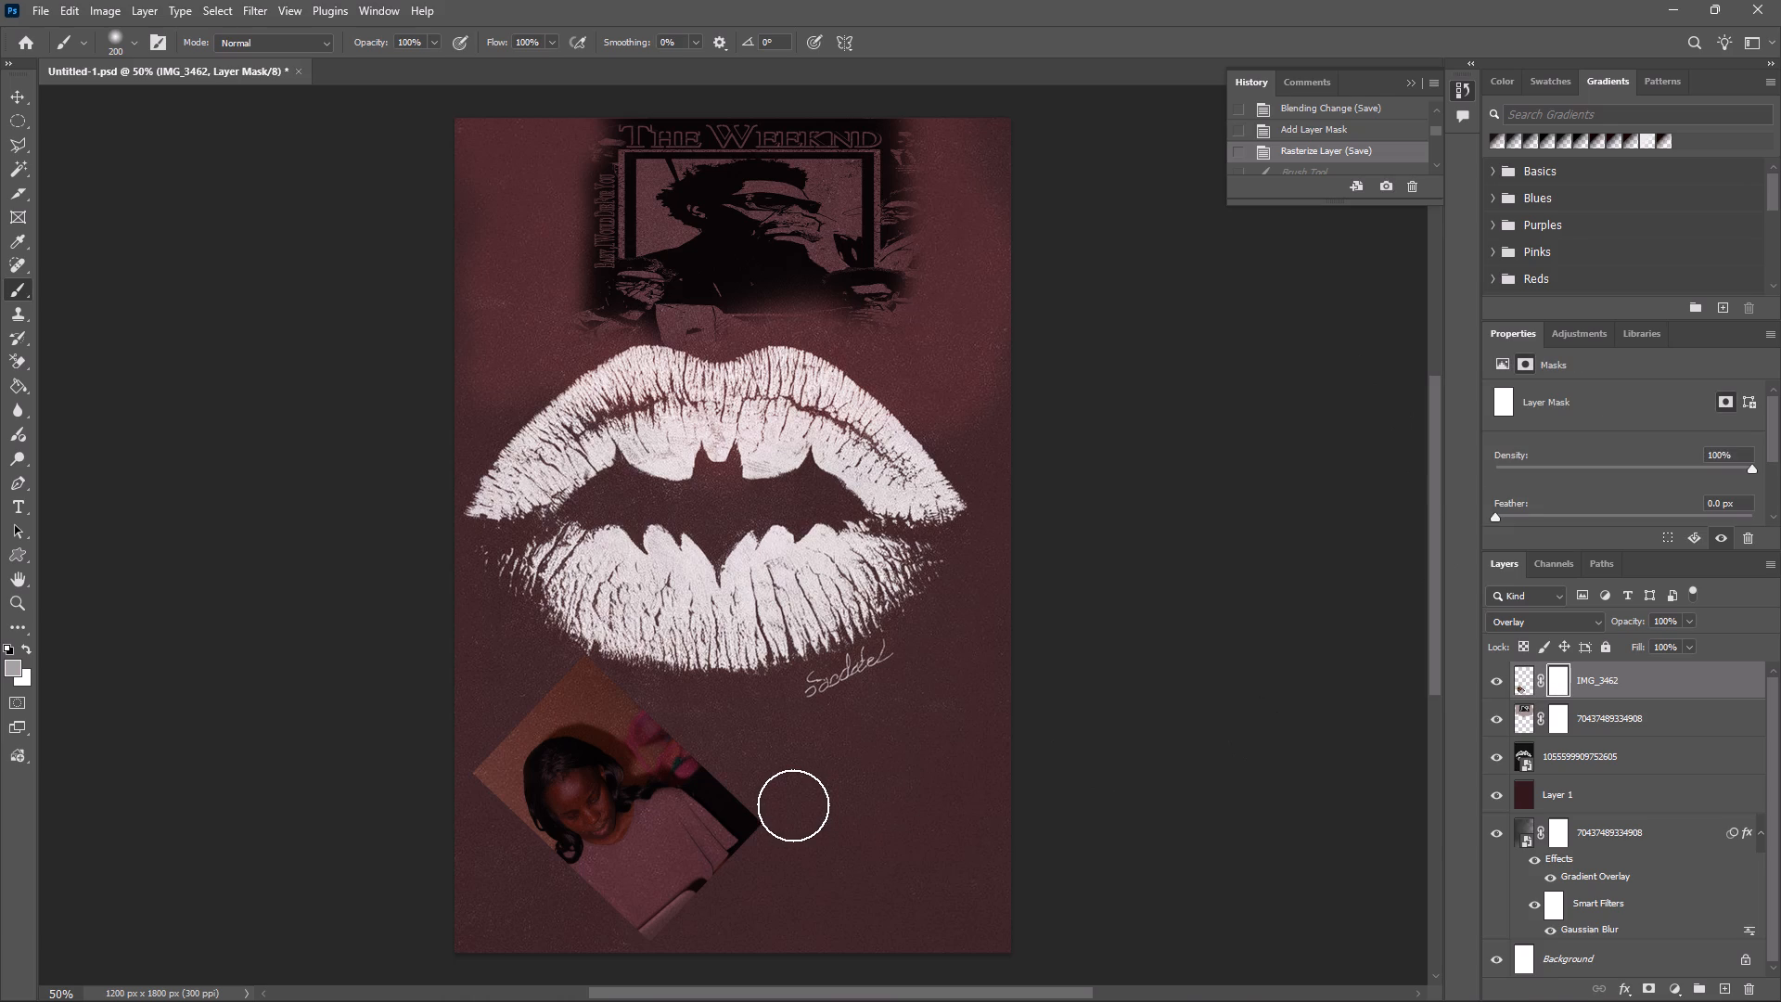
left_click(793, 805)
left_click_drag(770, 814, 751, 829)
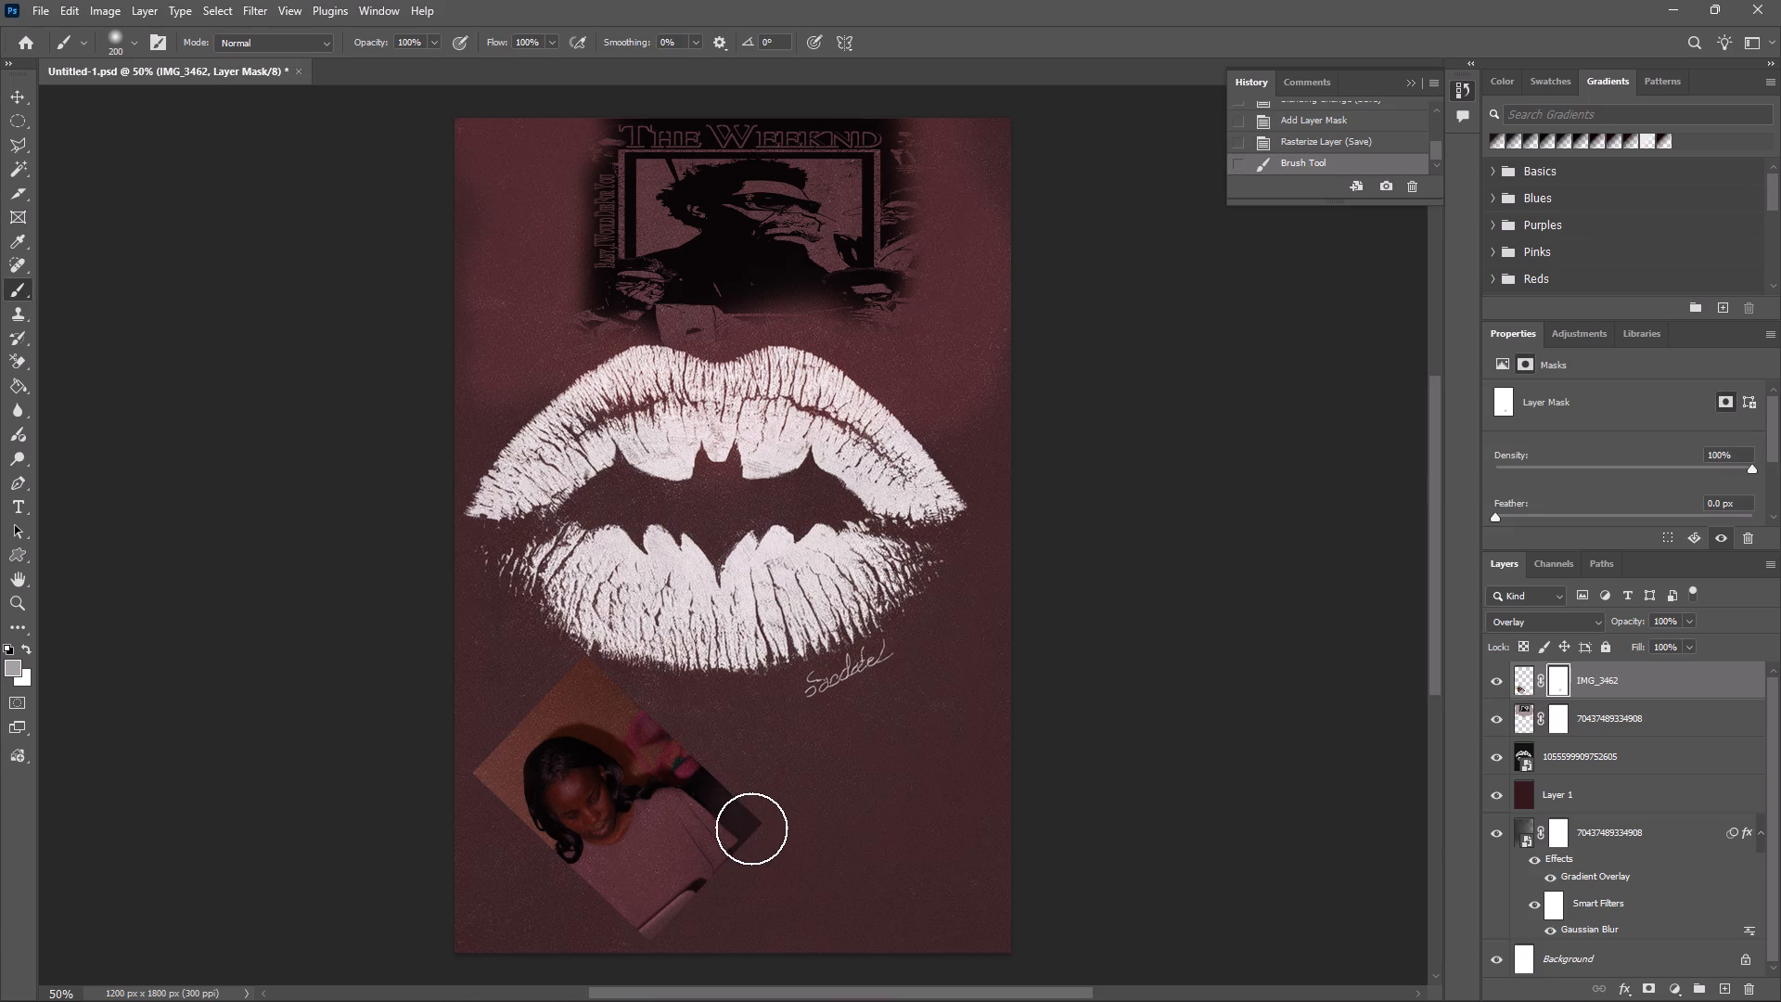
left_click_drag(751, 829, 751, 828)
left_click_drag(751, 828, 721, 845)
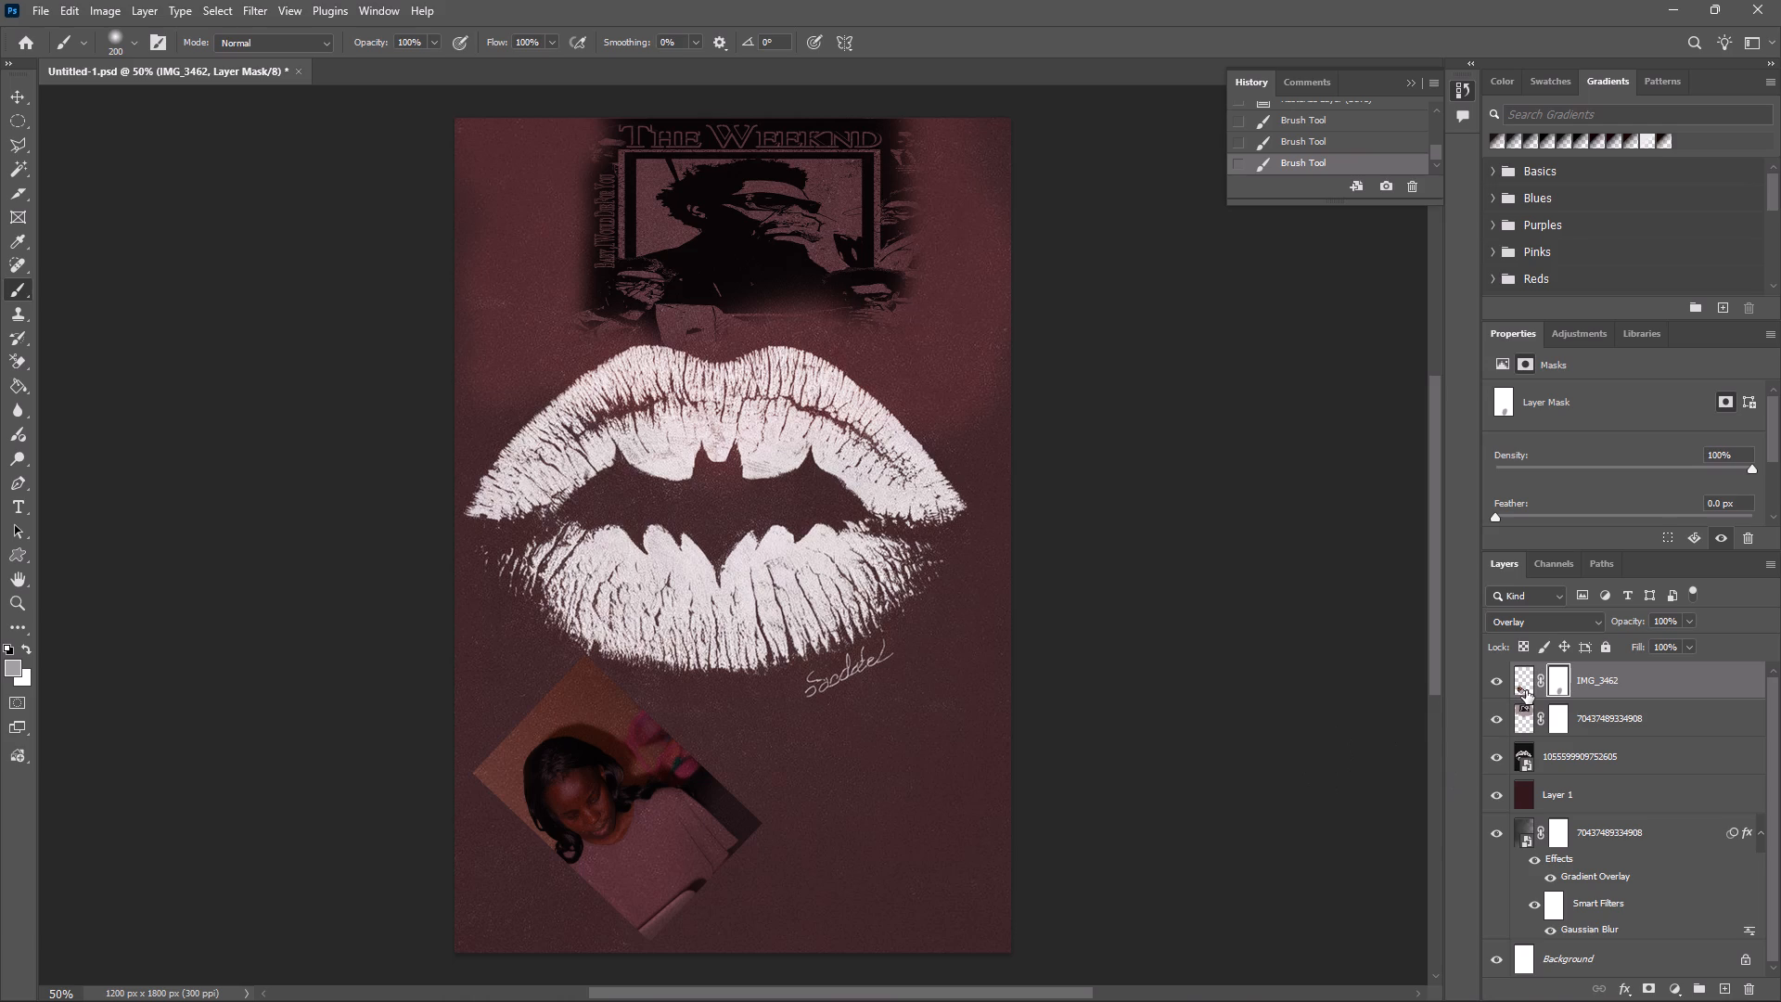
Move the IMG_3462 photo layer below Layer 1, directly above the gradient-overlaid layer.
left_click_drag(1526, 690, 1526, 770)
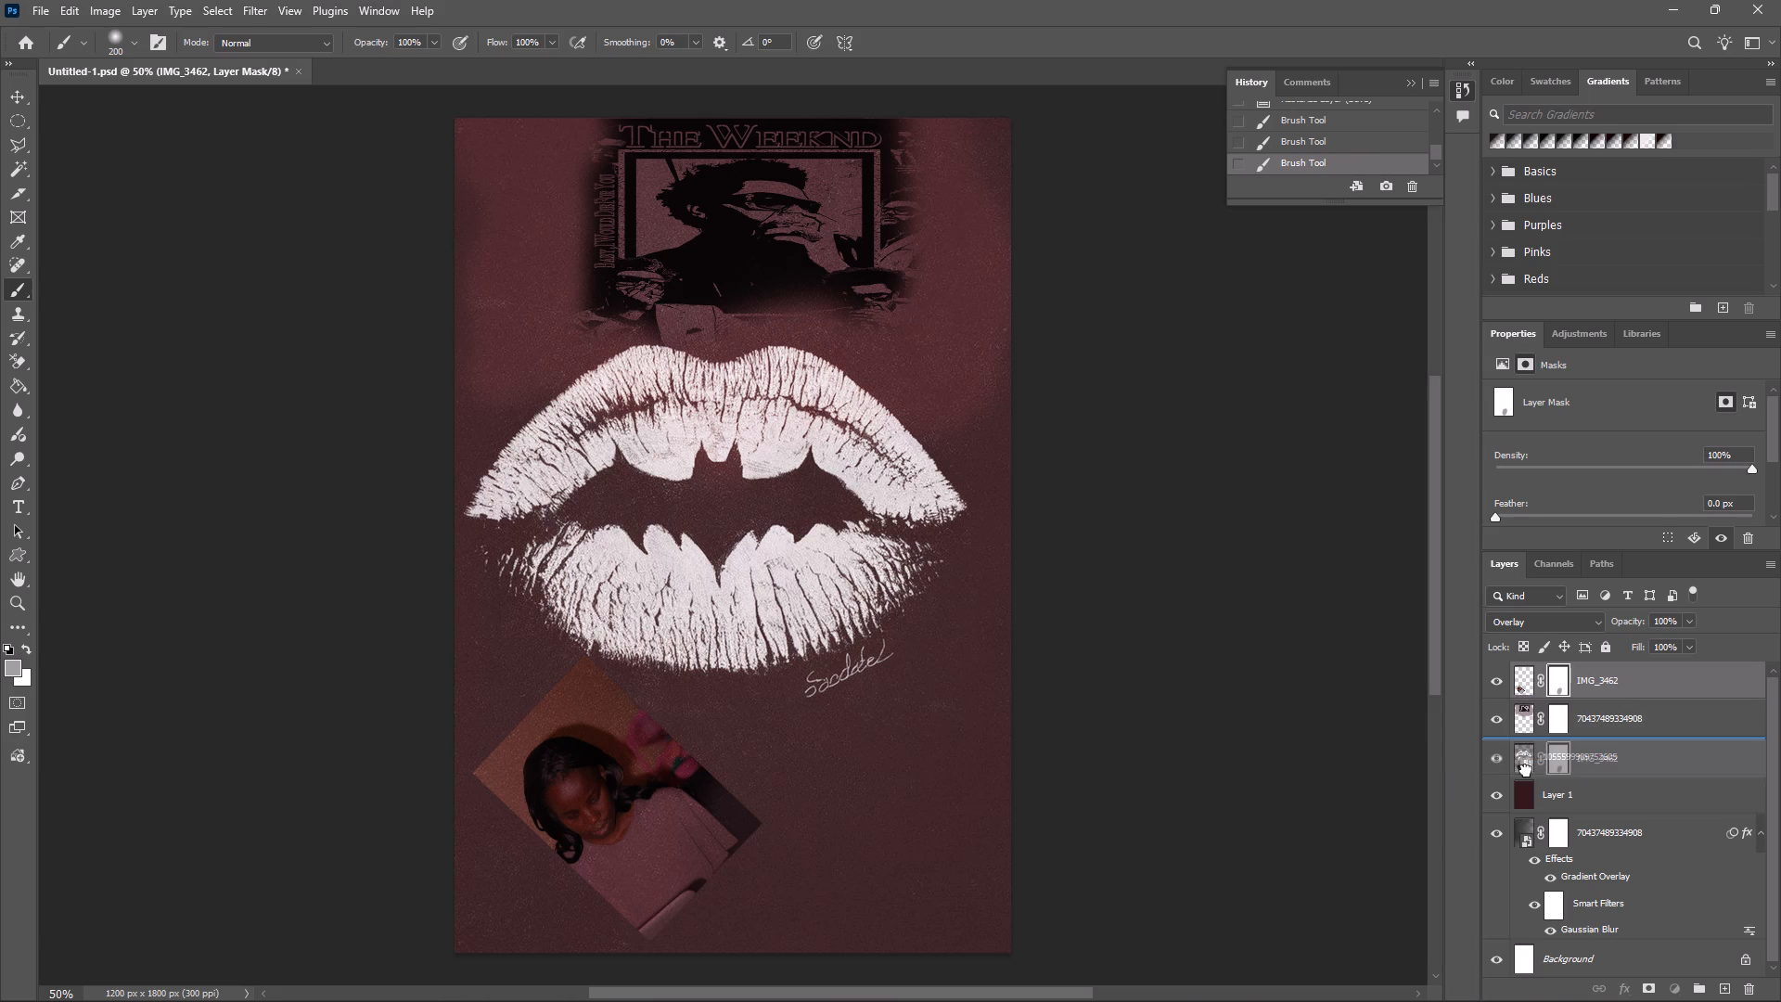
left_click_drag(1526, 770, 1530, 820)
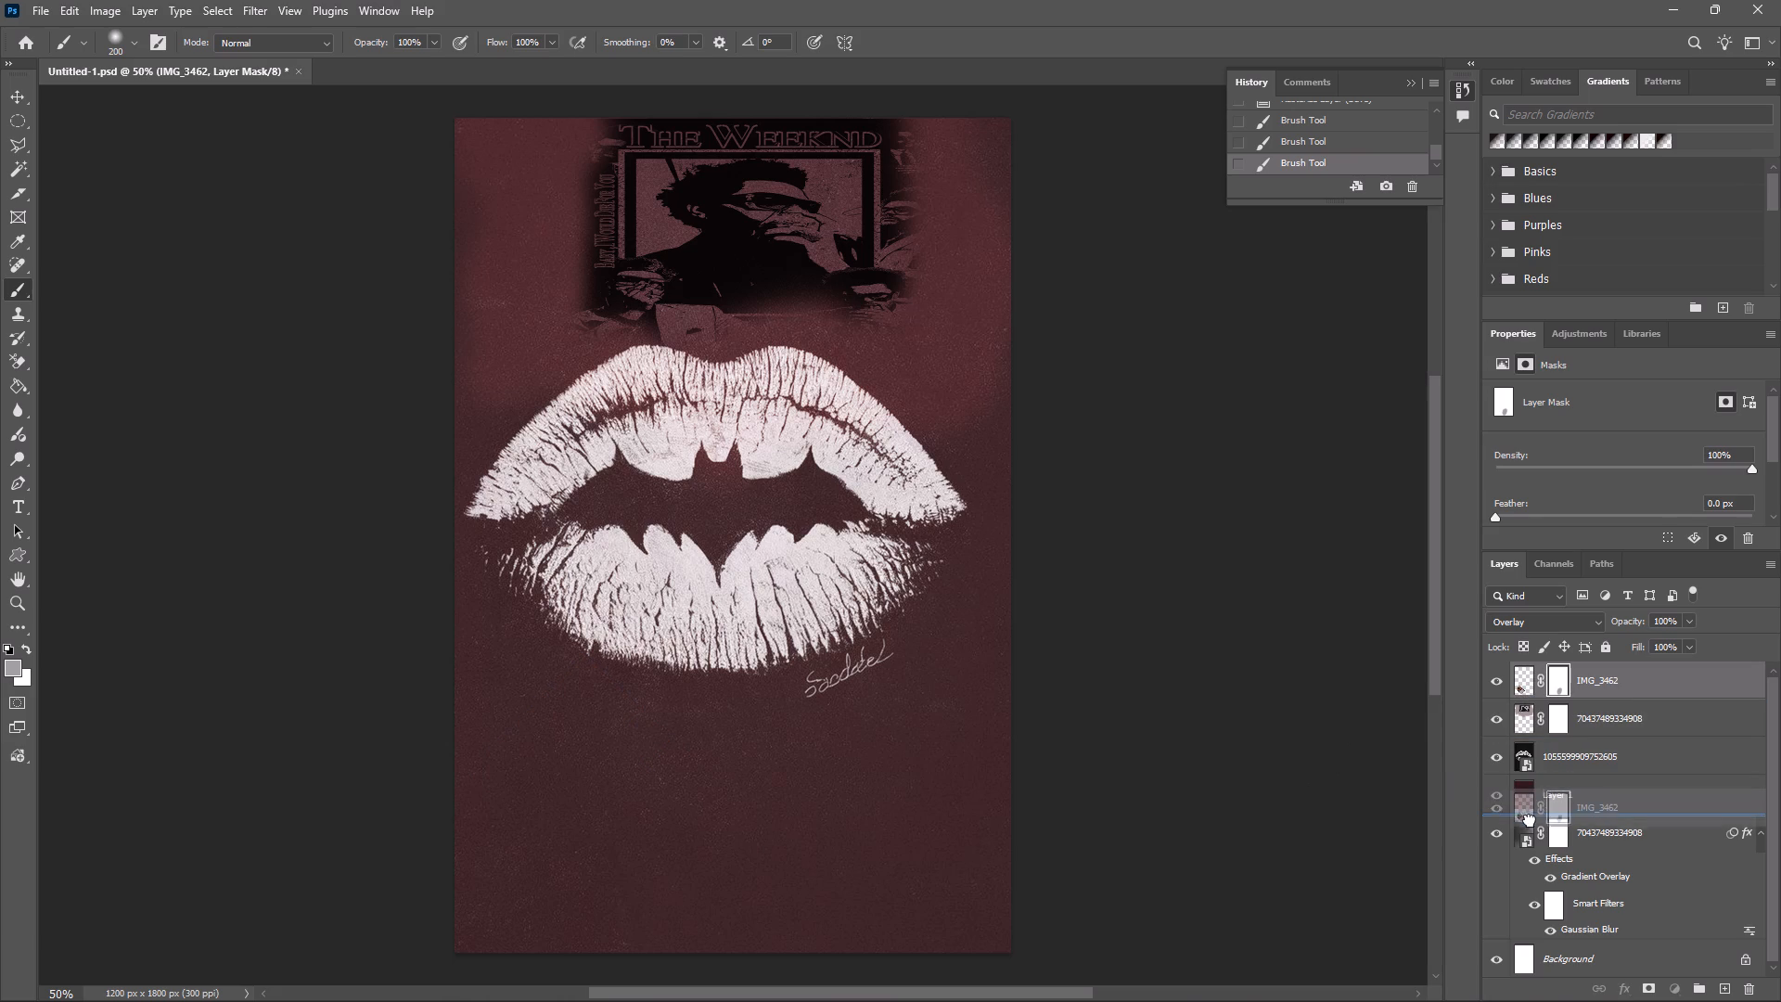
left_click_drag(1530, 820, 1523, 861)
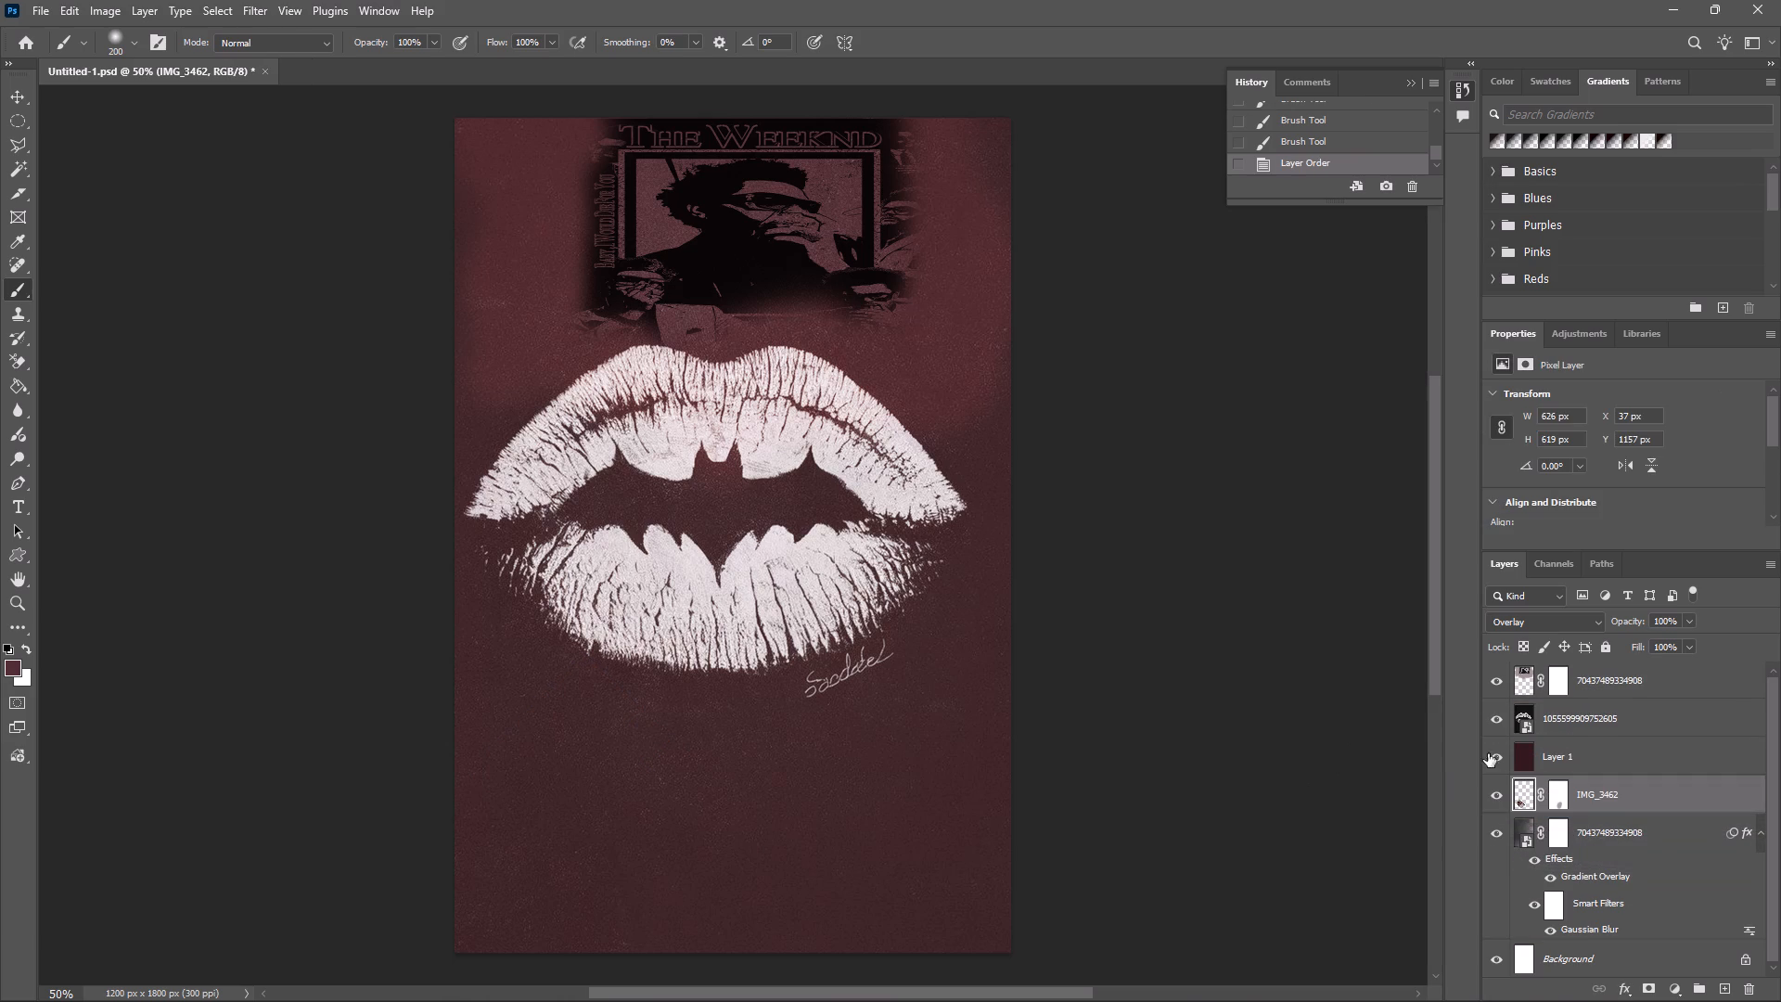
Hide the poster layer, the lip print layer and Layer 1 so the photo shows over the gradient.
left_click(1495, 681)
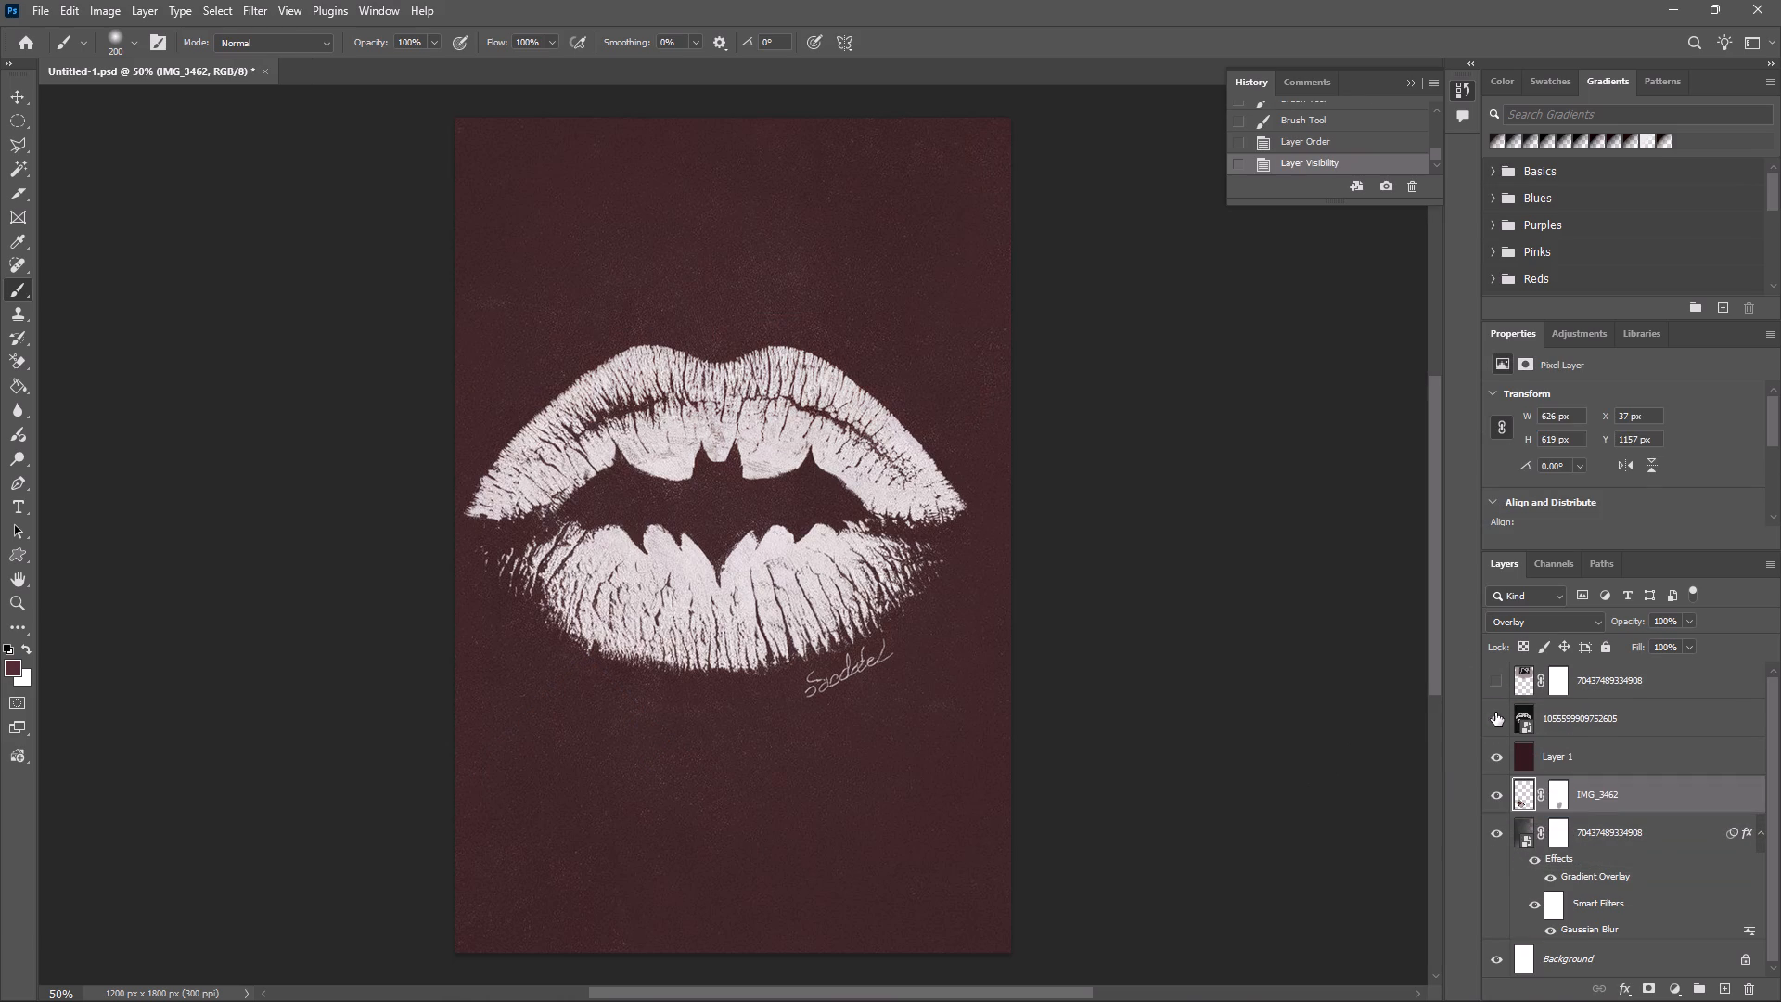
left_click(1495, 713)
left_click(1495, 756)
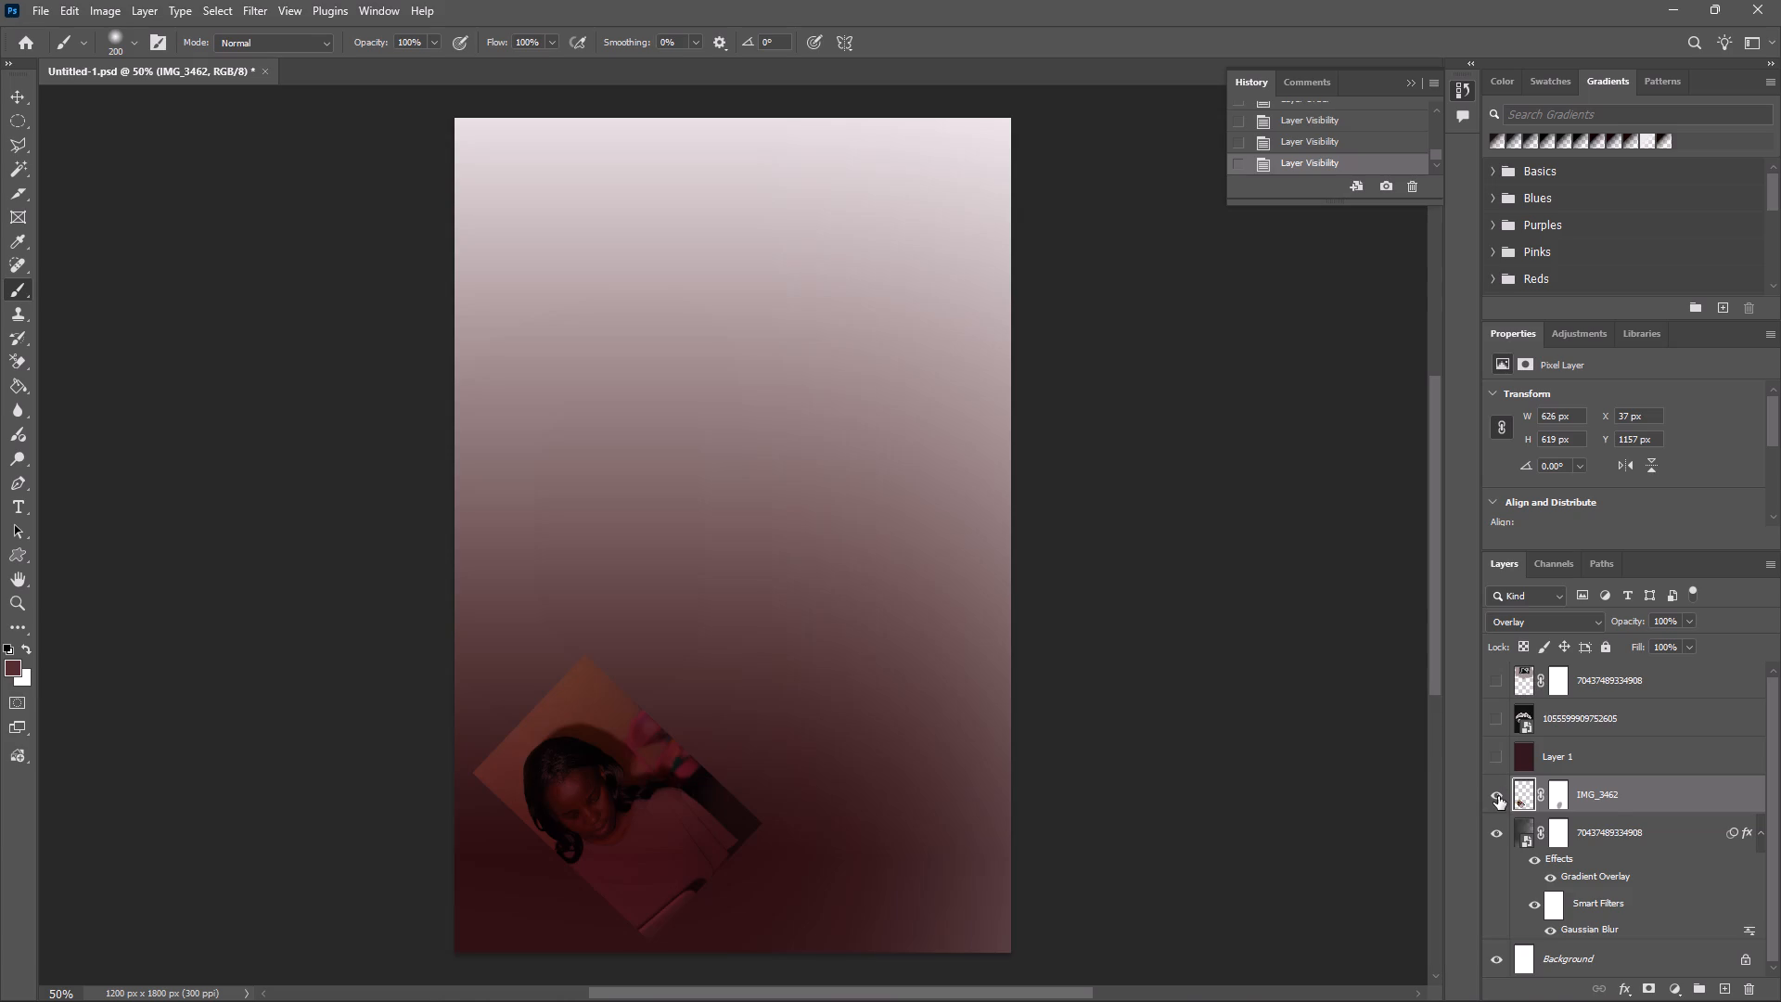
Paint dark maroon with the soft 200 px brush on the IMG_3462 layer pixels over the photo's right corner, lower edges and left corner.
left_click(1516, 794)
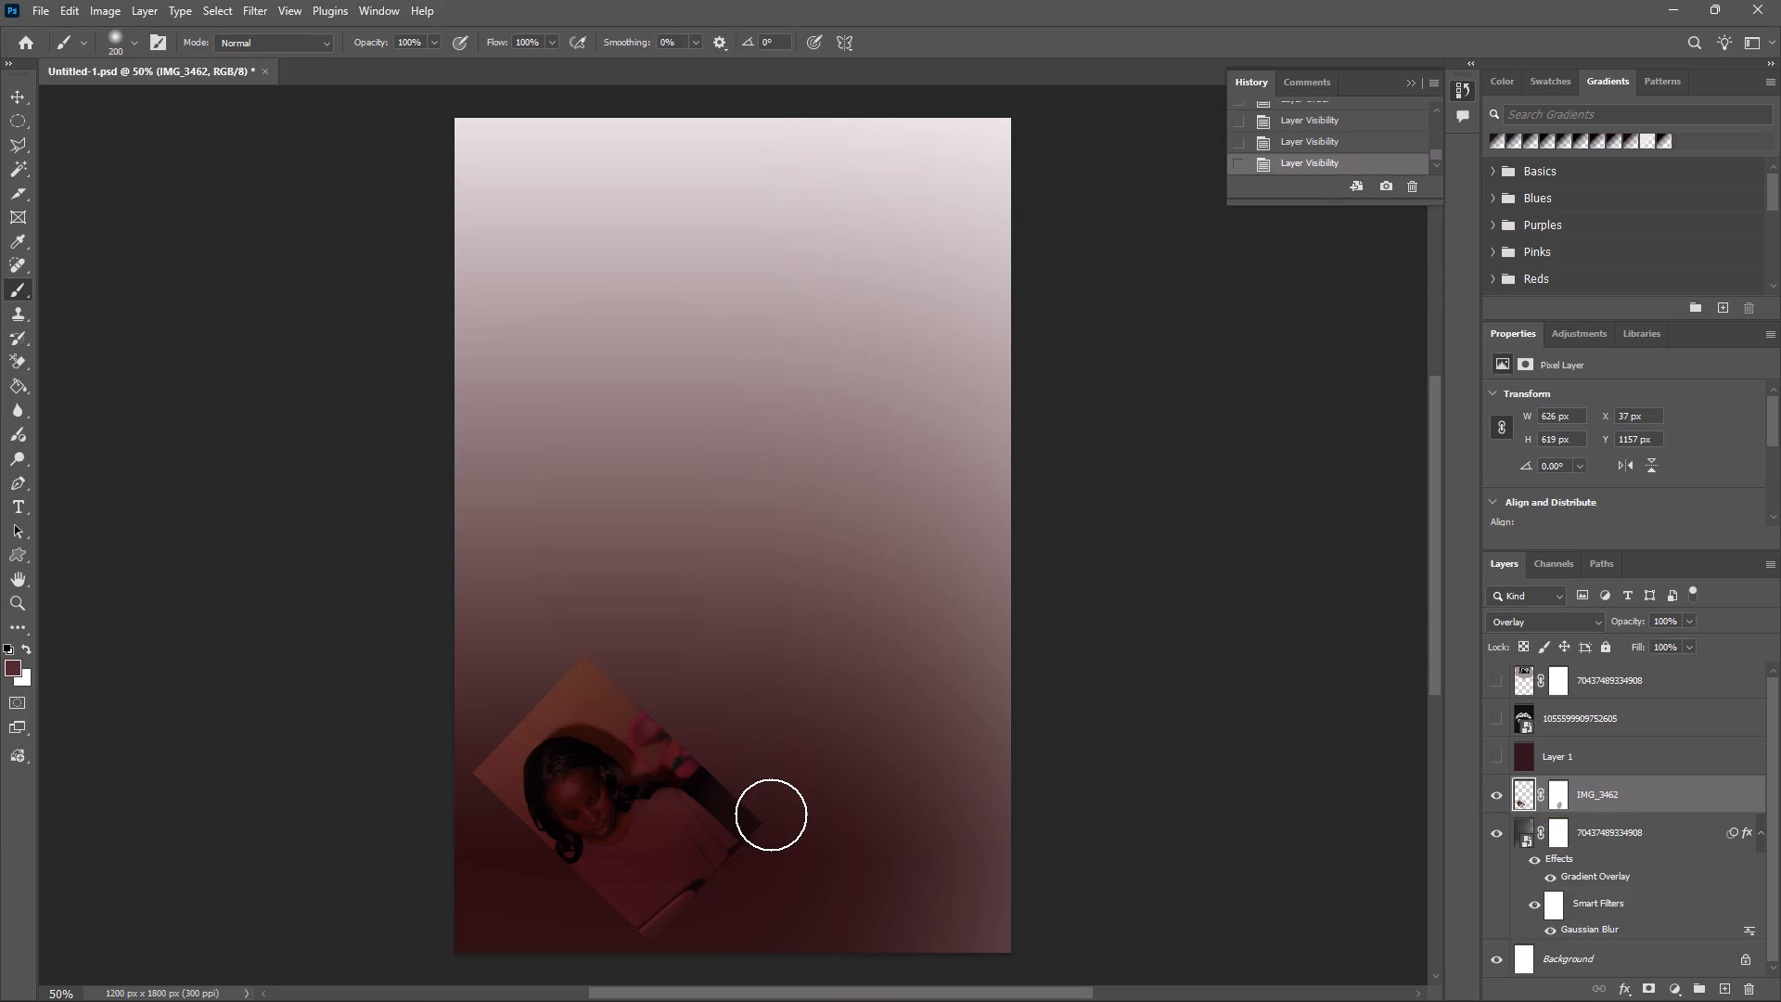
left_click(771, 815)
left_click(754, 825)
left_click(750, 840)
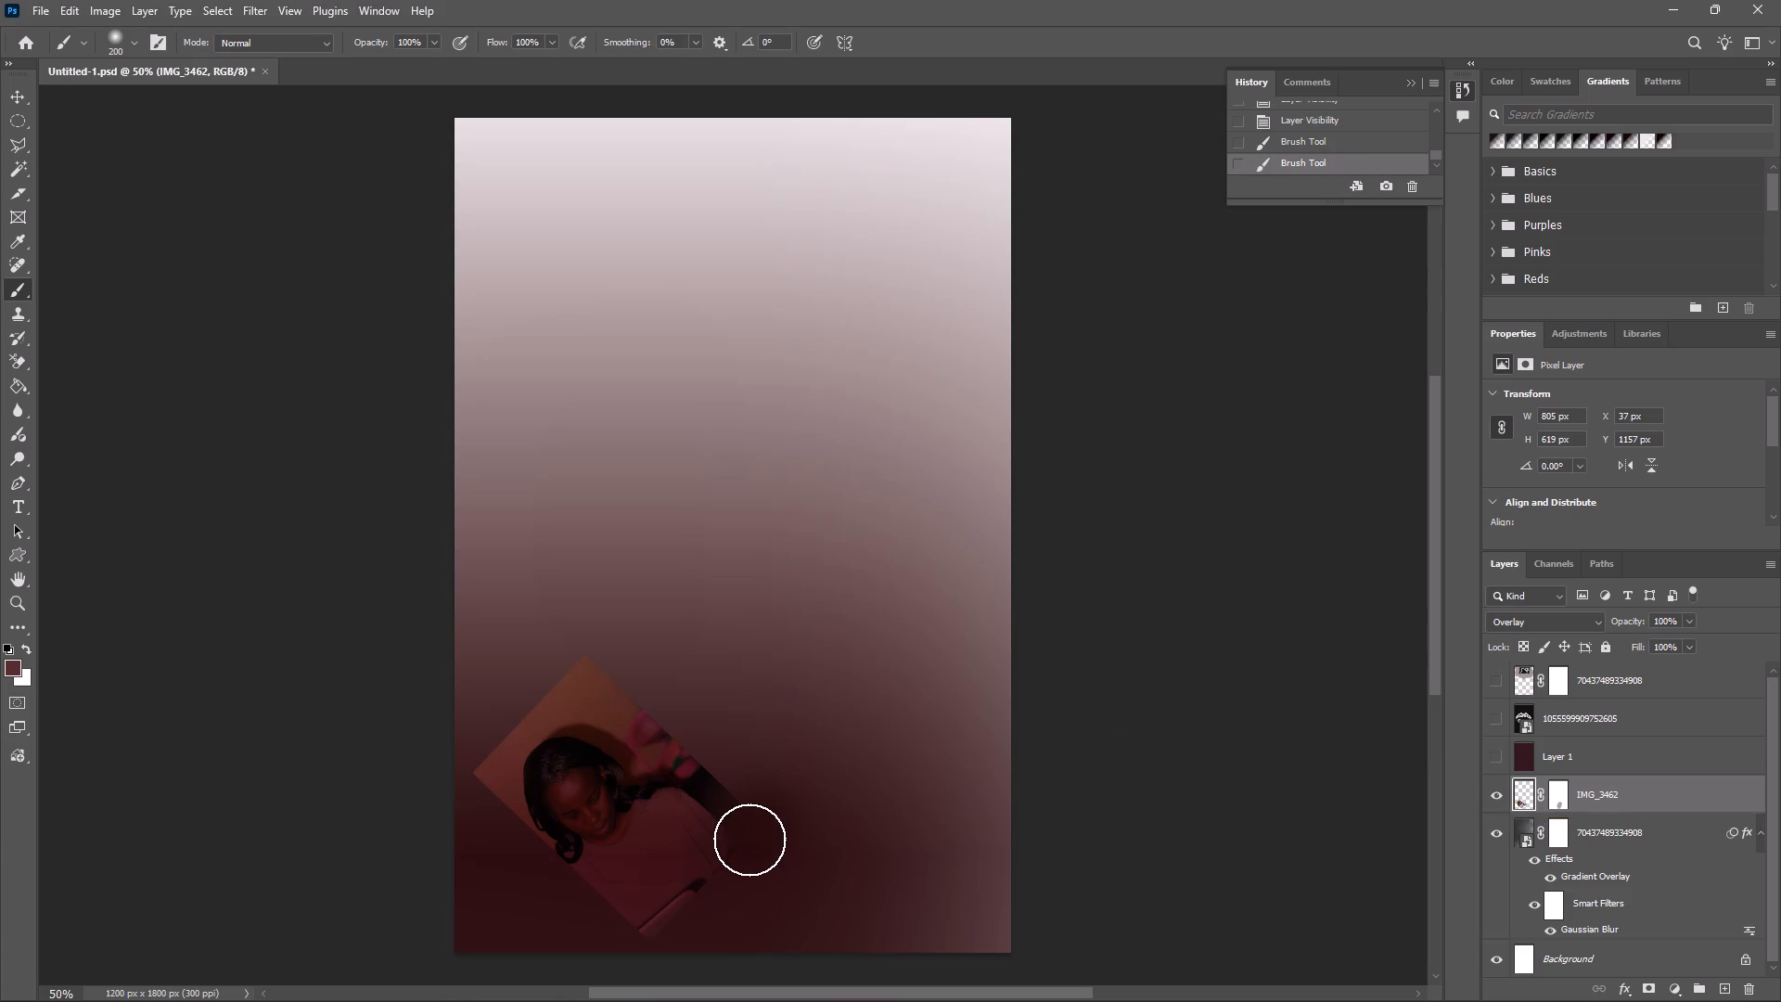
left_click(738, 857)
left_click_drag(690, 901, 689, 898)
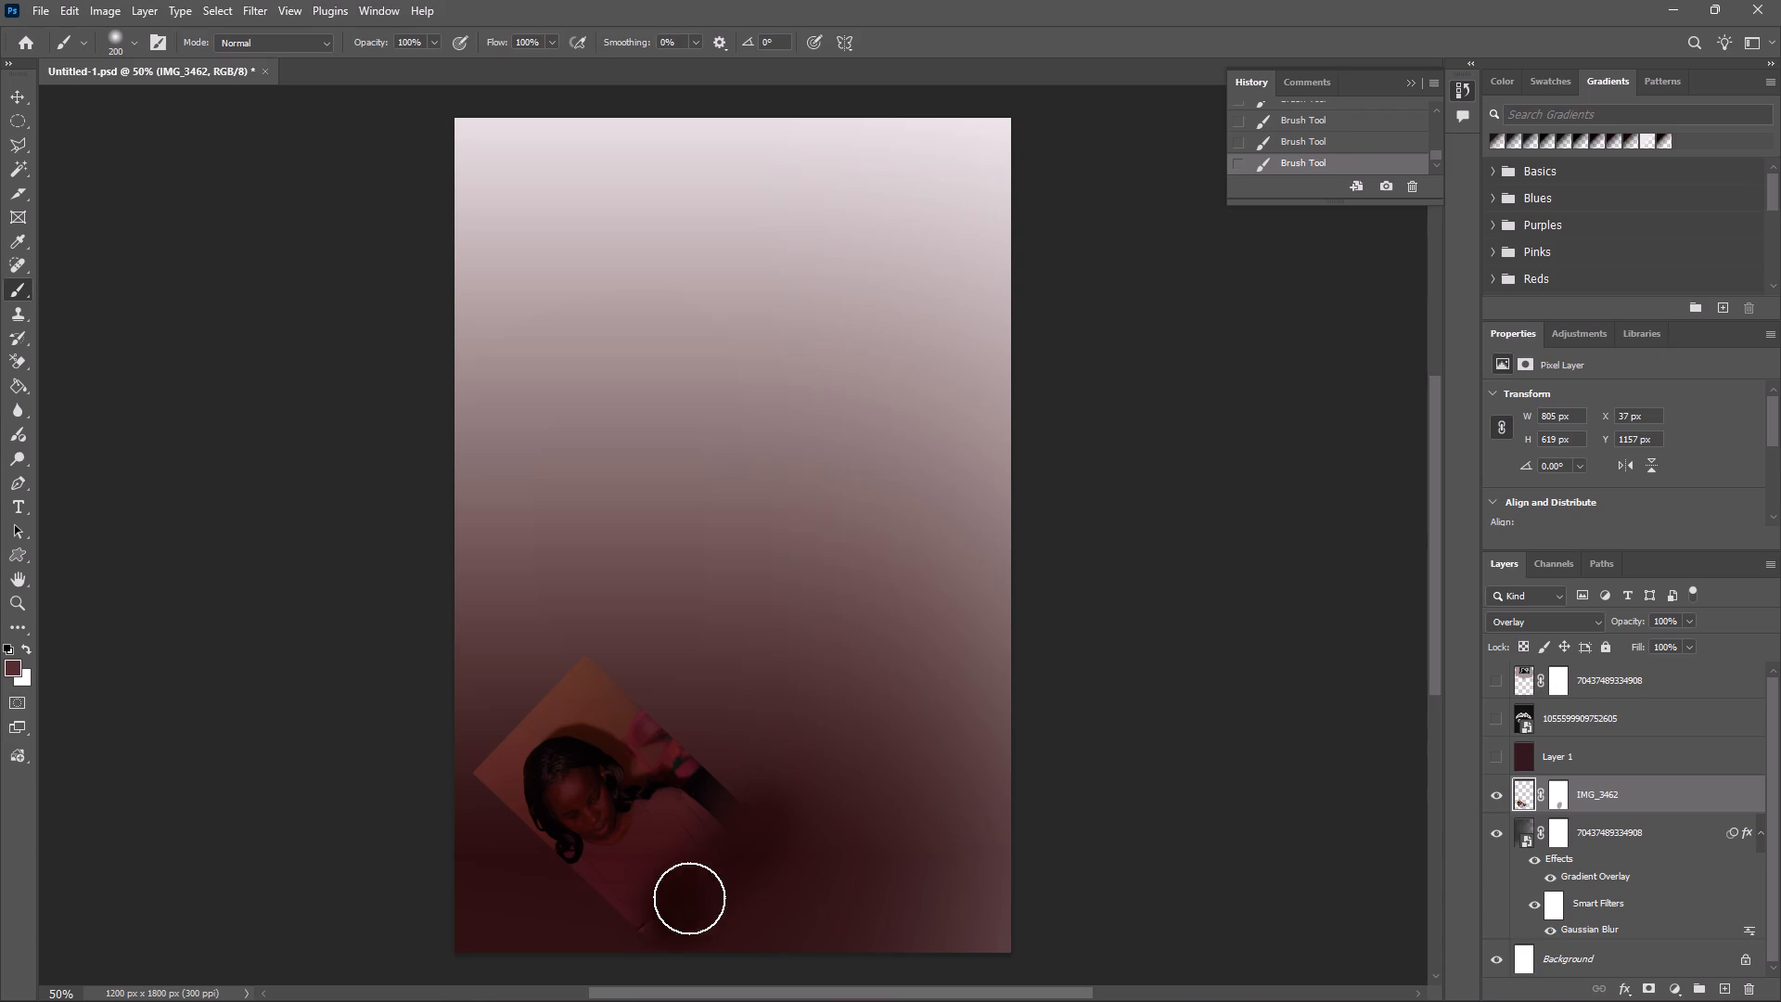
left_click_drag(689, 898, 674, 908)
left_click_drag(639, 903, 606, 903)
left_click_drag(606, 903, 563, 882)
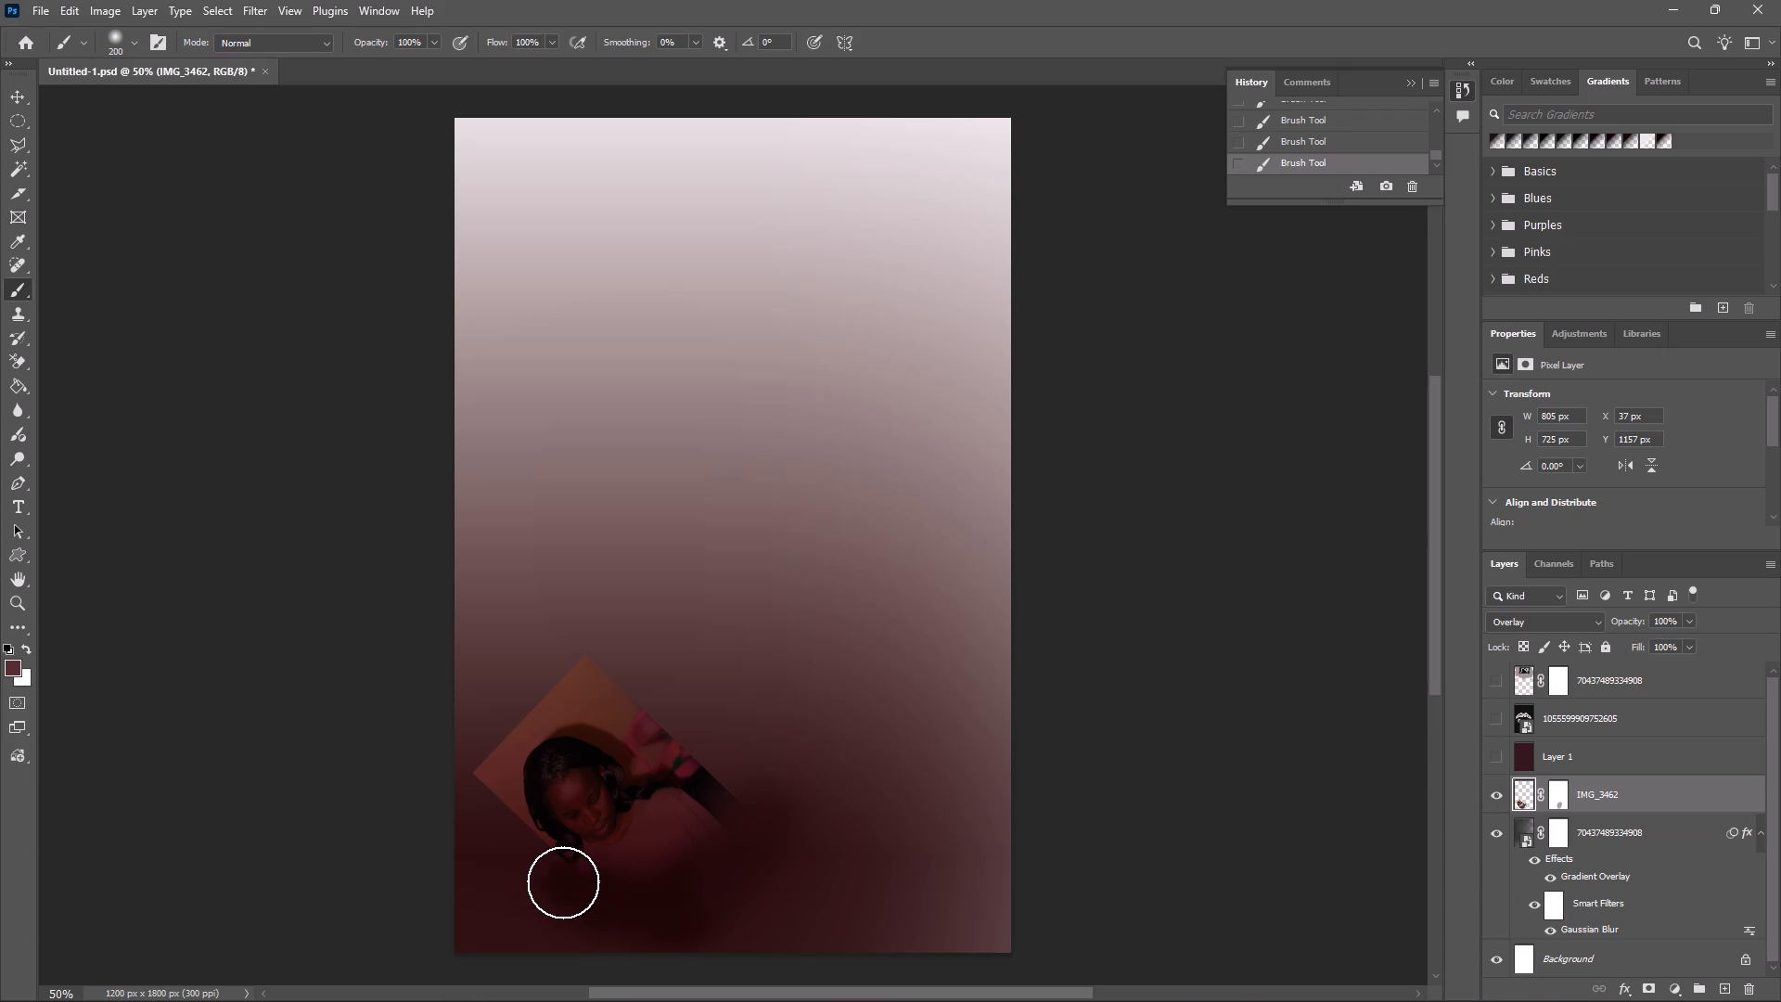
left_click(563, 882)
left_click_drag(475, 786, 512, 836)
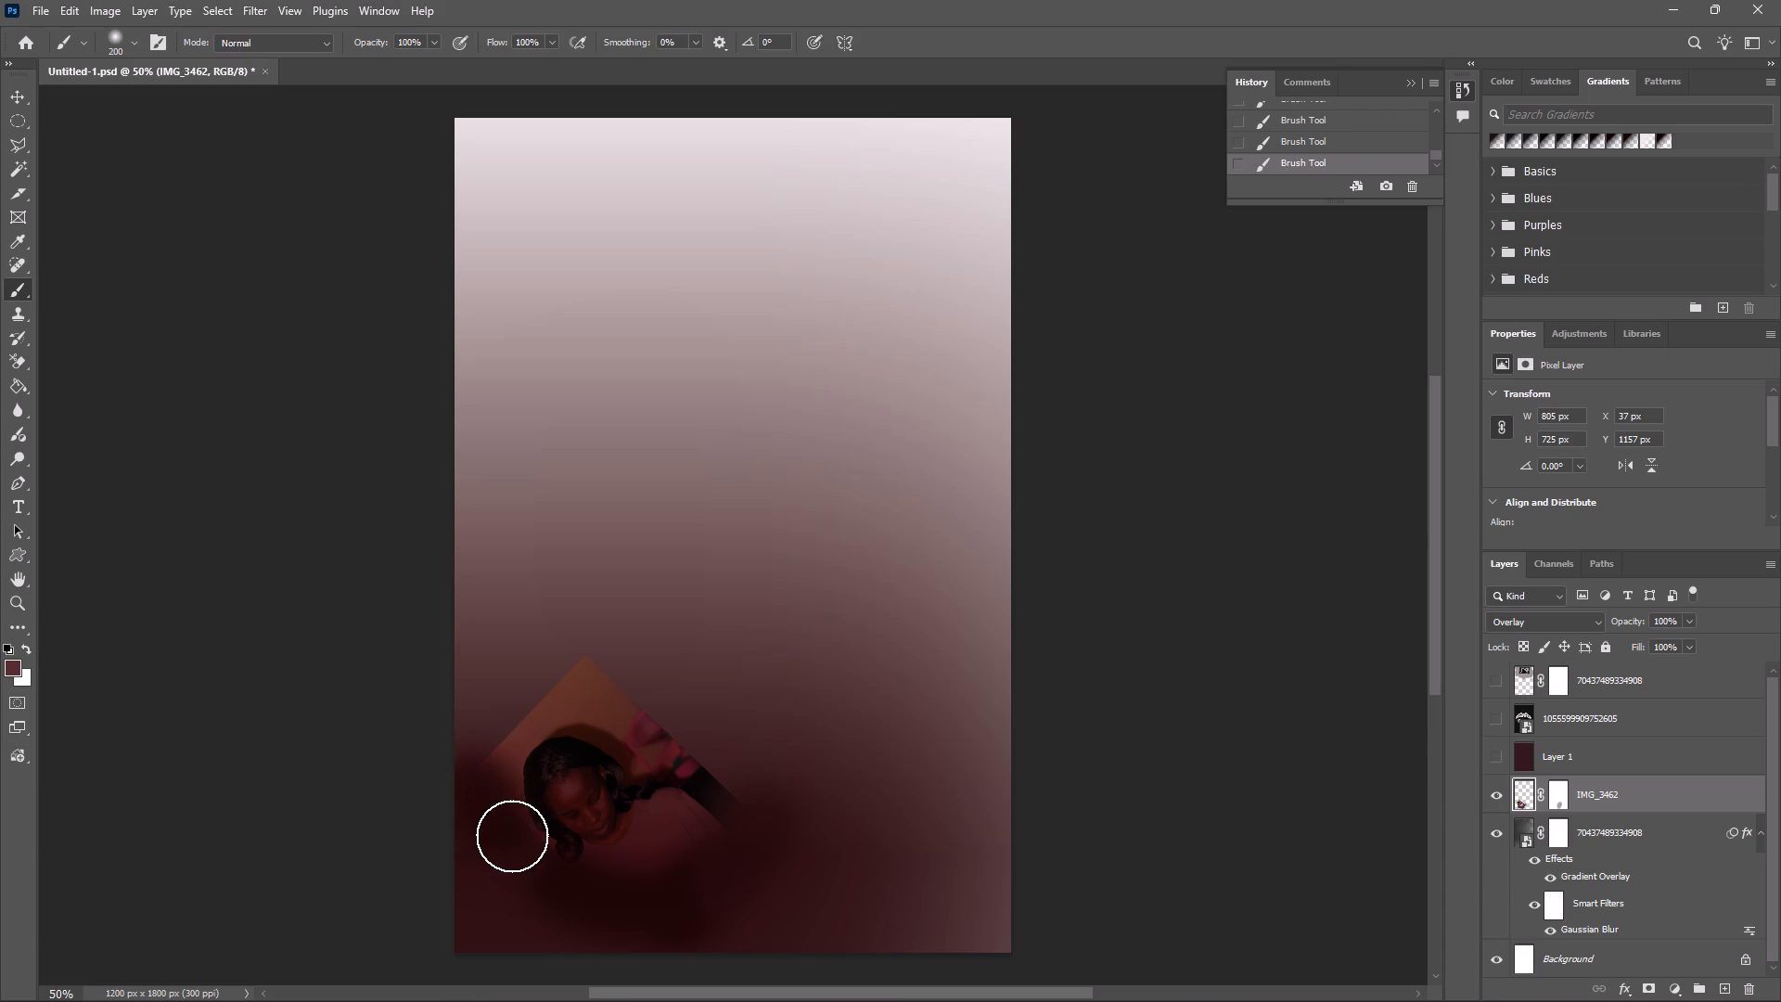
left_click_drag(512, 836, 521, 854)
left_click_drag(521, 854, 518, 860)
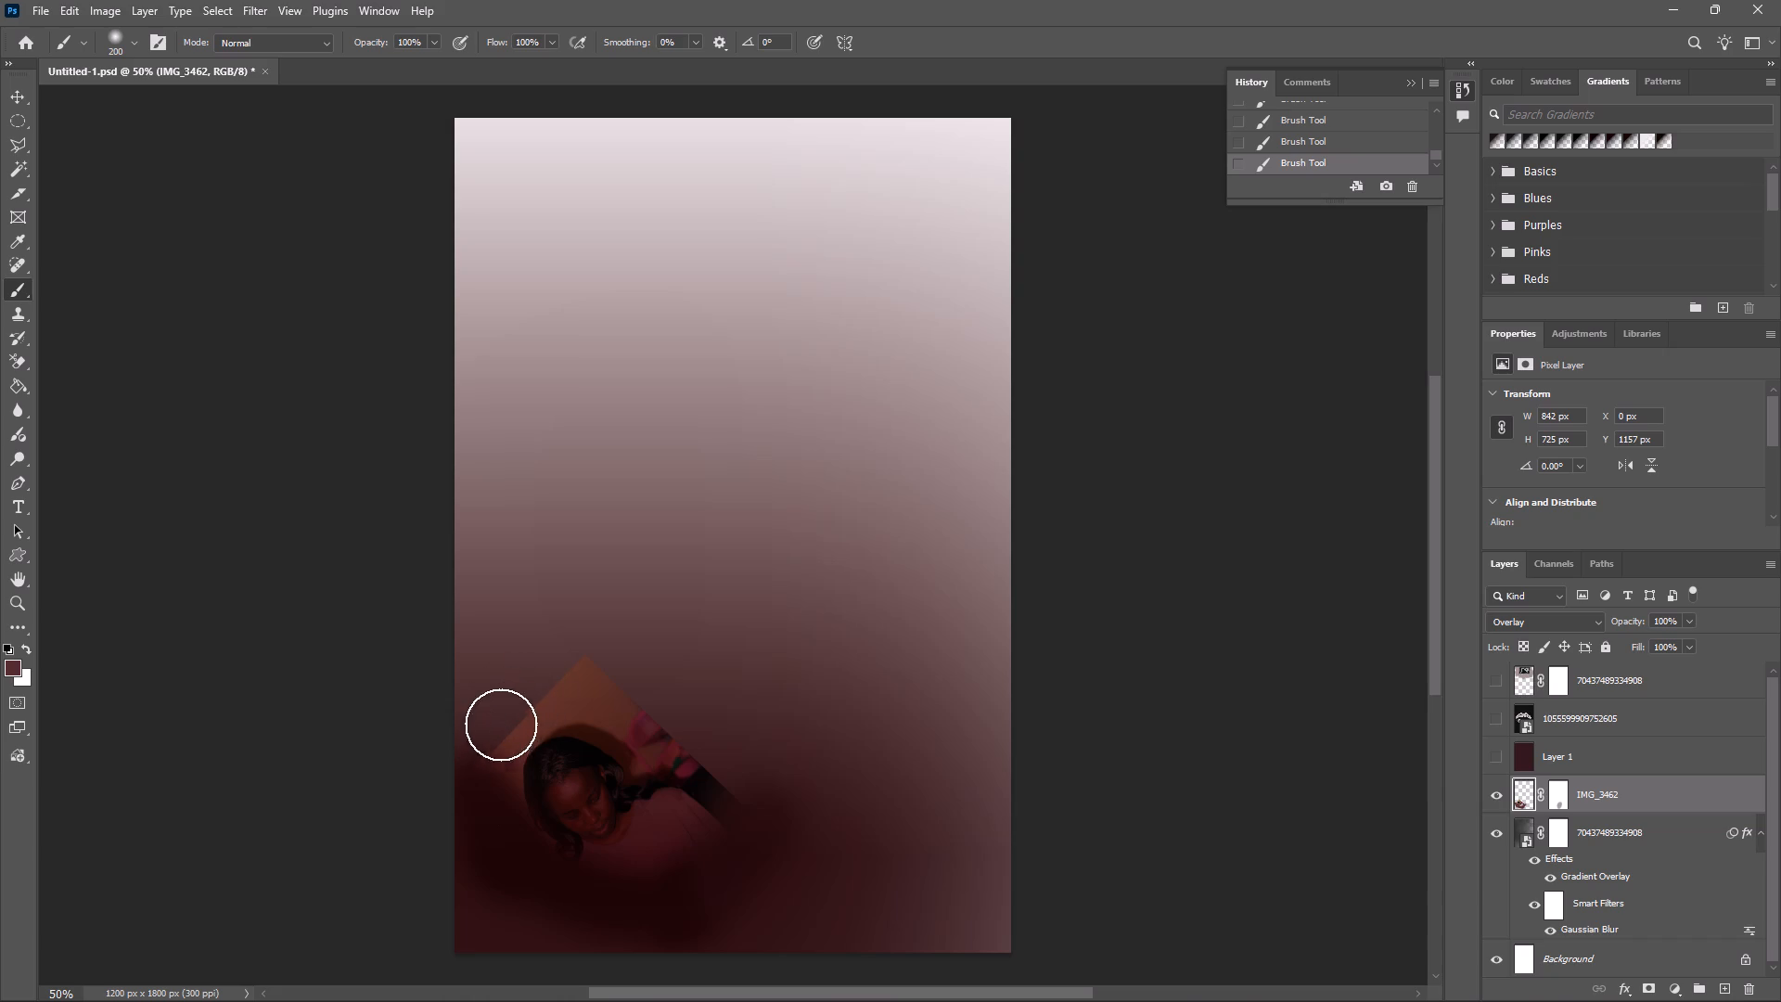
Paint maroon over the photo's upper corner and upper edges, closing in around the woman's head and arm.
left_click_drag(505, 726, 570, 643)
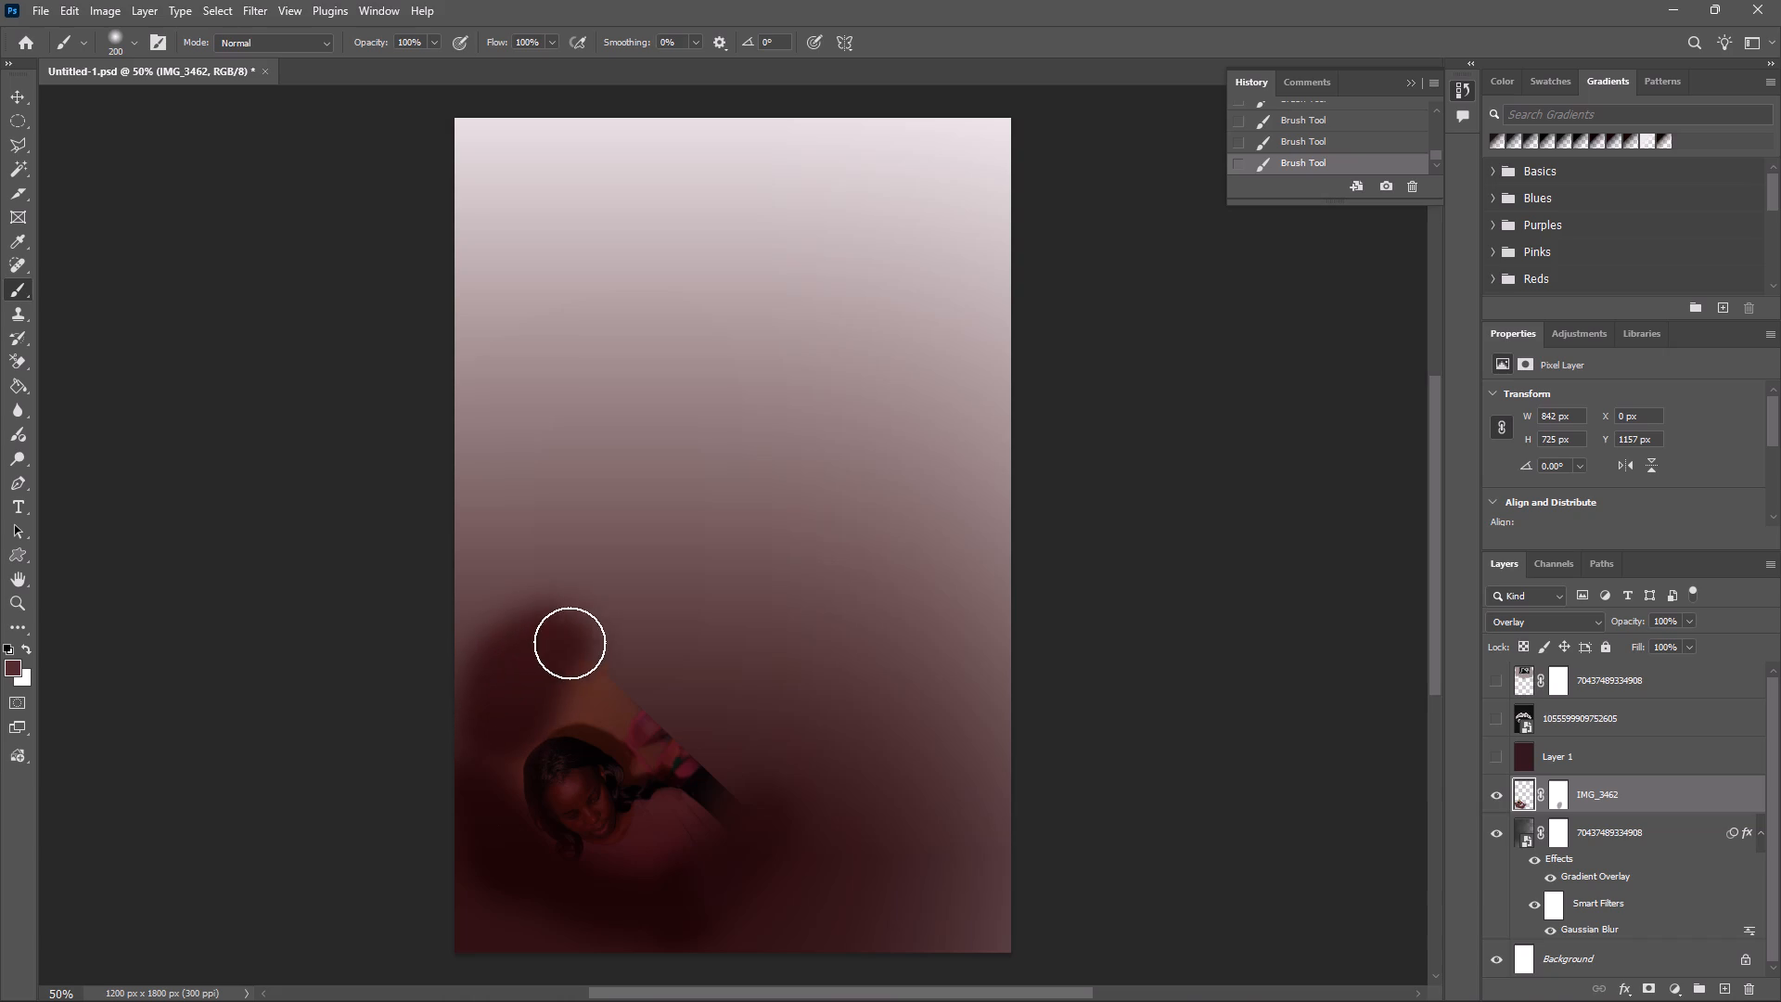
left_click_drag(570, 643, 513, 690)
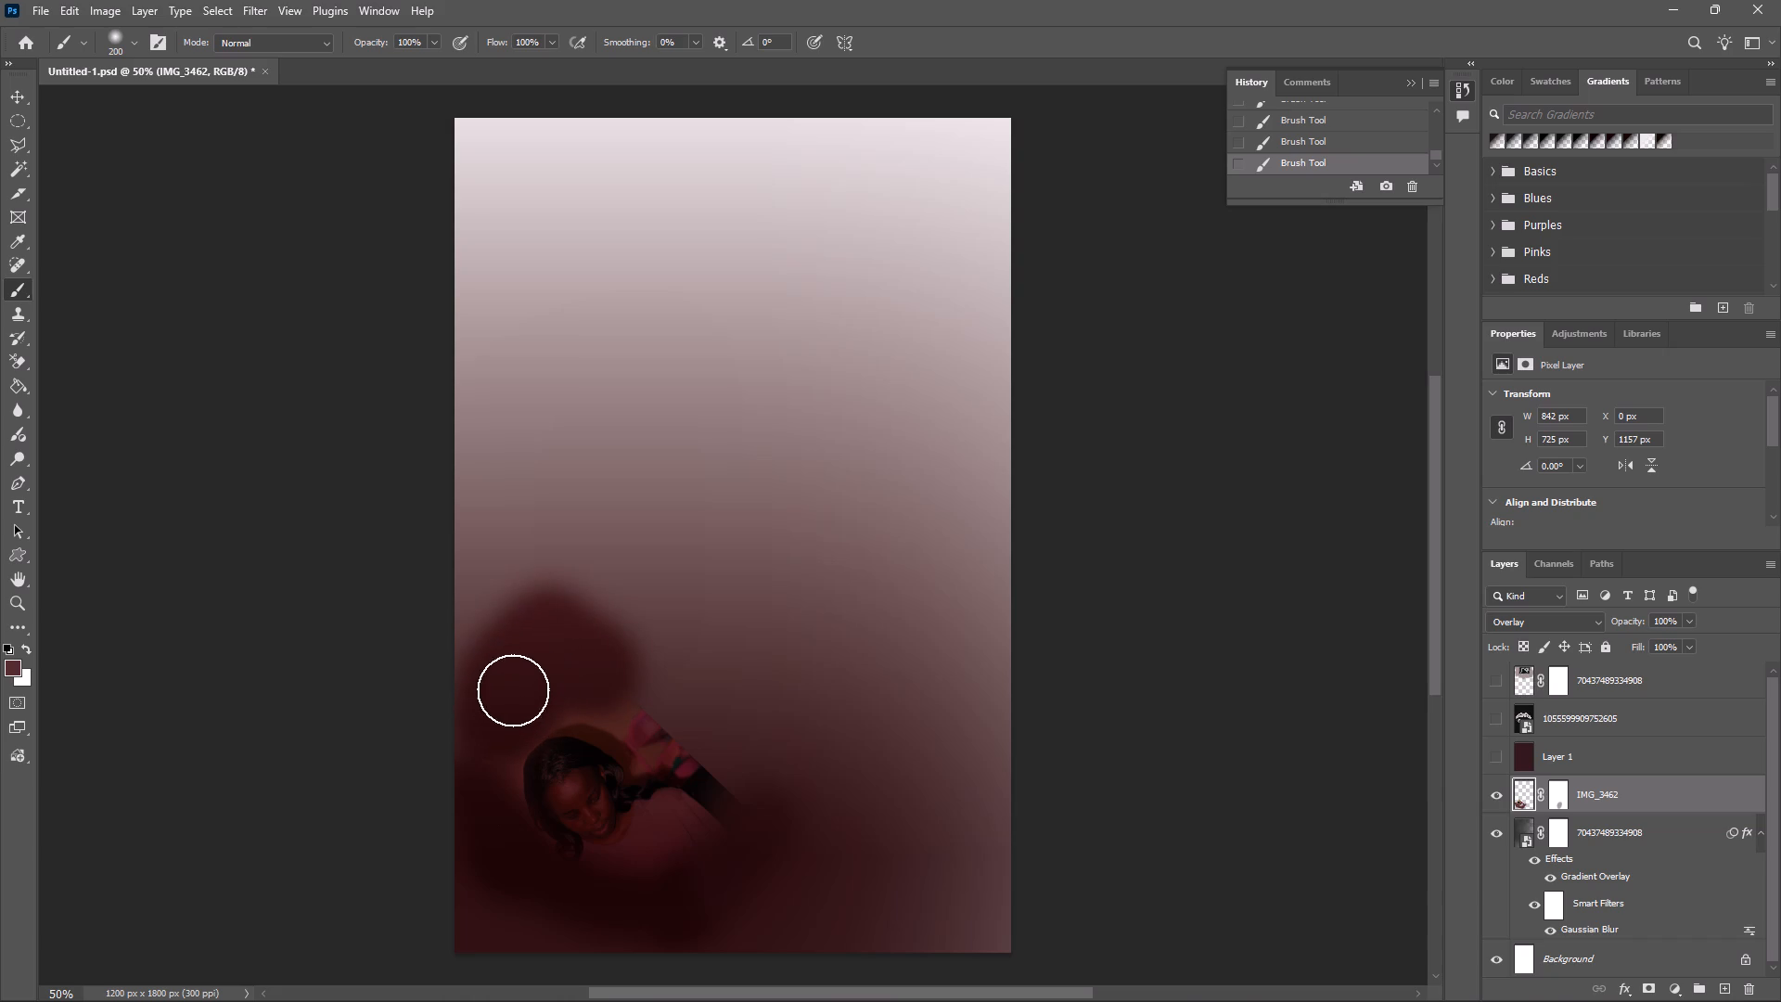
left_click_drag(513, 690, 593, 684)
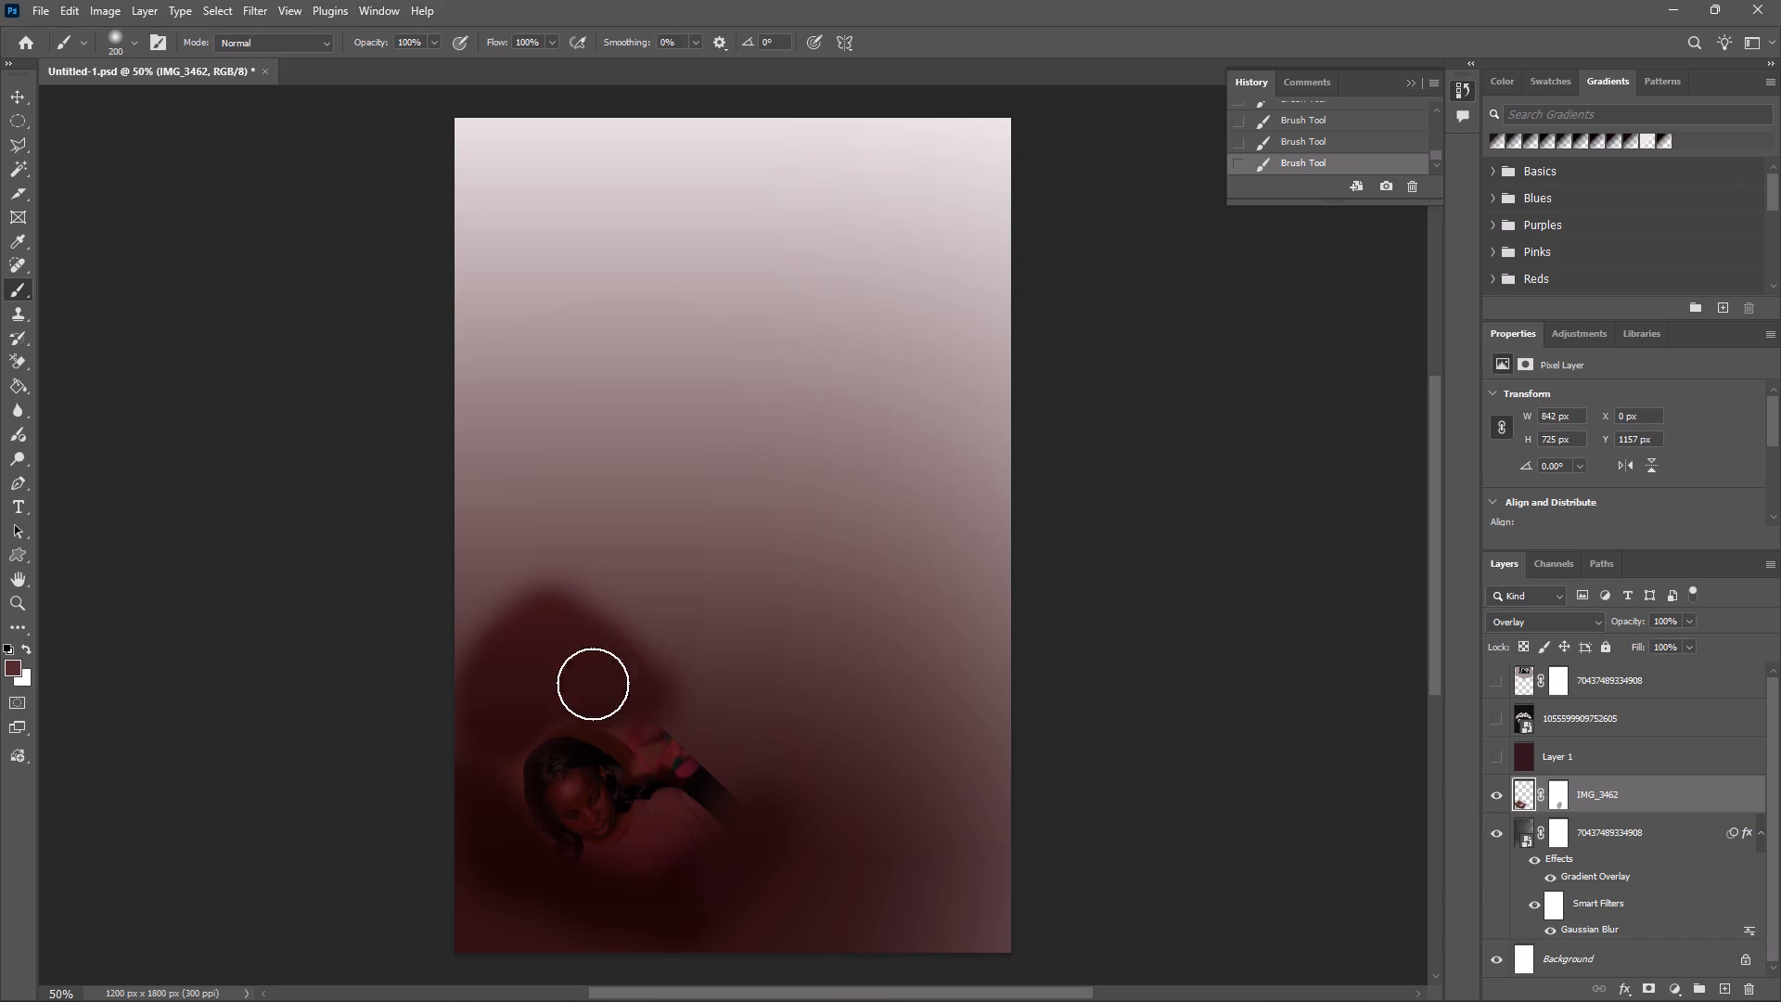
left_click_drag(593, 684, 748, 782)
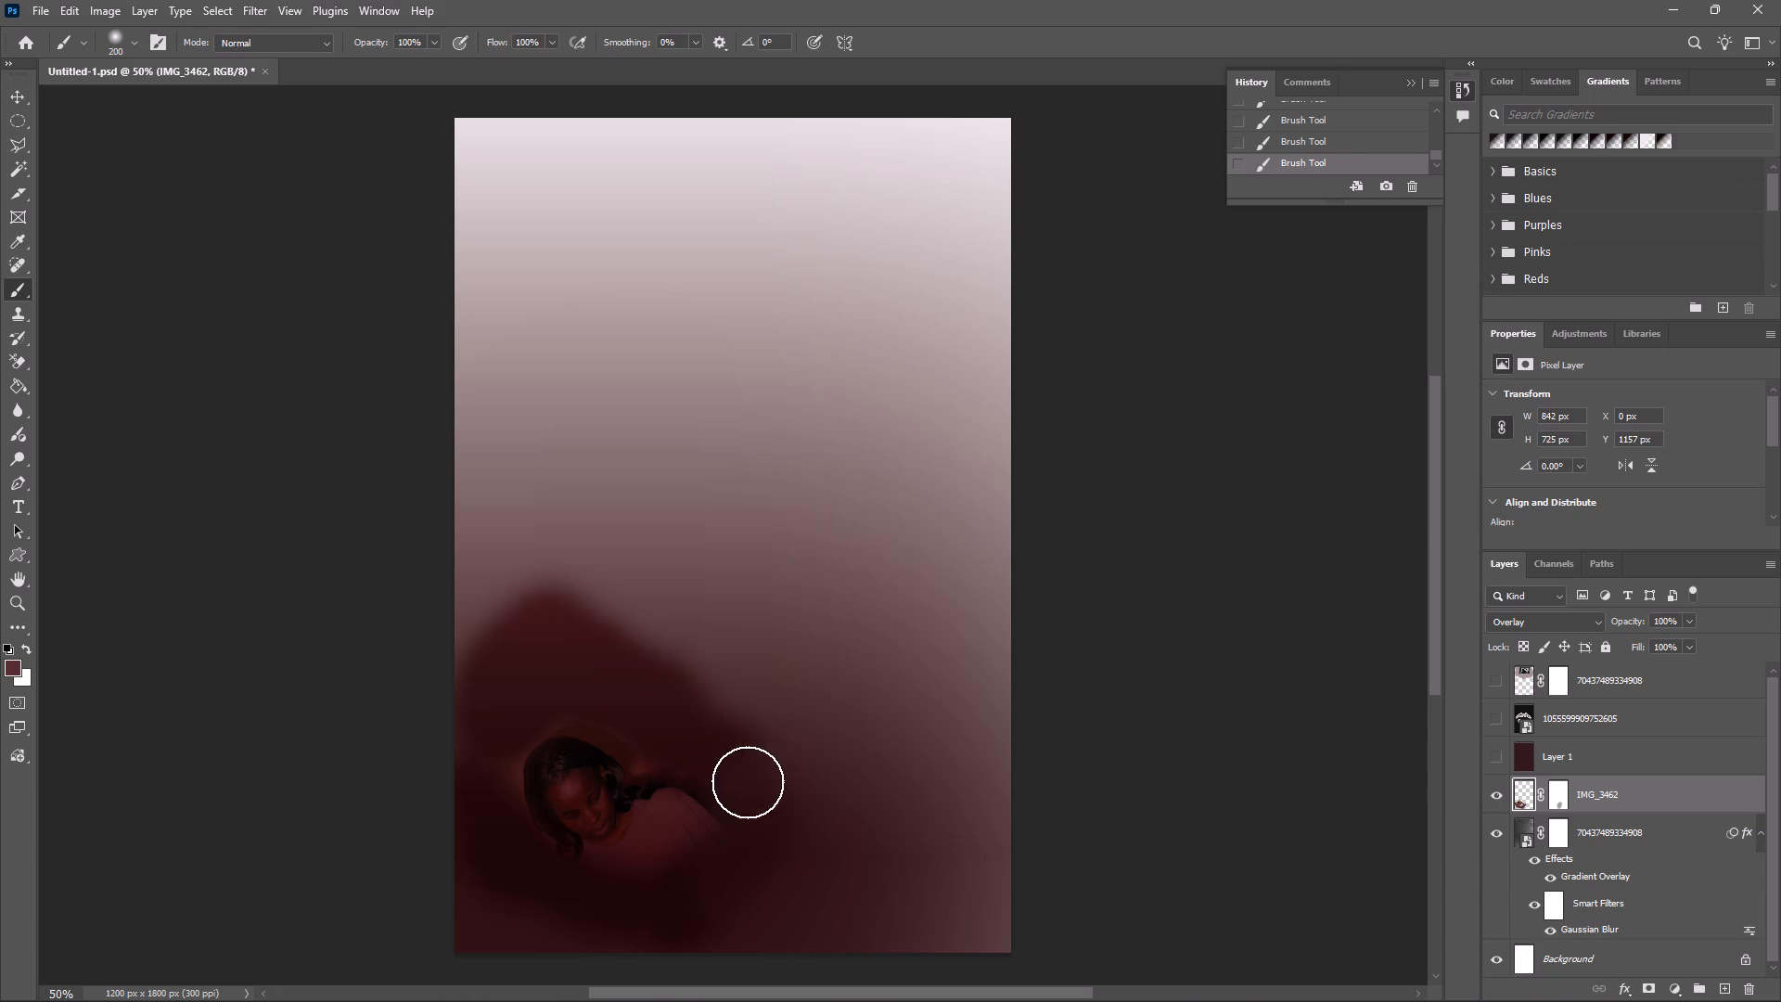
left_click_drag(748, 782, 450, 684)
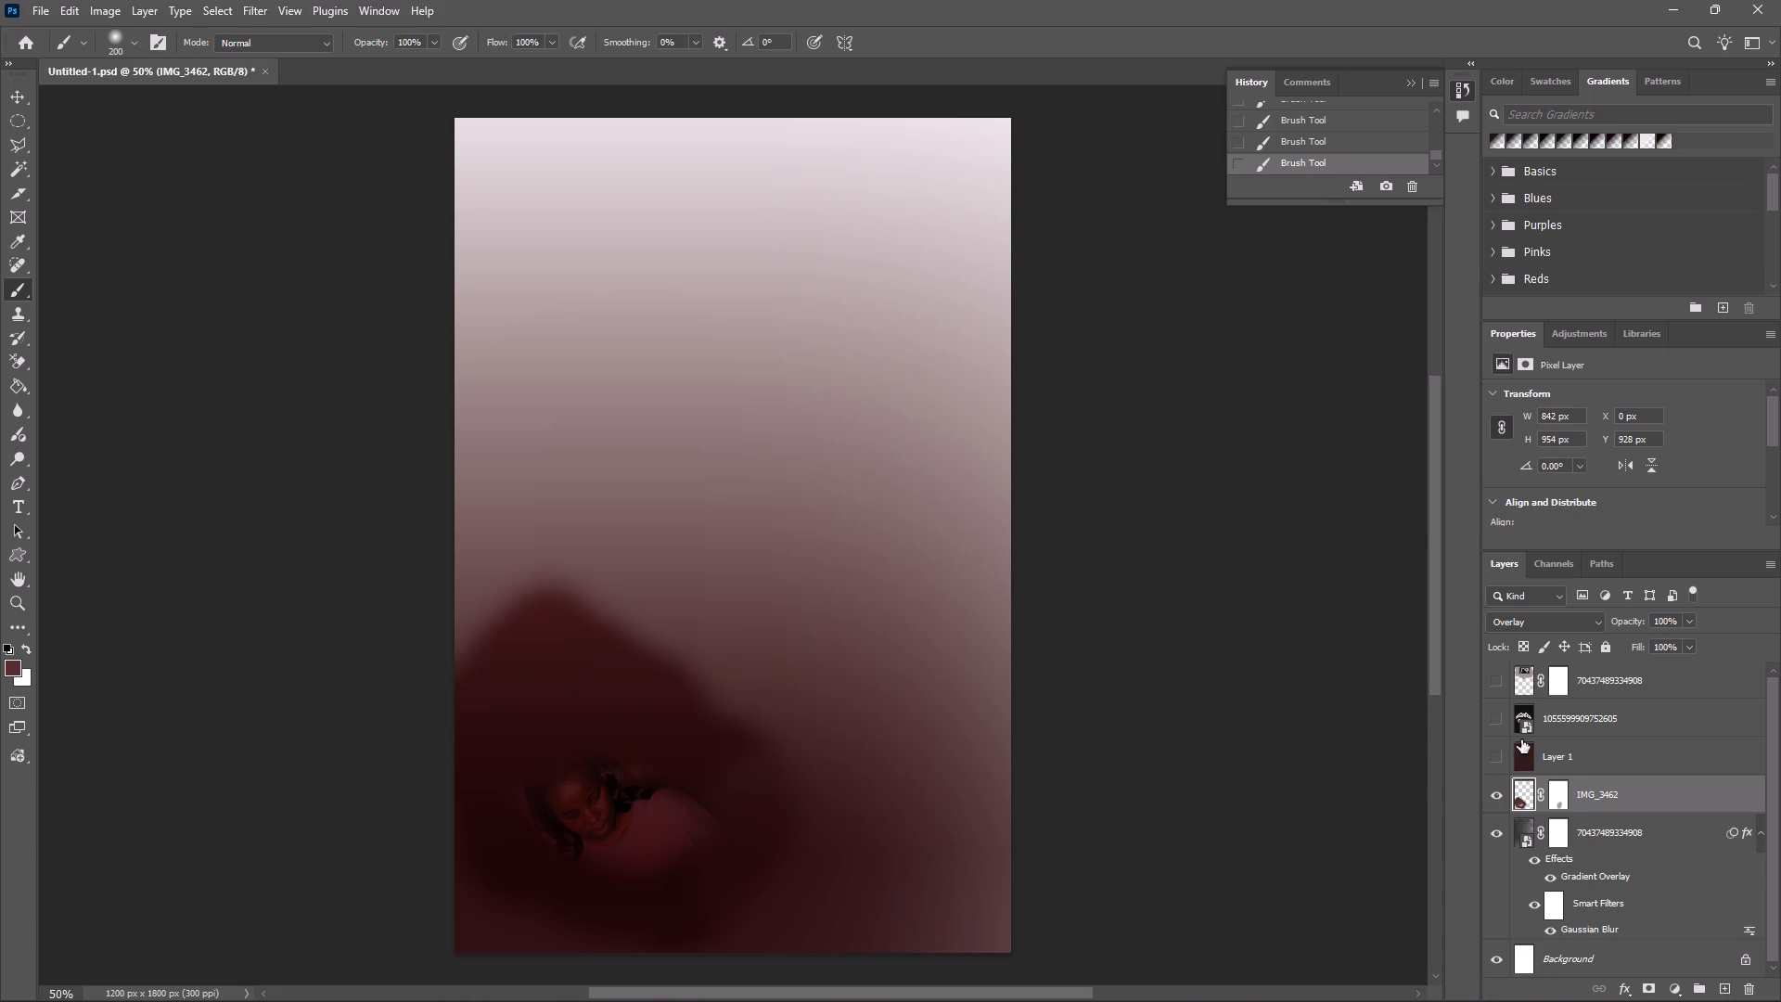
Show the lip print layer, the poster layer and Layer 1 again.
left_click(1498, 716)
left_click(1501, 681)
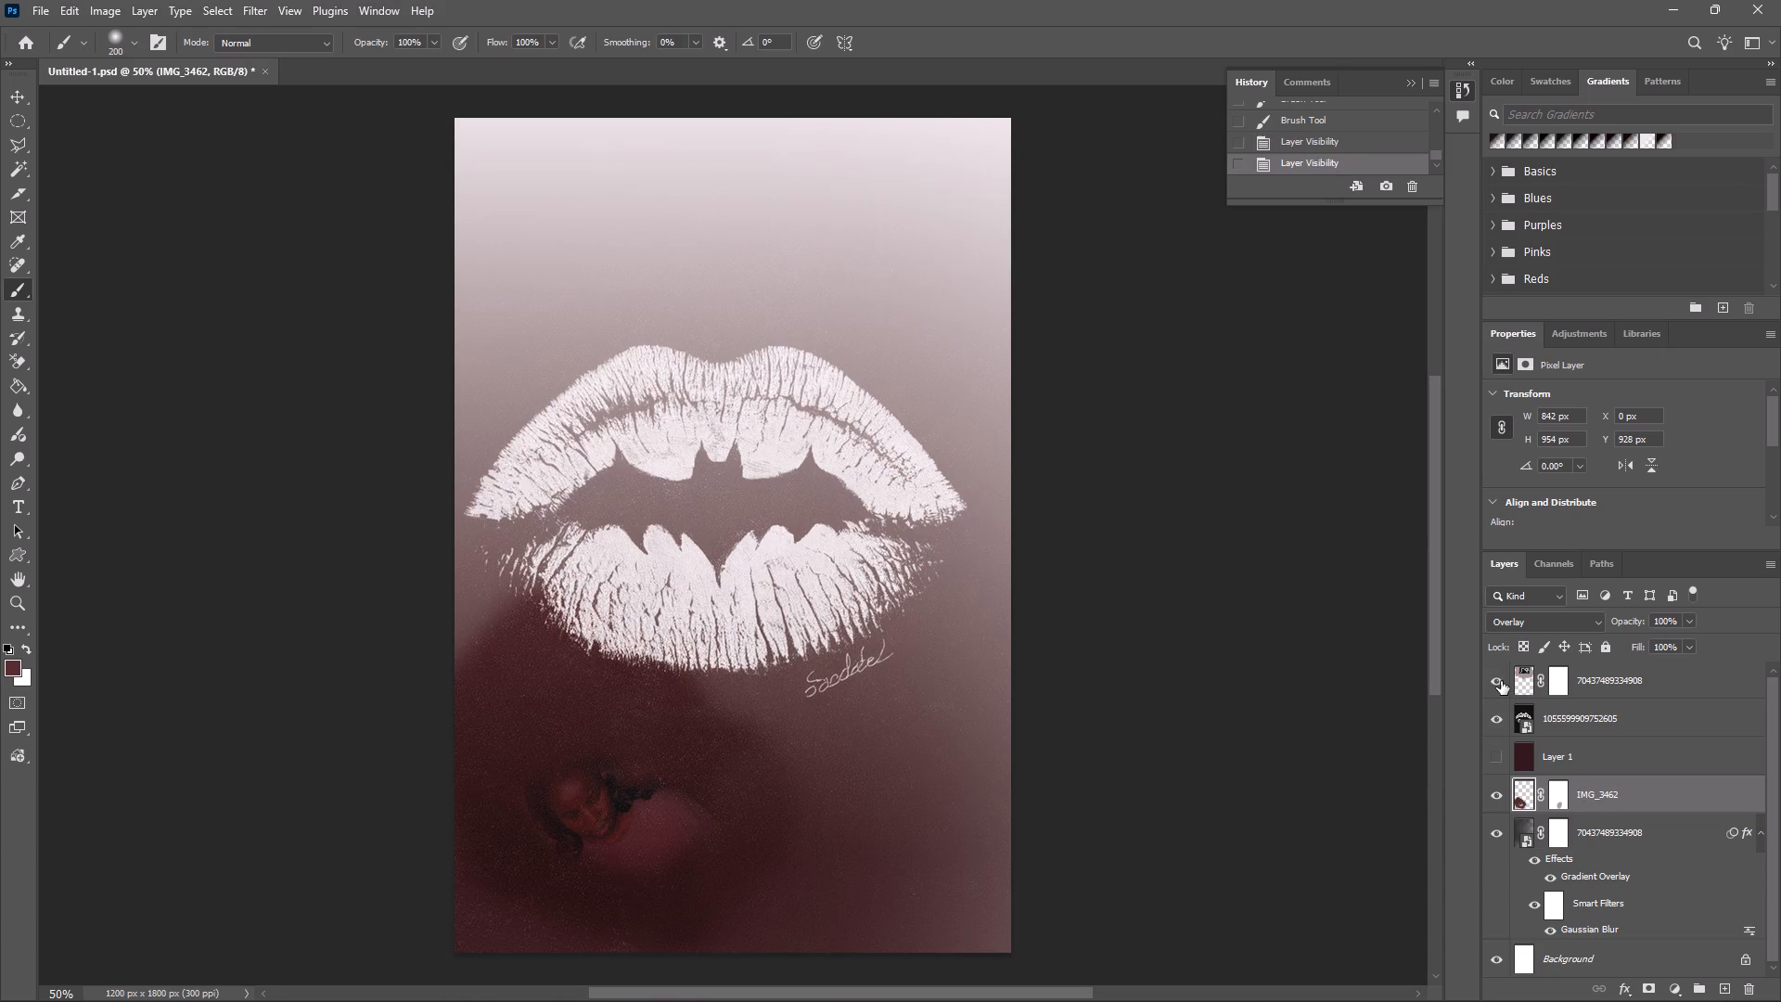
left_click(1499, 733)
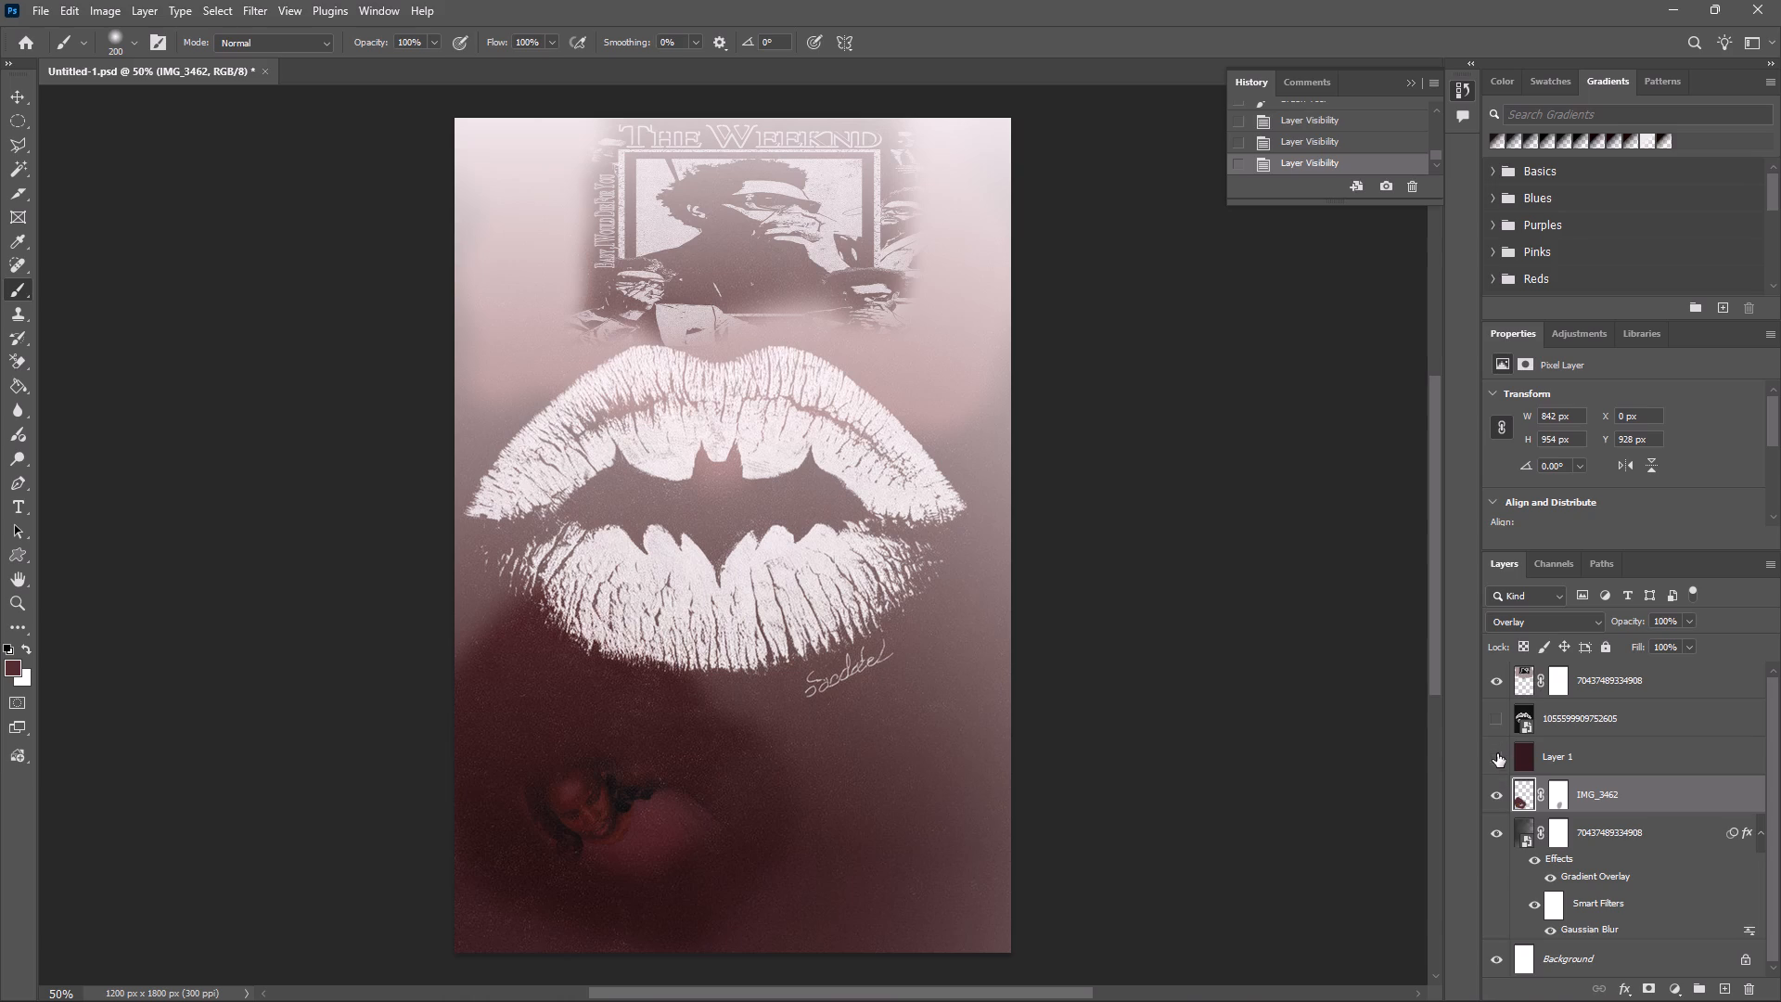
left_click(1496, 723)
left_click(1493, 757)
Move the IMG_3462 layer to the top of the layer stack, above the poster layer.
left_click_drag(1533, 803, 1532, 718)
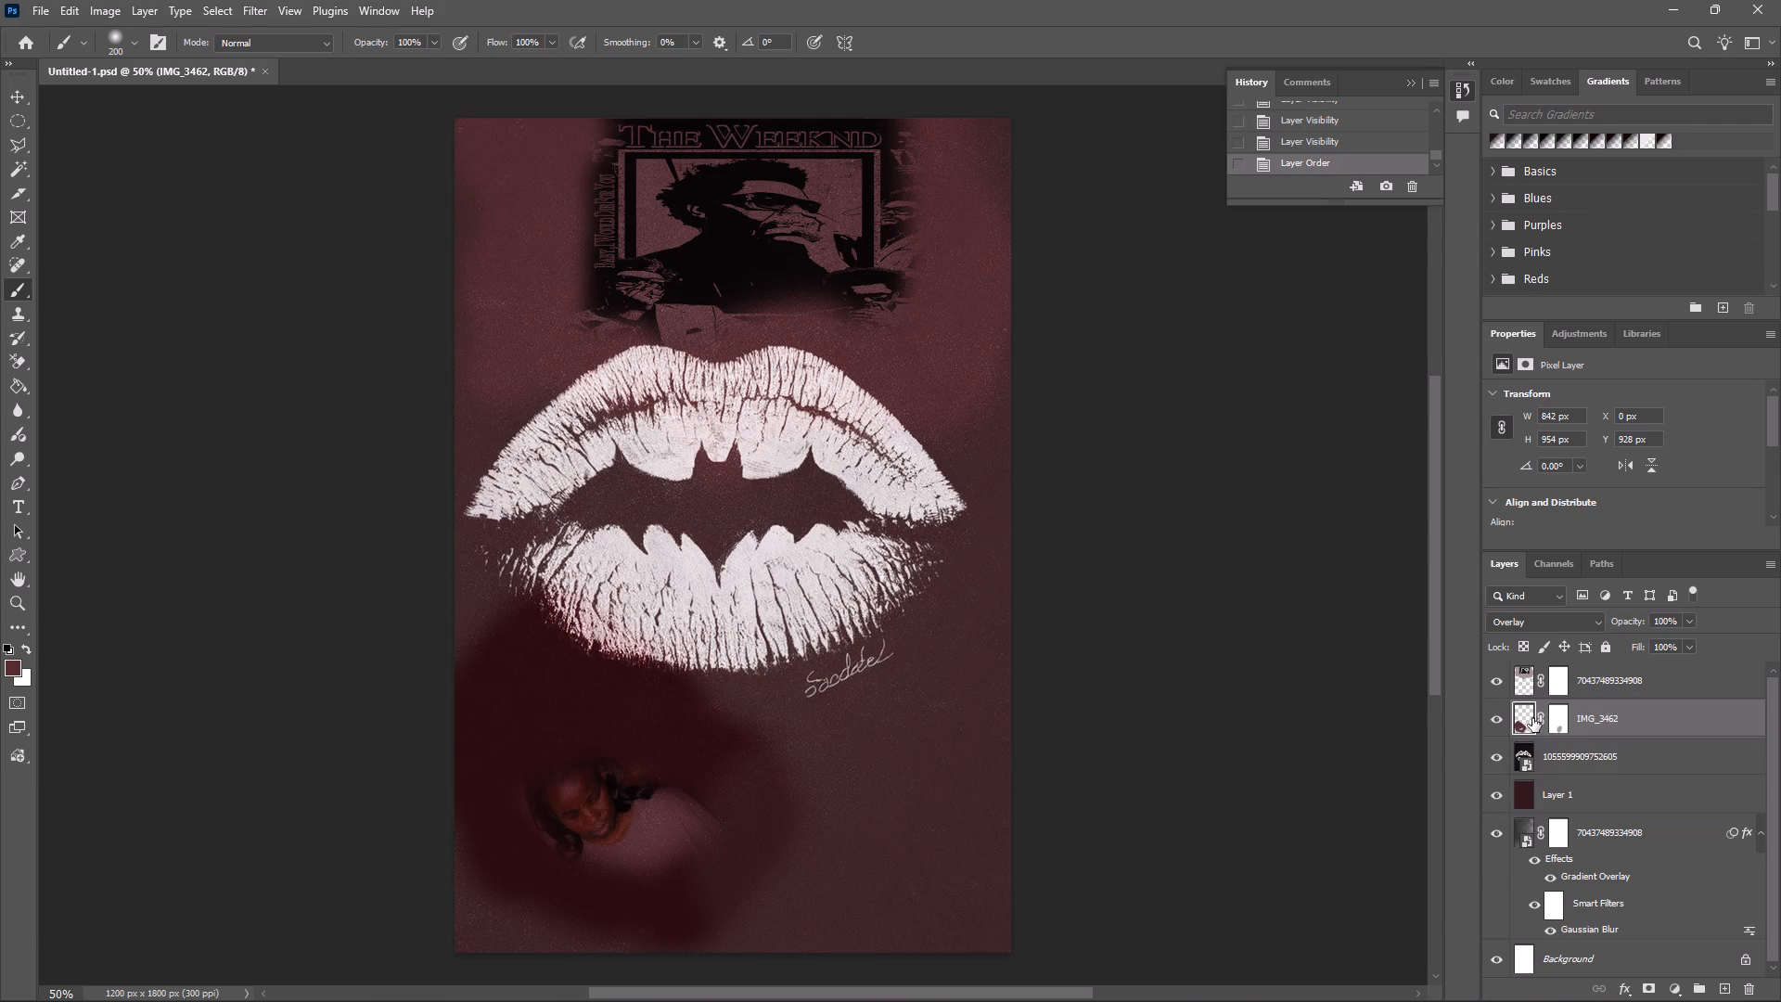
left_click_drag(1518, 711, 1516, 671)
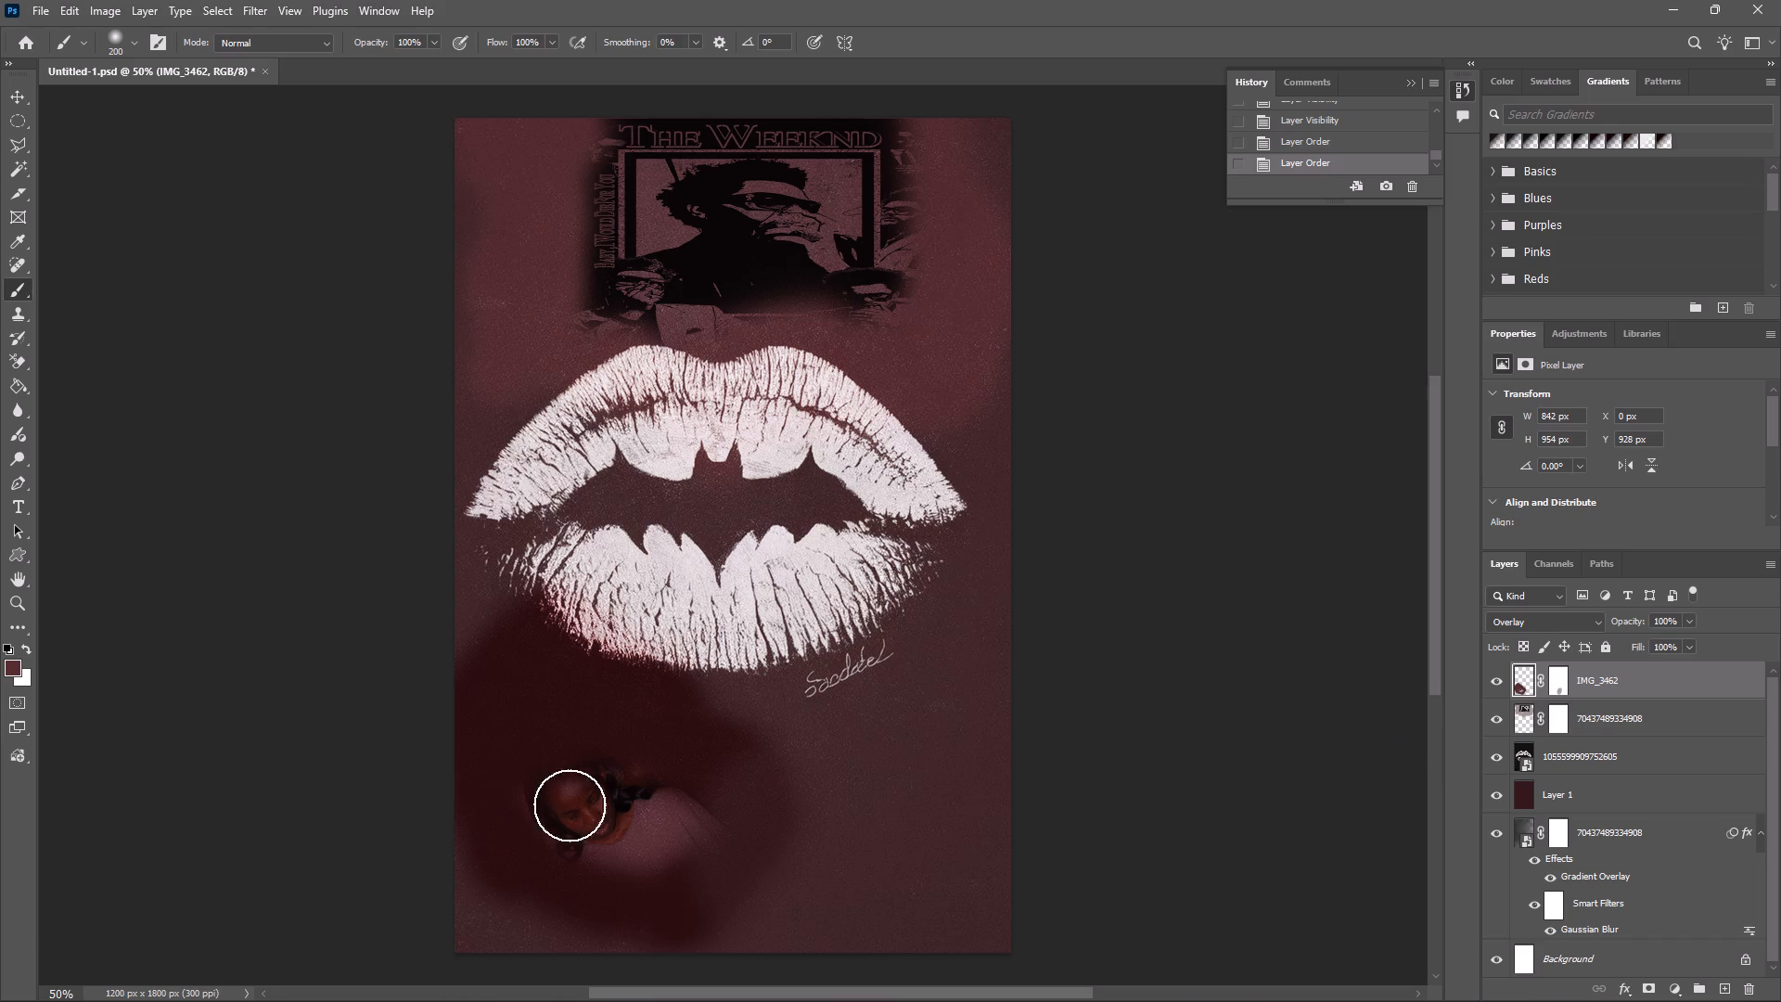
Paint maroon over the remaining shoulder area beside the woman's face on the IMG_3462 layer.
left_click(691, 806)
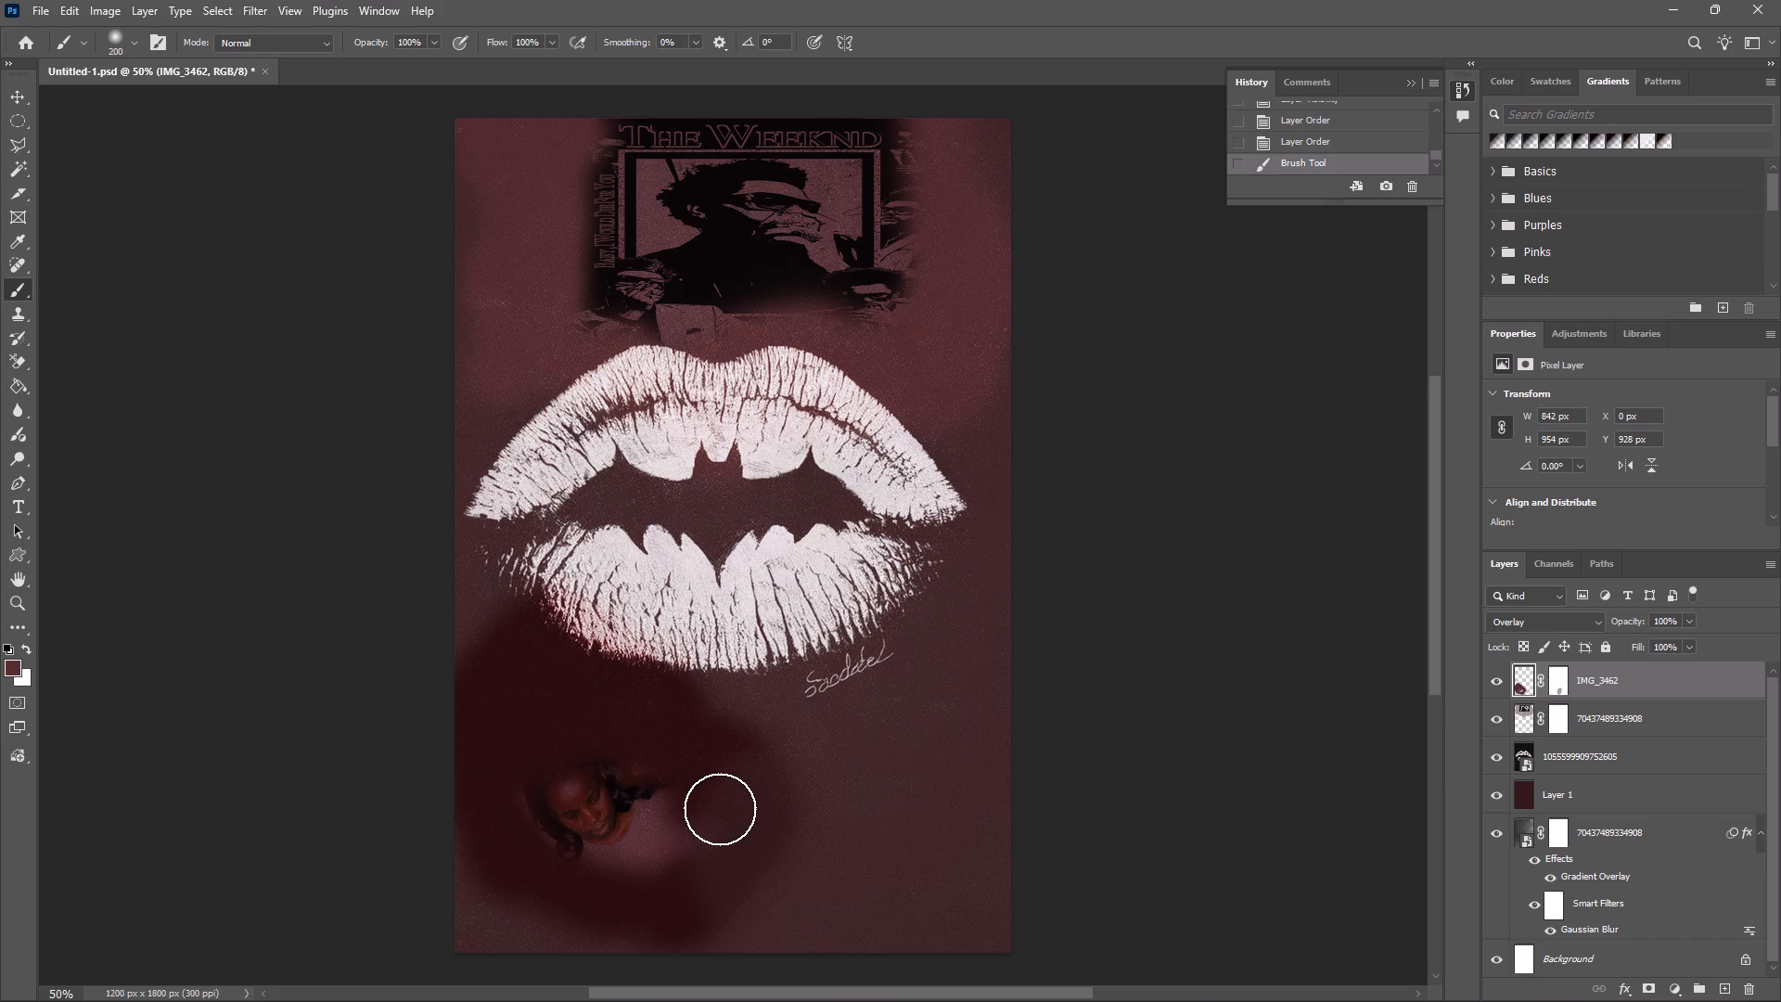
left_click(720, 809)
left_click(672, 768)
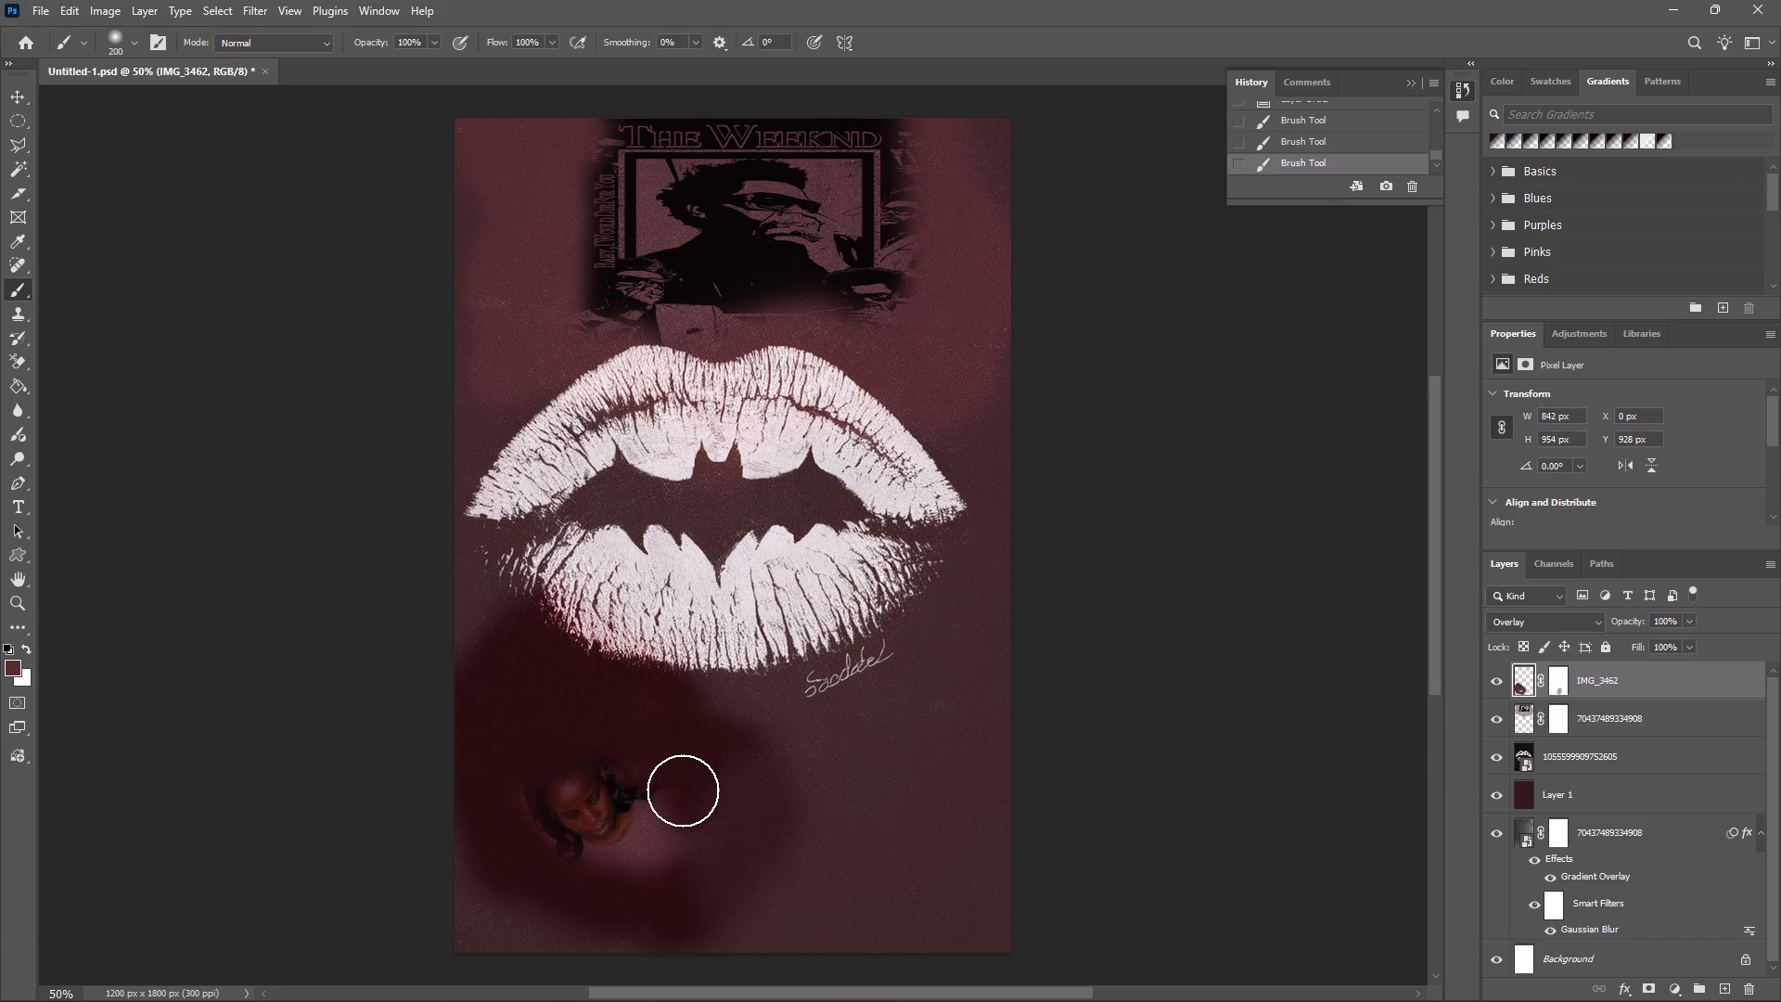
left_click(692, 806)
left_click(698, 829)
left_click(688, 858)
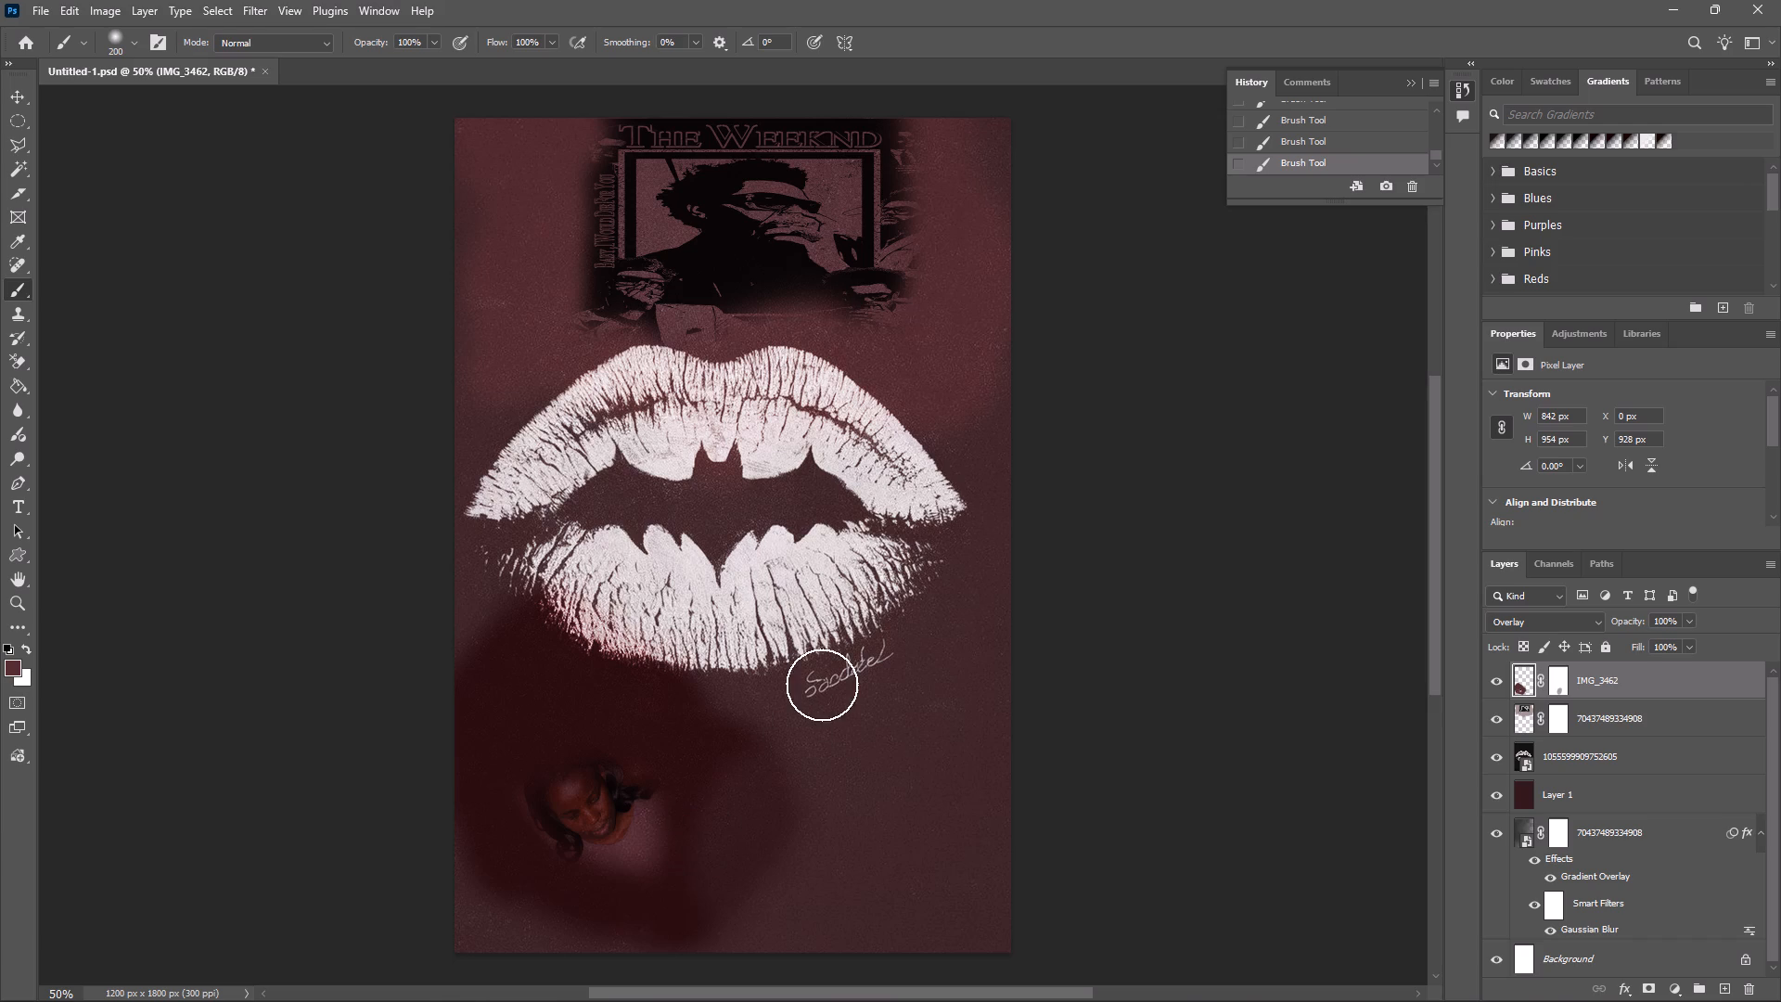
Dab maroon down the postcard's right margin, beside the poster and the upper lip, on the IMG_3462 layer.
left_click(958, 423)
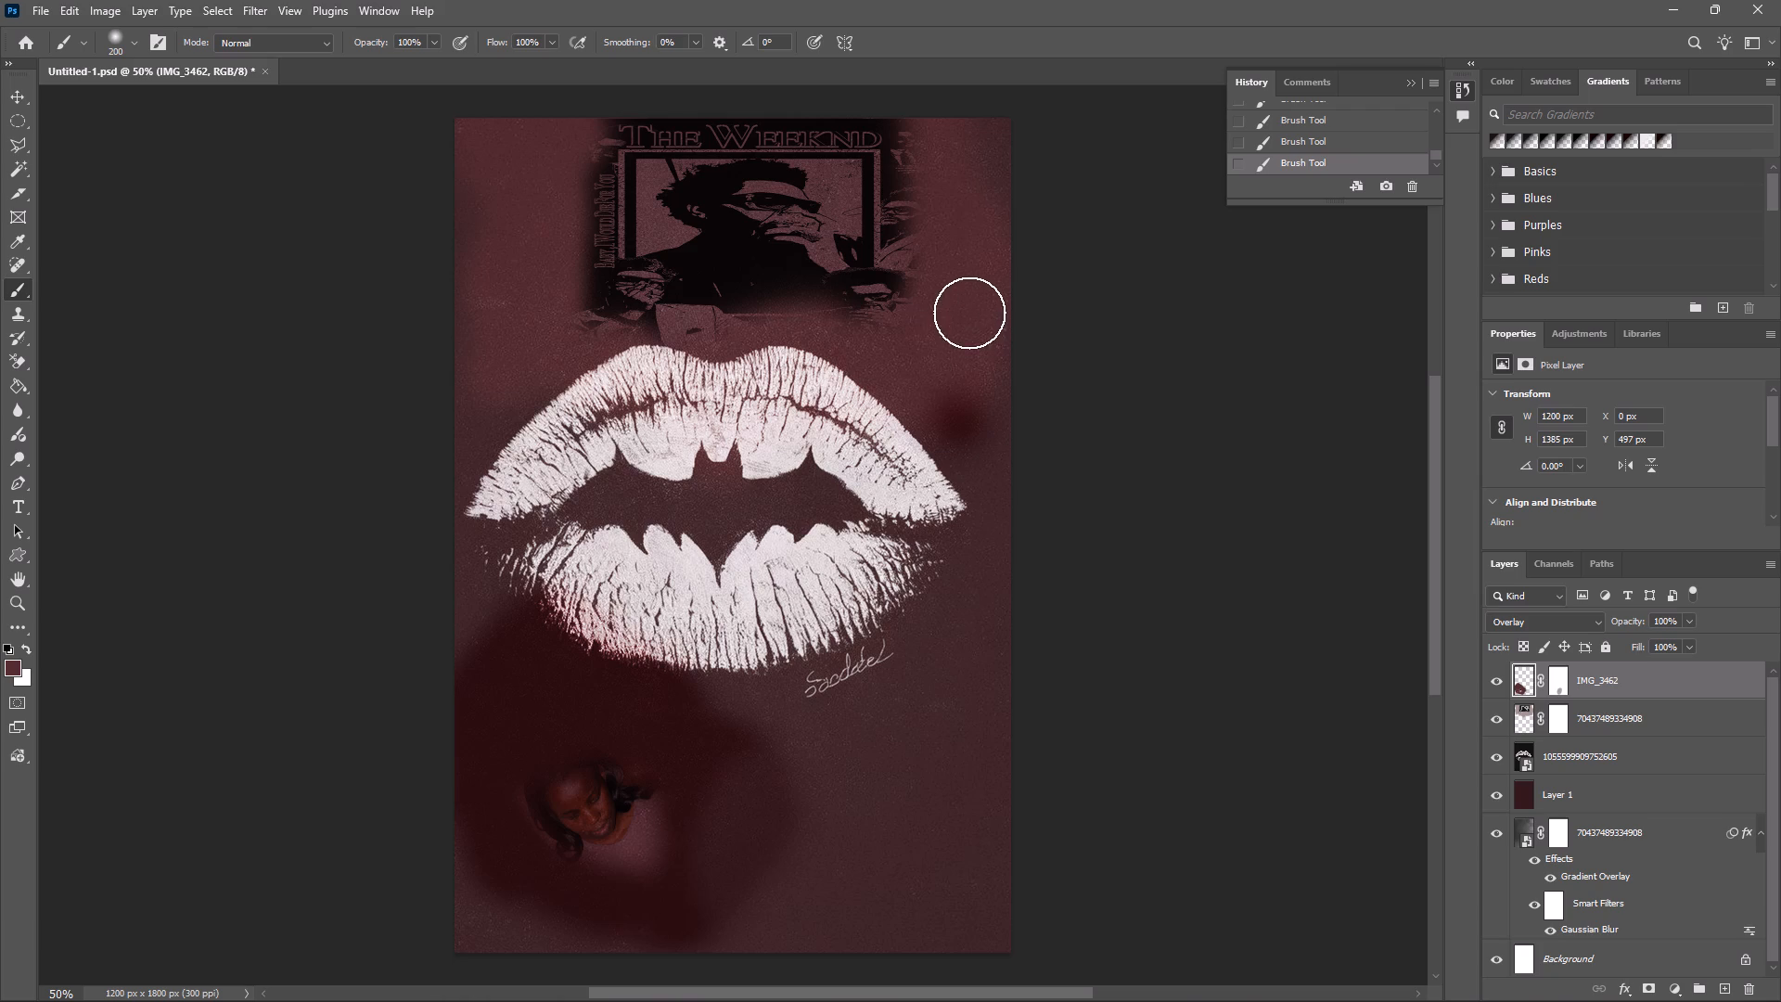
left_click(969, 348)
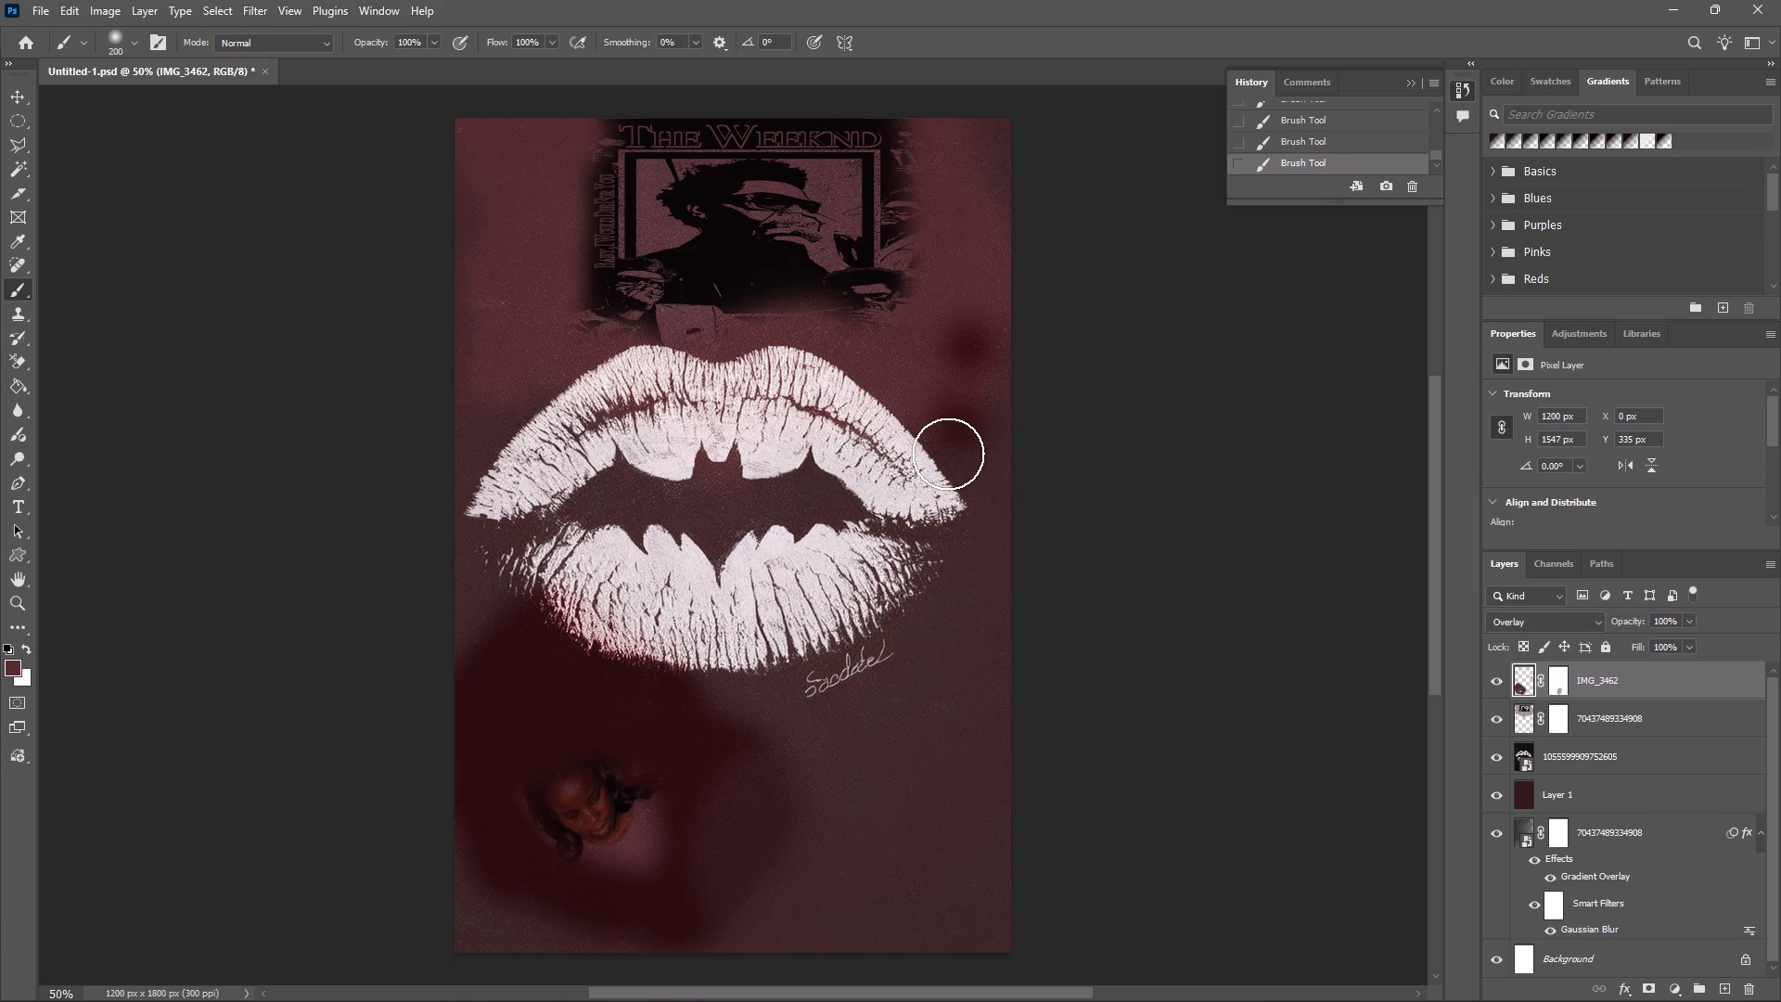
left_click(959, 402)
left_click(959, 402)
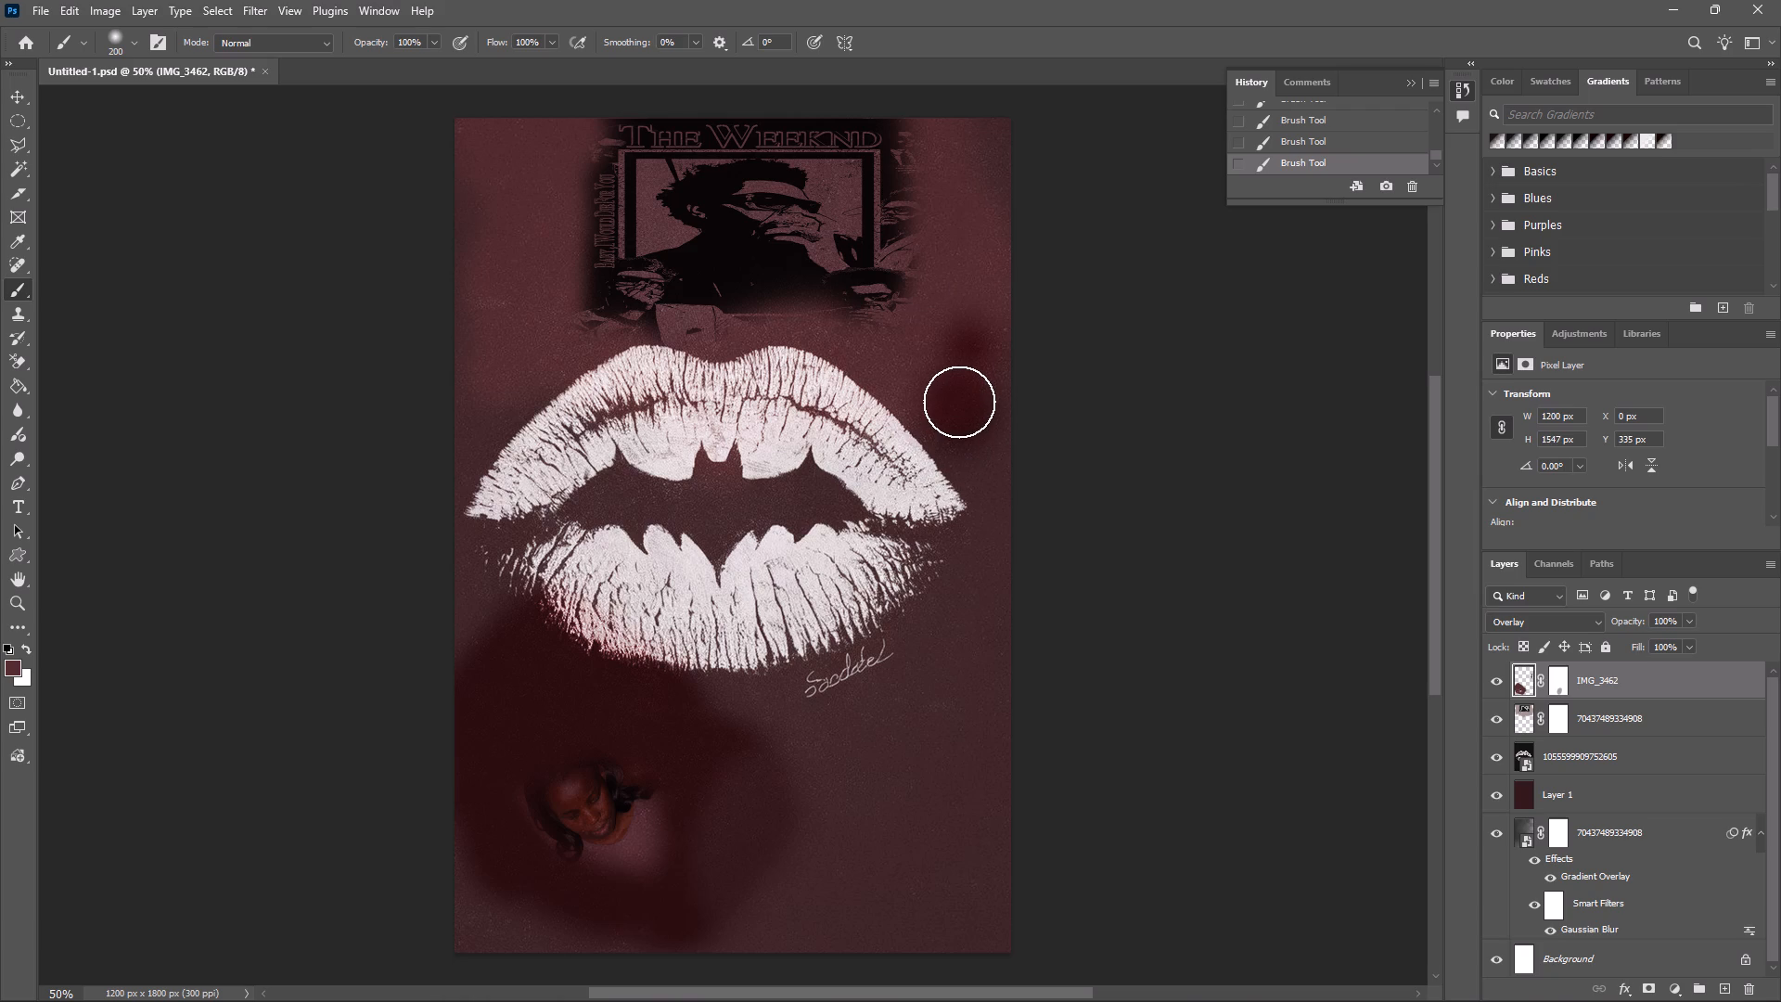
triple_click(959, 402)
double_click(959, 402)
left_click(970, 299)
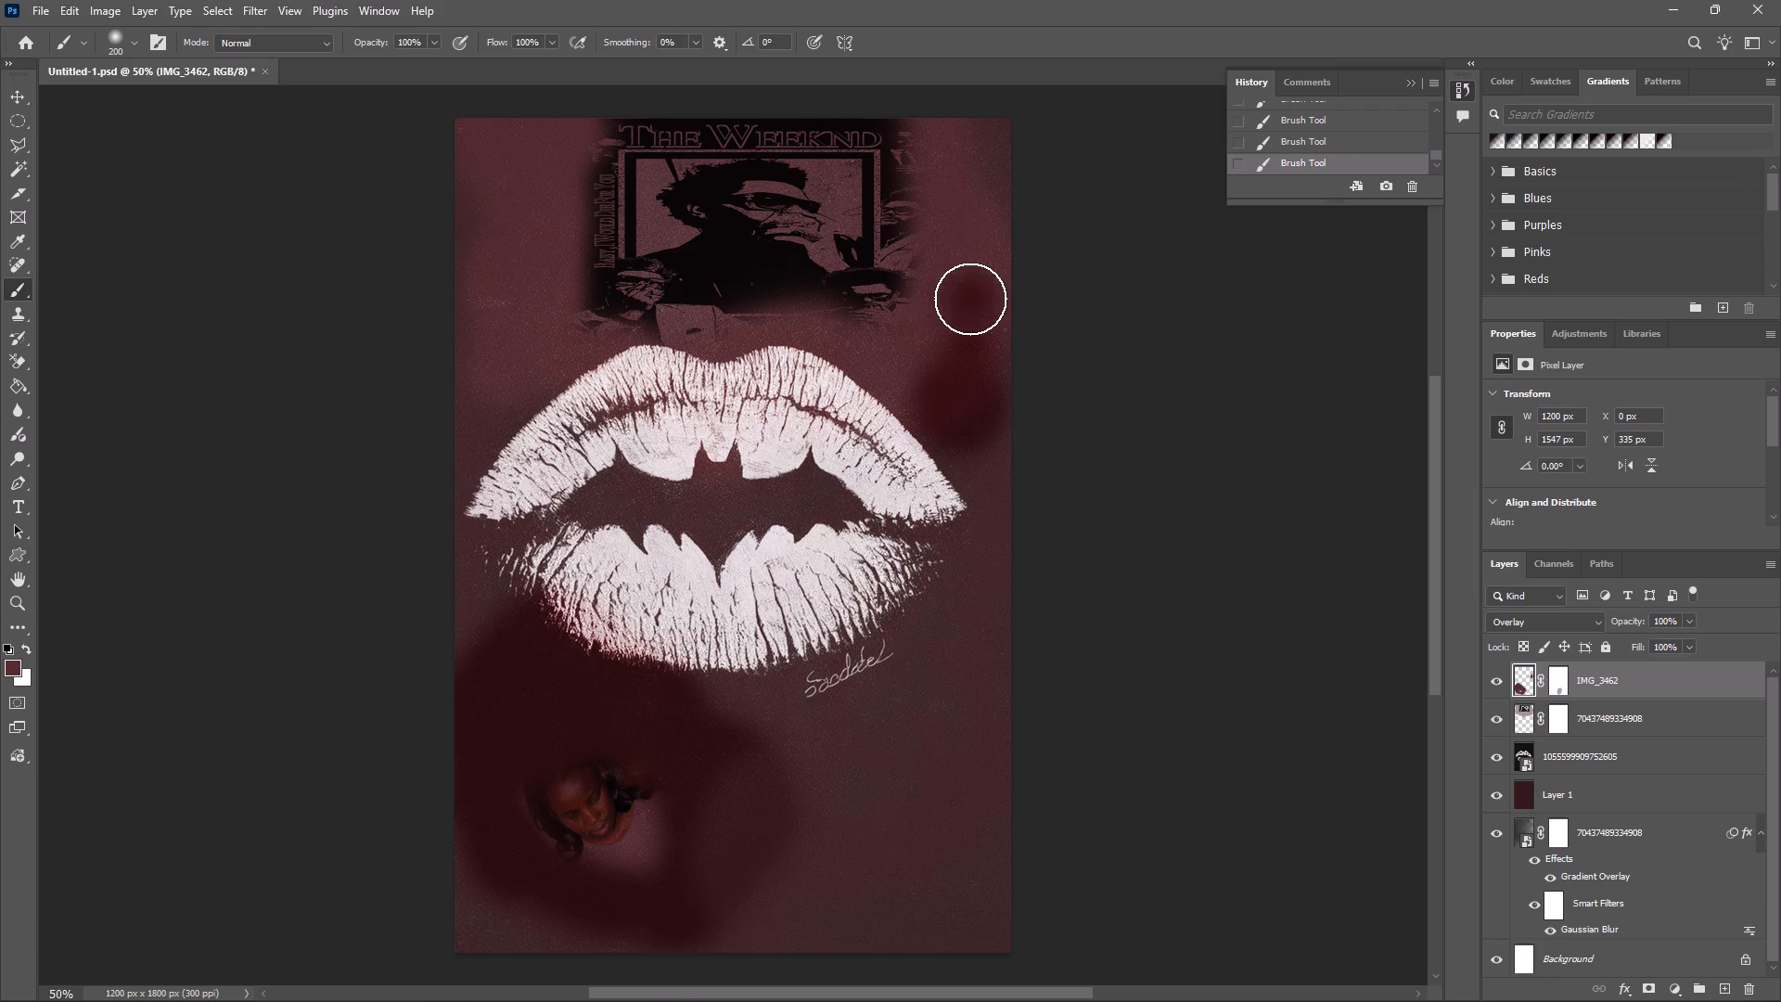
left_click(970, 299)
left_click(970, 299)
triple_click(970, 225)
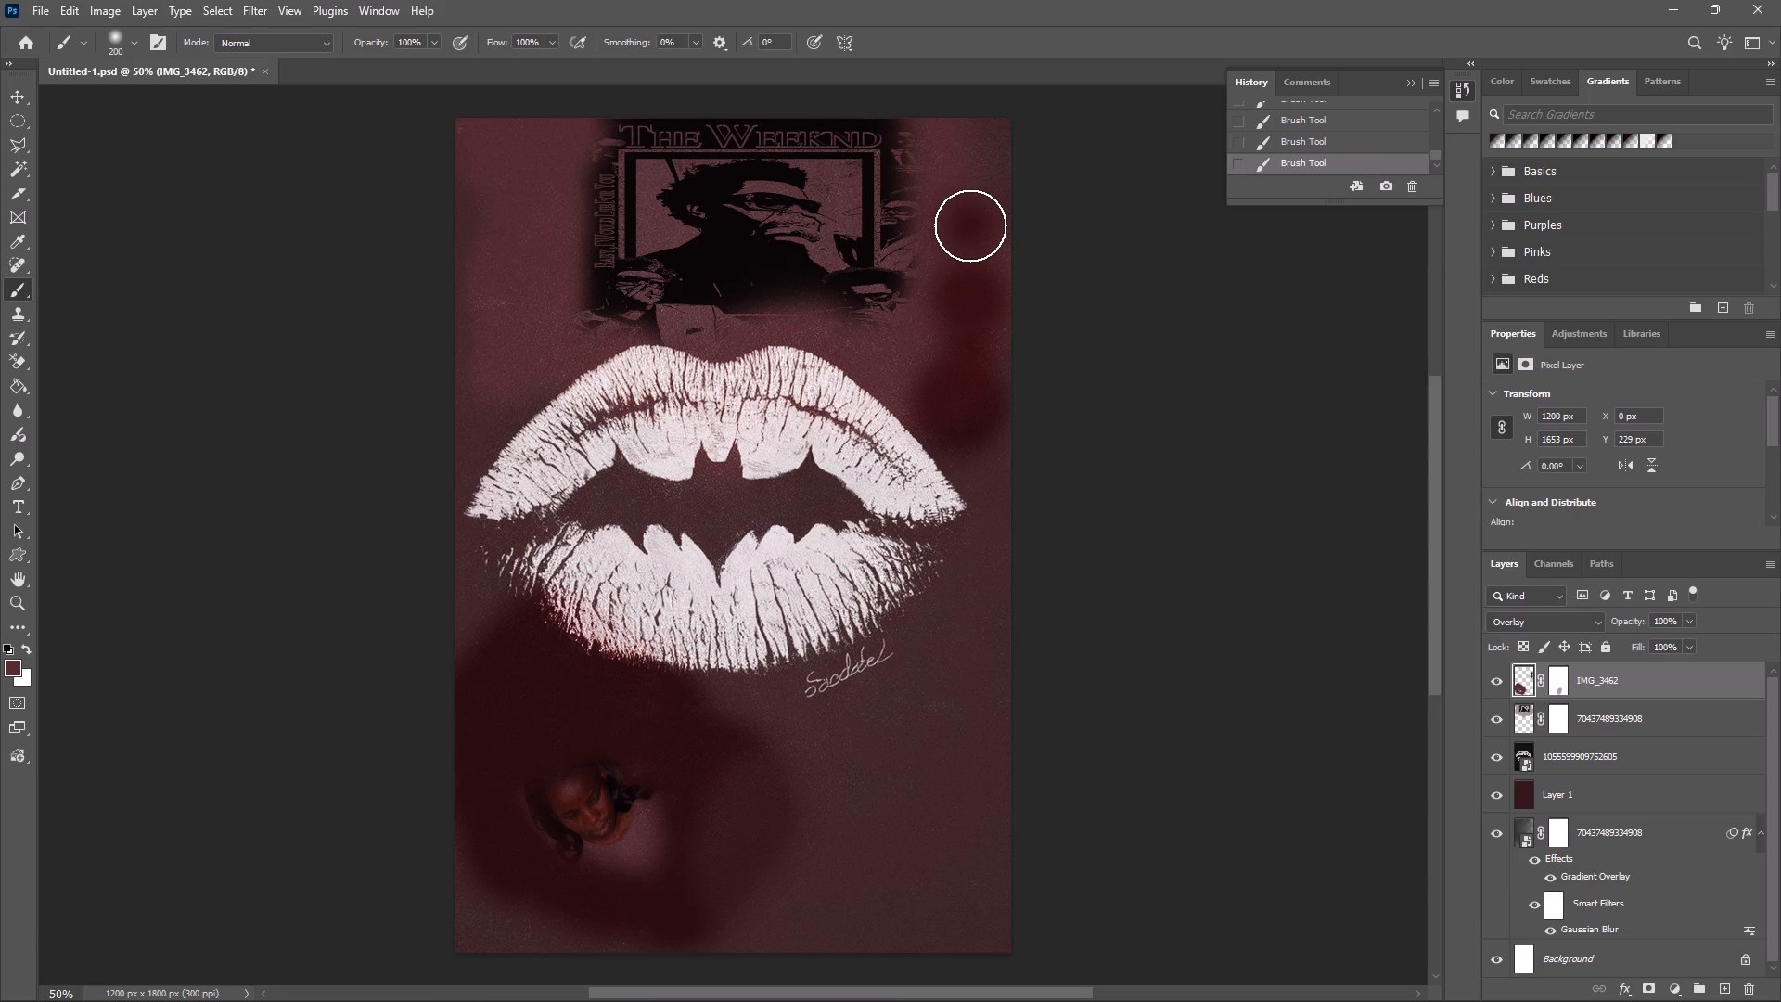
double_click(970, 225)
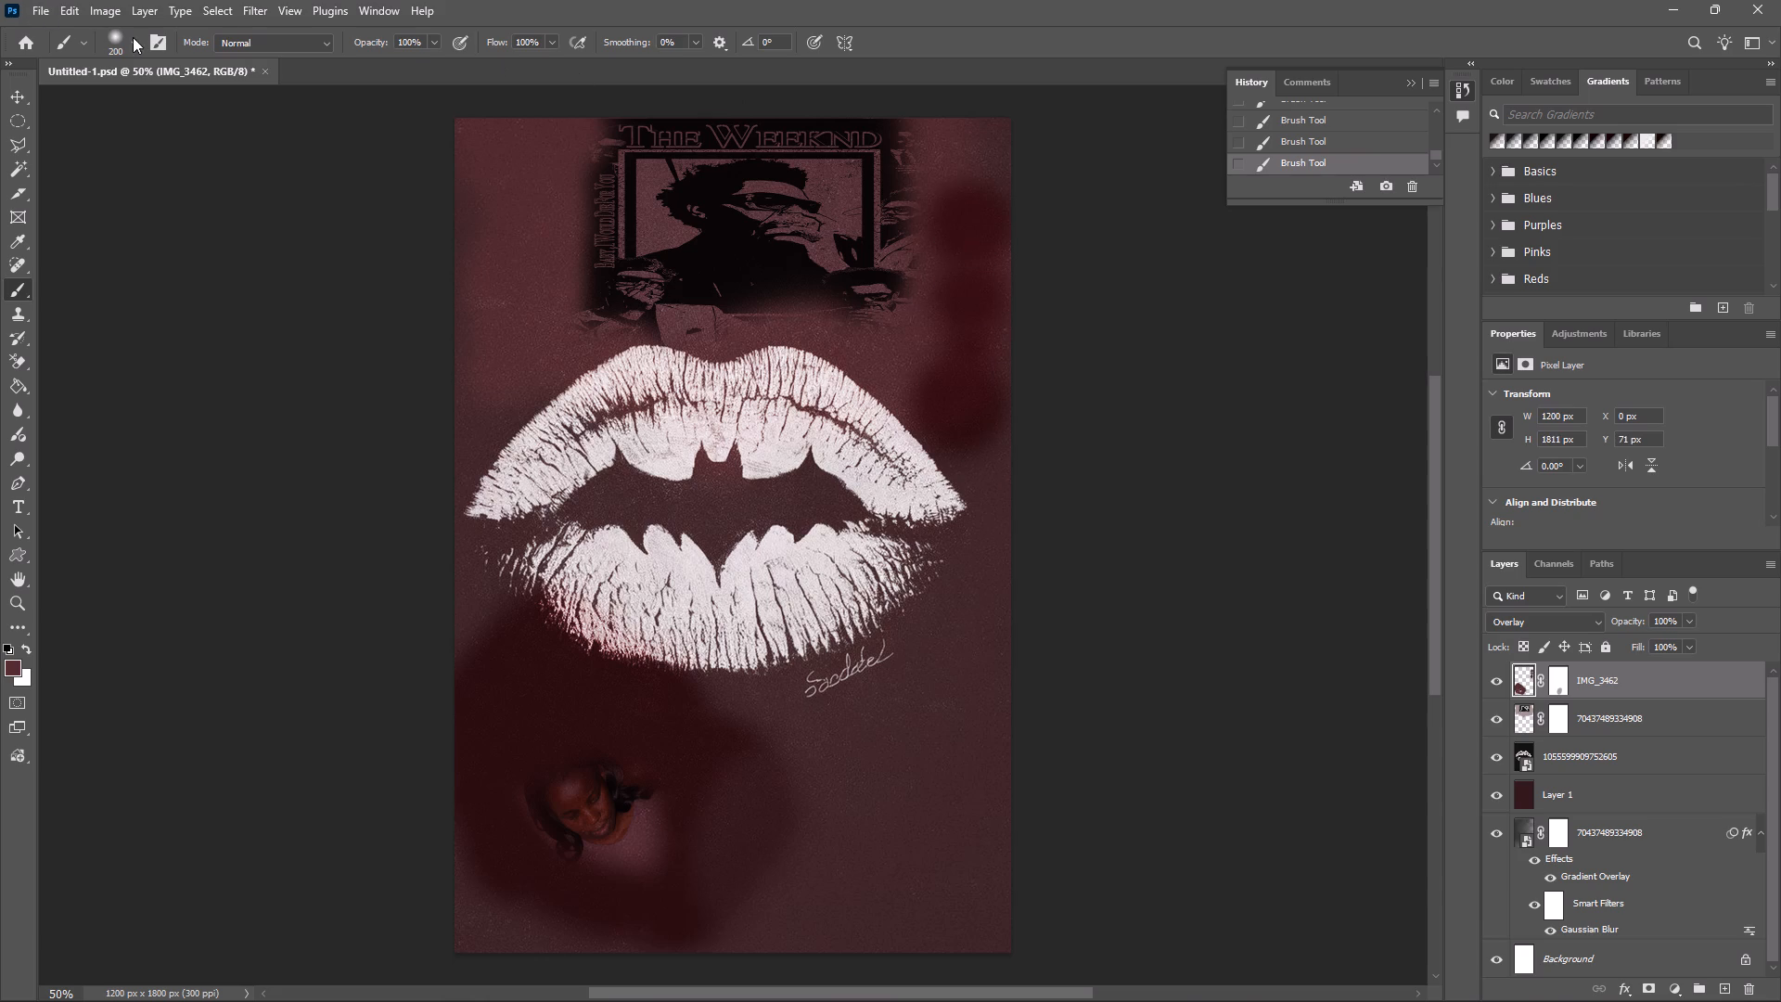
Set the brush size to 500 px and darken the postcard's lower-right area with repeated maroon dabs.
left_click(131, 39)
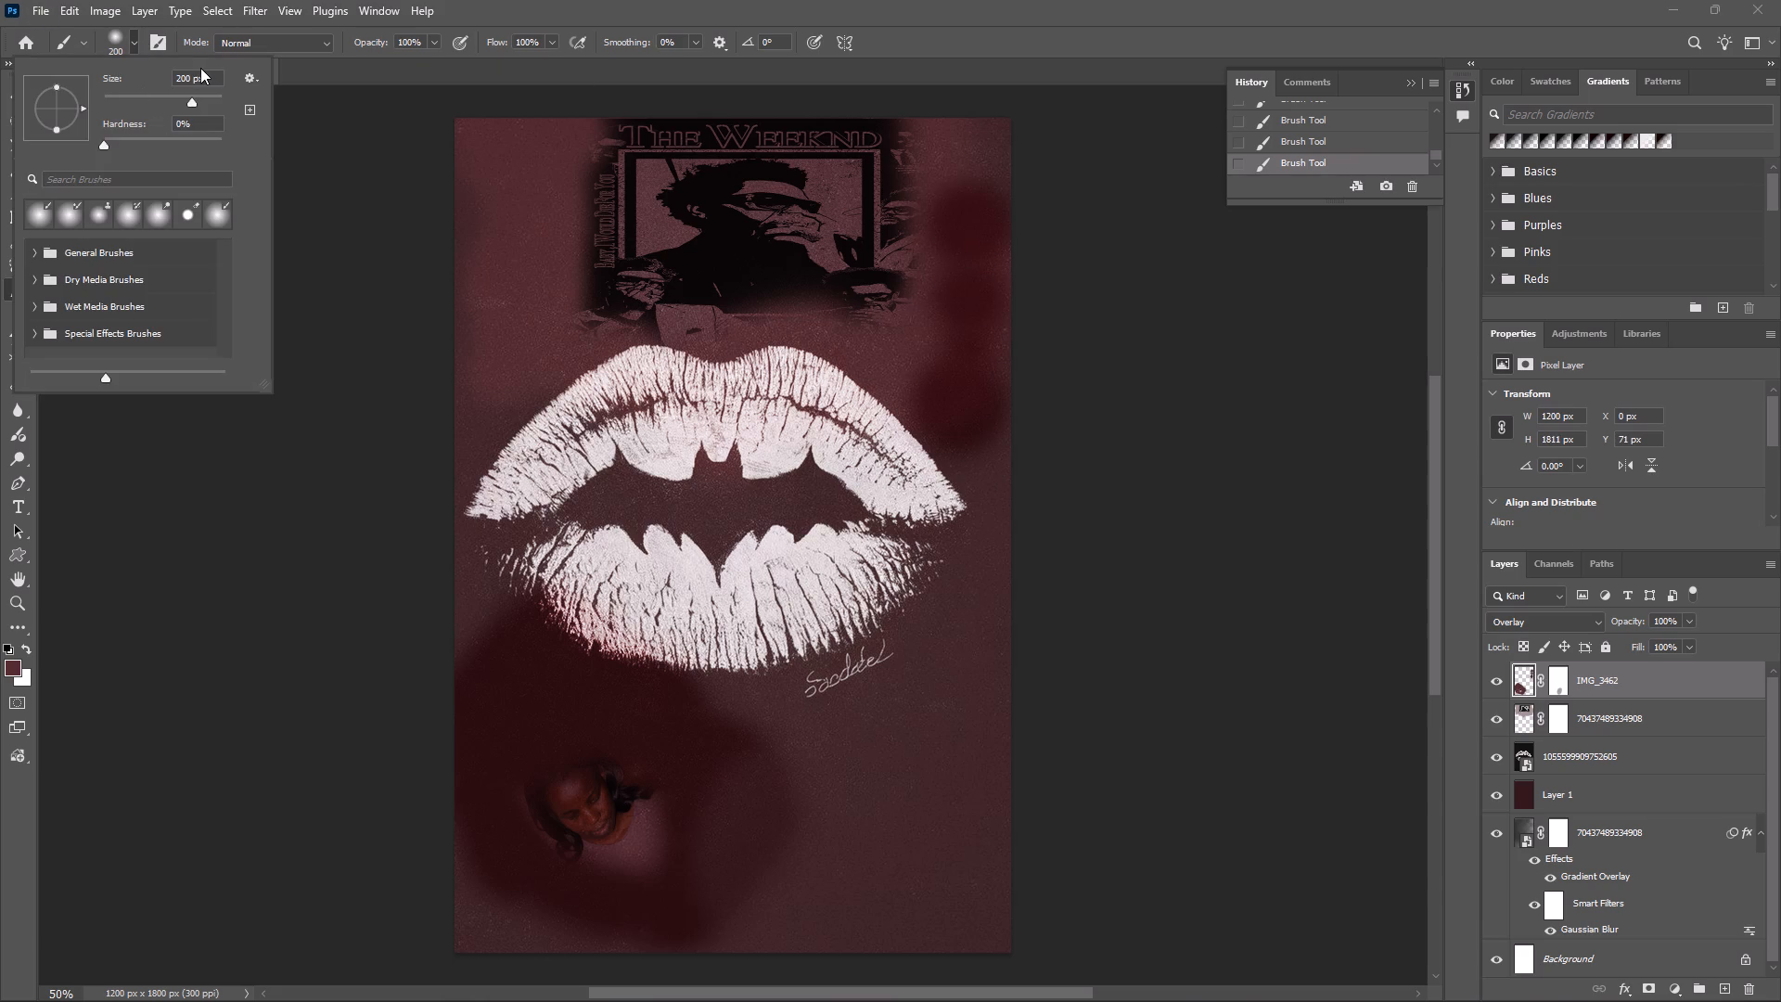
left_click_drag(188, 76, 160, 75)
type("500")
key("Return")
left_click(927, 792)
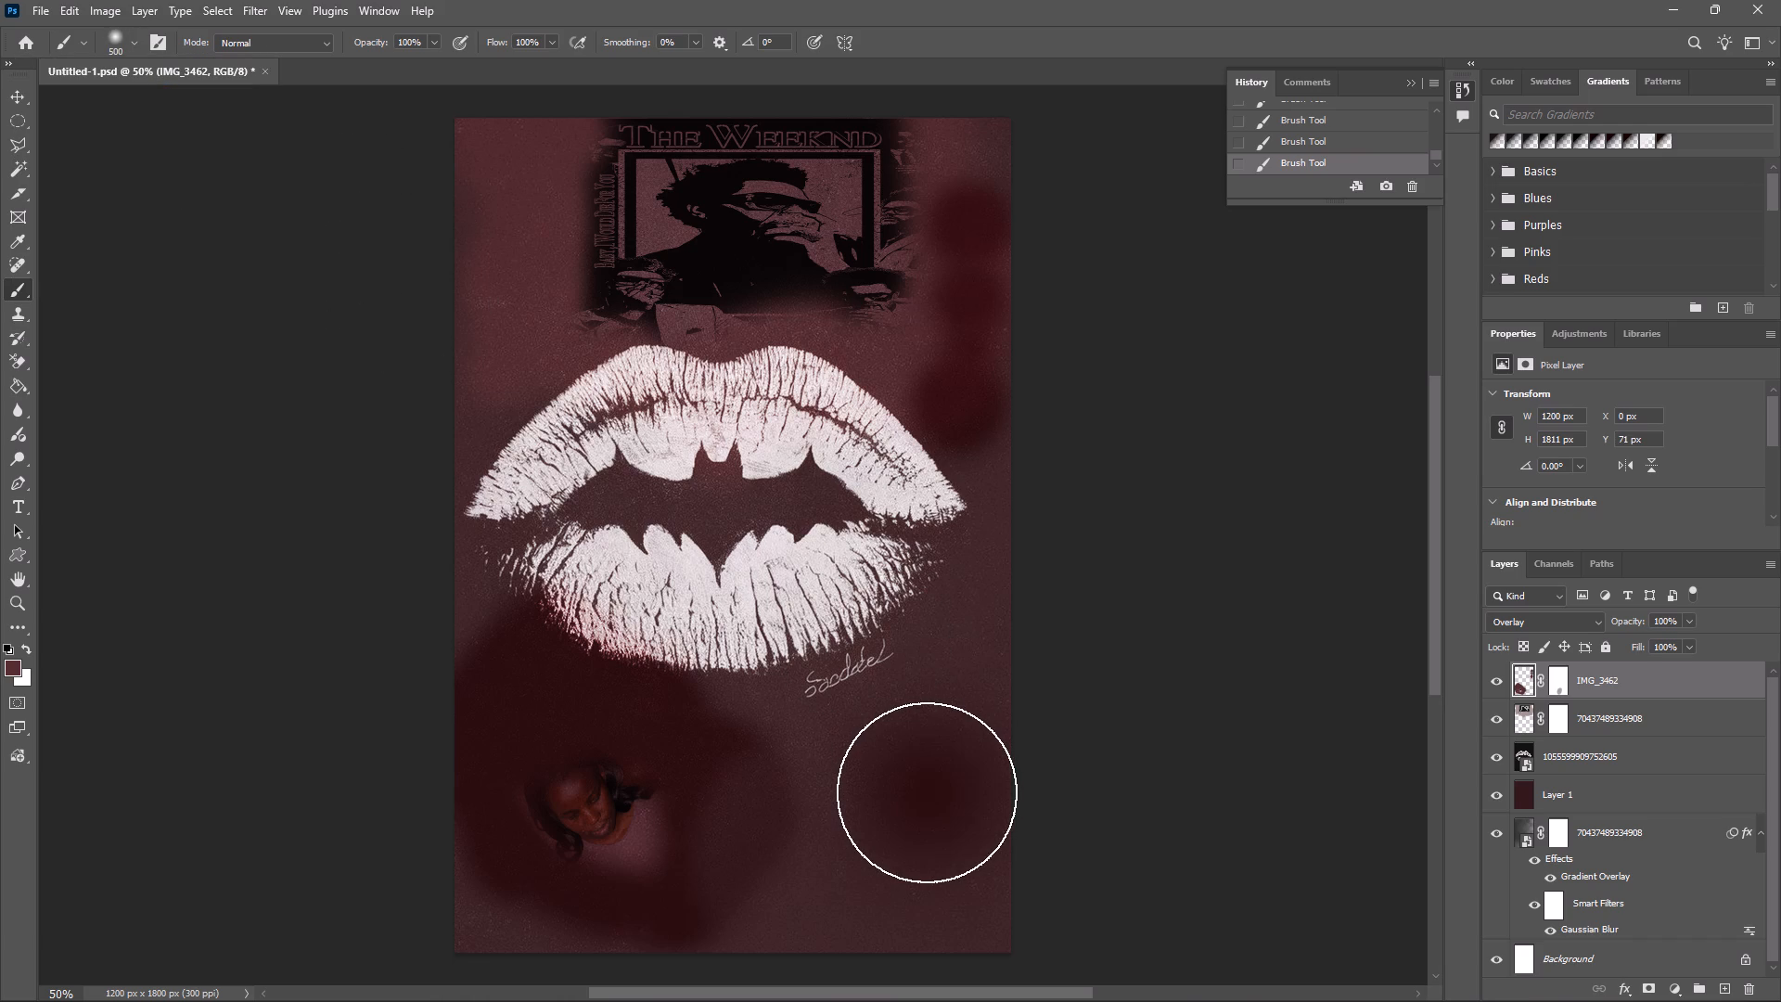
triple_click(927, 792)
triple_click(927, 792)
triple_click(927, 792)
triple_click(927, 792)
Paint maroon over the lower-centre area between the woman's face and the darkened lower-right area on the IMG_3462 layer.
left_click_drag(927, 792, 793, 867)
triple_click(793, 867)
triple_click(793, 867)
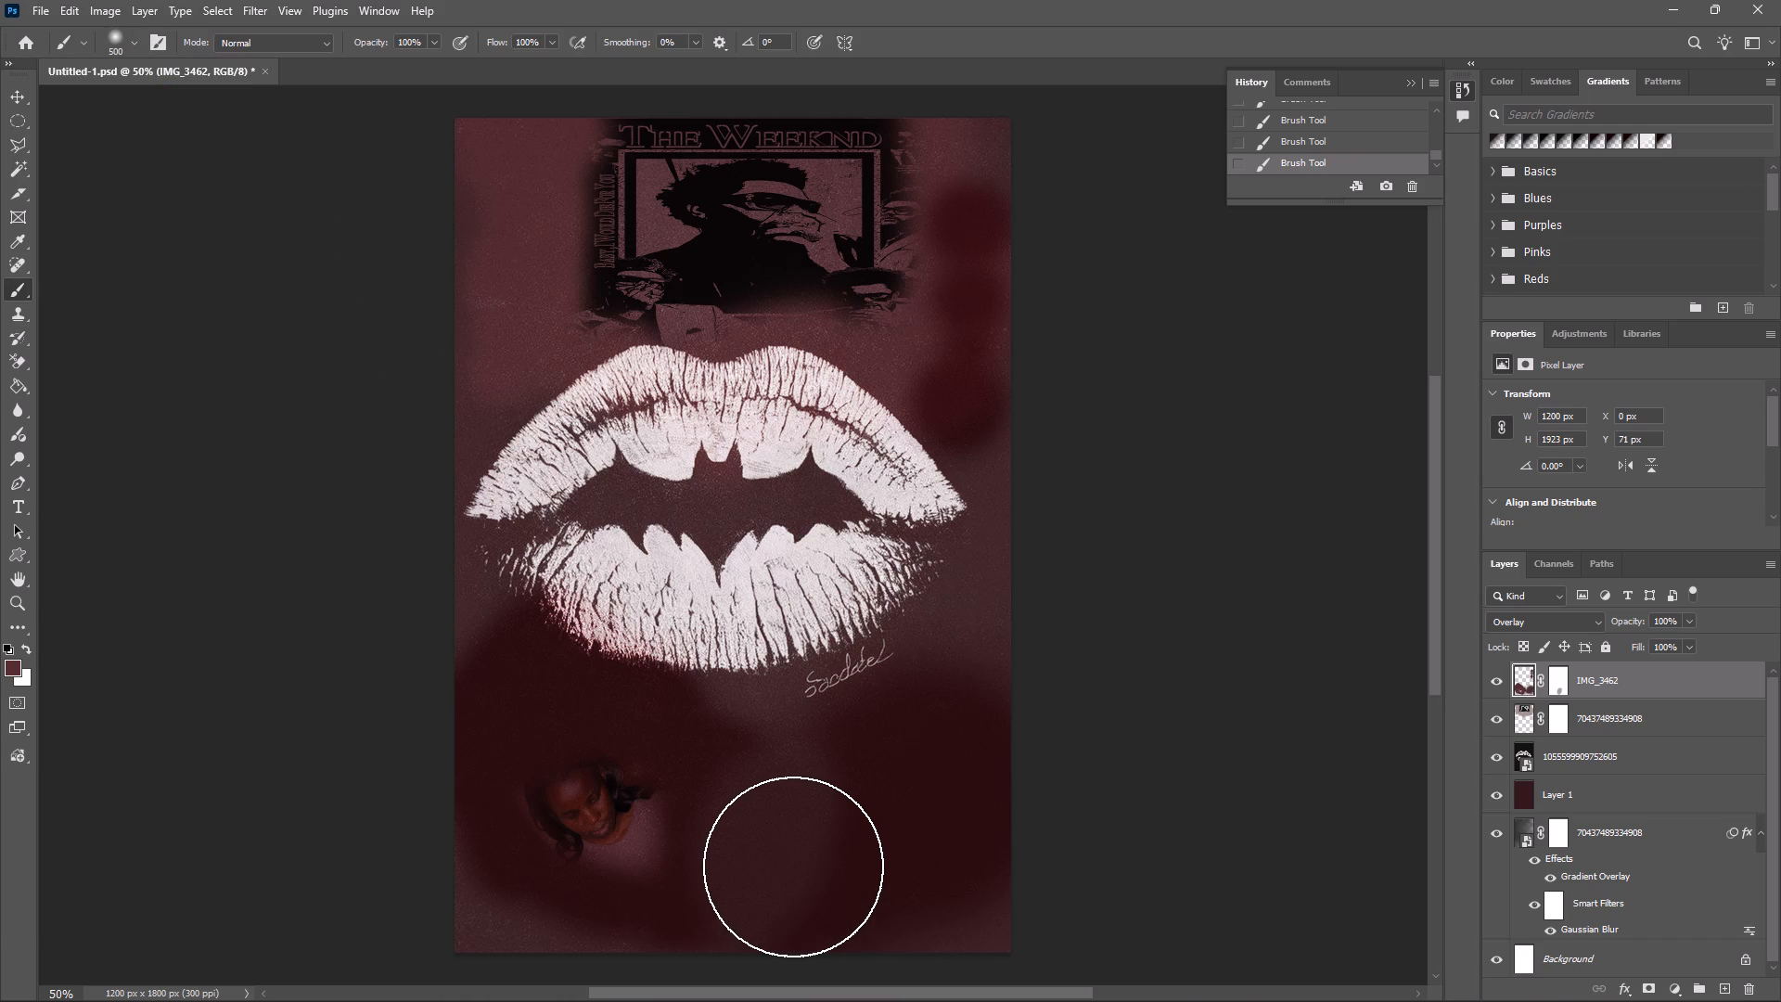
triple_click(793, 867)
triple_click(793, 867)
triple_click(793, 867)
double_click(793, 867)
left_click_drag(793, 867, 801, 821)
triple_click(801, 821)
triple_click(801, 821)
double_click(801, 821)
left_click_drag(801, 821, 896, 821)
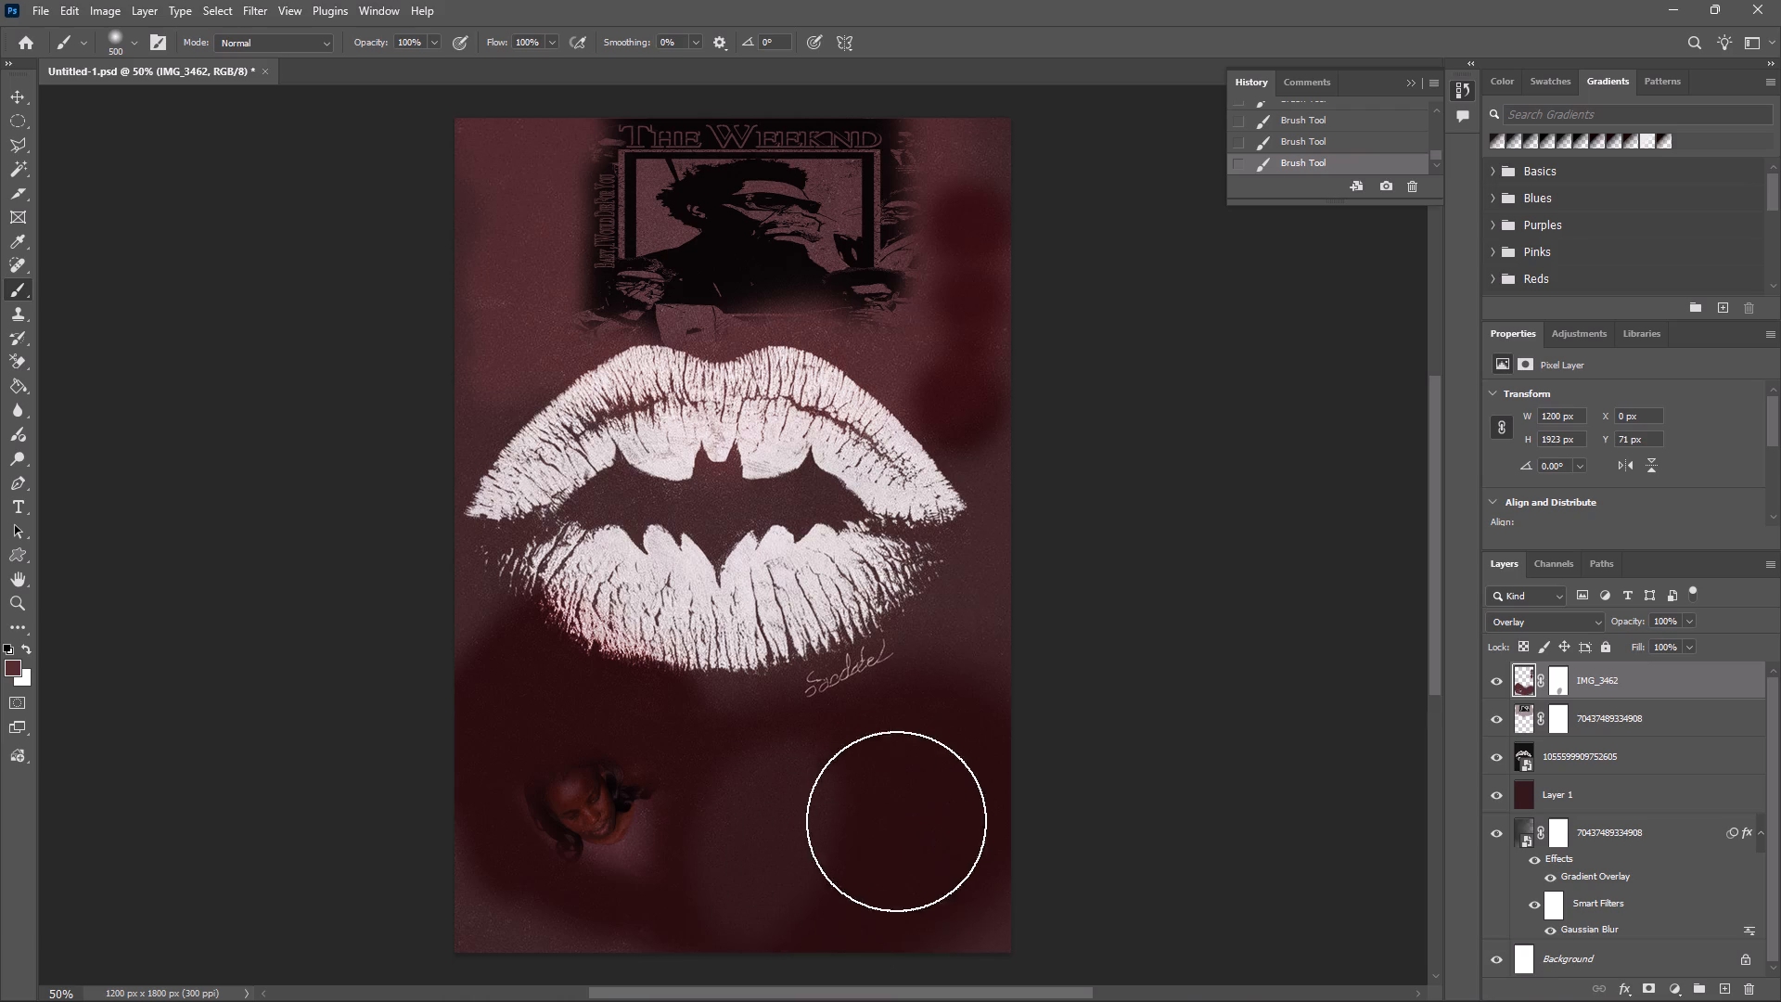
Extend the maroon brushwork across the postcard's lower-right corner and up beneath the lips and signature on the IMG_3462 layer.
left_click_drag(896, 821, 951, 903)
left_click_drag(897, 781, 850, 847)
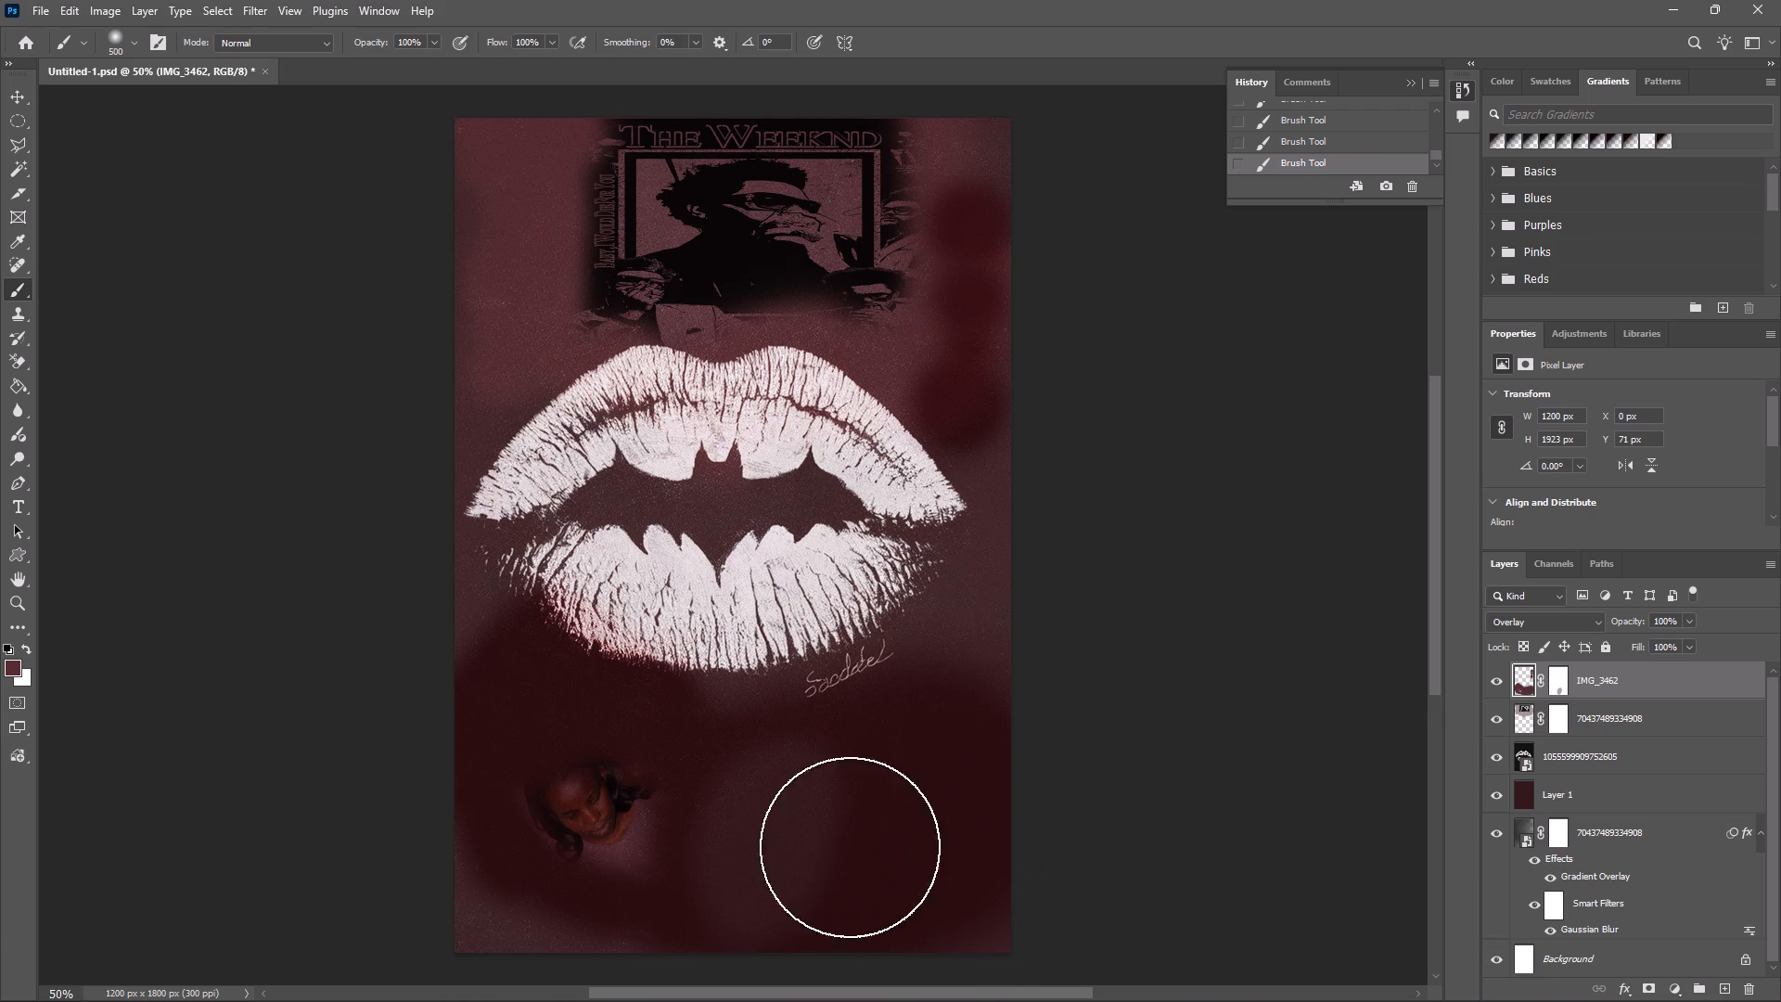
left_click_drag(850, 847, 905, 821)
triple_click(905, 821)
triple_click(905, 821)
triple_click(905, 821)
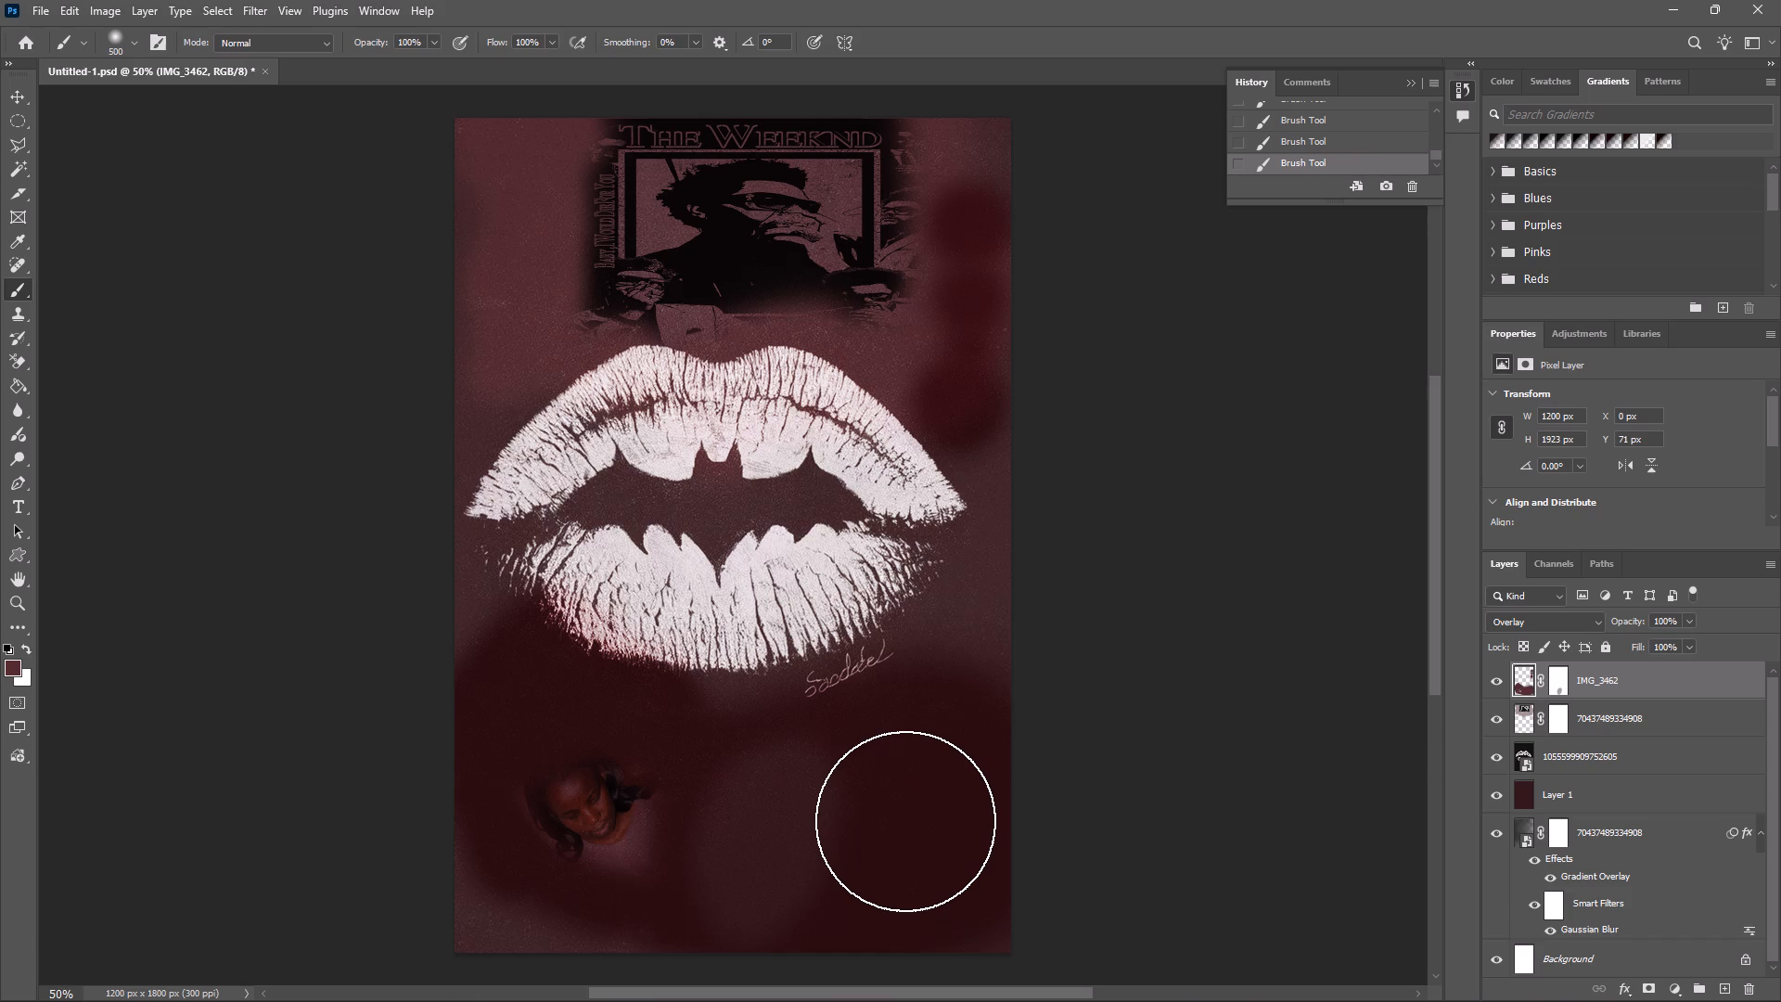
triple_click(905, 821)
left_click_drag(905, 821, 761, 825)
left_click_drag(761, 825, 964, 650)
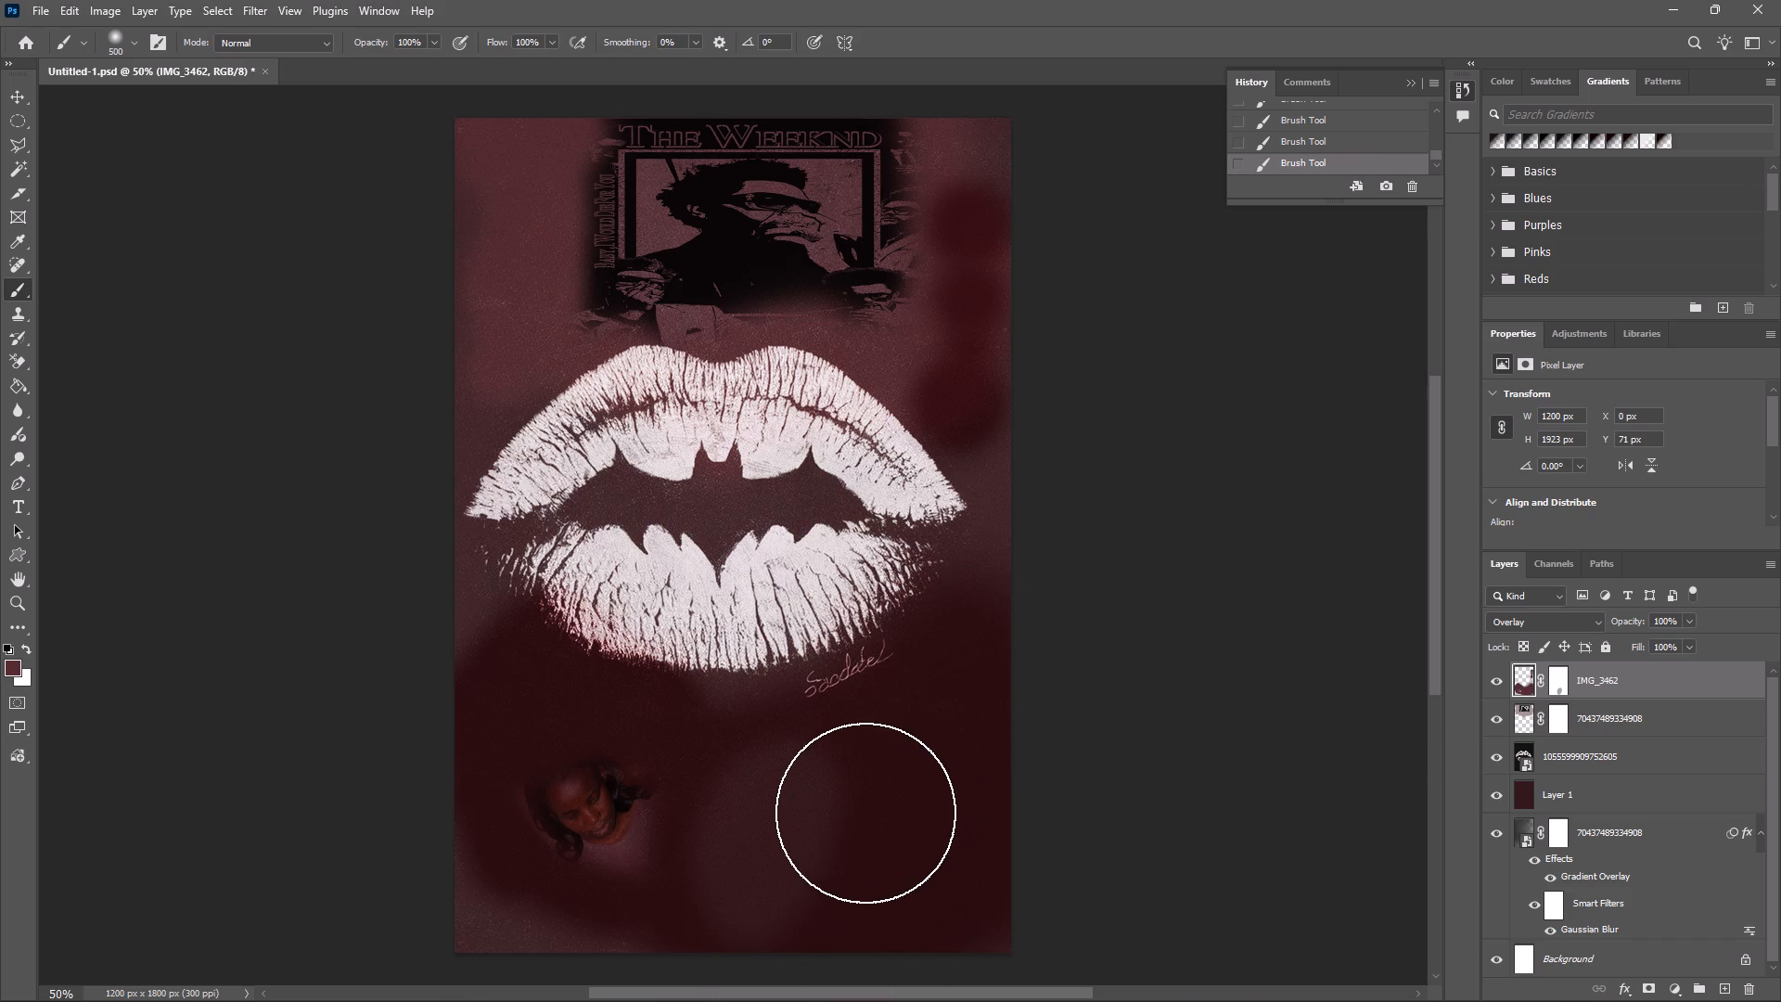
left_click_drag(865, 813, 779, 824)
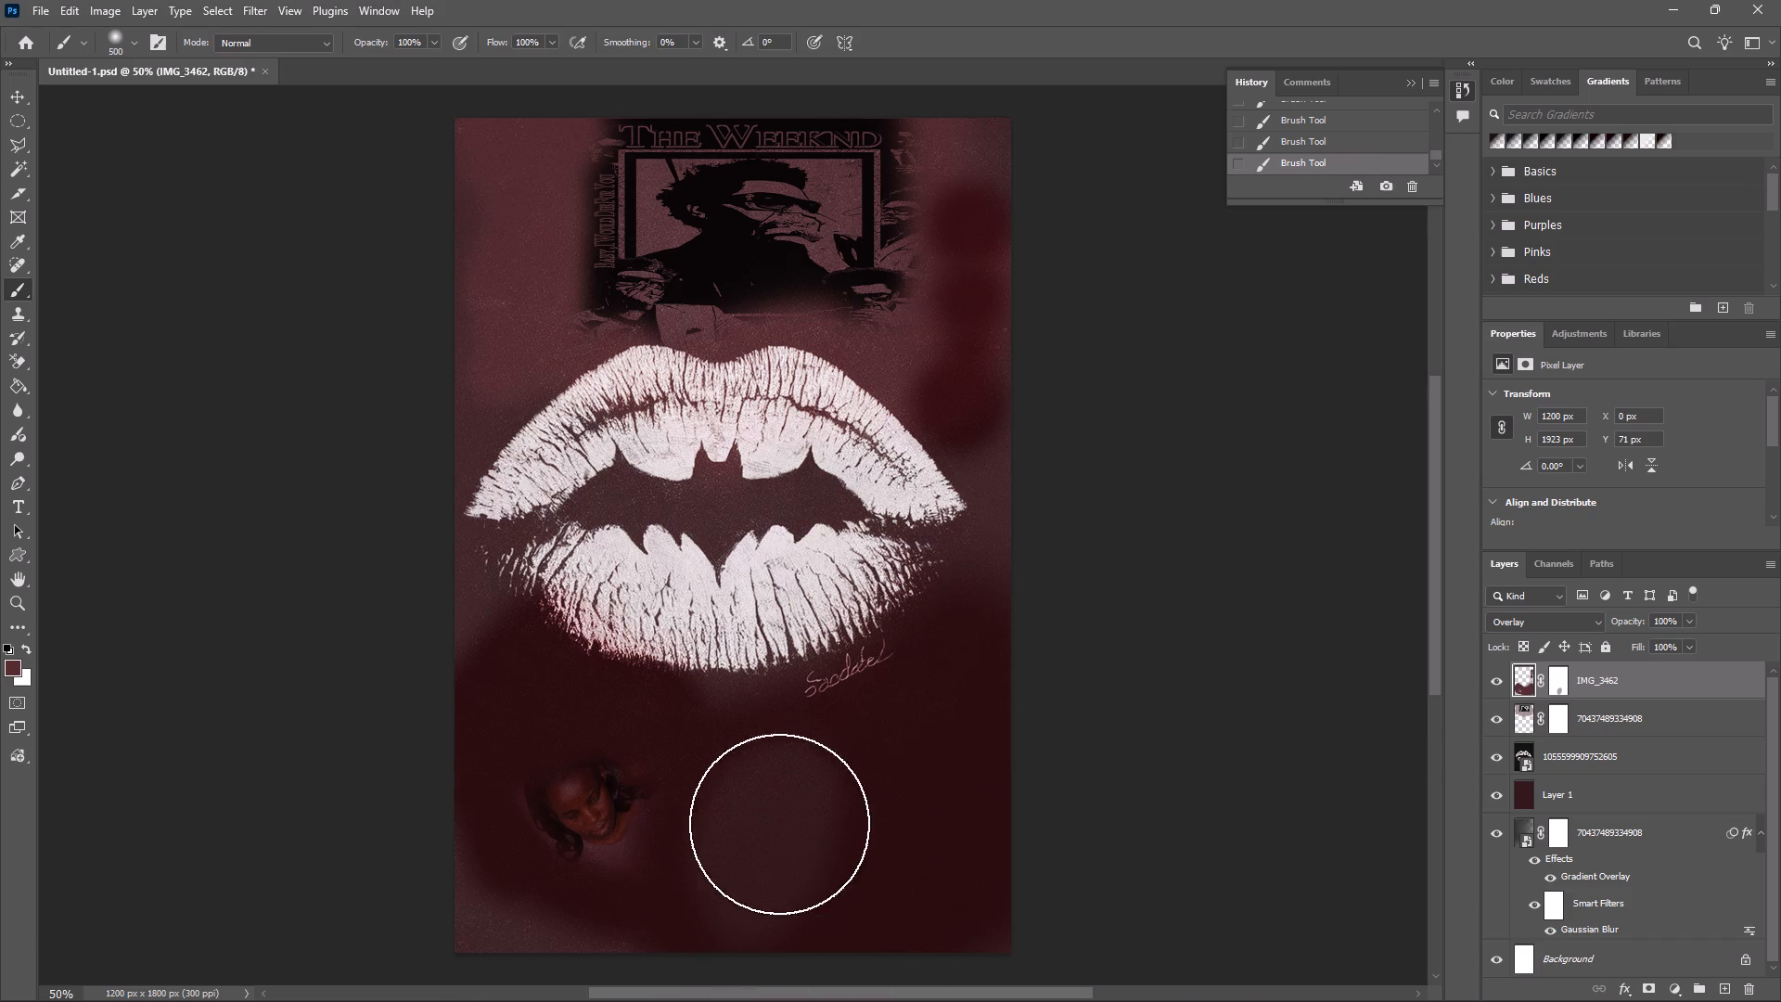
left_click_drag(779, 824, 929, 852)
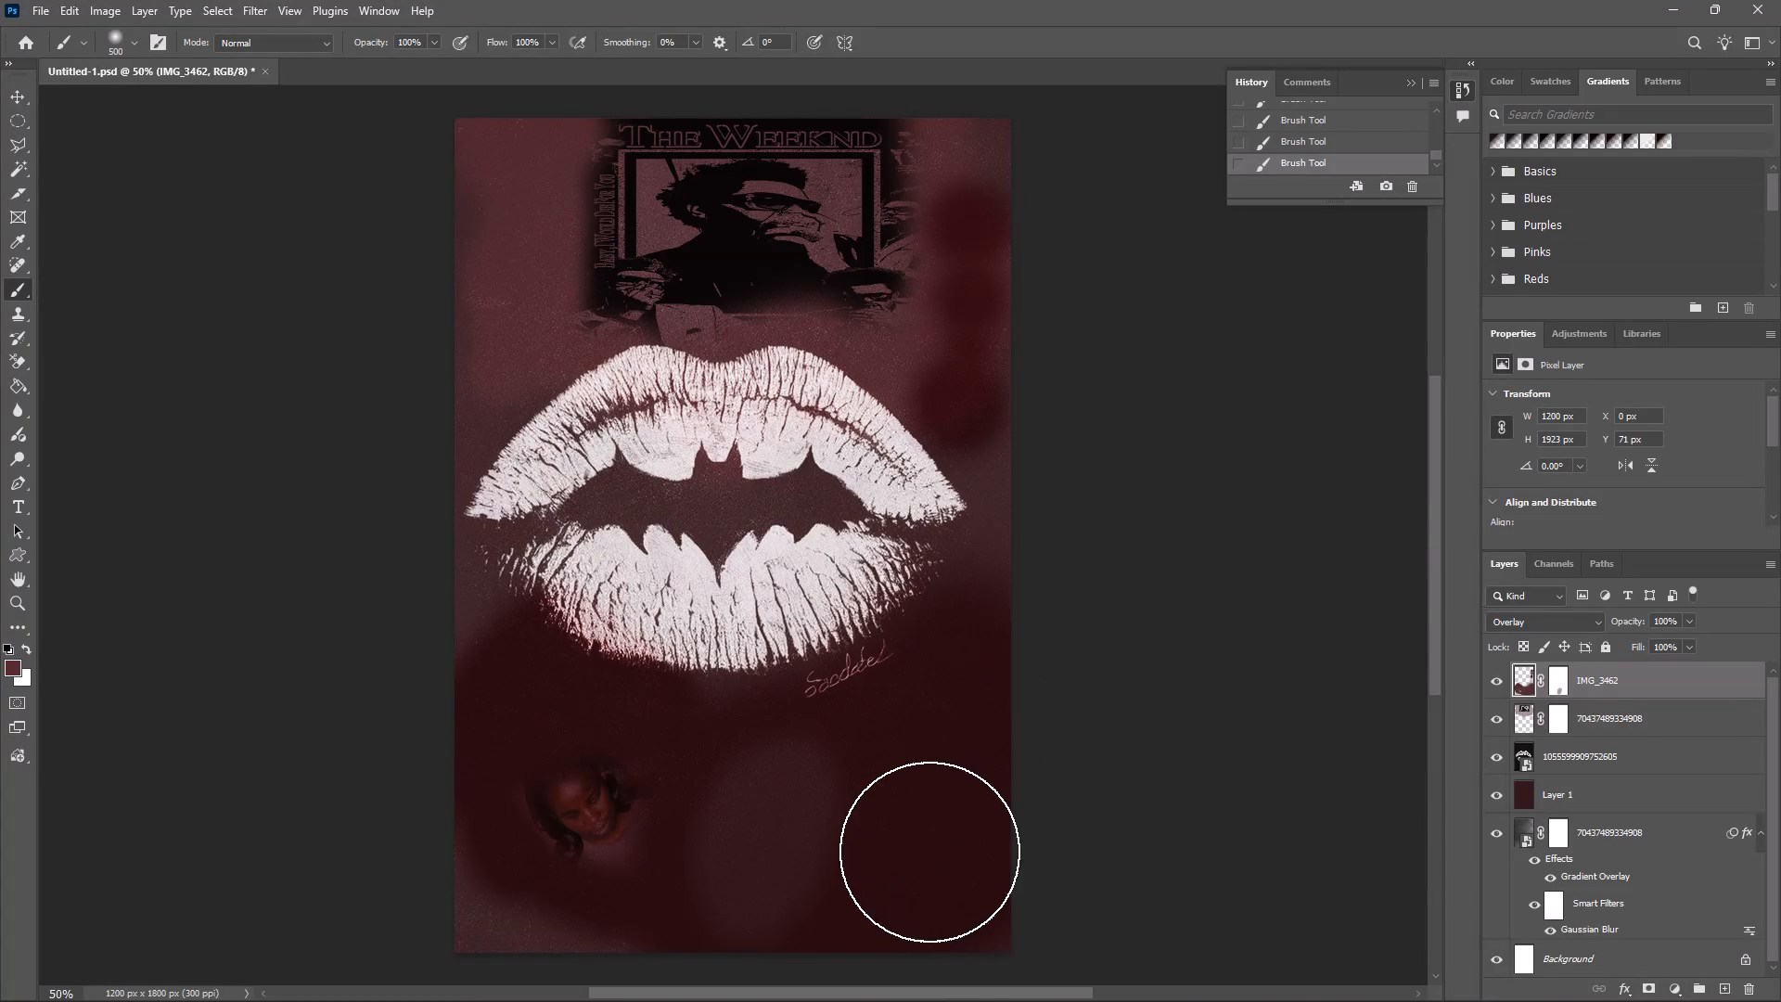
Paint maroon up the postcard's right margin, from below the lip corner to the top edge beside the poster.
left_click_drag(929, 852, 954, 574)
left_click(973, 515)
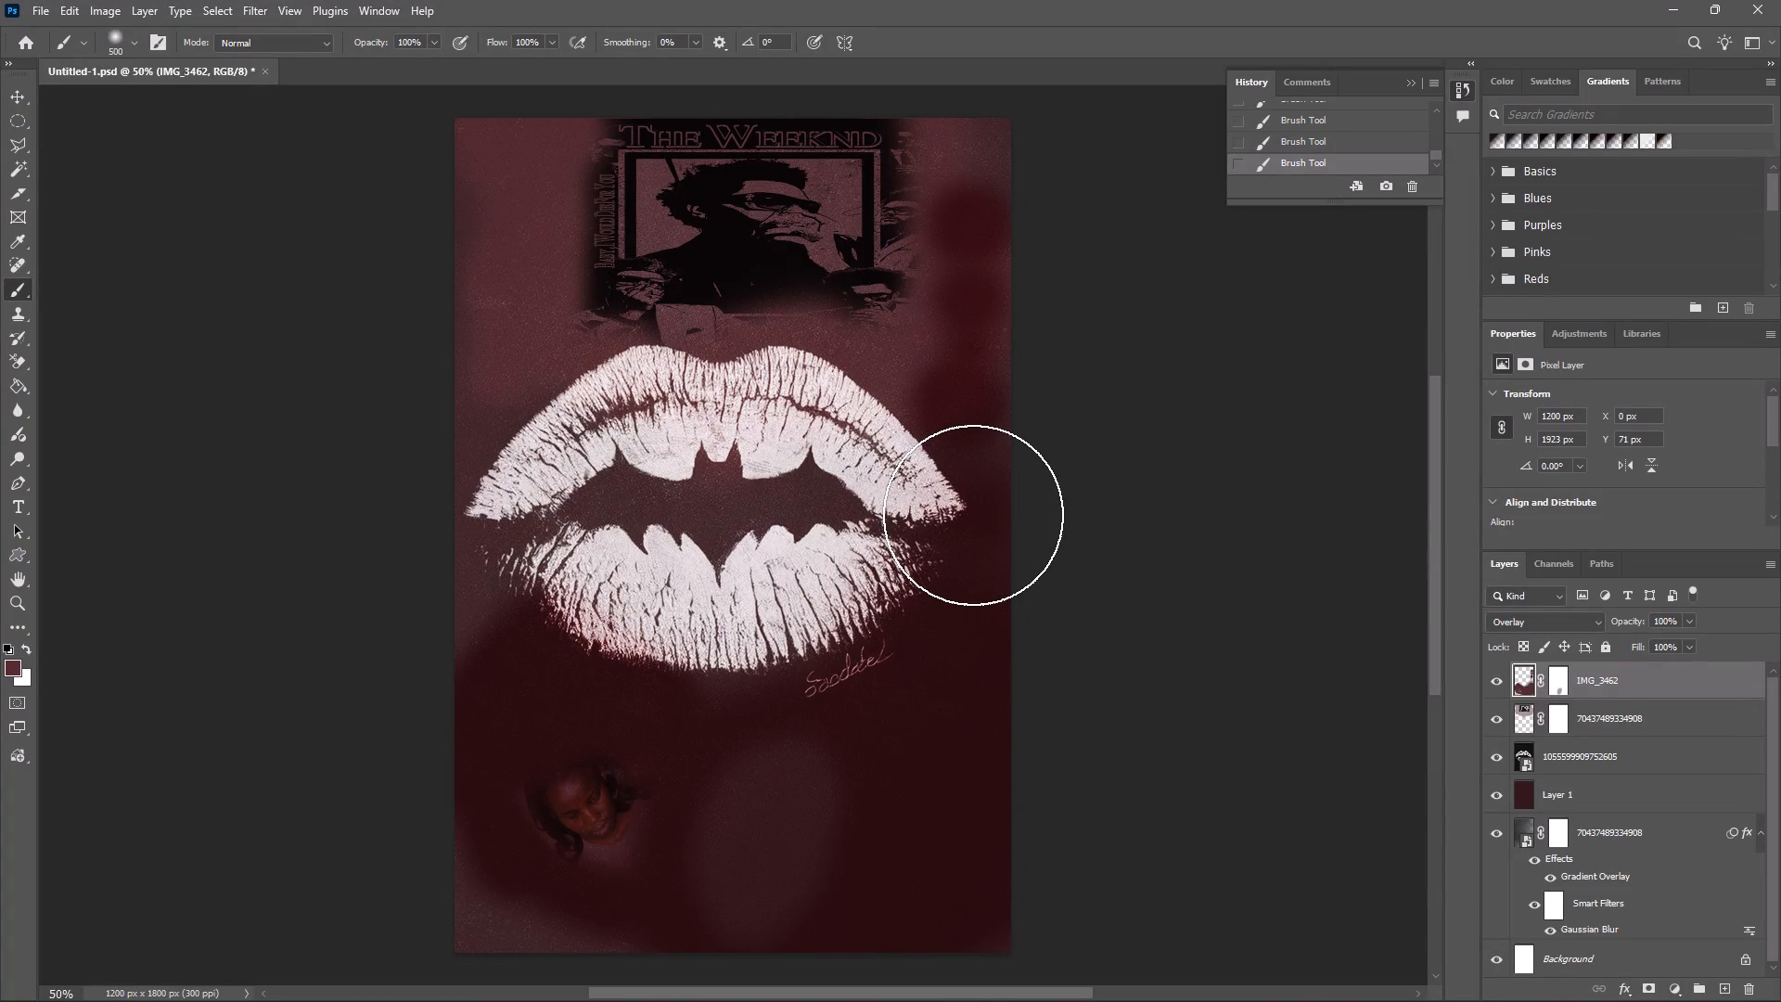
triple_click(955, 361)
triple_click(955, 361)
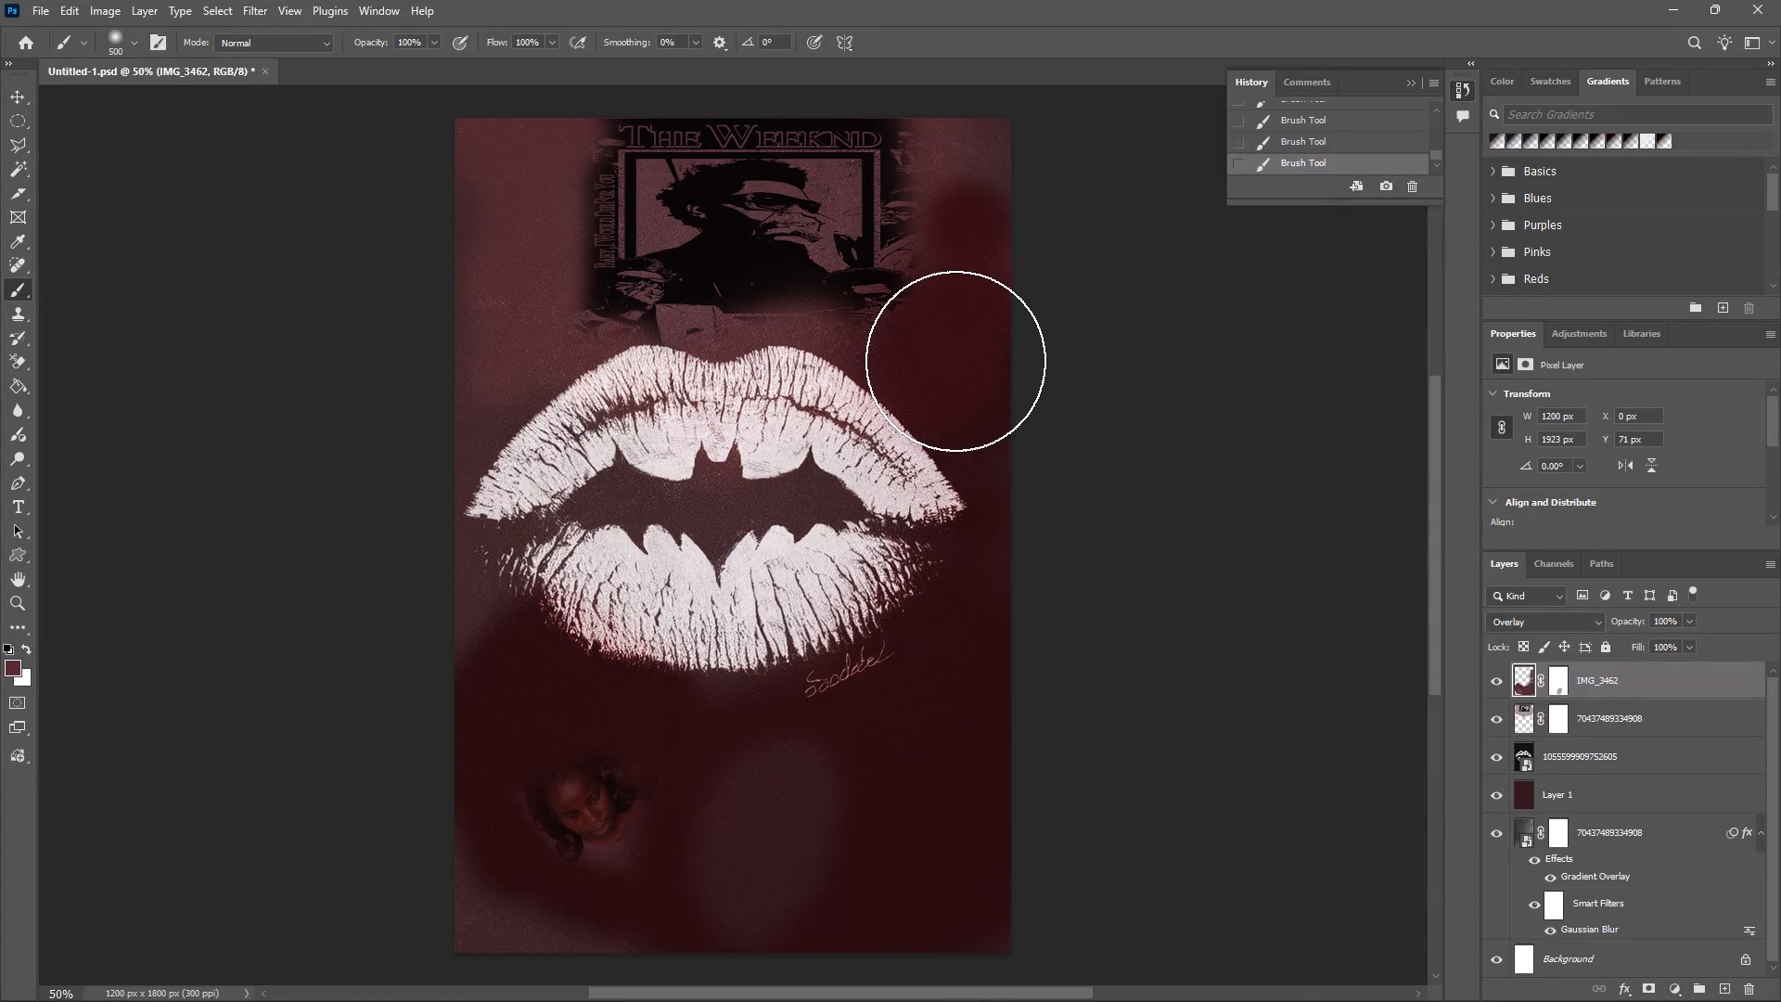
triple_click(955, 361)
triple_click(955, 361)
triple_click(955, 361)
triple_click(955, 361)
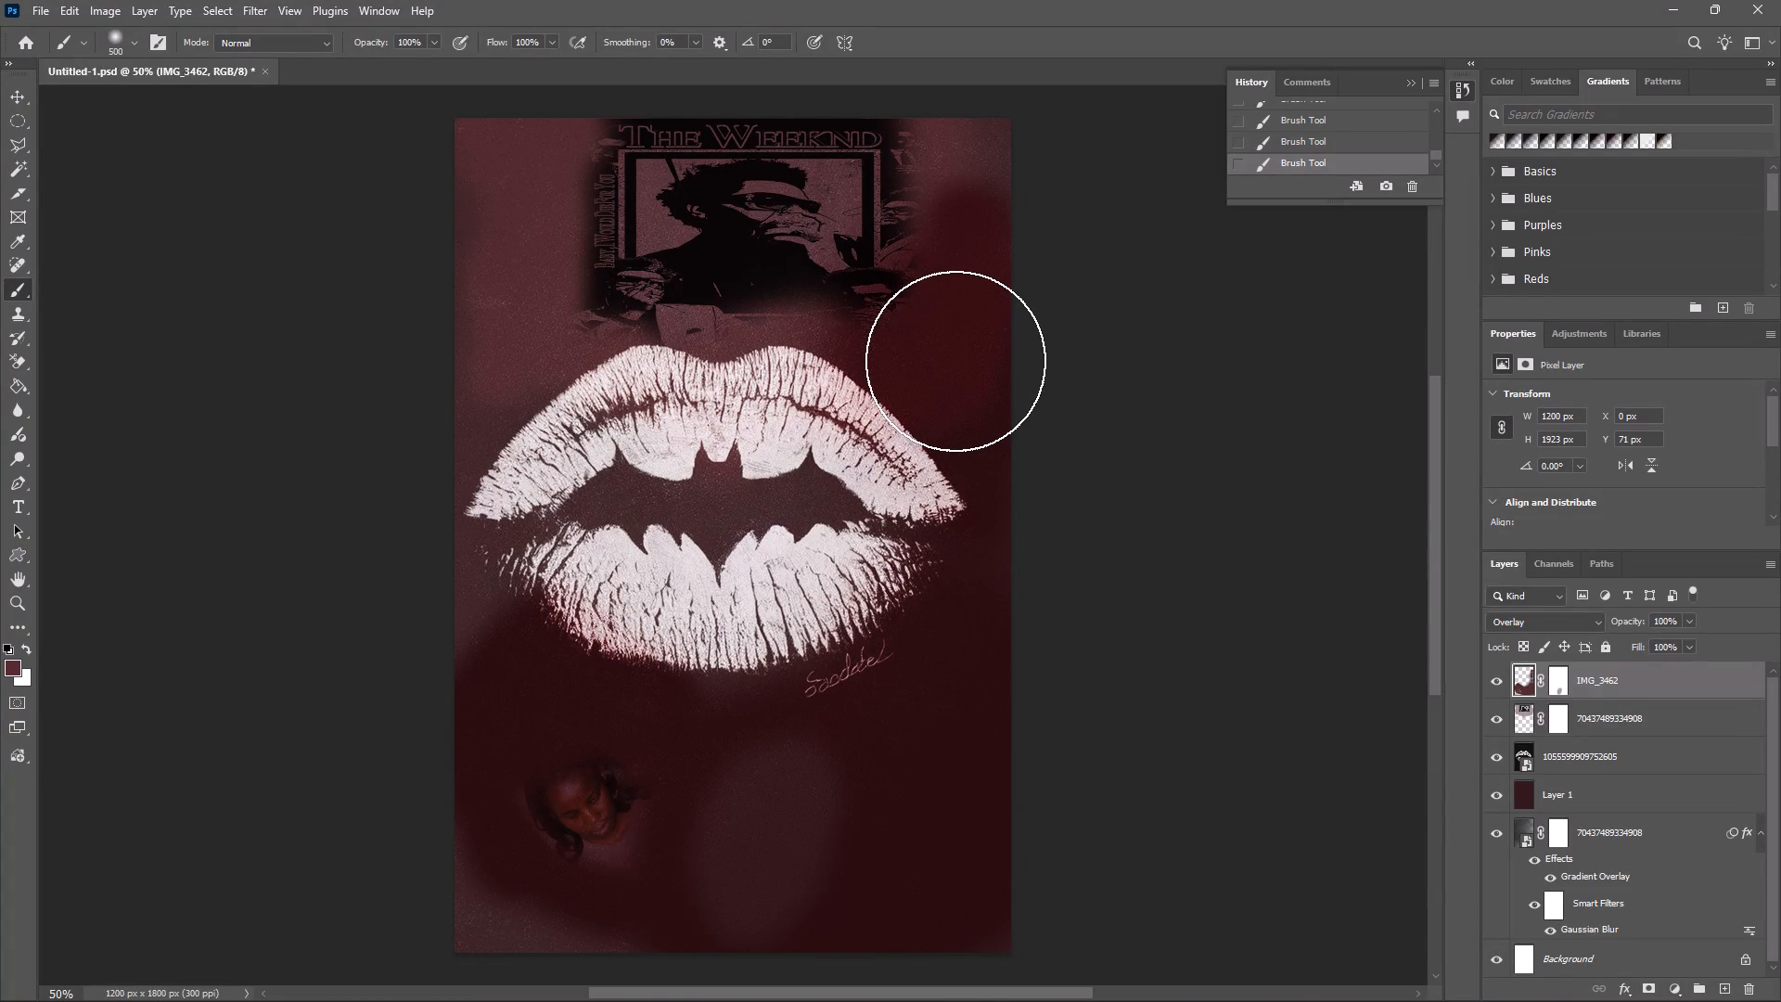
triple_click(955, 361)
double_click(960, 186)
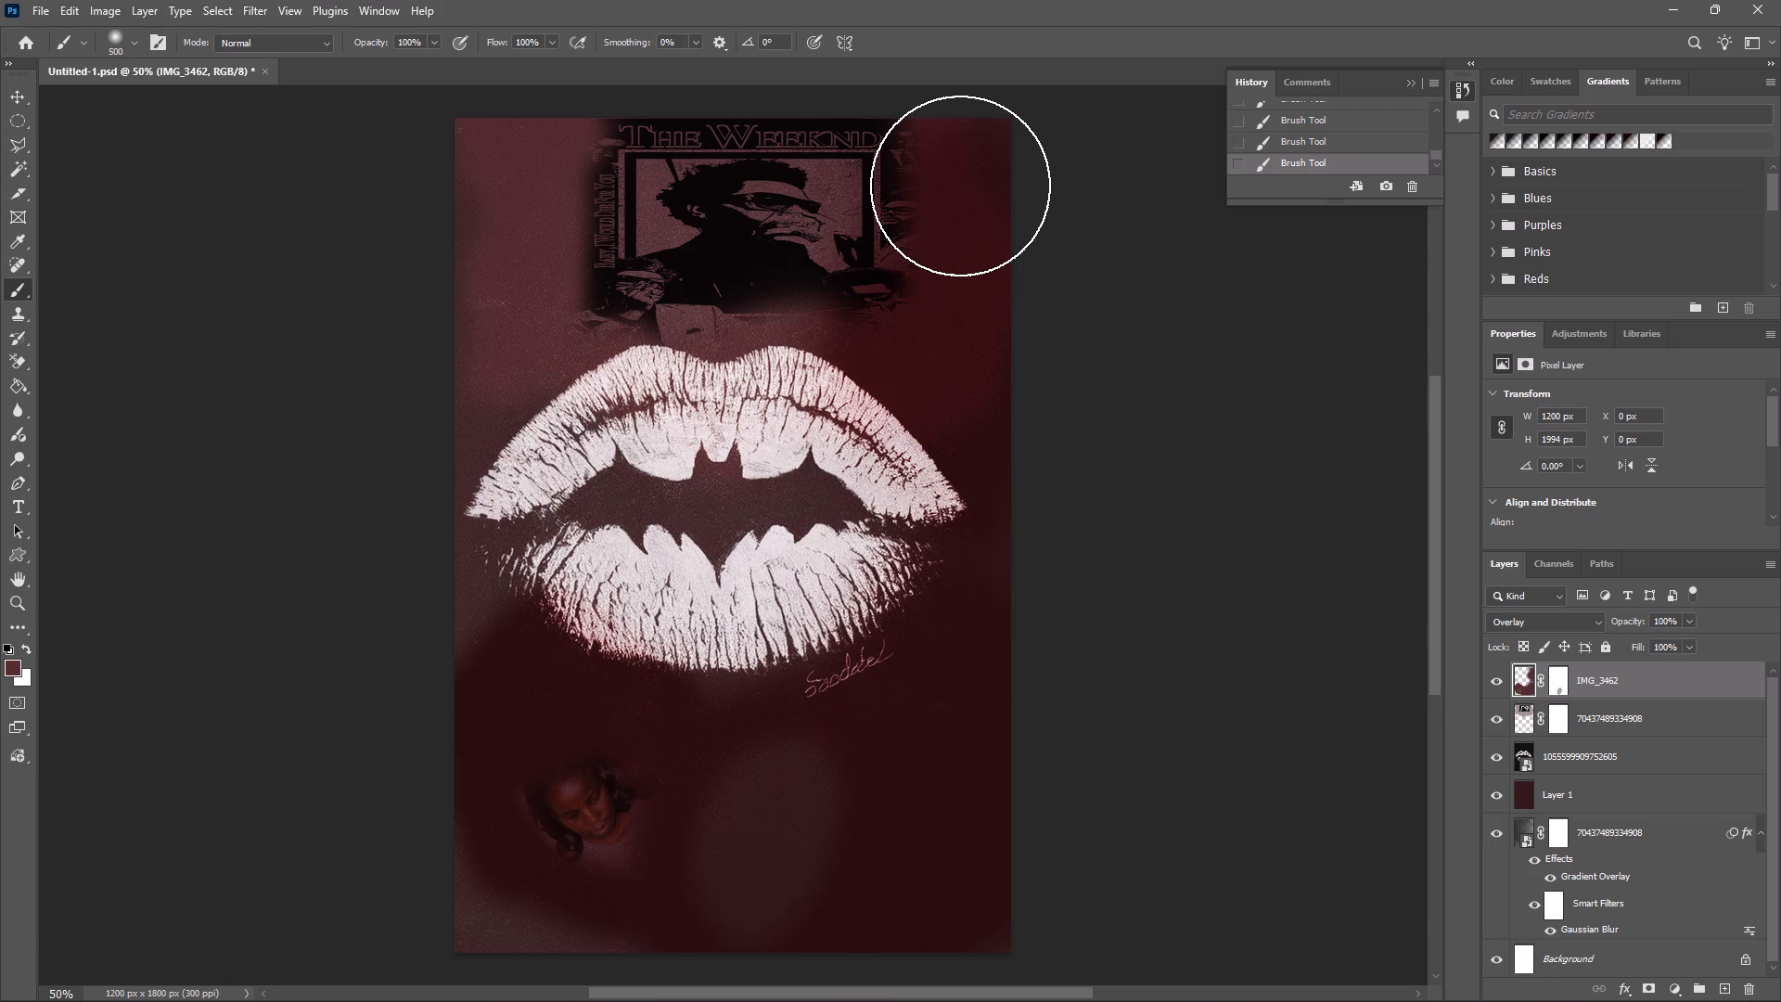
Darken the postcard's upper-left margin with maroon dabs, from beside the poster down to the upper lip.
triple_click(522, 195)
triple_click(522, 195)
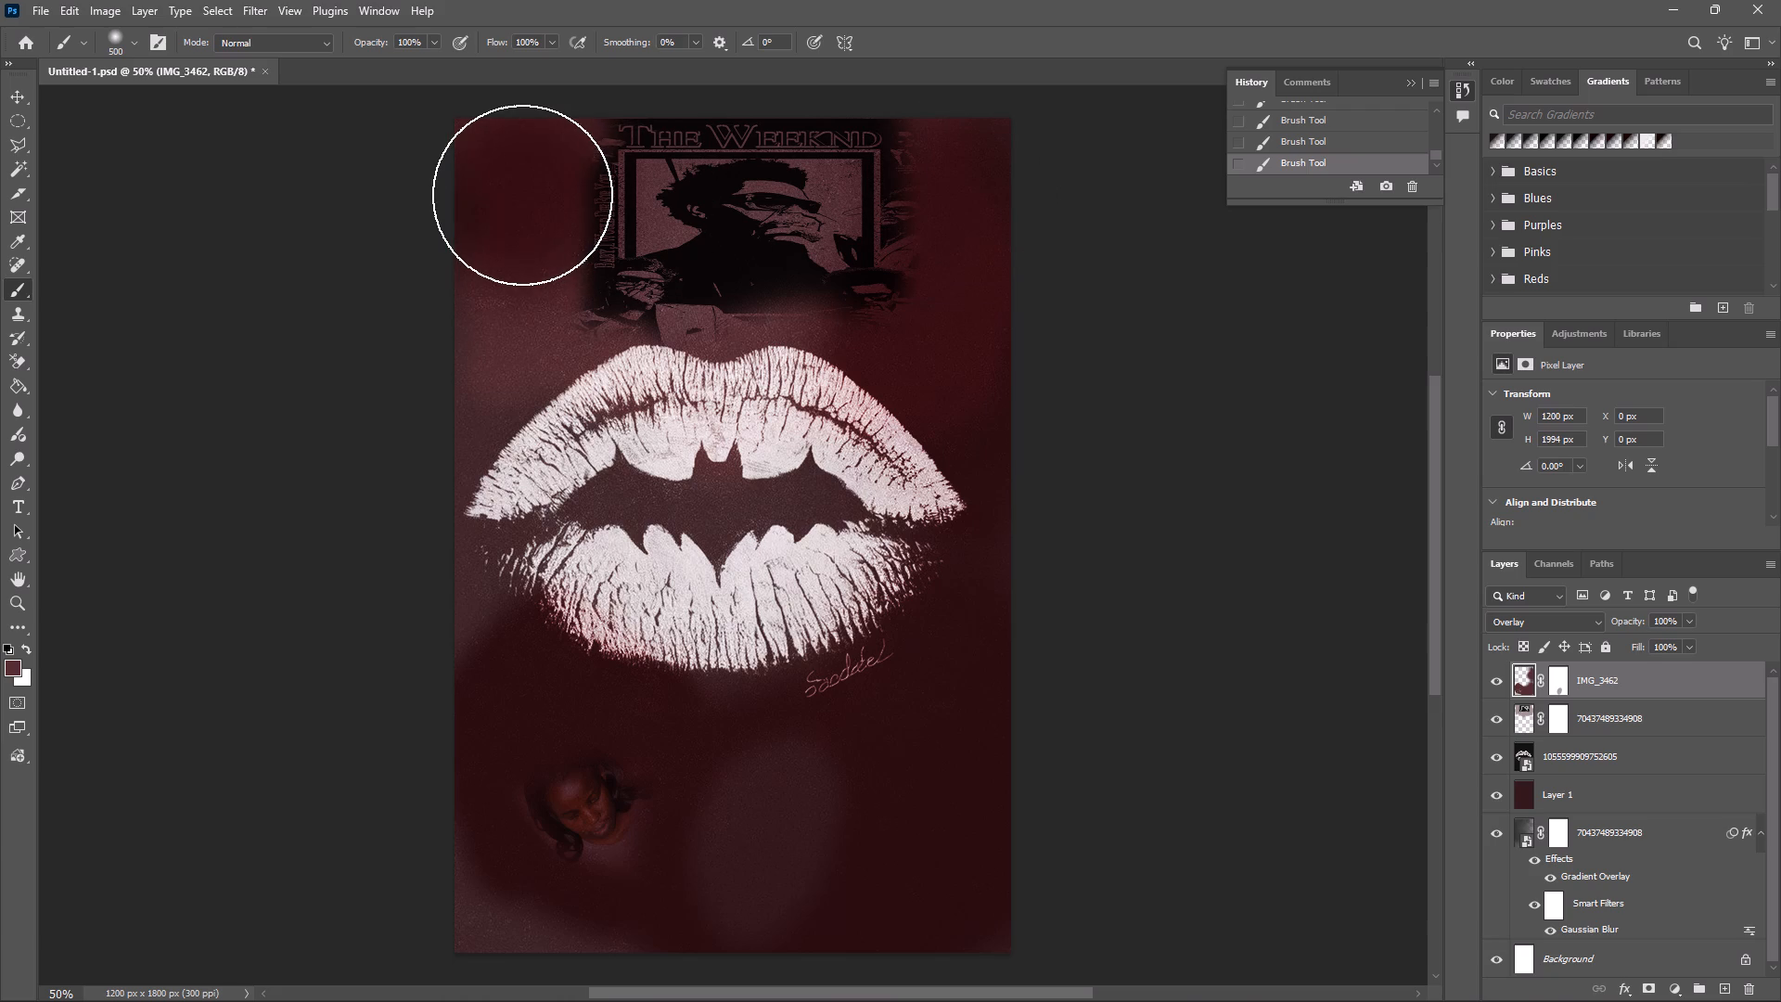
double_click(517, 156)
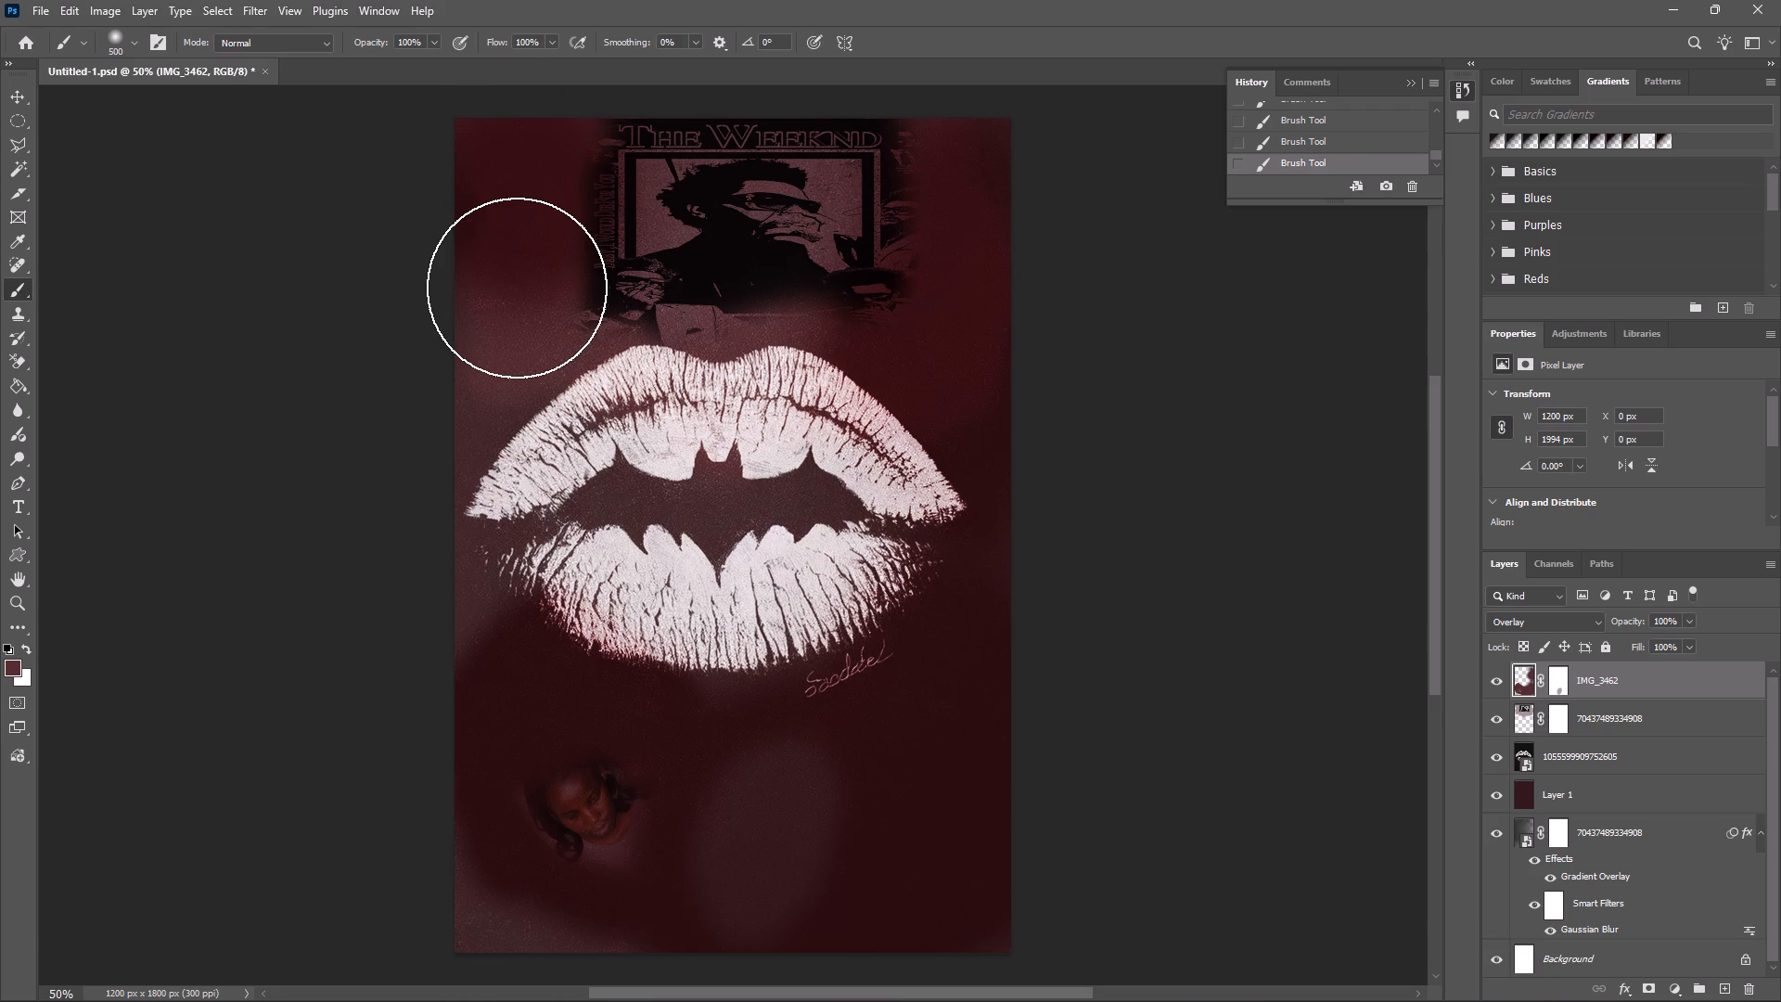
triple_click(517, 288)
left_click(517, 288)
left_click_drag(517, 288, 508, 356)
triple_click(508, 356)
double_click(508, 356)
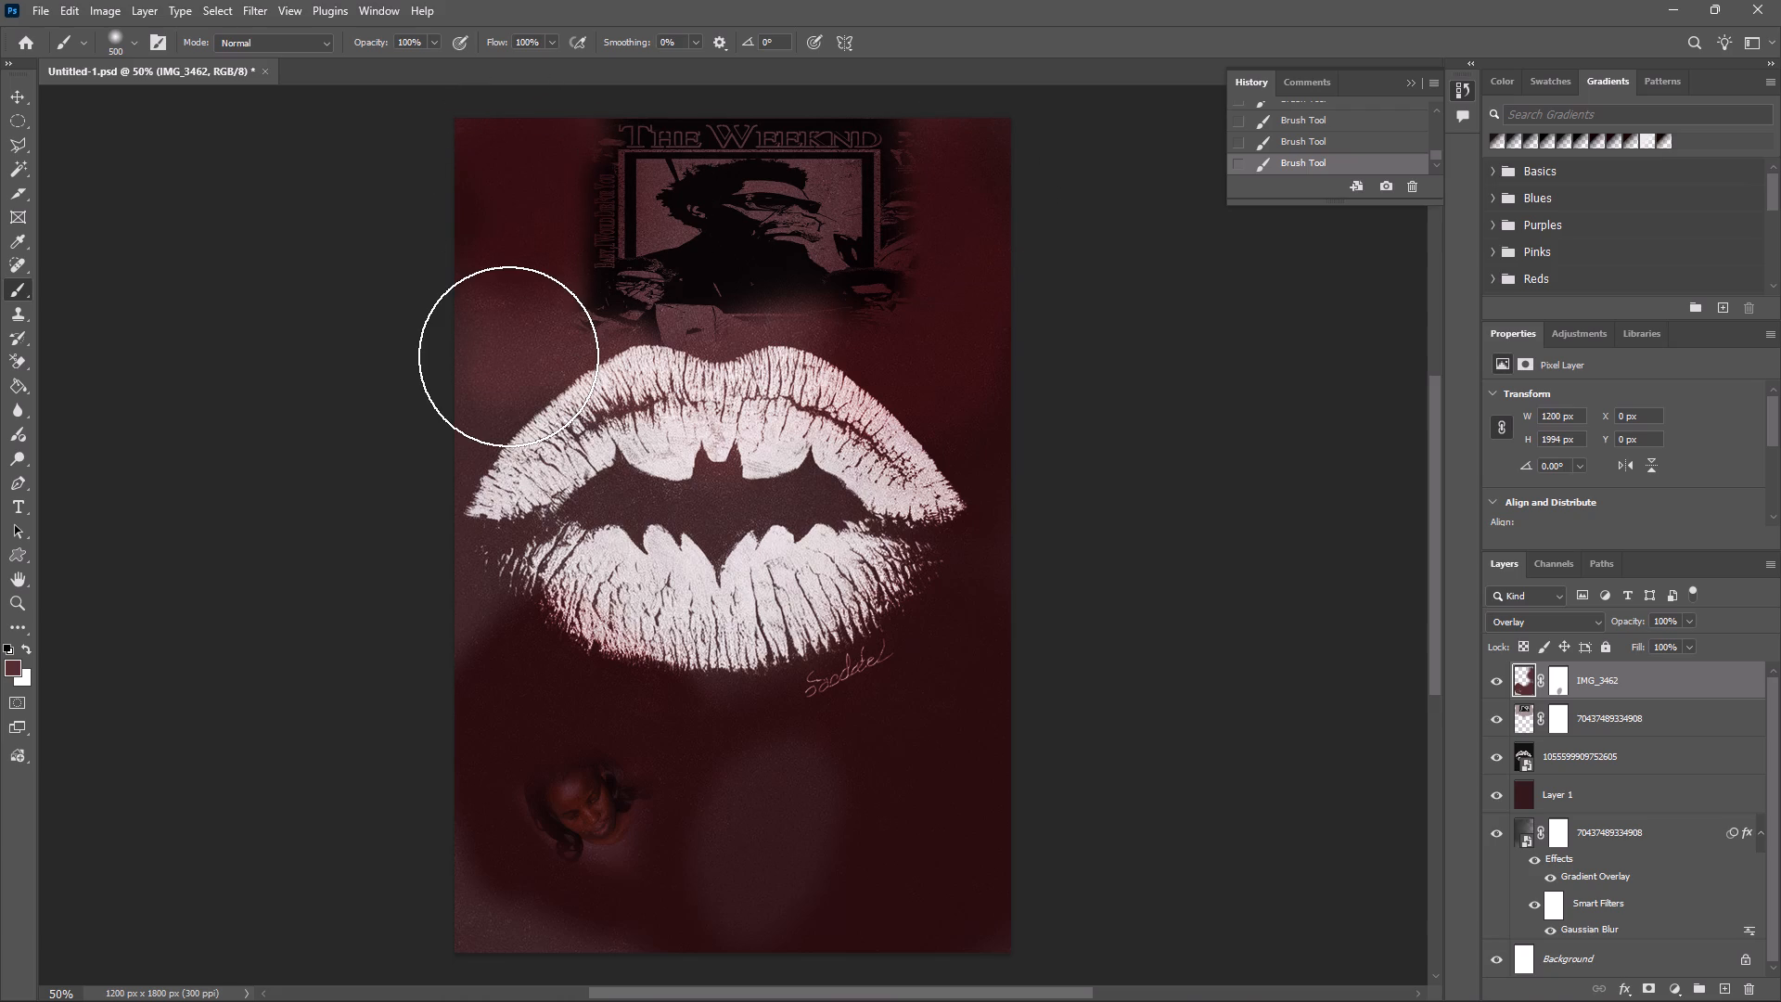
Dab maroon across the band between the poster's lower edge and the upper lip on the IMG_3462 layer.
left_click_drag(508, 356, 649, 336)
triple_click(649, 336)
triple_click(754, 339)
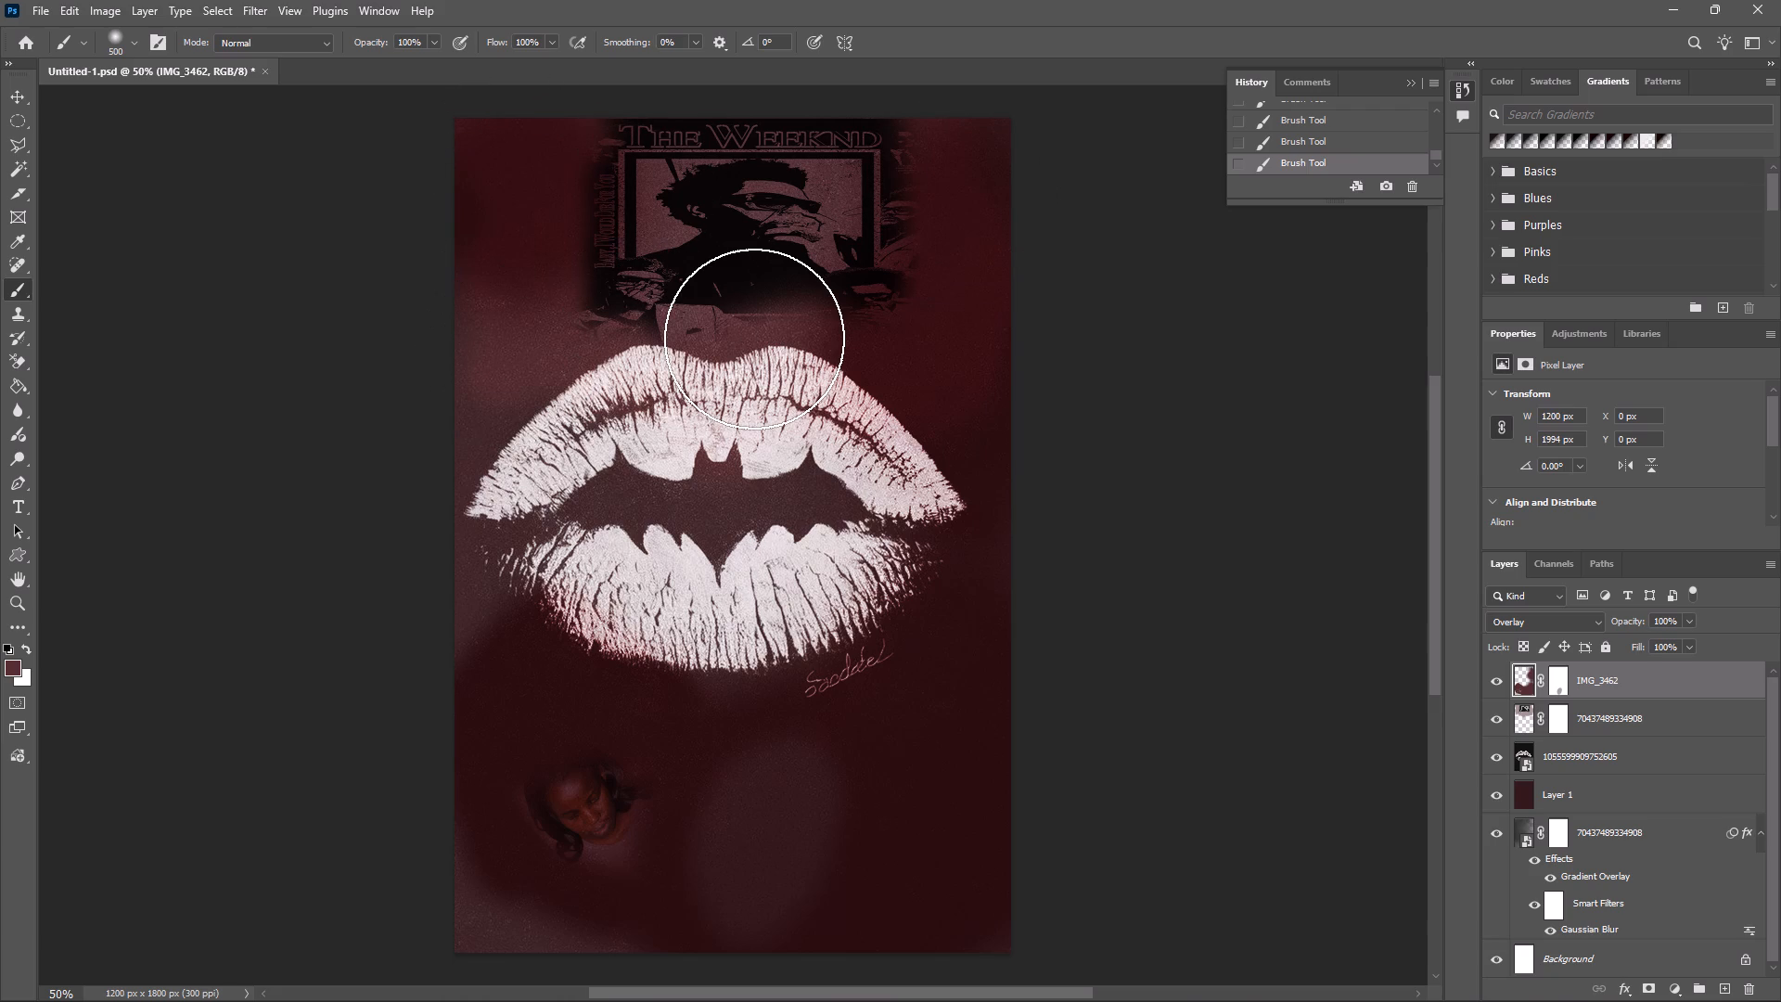
triple_click(754, 339)
triple_click(802, 337)
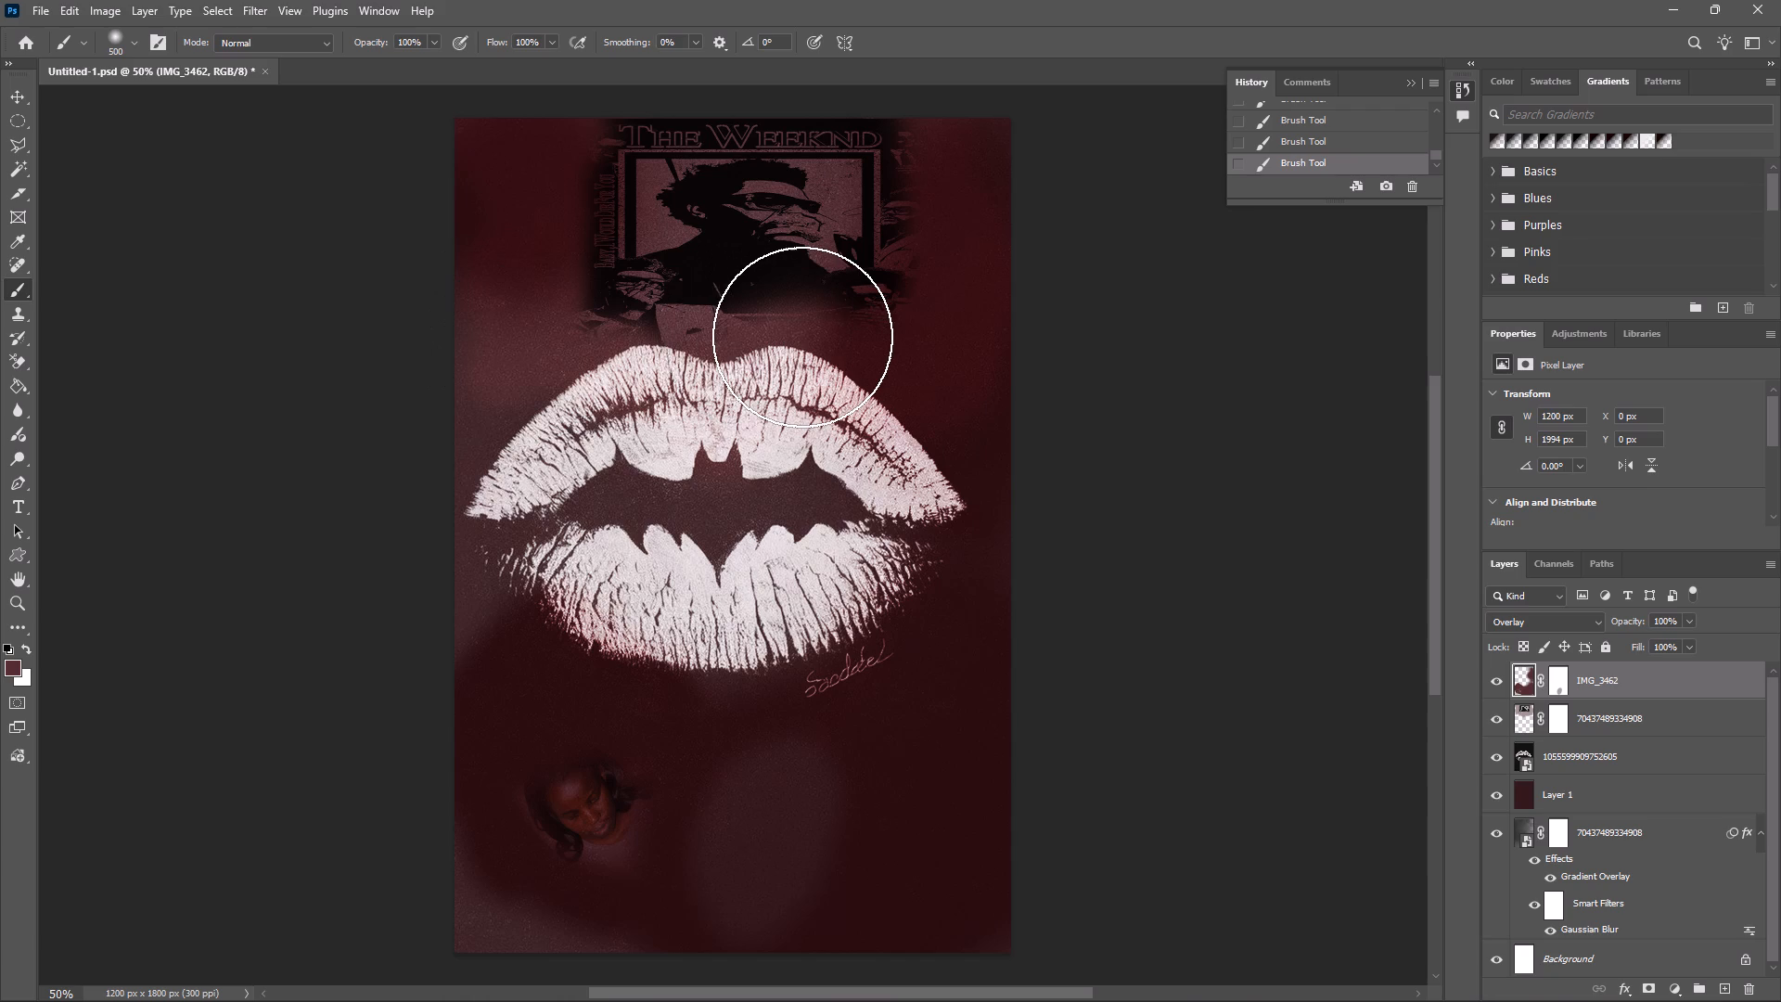
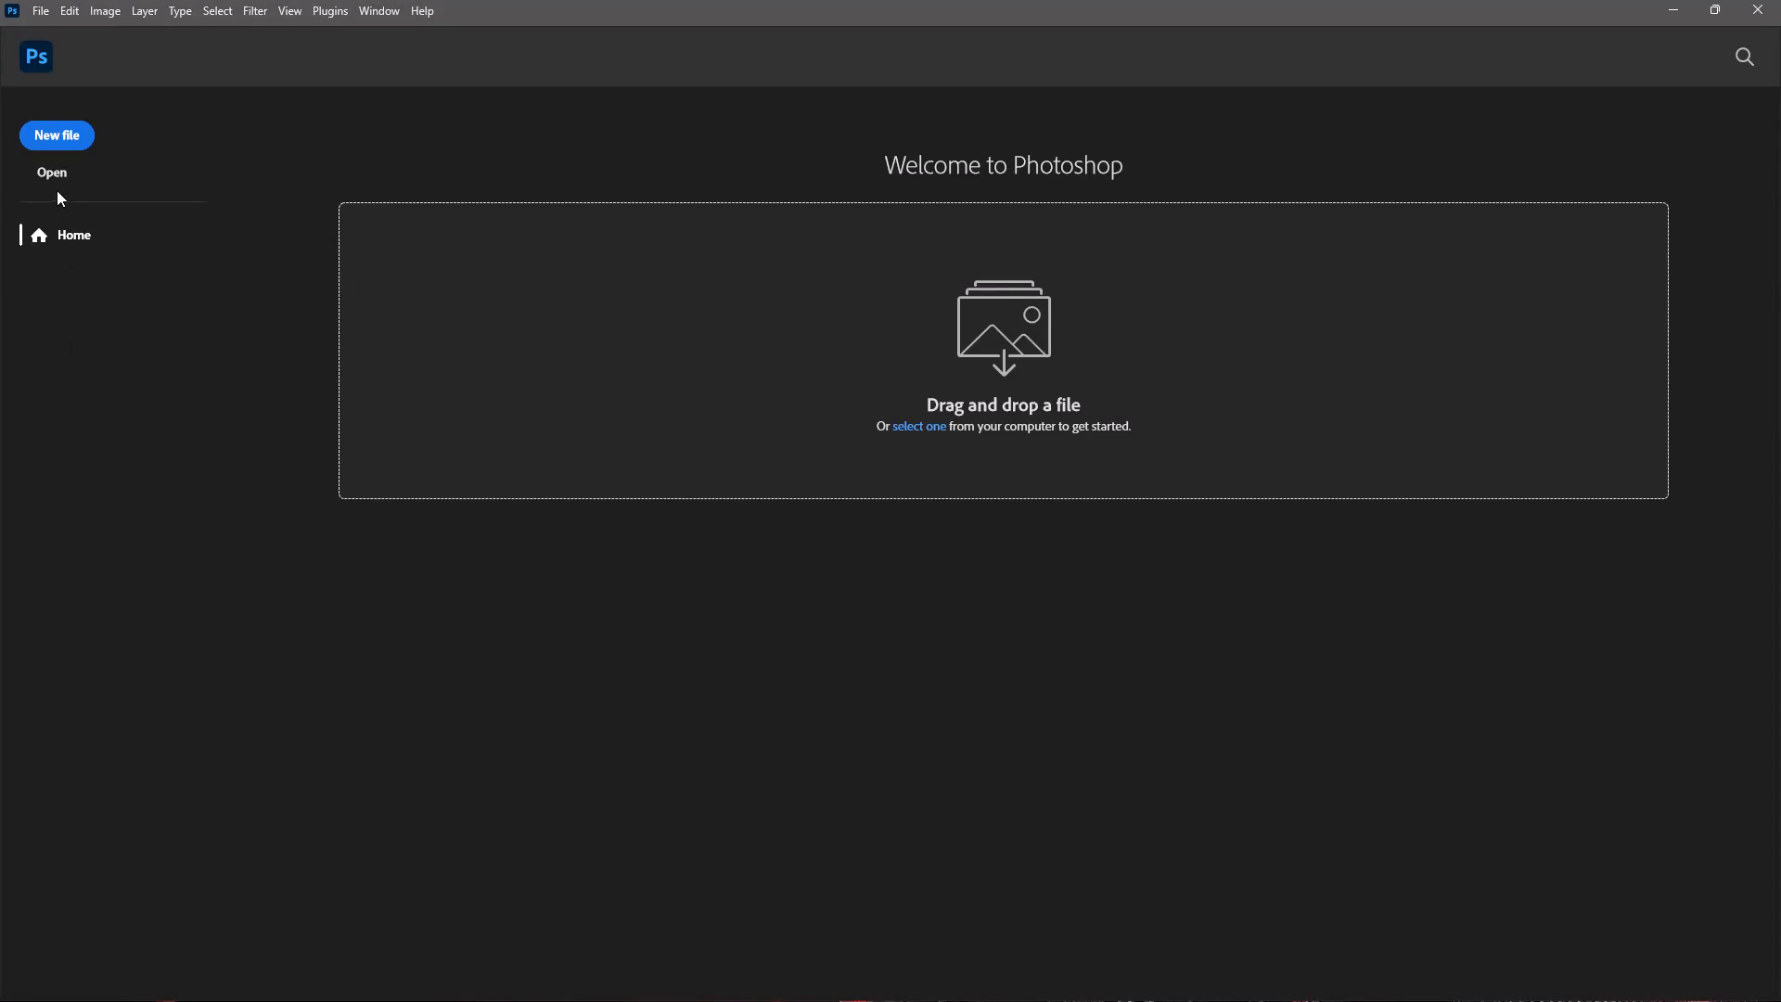
Open the existing Photoshop document Untitled-1.psd from the Downloads folder.
left_click(57, 179)
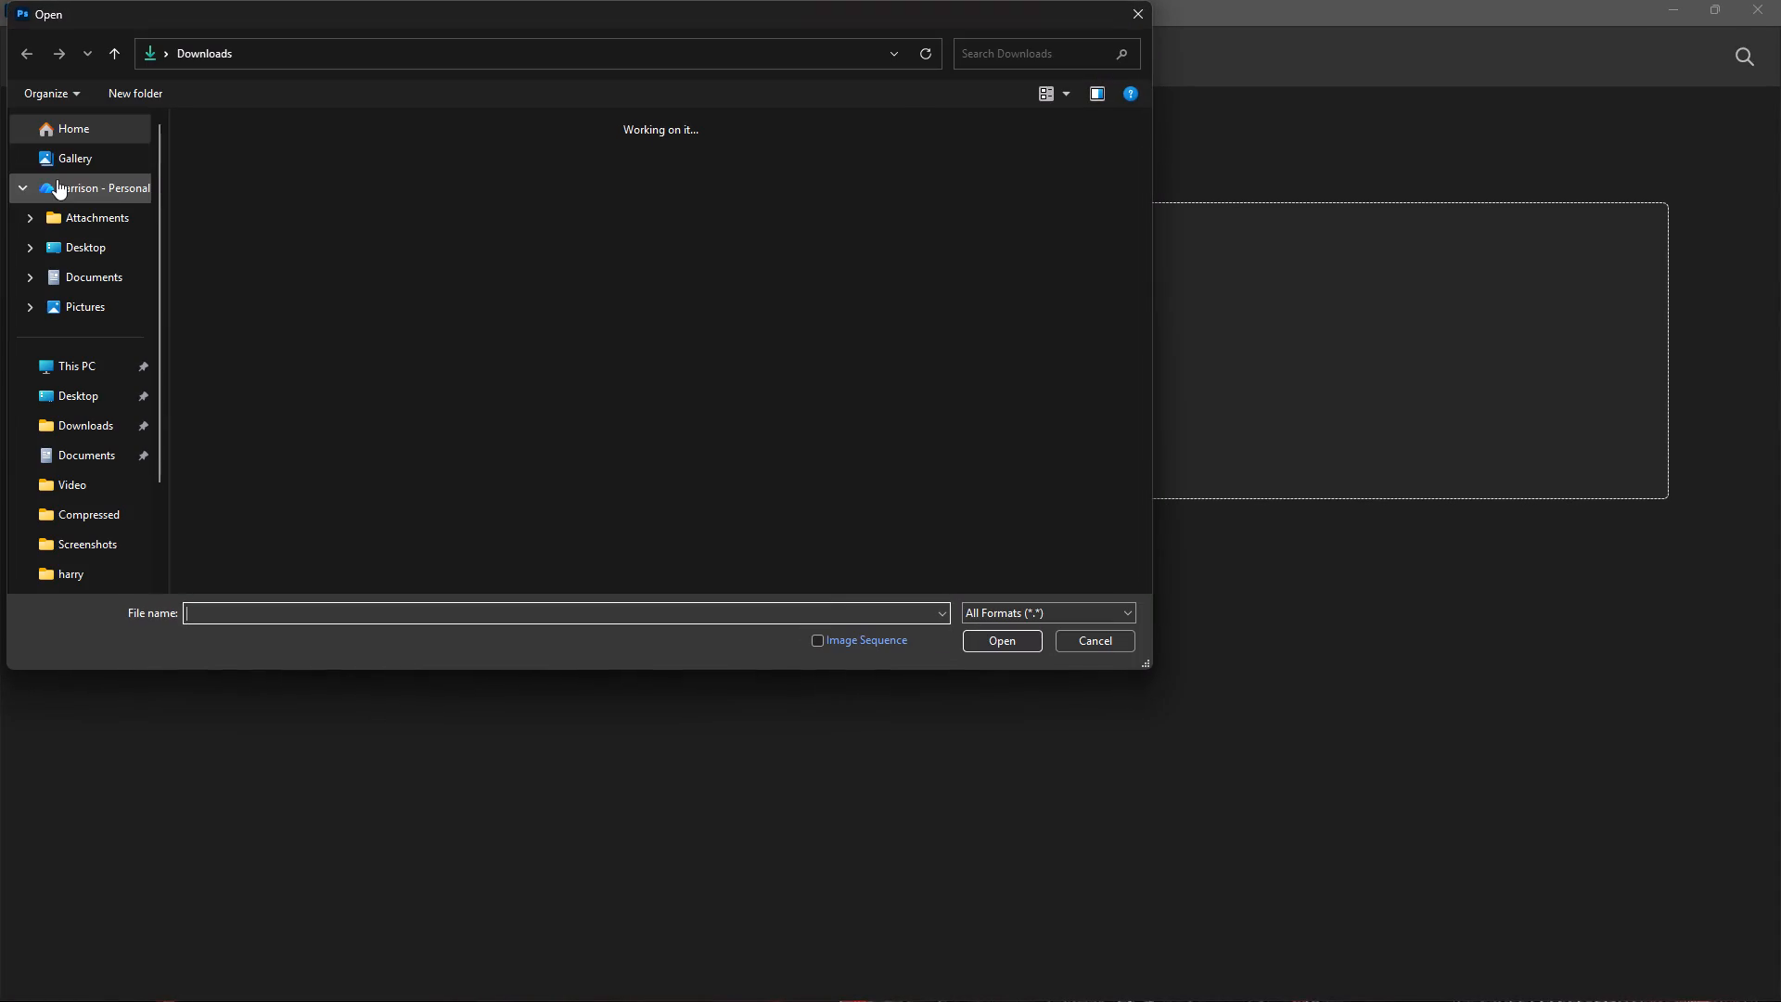
left_click(264, 162)
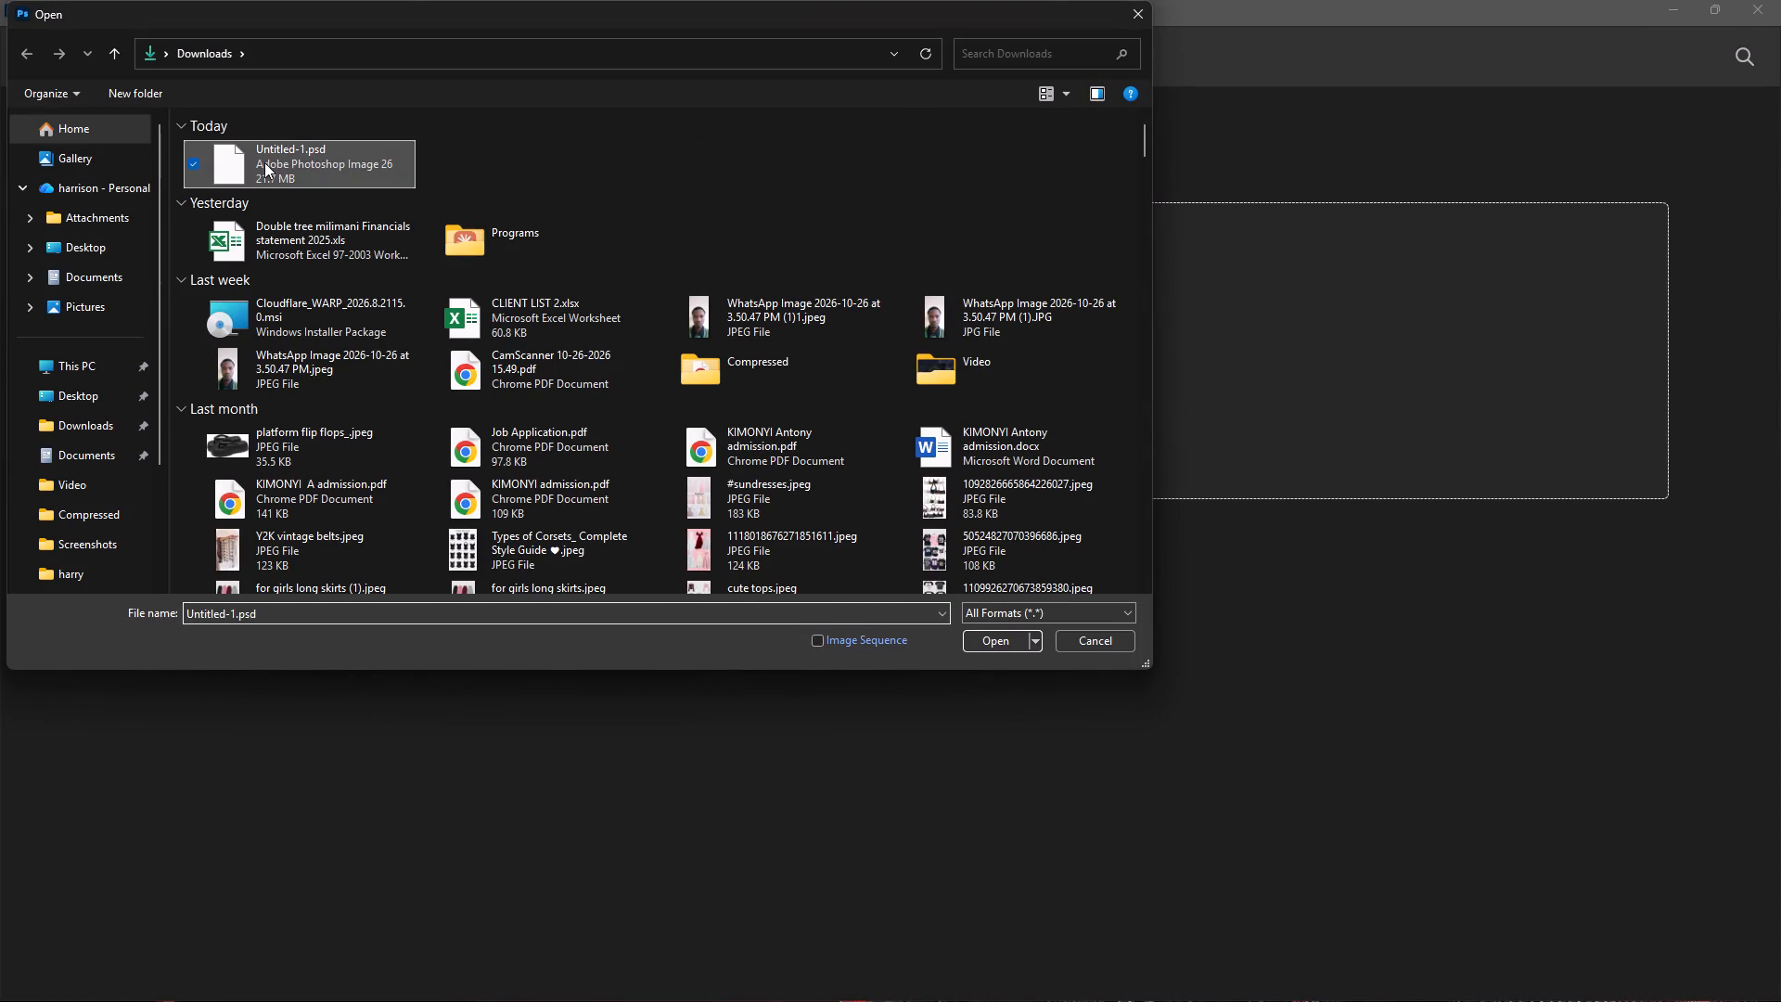
left_click(995, 643)
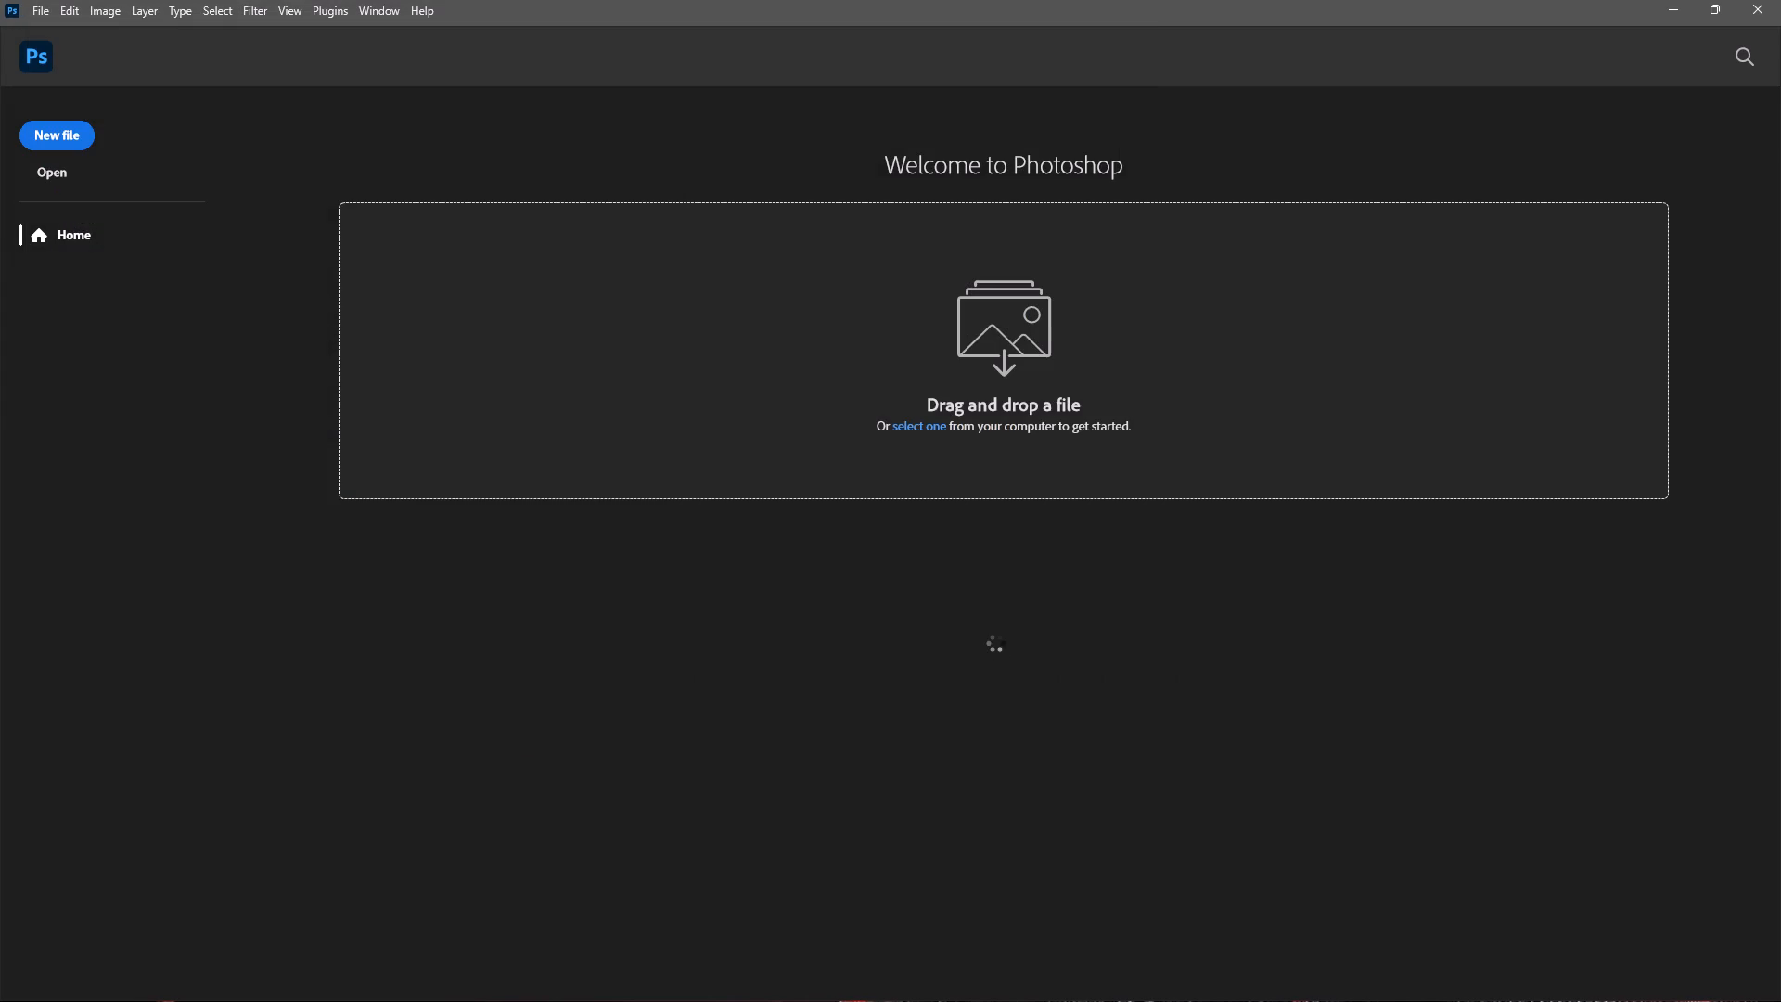
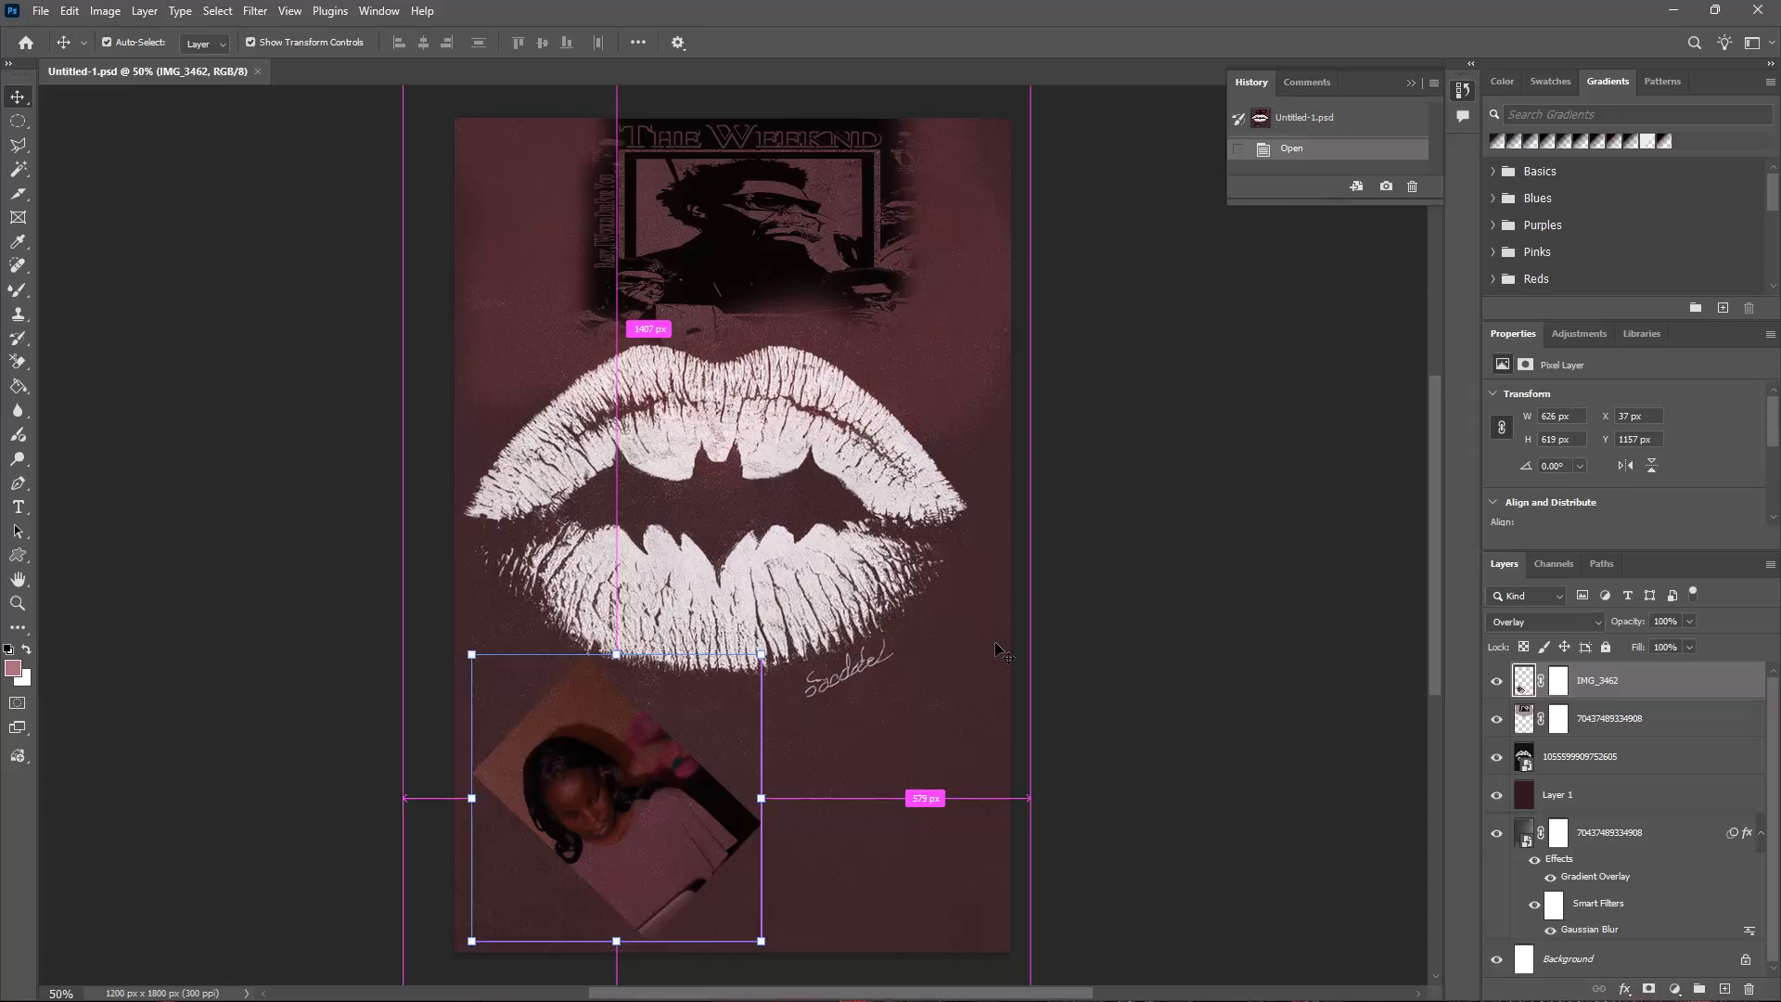
Move the rotated IMG_3462 photo slightly within the poster's lower-left area, to about X 14 px, Y 1144 px.
key("ctrl+equal")
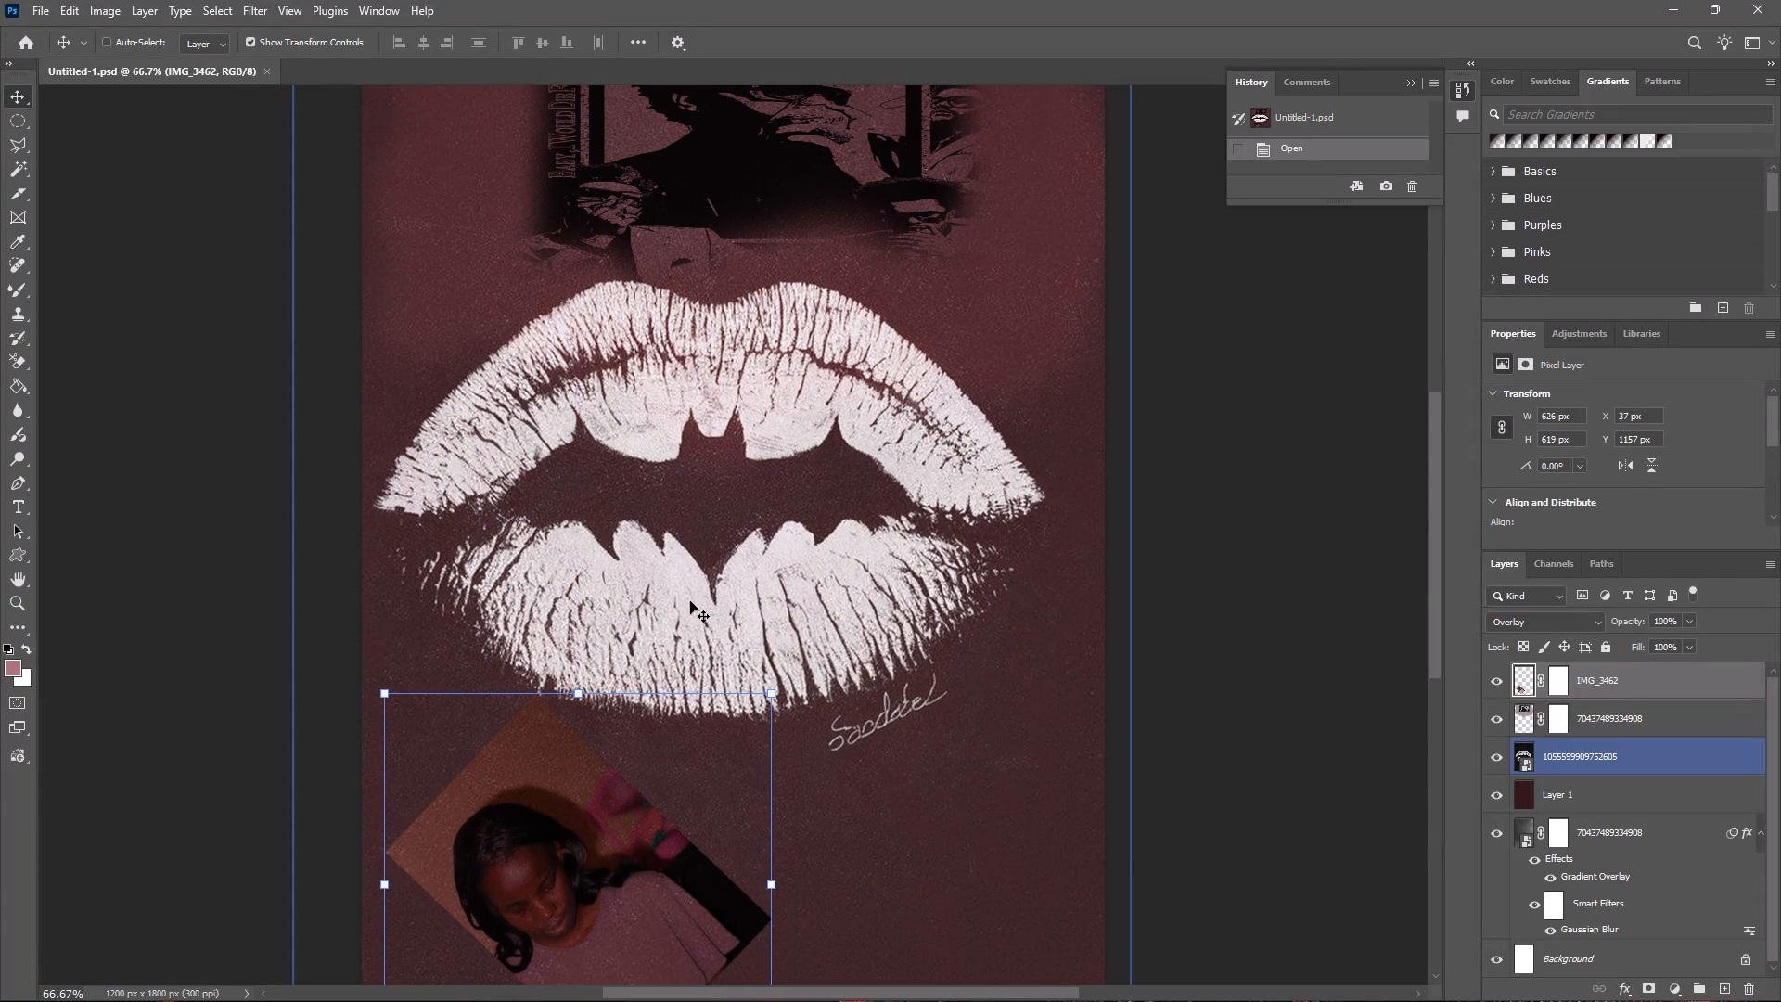
left_click_drag(665, 785, 723, 659)
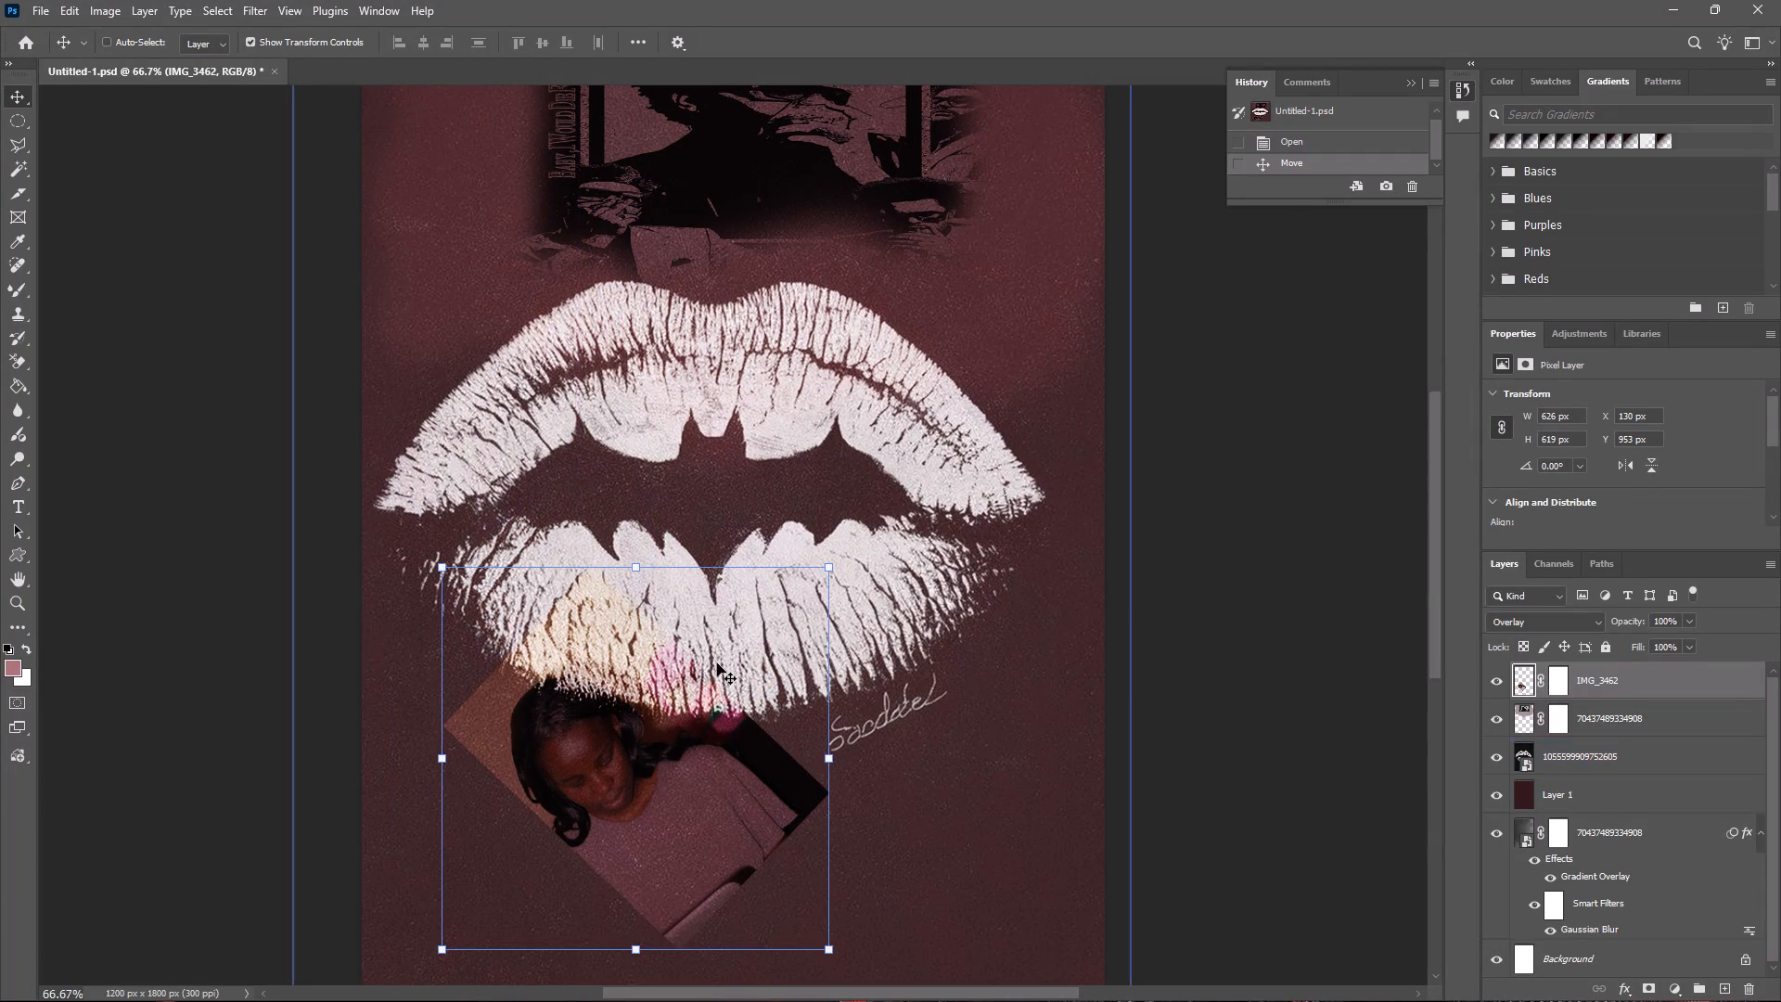
left_click_drag(632, 761, 547, 877)
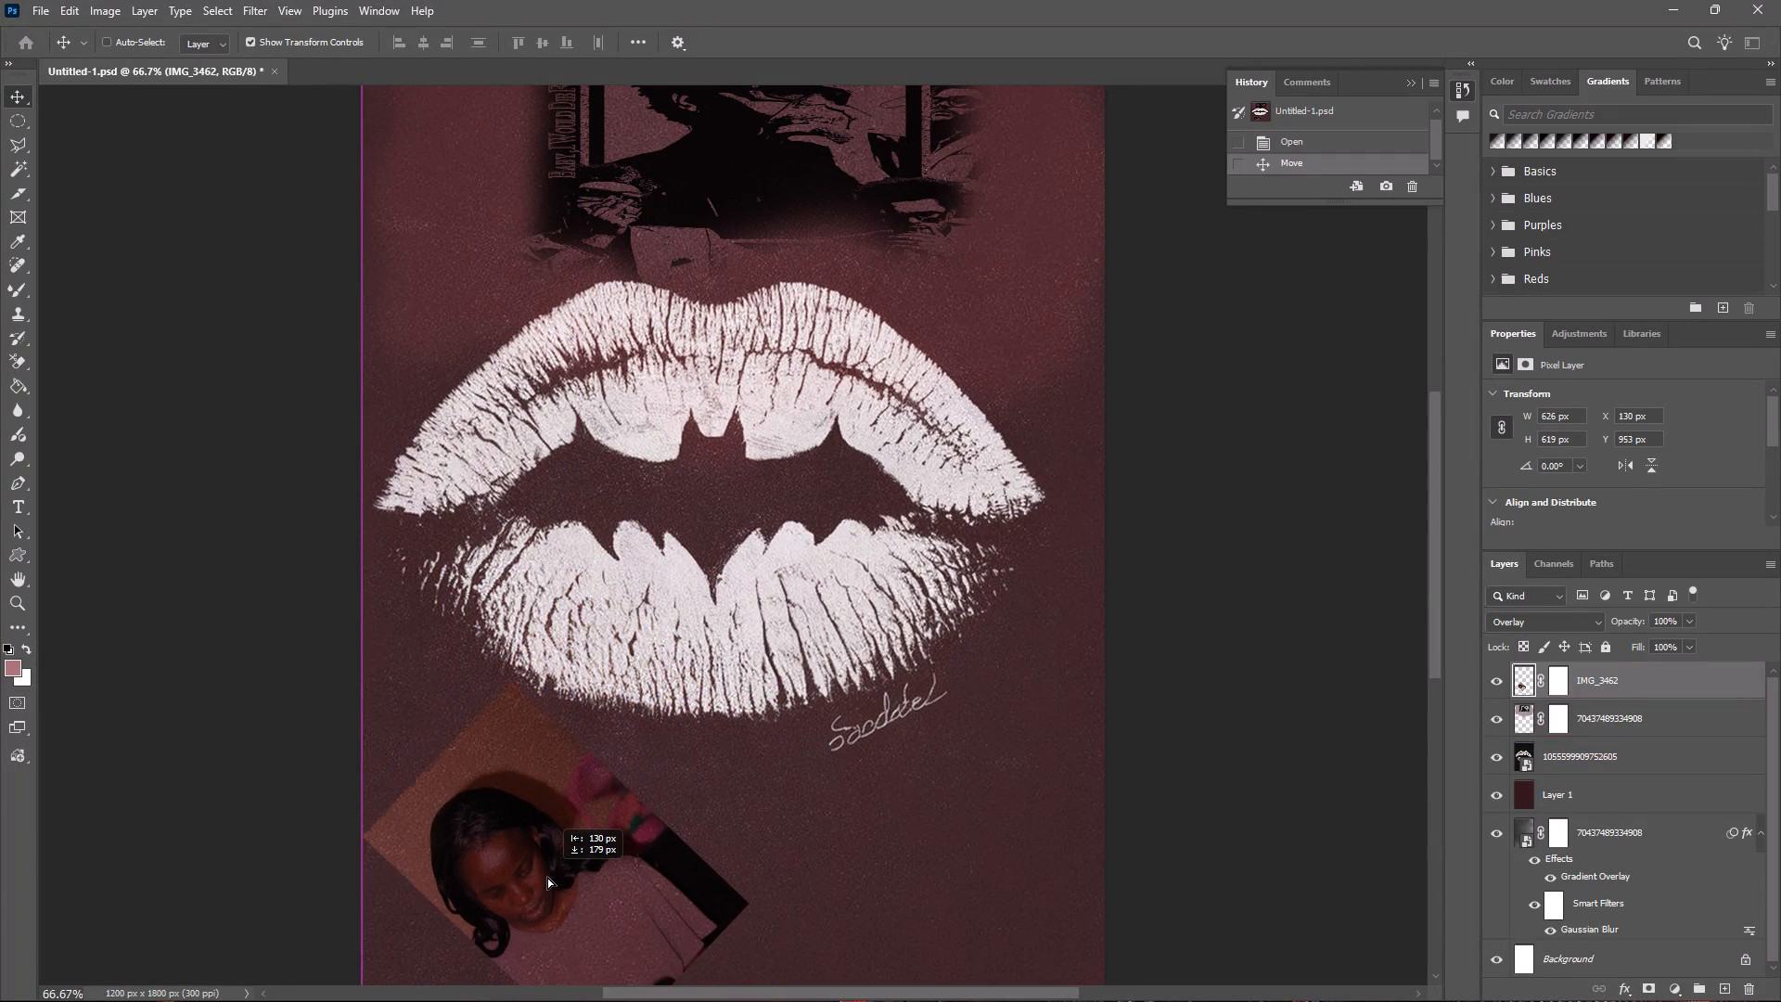
left_click_drag(547, 877, 555, 879)
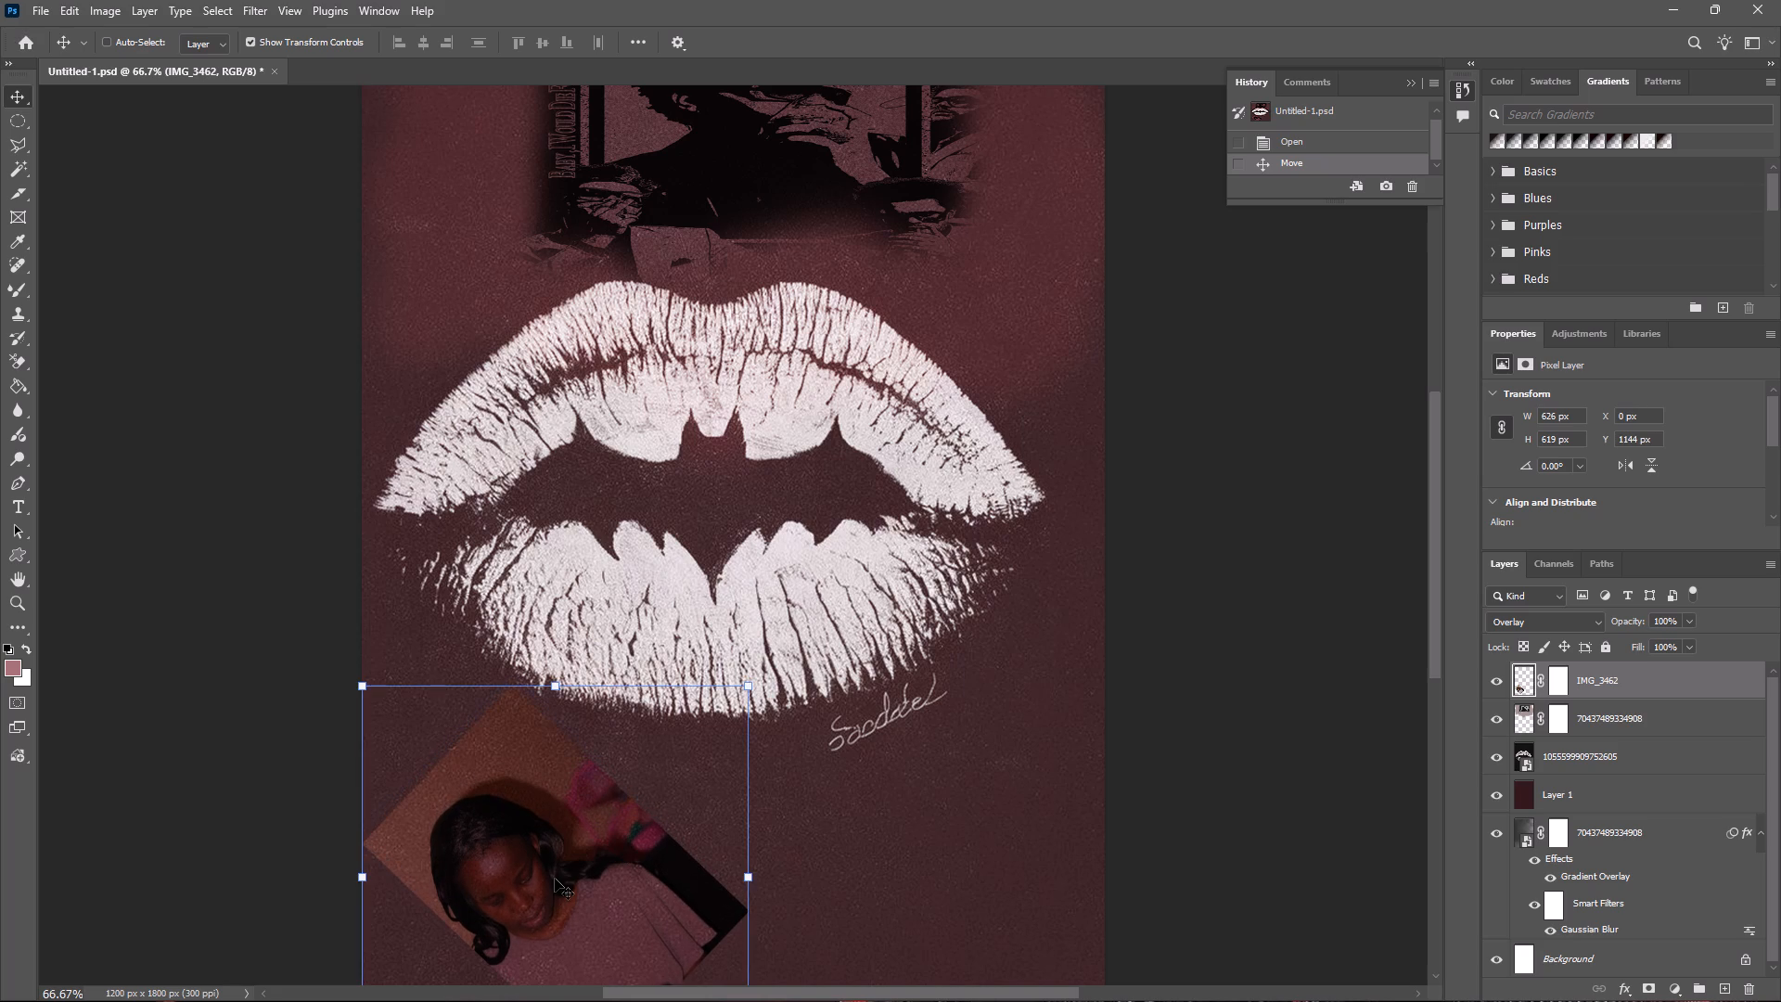
left_click(696, 525)
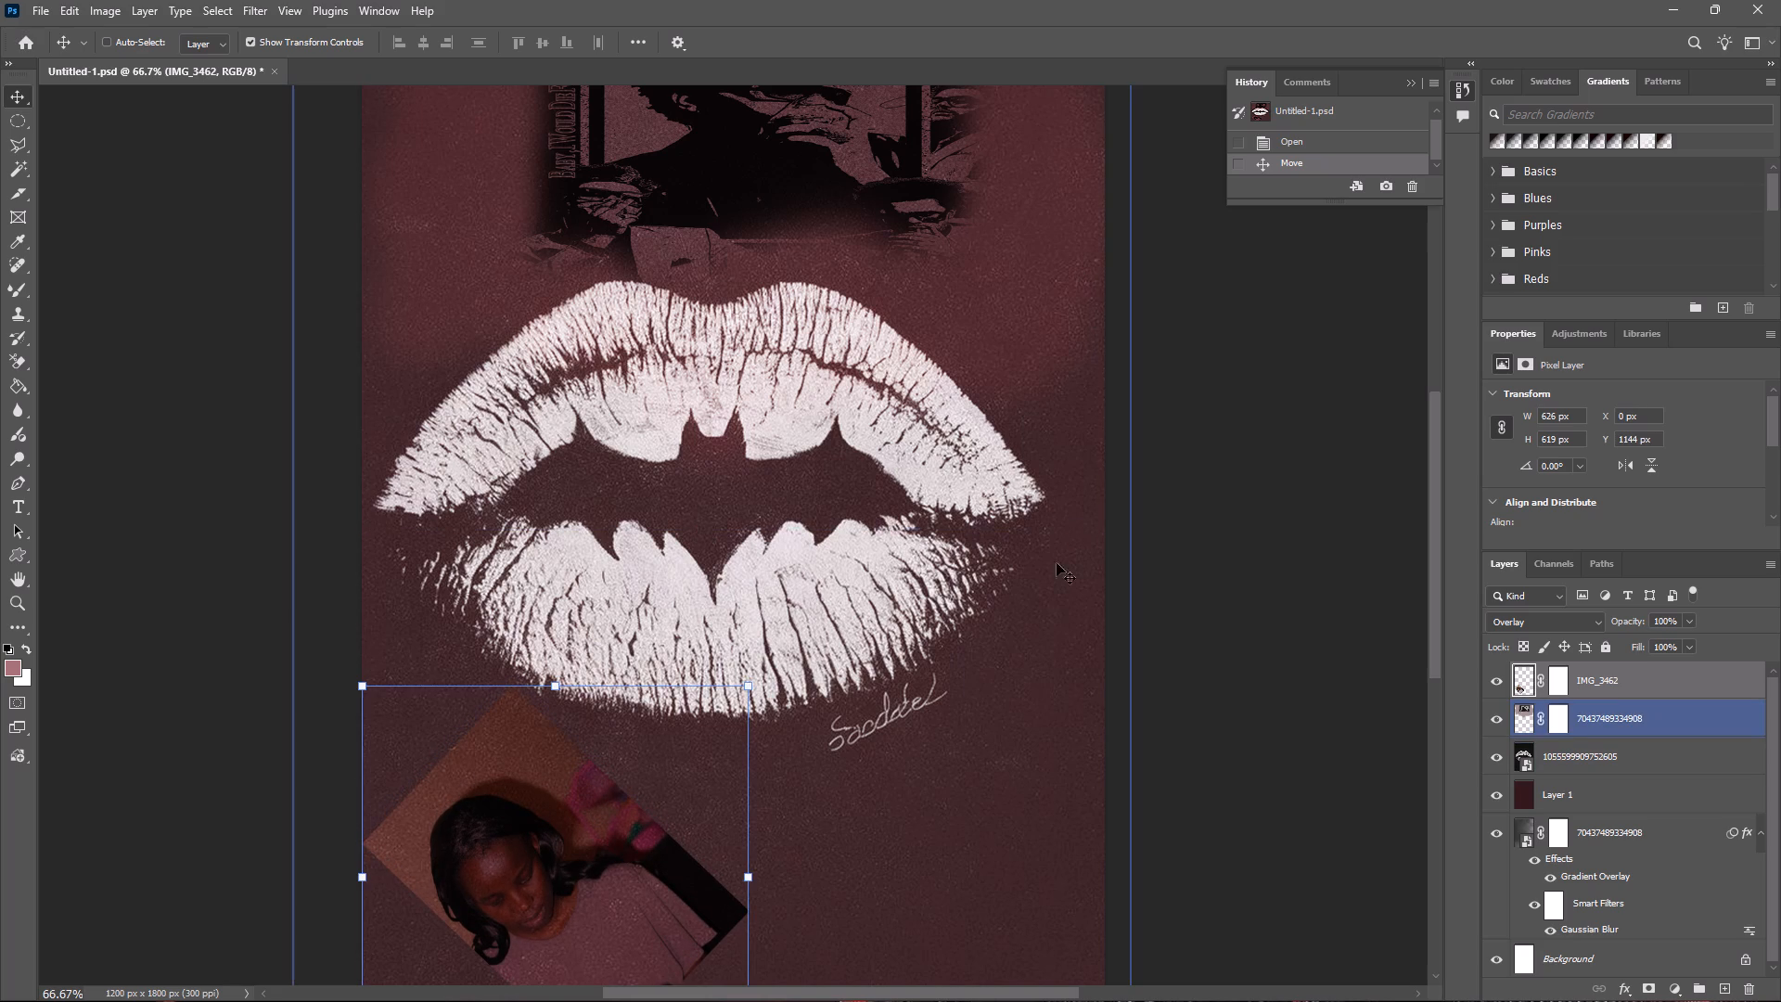
left_click(1049, 593)
left_click_drag(1049, 593, 1057, 565)
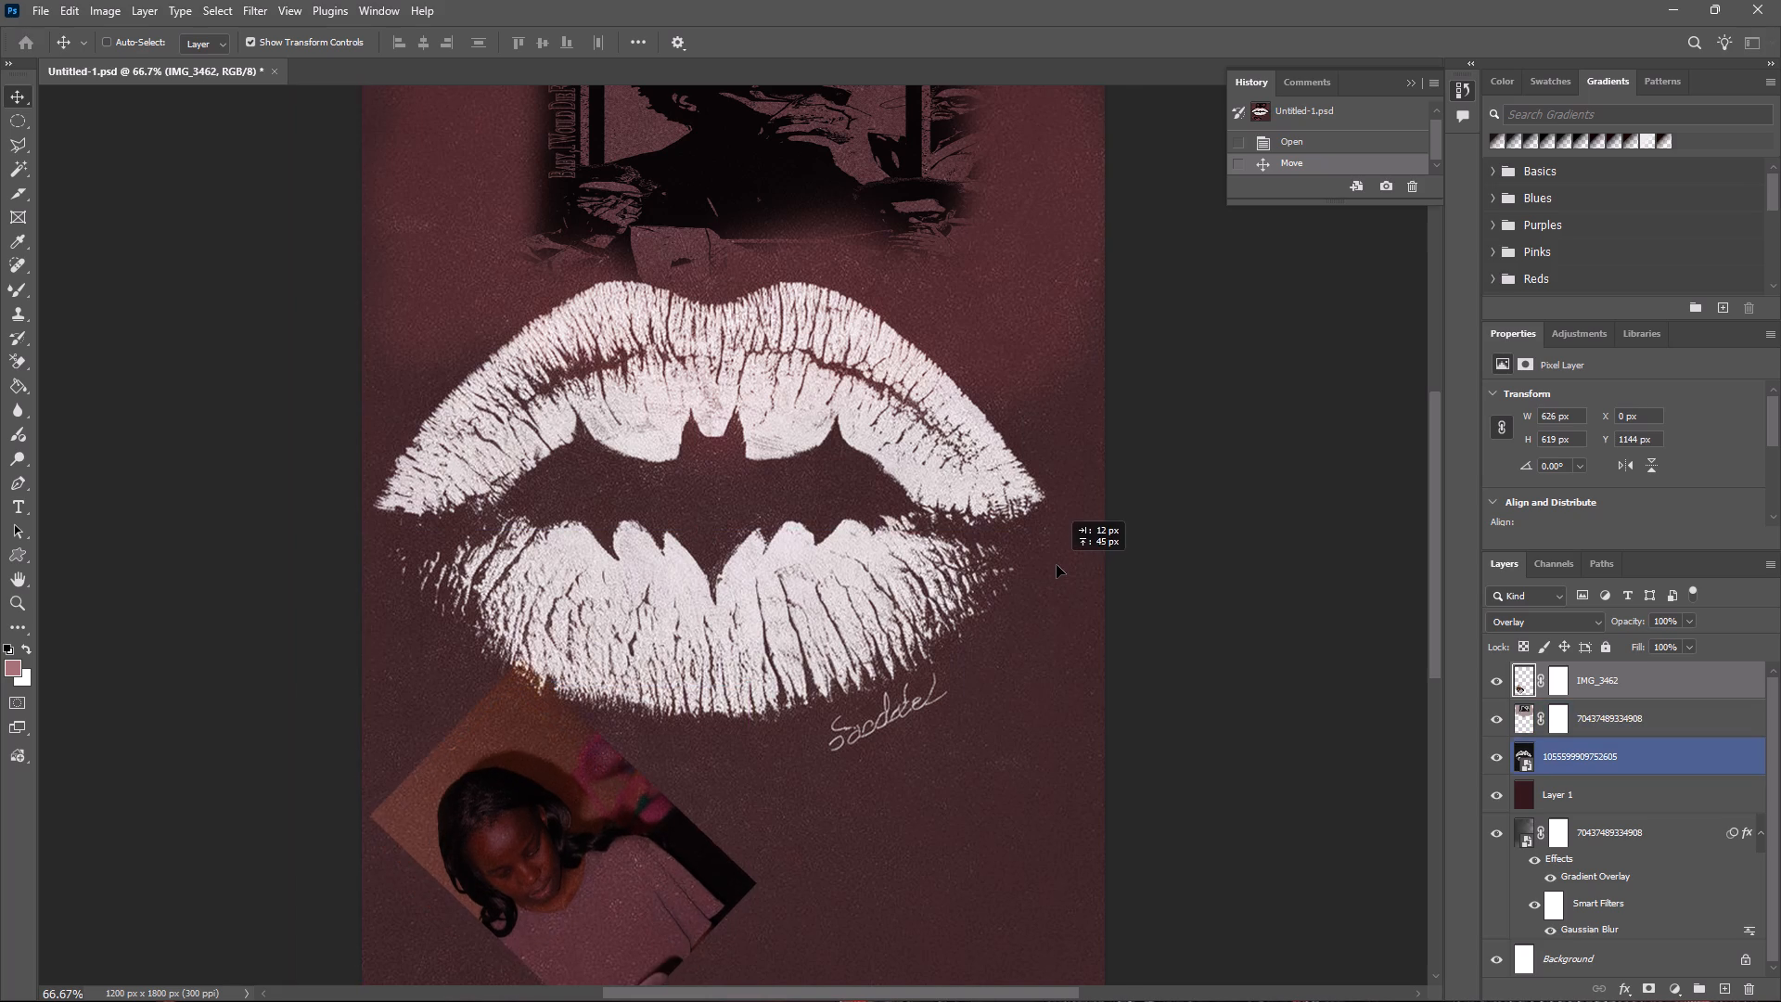
left_click_drag(1057, 565, 1055, 598)
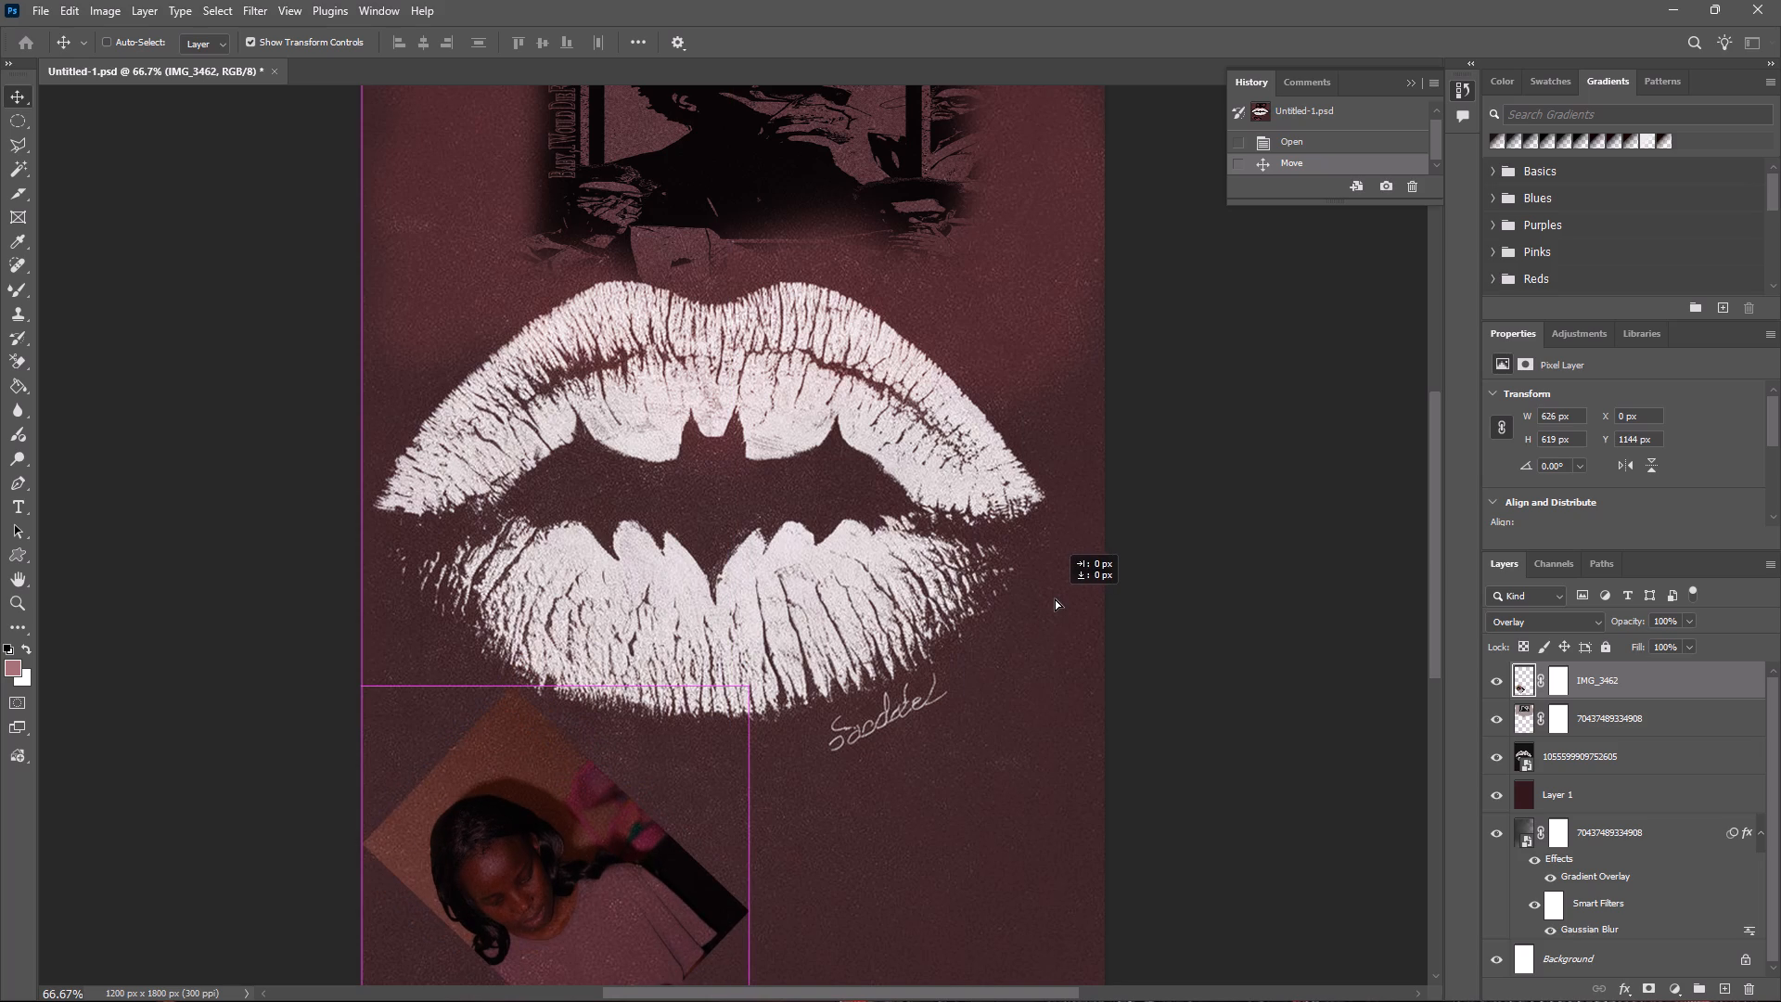
left_click_drag(1055, 598, 1057, 598)
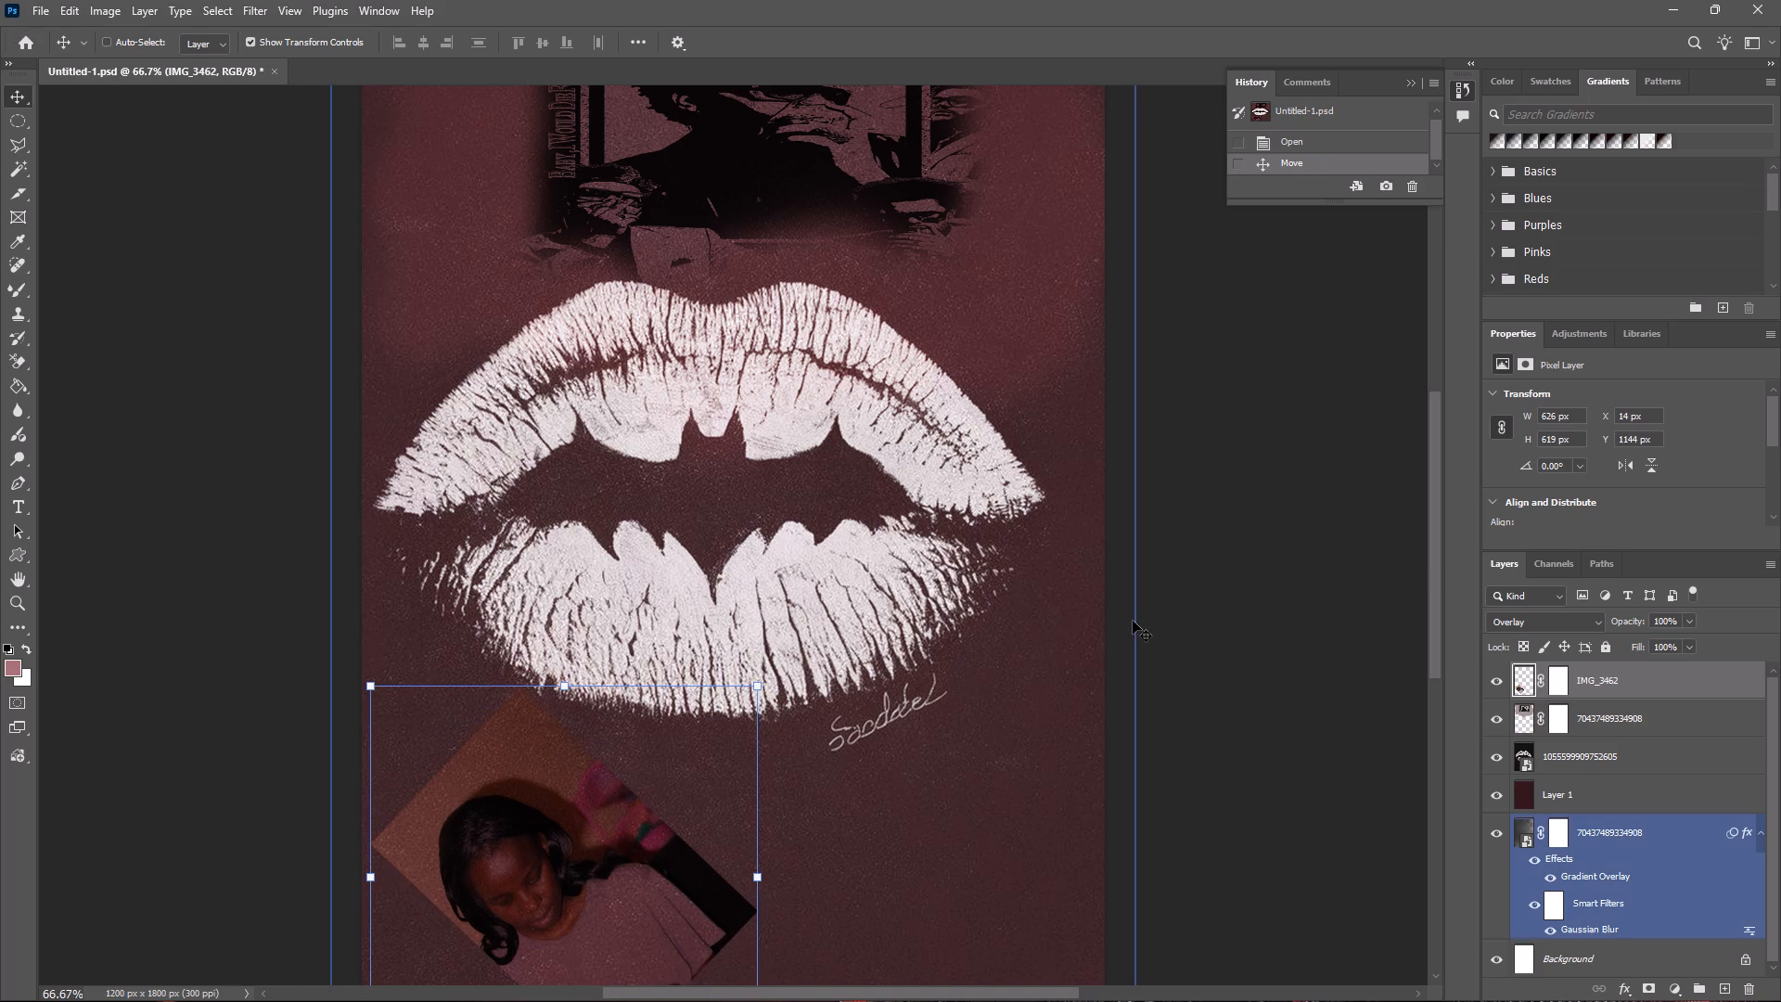
left_click(1133, 621)
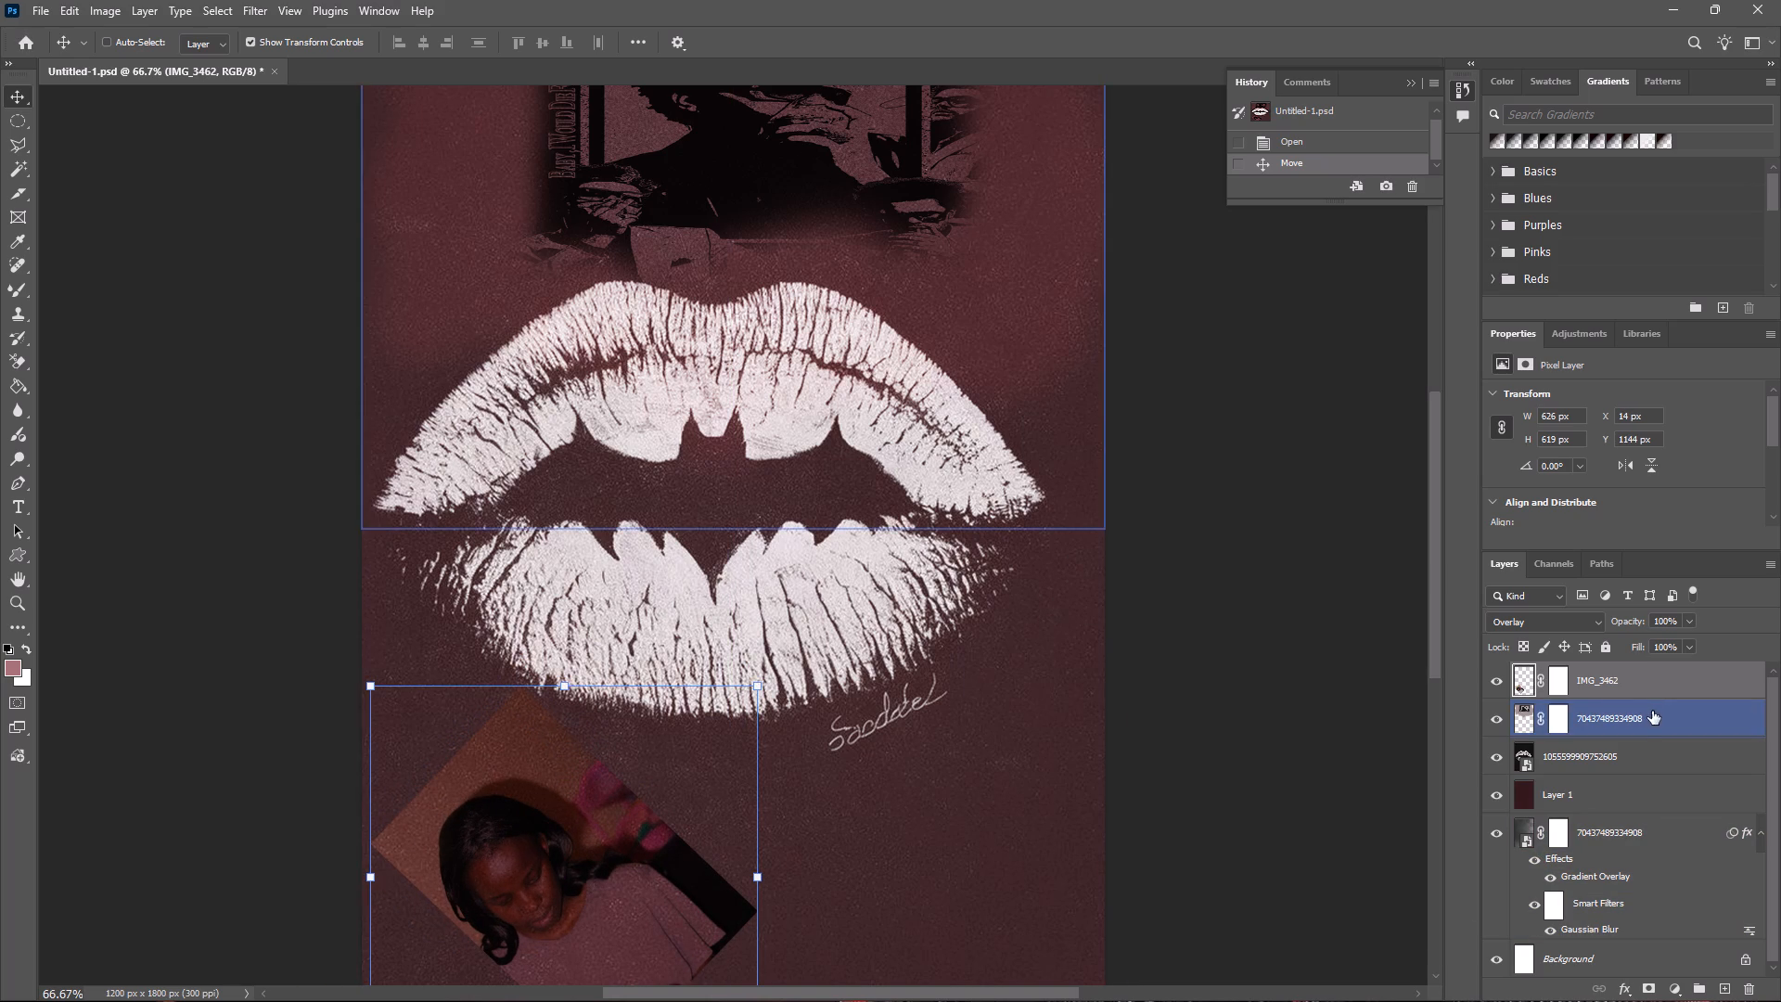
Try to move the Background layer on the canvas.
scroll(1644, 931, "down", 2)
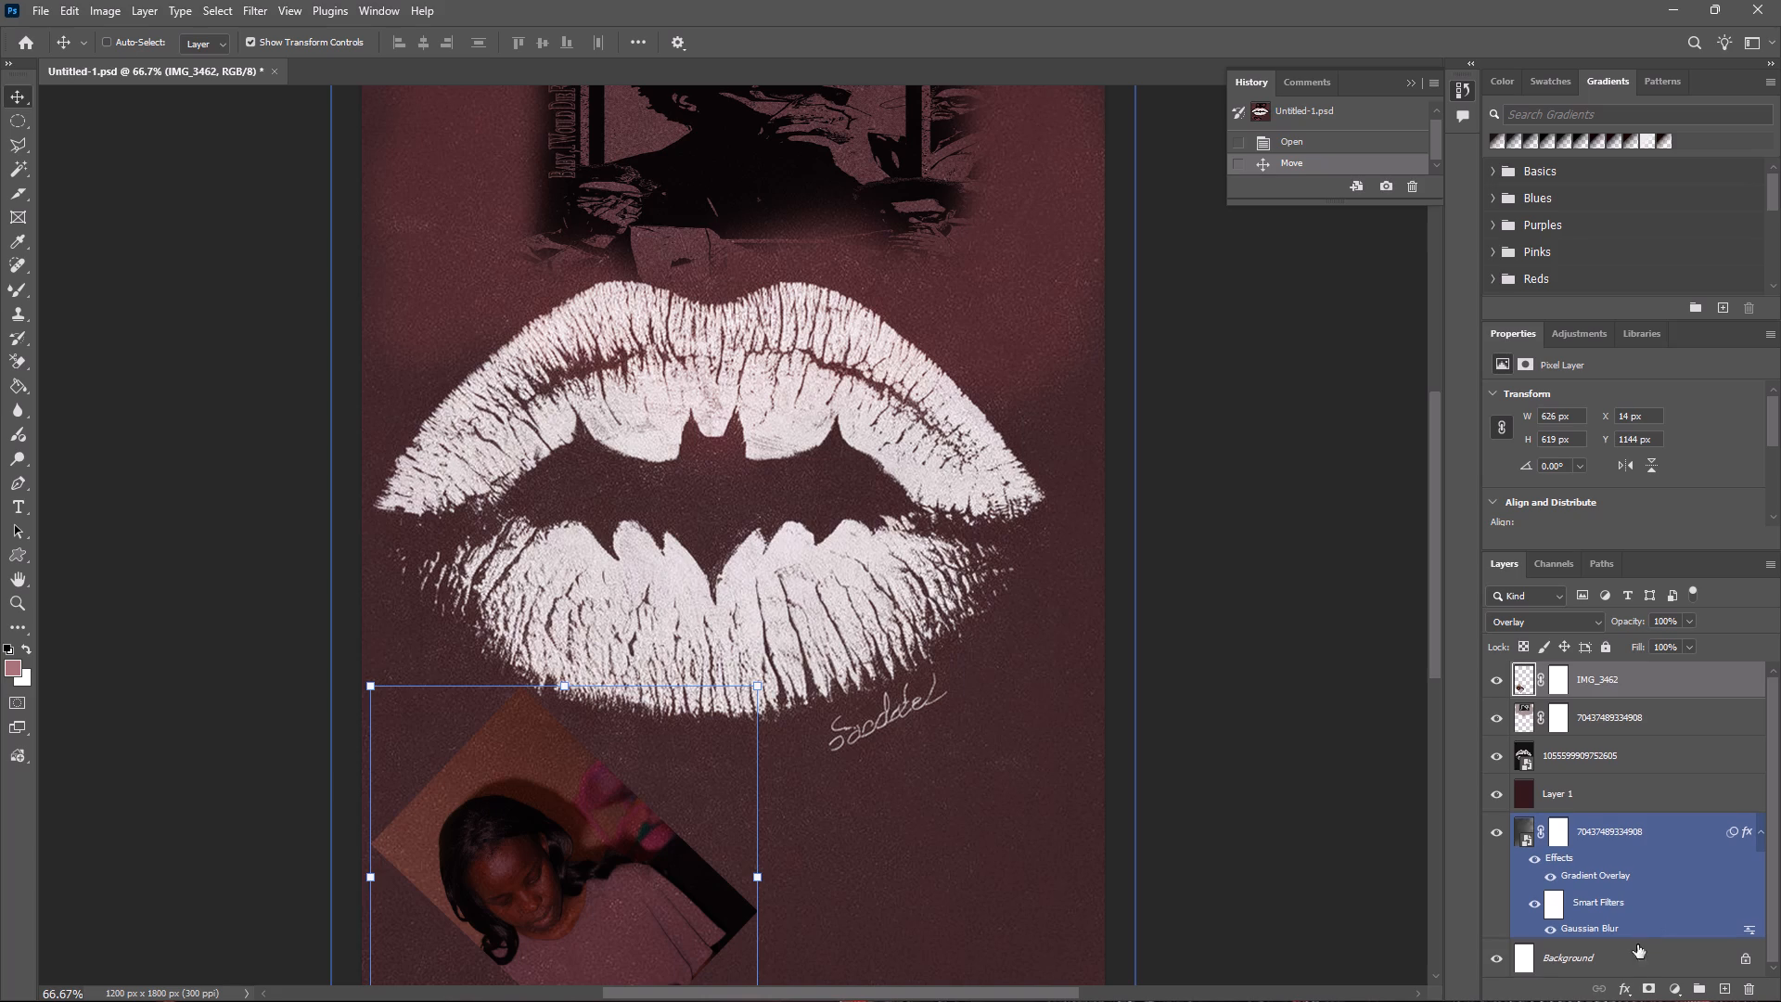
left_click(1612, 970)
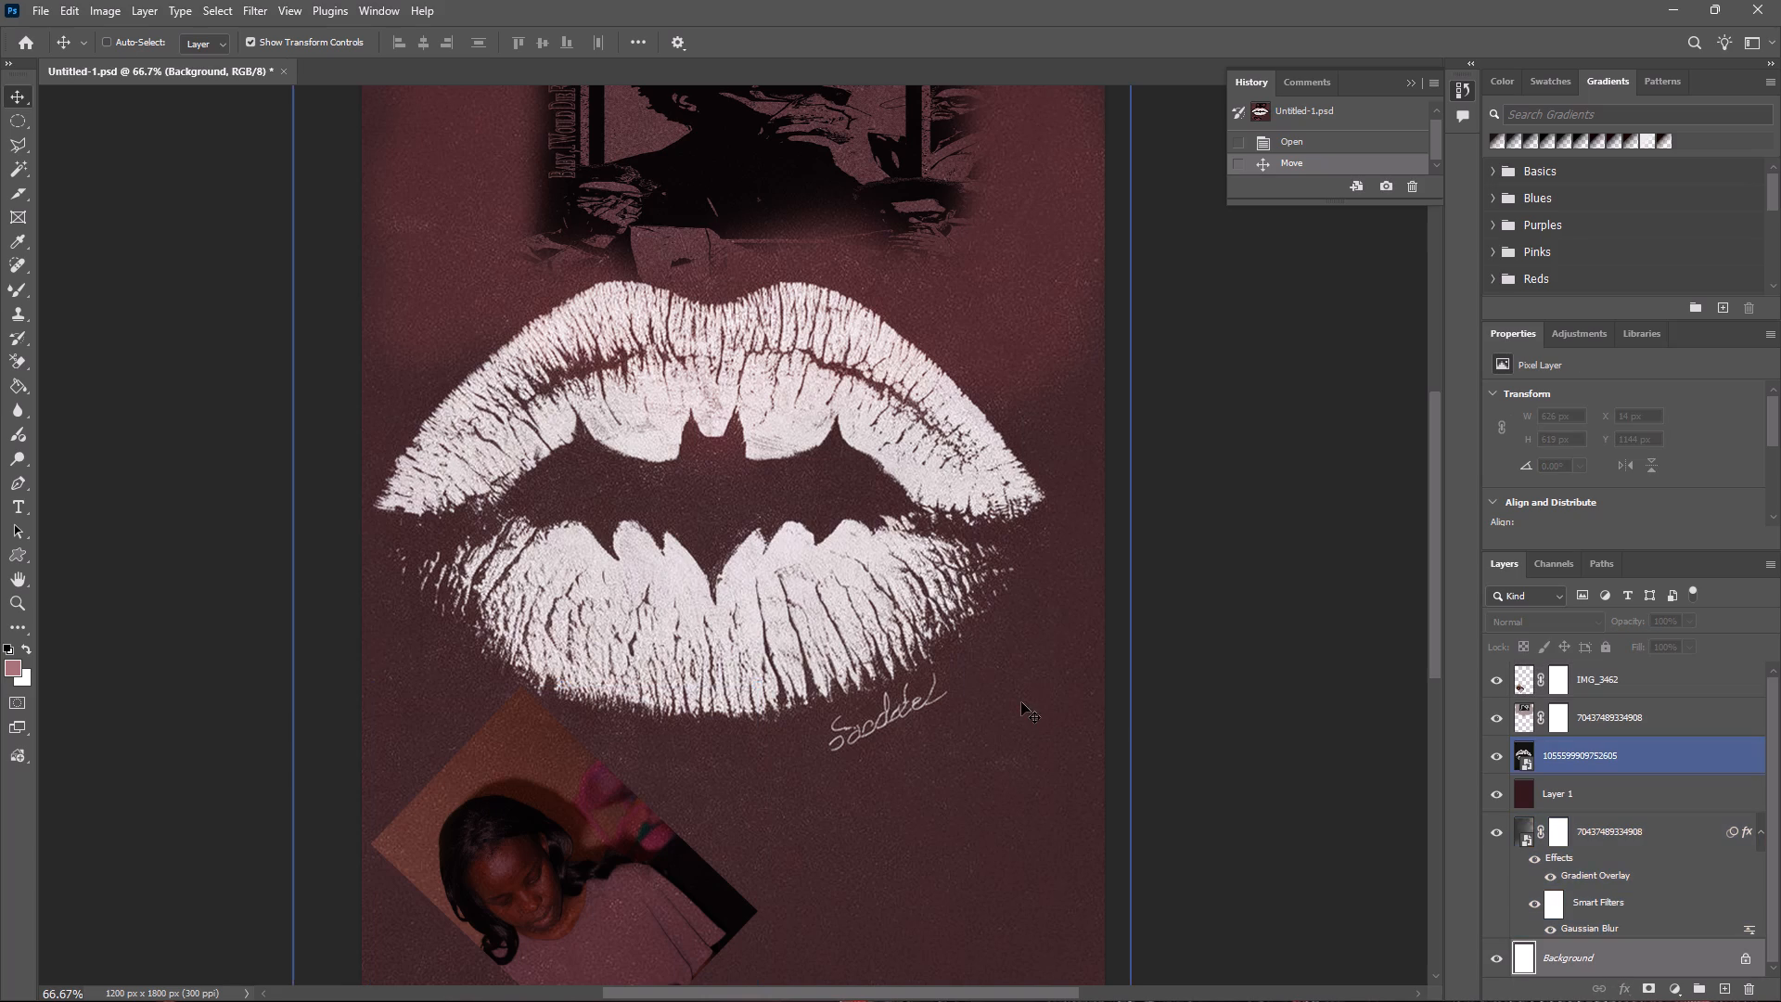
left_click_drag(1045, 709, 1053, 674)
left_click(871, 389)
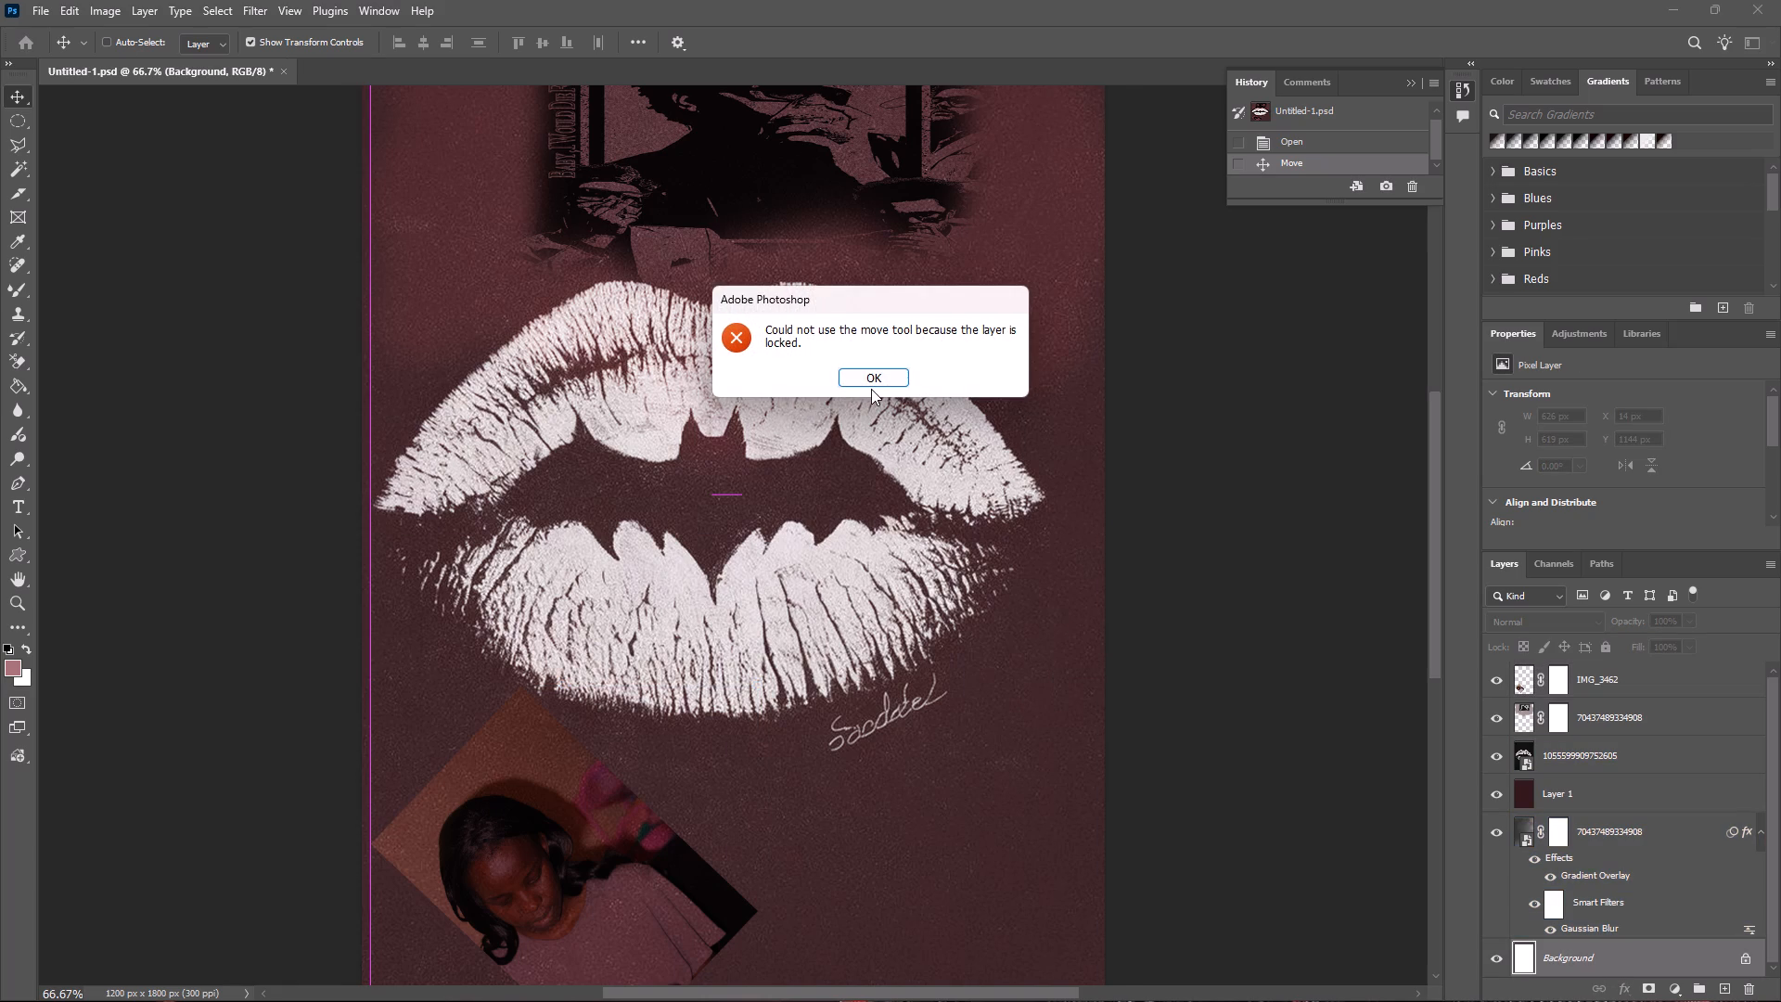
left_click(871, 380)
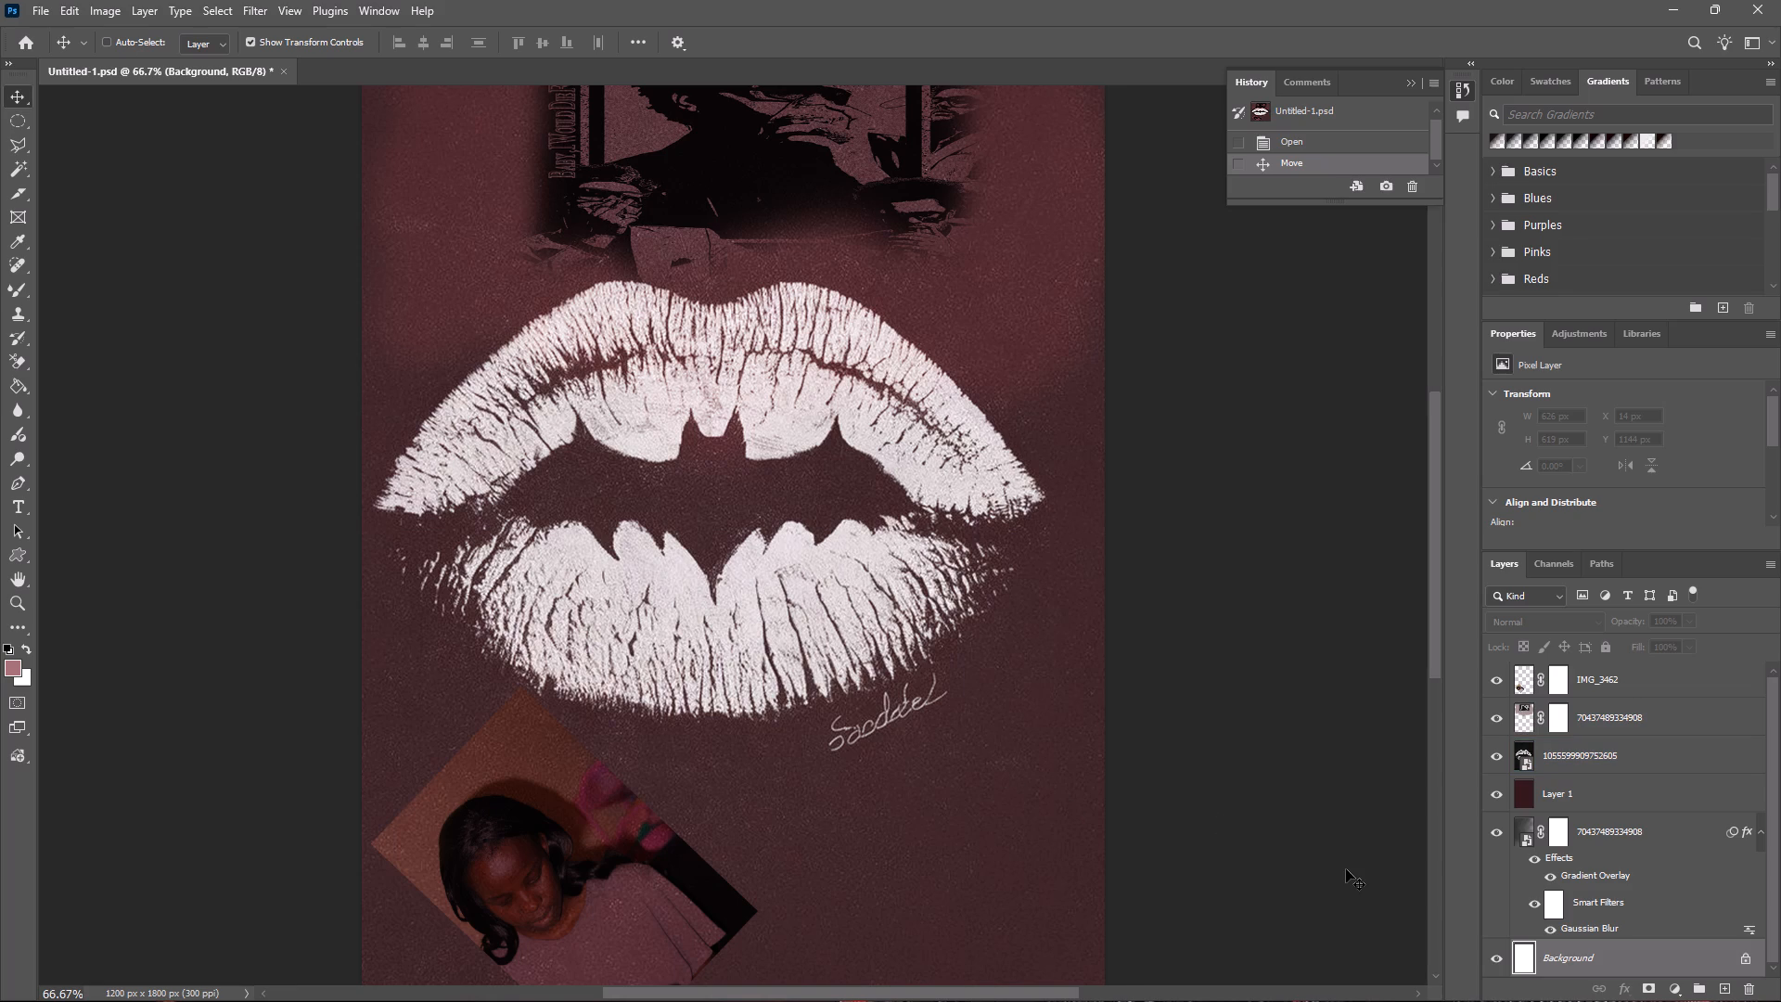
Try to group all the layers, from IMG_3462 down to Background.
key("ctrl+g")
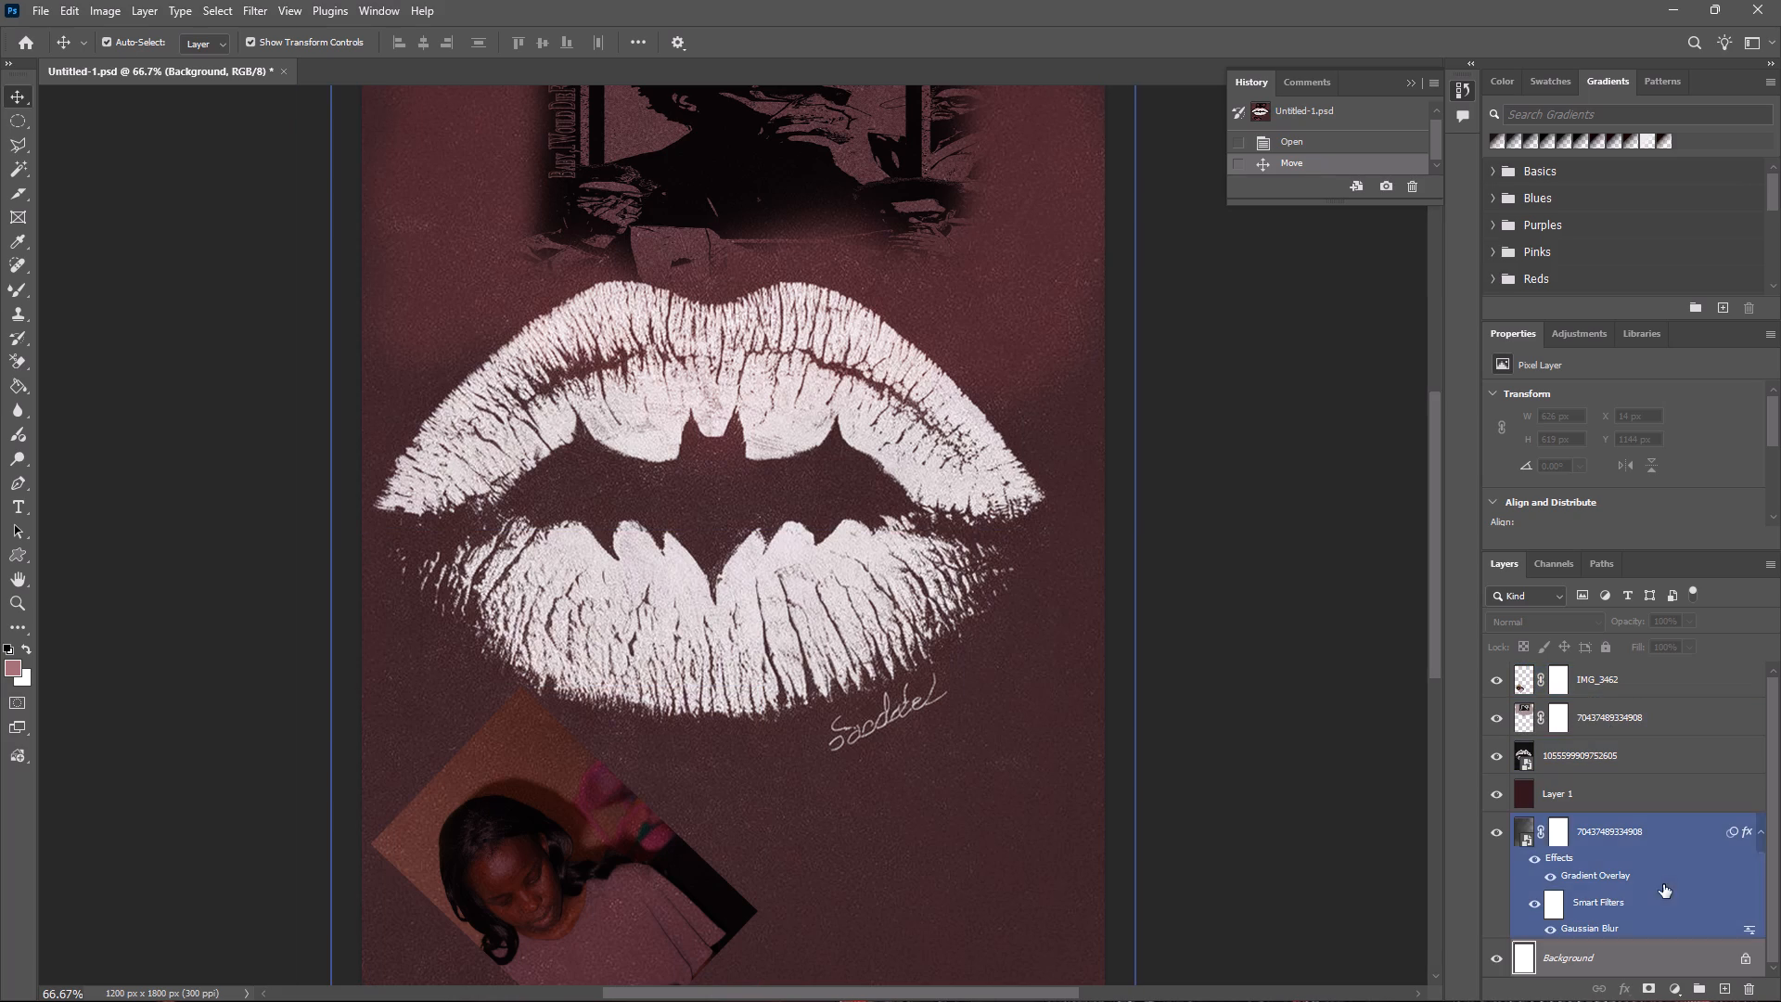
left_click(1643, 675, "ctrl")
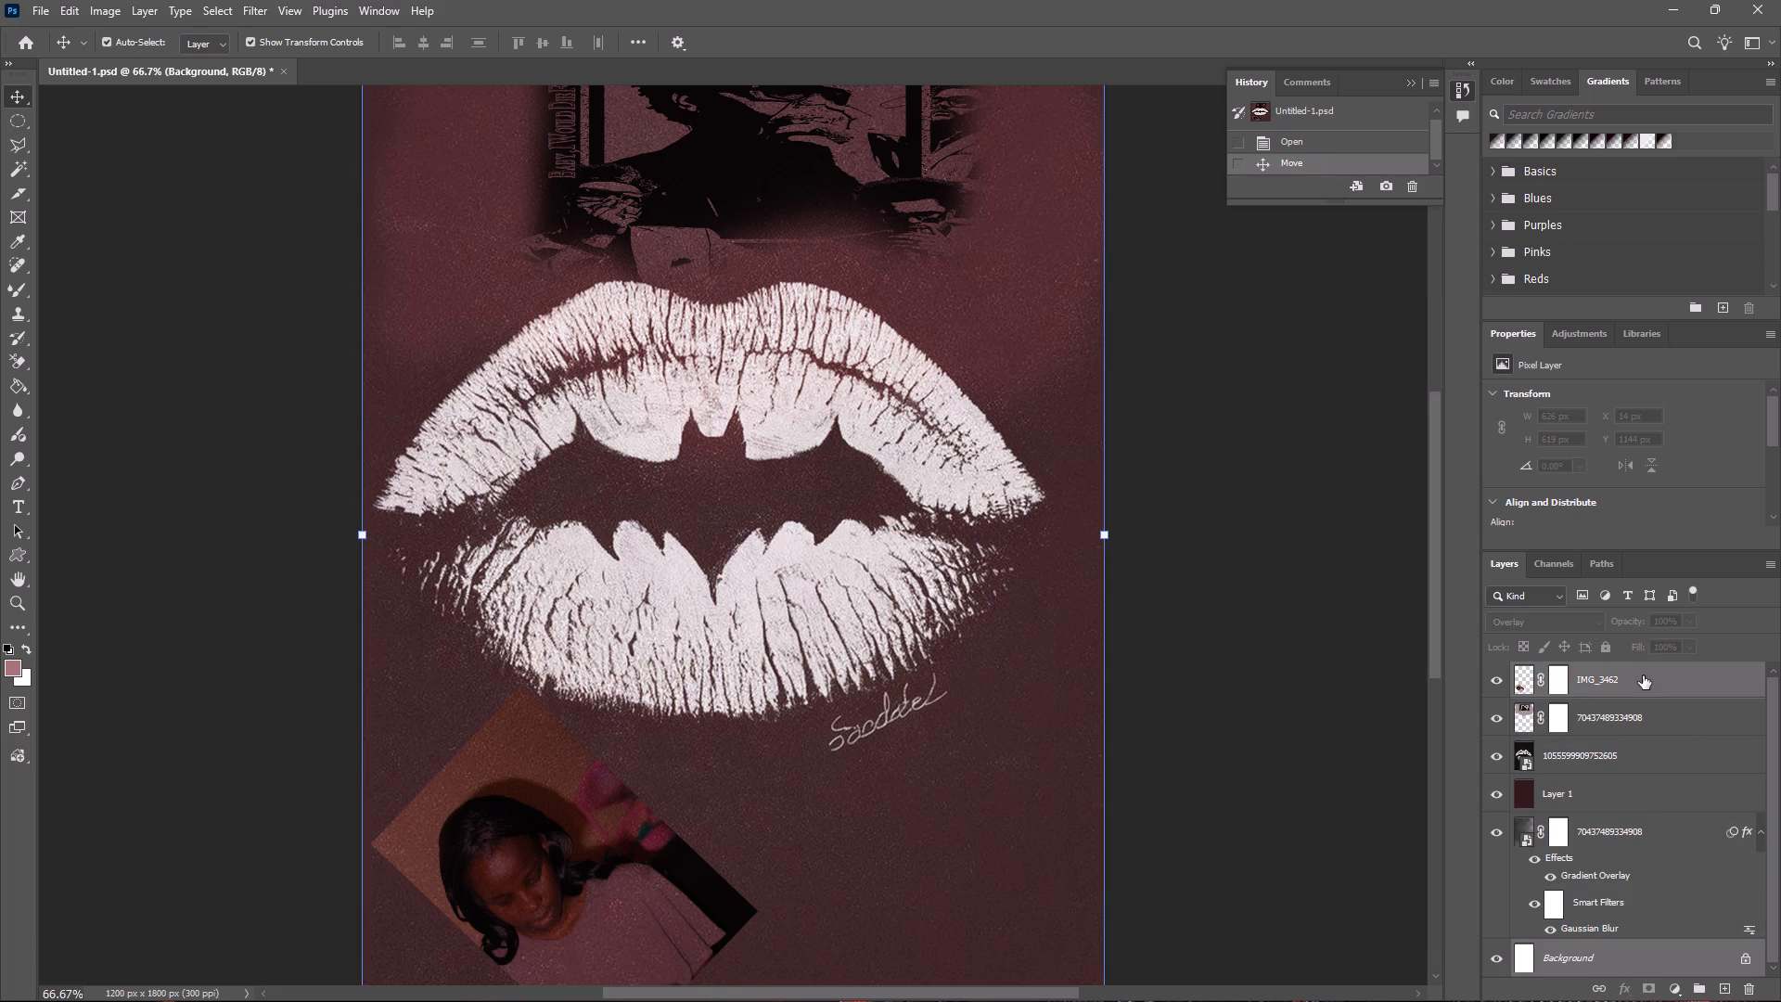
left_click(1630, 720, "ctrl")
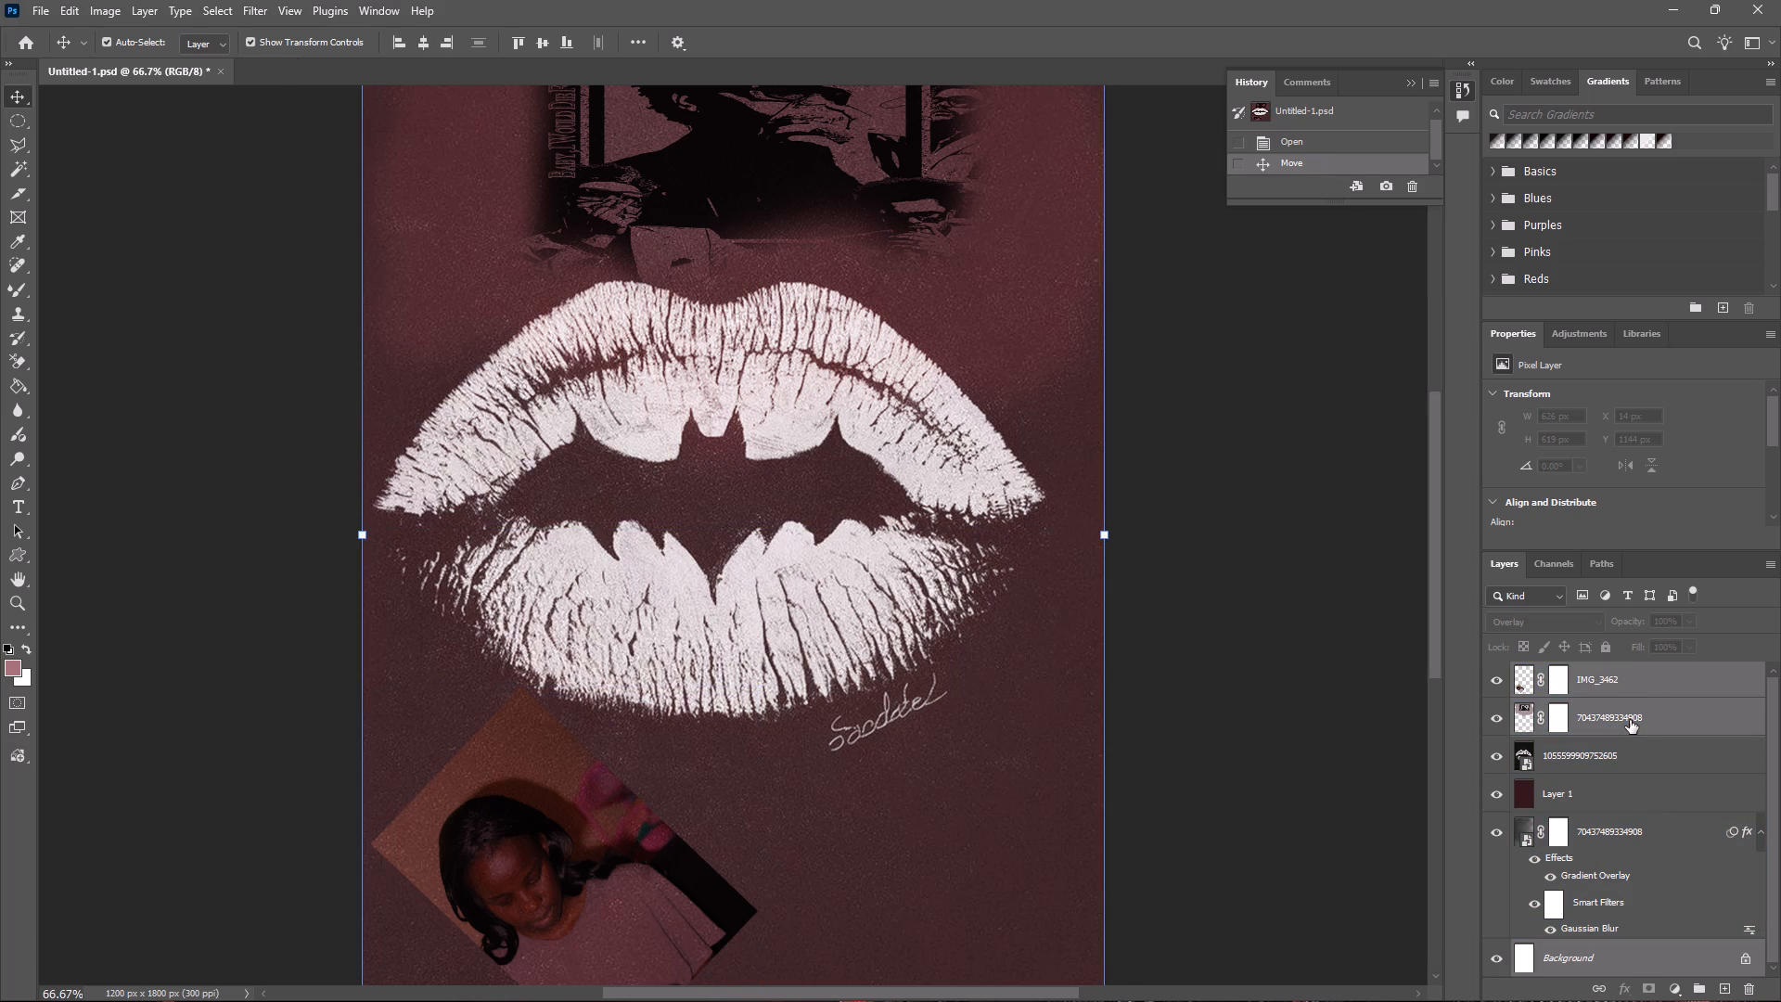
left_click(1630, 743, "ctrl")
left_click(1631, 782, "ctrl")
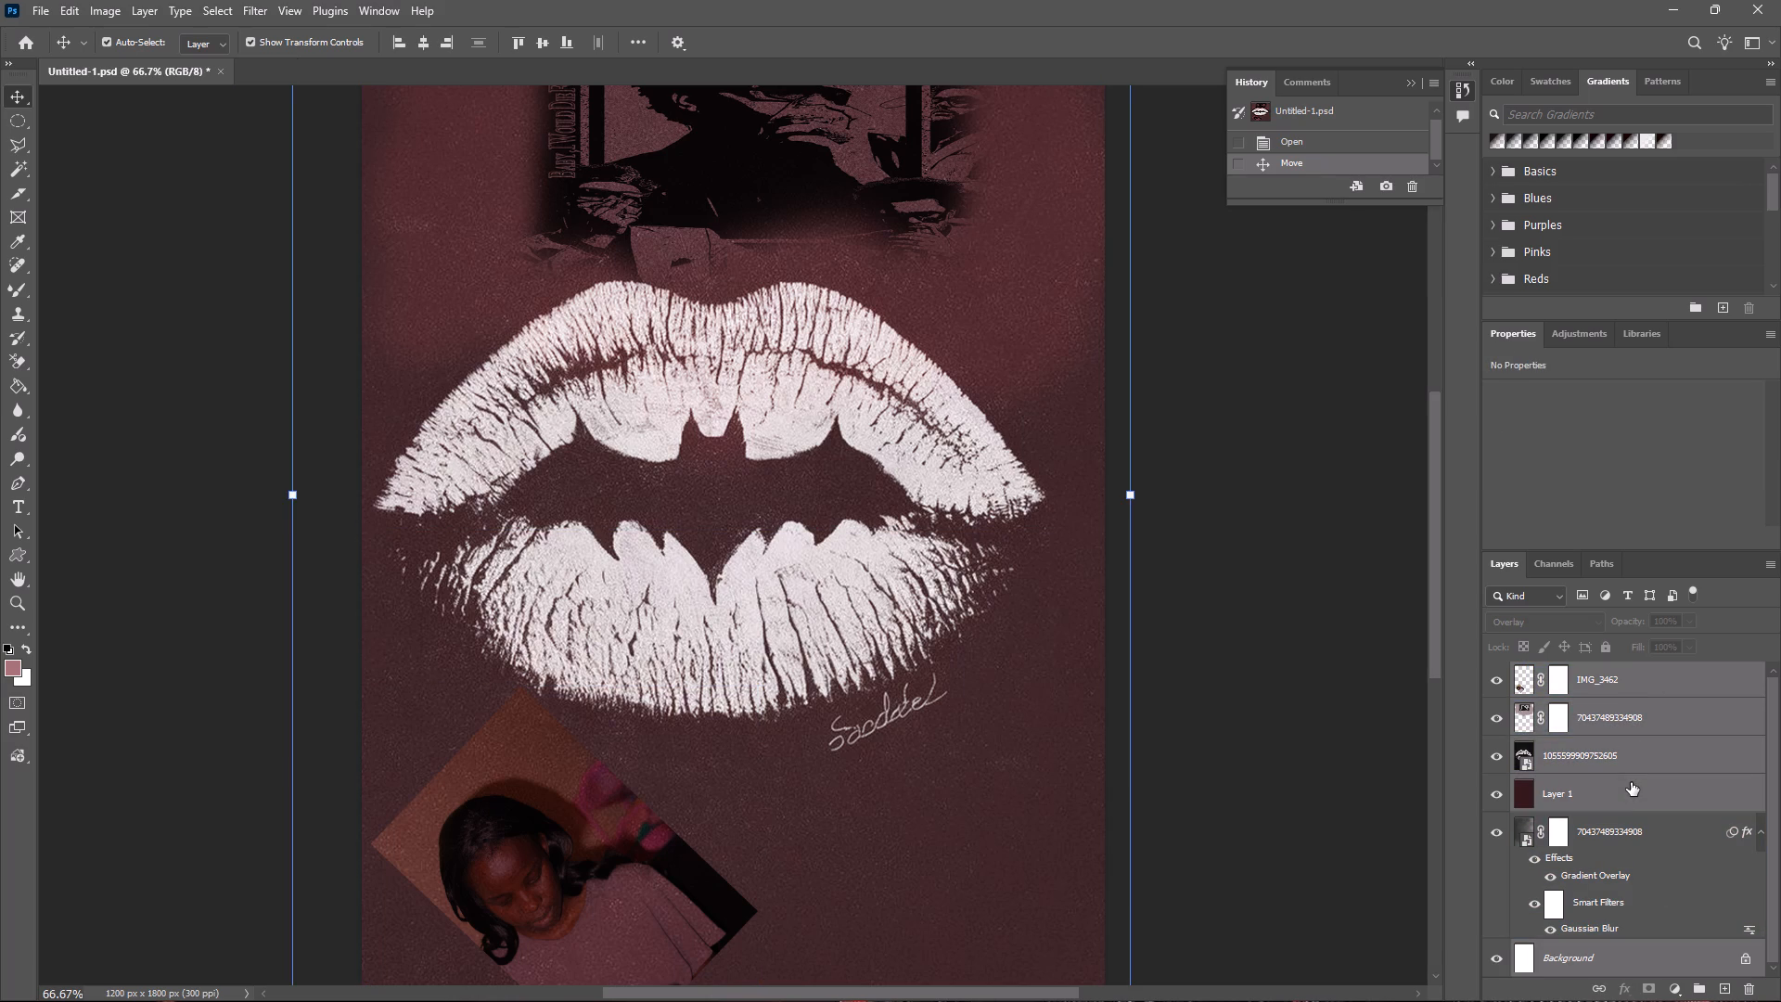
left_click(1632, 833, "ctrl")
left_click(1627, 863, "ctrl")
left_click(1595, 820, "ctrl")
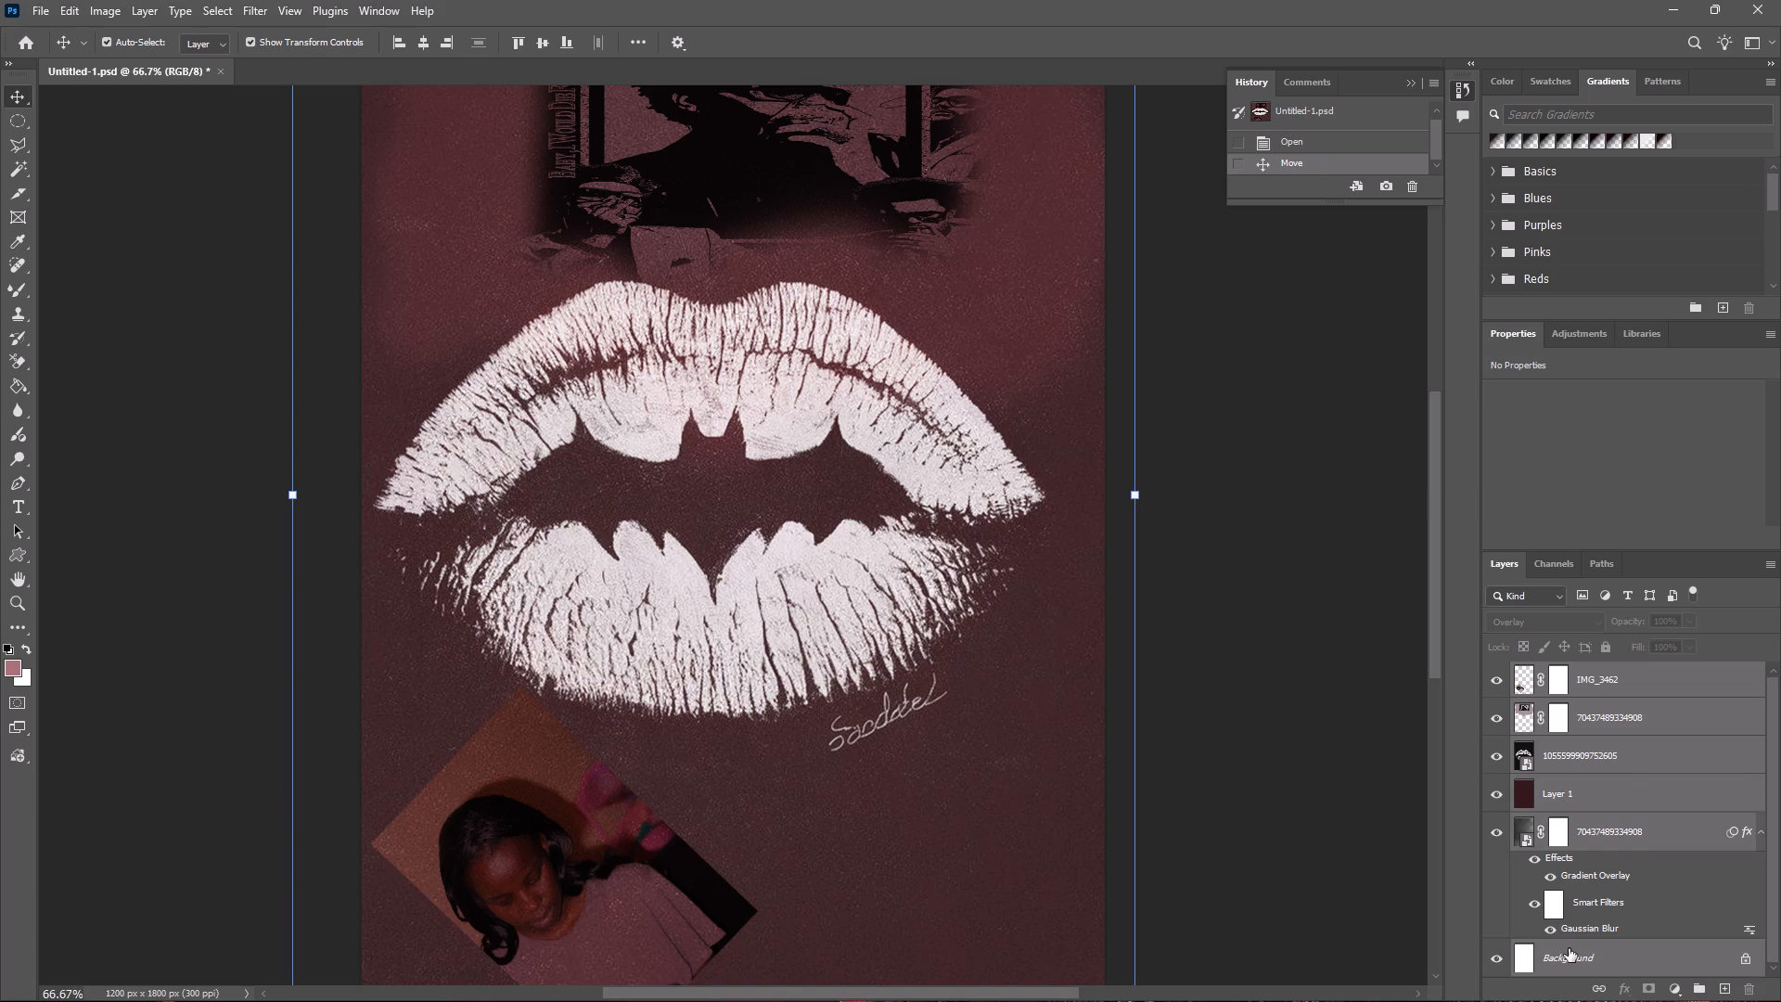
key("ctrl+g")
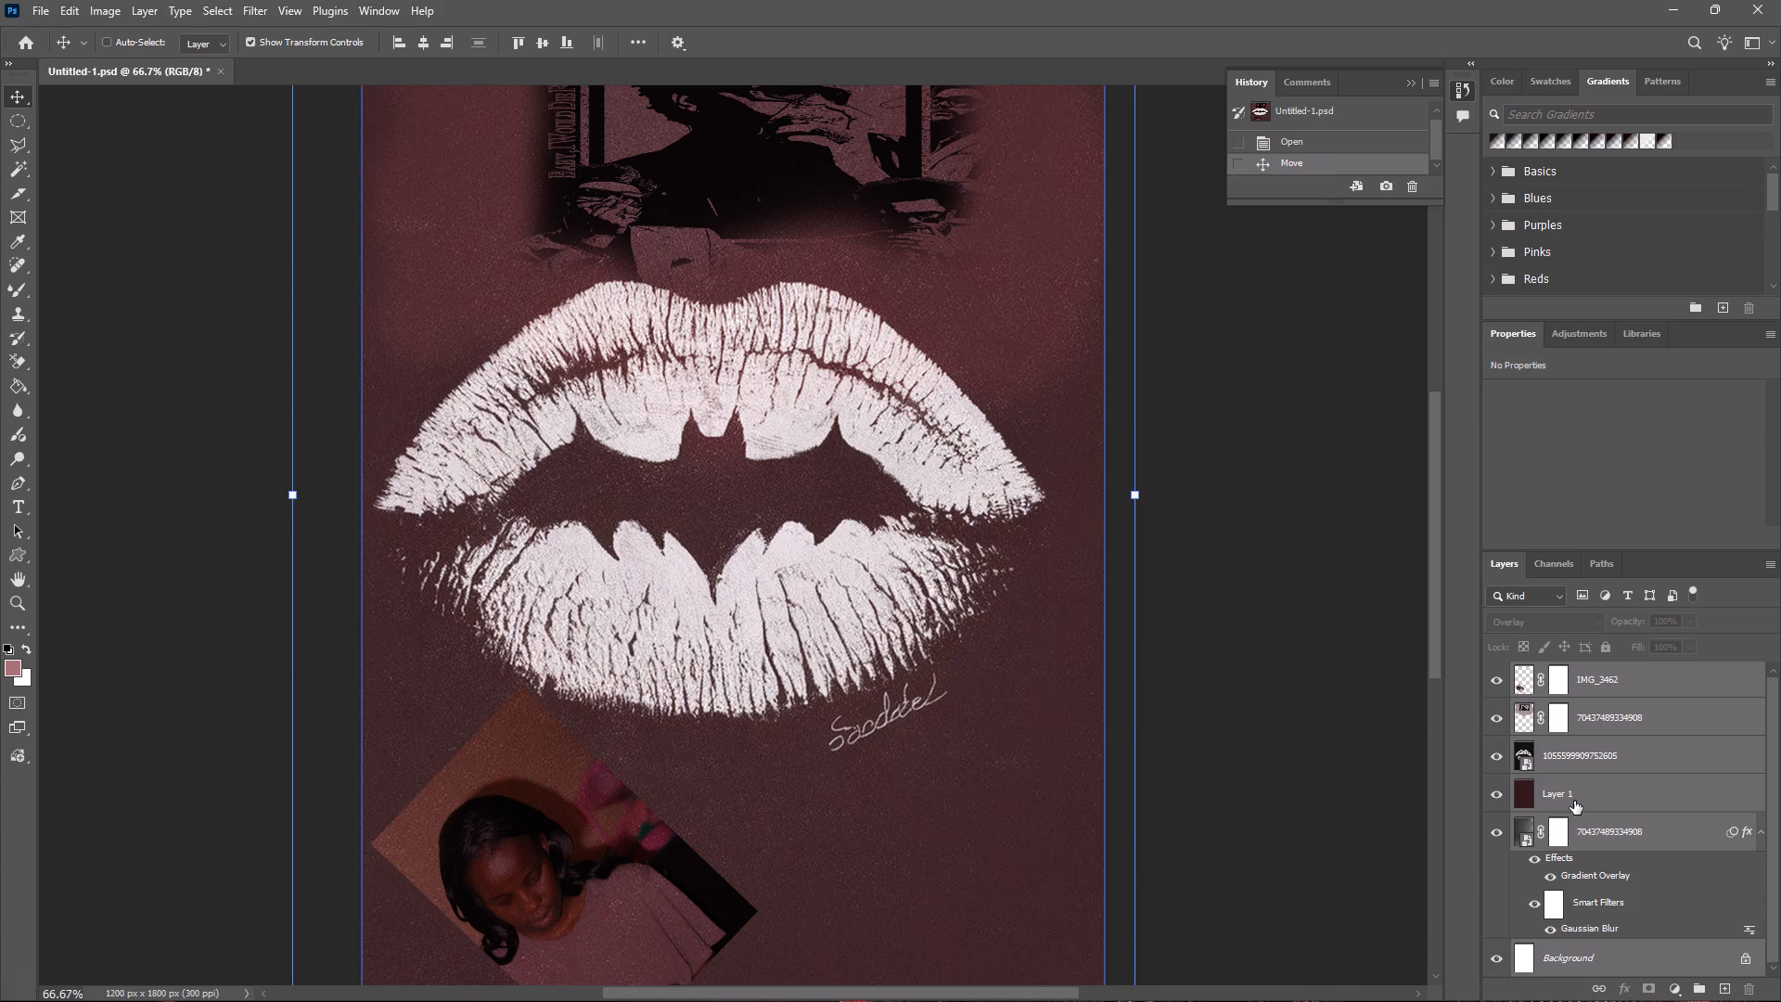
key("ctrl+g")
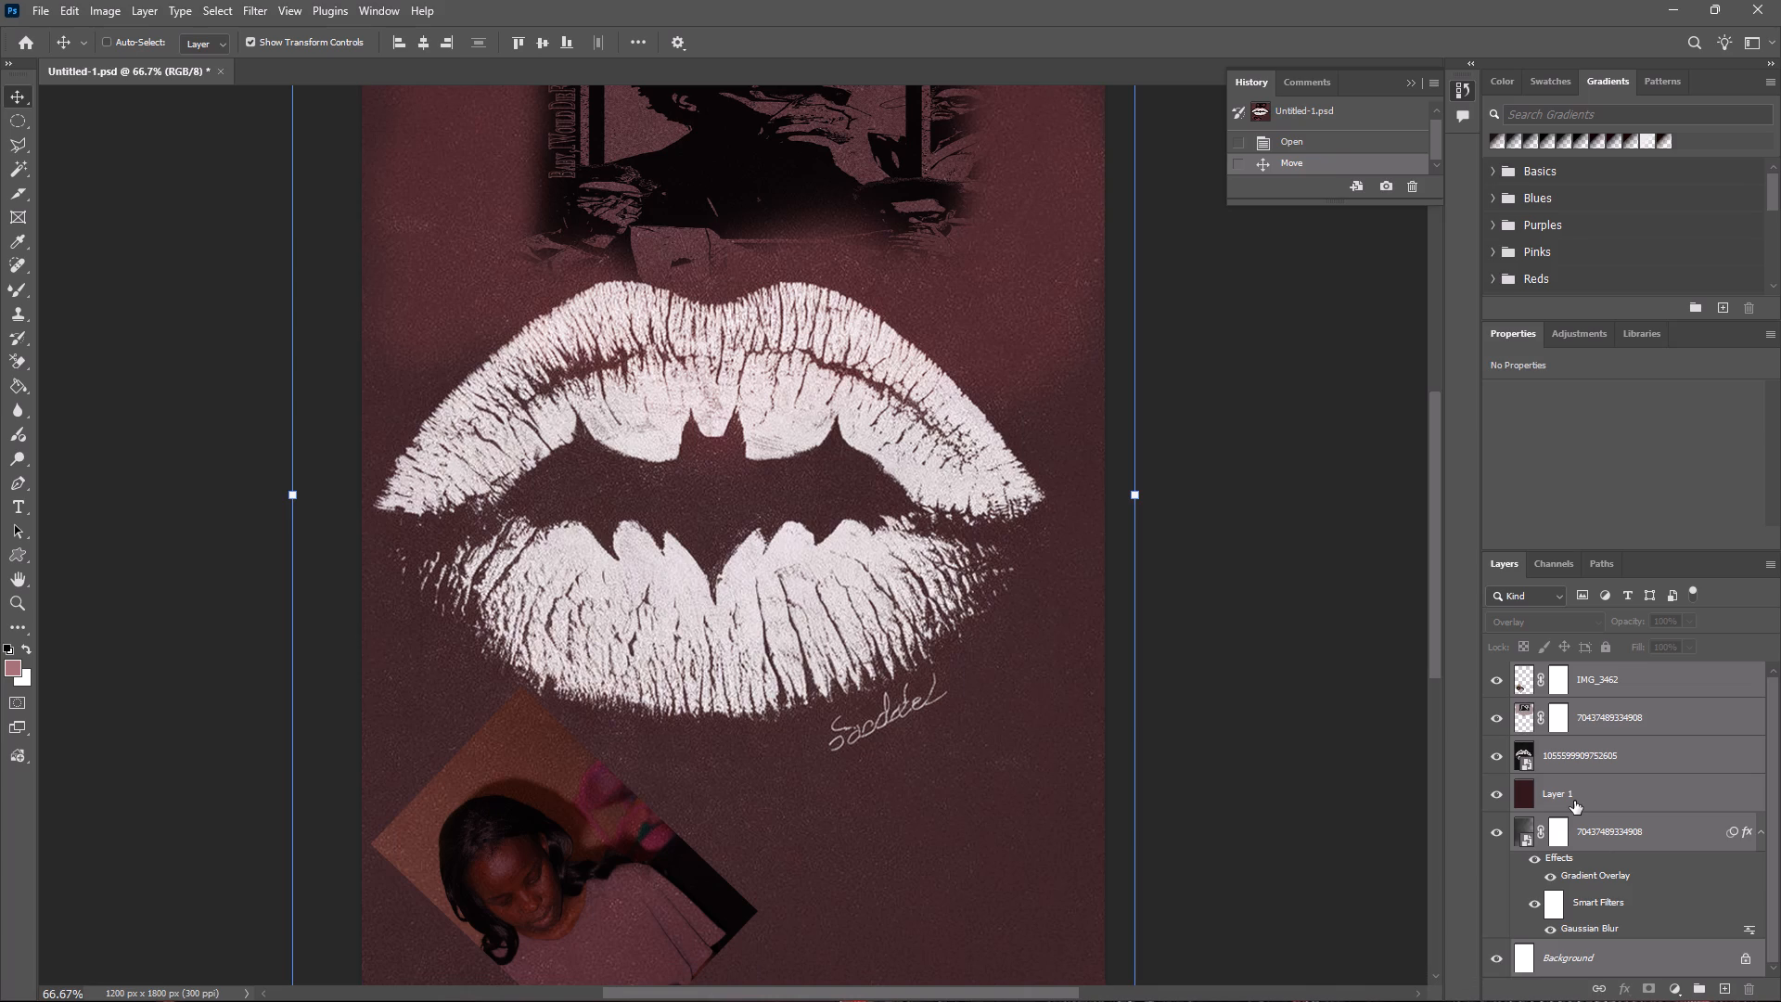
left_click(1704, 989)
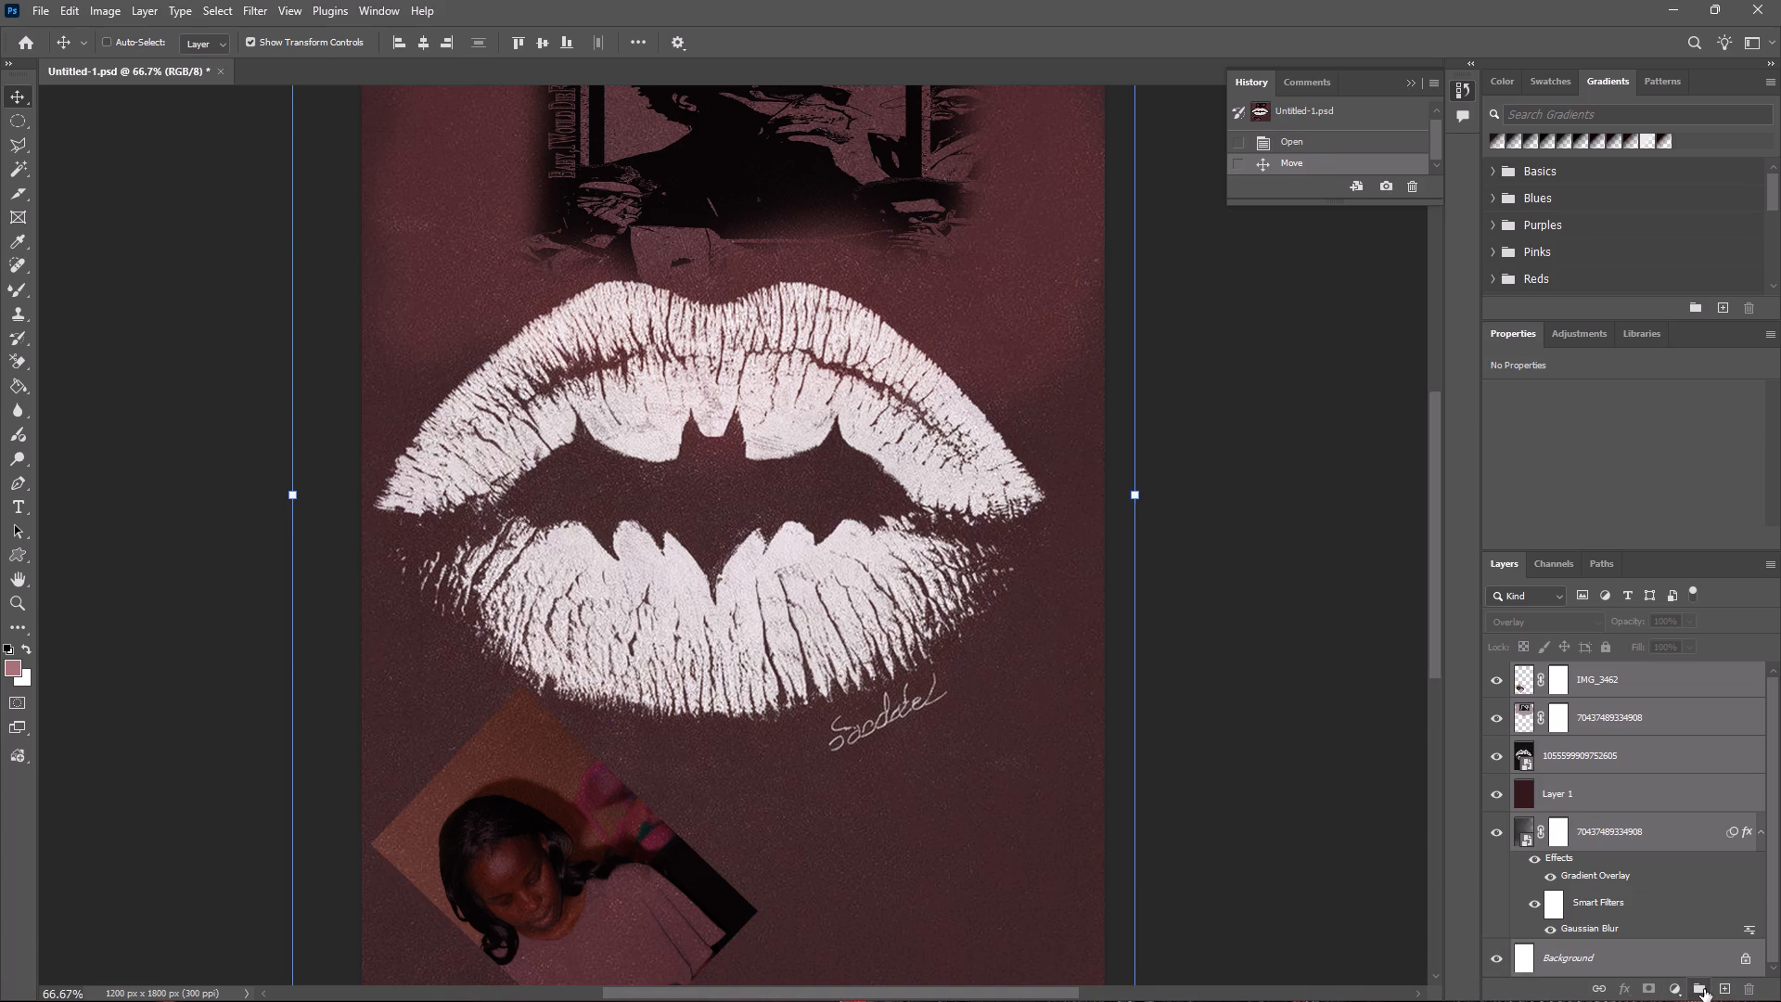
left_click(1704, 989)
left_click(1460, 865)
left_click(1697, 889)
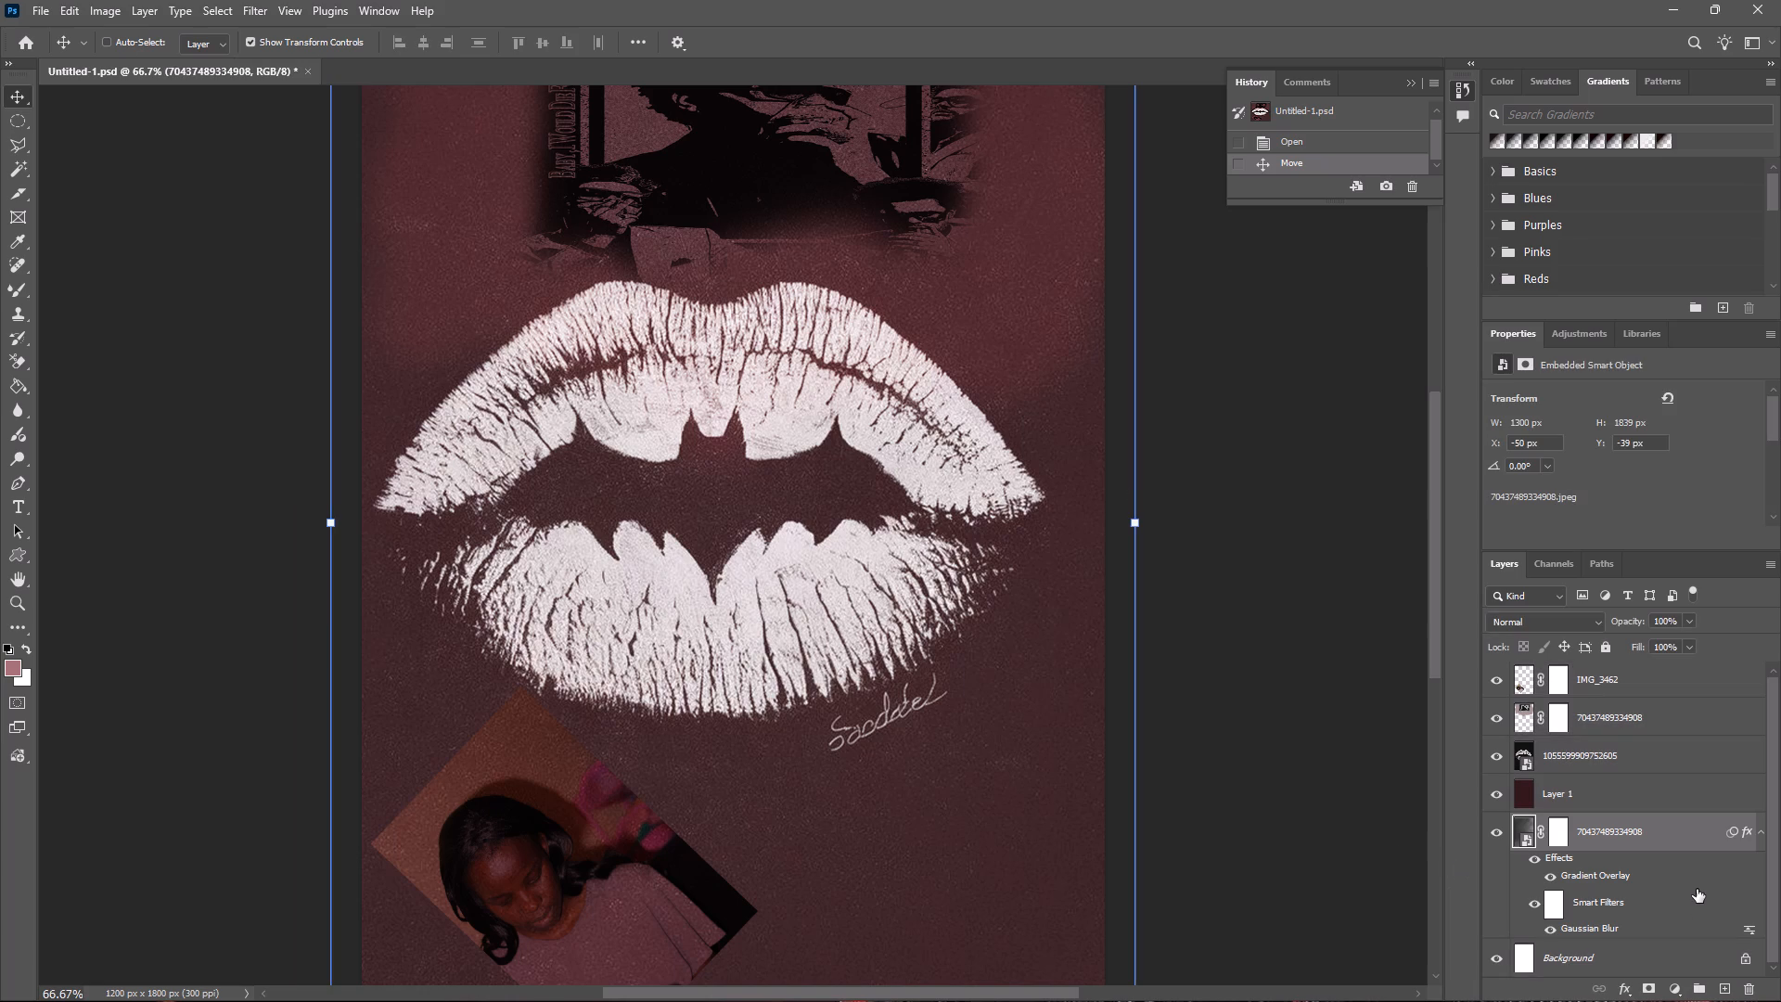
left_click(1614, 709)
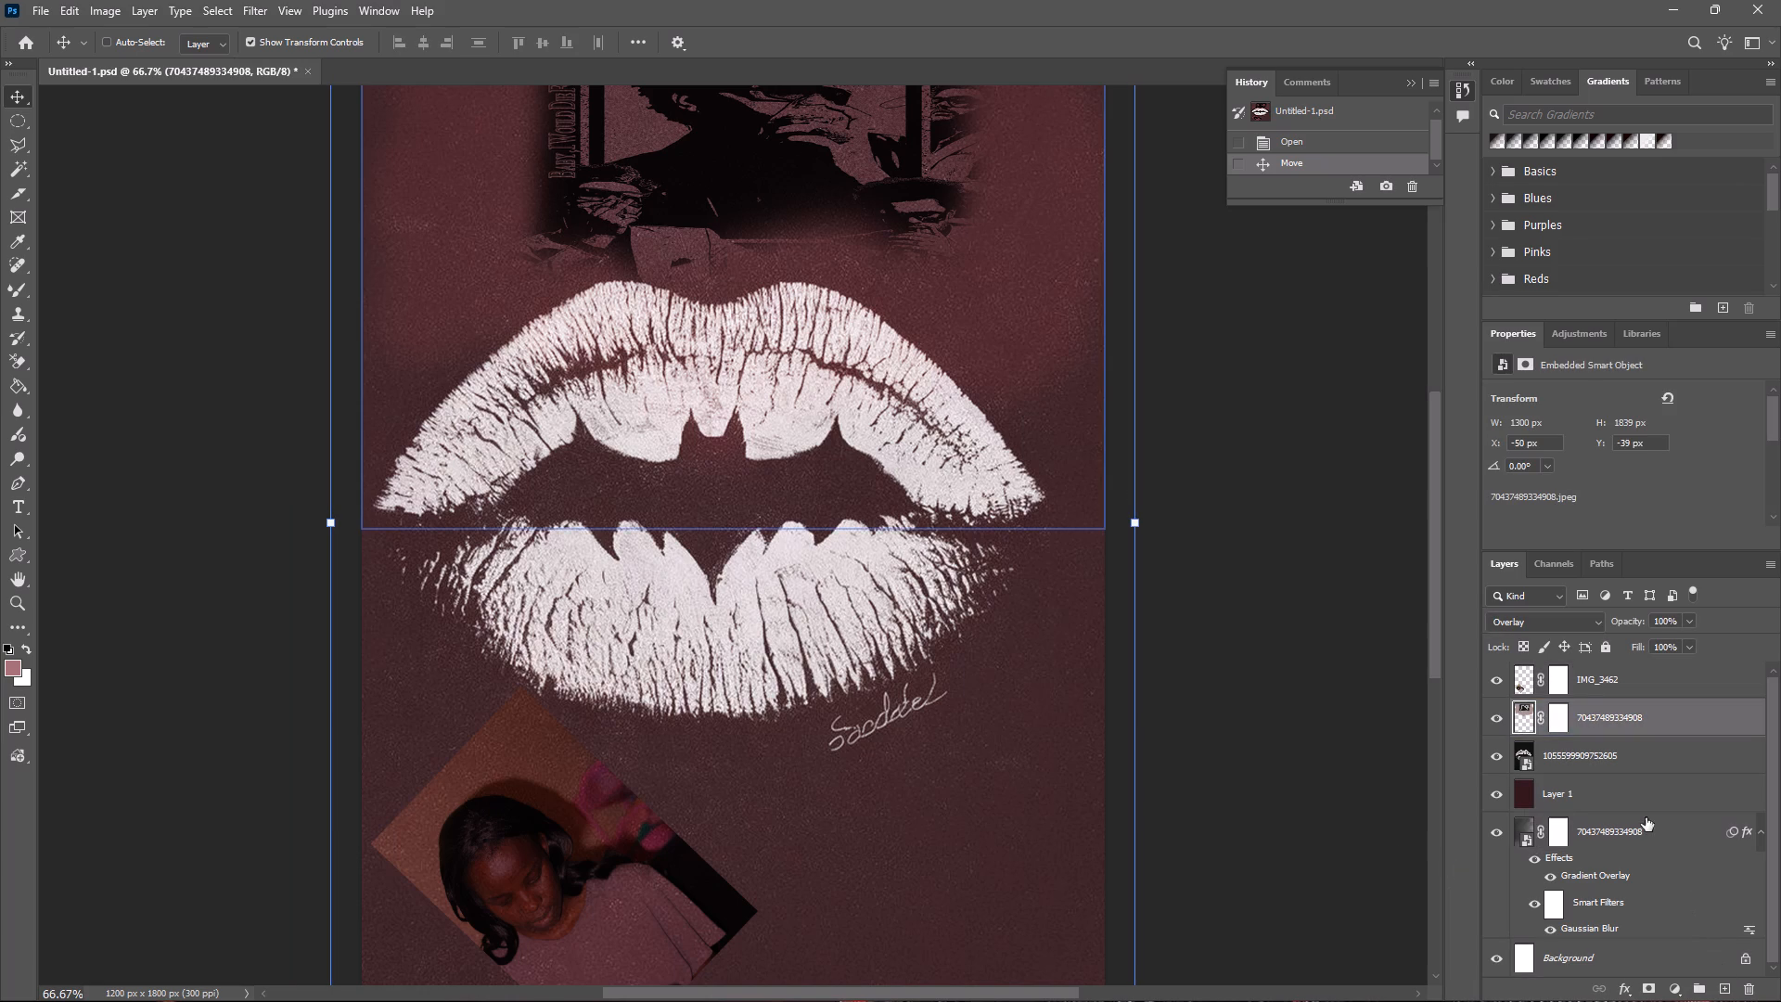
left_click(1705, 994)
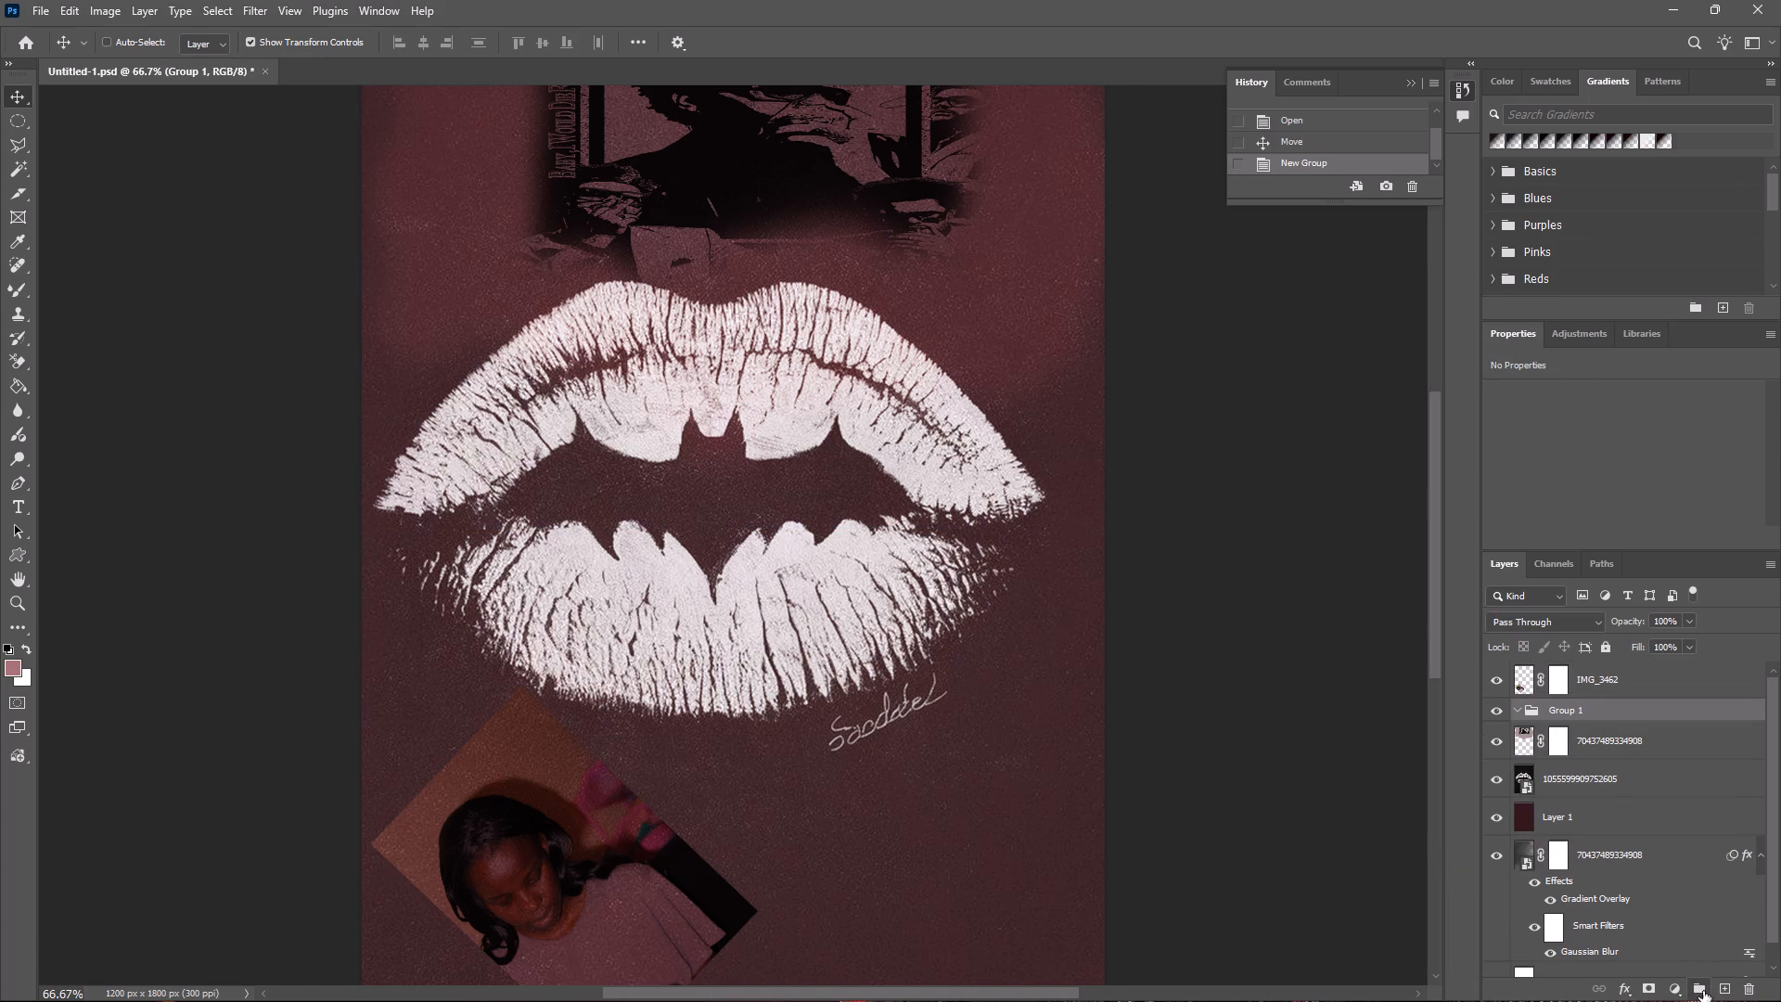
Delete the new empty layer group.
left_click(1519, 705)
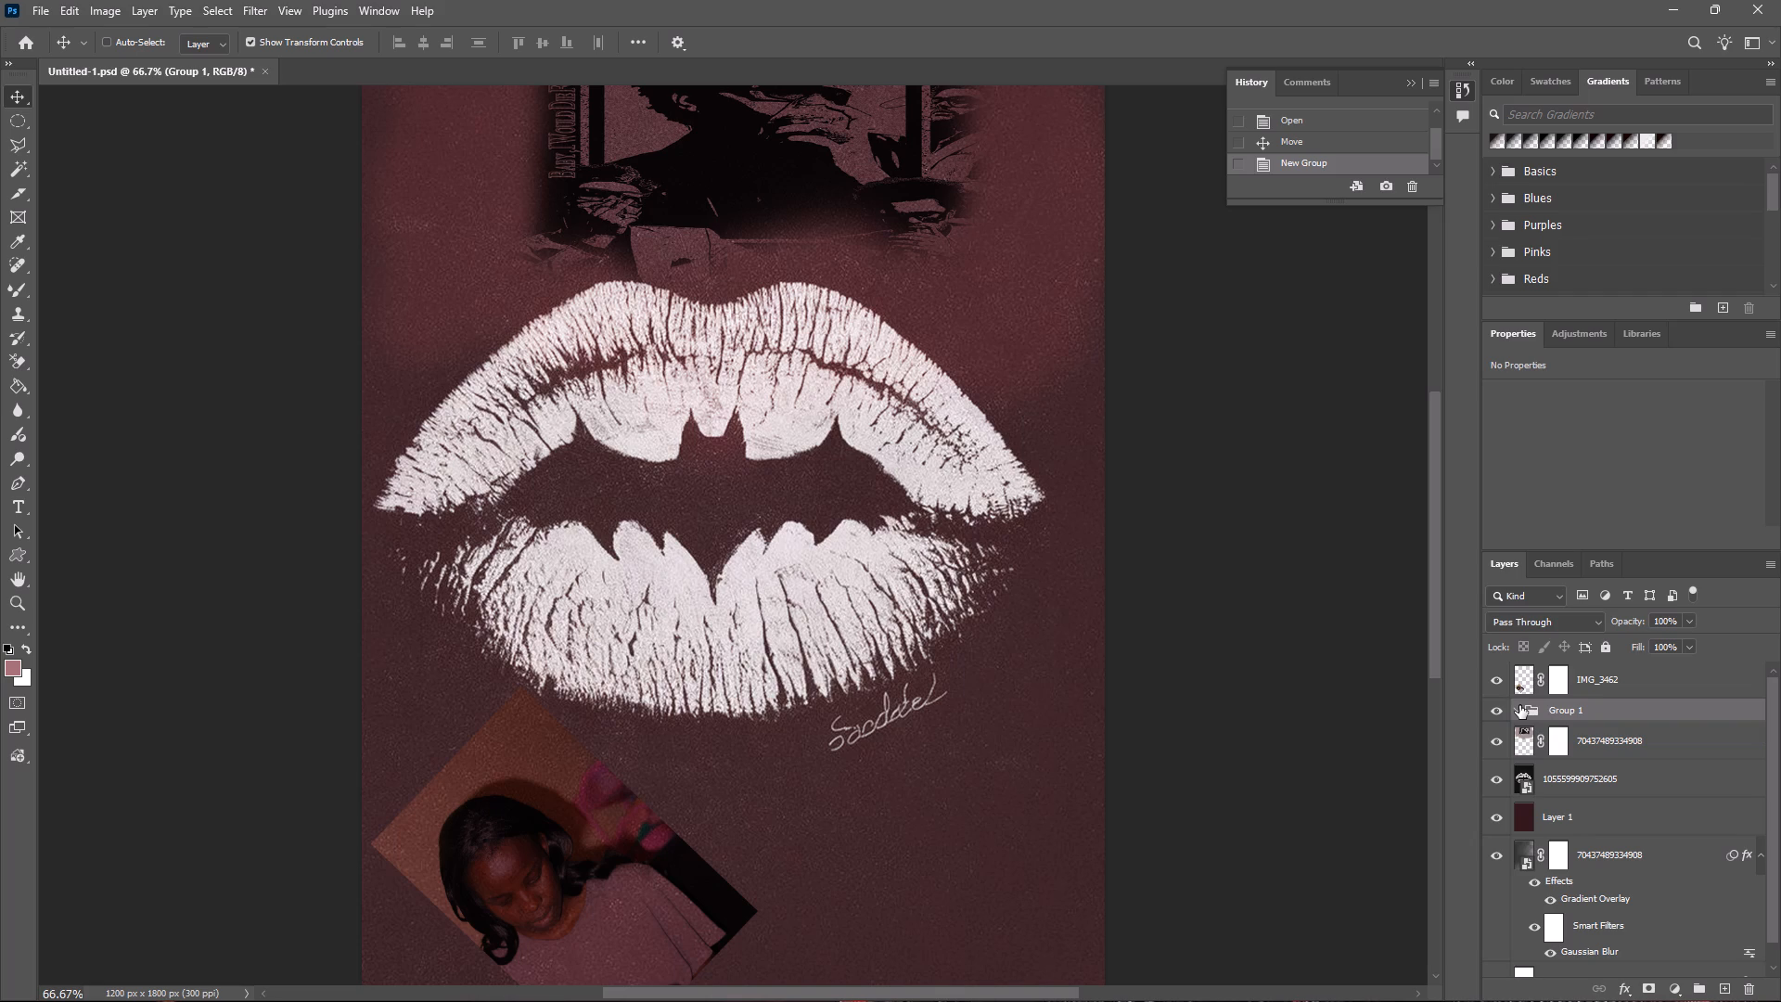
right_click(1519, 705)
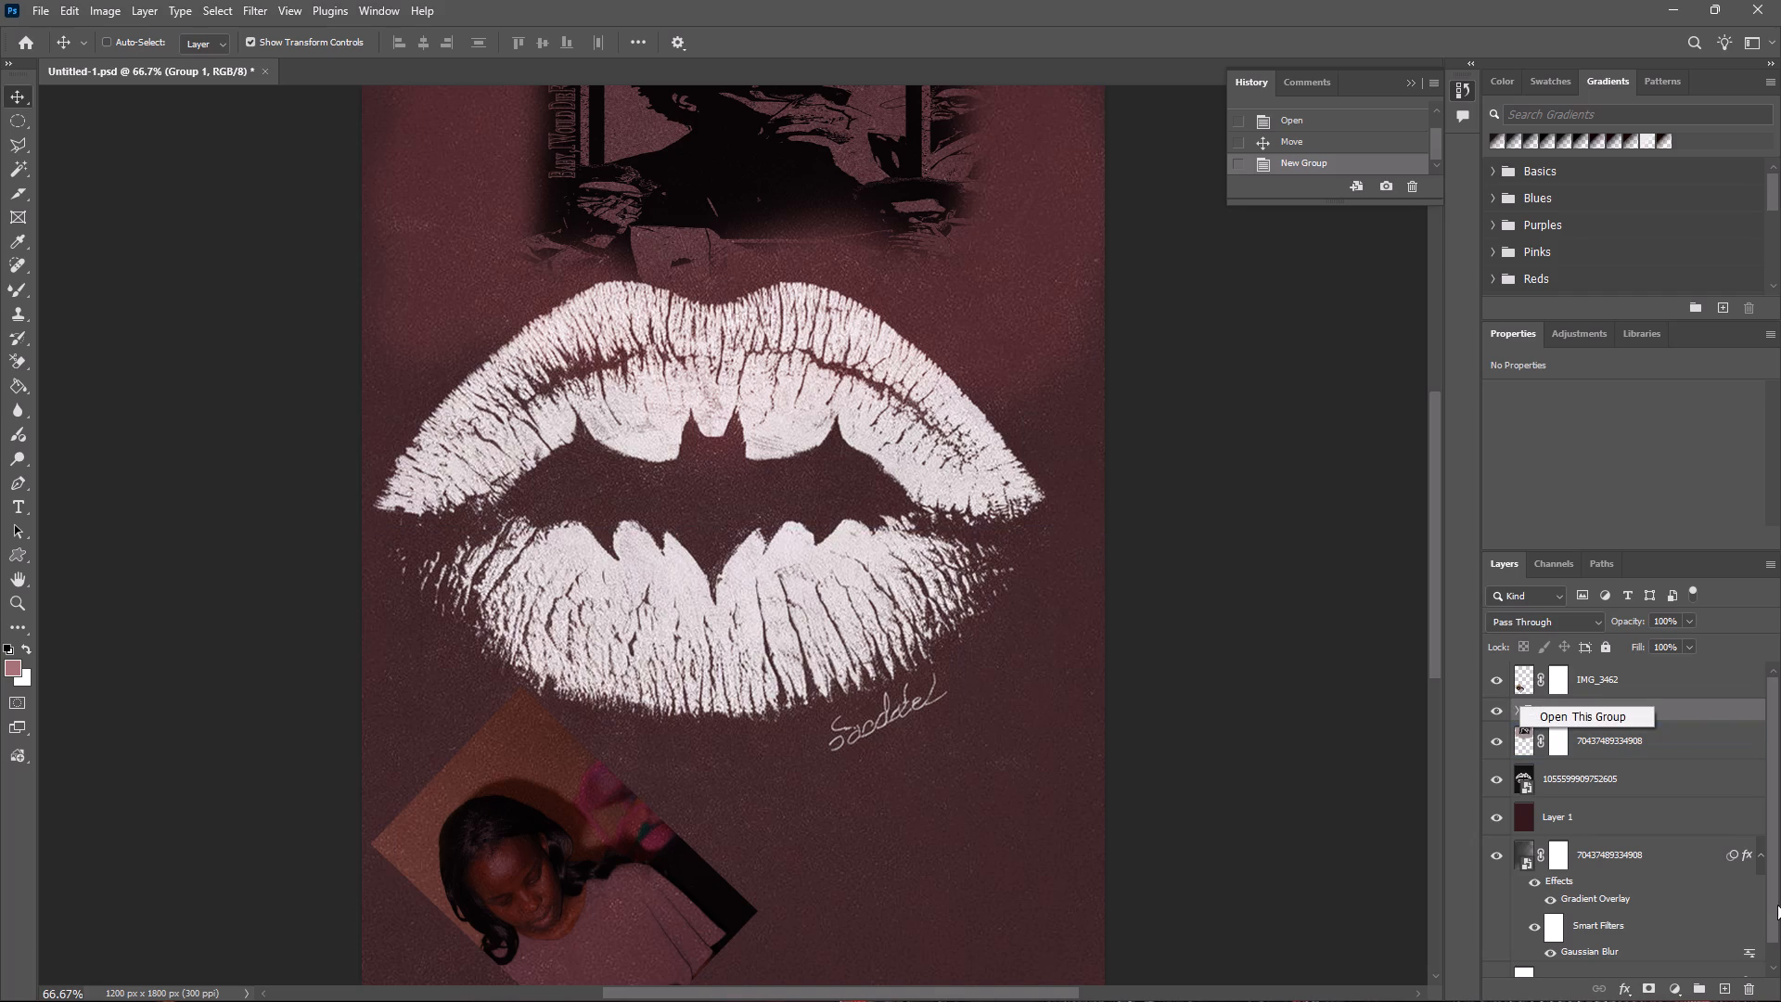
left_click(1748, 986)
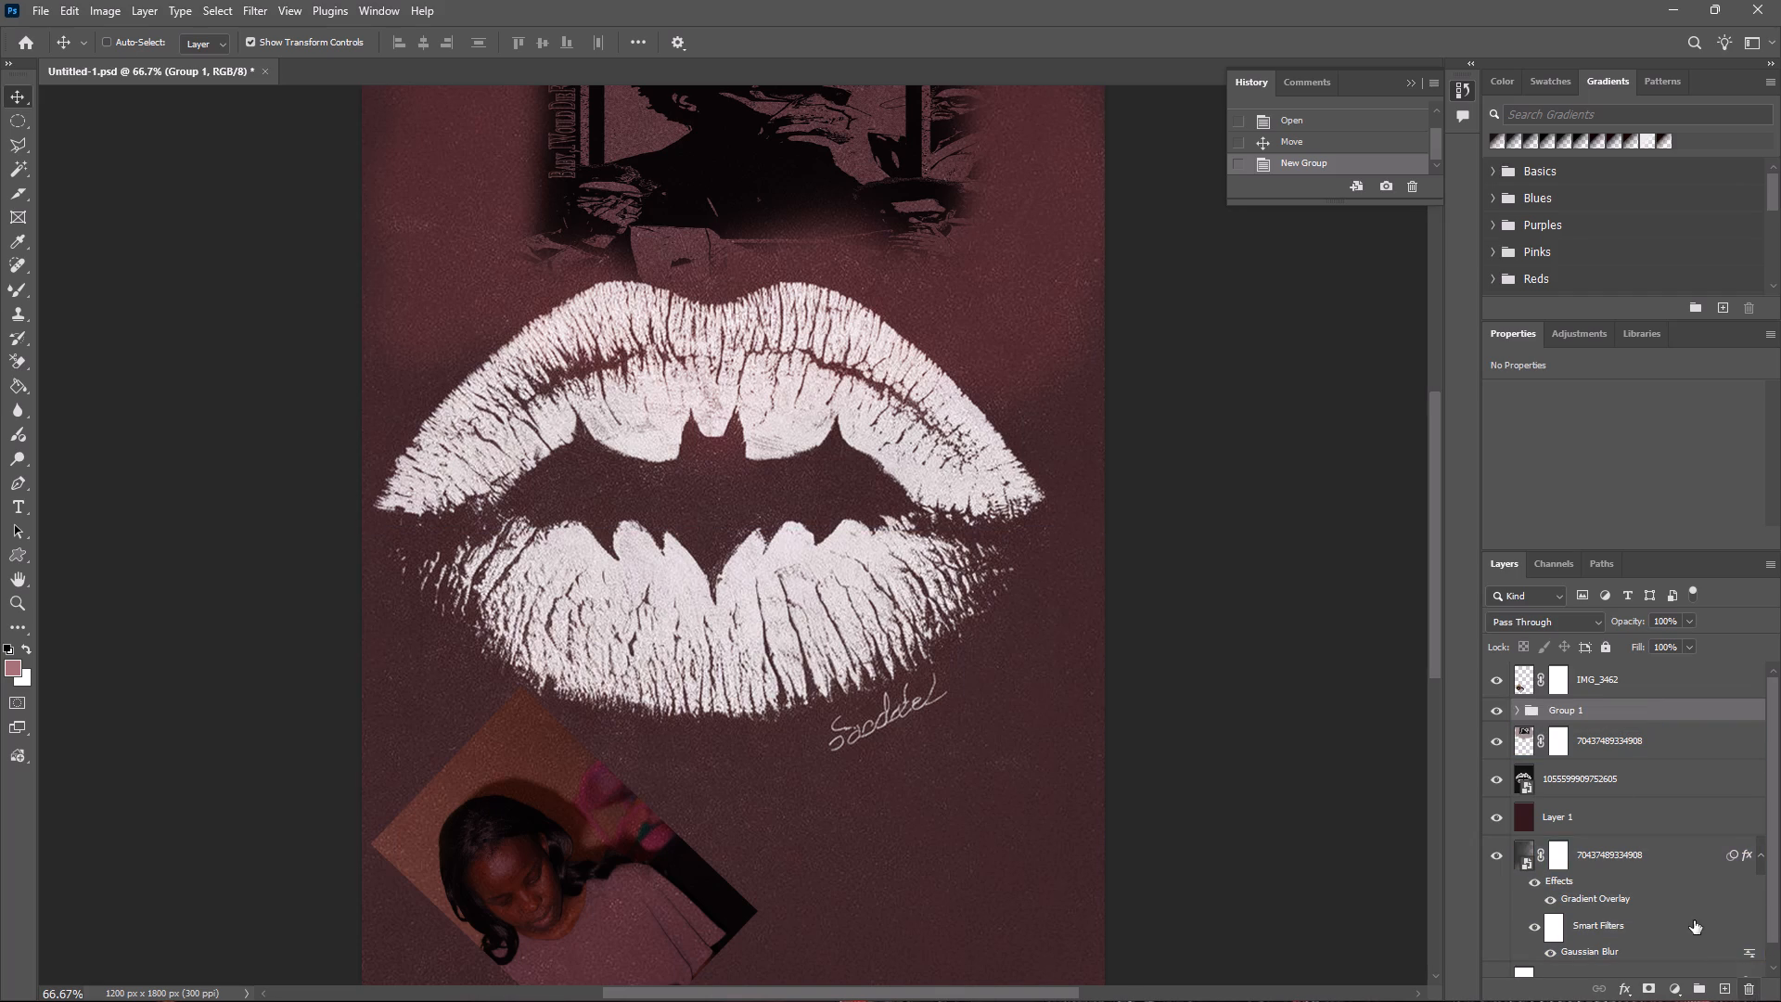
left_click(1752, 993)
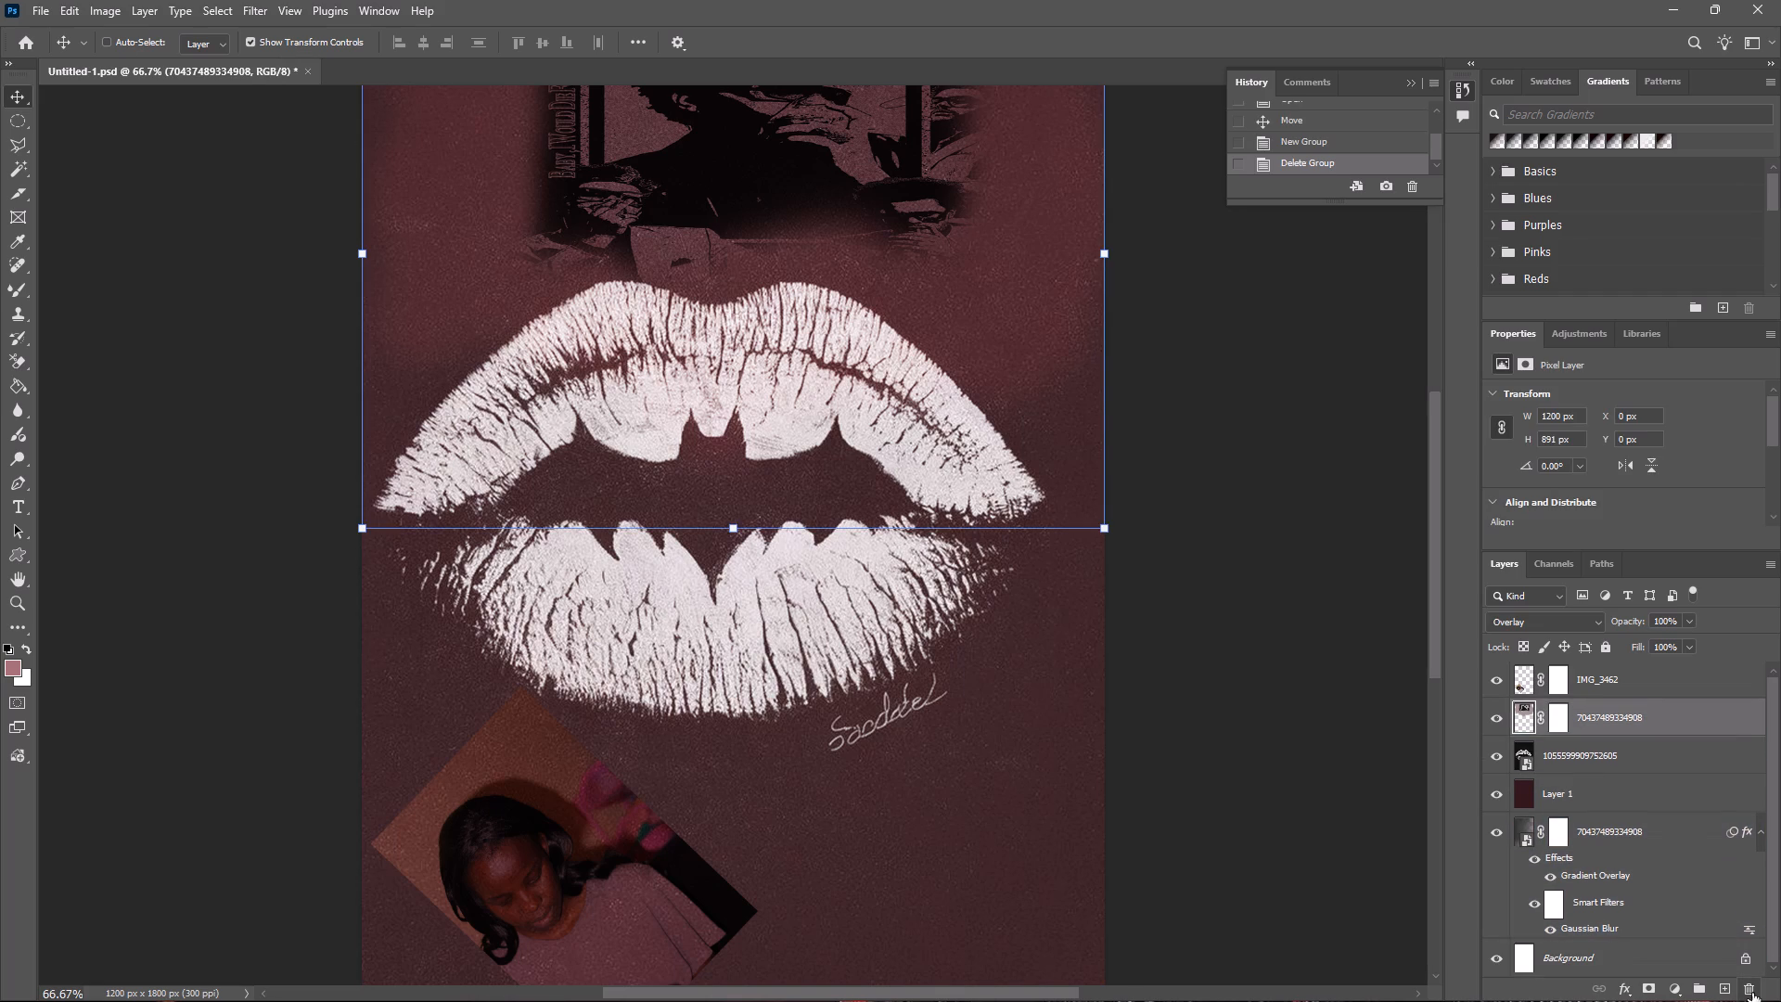
Select the IMG_3462 layer.
left_click(1637, 681)
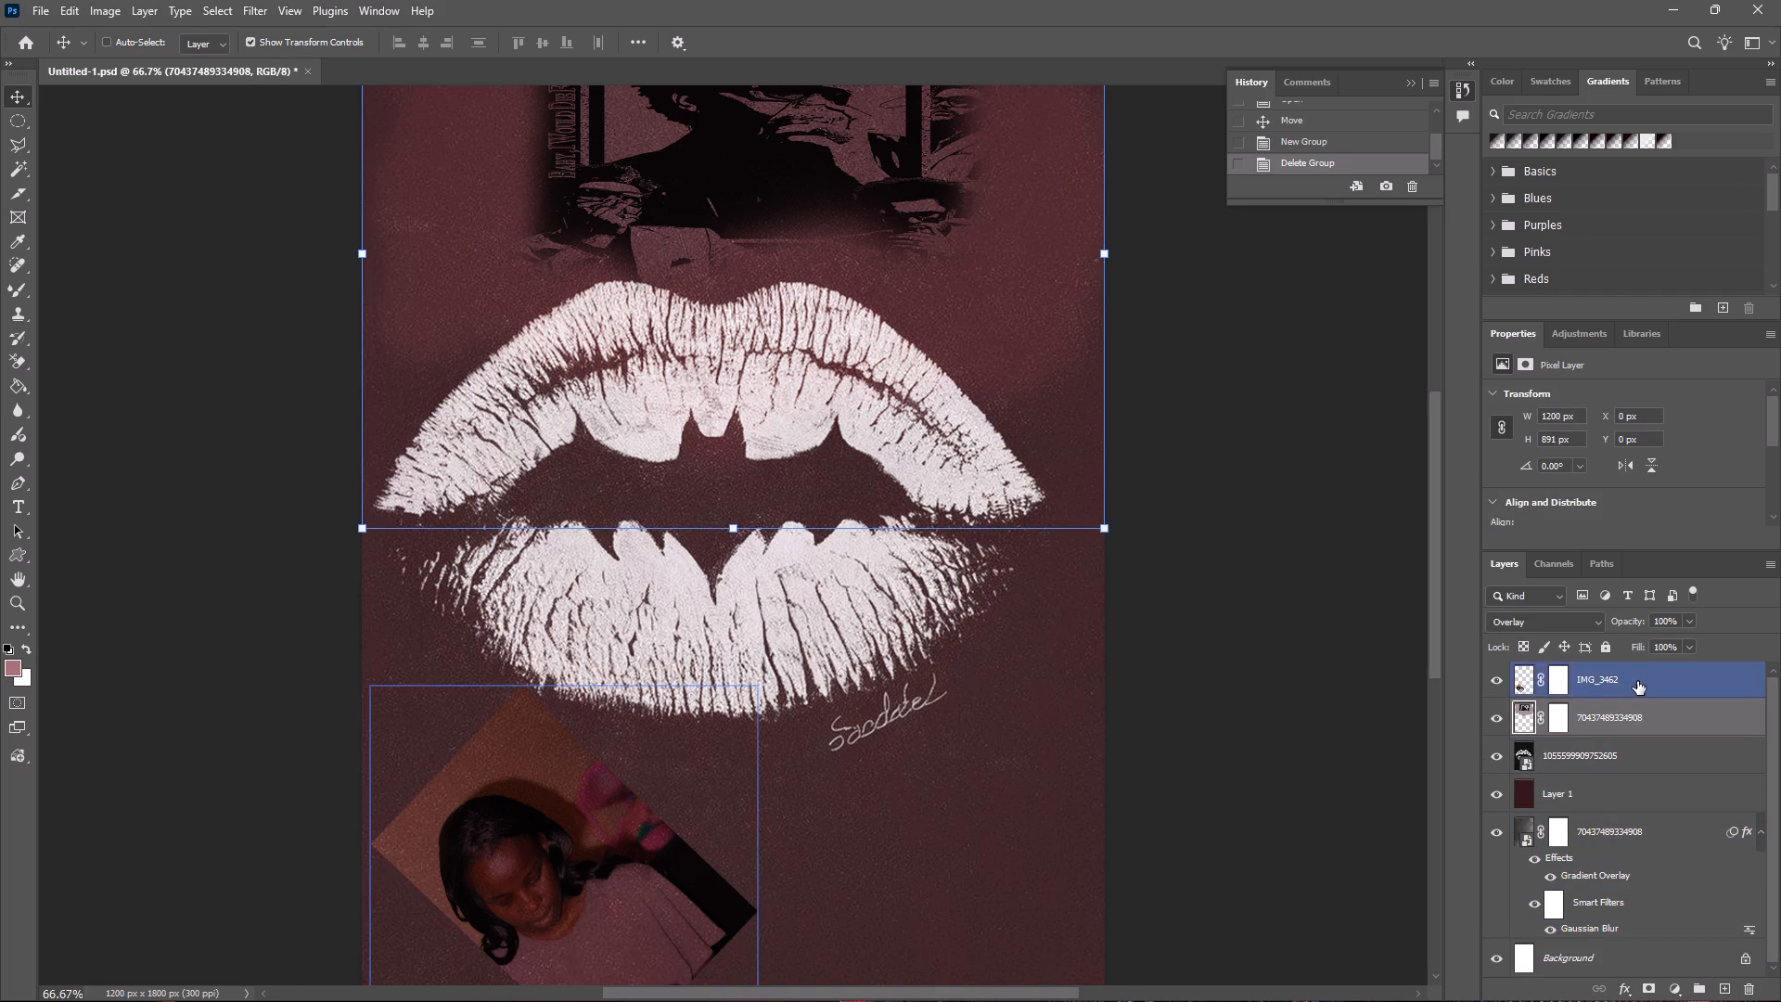
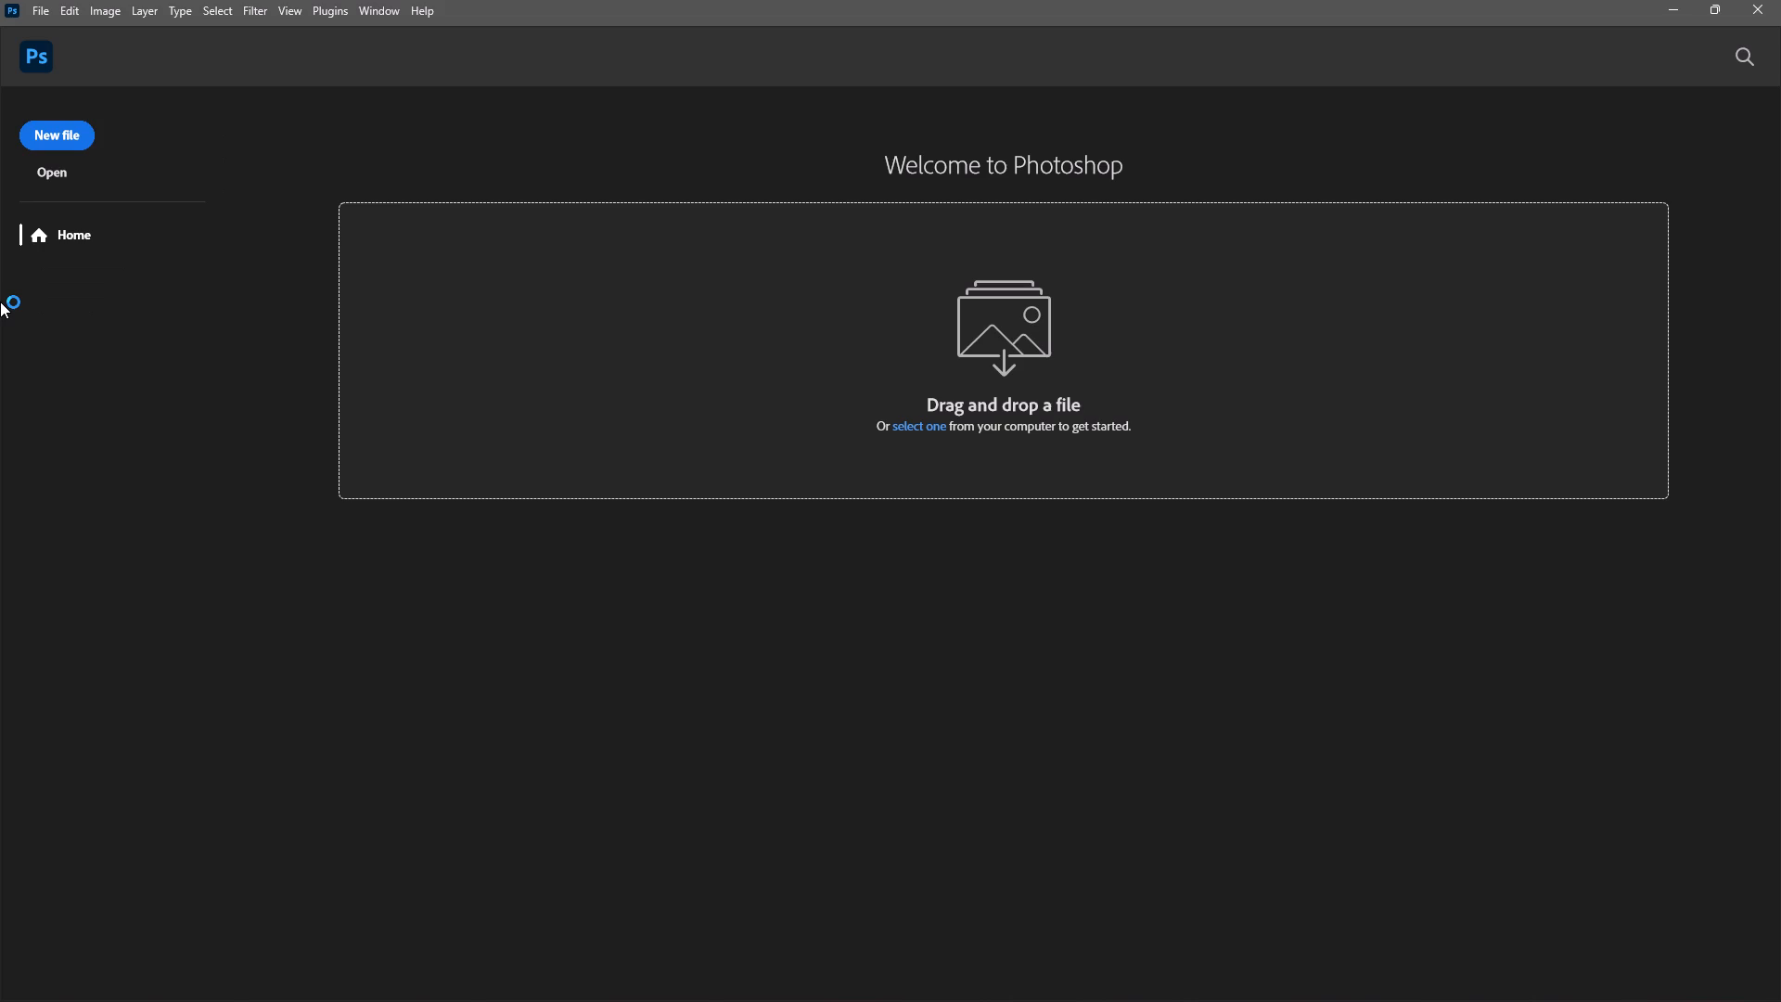
Open Untitled-1.psd from the Downloads folder.
left_click(32, 170)
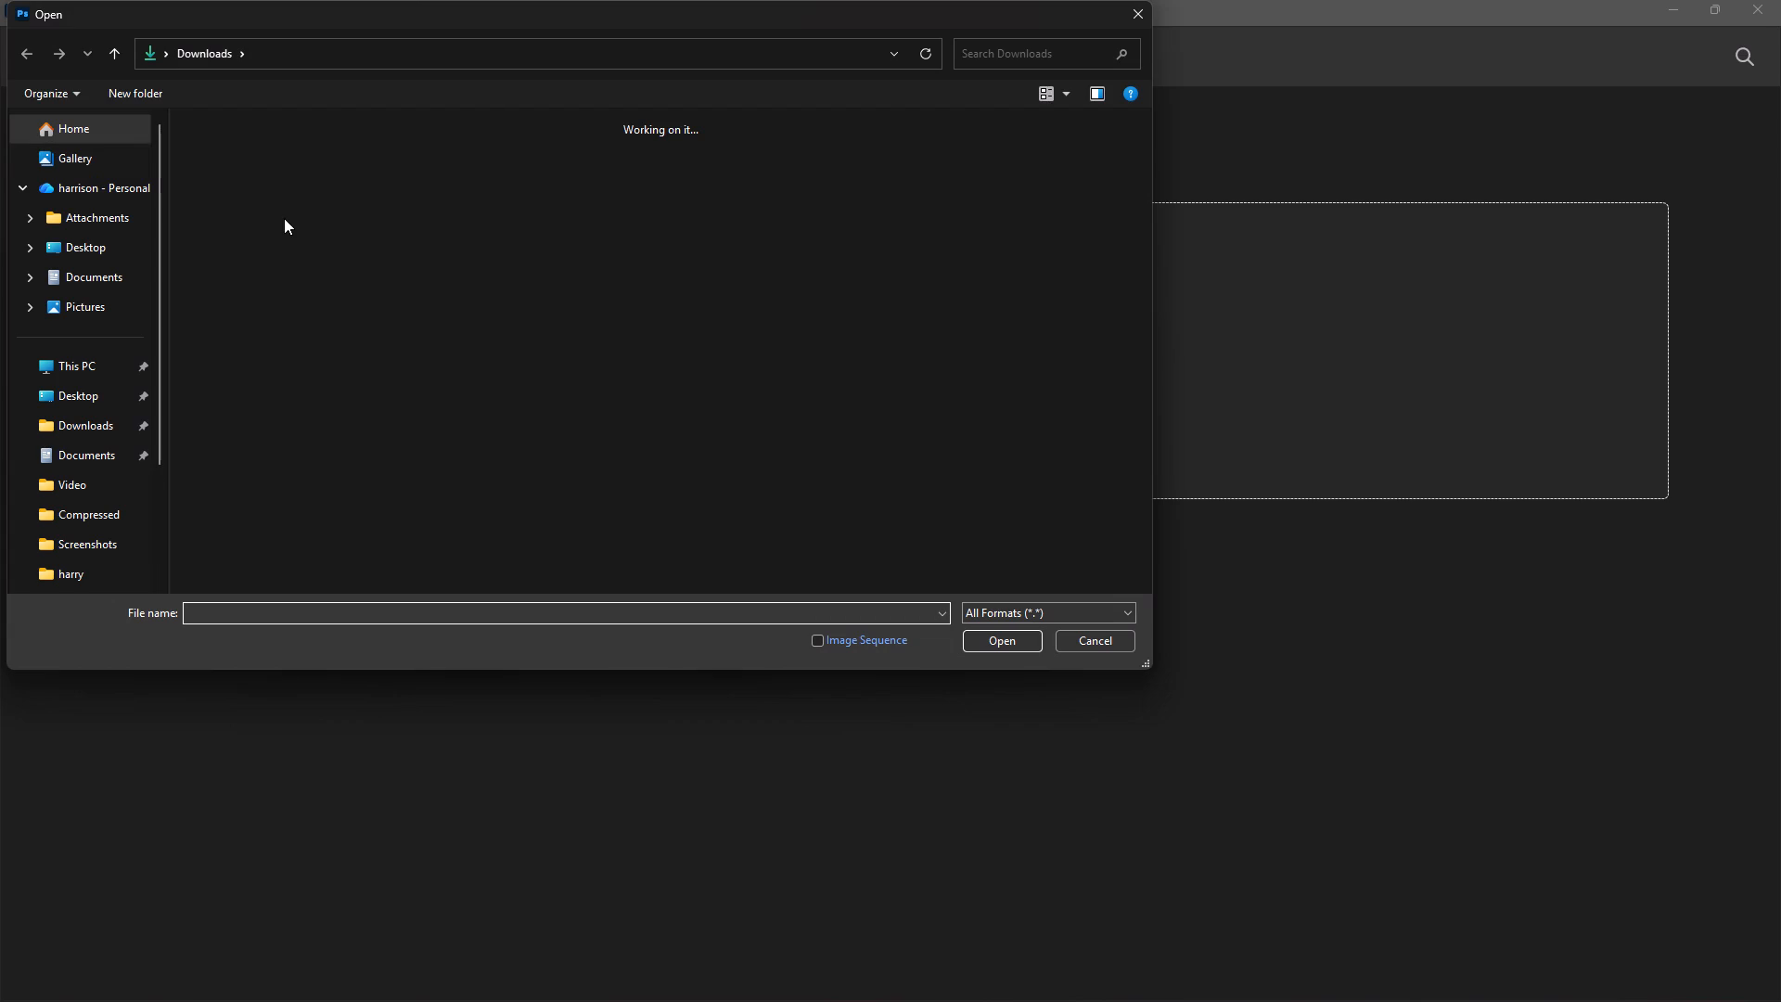
left_click(296, 169)
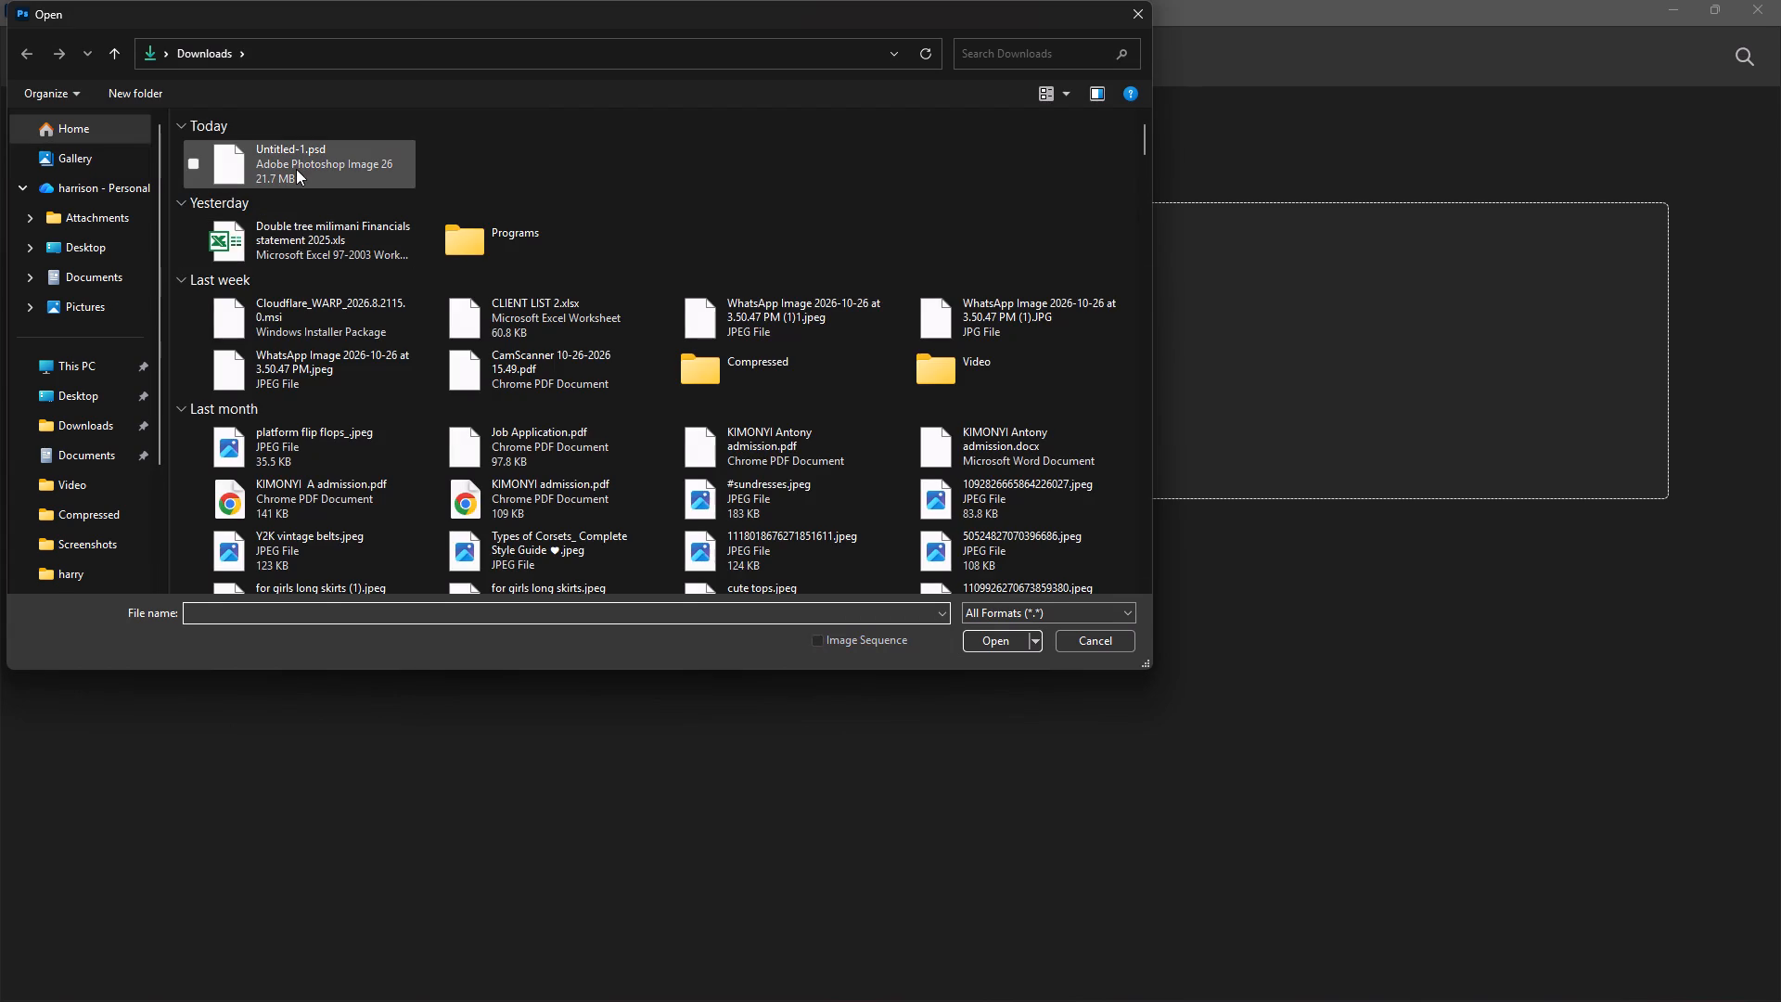
left_click(999, 639)
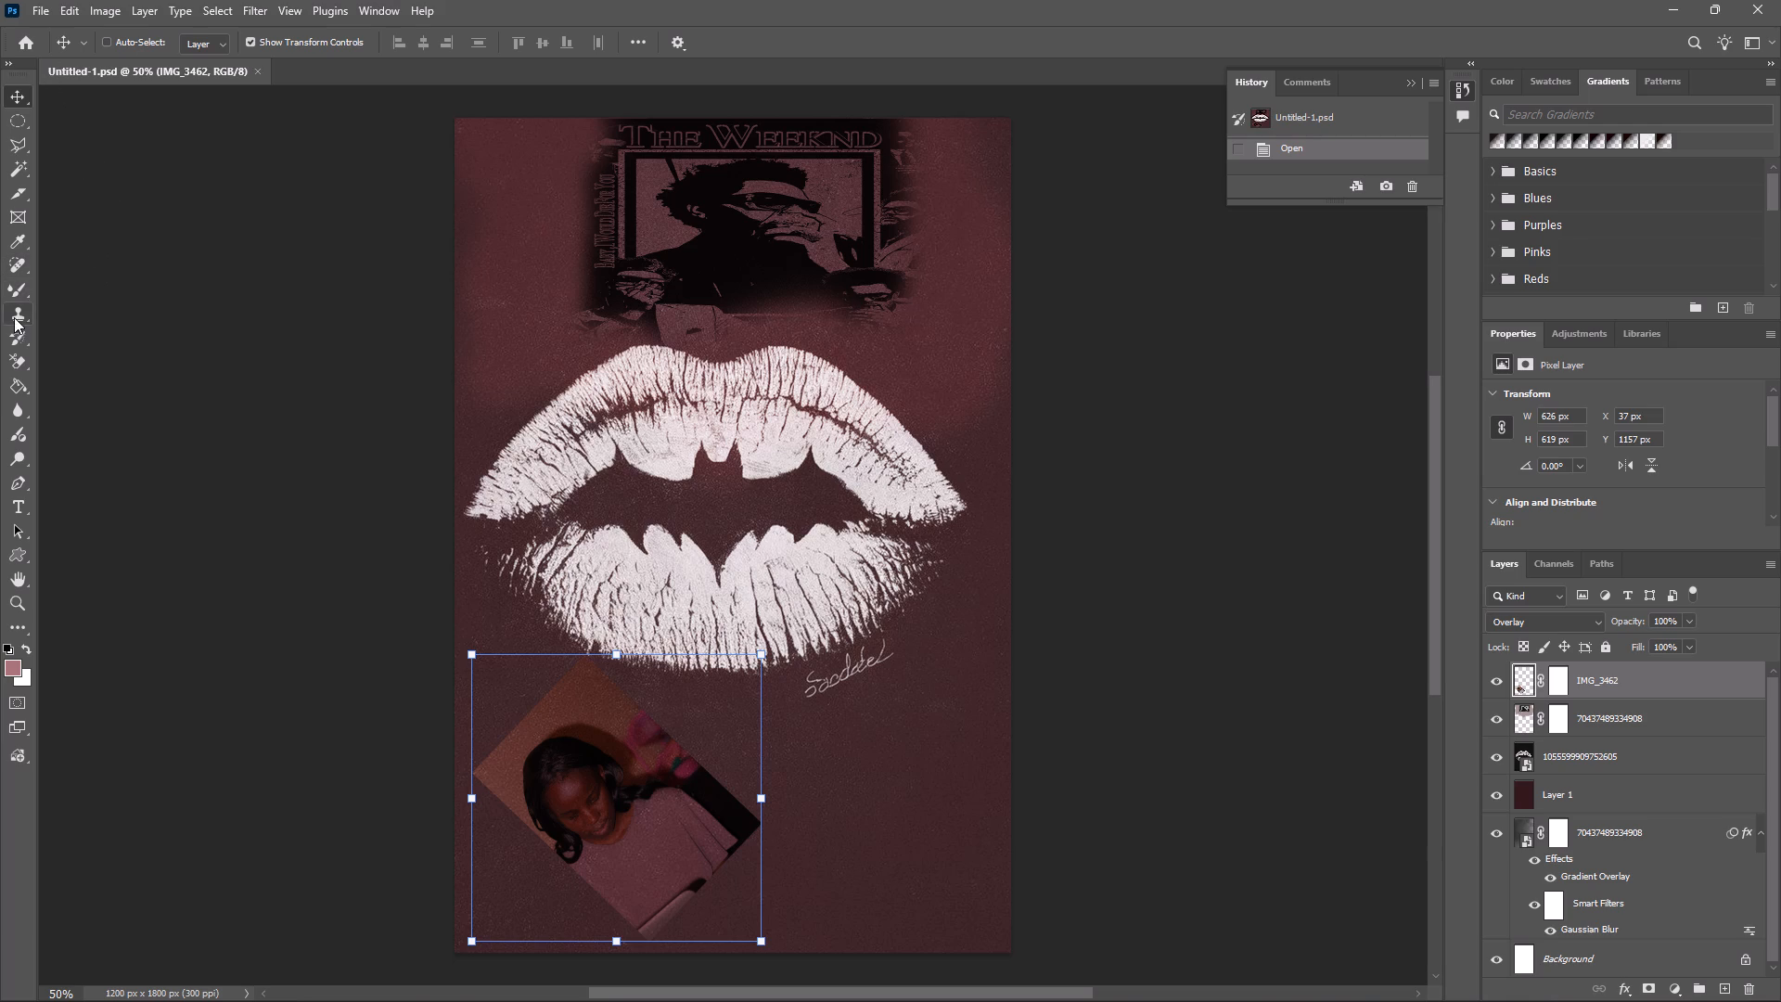
On the IMG_3462 layer, paint over the photo's upper-right edge using the Brush tool at 95 px with the pink foreground colour.
left_click(14, 290)
right_click(14, 290)
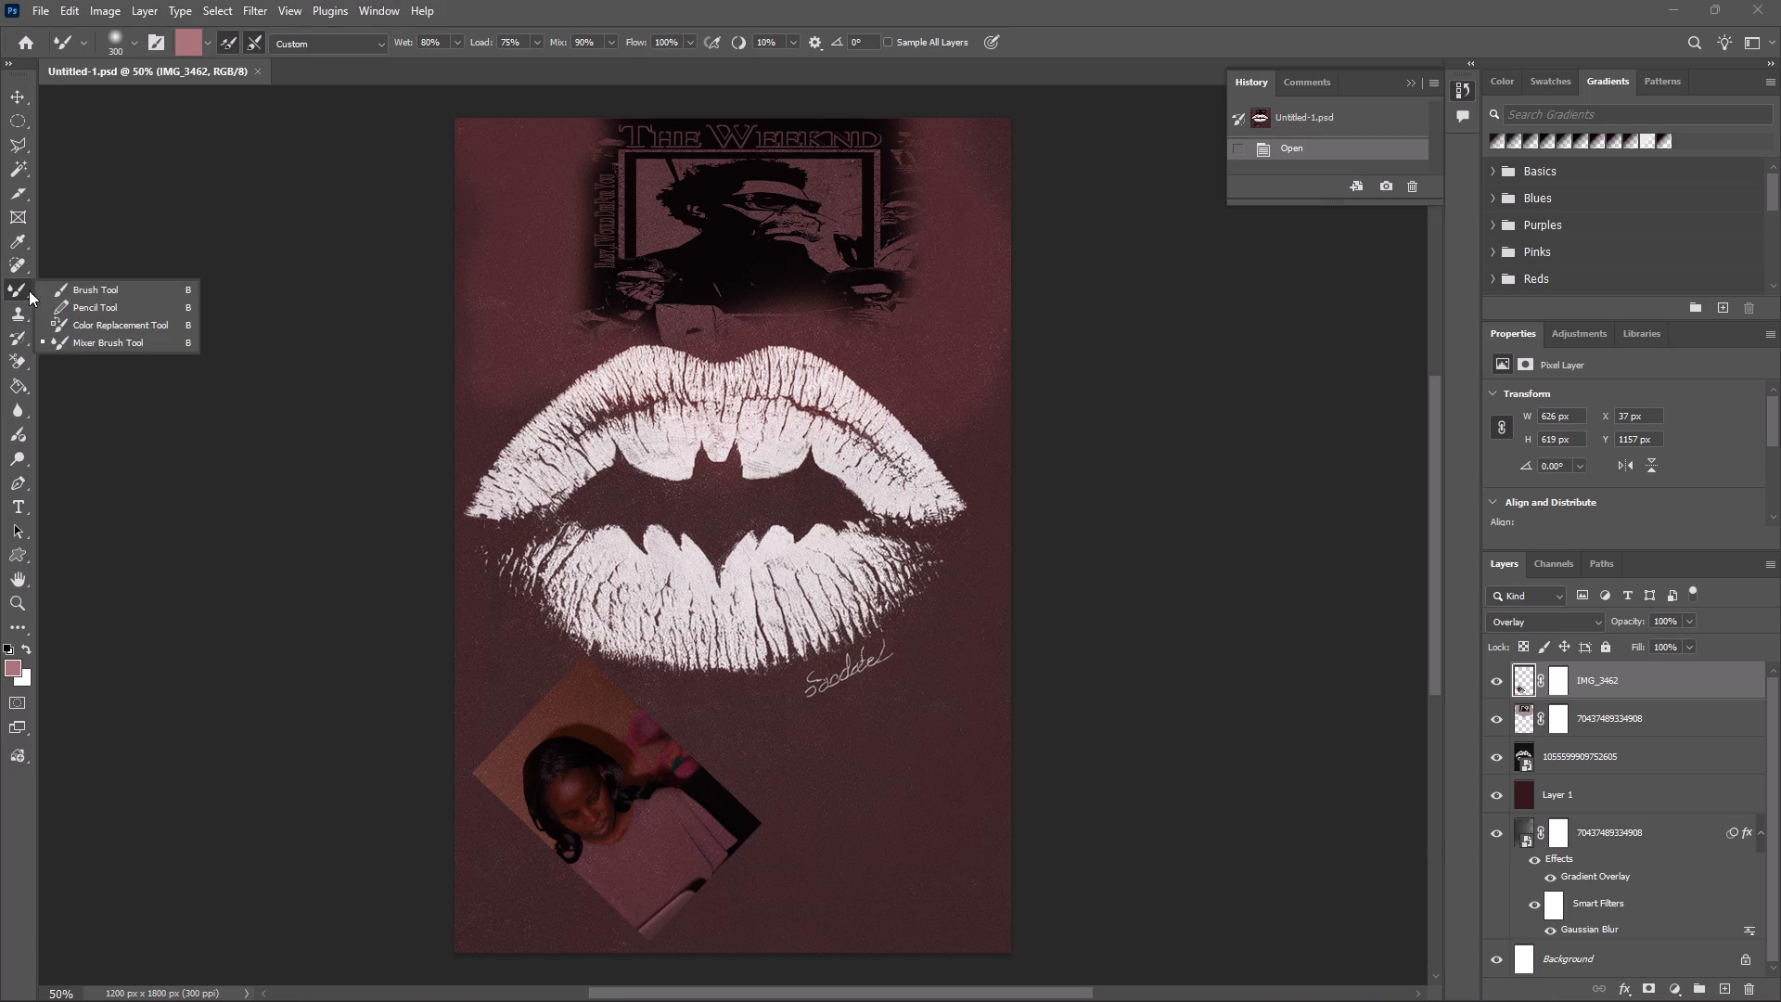
left_click(77, 286)
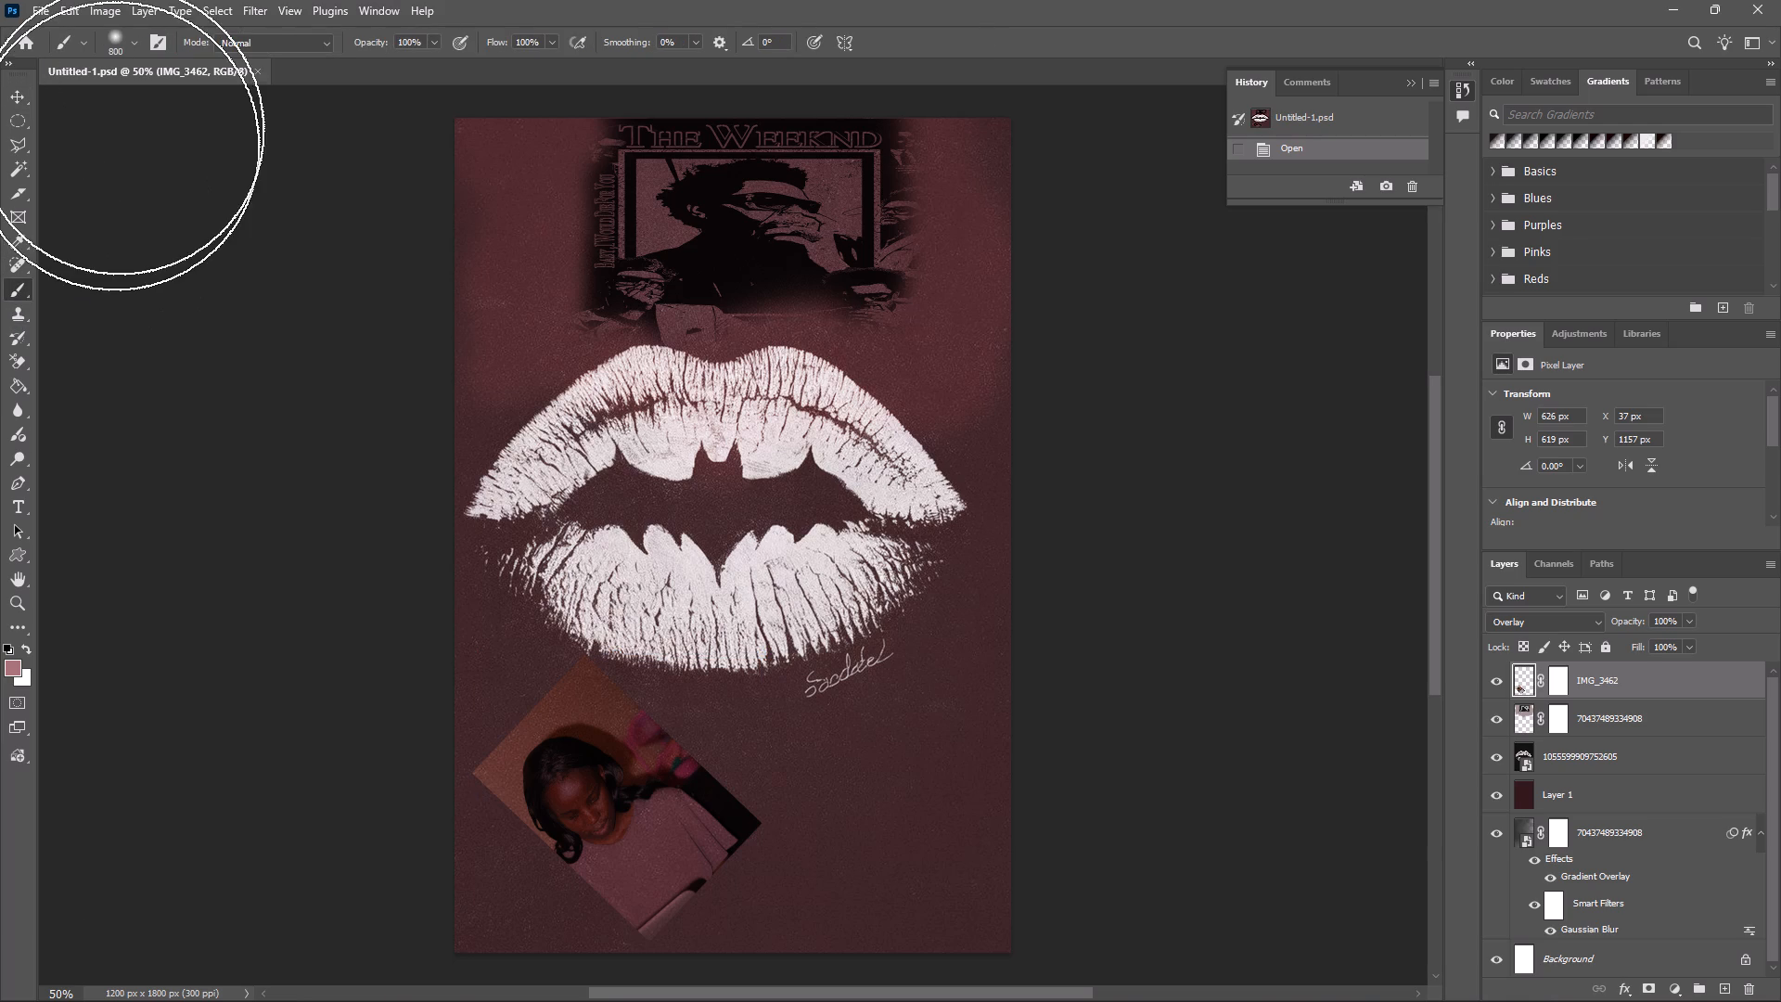
left_click(122, 50)
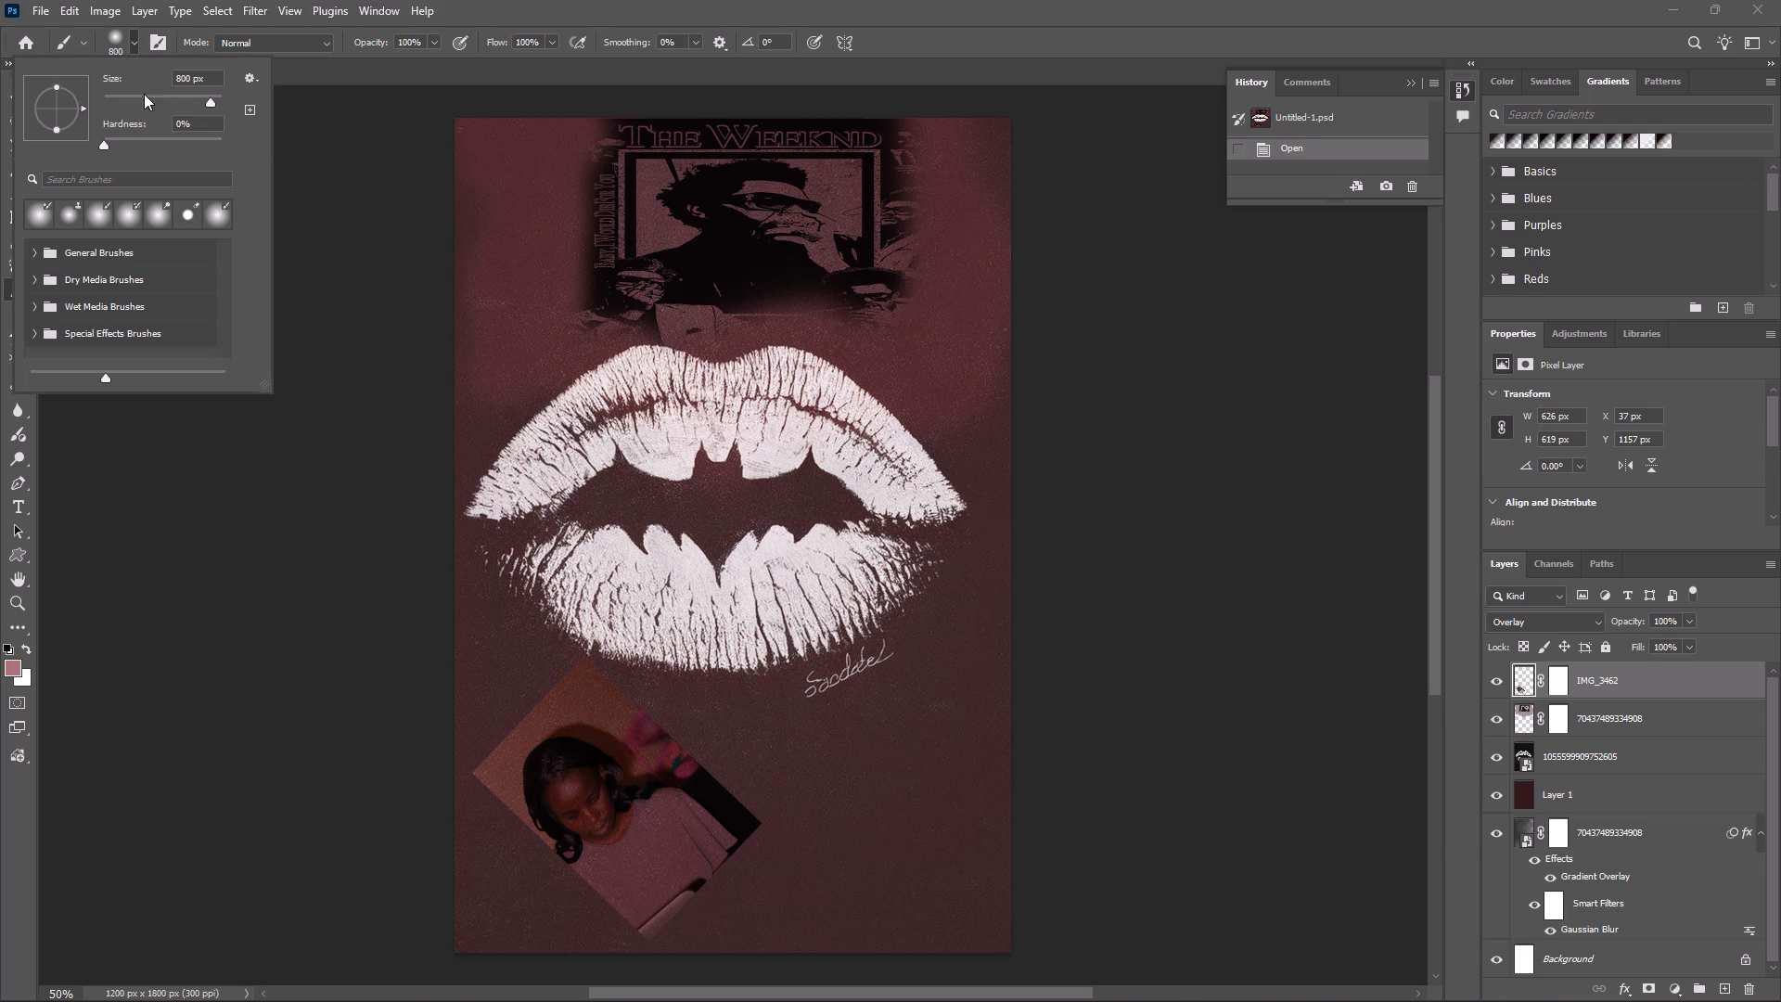
double_click(162, 96)
left_click(160, 96)
left_click(198, 75)
left_click(715, 750)
left_click(750, 814)
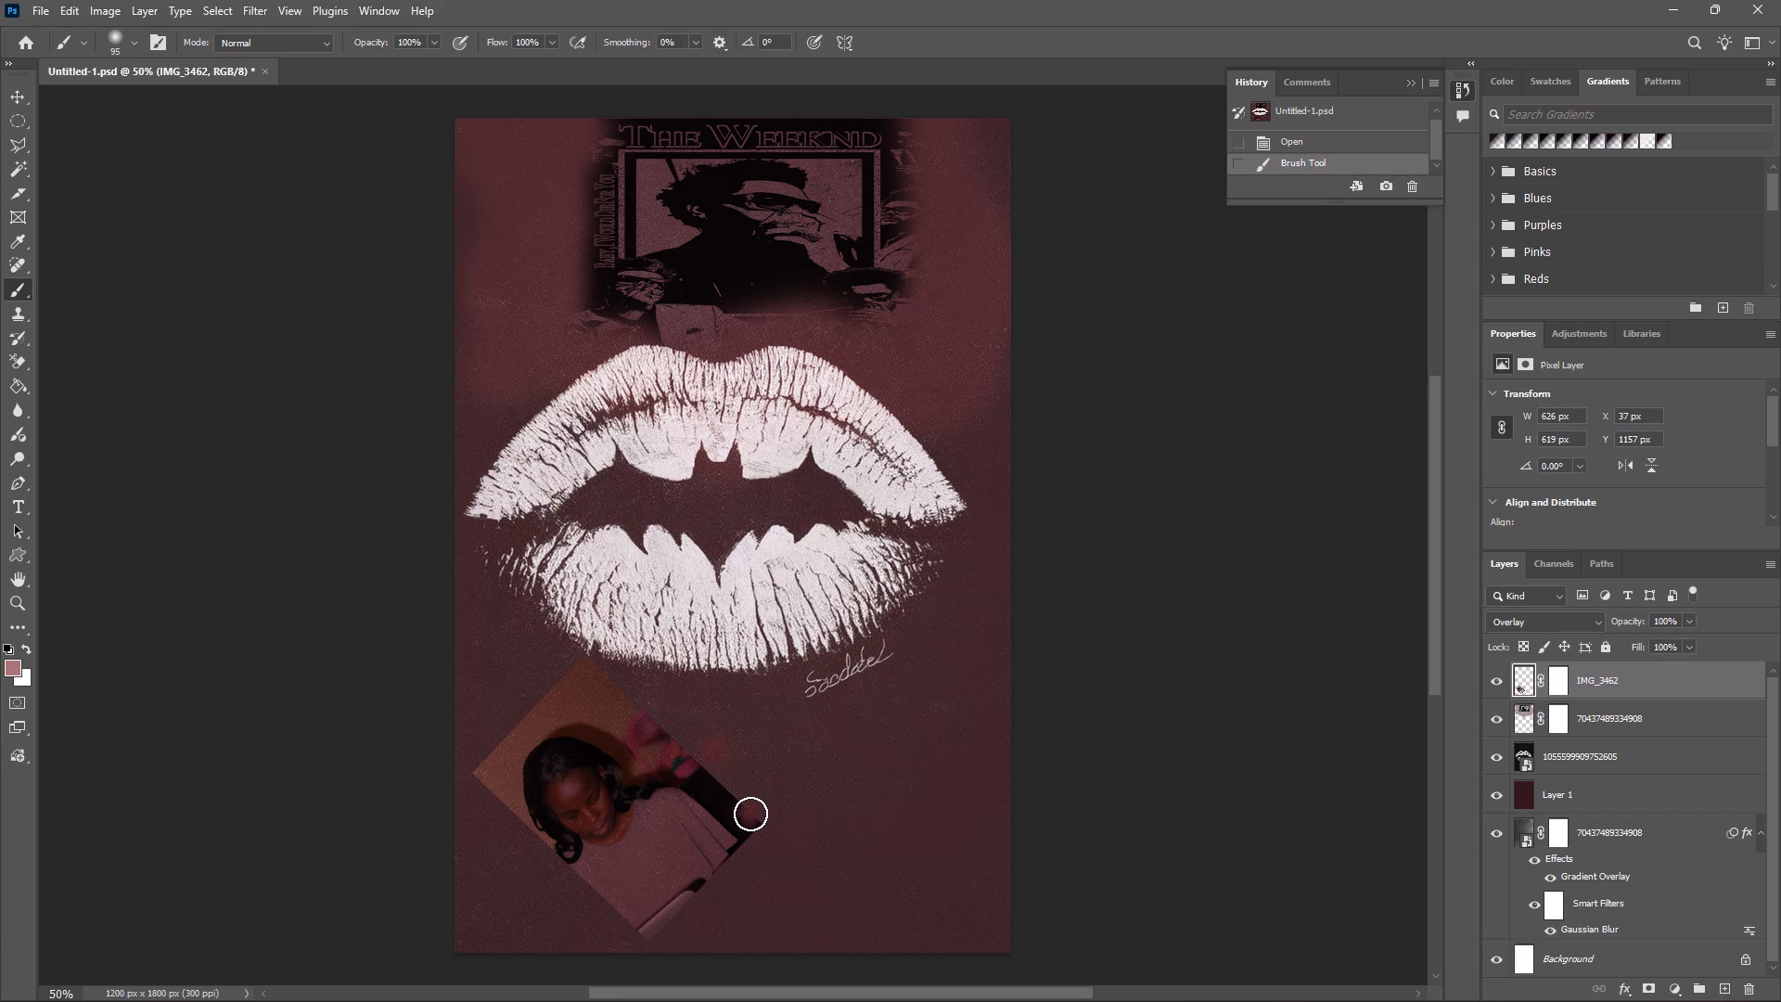
left_click_drag(750, 814, 717, 785)
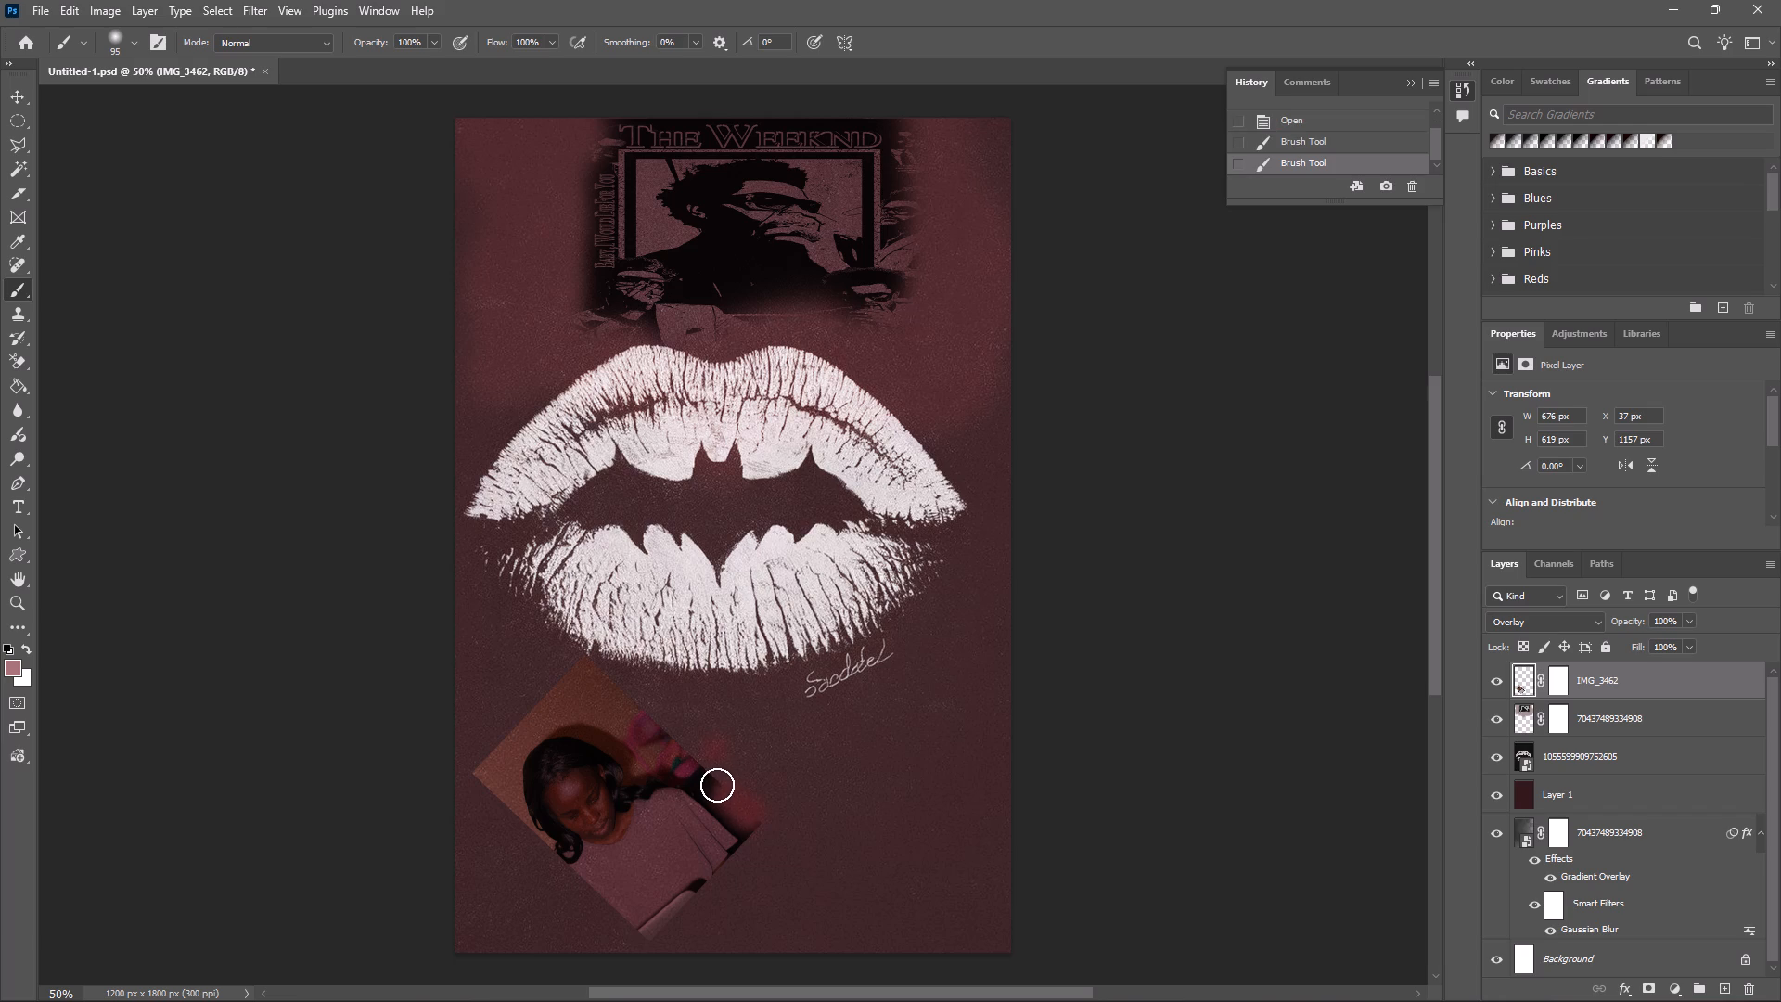
left_click_drag(717, 785, 678, 741)
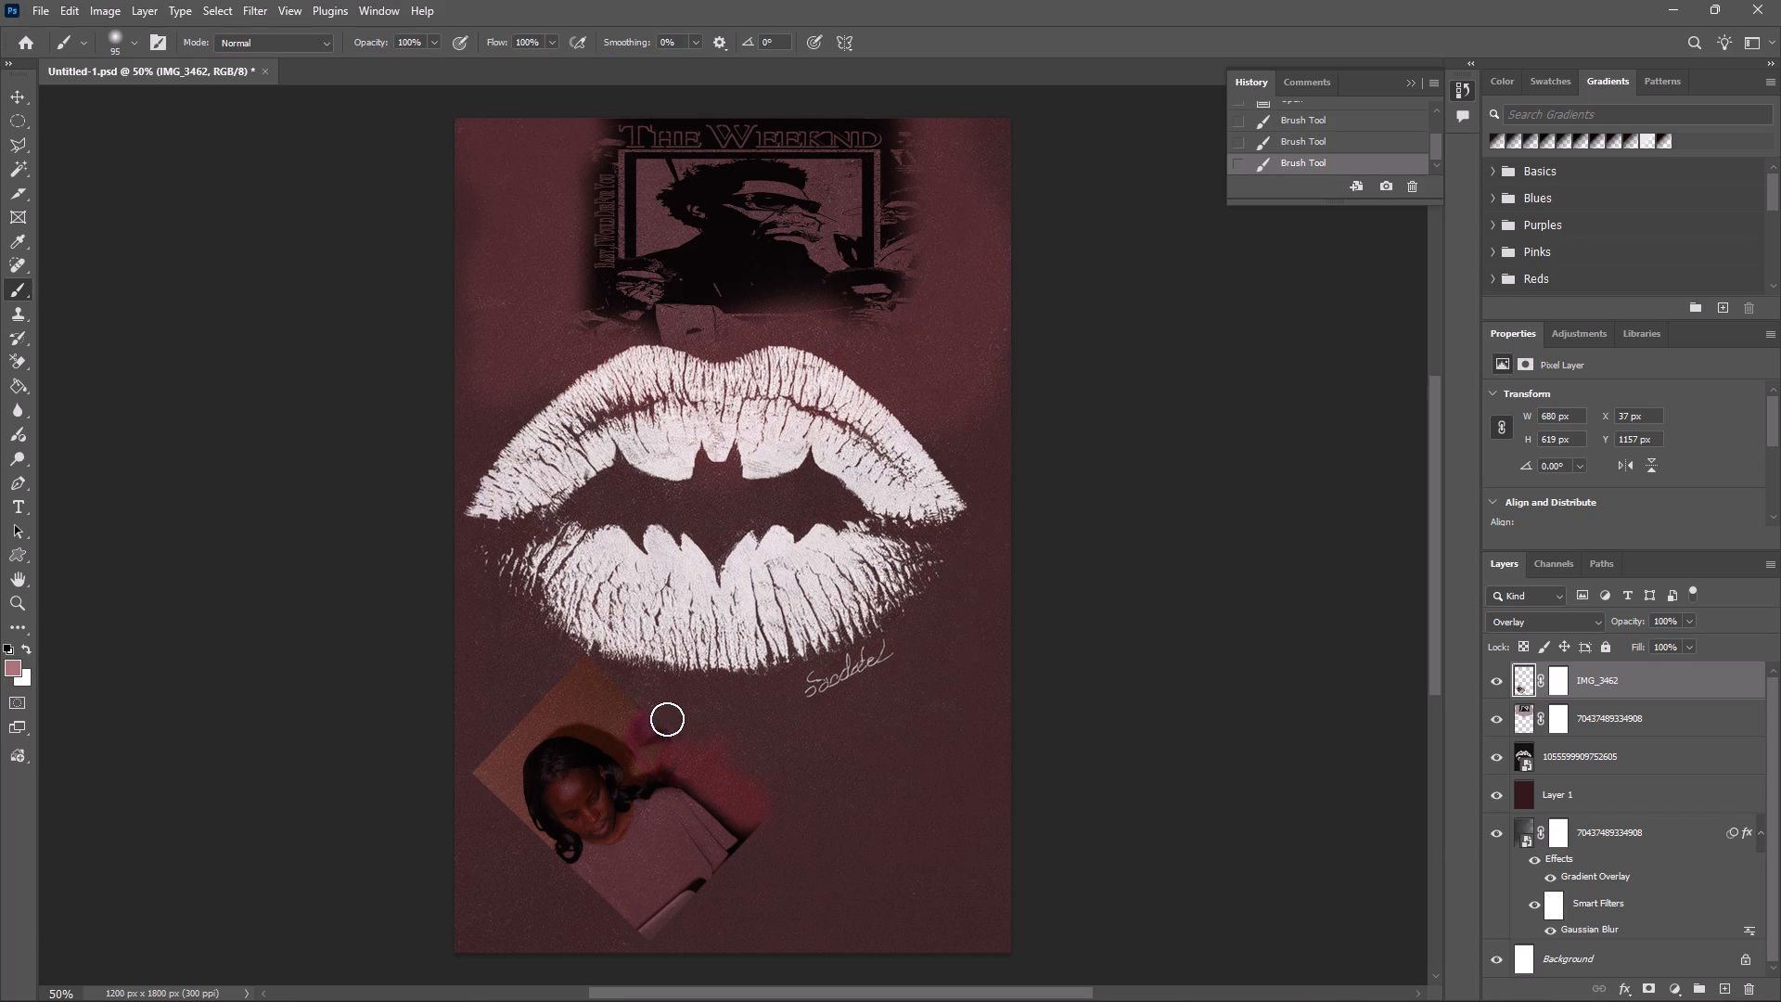
Paint over the photo's upper-left, lower-left and lower-right edges on the IMG_3462 layer to hide its straight borders.
left_click_drag(556, 695, 544, 693)
left_click_drag(544, 693, 499, 762)
left_click_drag(499, 762, 536, 845)
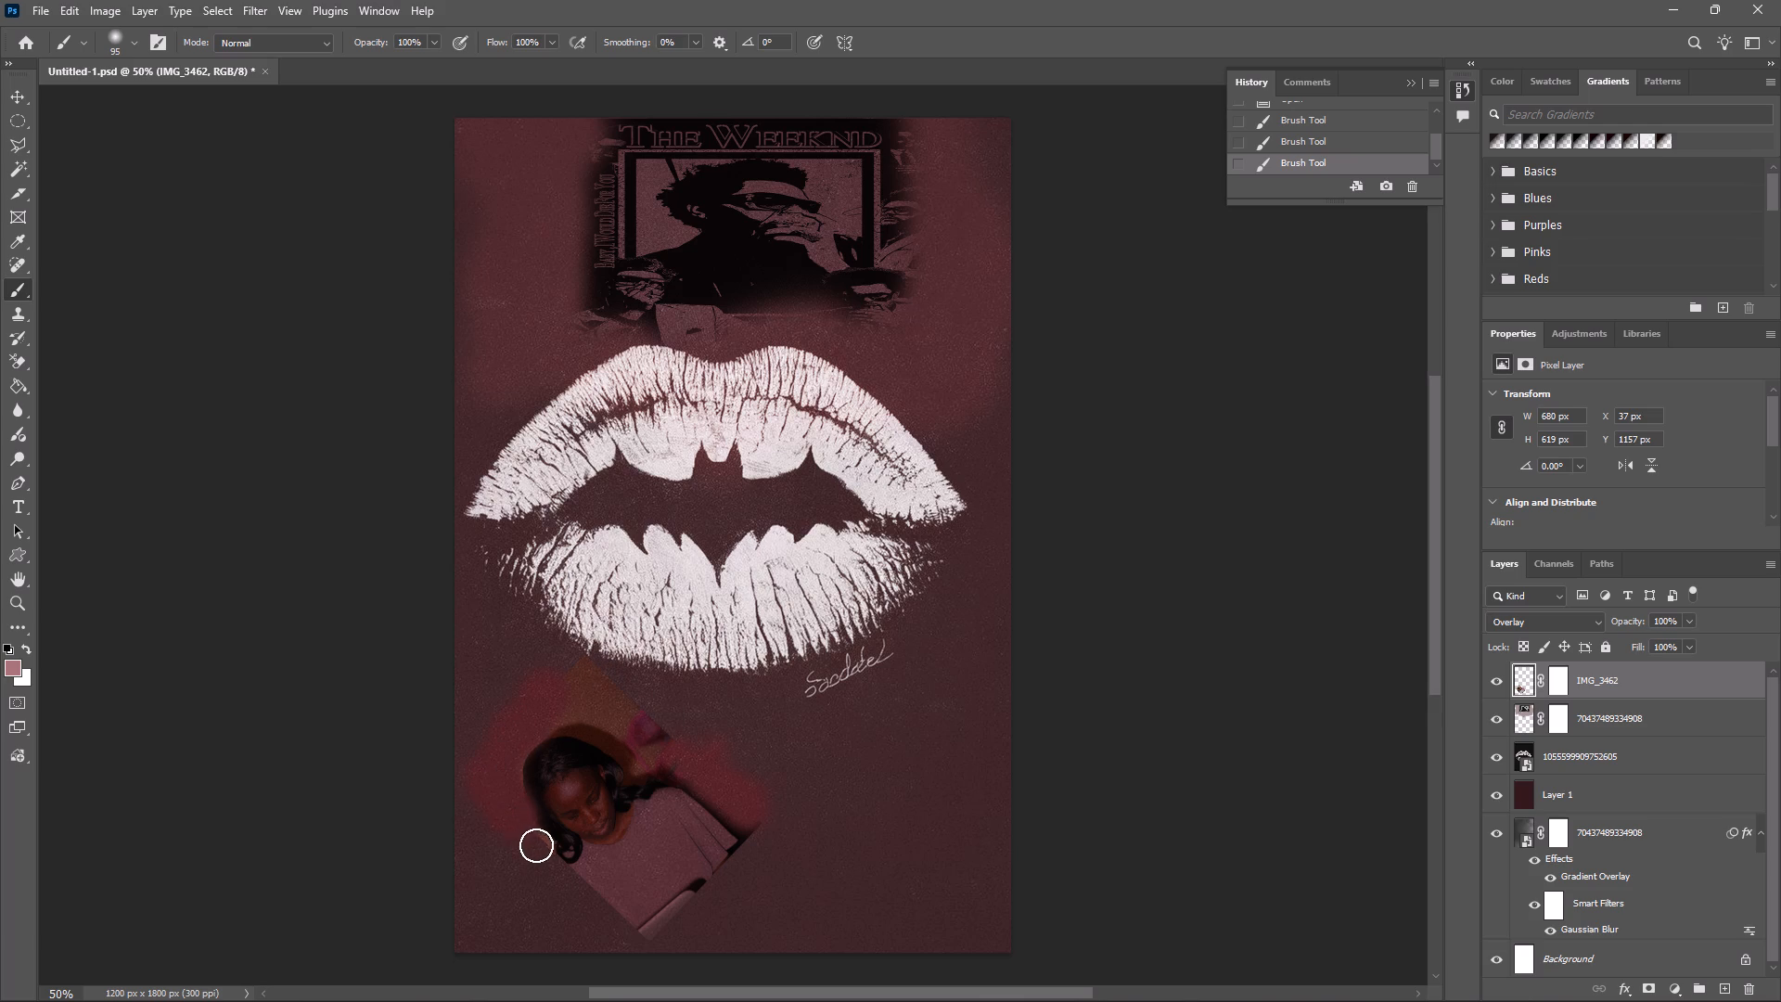
left_click_drag(536, 845, 568, 878)
left_click_drag(568, 878, 633, 921)
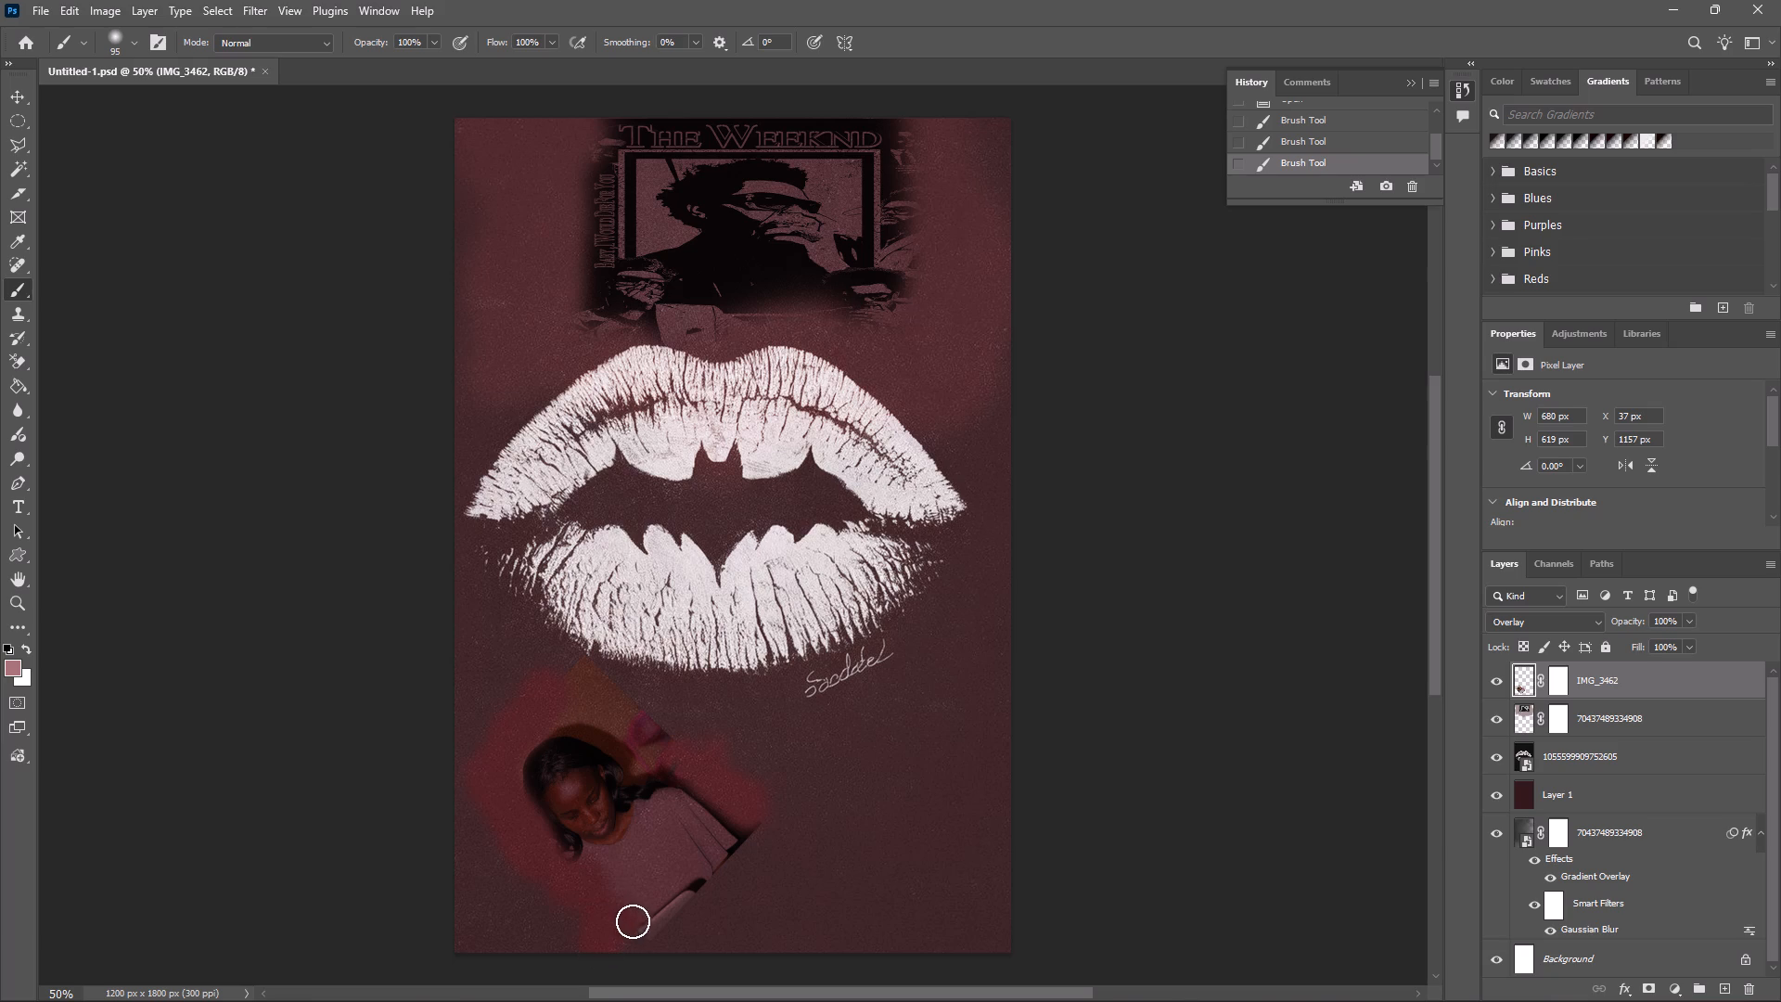
left_click_drag(633, 921, 747, 819)
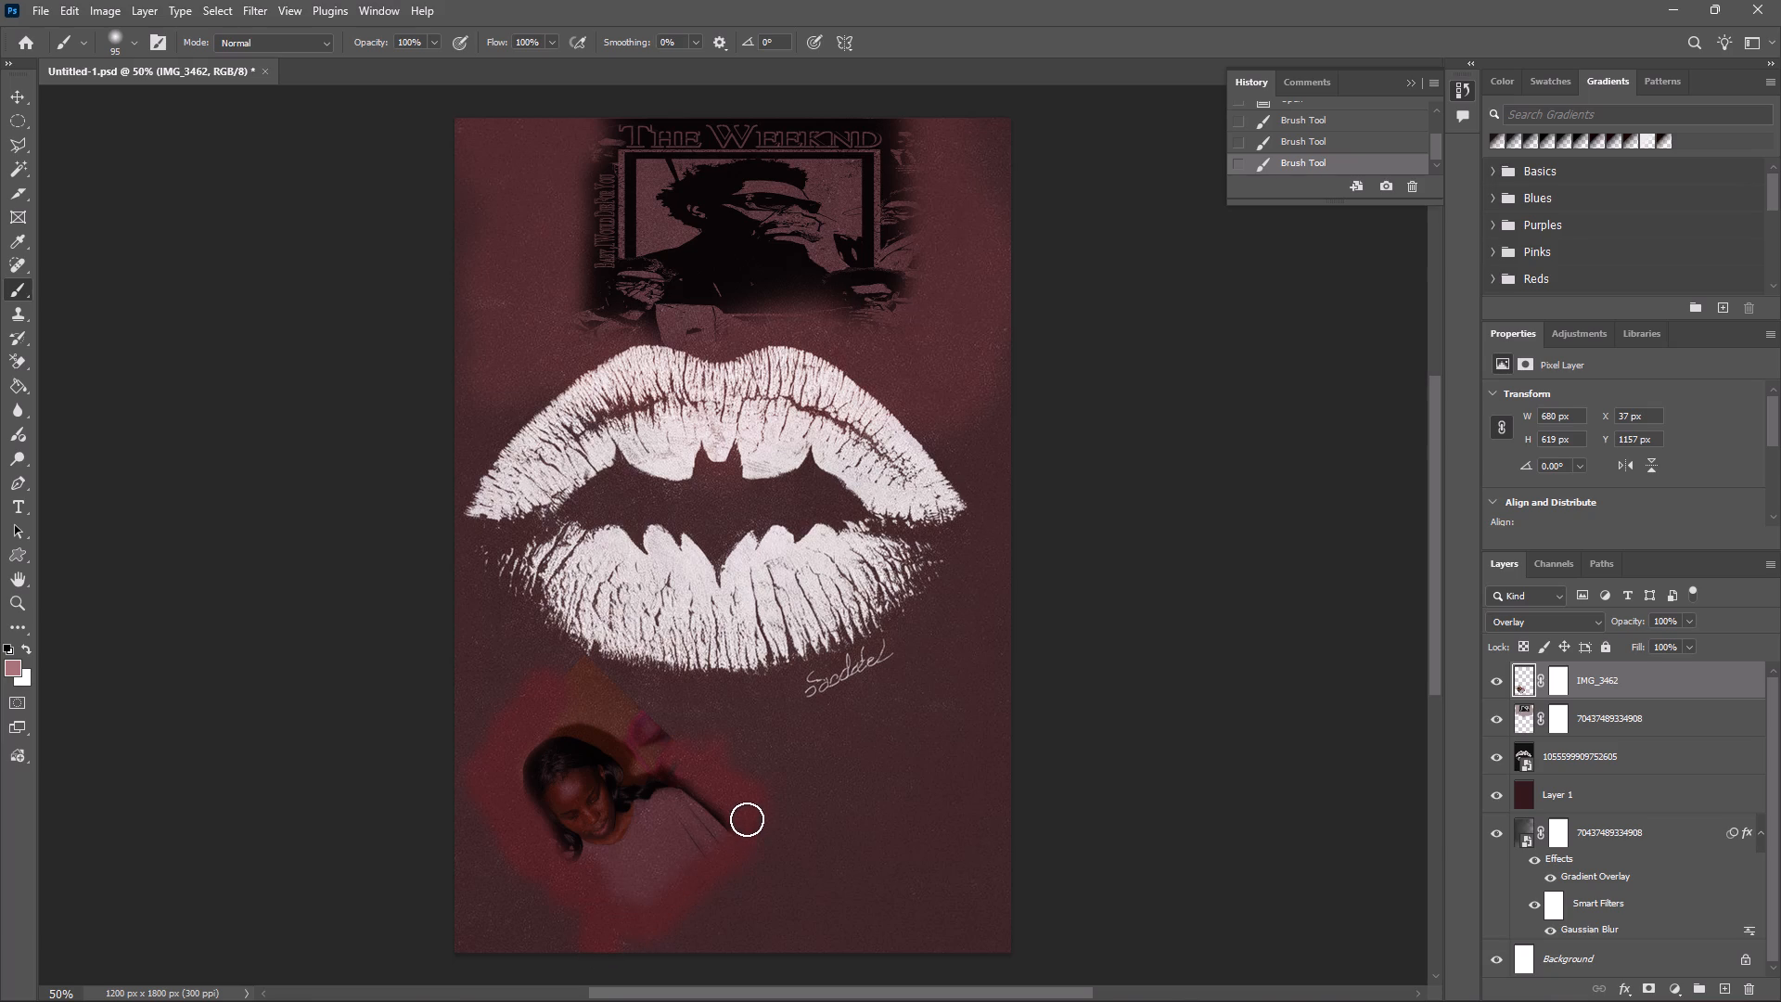
Paint closer around the woman's head and shoulders, covering the remaining photo background on the IMG_3462 layer.
left_click_drag(747, 819, 698, 743)
left_click_drag(698, 743, 597, 700)
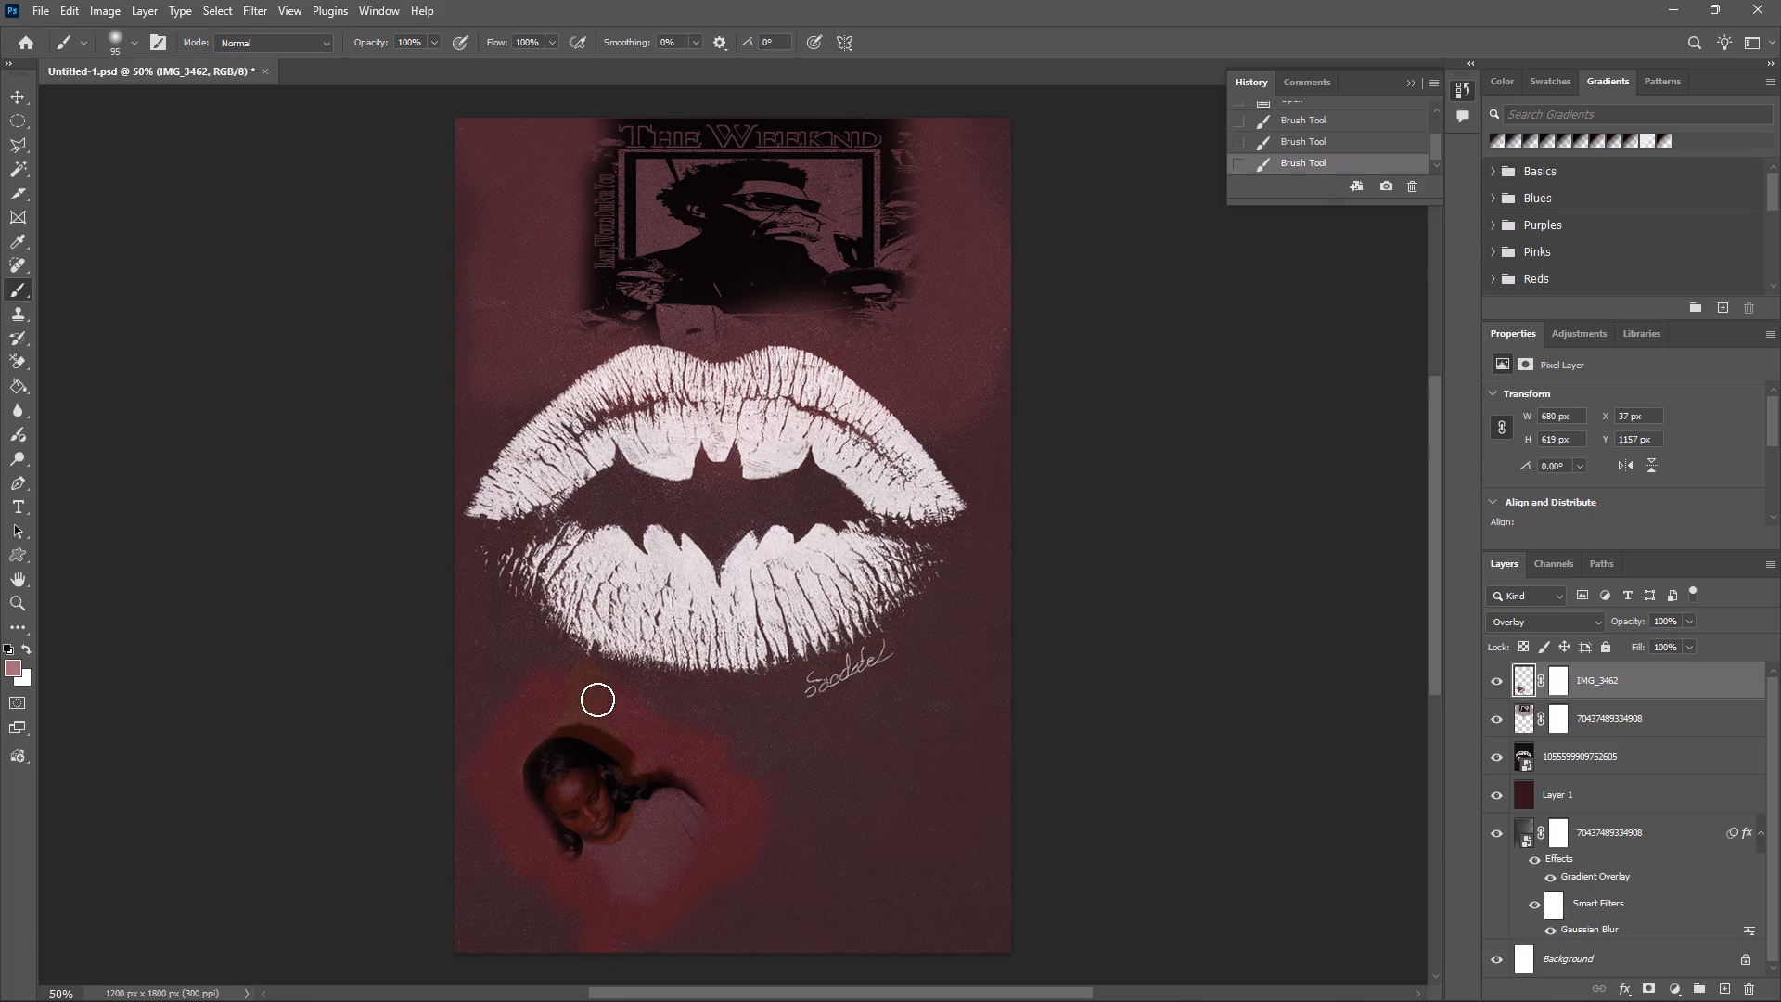
left_click_drag(597, 700, 528, 859)
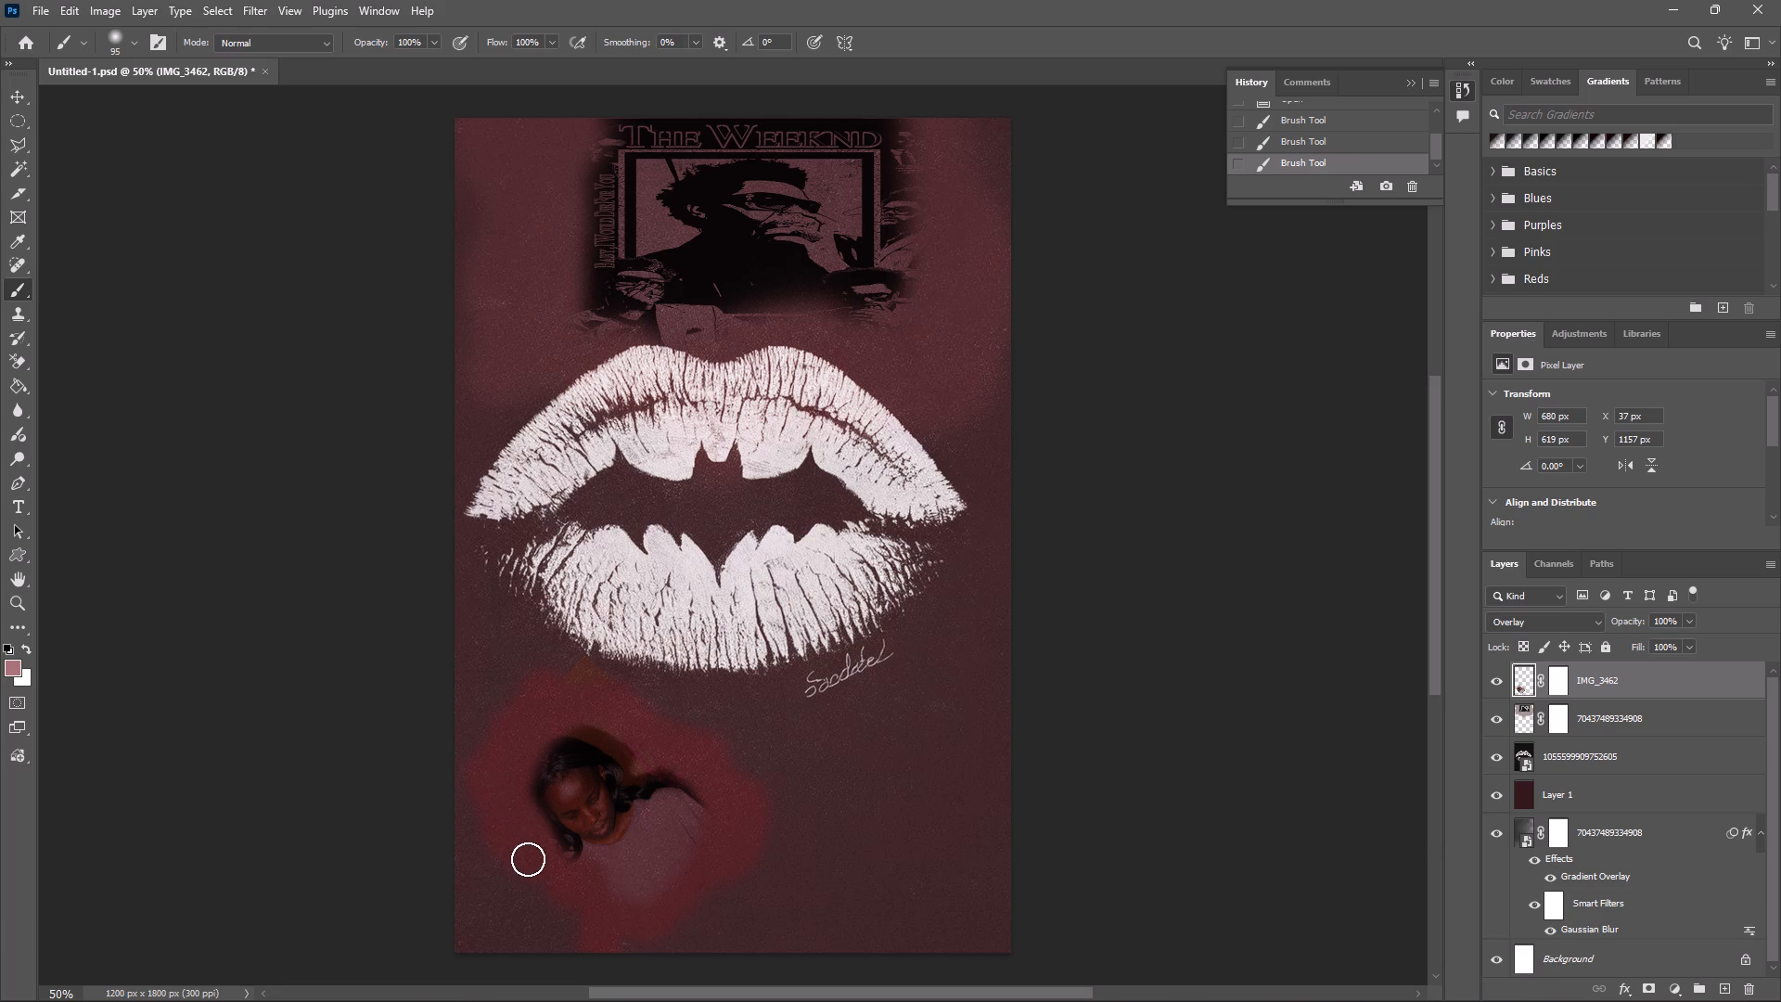
left_click_drag(528, 859, 640, 898)
left_click_drag(640, 898, 741, 850)
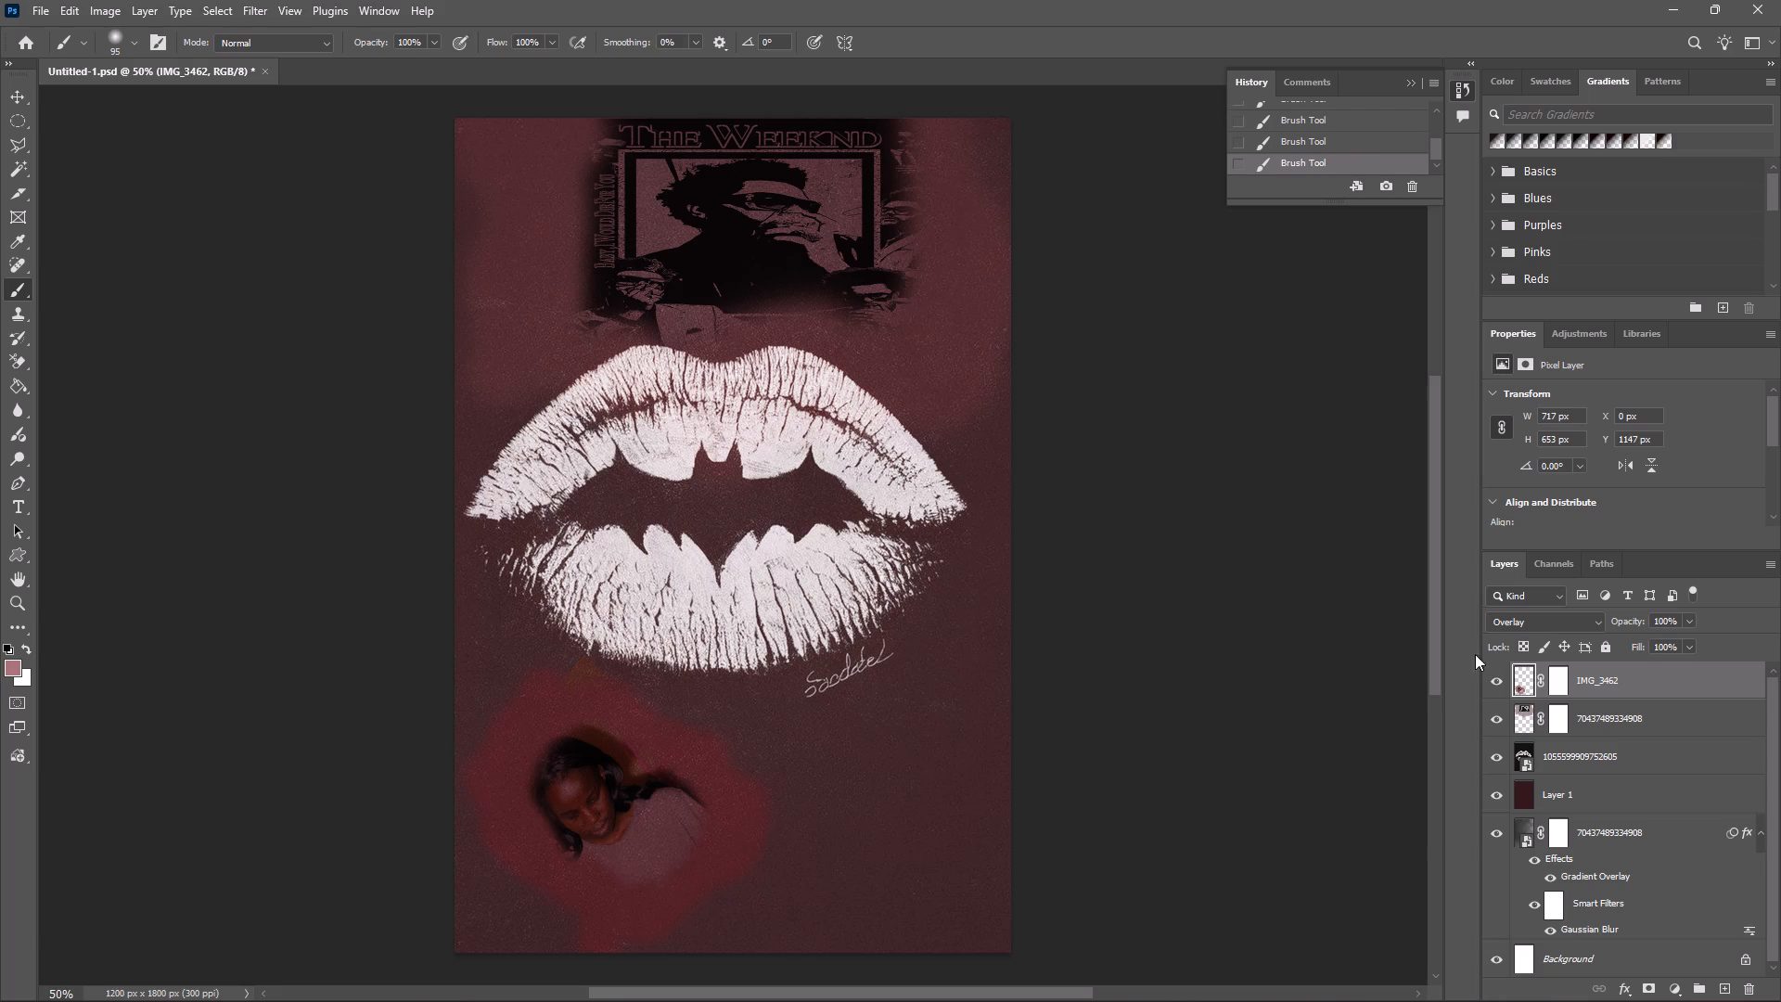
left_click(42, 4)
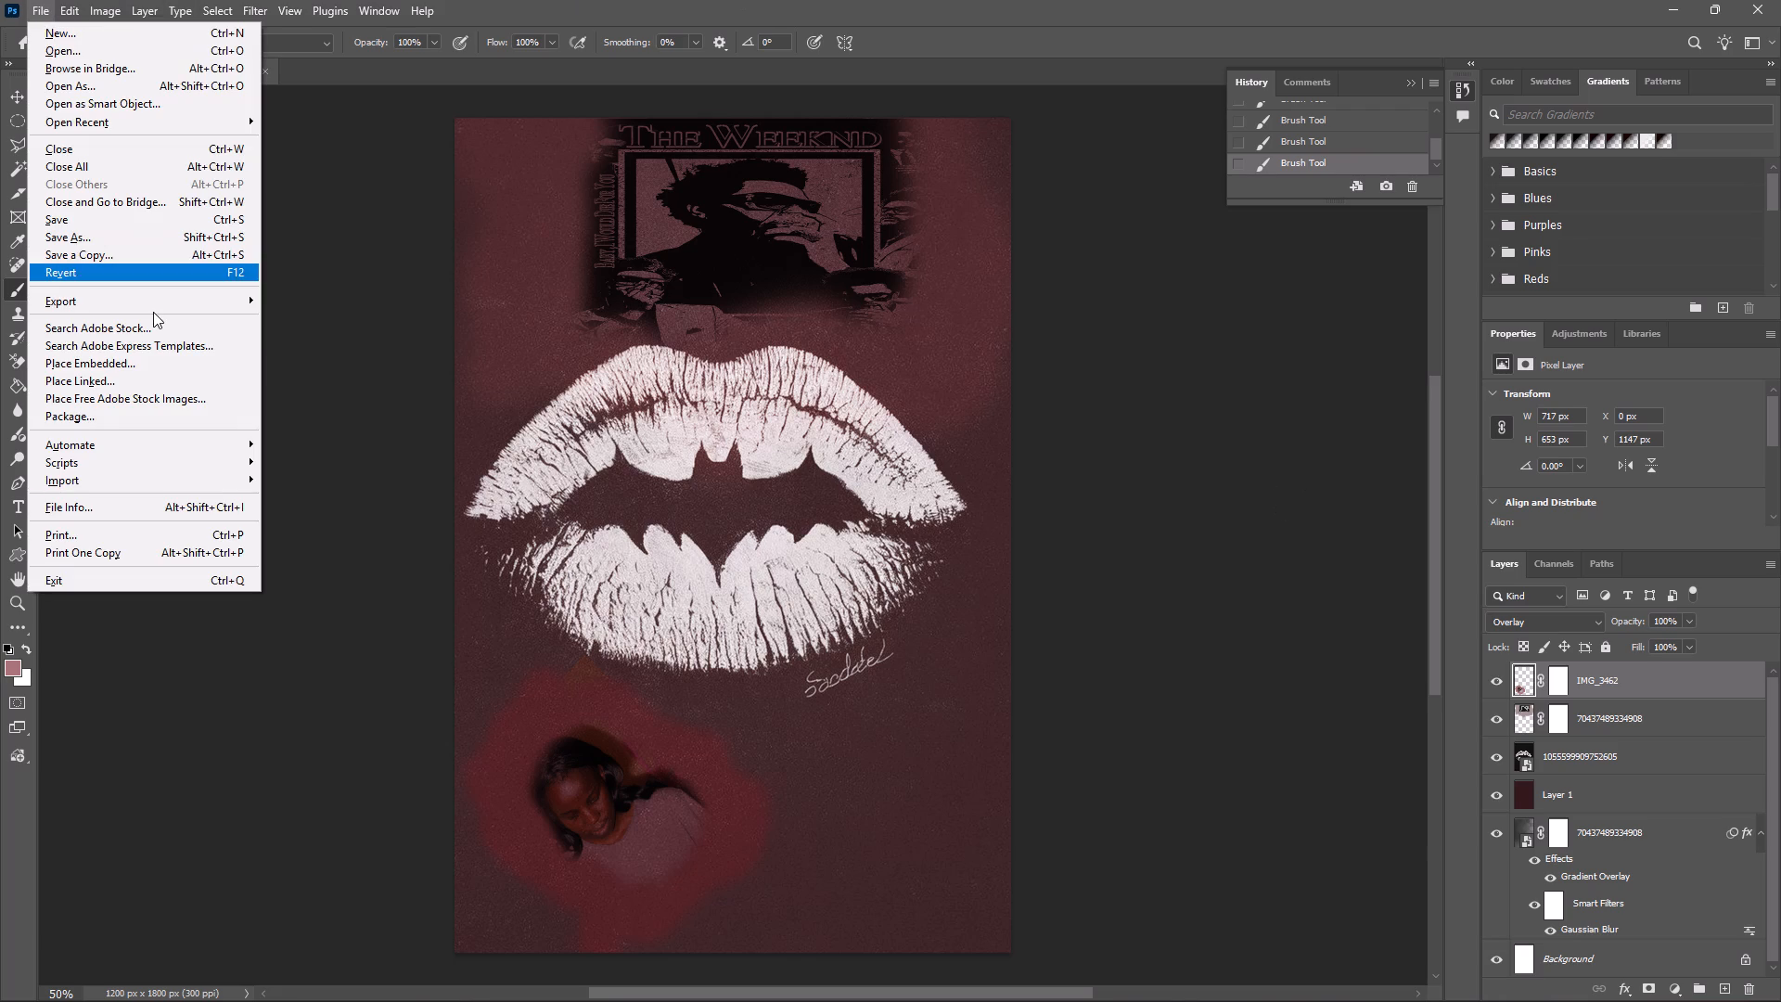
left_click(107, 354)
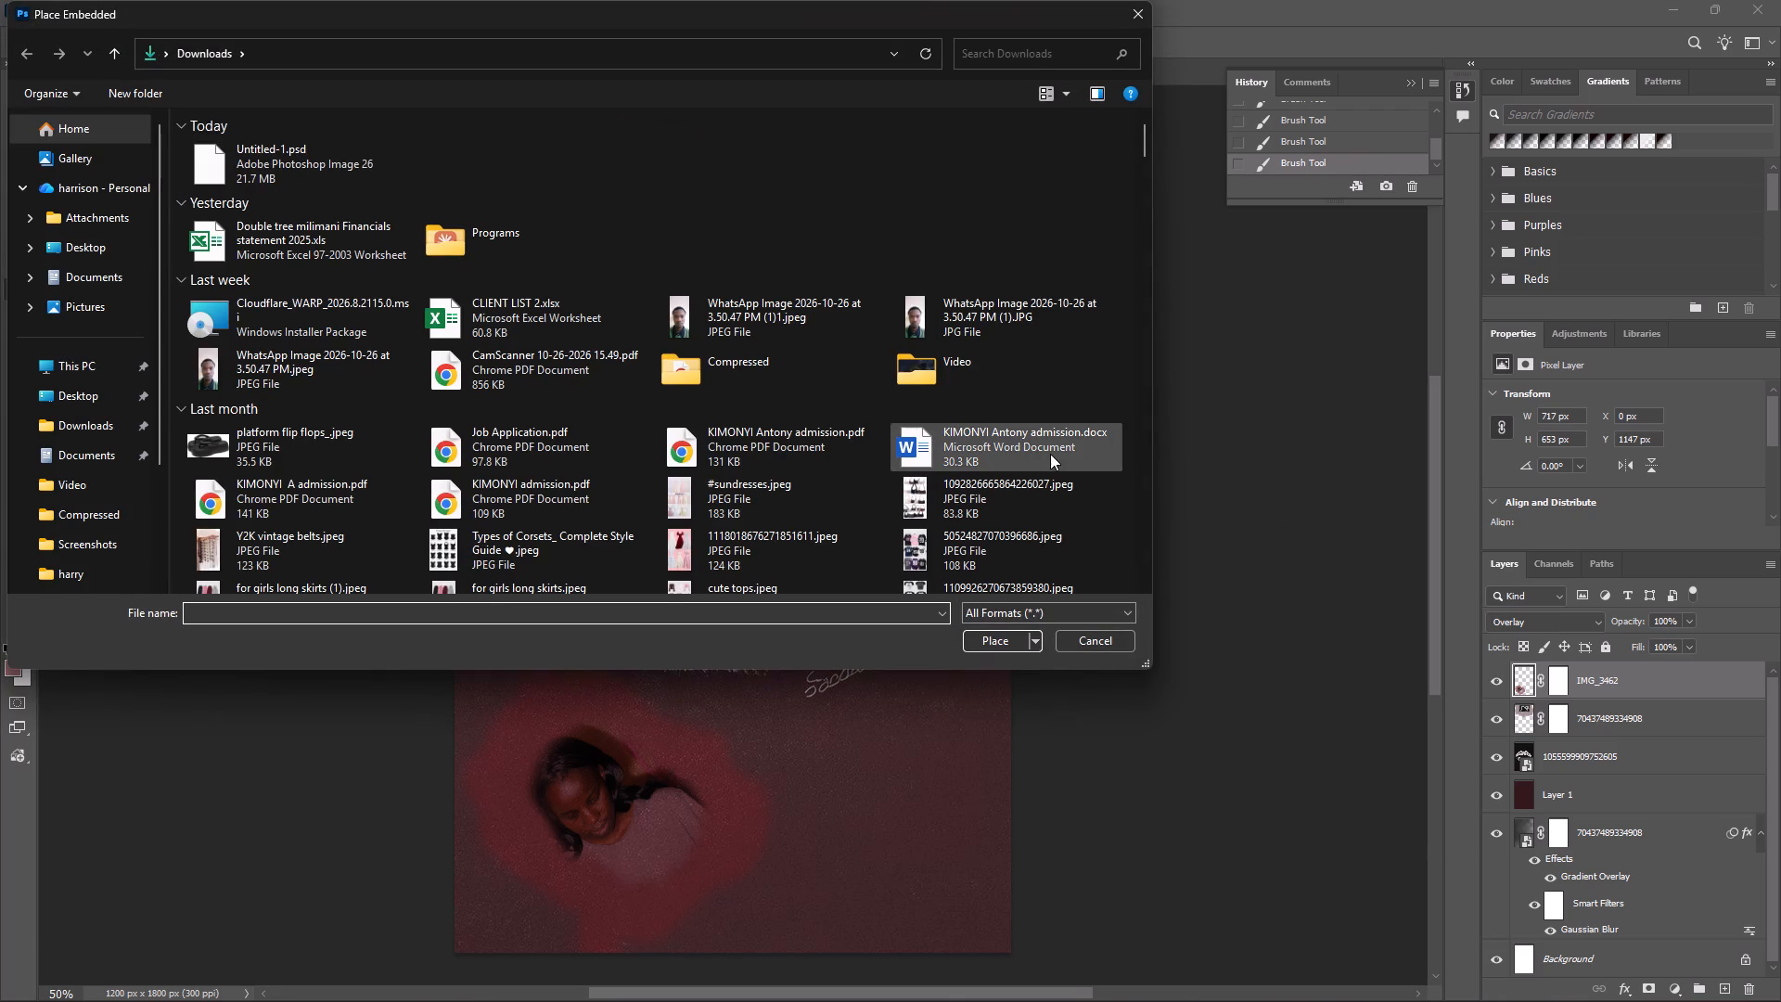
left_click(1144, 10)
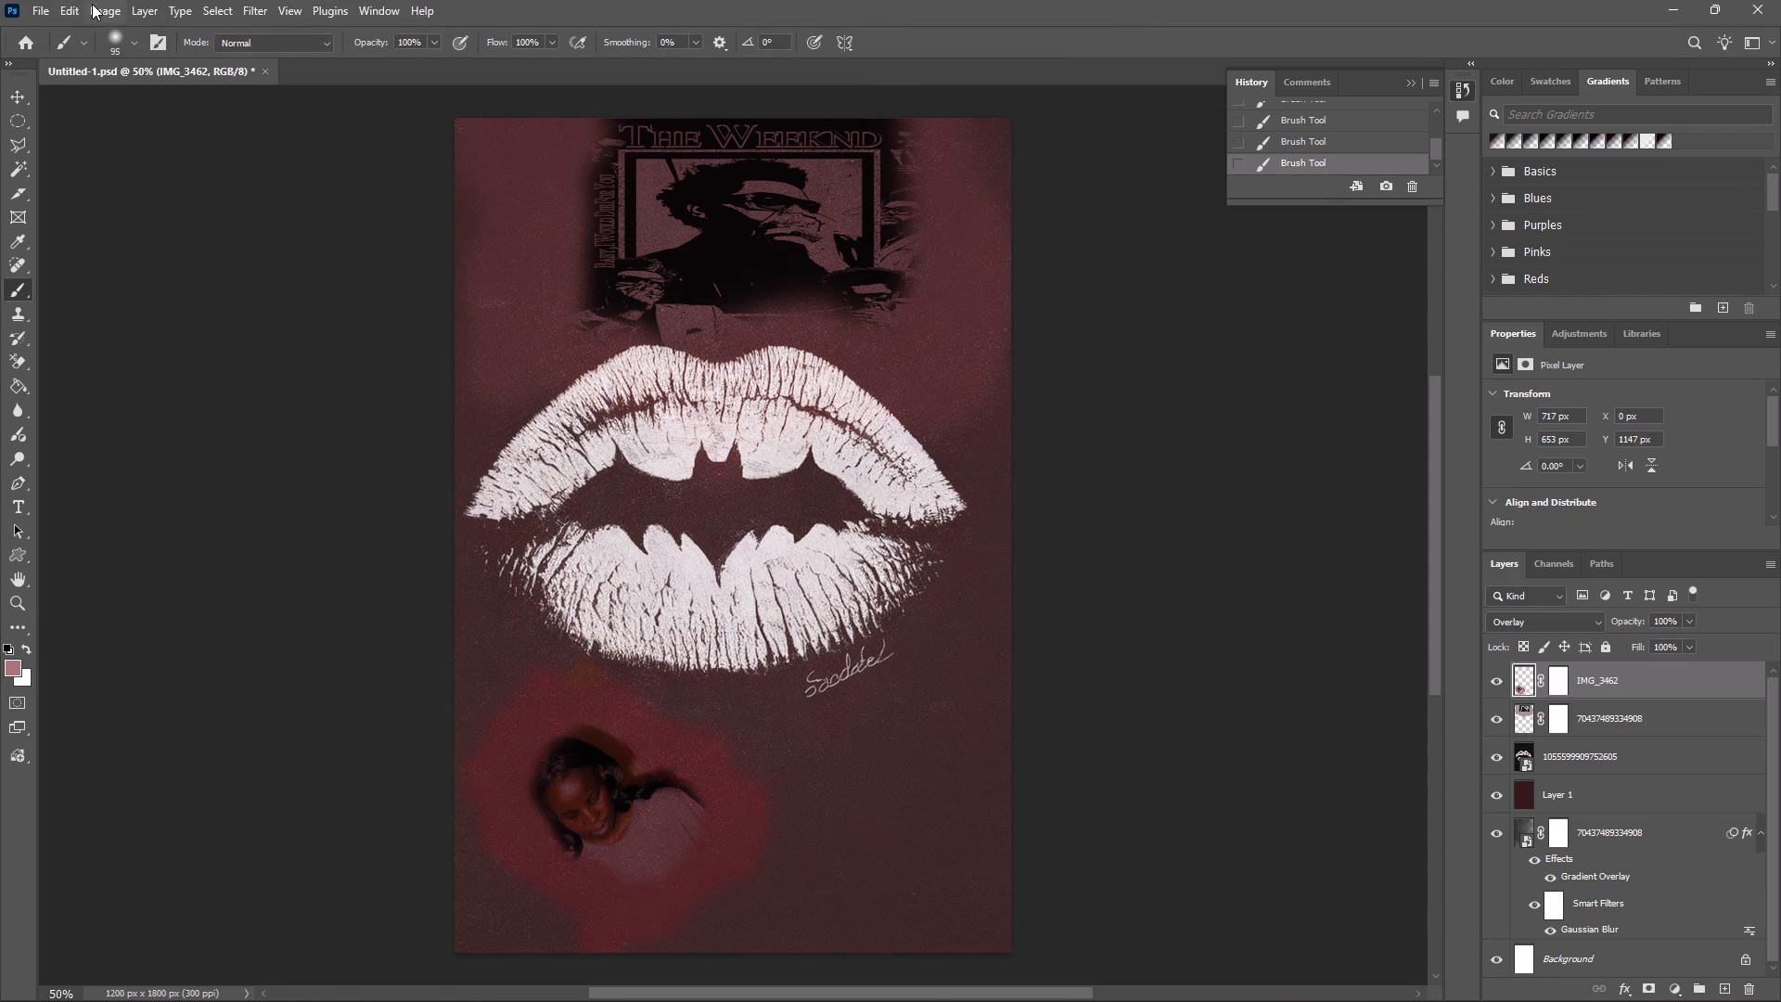
Save the poster document.
left_click(45, 7)
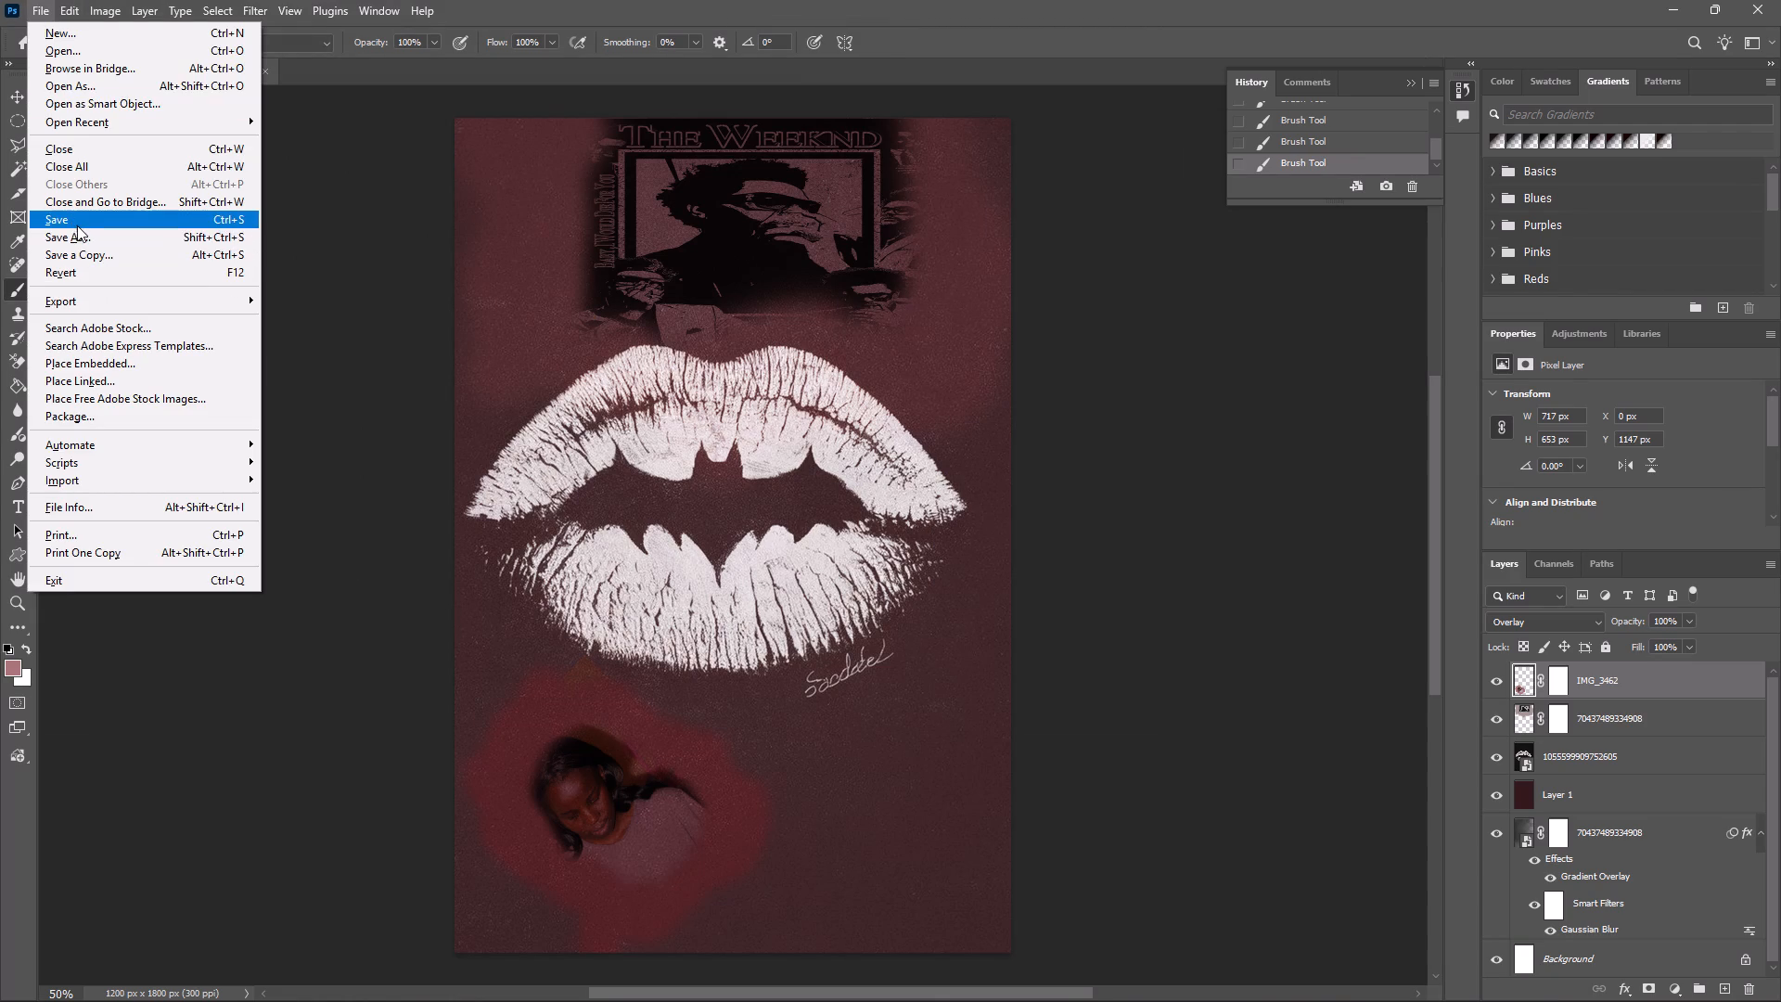
left_click(77, 225)
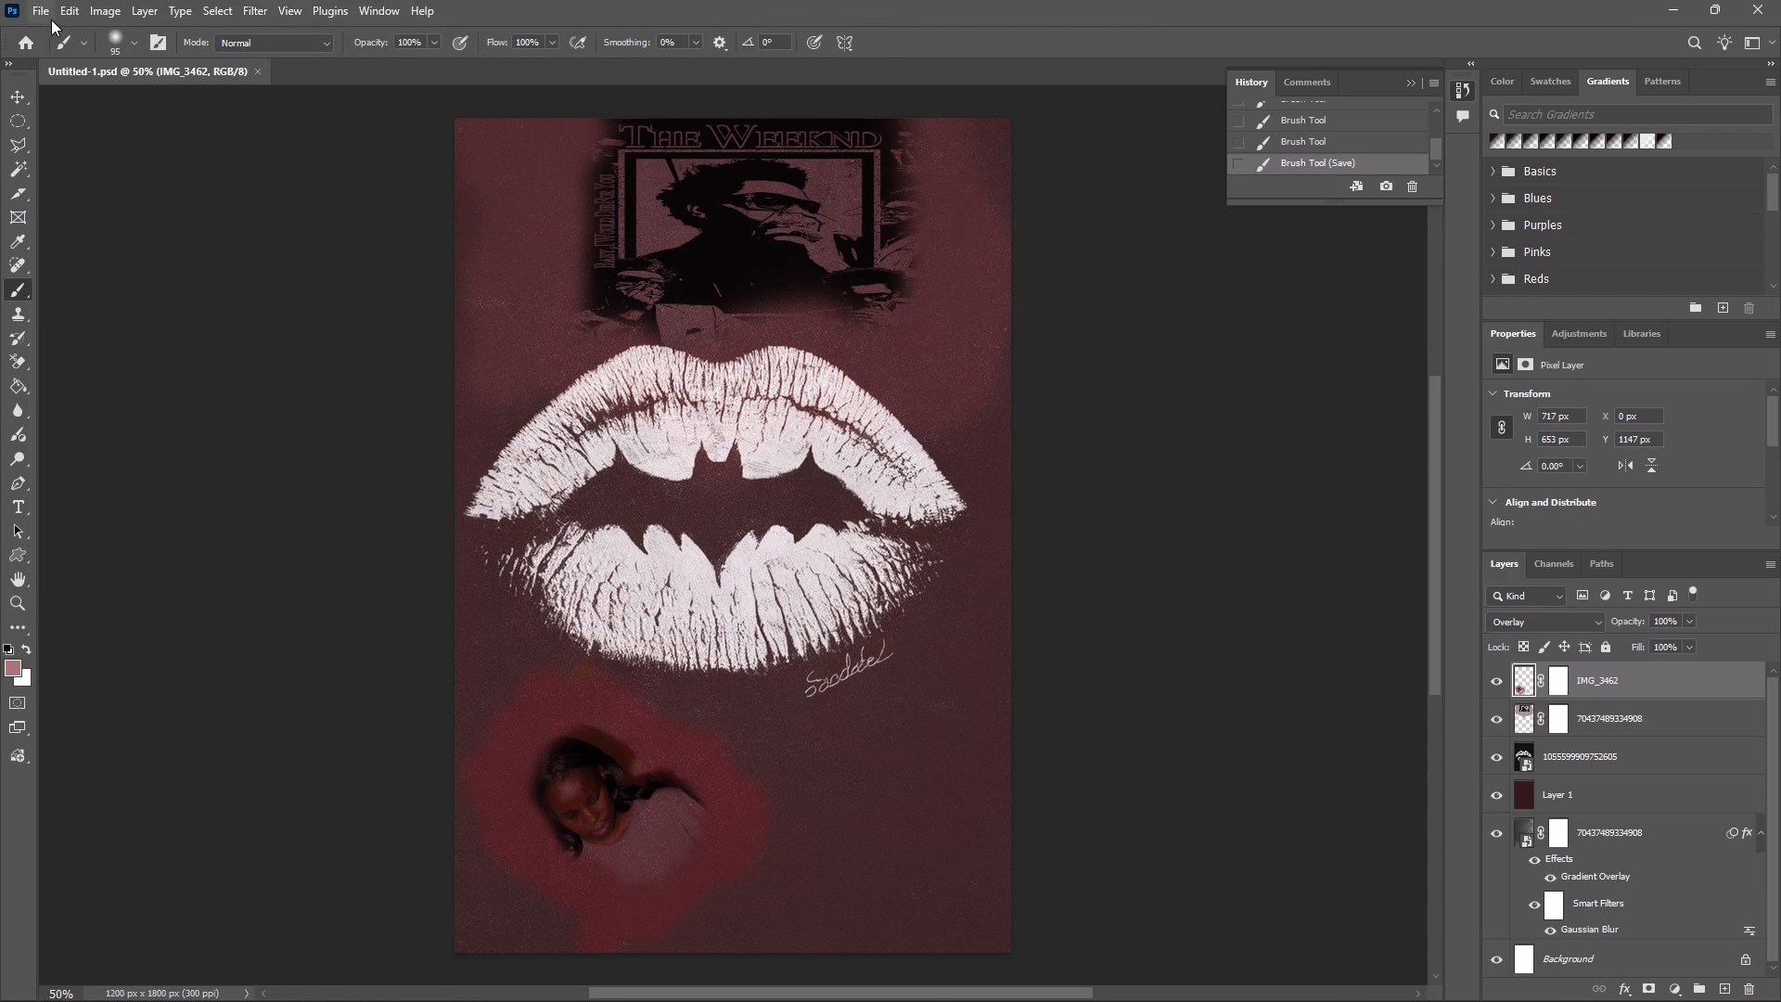
Place the Snoop Dogg poster image 5770305770100472.jpeg from Downloads as an embedded layer above IMG_3462.
left_click(47, 16)
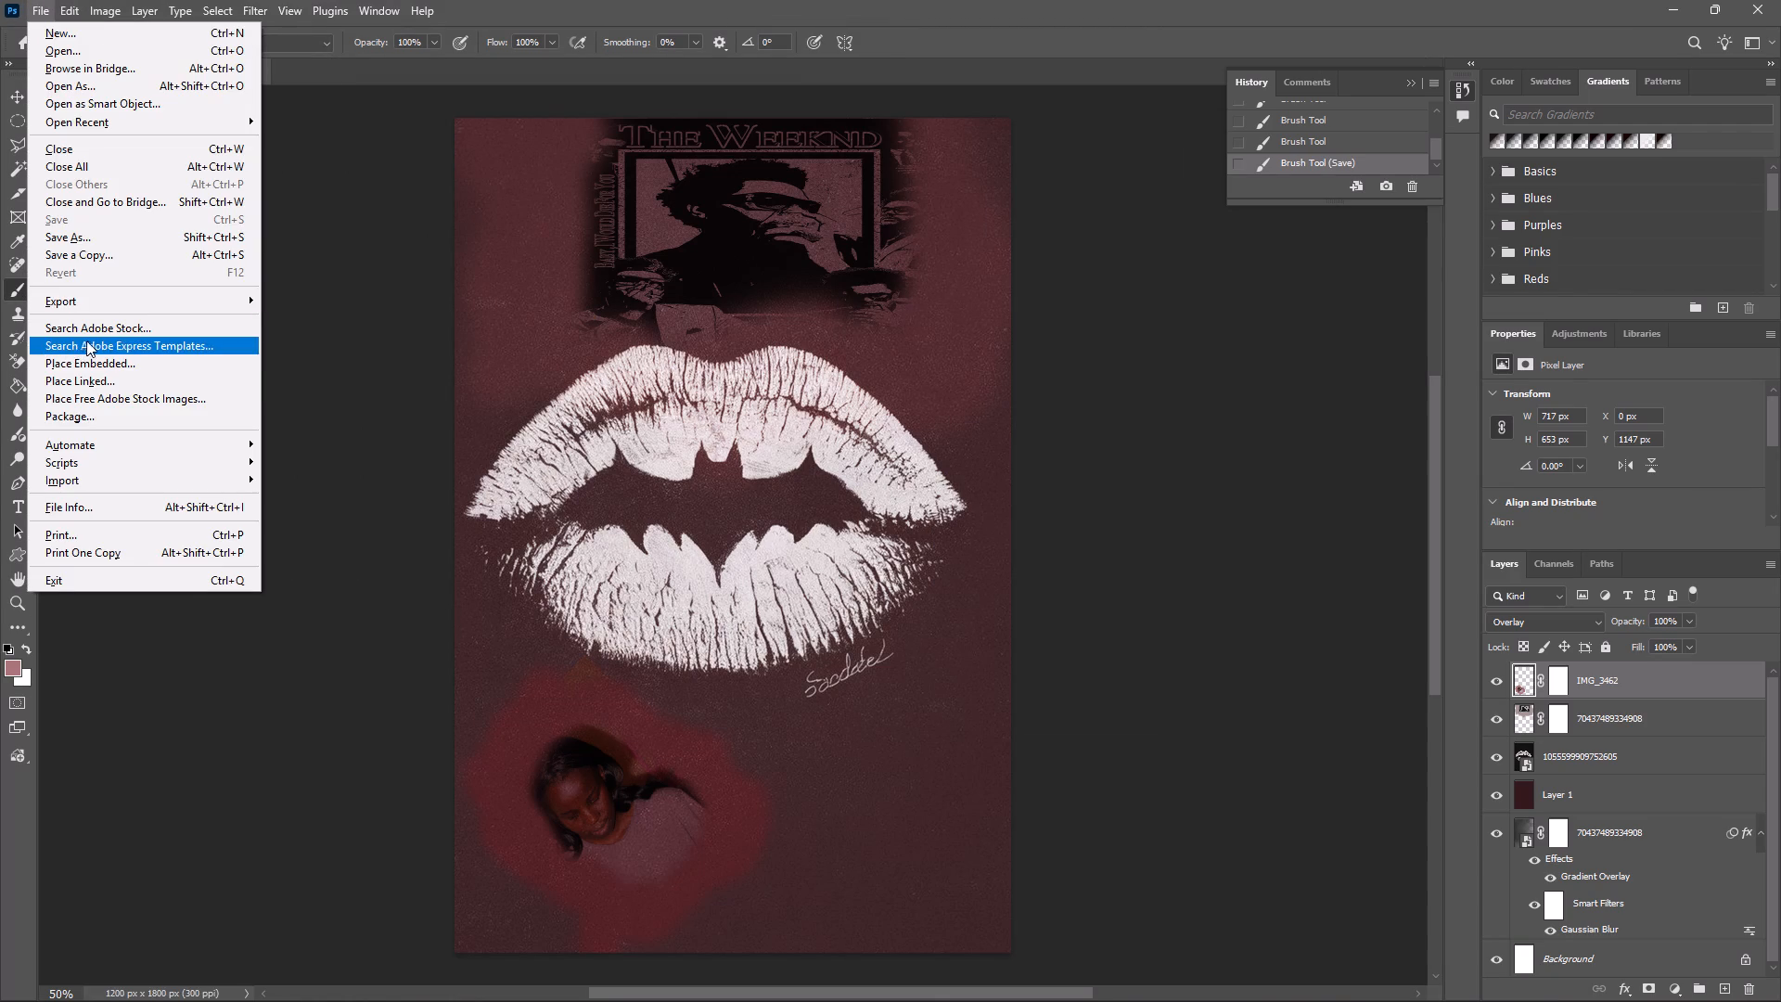
left_click(81, 355)
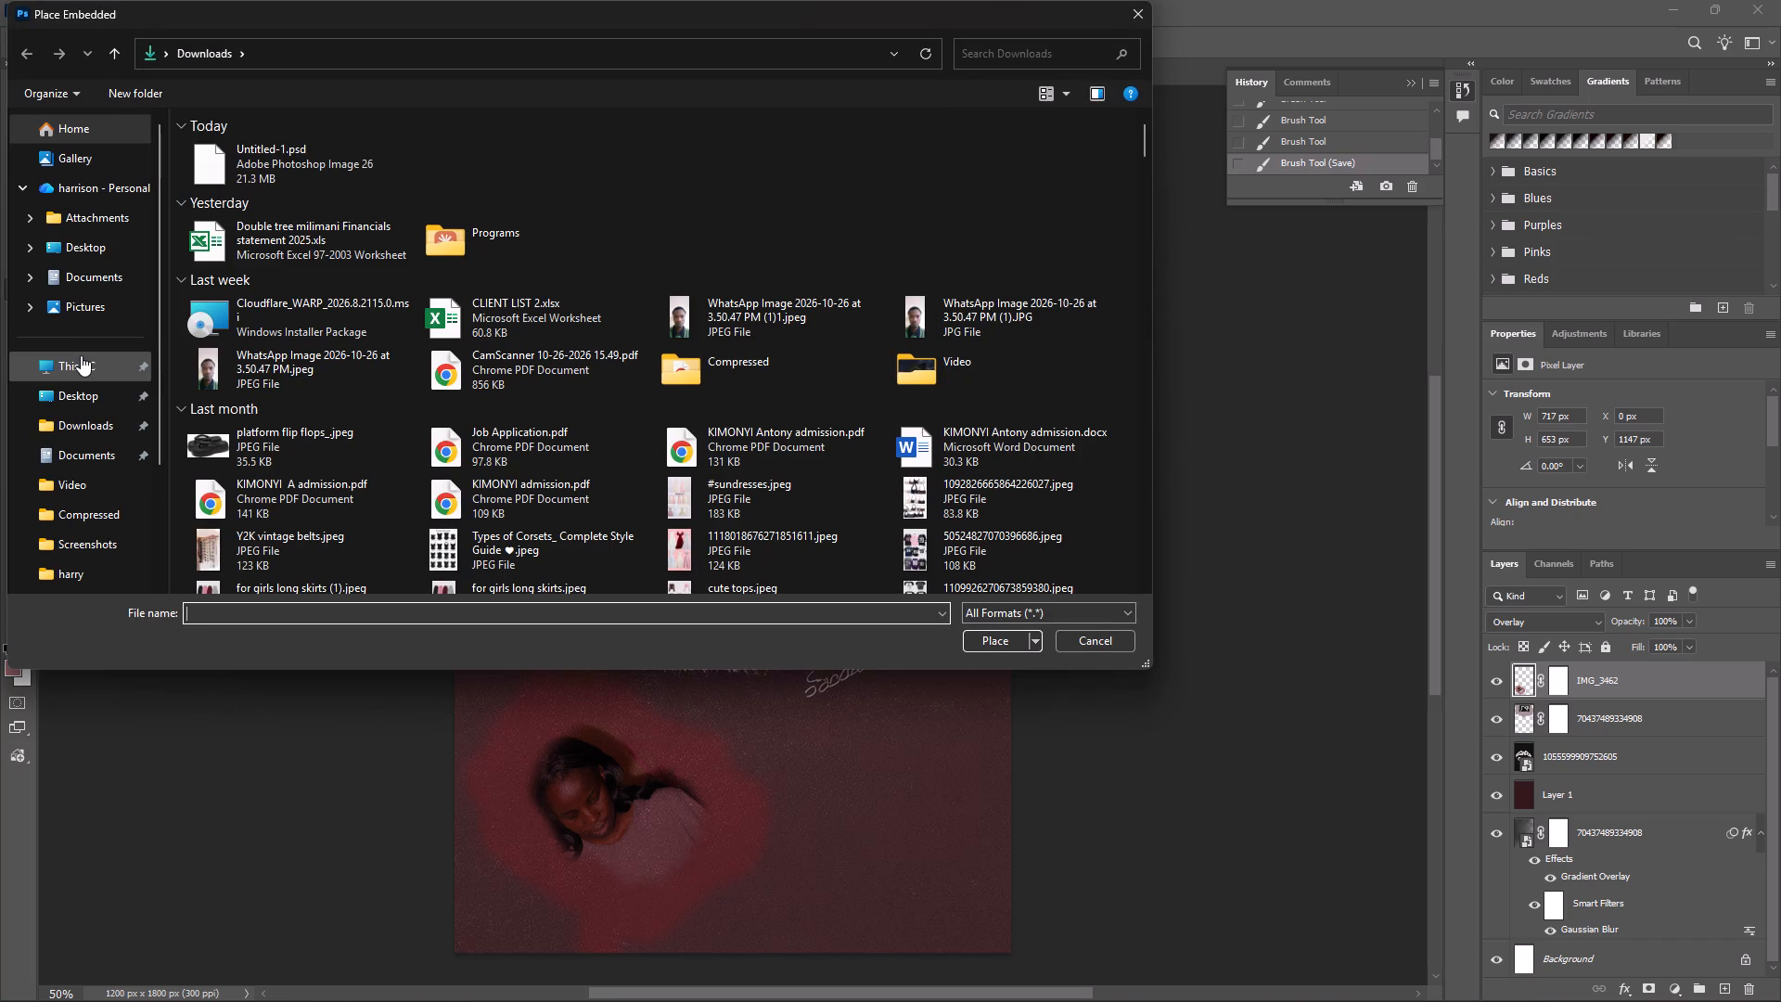
scroll(601, 466, "down", 2)
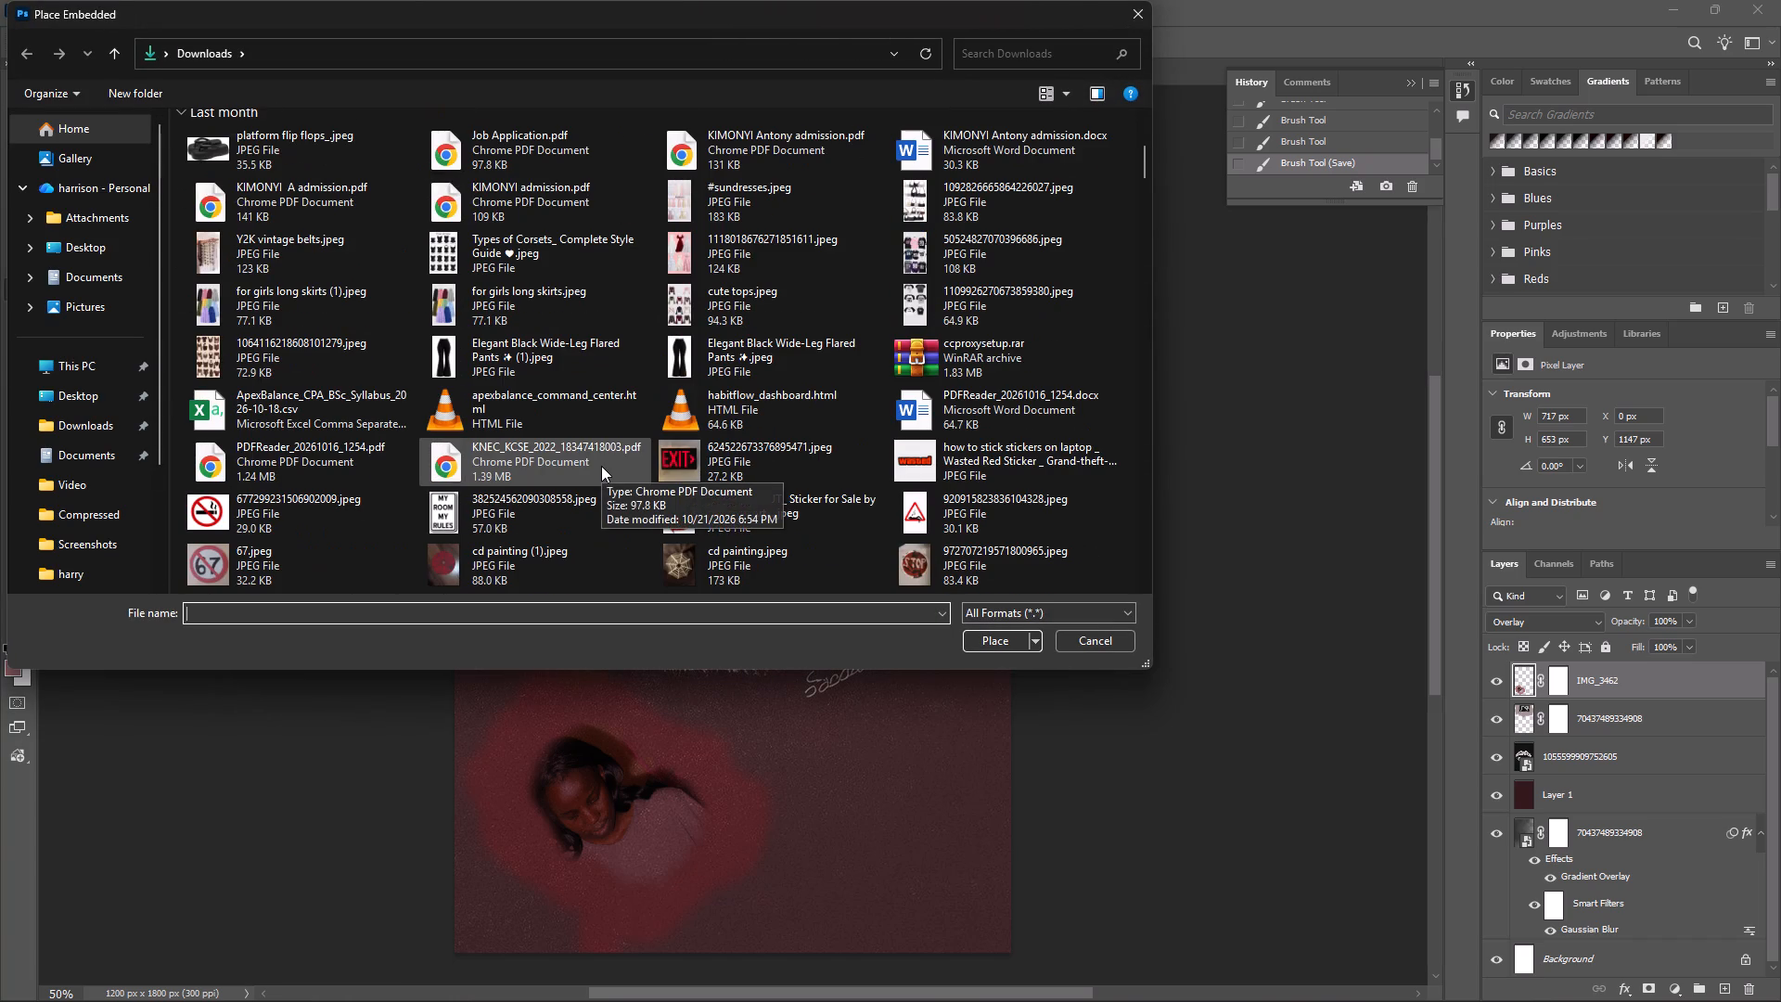
scroll(601, 466, "down", 1)
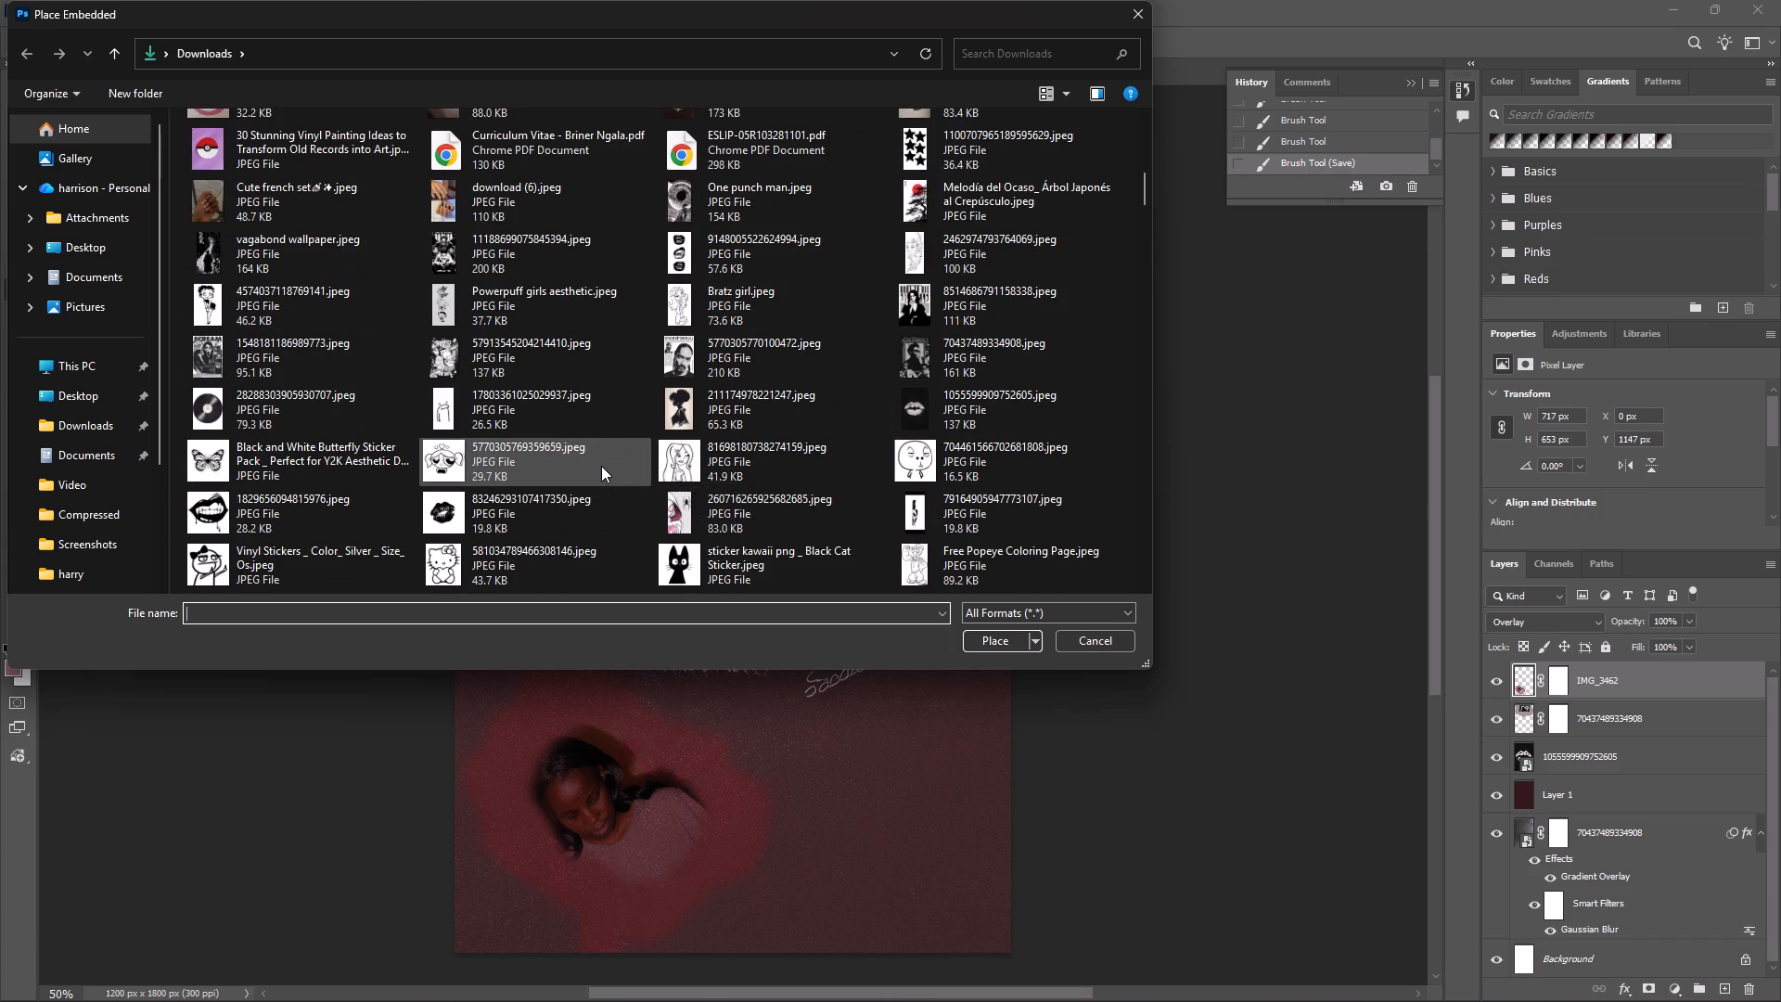
left_click(692, 368)
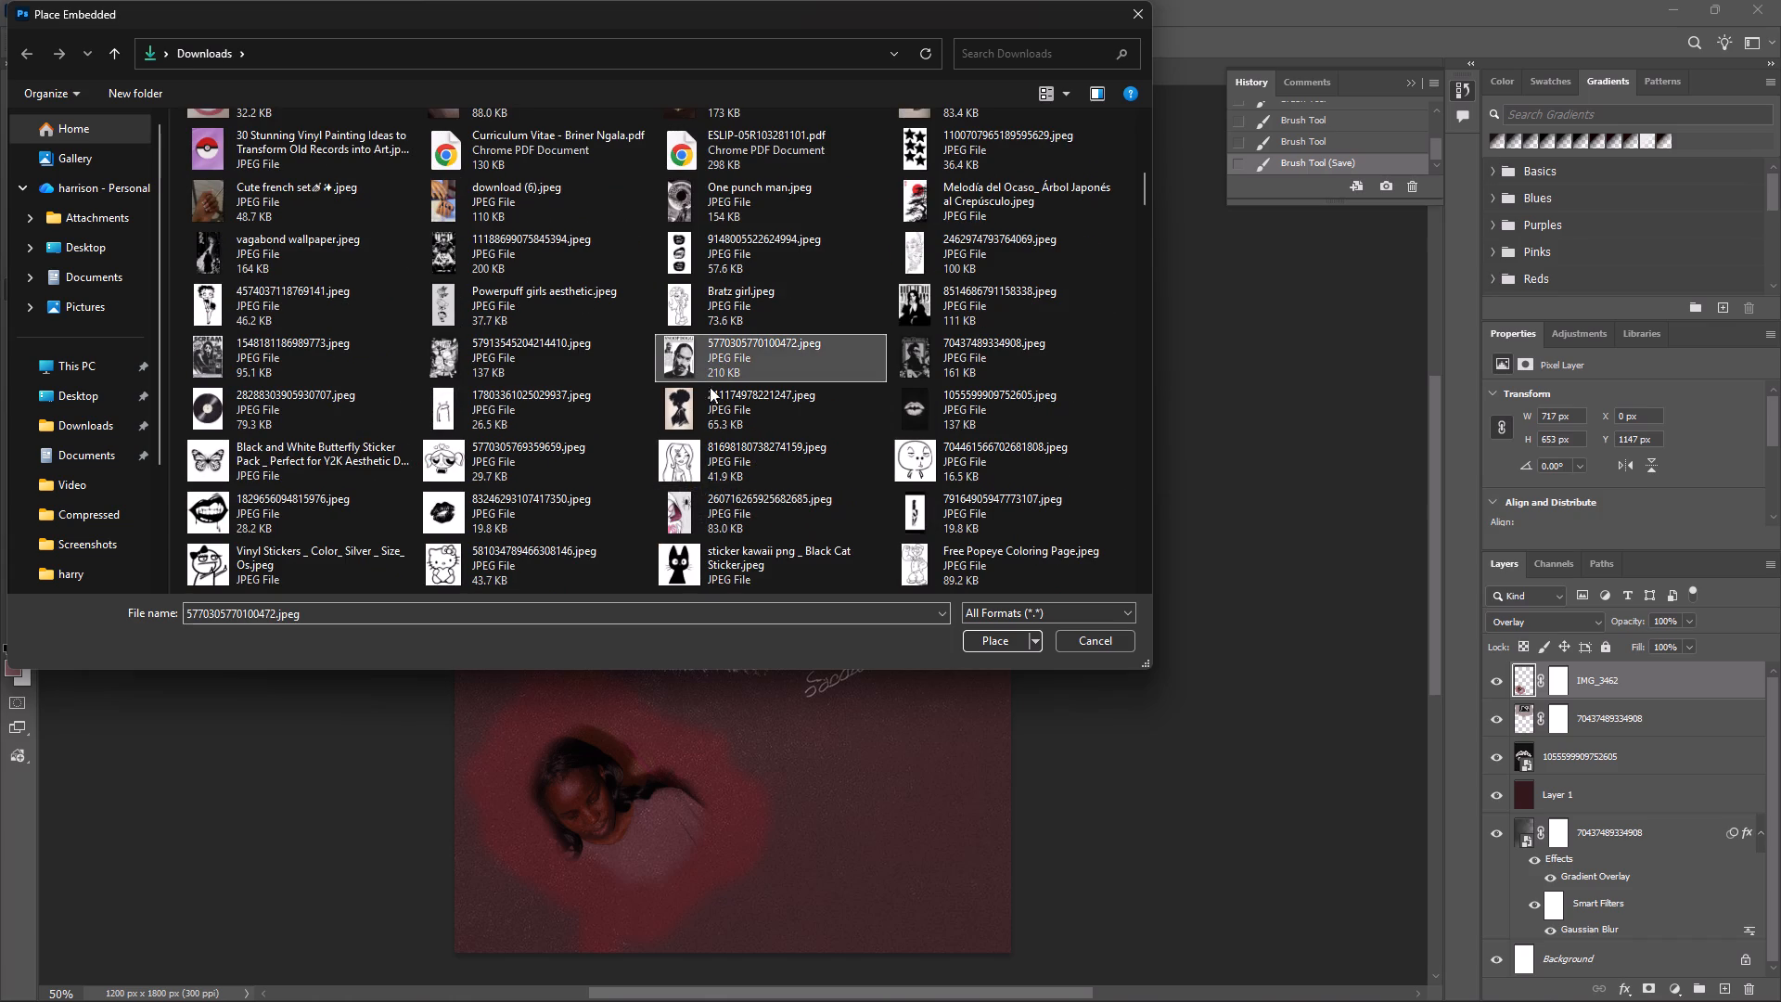
left_click(983, 634)
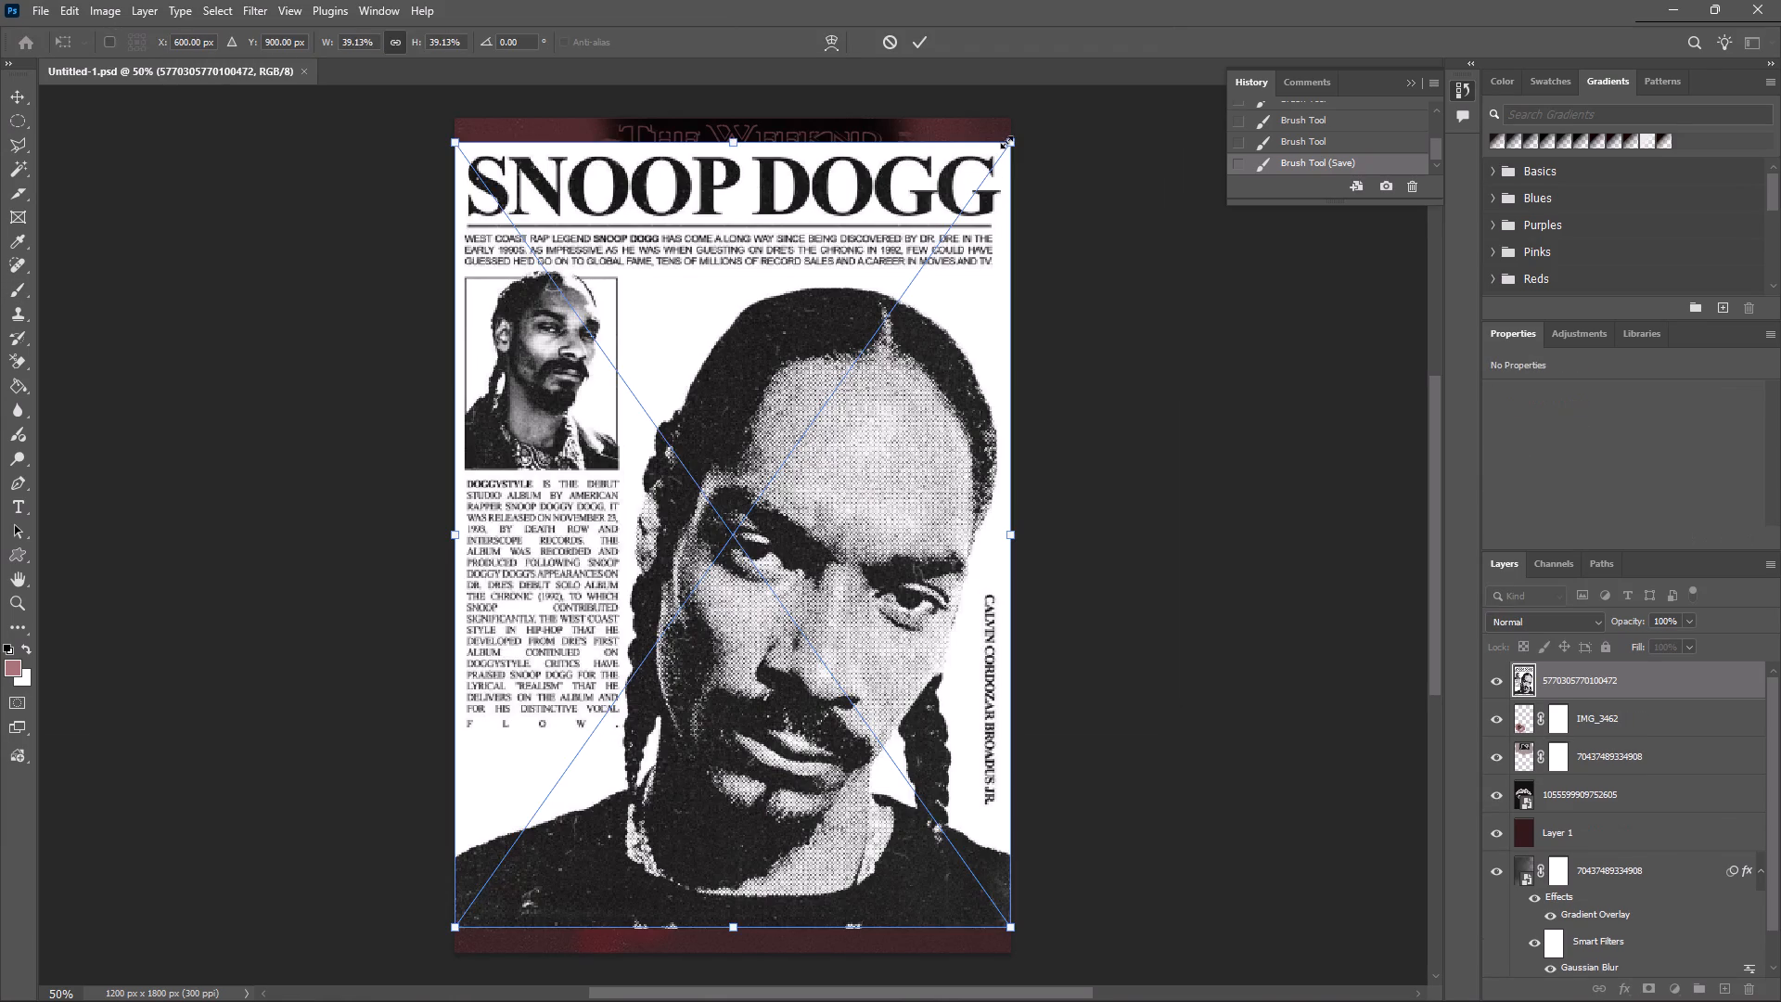
Enlarge the placed Snoop Dogg image to about 43.18% so it covers the whole canvas, and commit the placement.
left_click_drag(1006, 142, 1024, 96)
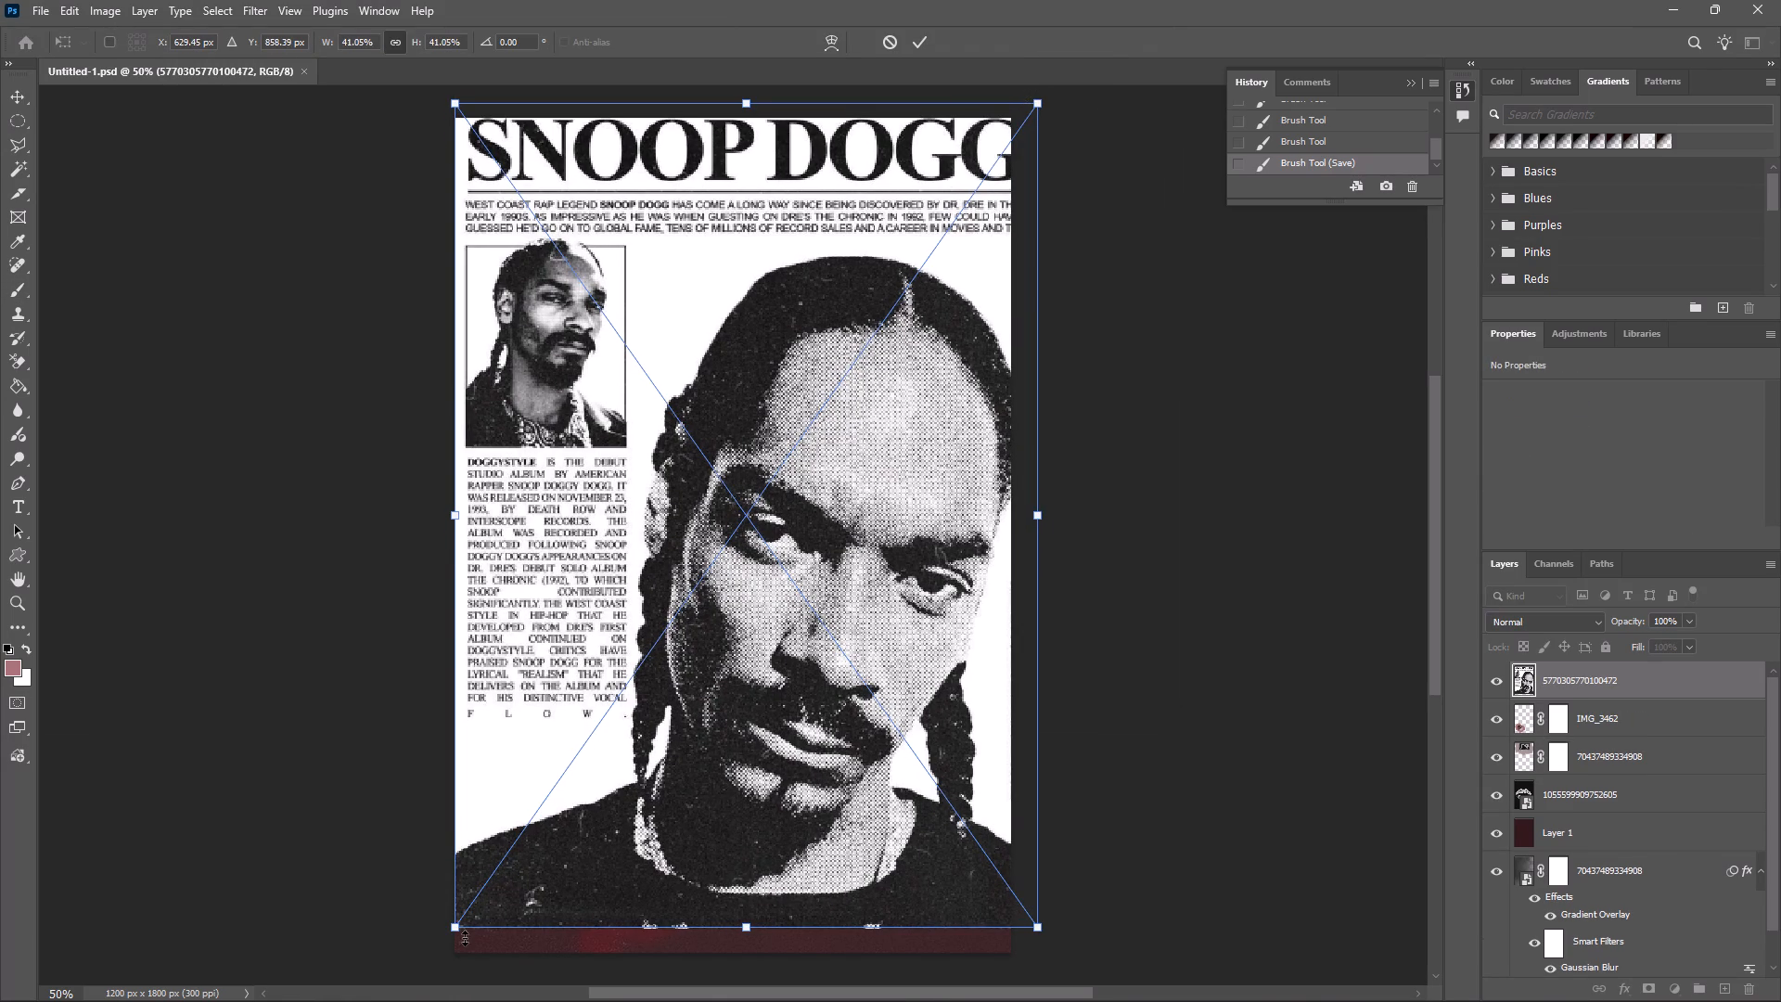
left_click_drag(462, 925, 437, 971)
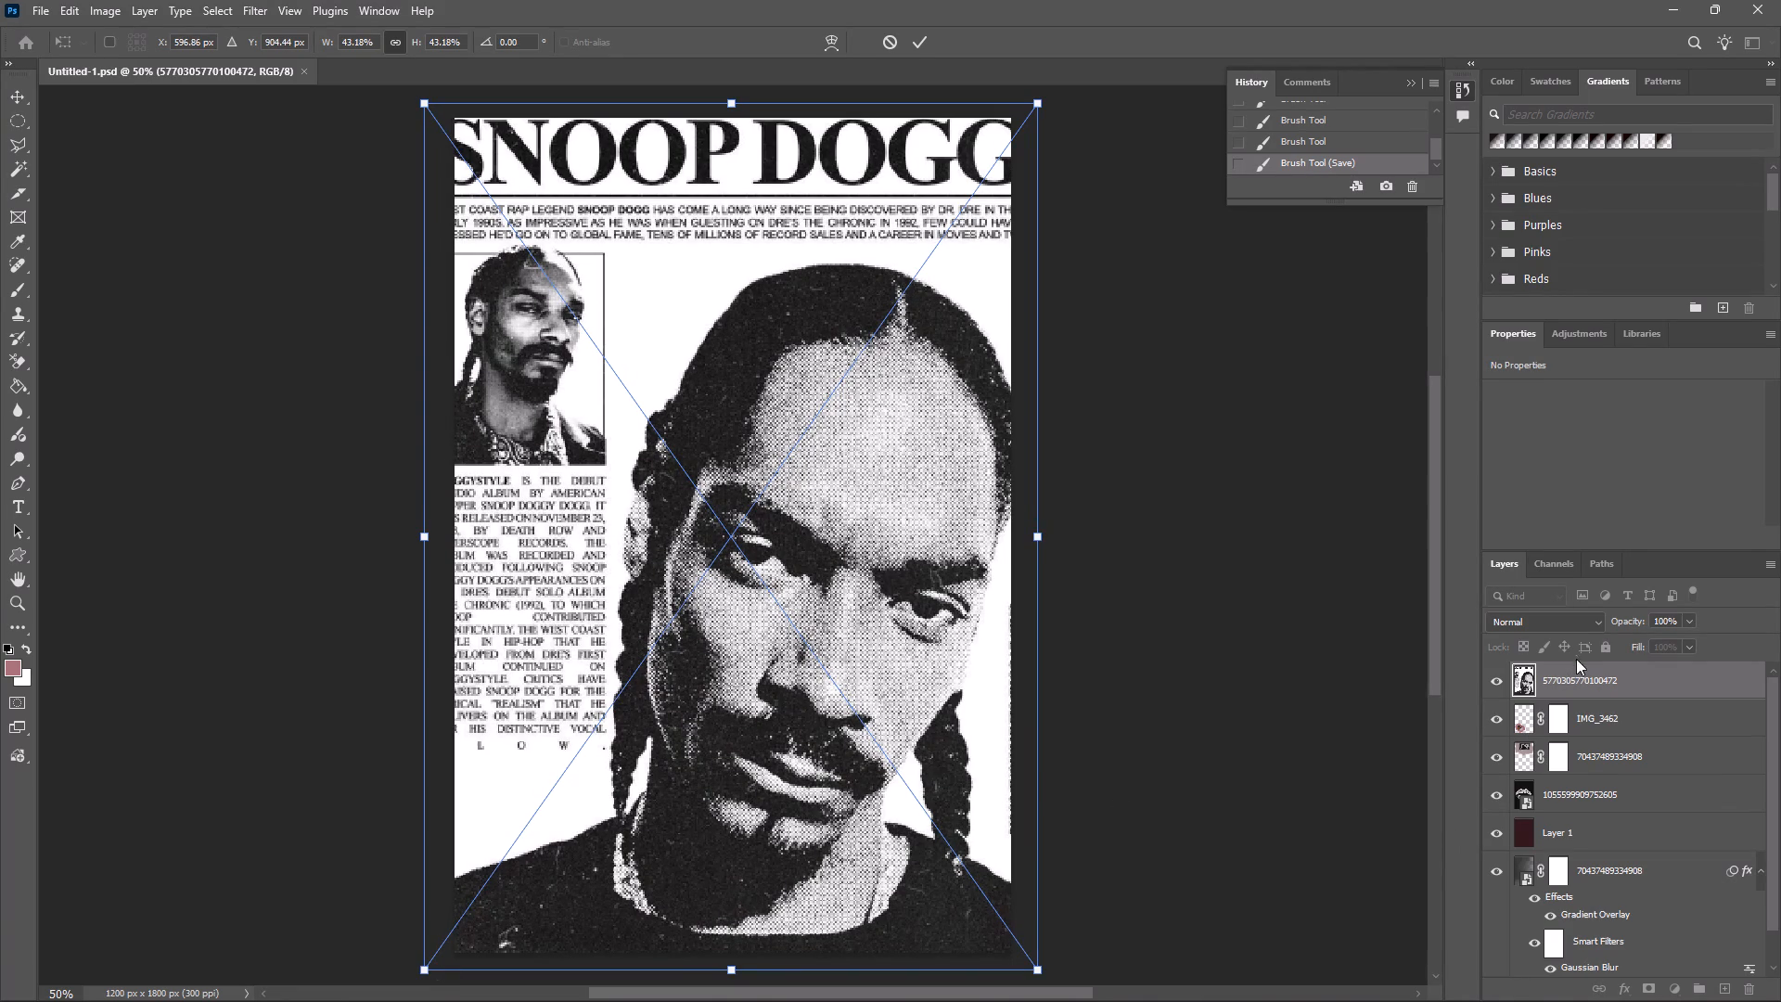
left_click(925, 33)
Save the poster document.
left_click(38, 7)
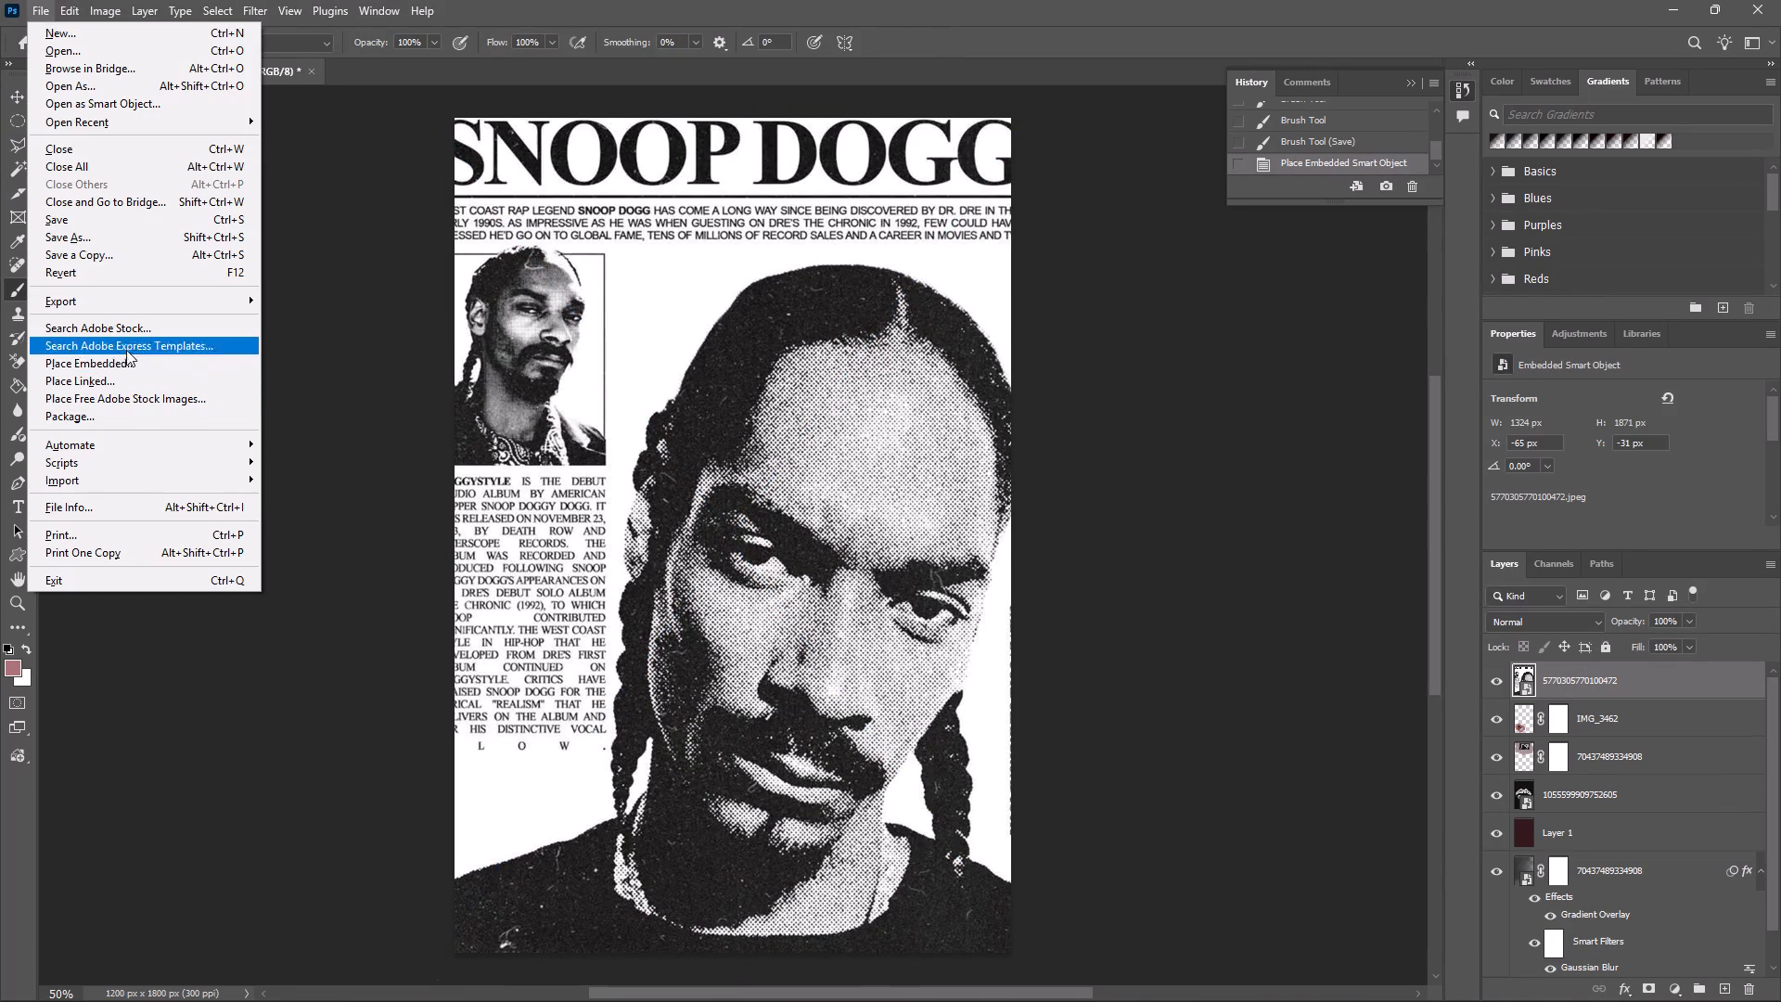
left_click(69, 223)
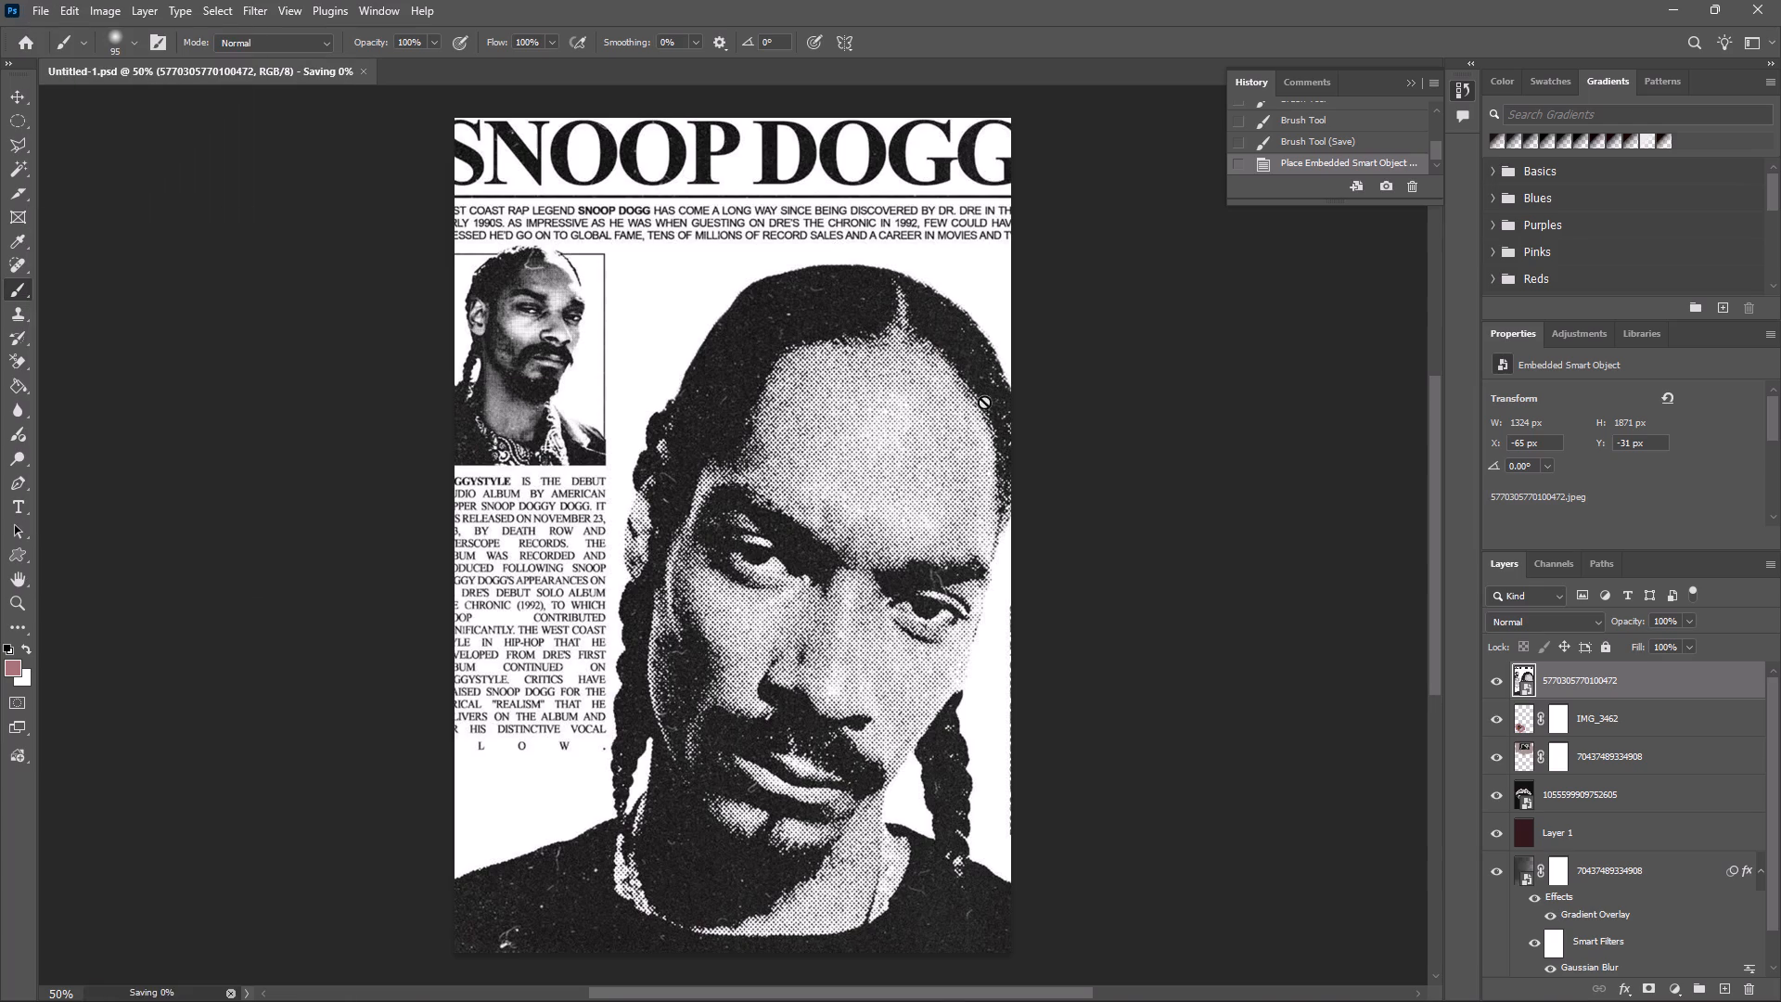
left_click(1546, 620)
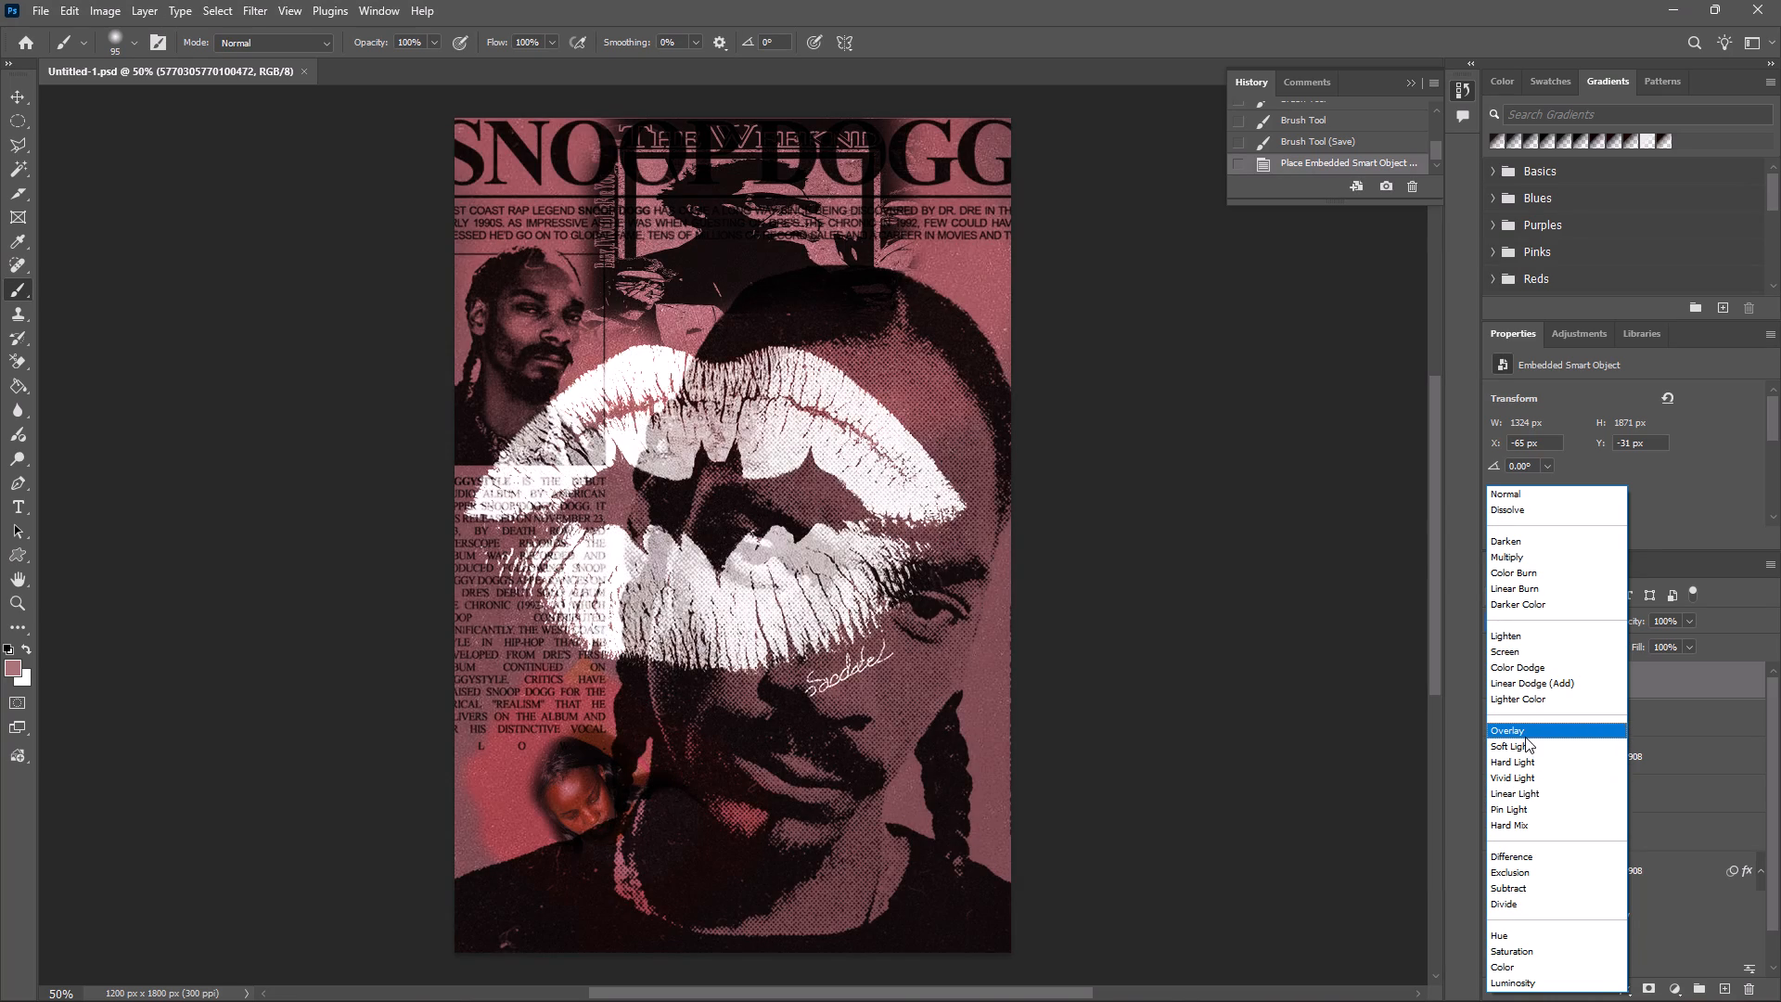
left_click(1525, 737)
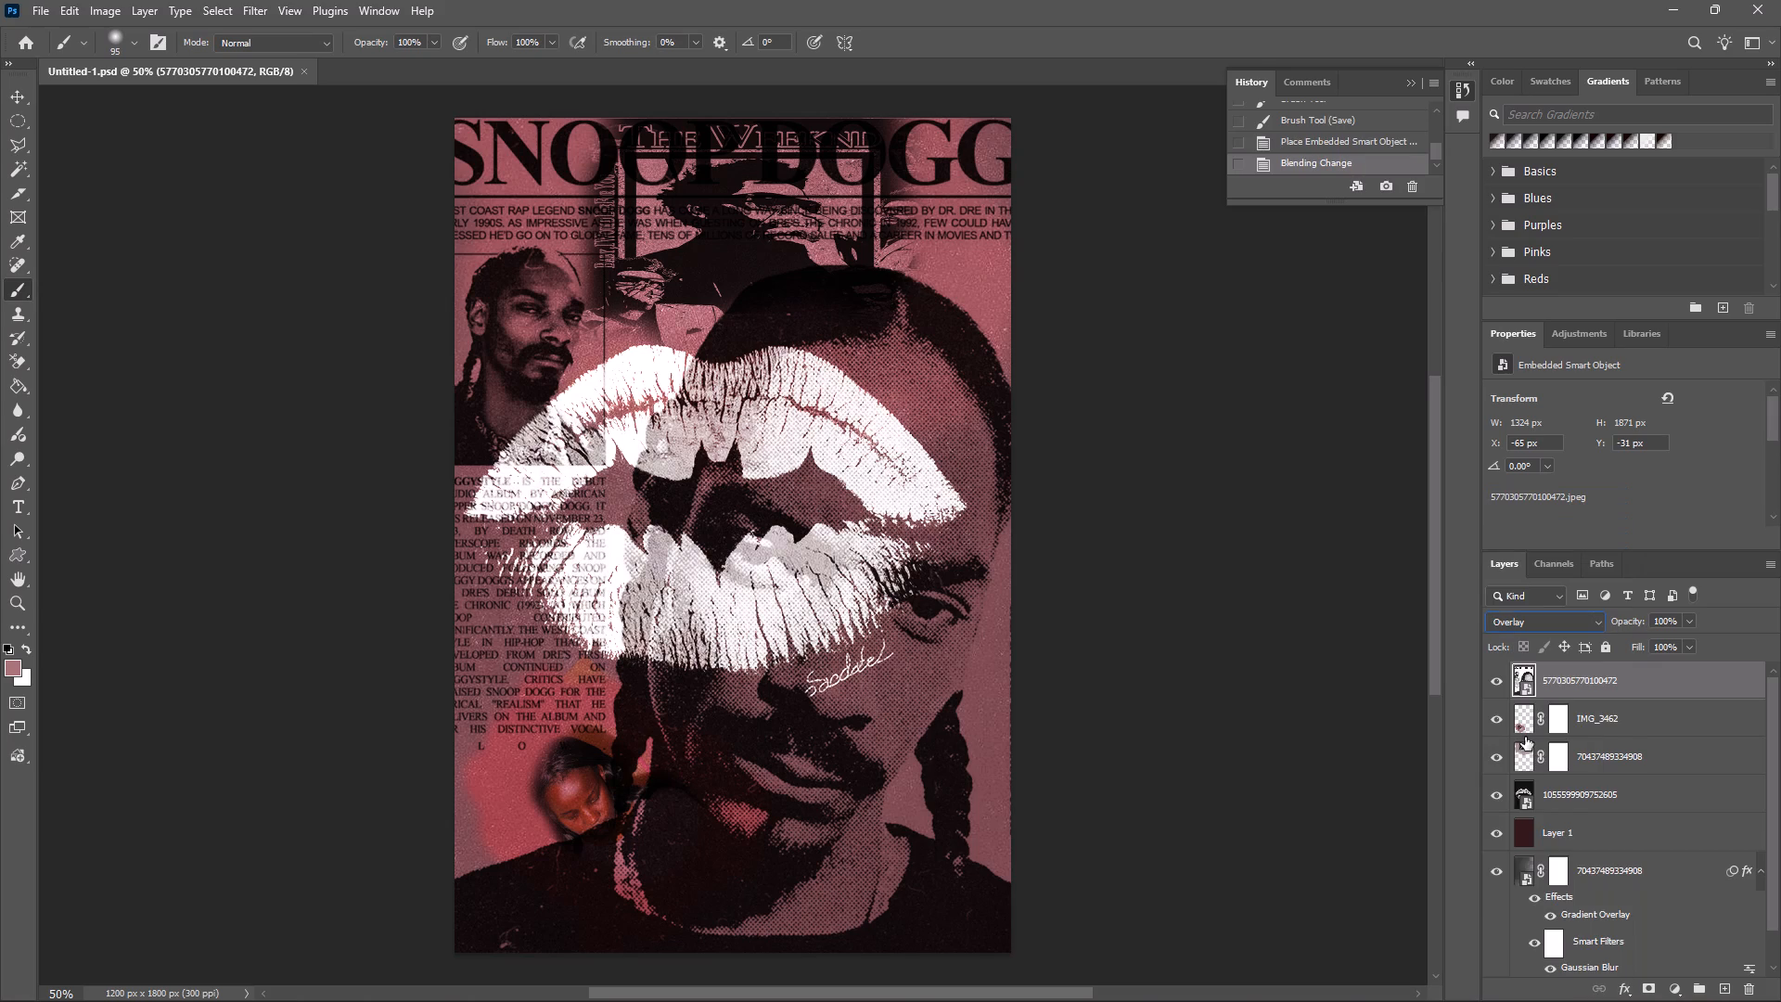
Try the Snoop Dogg layer at different stack levels and place it directly below Layer 1.
left_click_drag(1557, 680, 1587, 861)
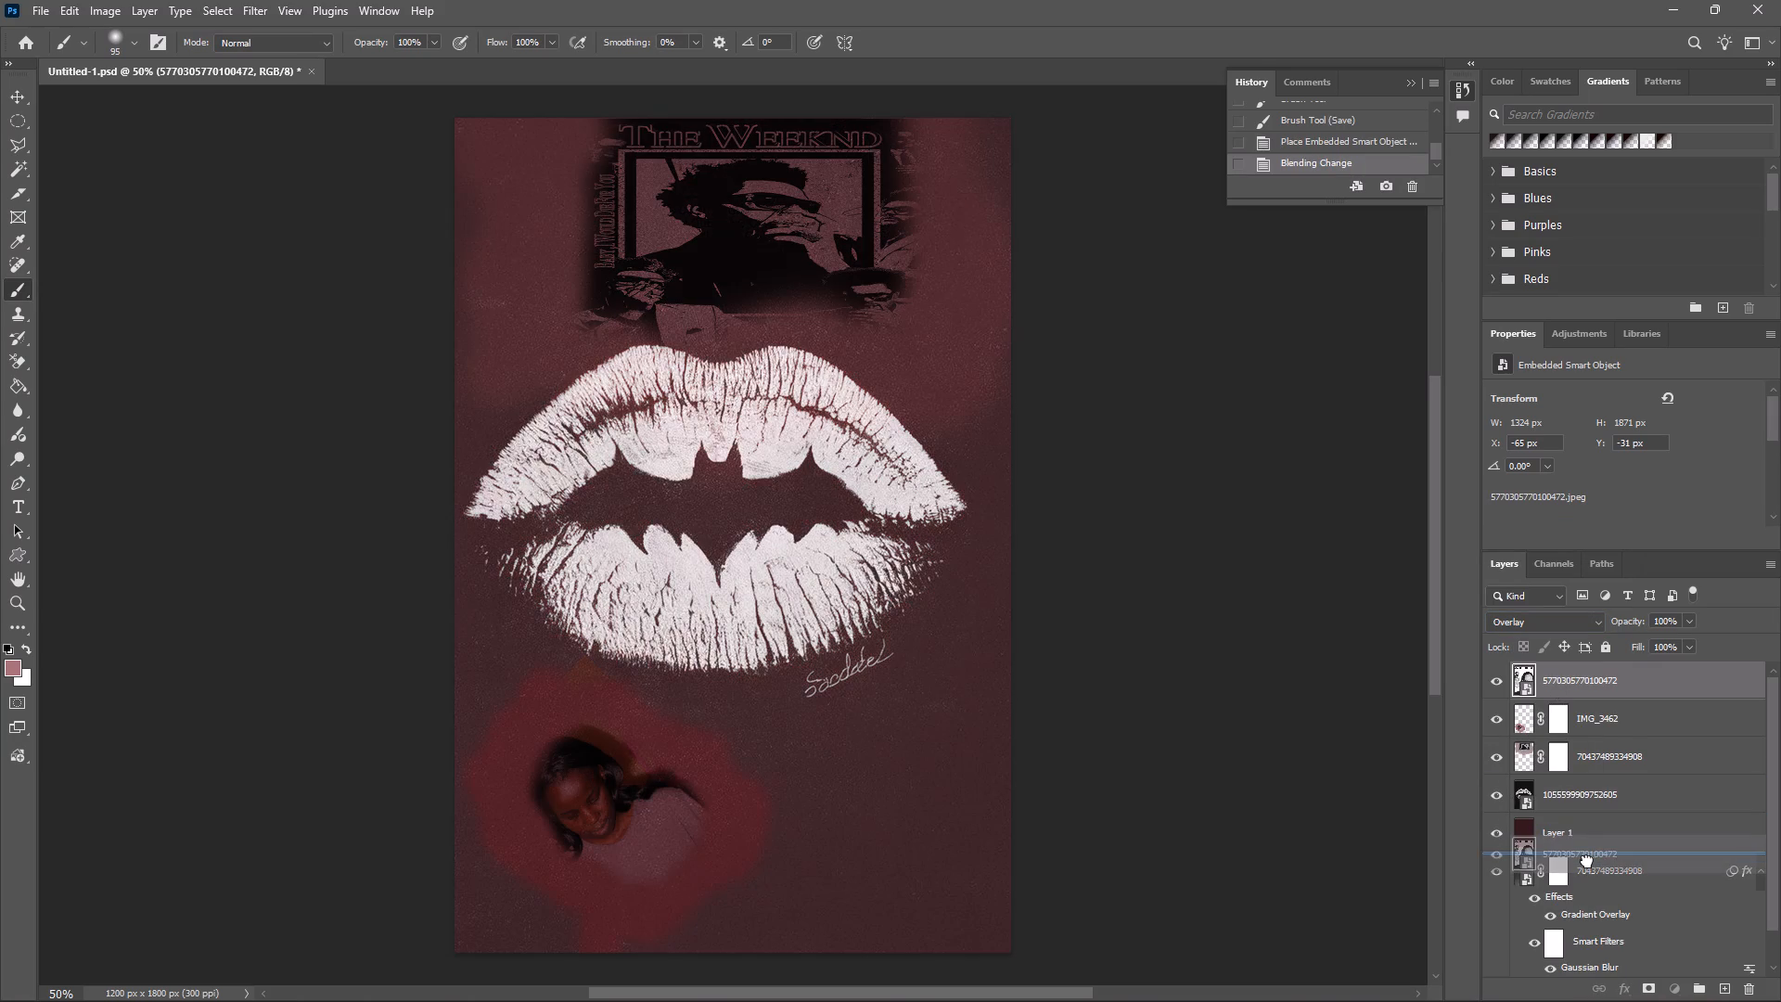
left_click_drag(1587, 861, 1596, 817)
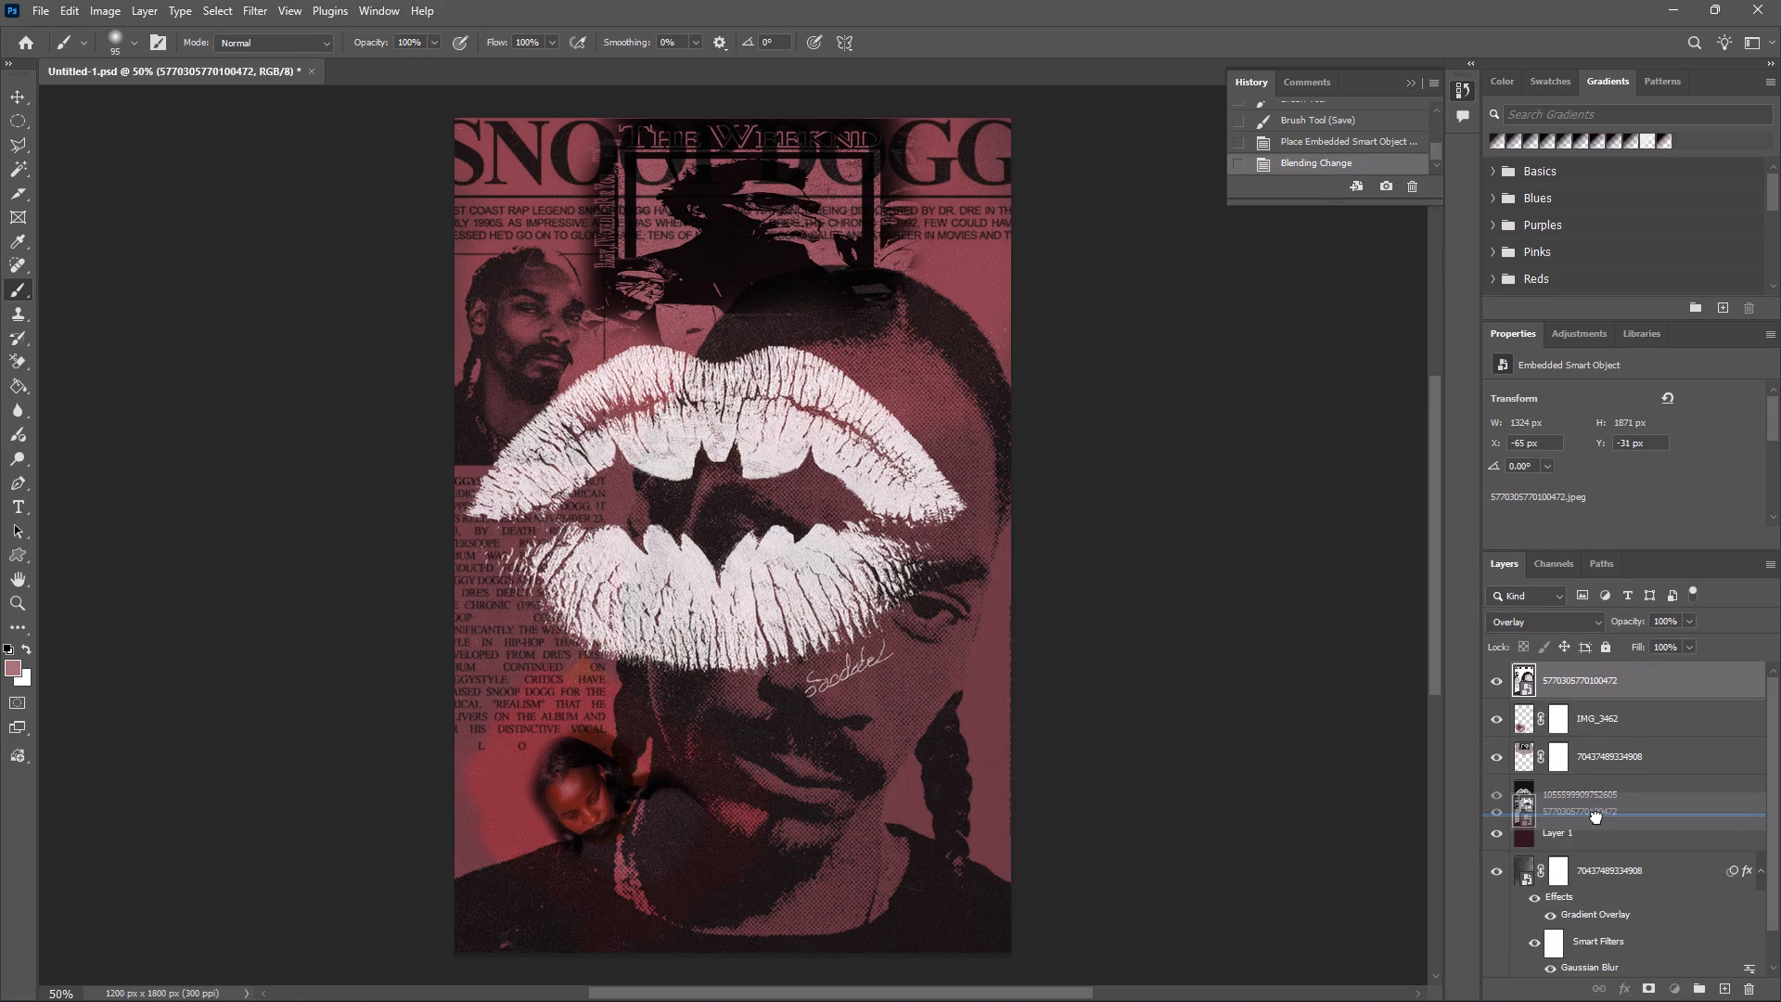
left_click_drag(1596, 817, 1598, 777)
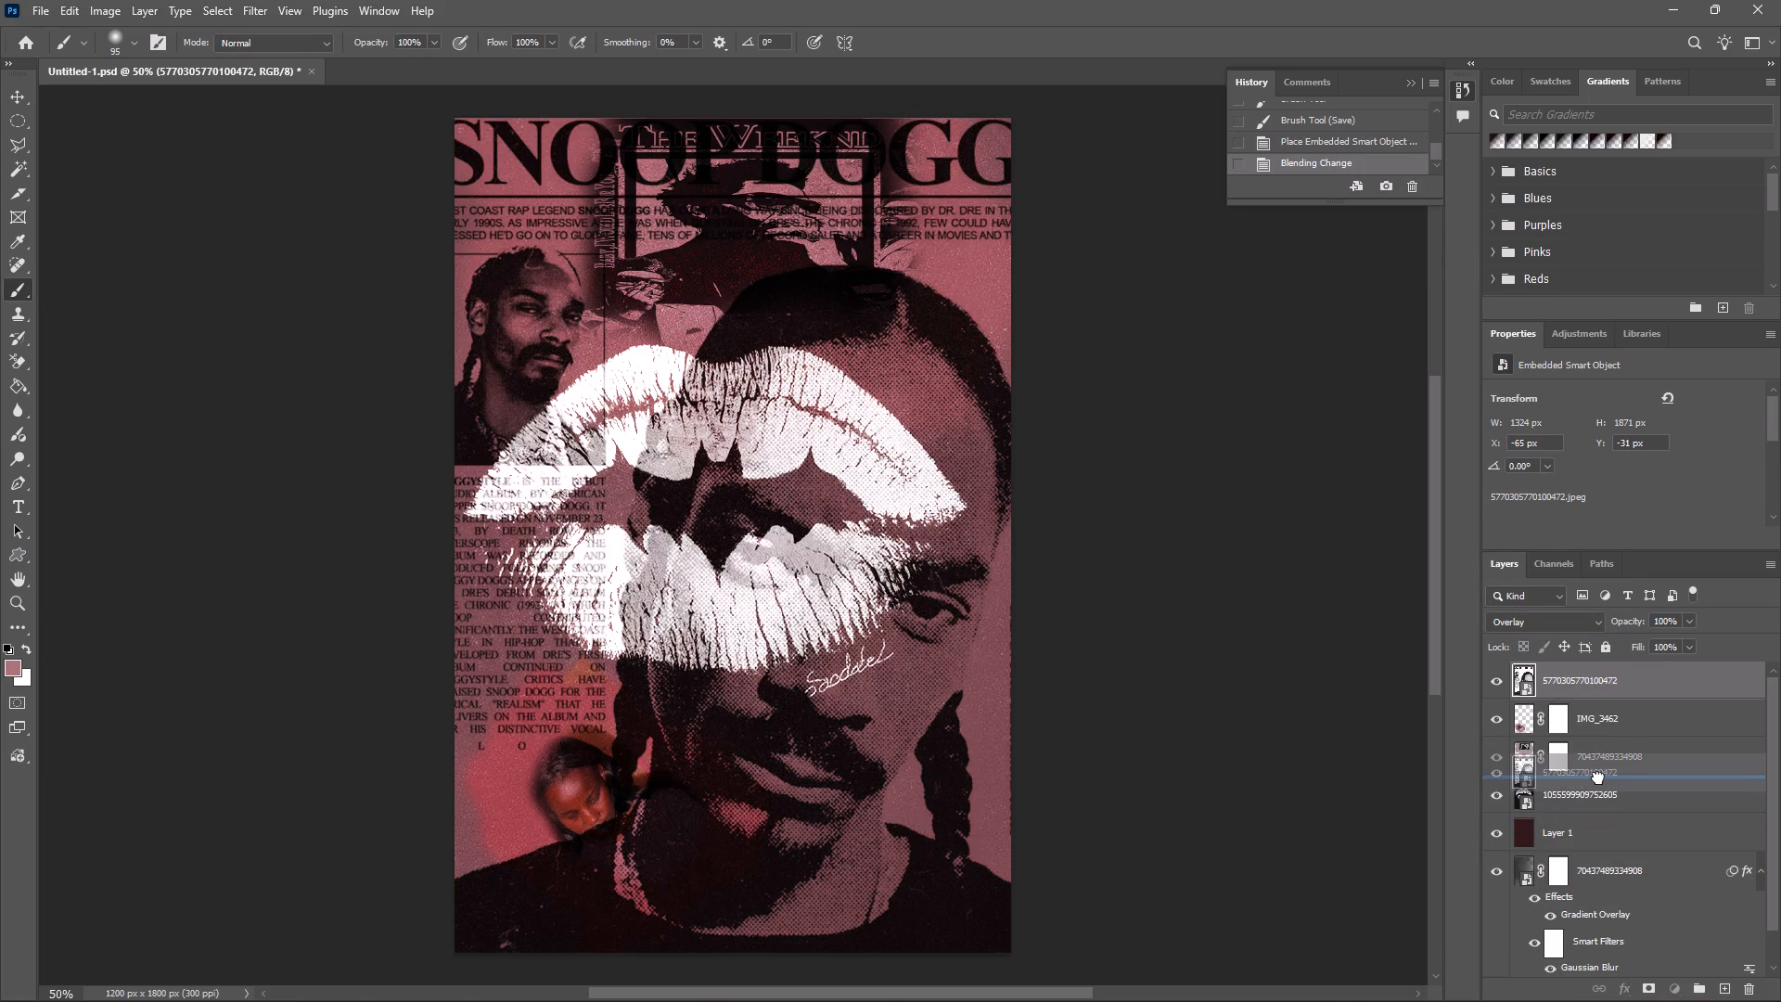
left_click_drag(1598, 777, 1598, 801)
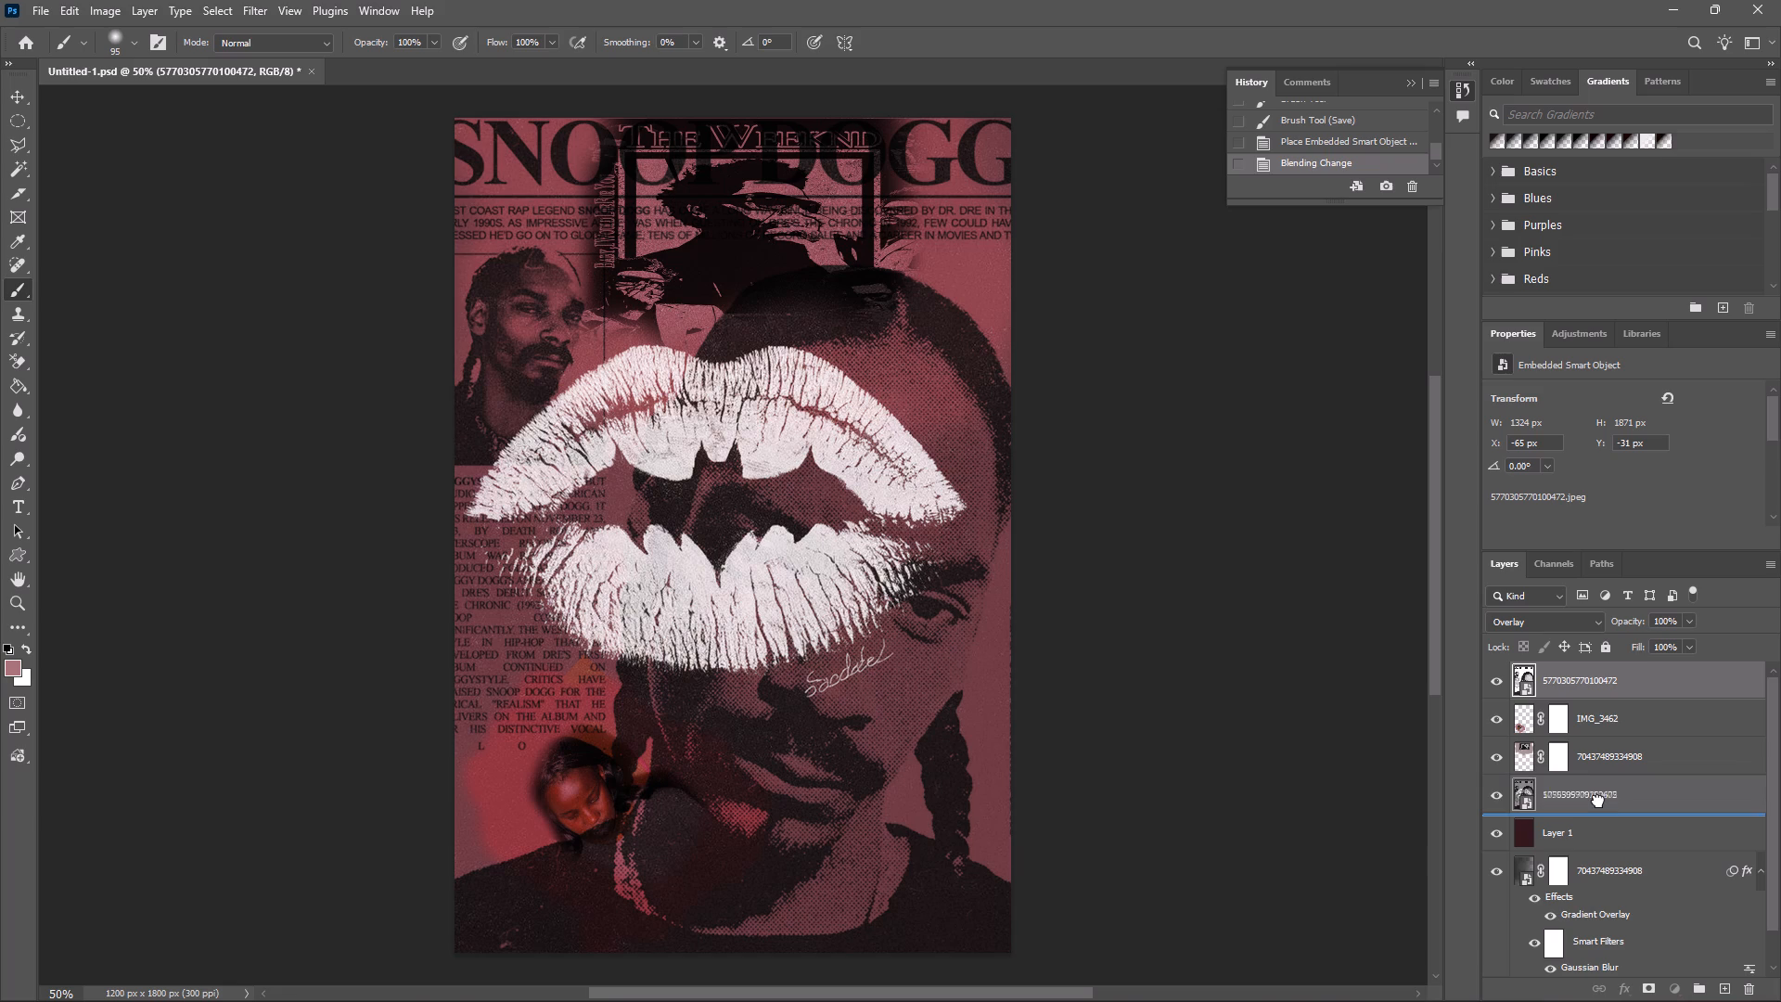
left_click_drag(1598, 801, 1598, 826)
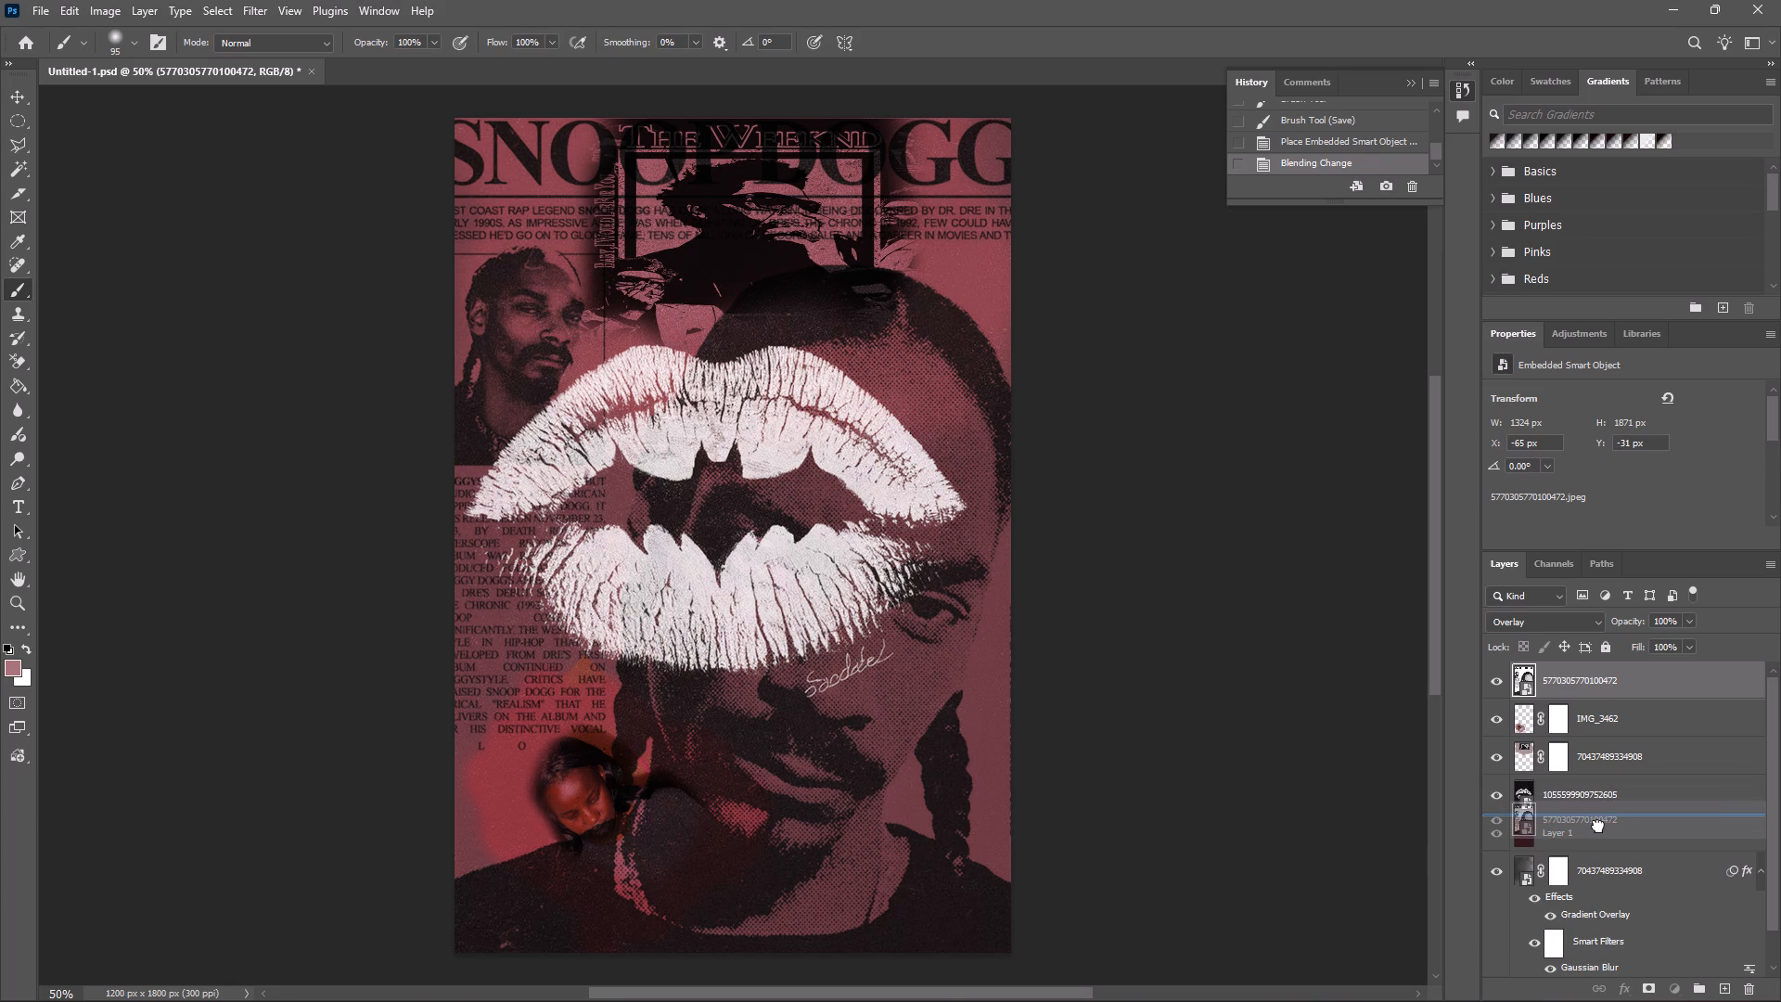
left_click_drag(1598, 826, 1597, 836)
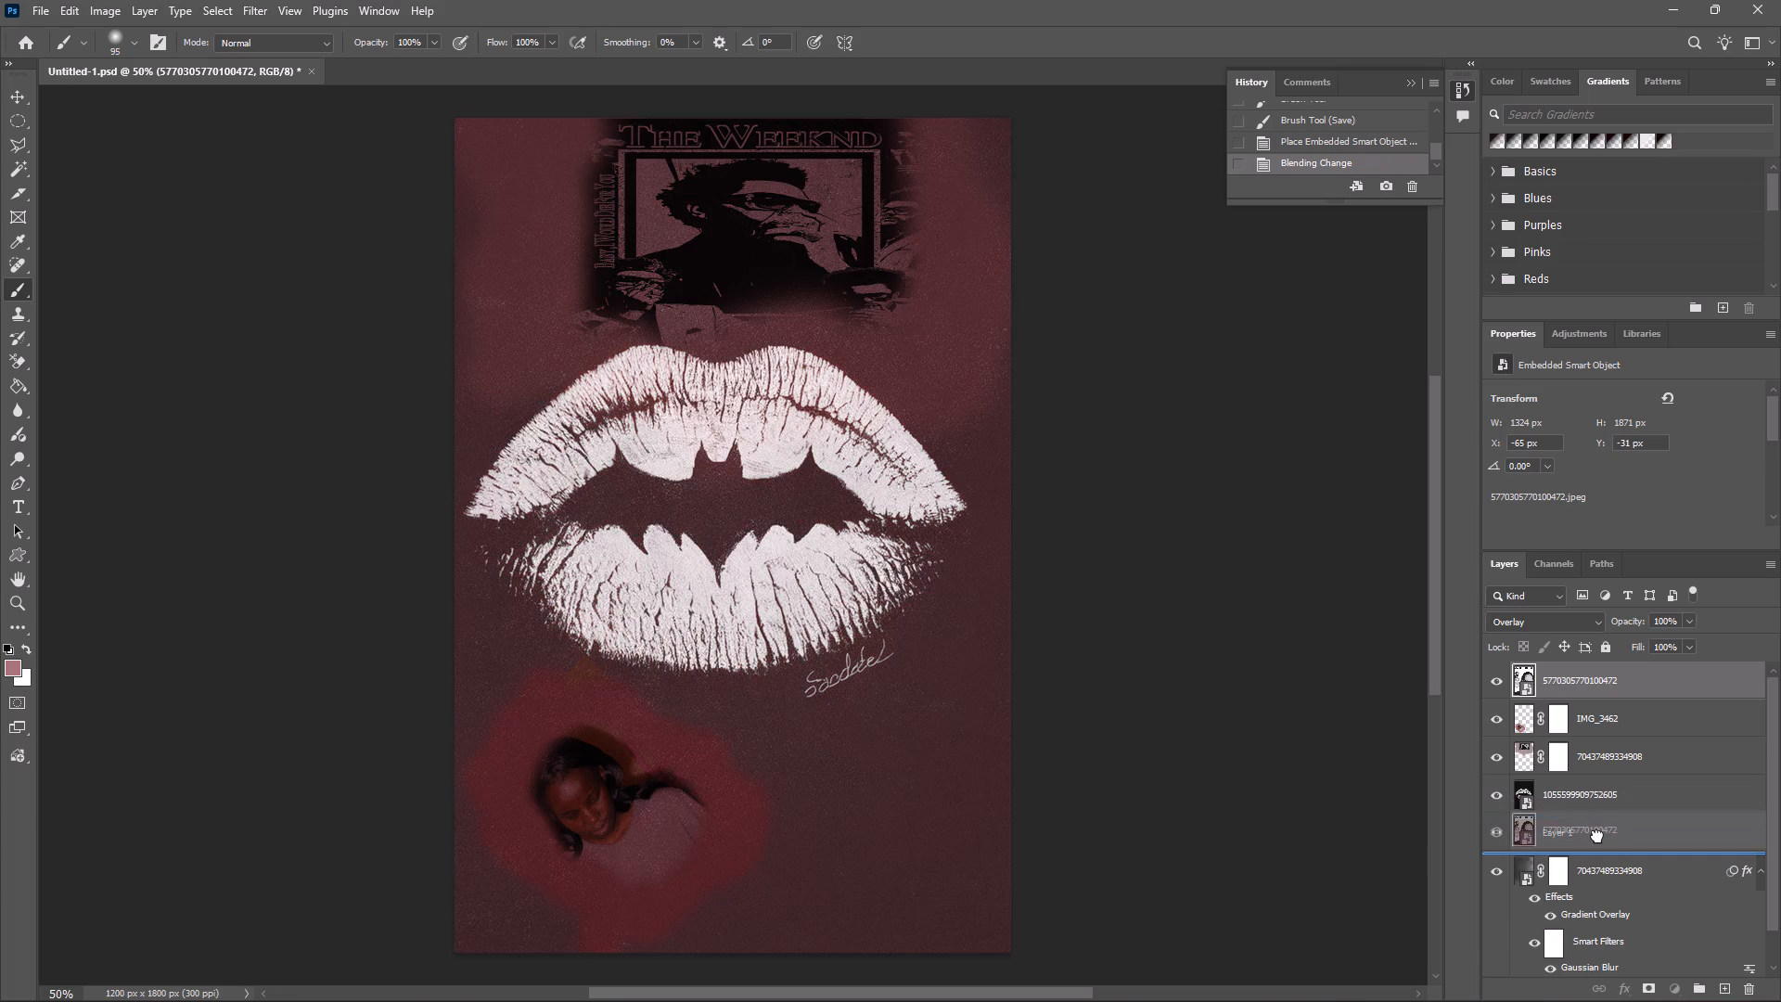
left_click_drag(1597, 836, 1597, 835)
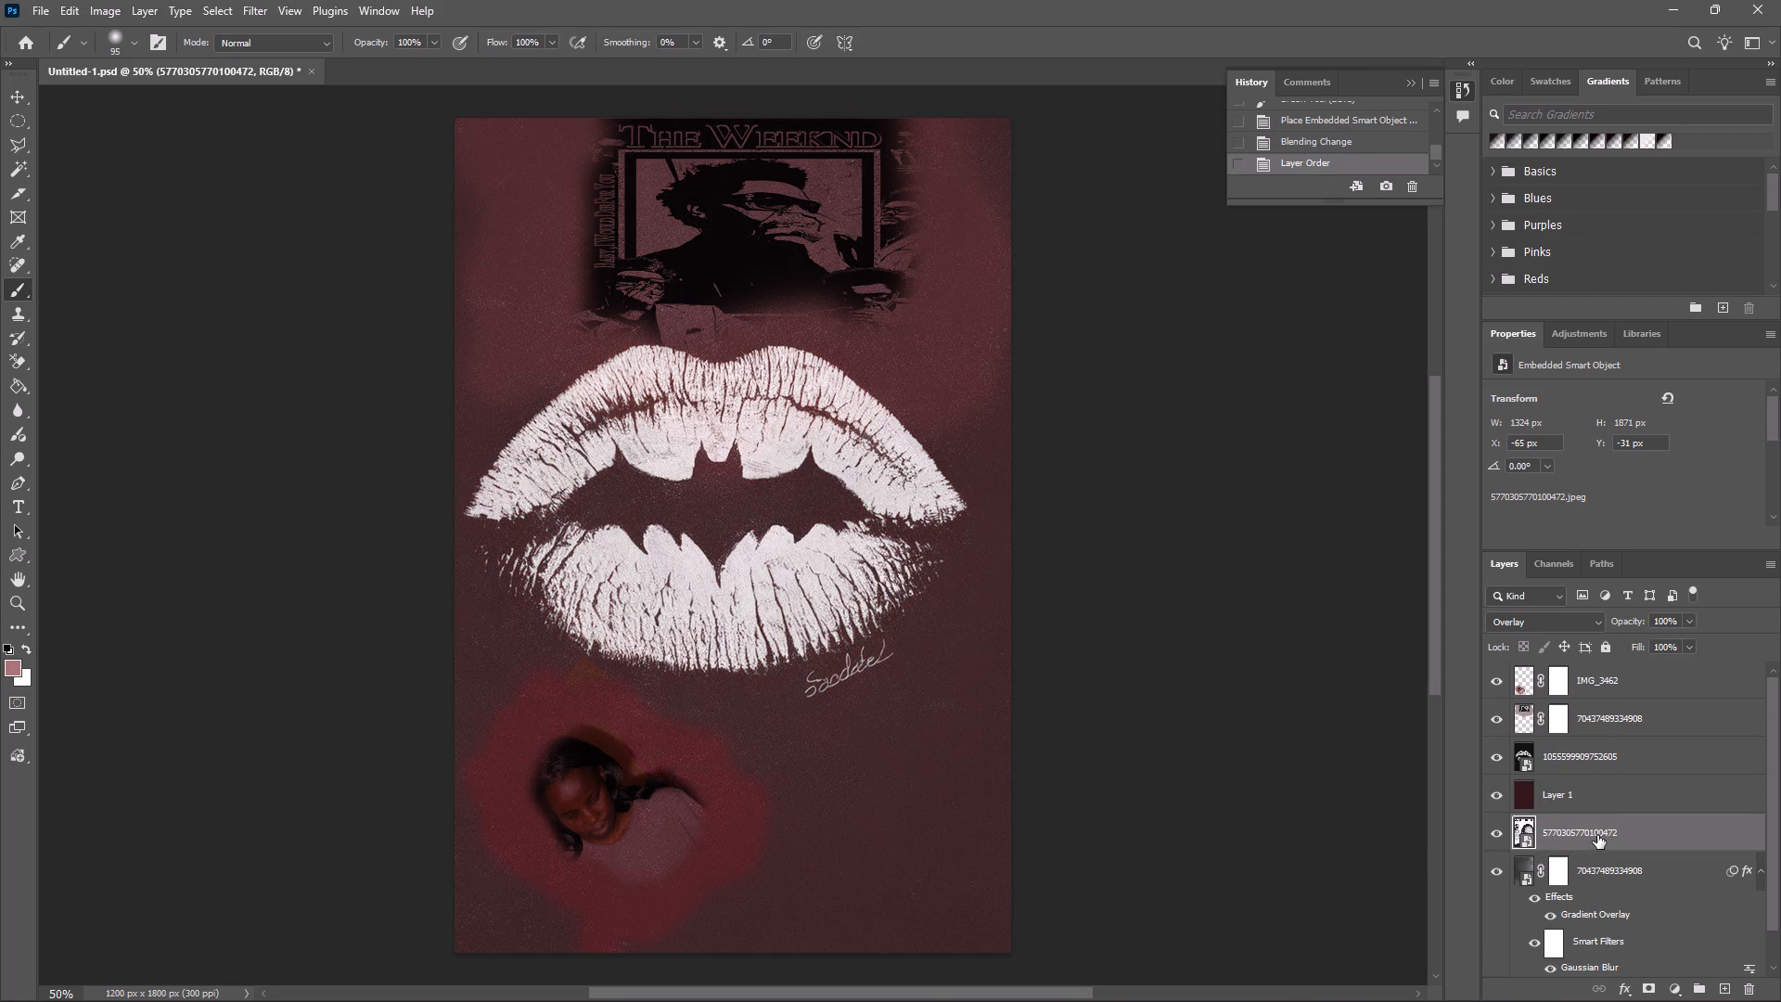
left_click_drag(1582, 785, 1586, 892)
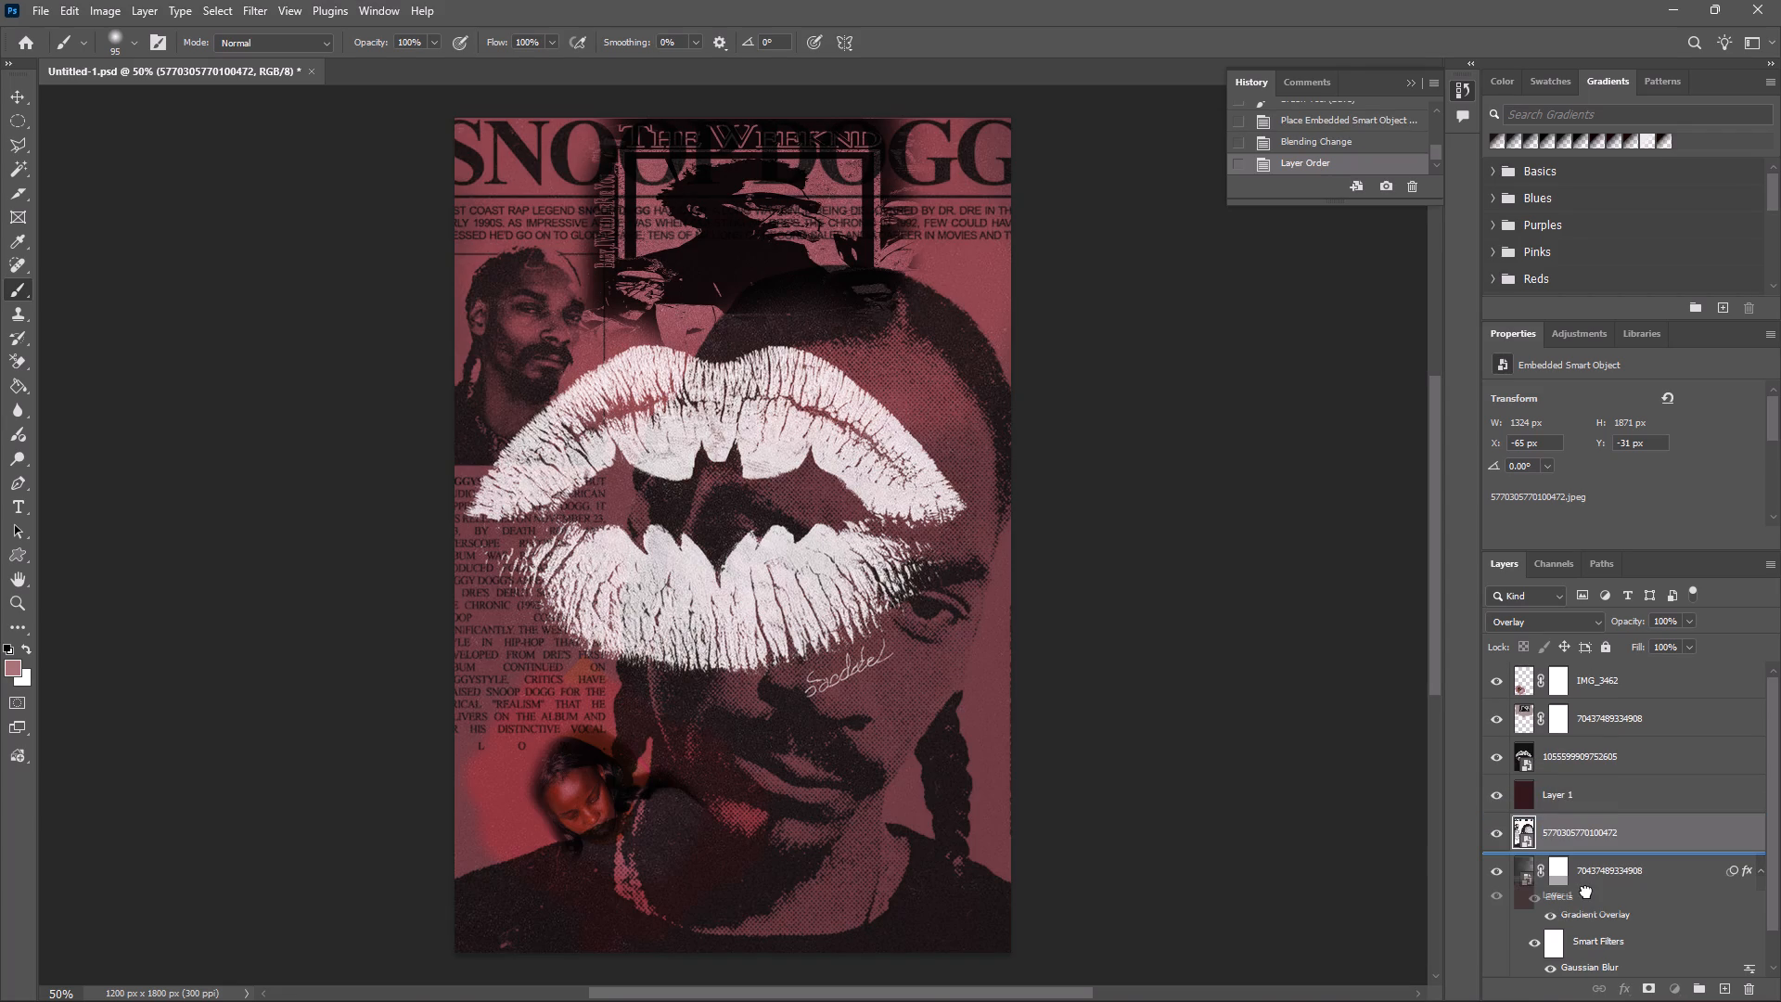
left_click_drag(1586, 892, 1598, 922)
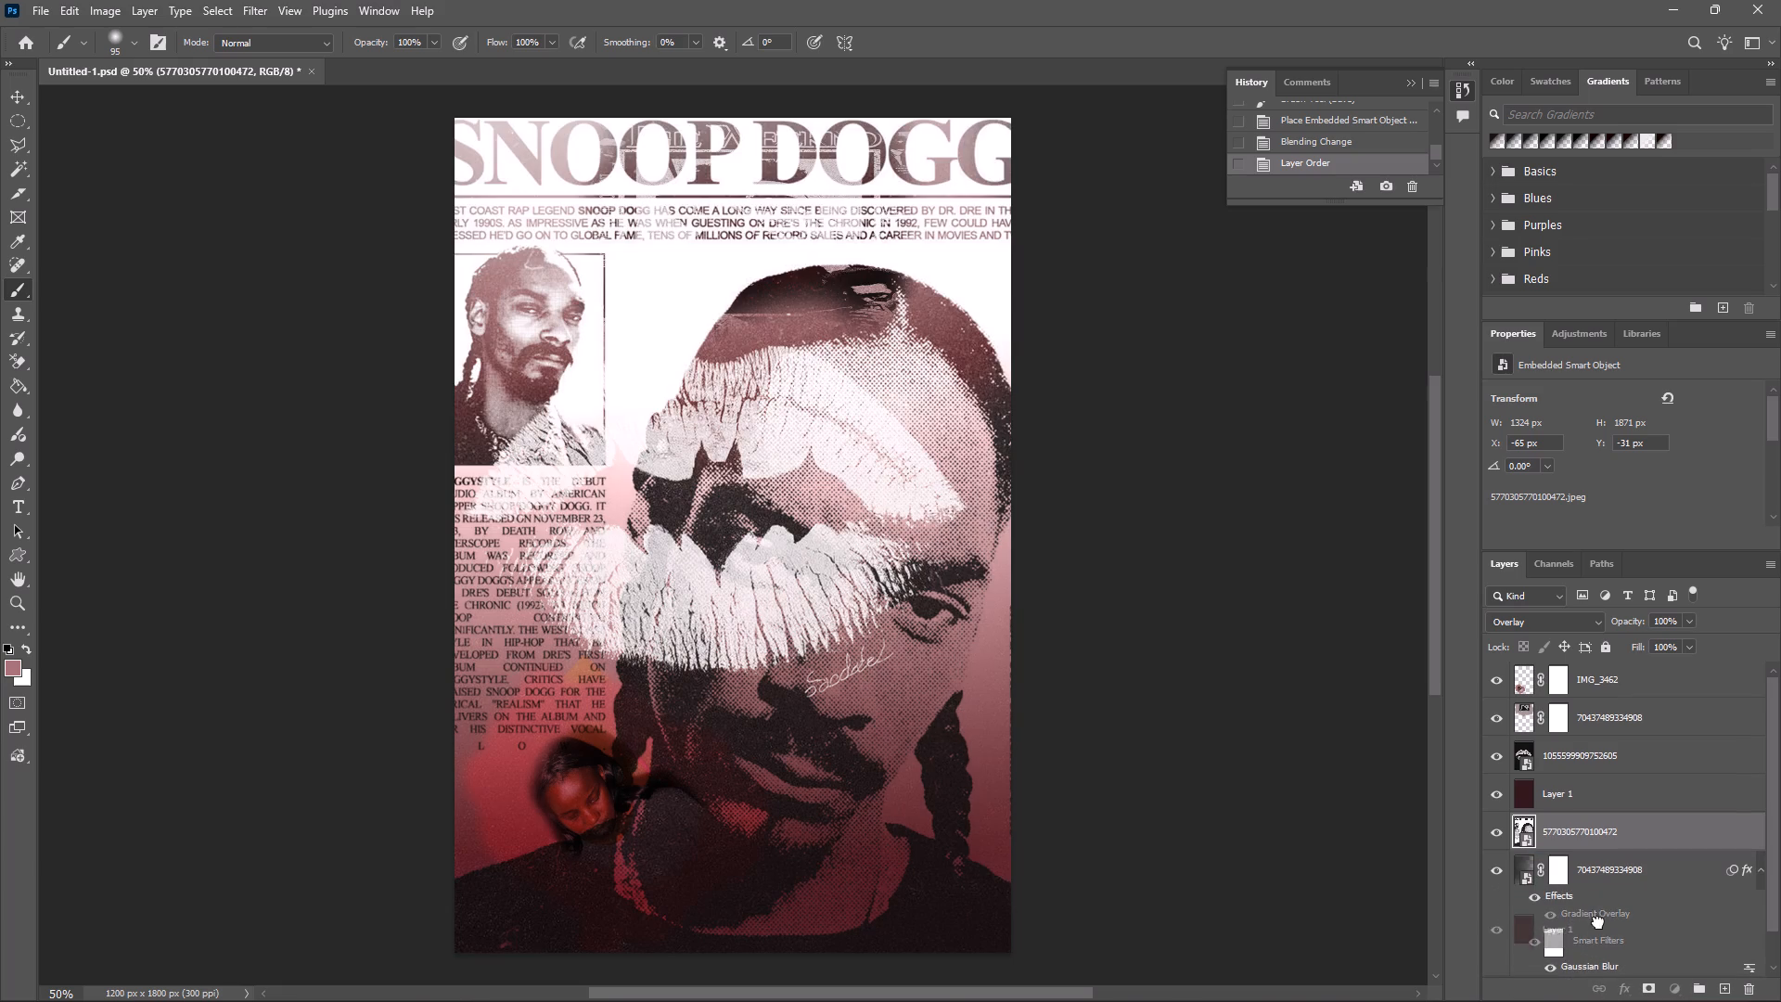
left_click_drag(1598, 922, 1598, 880)
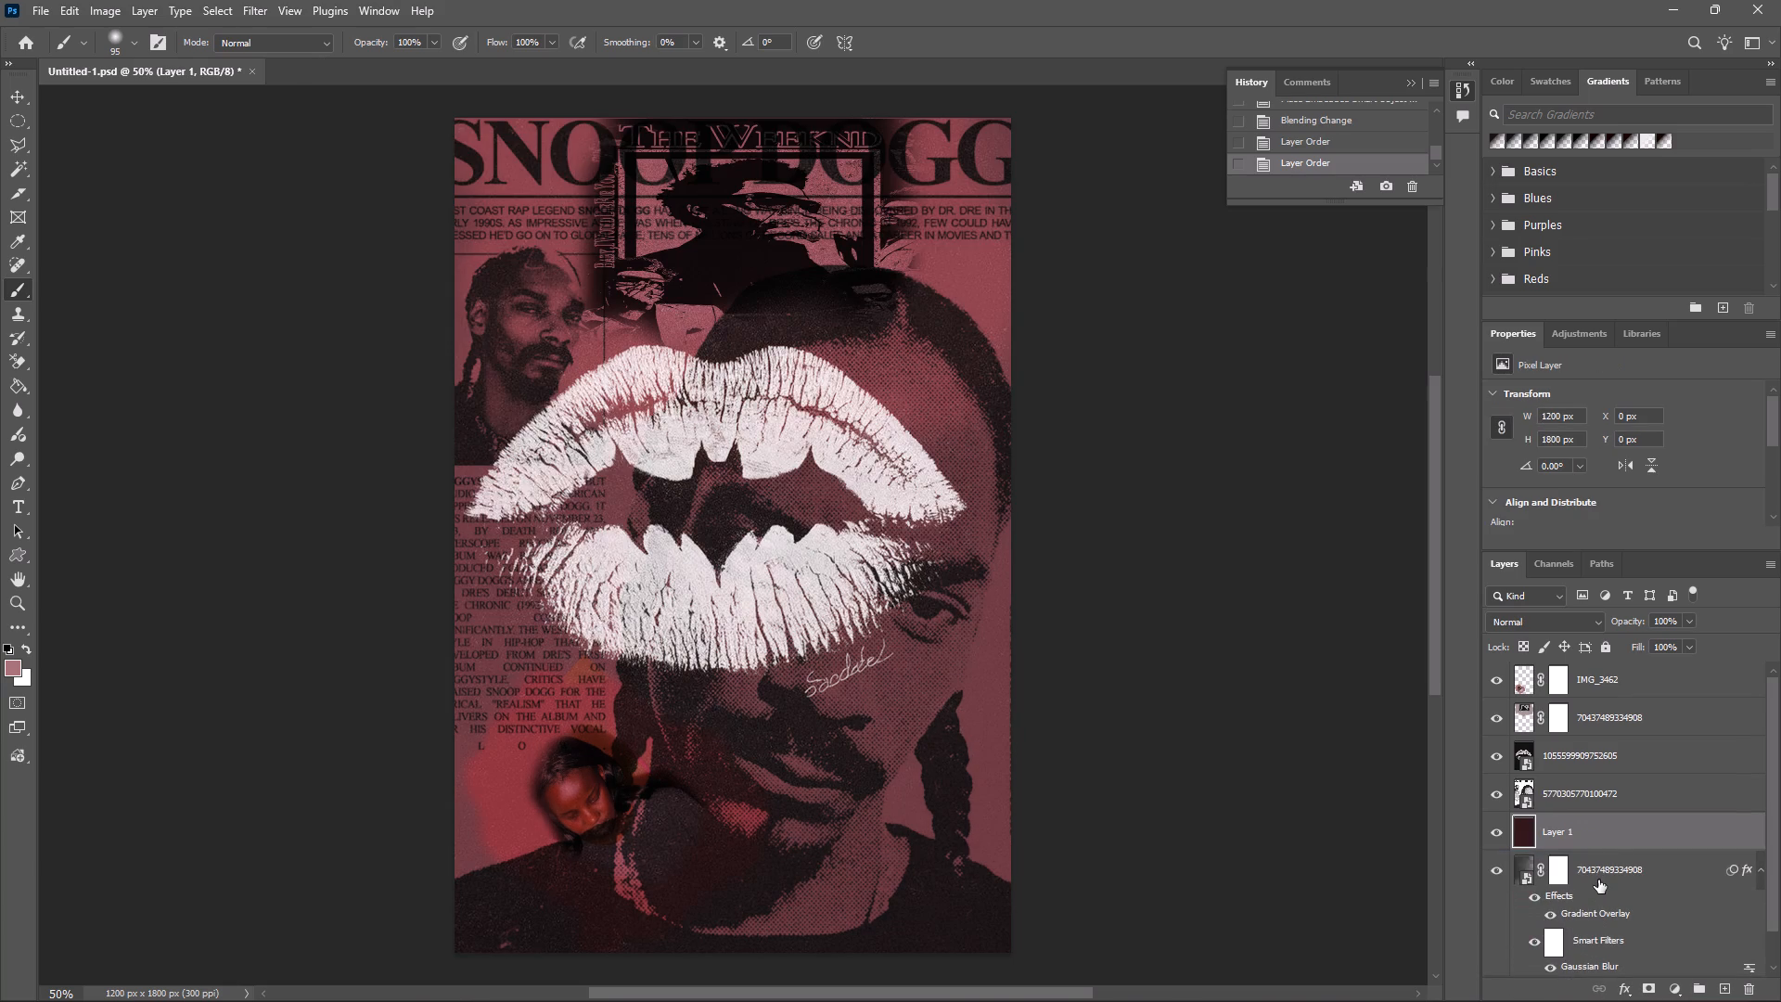
left_click(1529, 793)
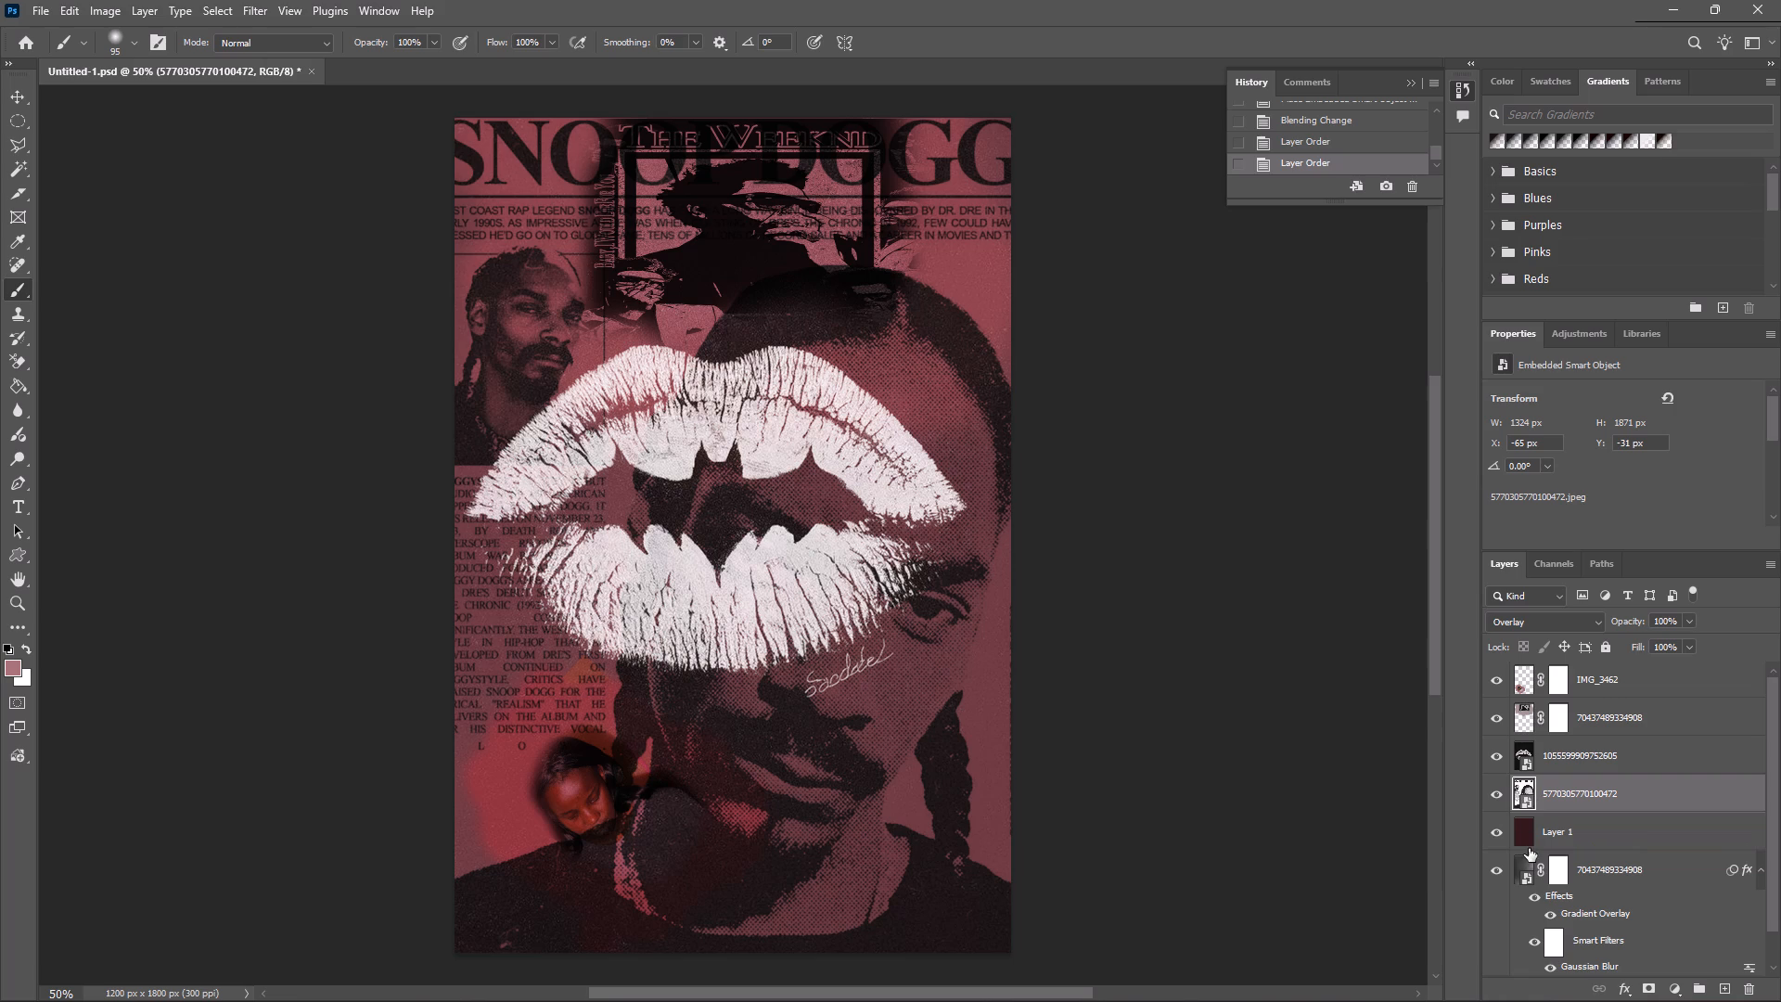
left_click(1582, 616)
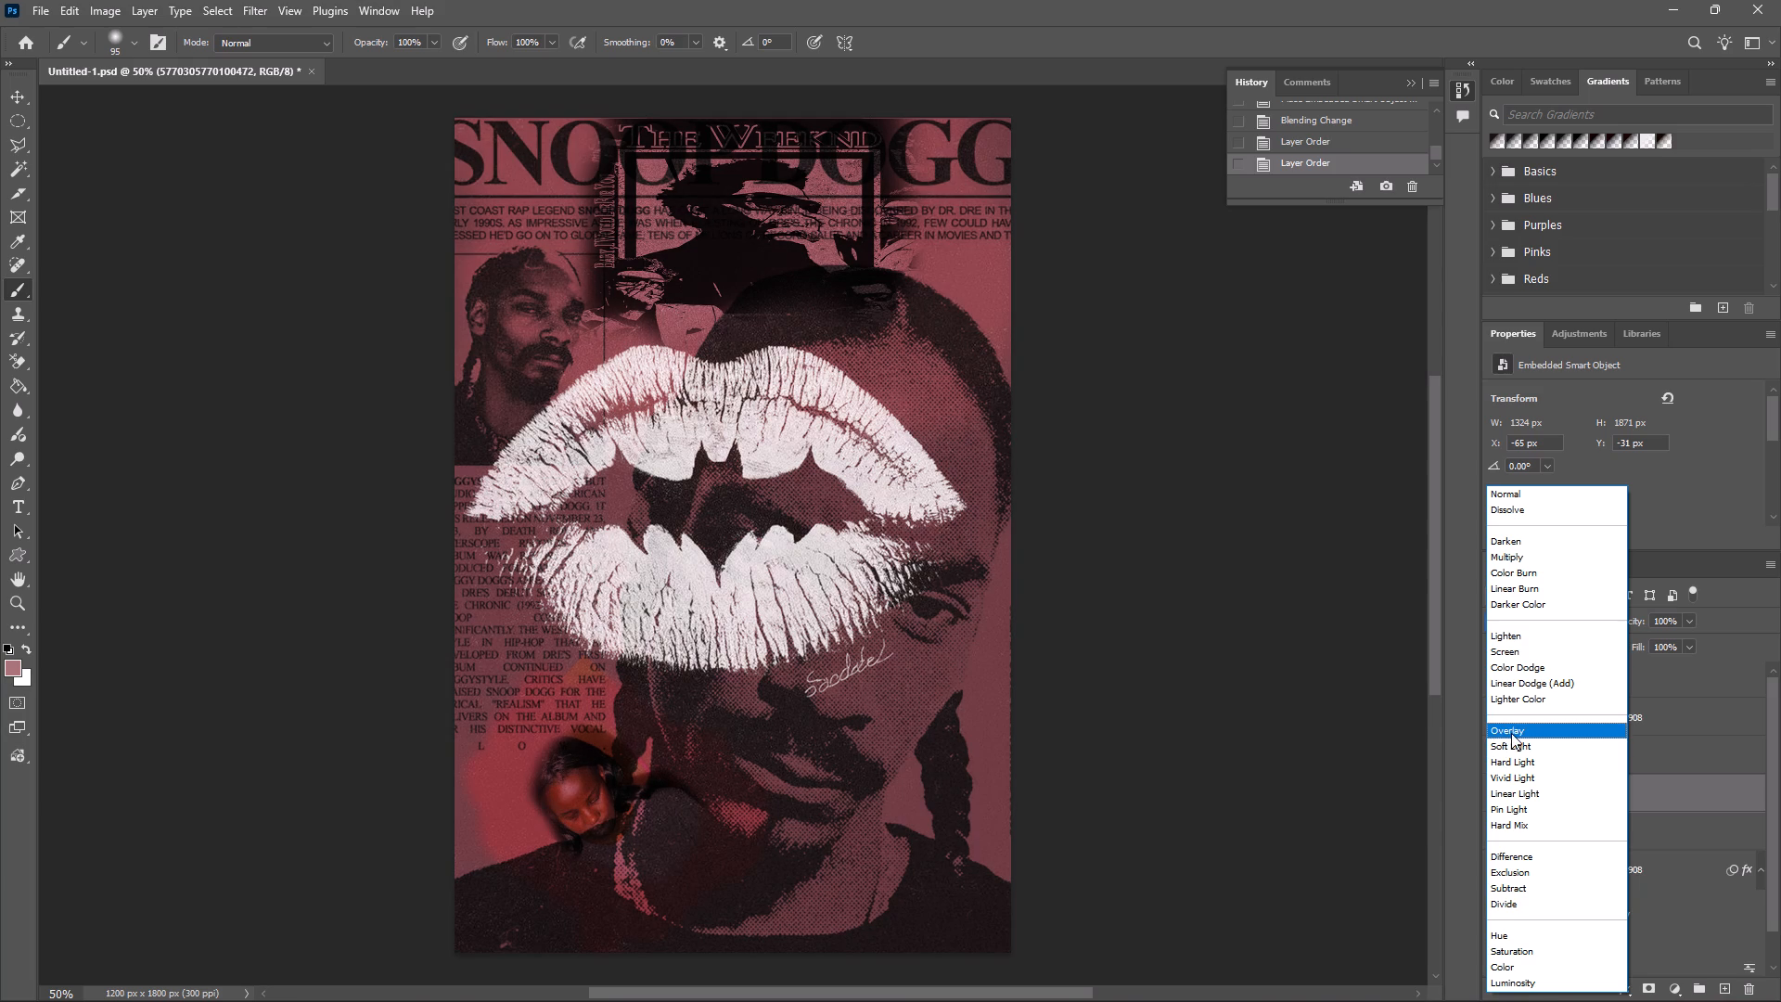
left_click(1511, 733)
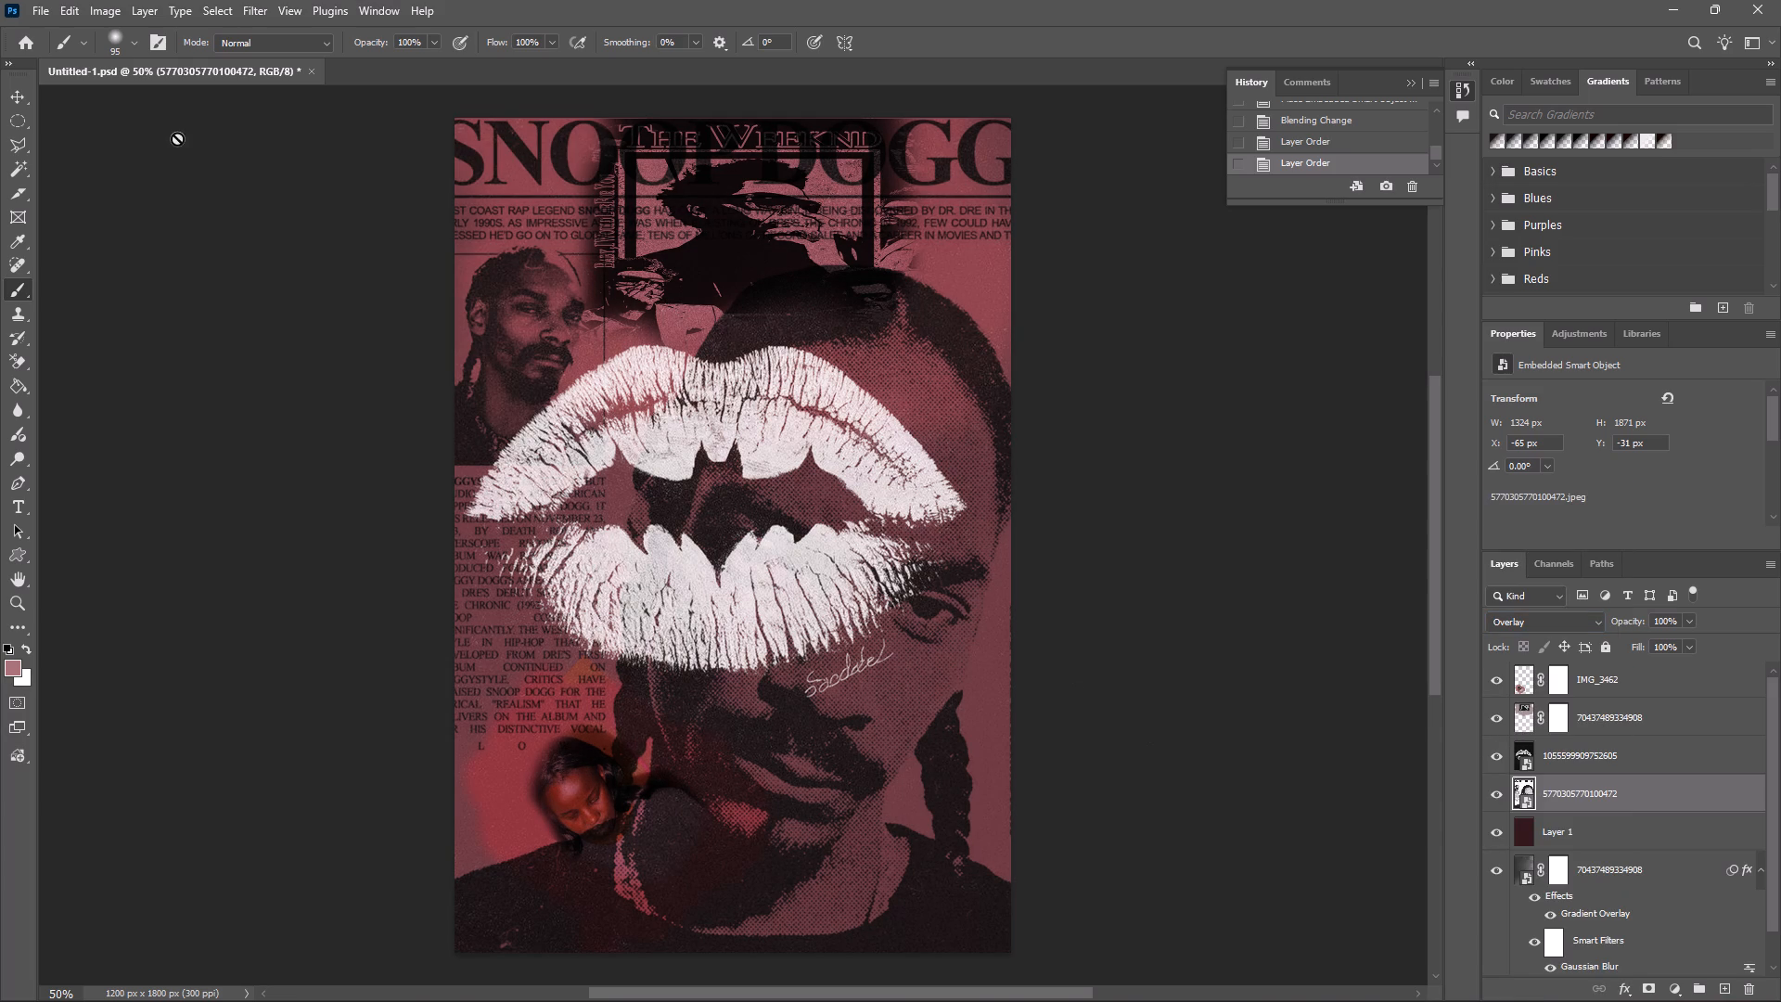
Save the poster document.
left_click(38, 5)
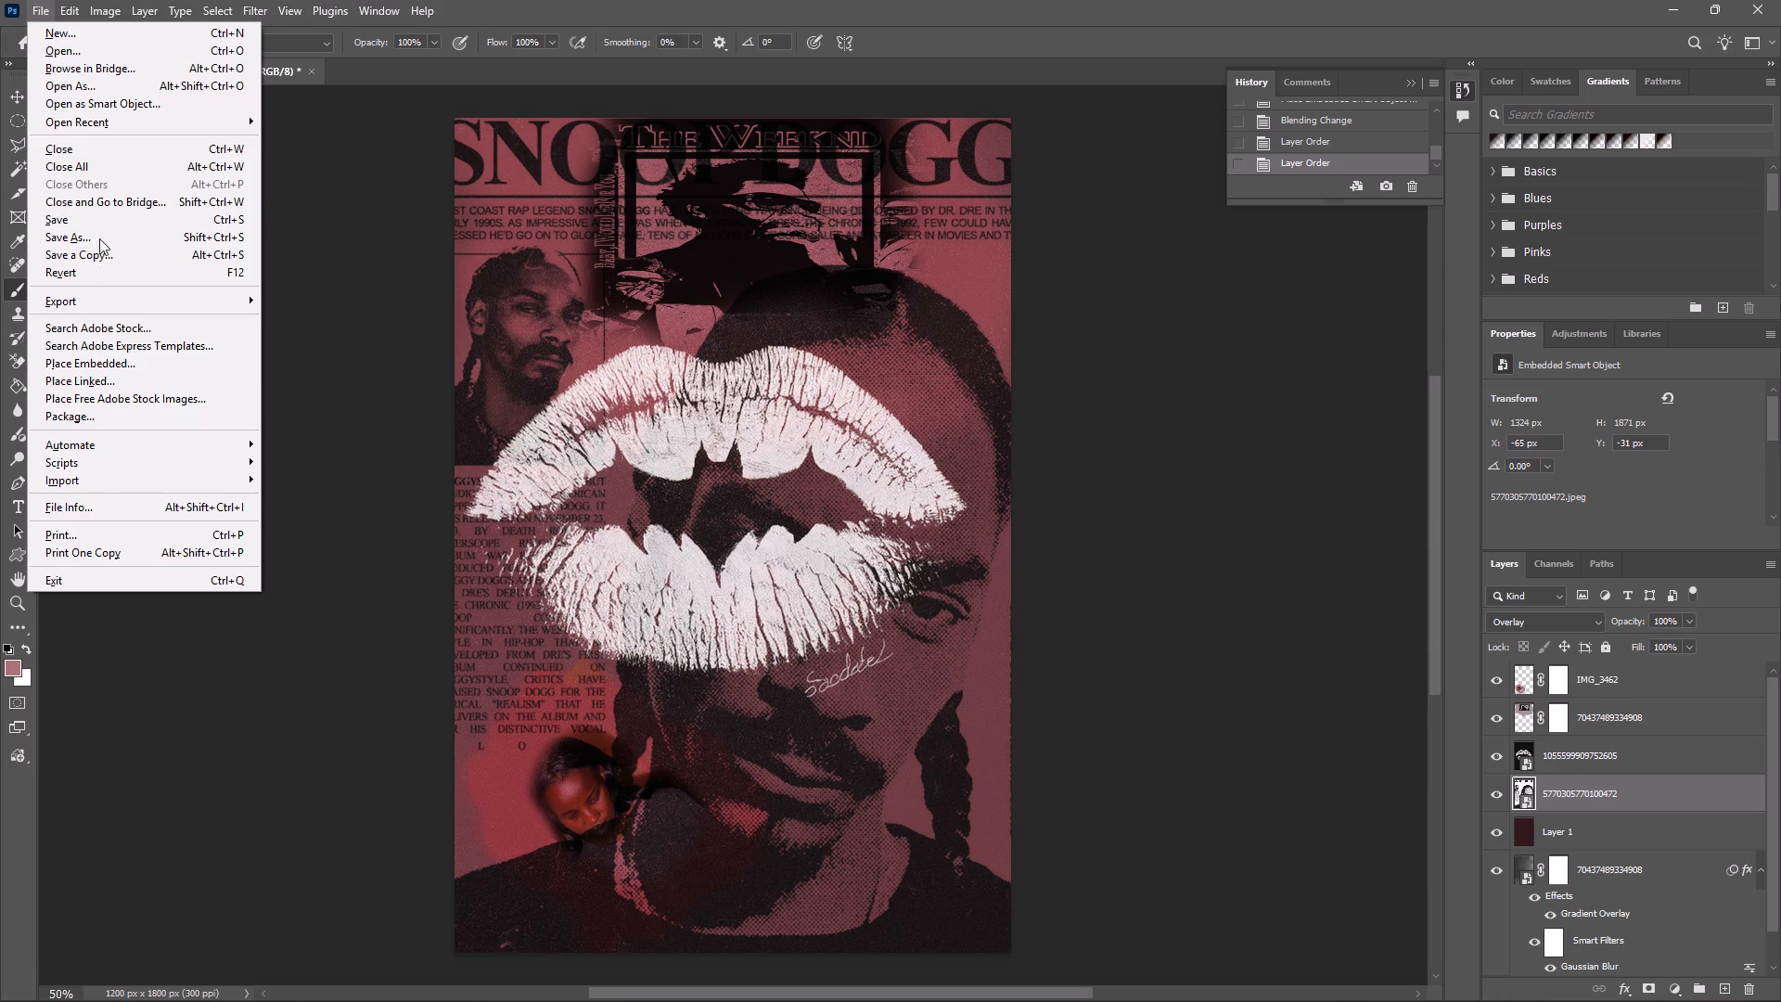
left_click(99, 226)
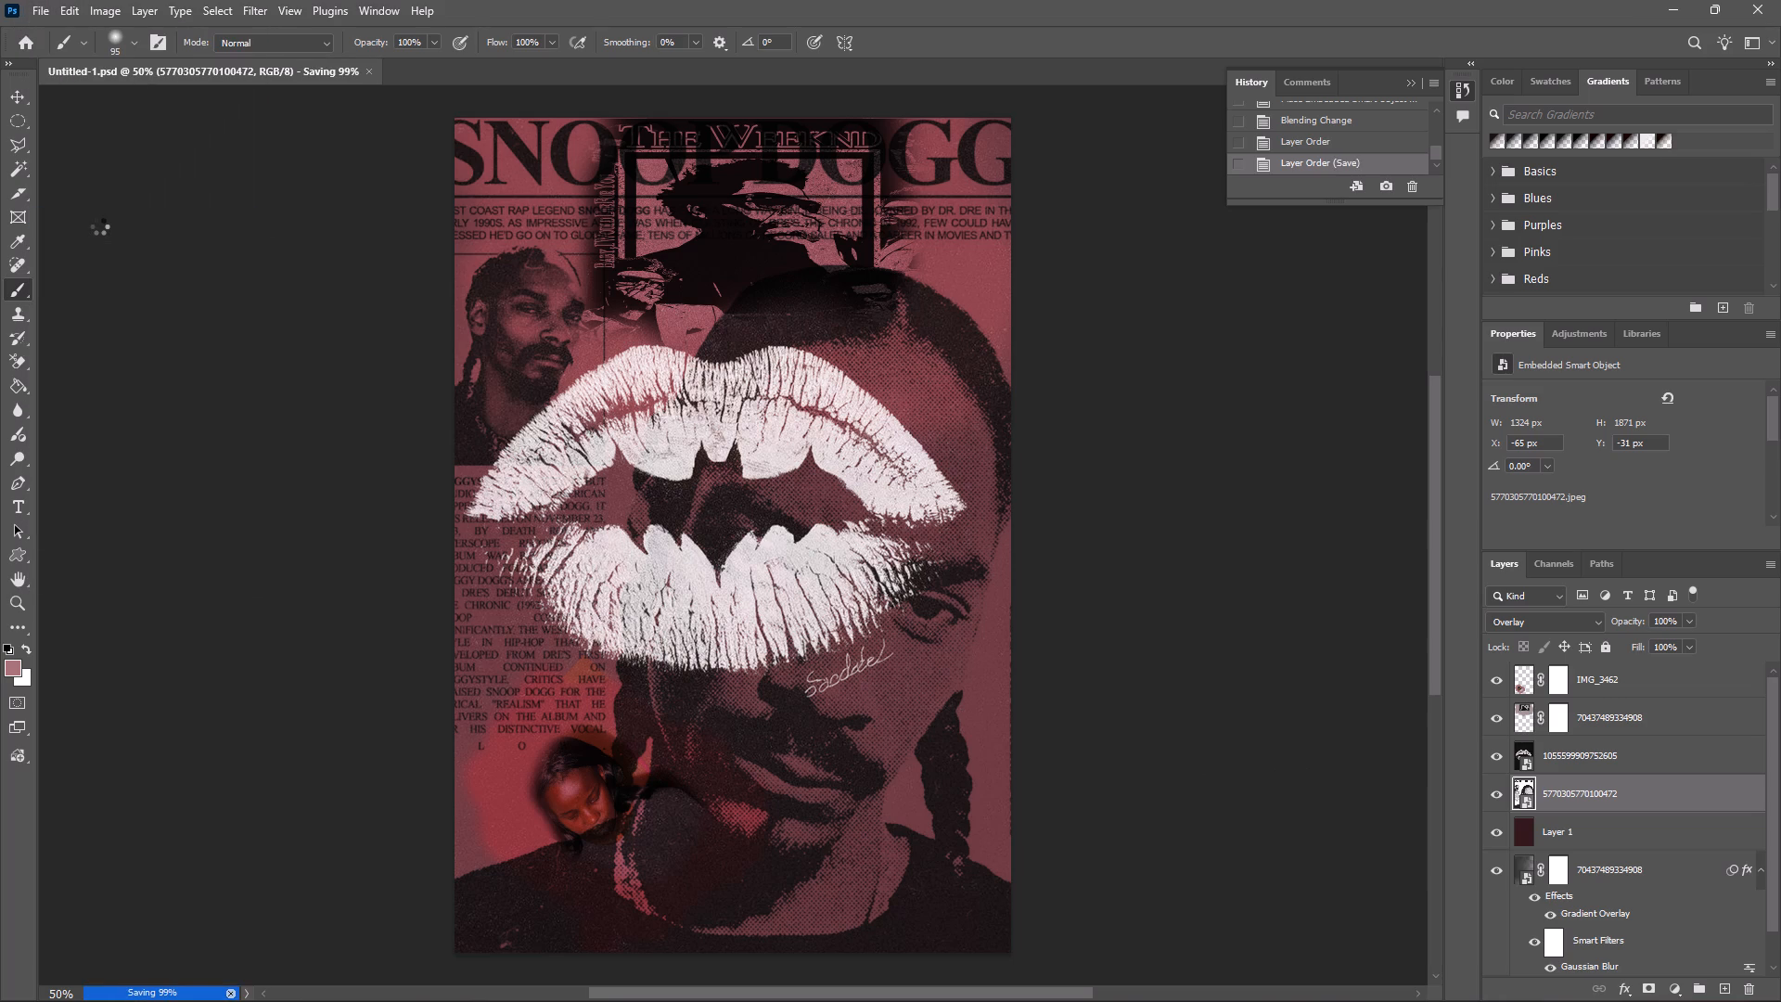
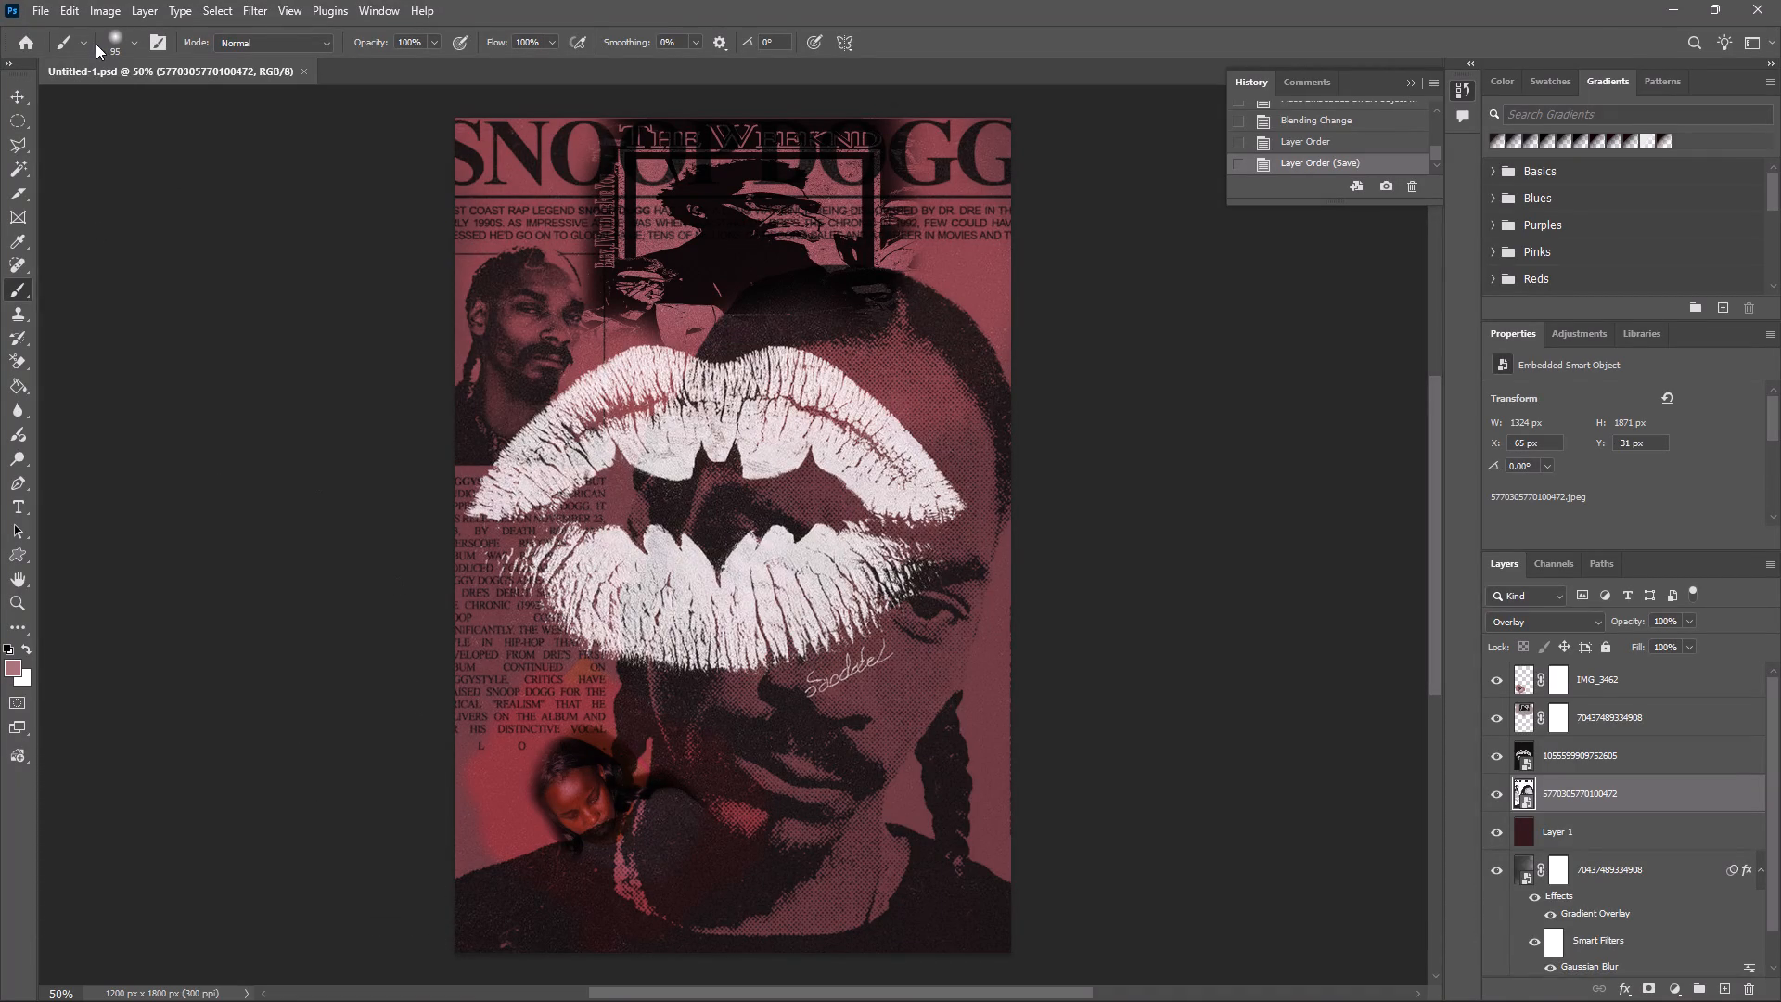
Start placing an embedded file and browse the Downloads folder for another image to add to the poster.
left_click(45, 4)
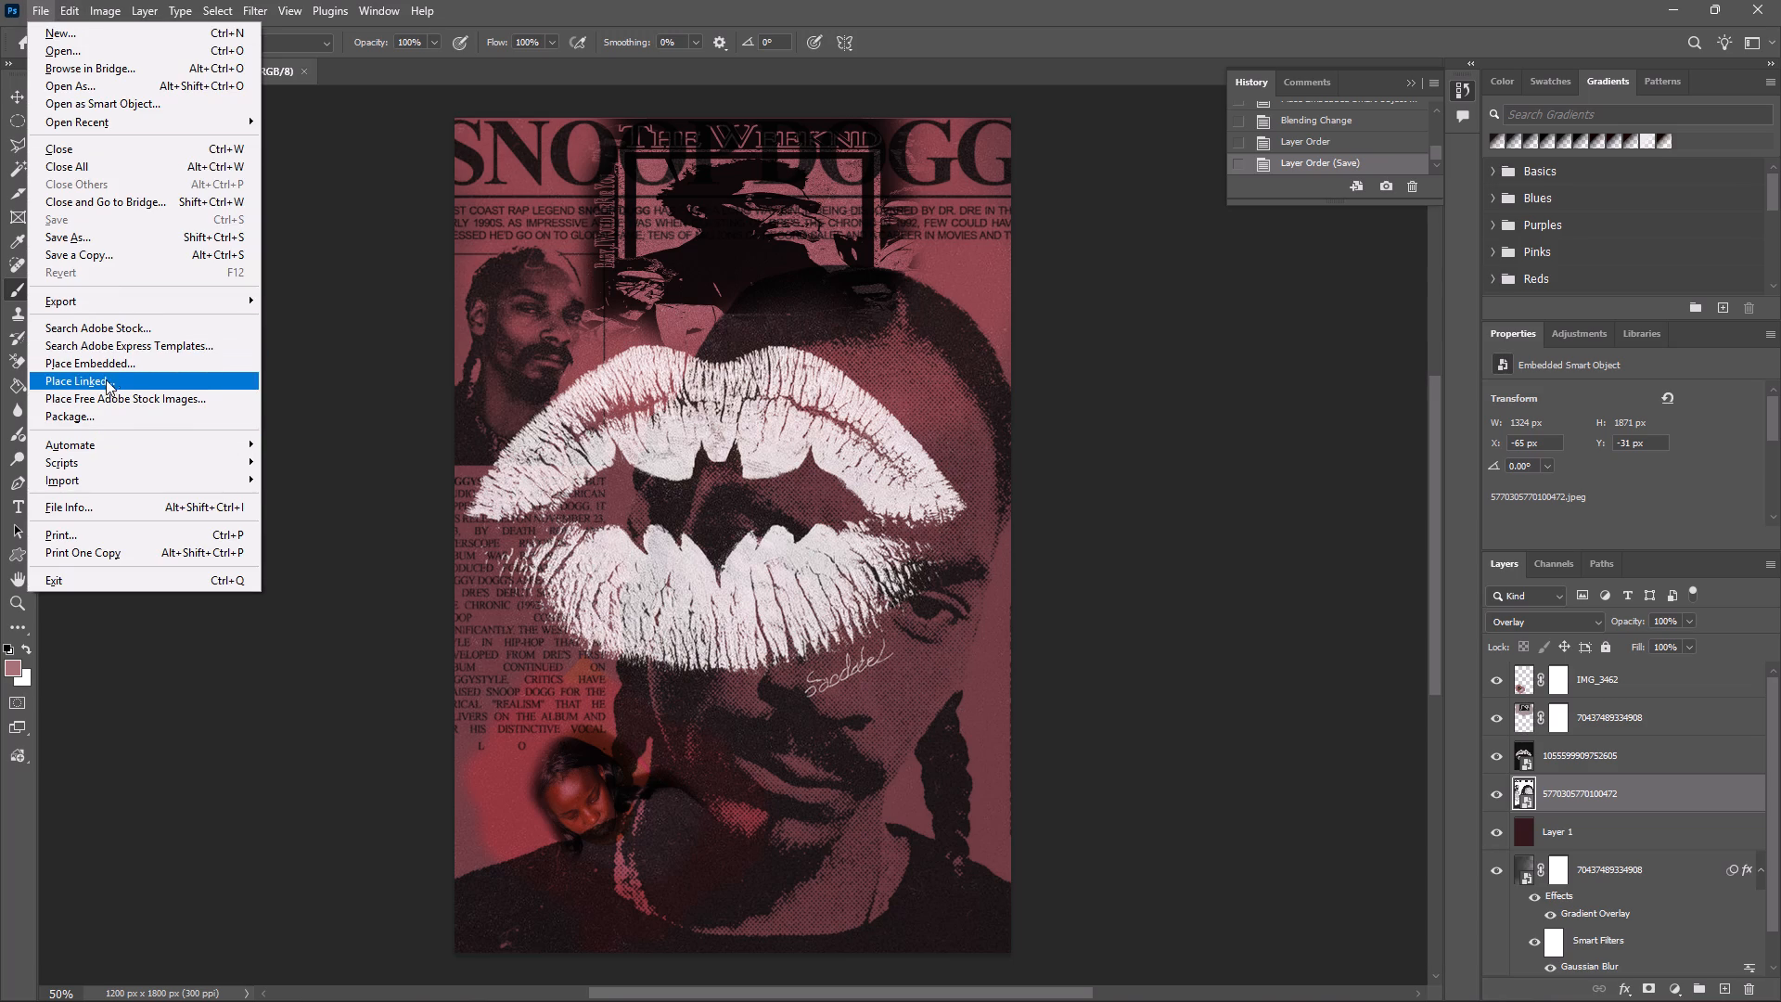
left_click(122, 360)
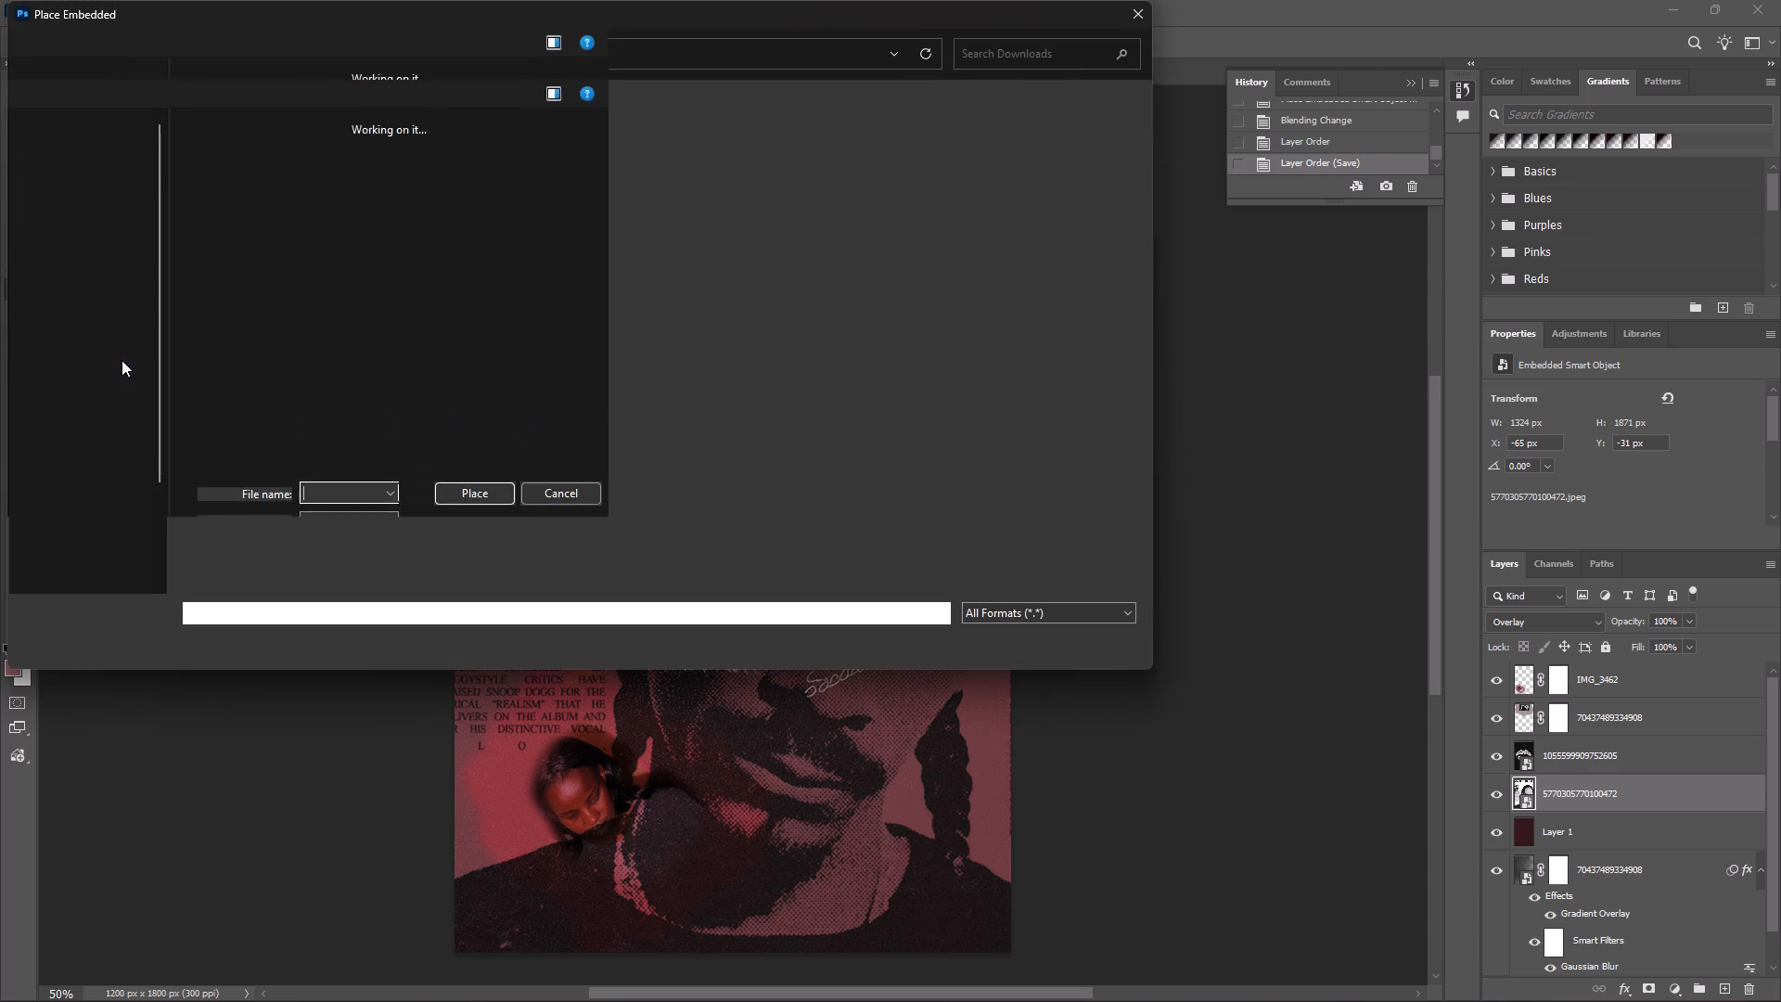
scroll(353, 462, "down", 1)
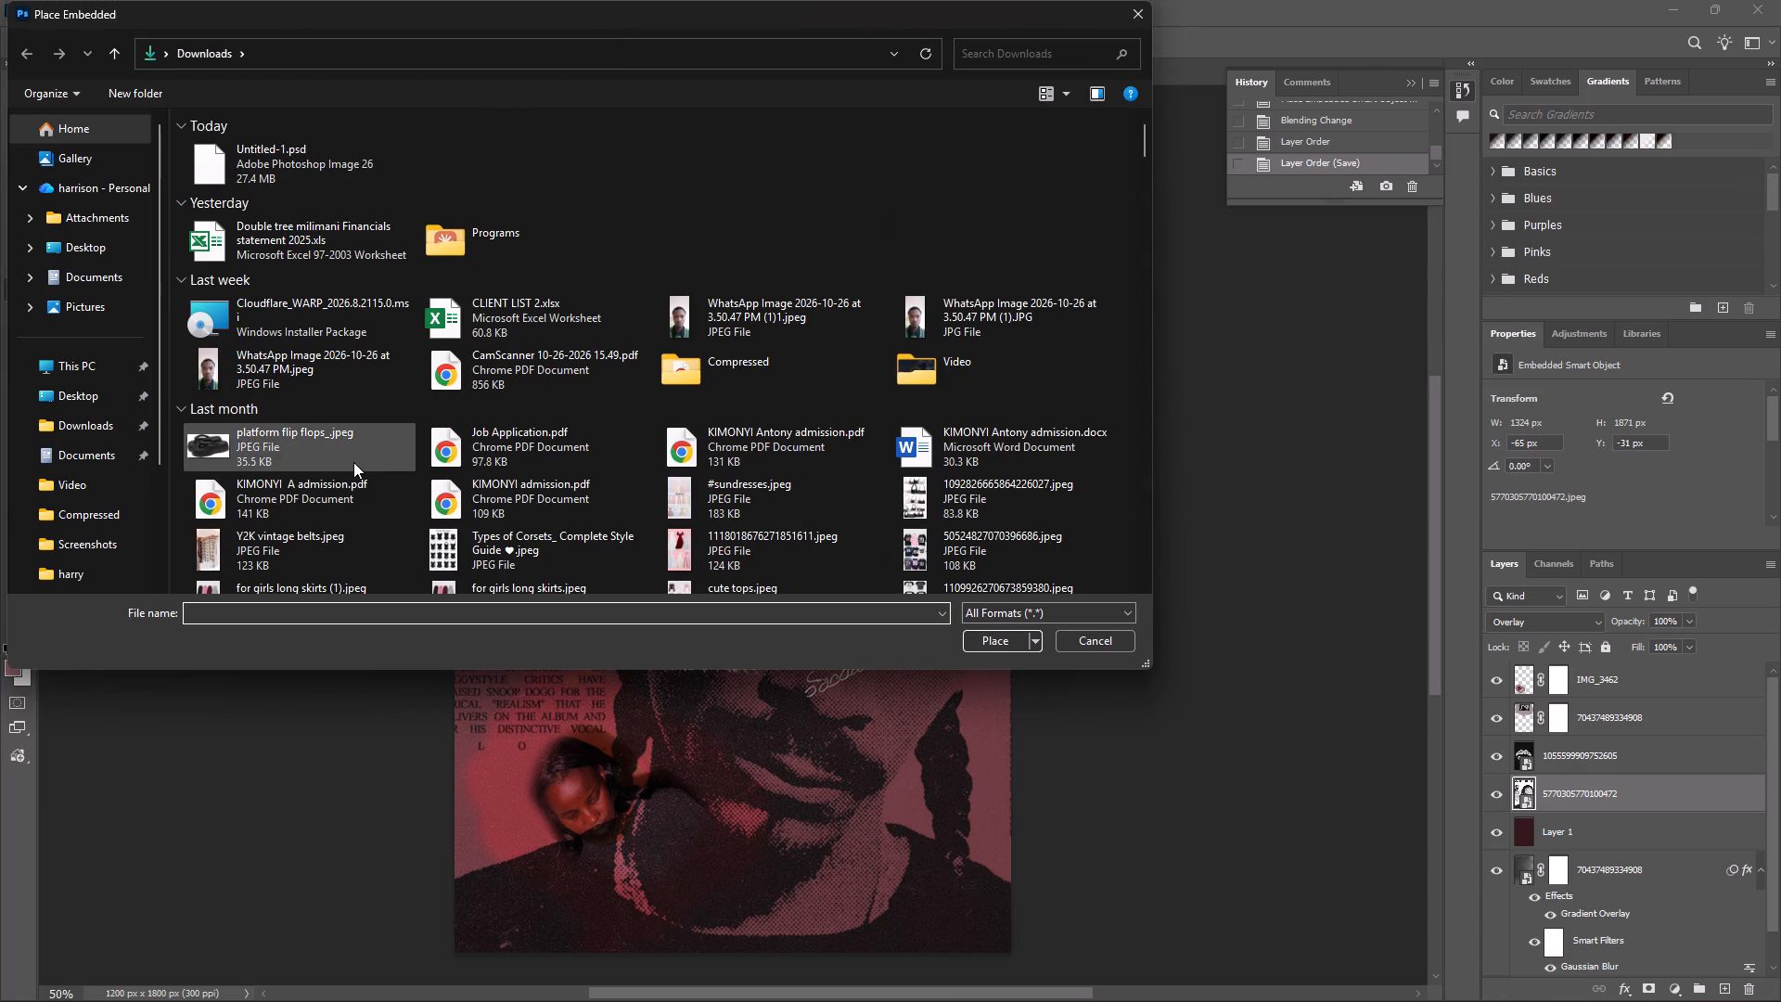
scroll(353, 462, "down", 1)
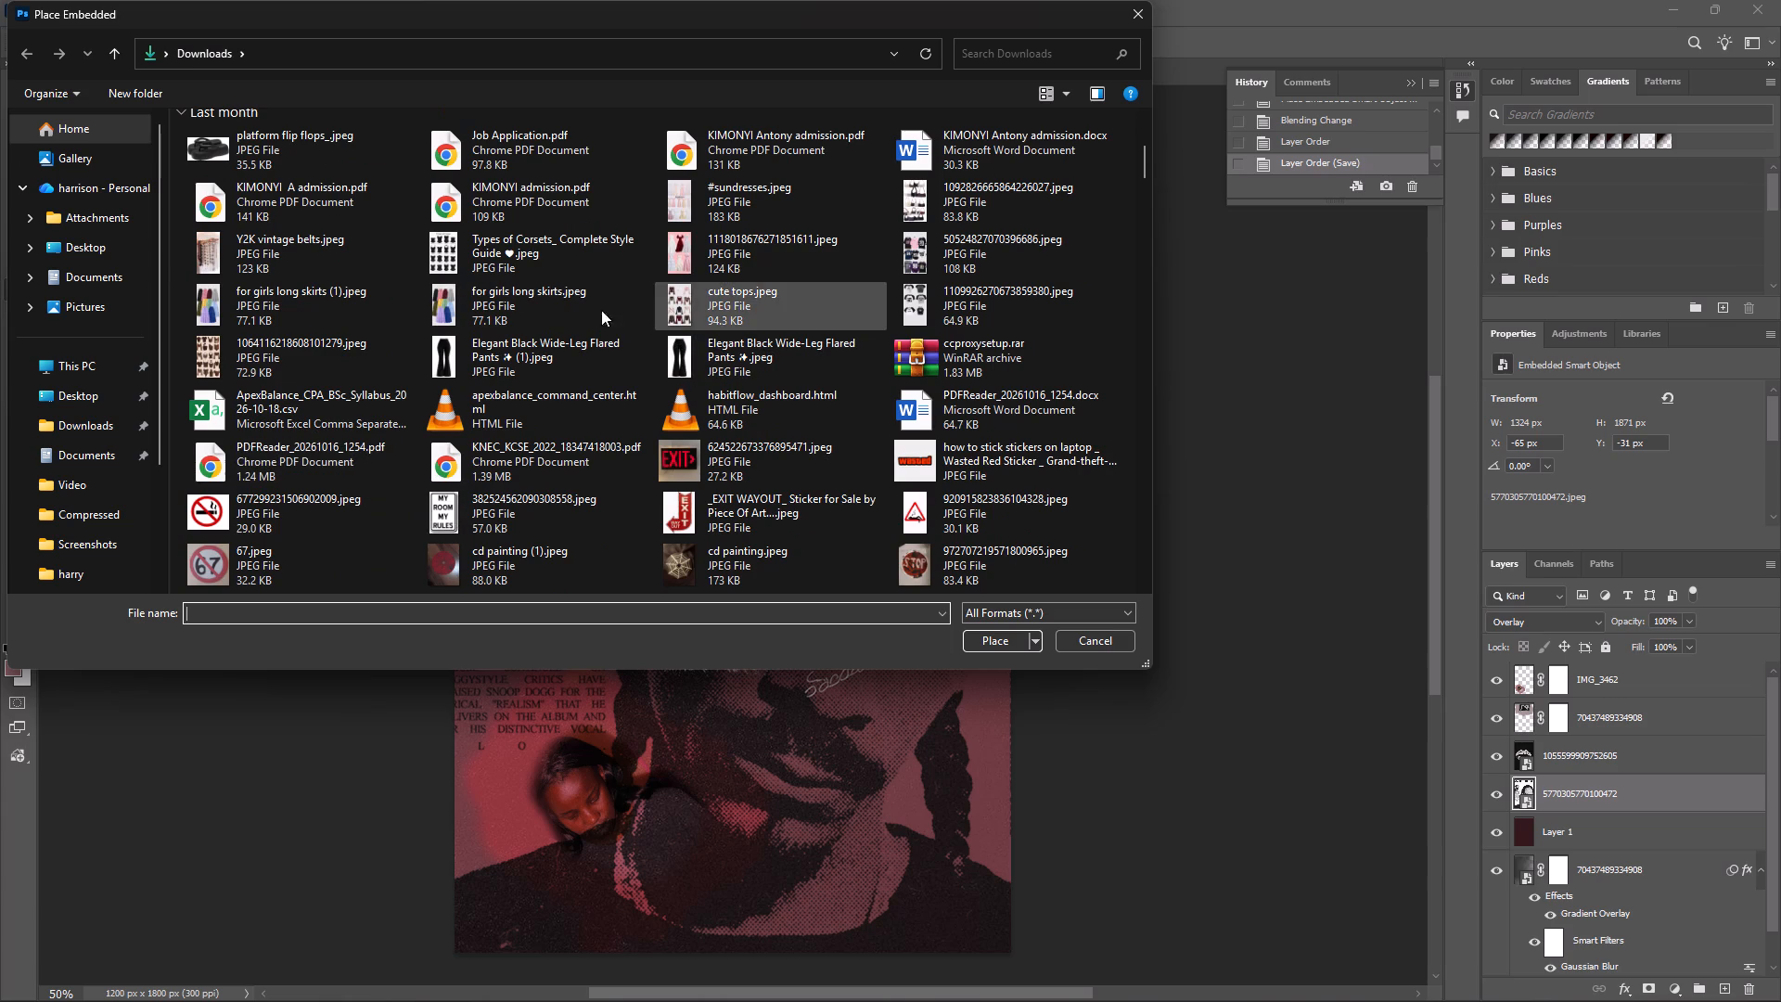
scroll(587, 347, "down", 1)
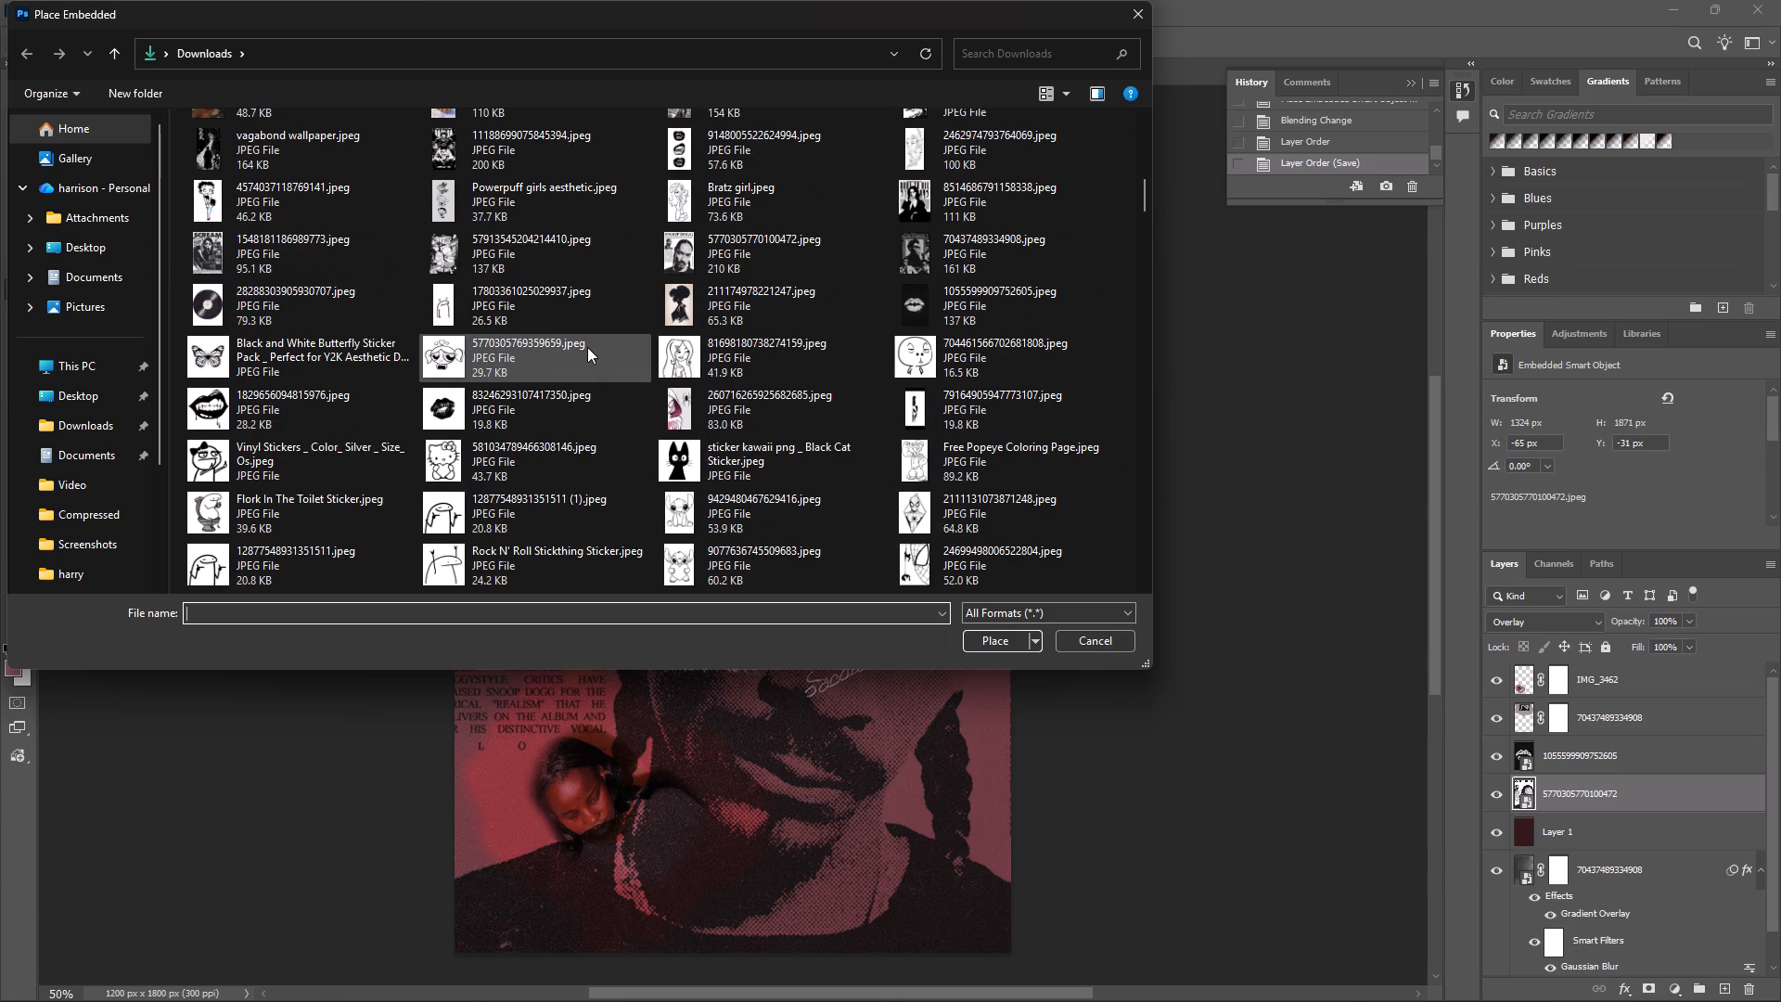
scroll(587, 347, "down", 1)
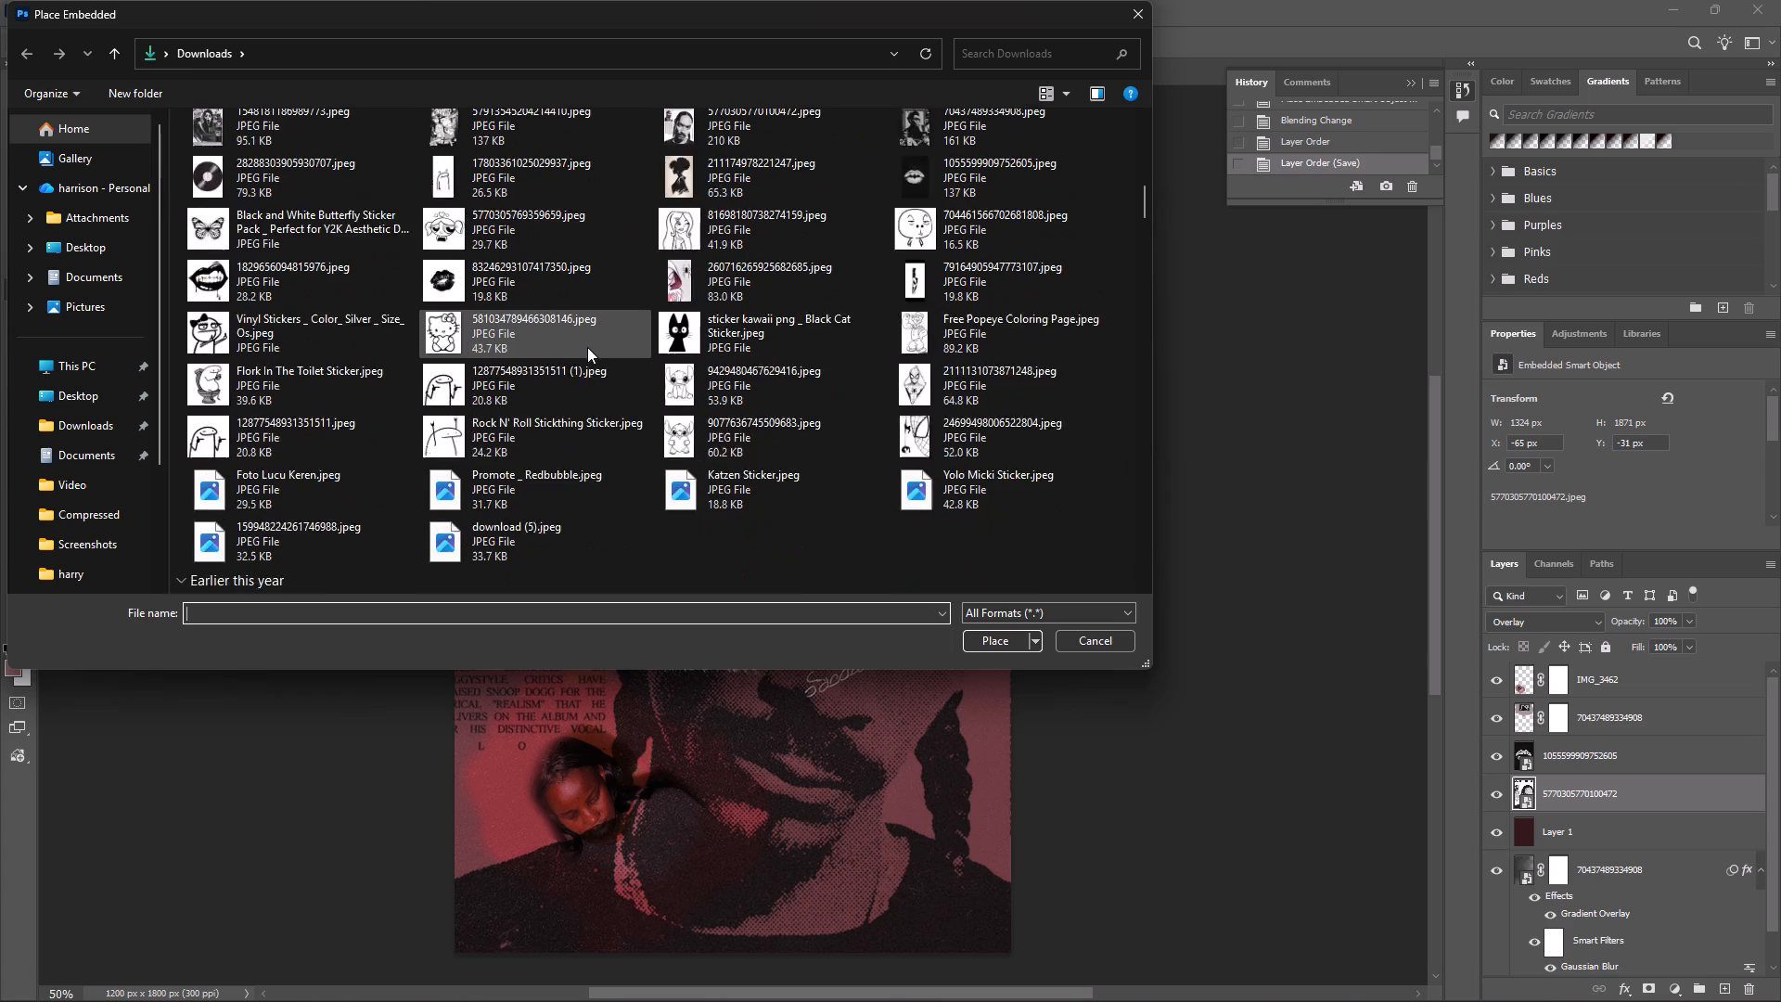
scroll(587, 347, "down", 1)
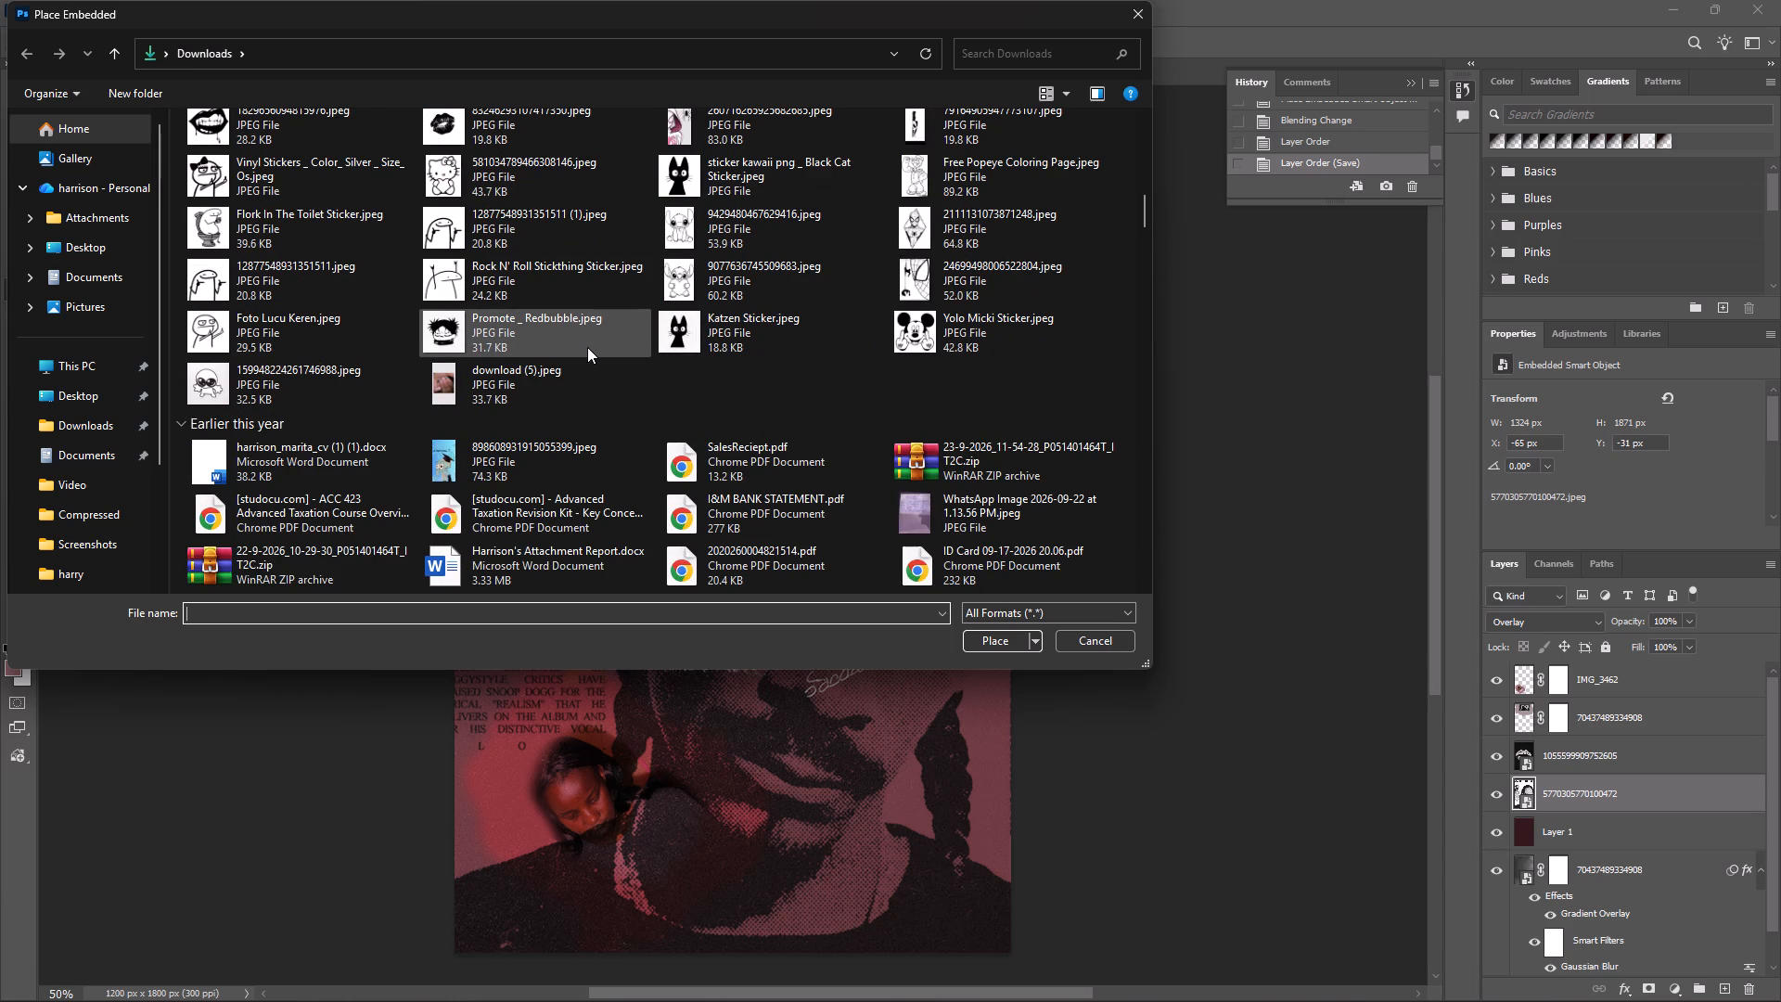
scroll(587, 347, "down", 6)
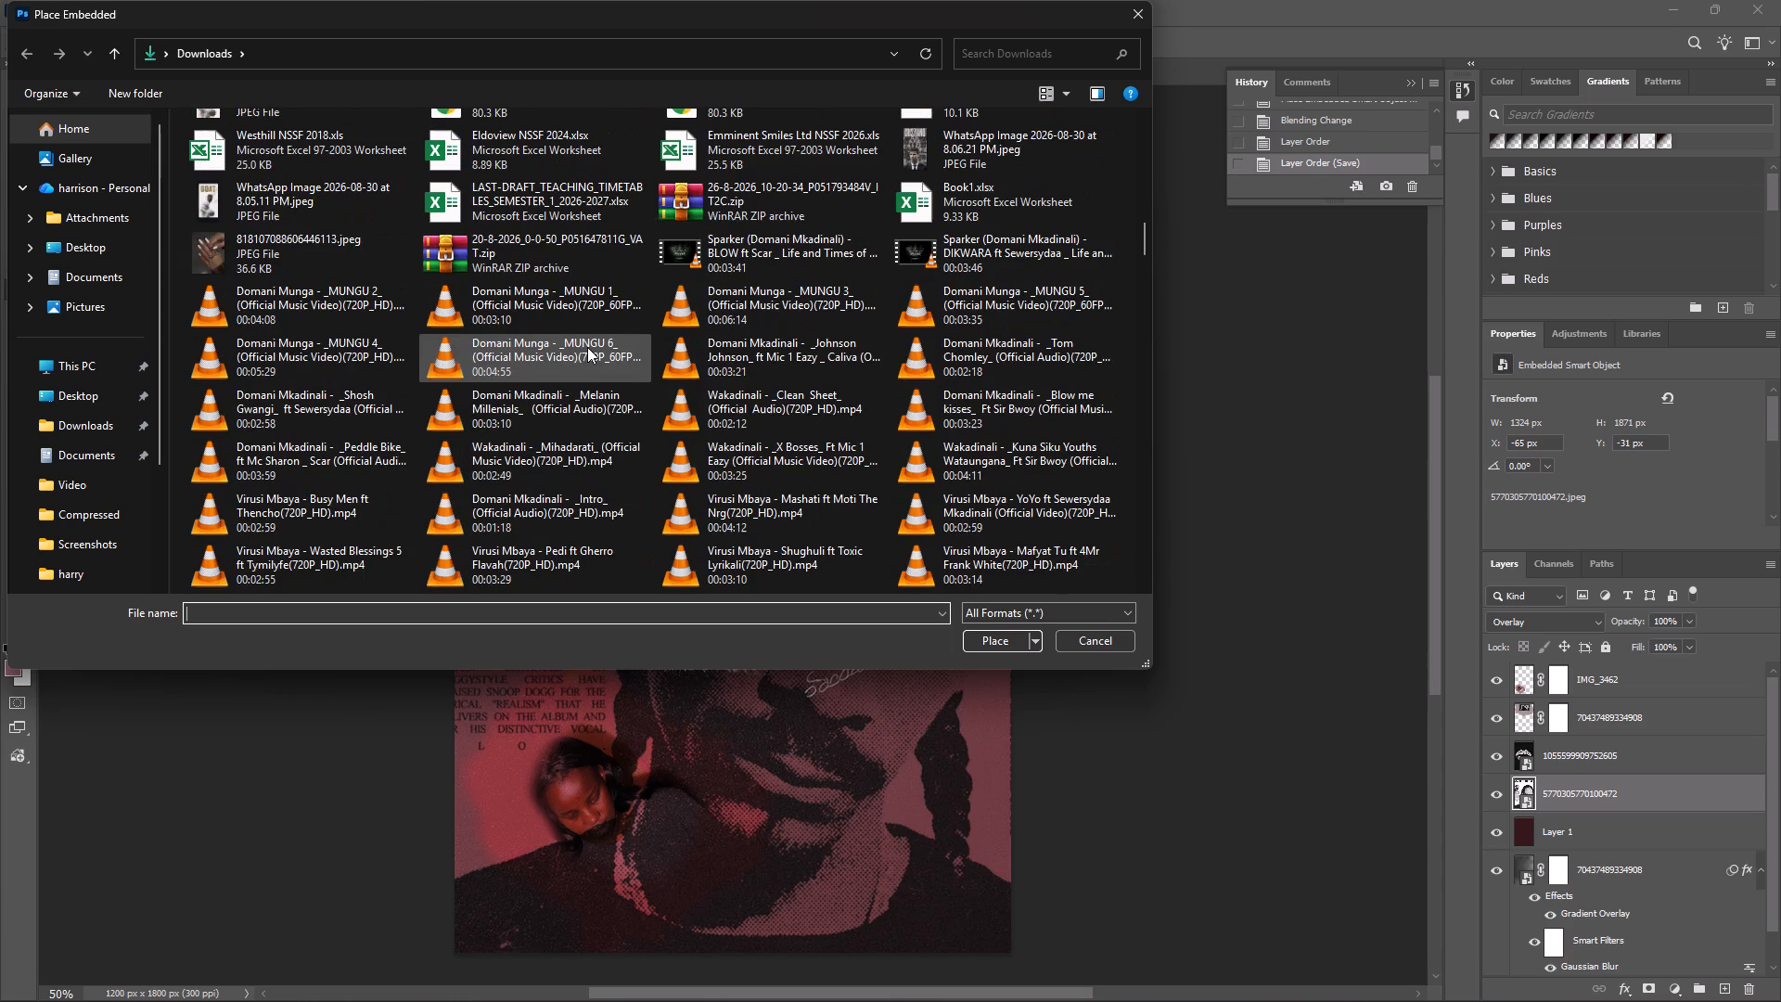
scroll(587, 347, "up", 3)
scroll(559, 242, "up", 2)
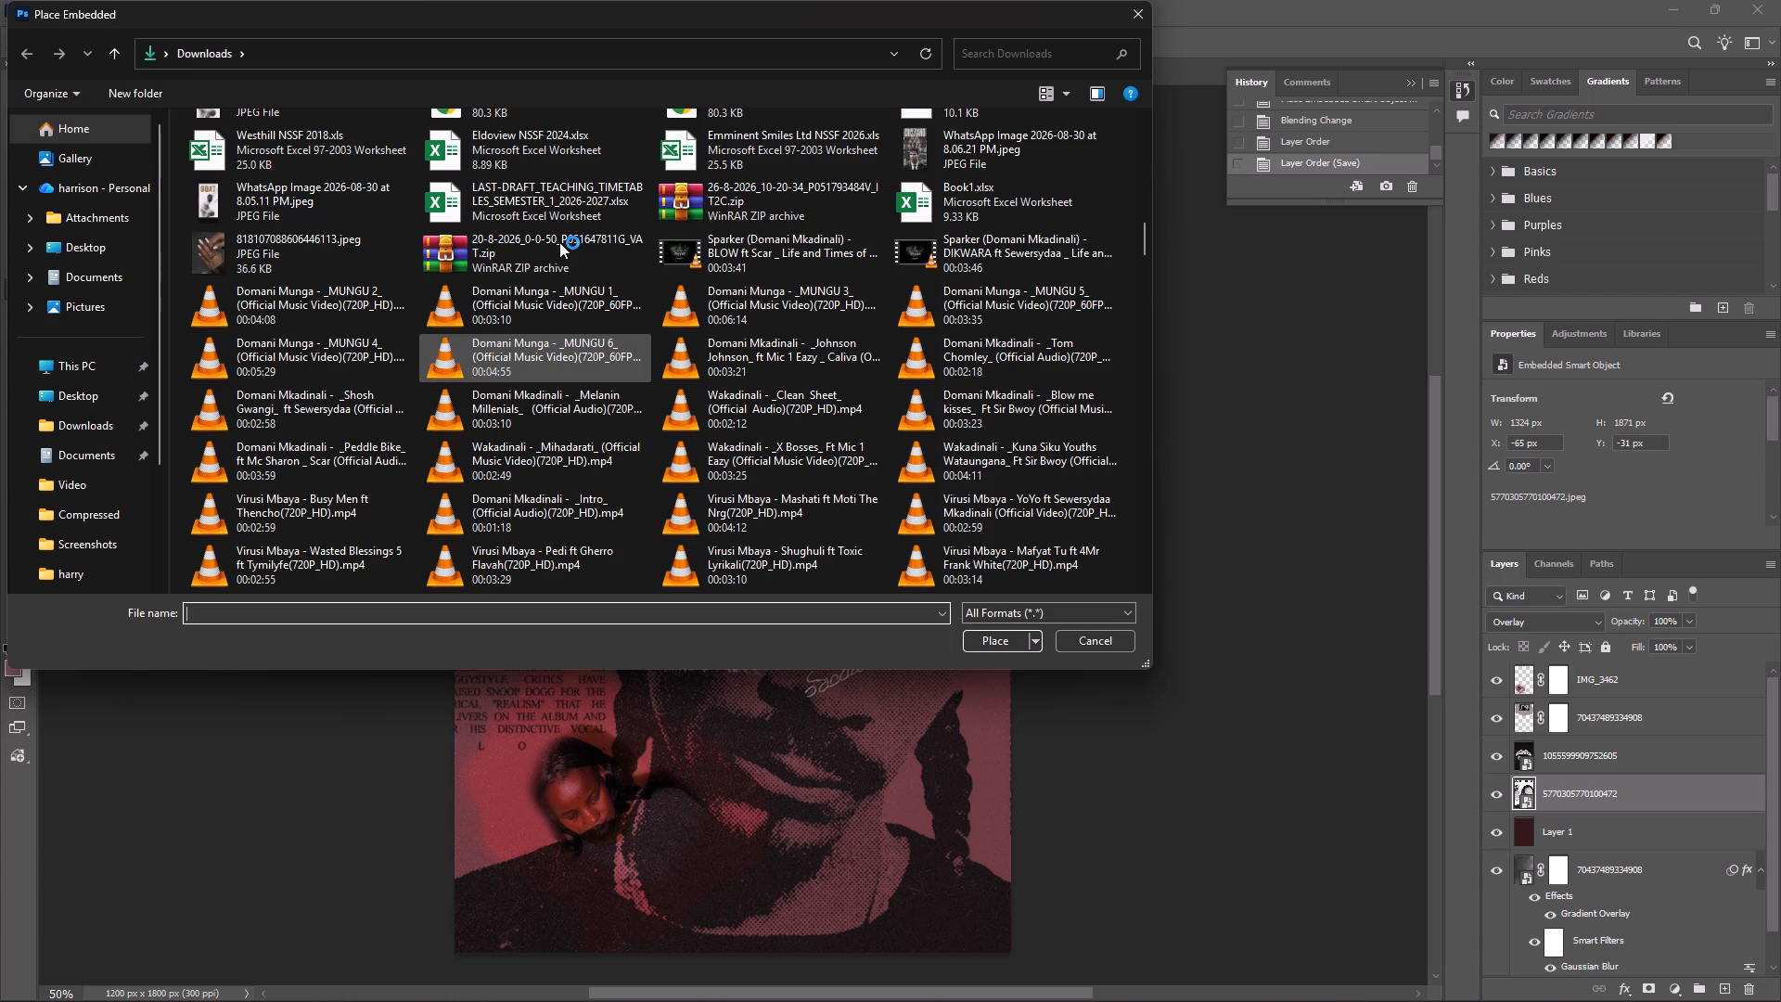
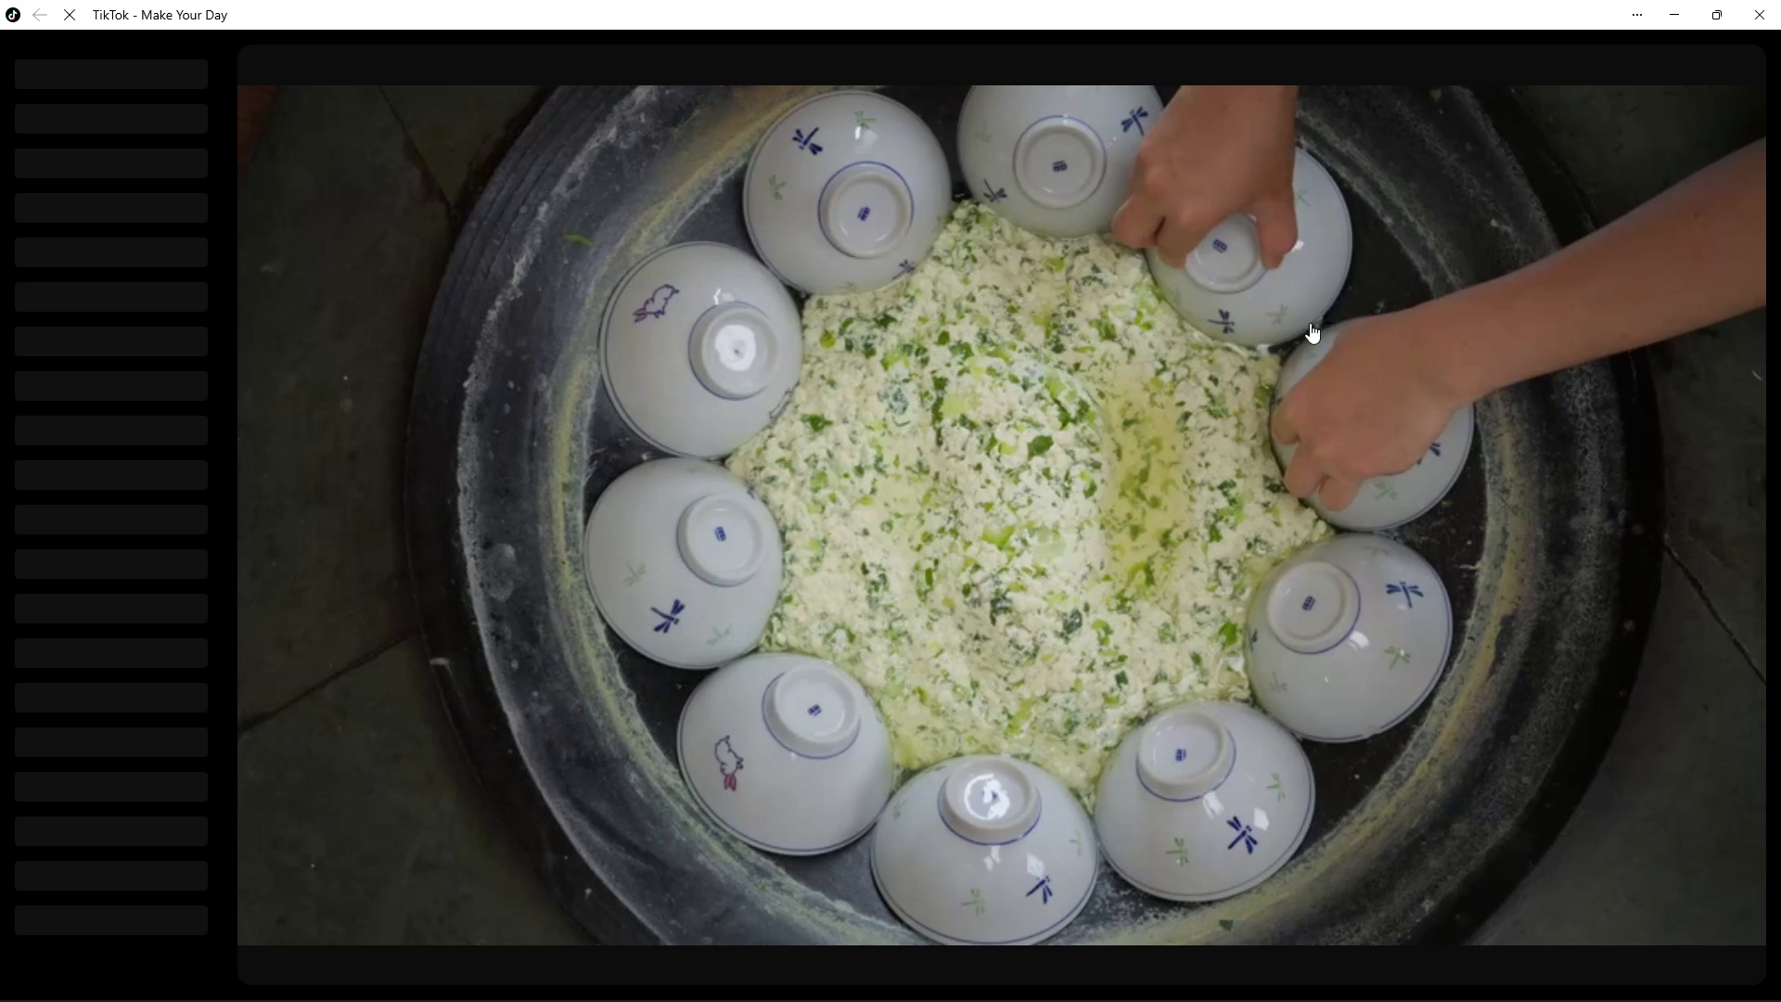
Close the TikTok window to return to the desktop.
left_click(1780, 0)
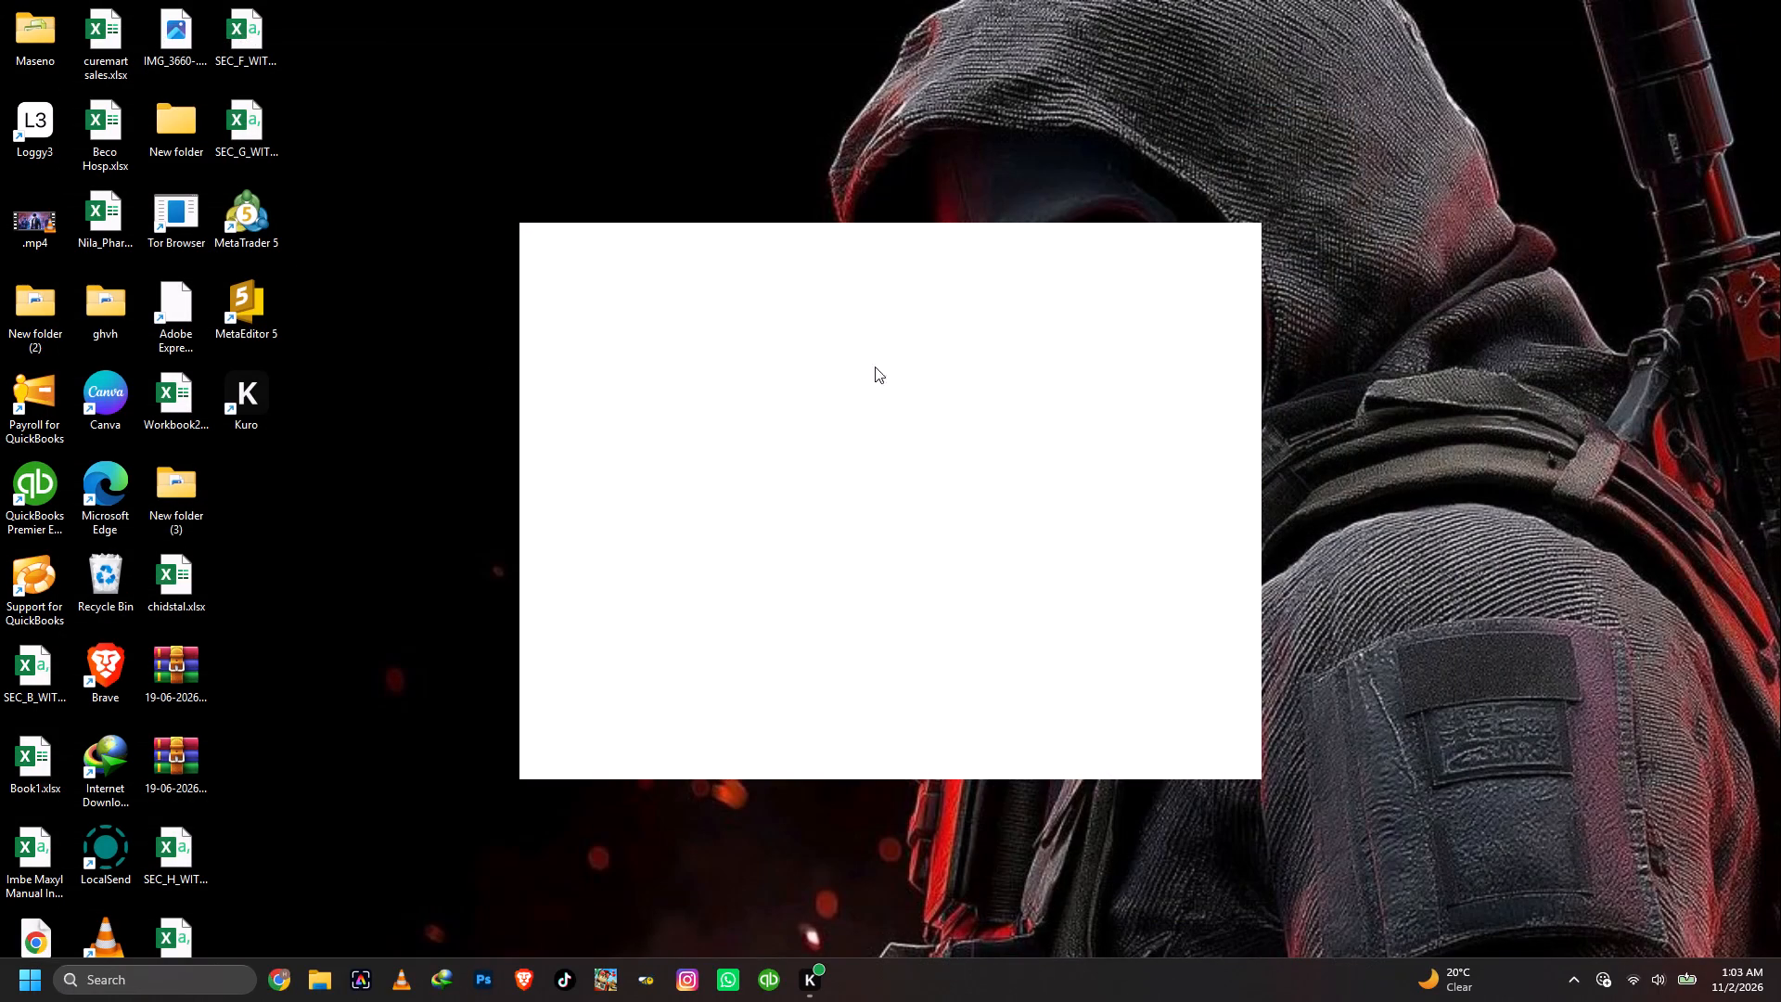
Launch Photoshop and open Untitled-1.psd from the Downloads folder.
left_click(491, 978)
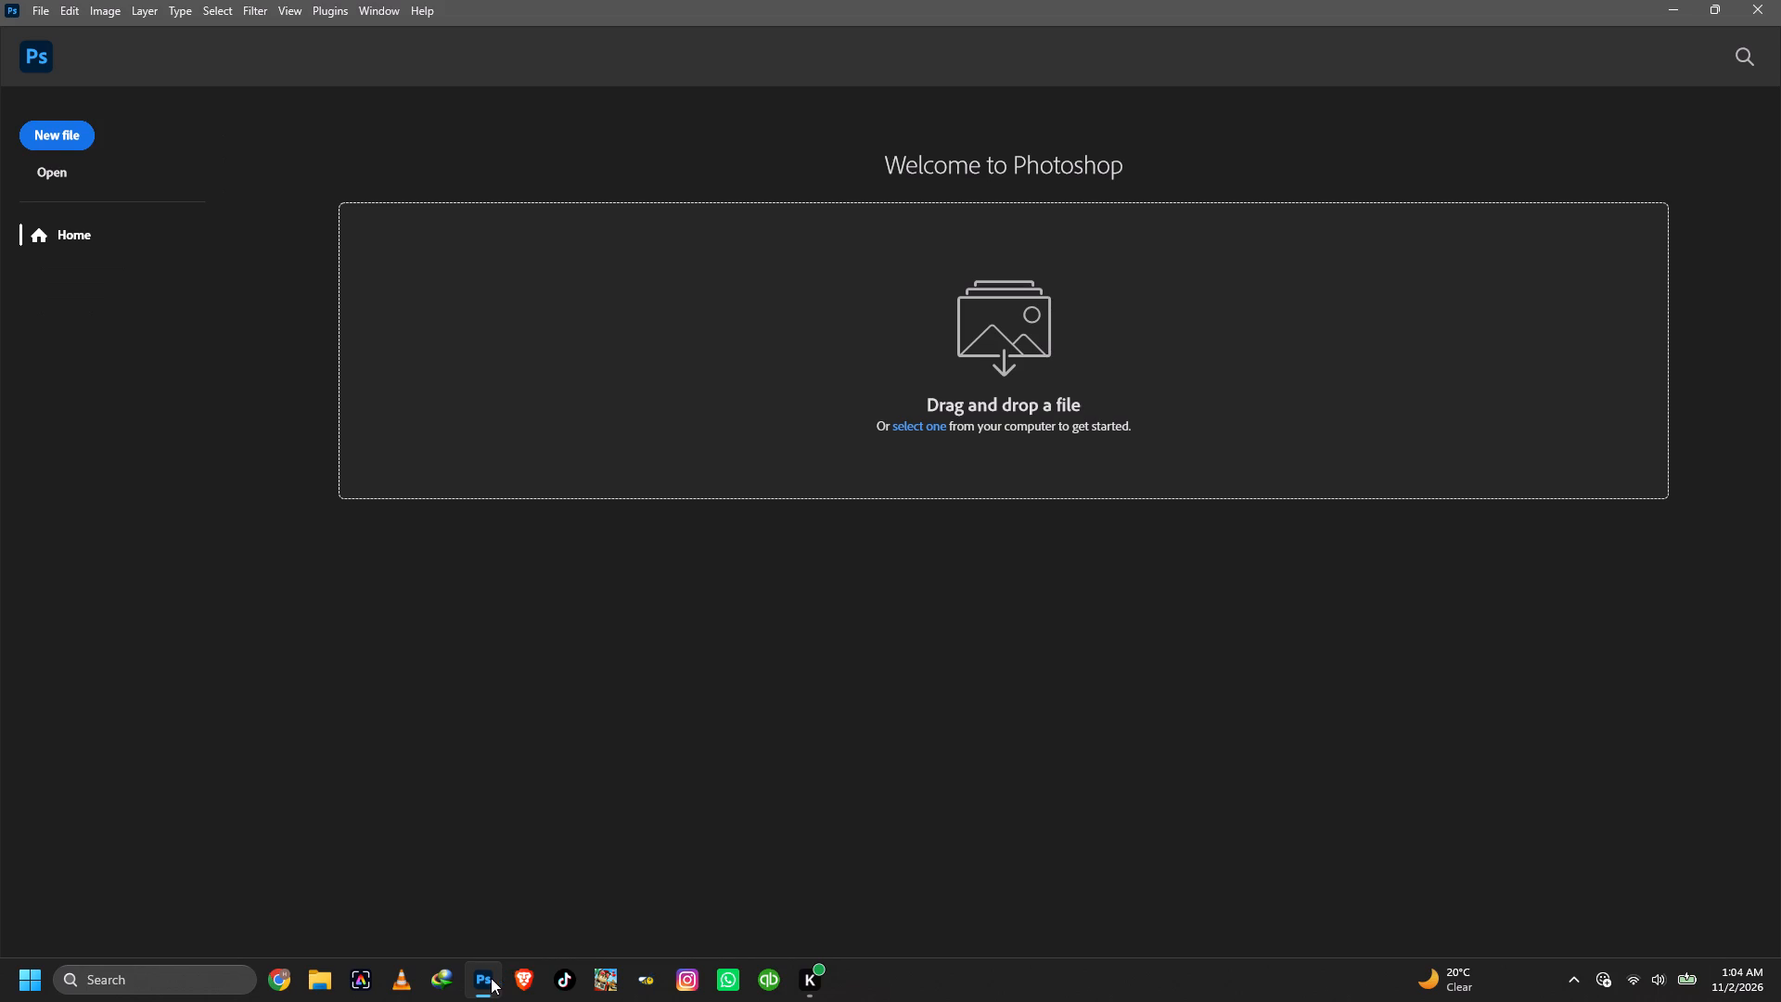
left_click(50, 183)
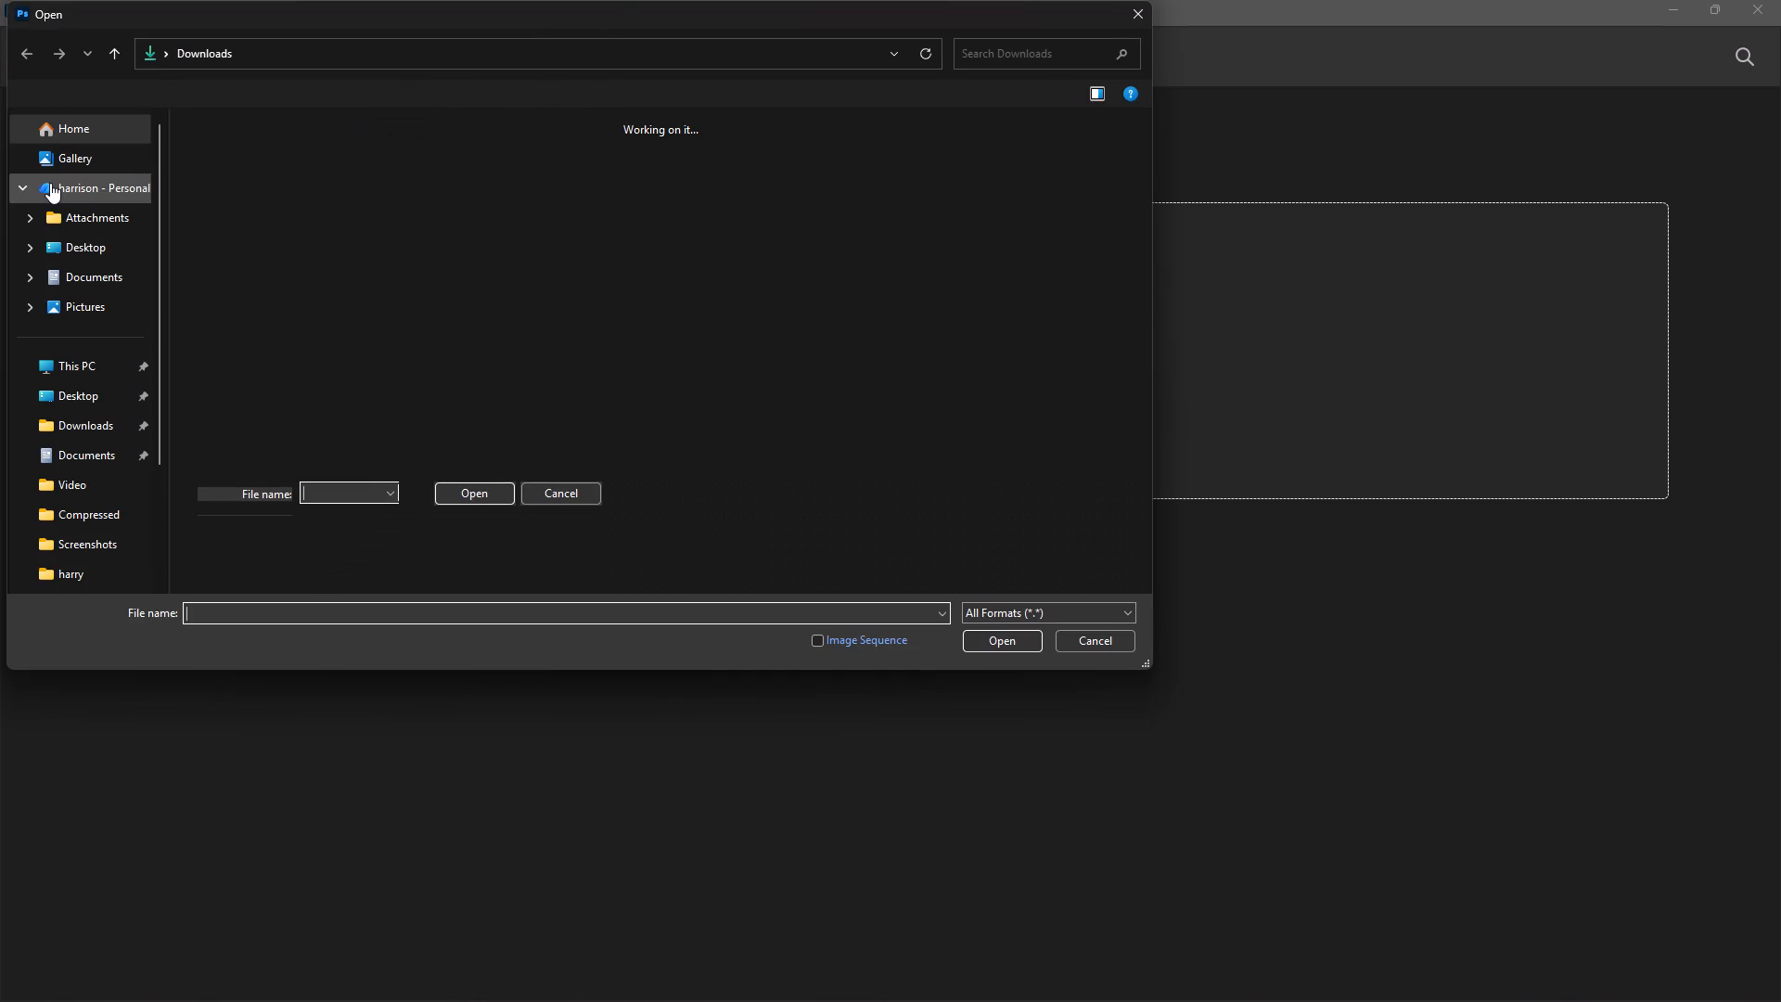
left_click(239, 180)
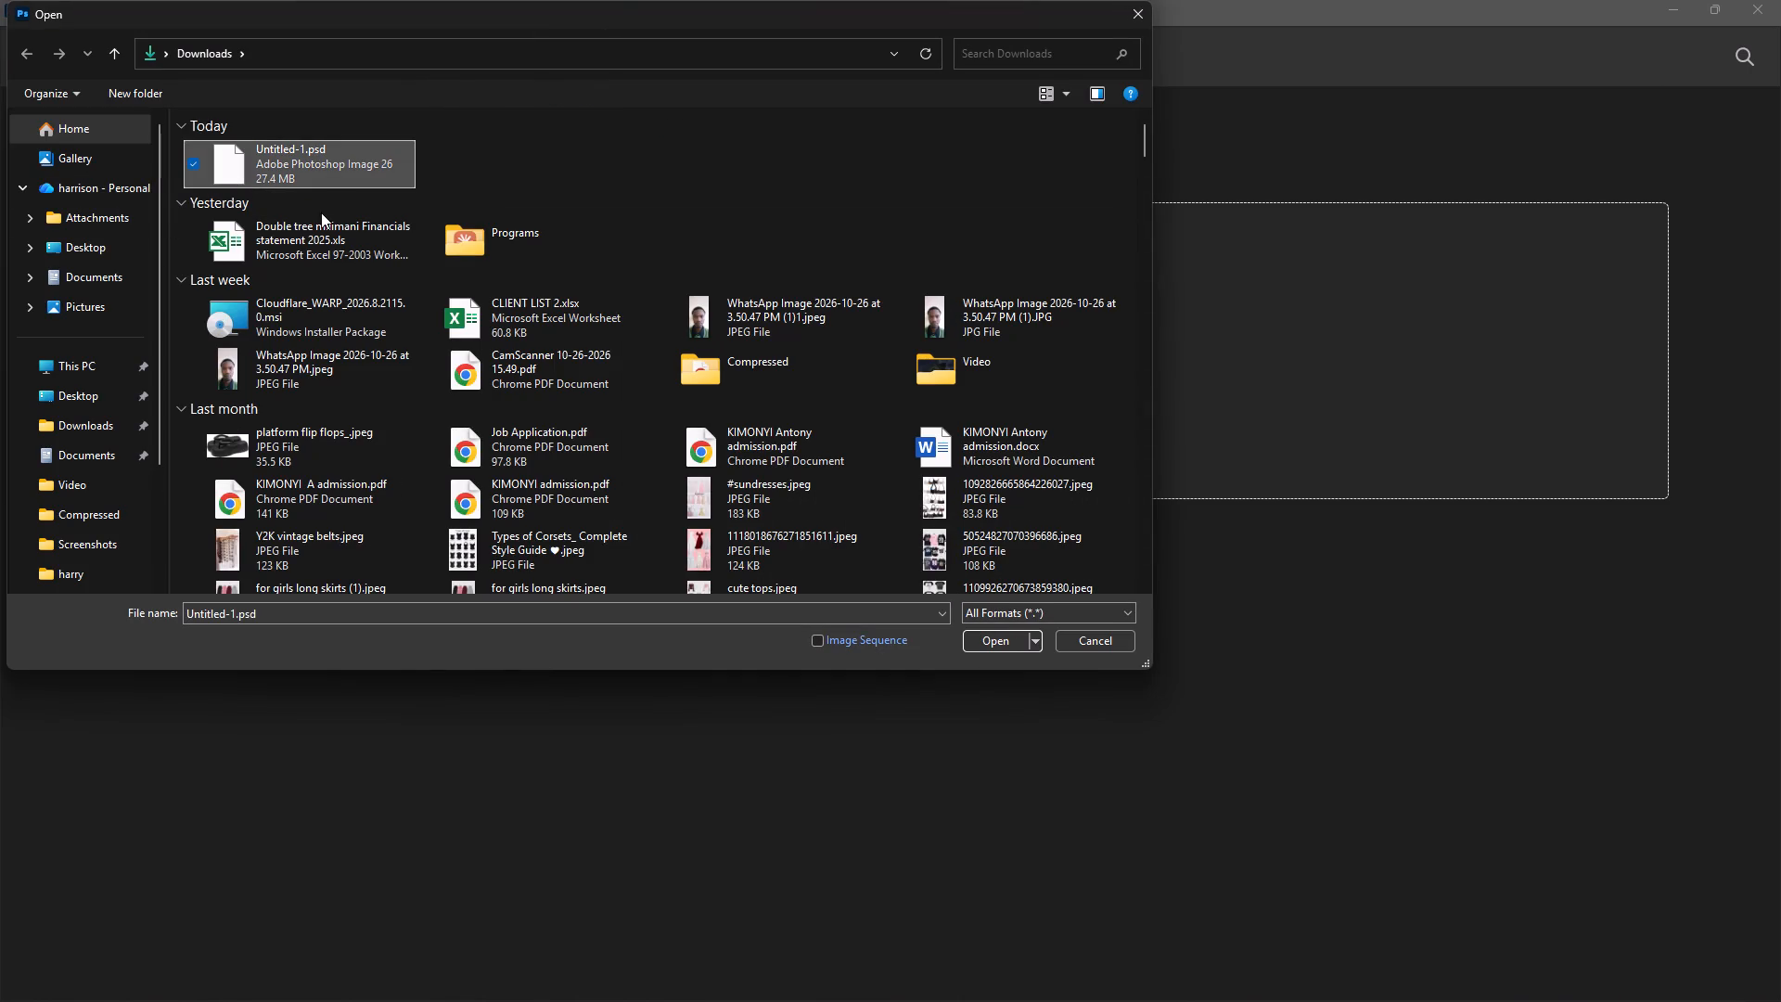
left_click(983, 643)
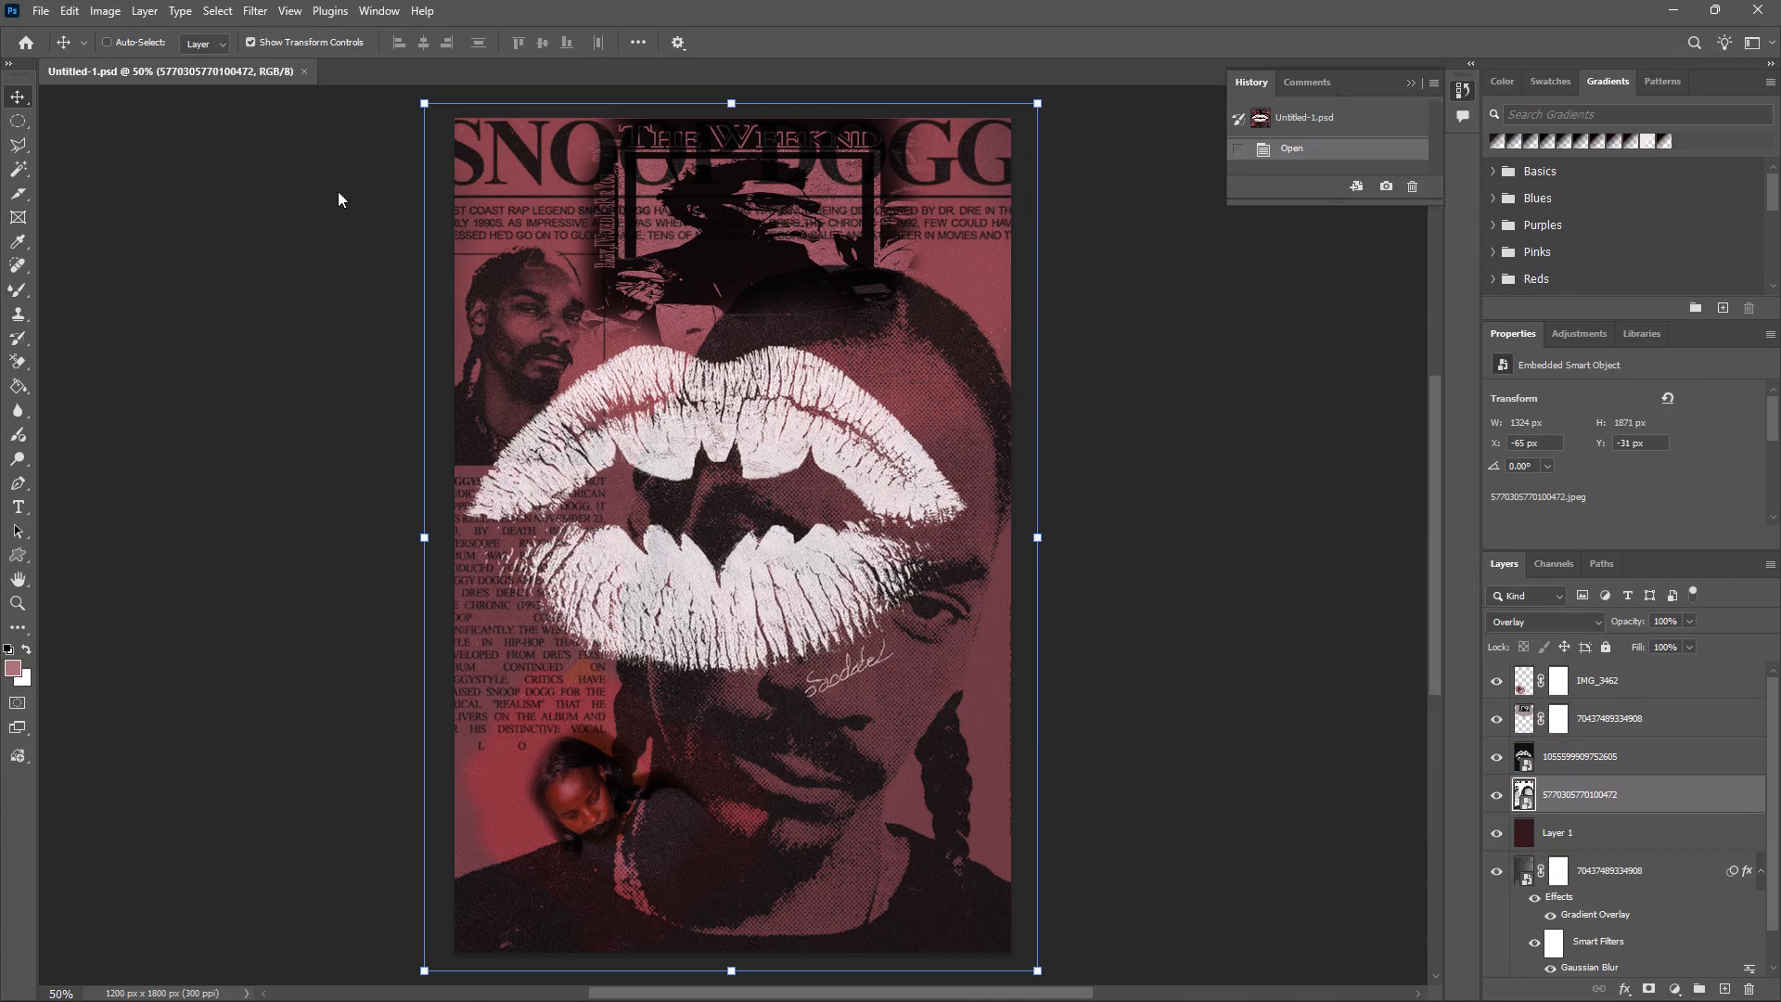
Place the two-face manga image 735283076701664023.jpeg from Downloads into the poster as an embedded file.
left_click(42, 10)
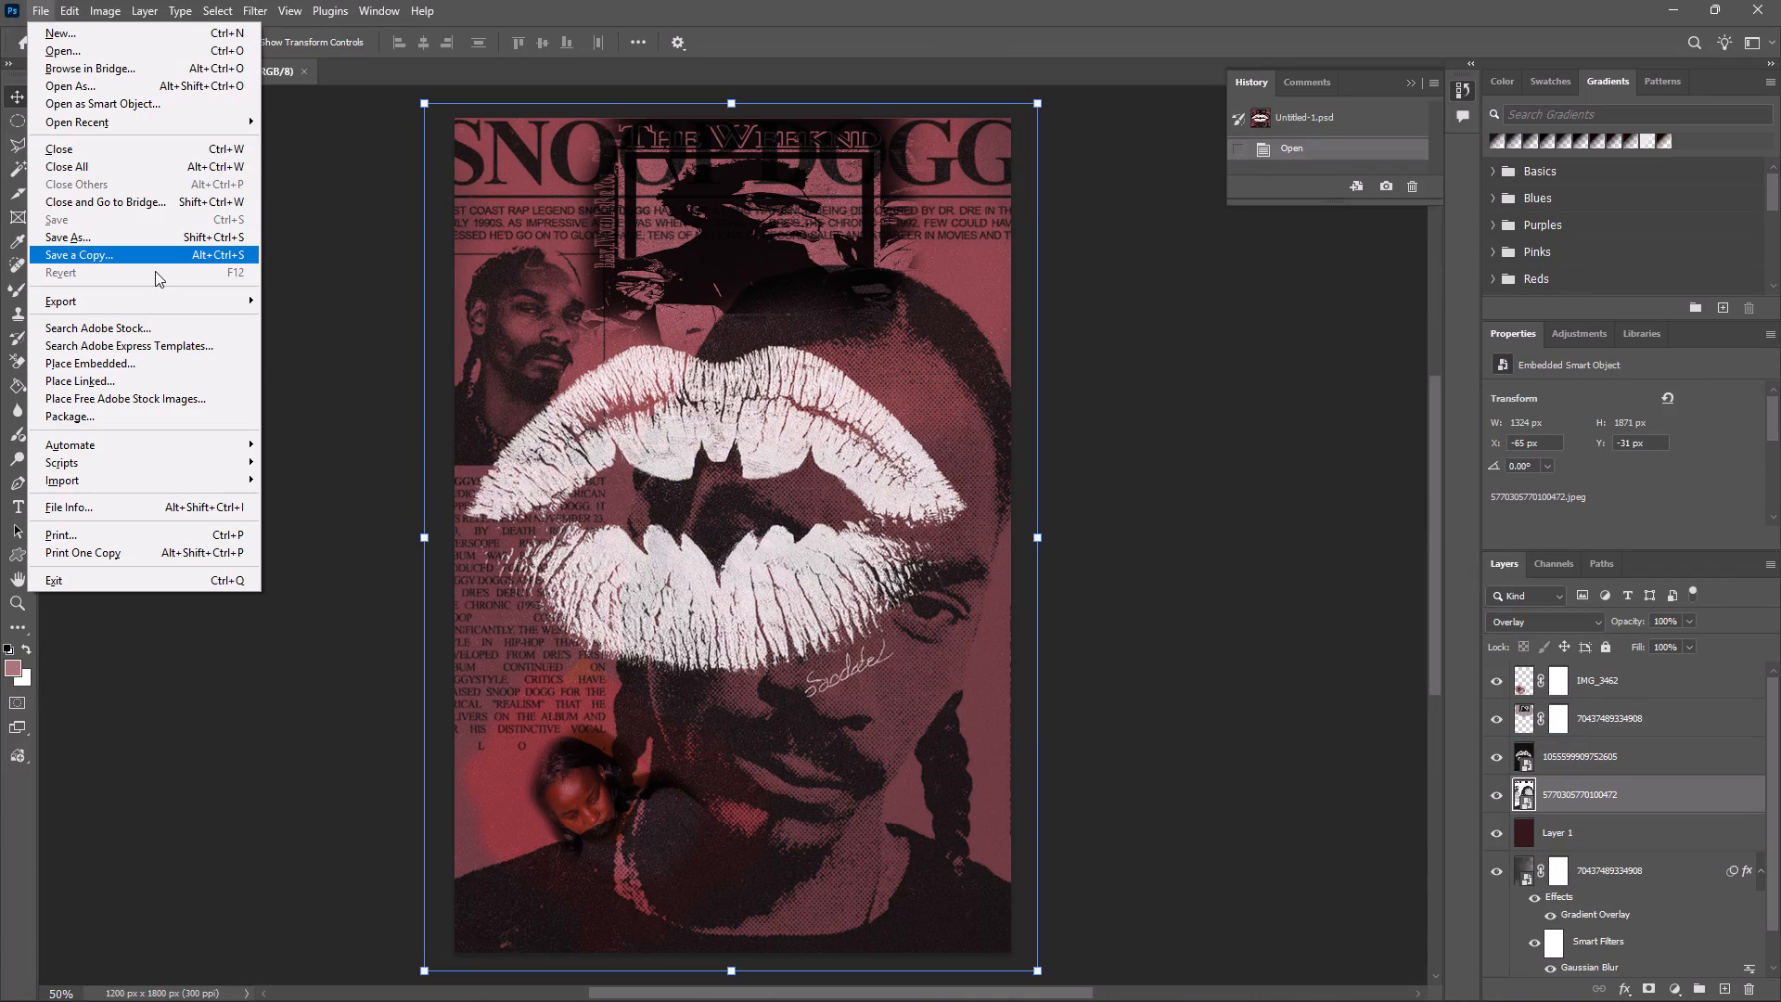
left_click(109, 363)
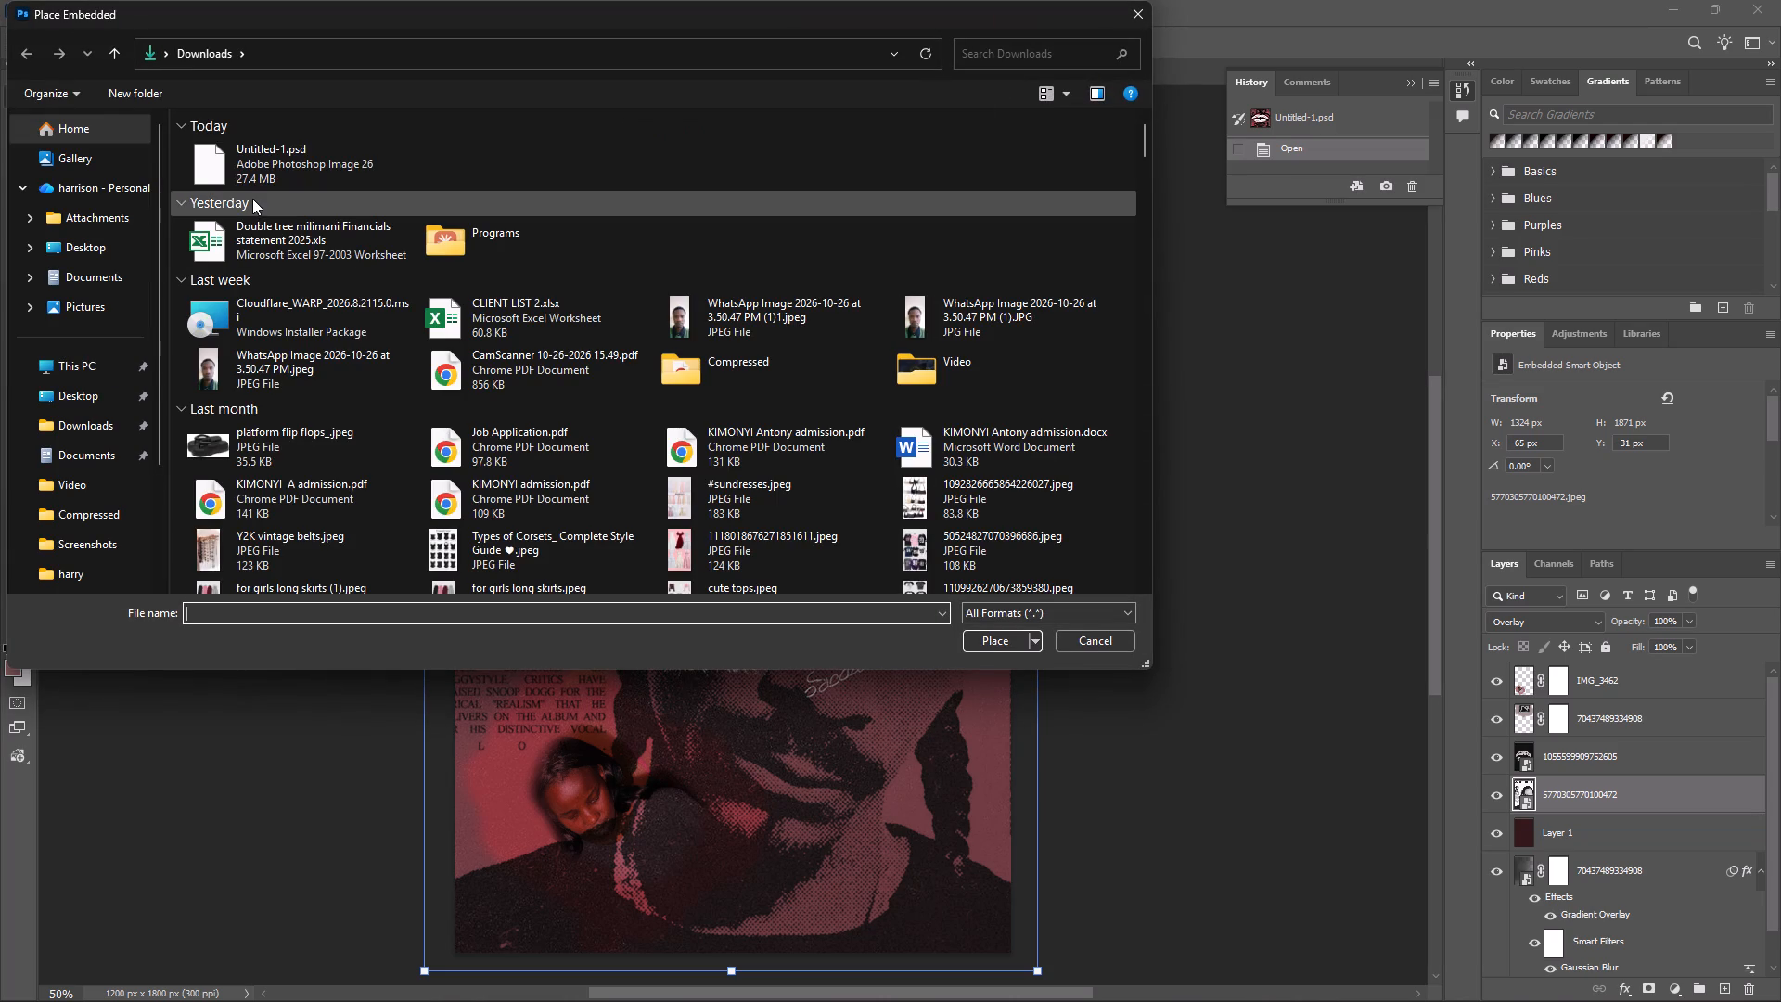
scroll(420, 417, "down", 3)
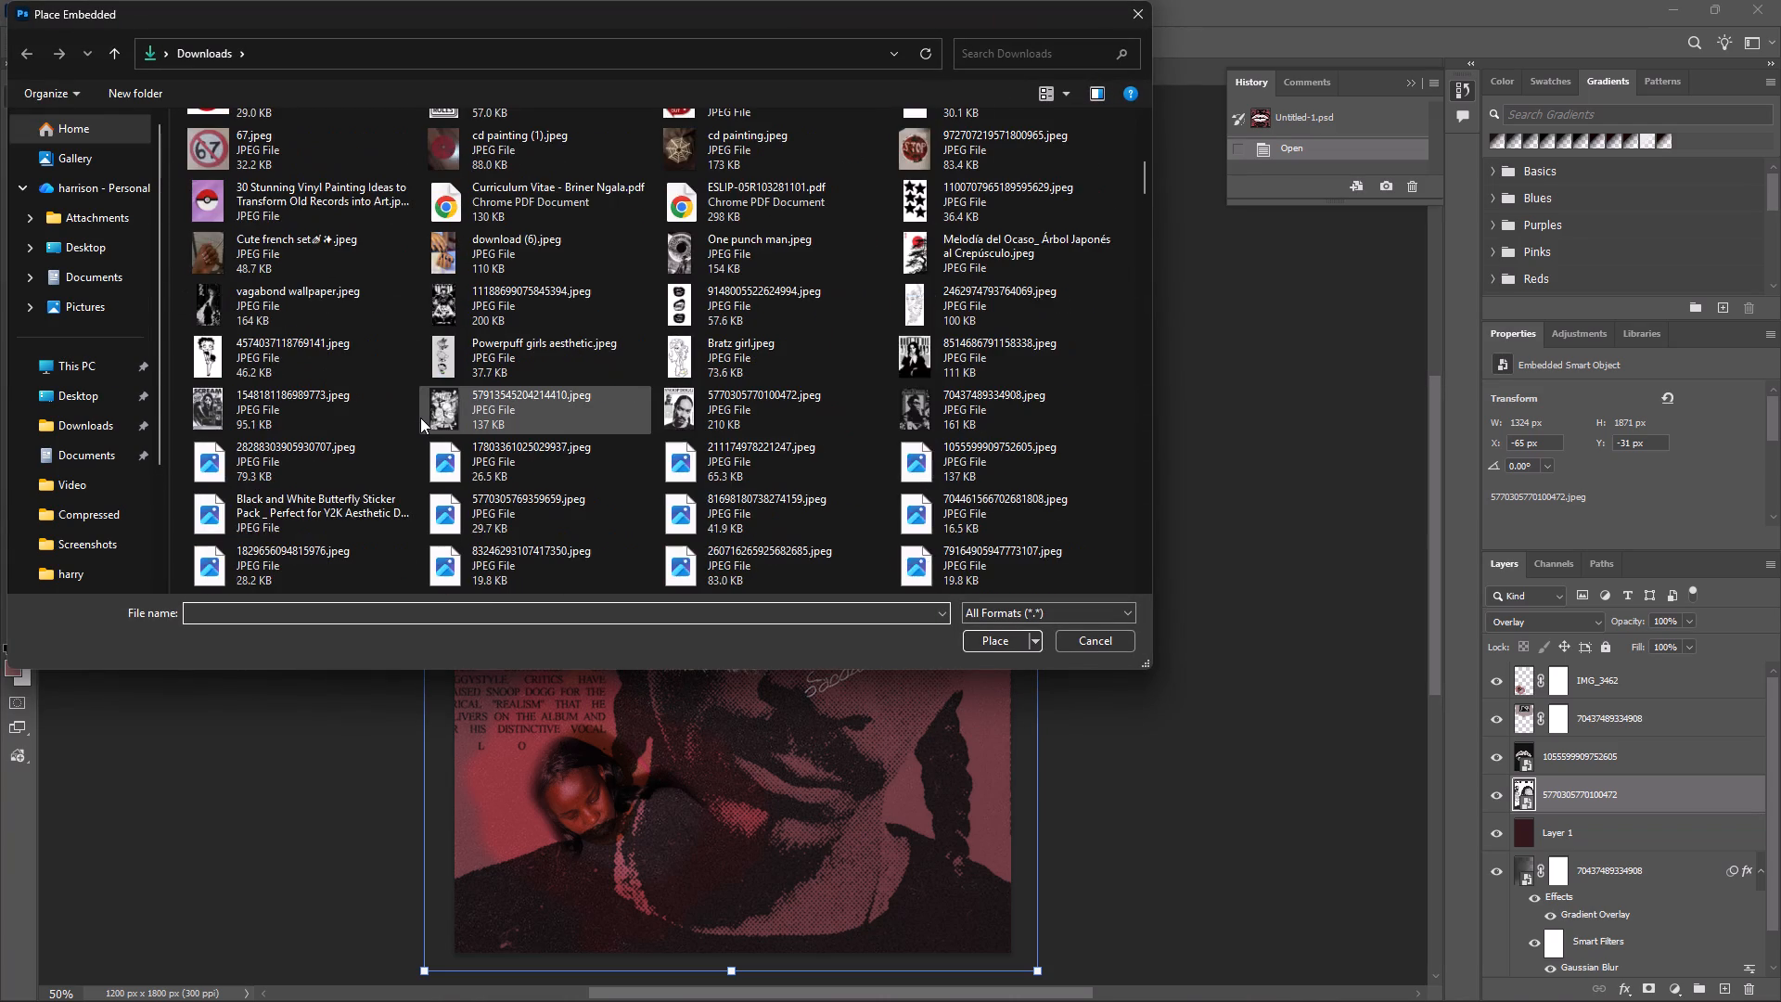
scroll(420, 417, "down", 2)
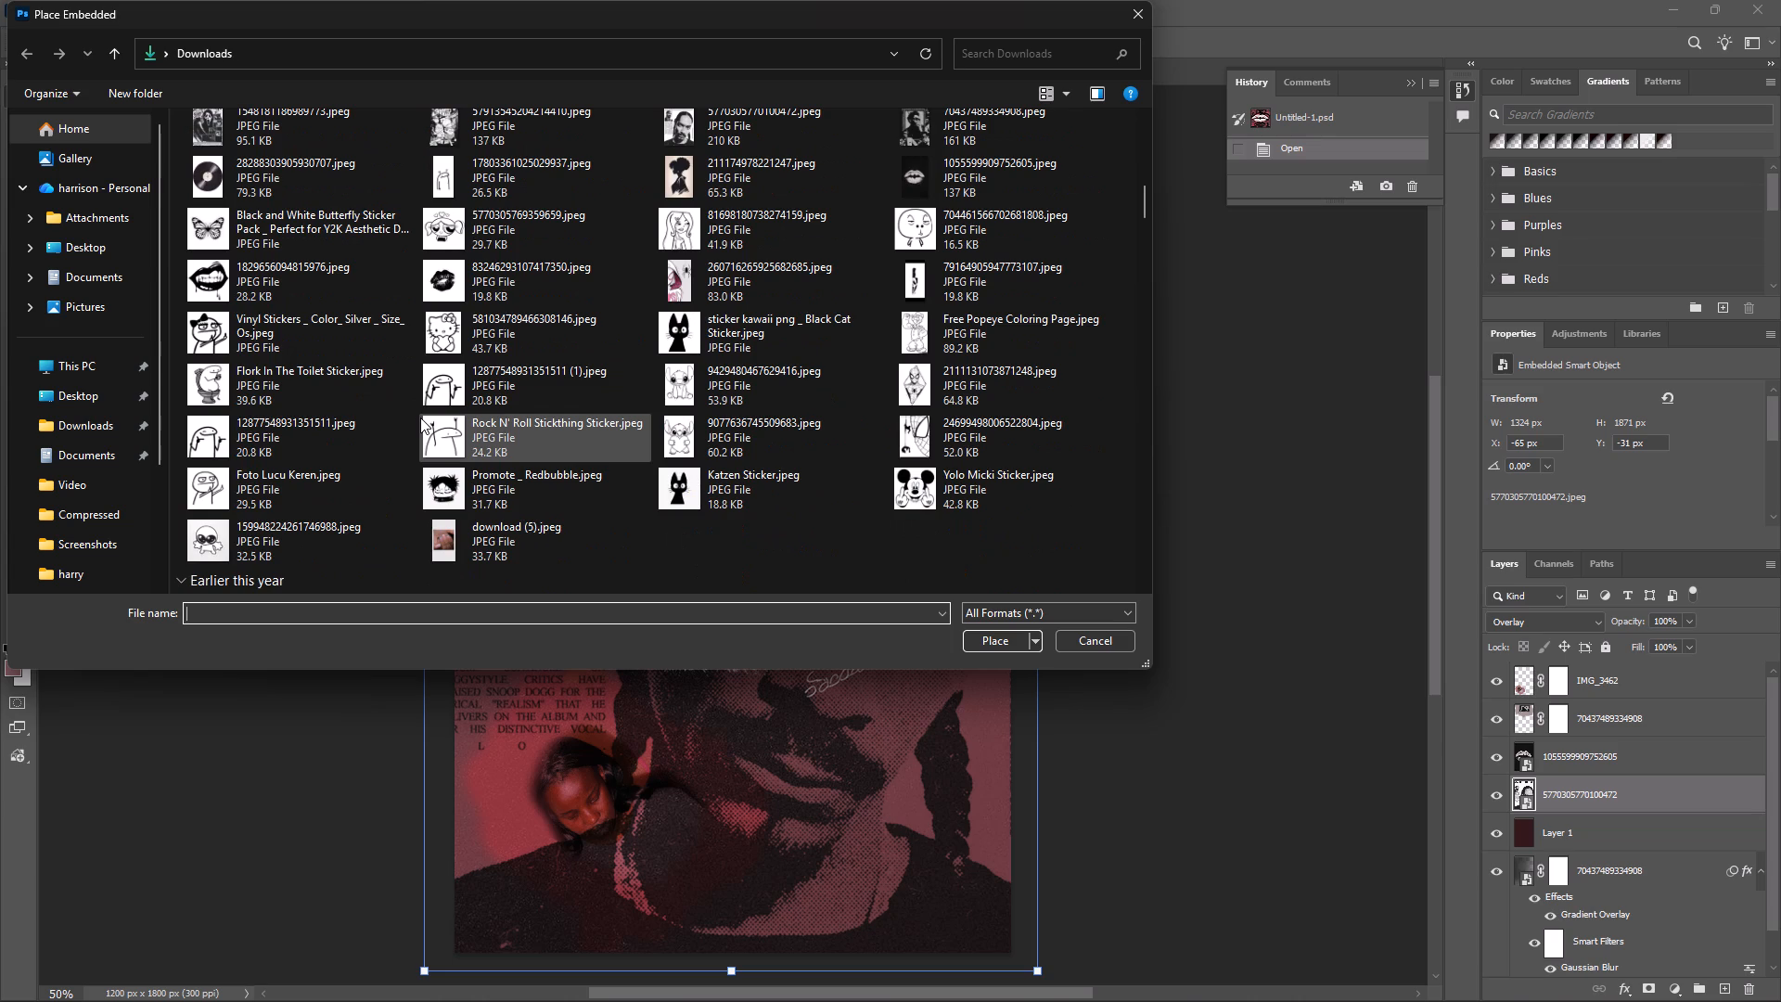
scroll(420, 417, "down", 2)
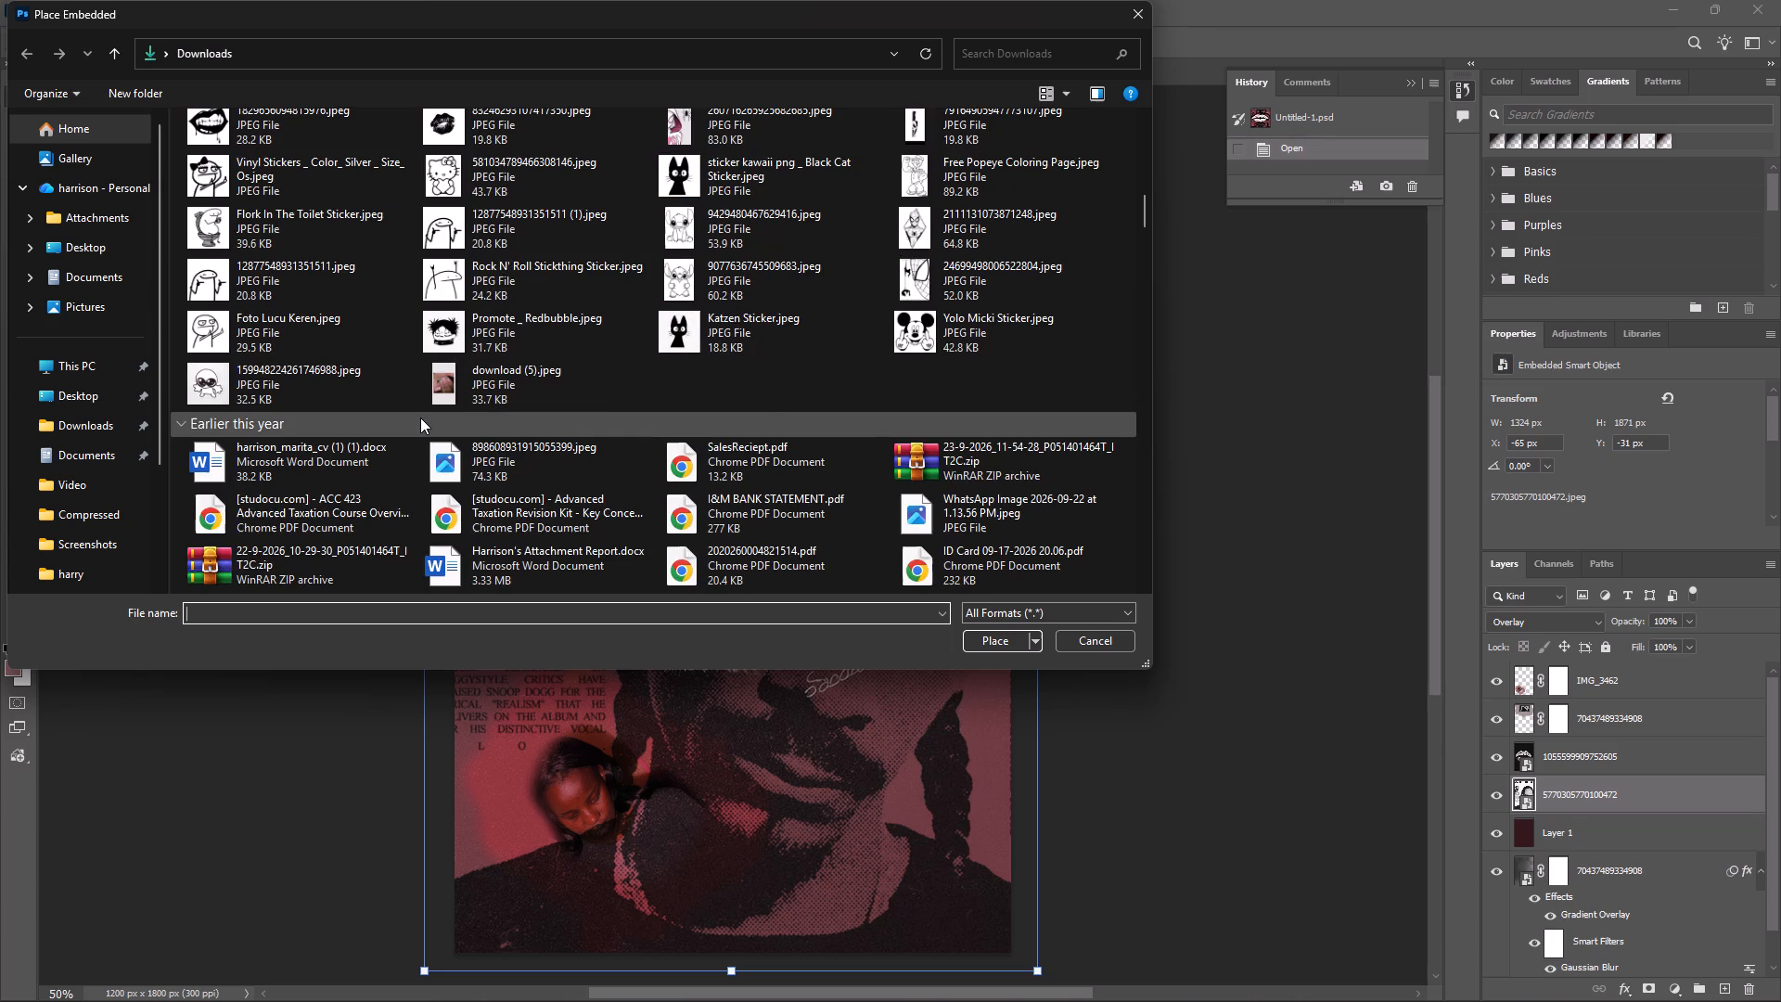
scroll(420, 417, "down", 4)
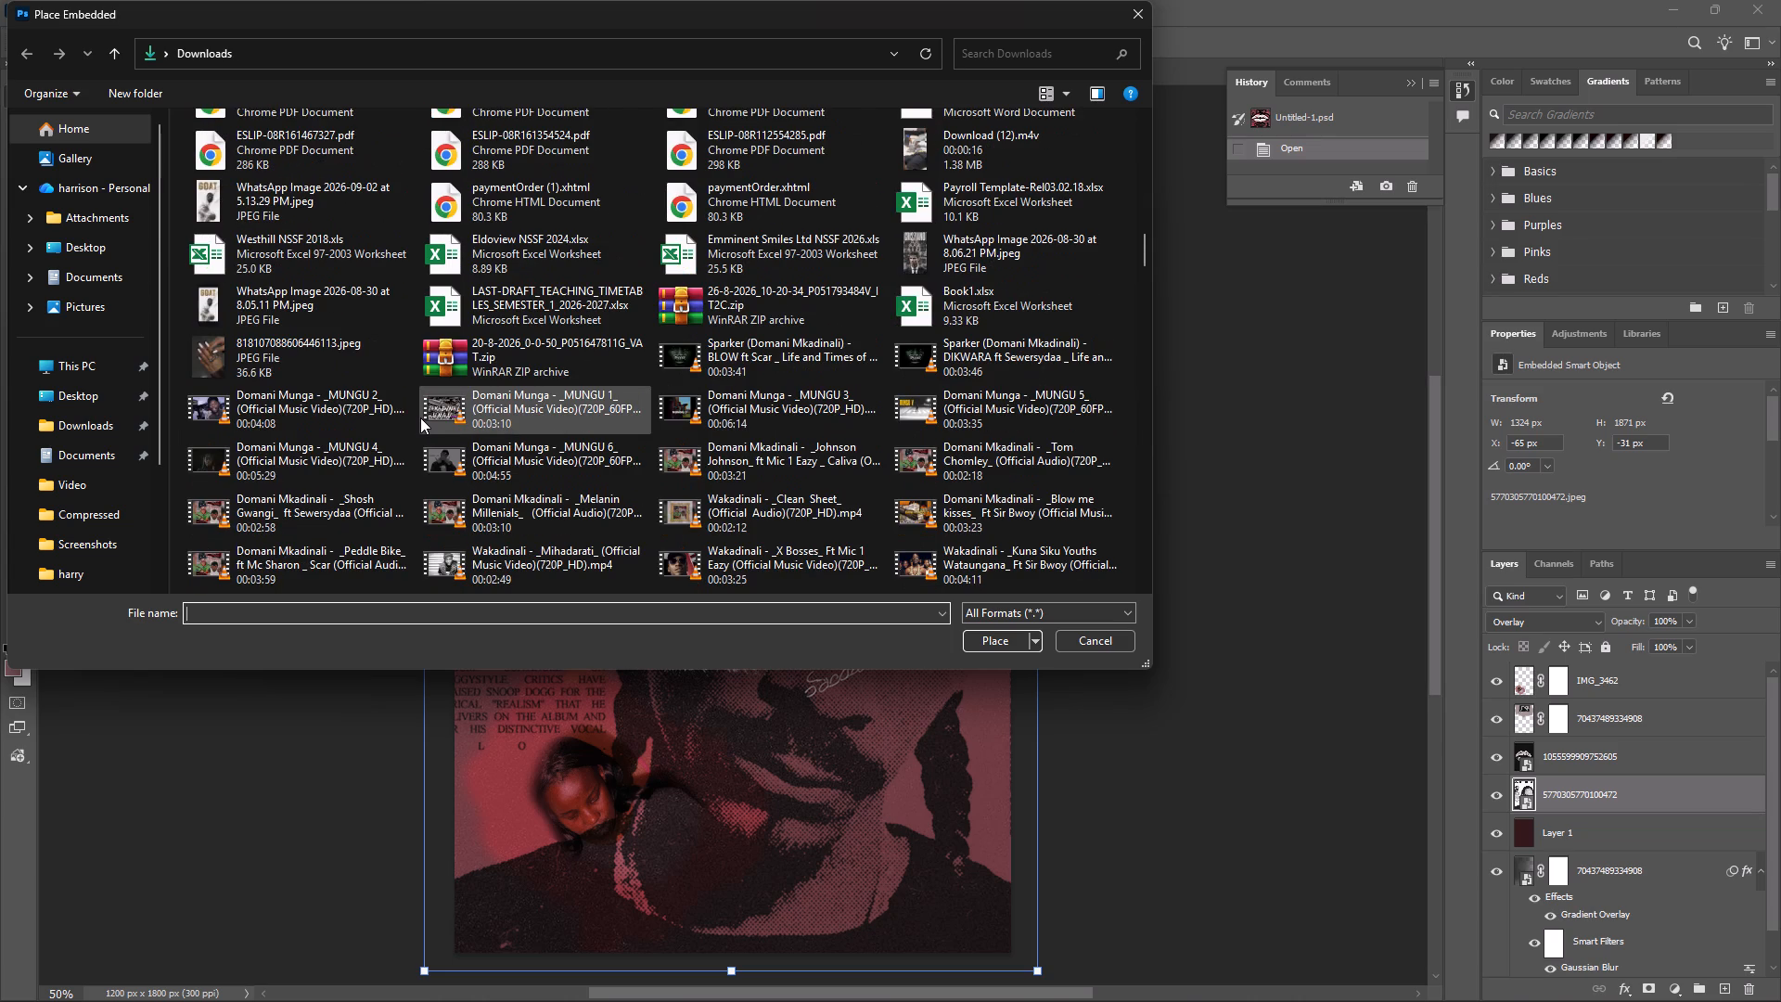
scroll(420, 417, "down", 6)
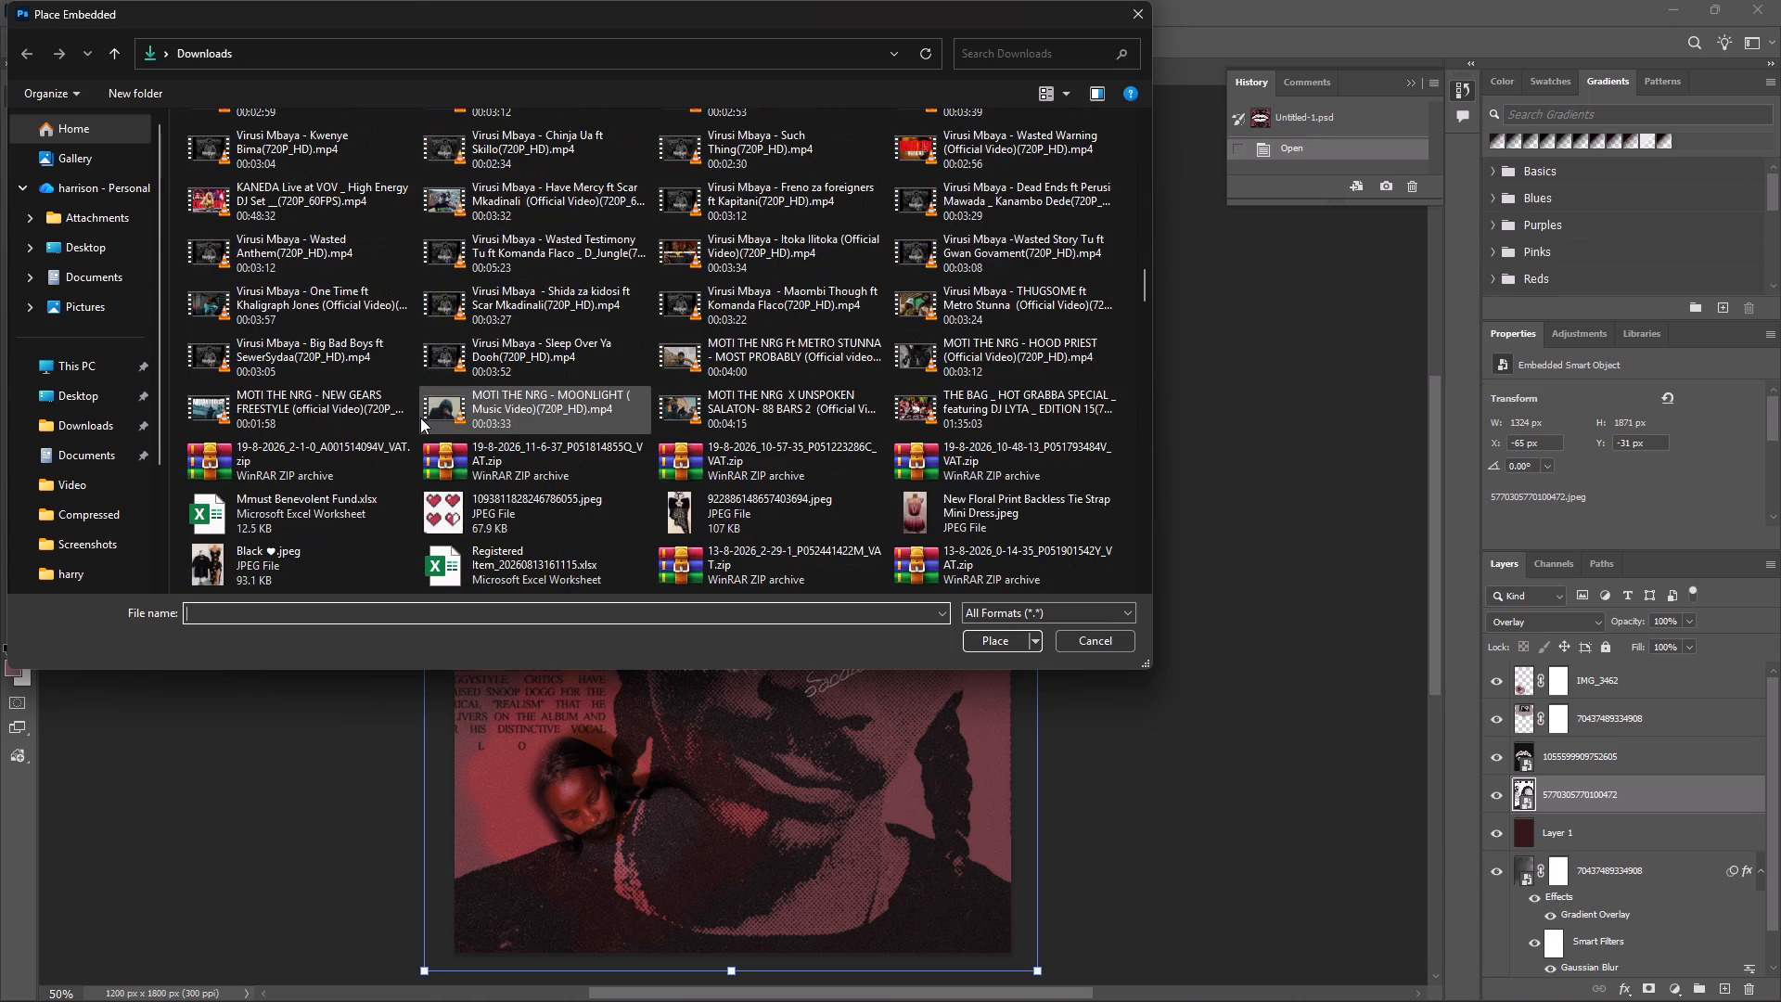
scroll(420, 417, "down", 1)
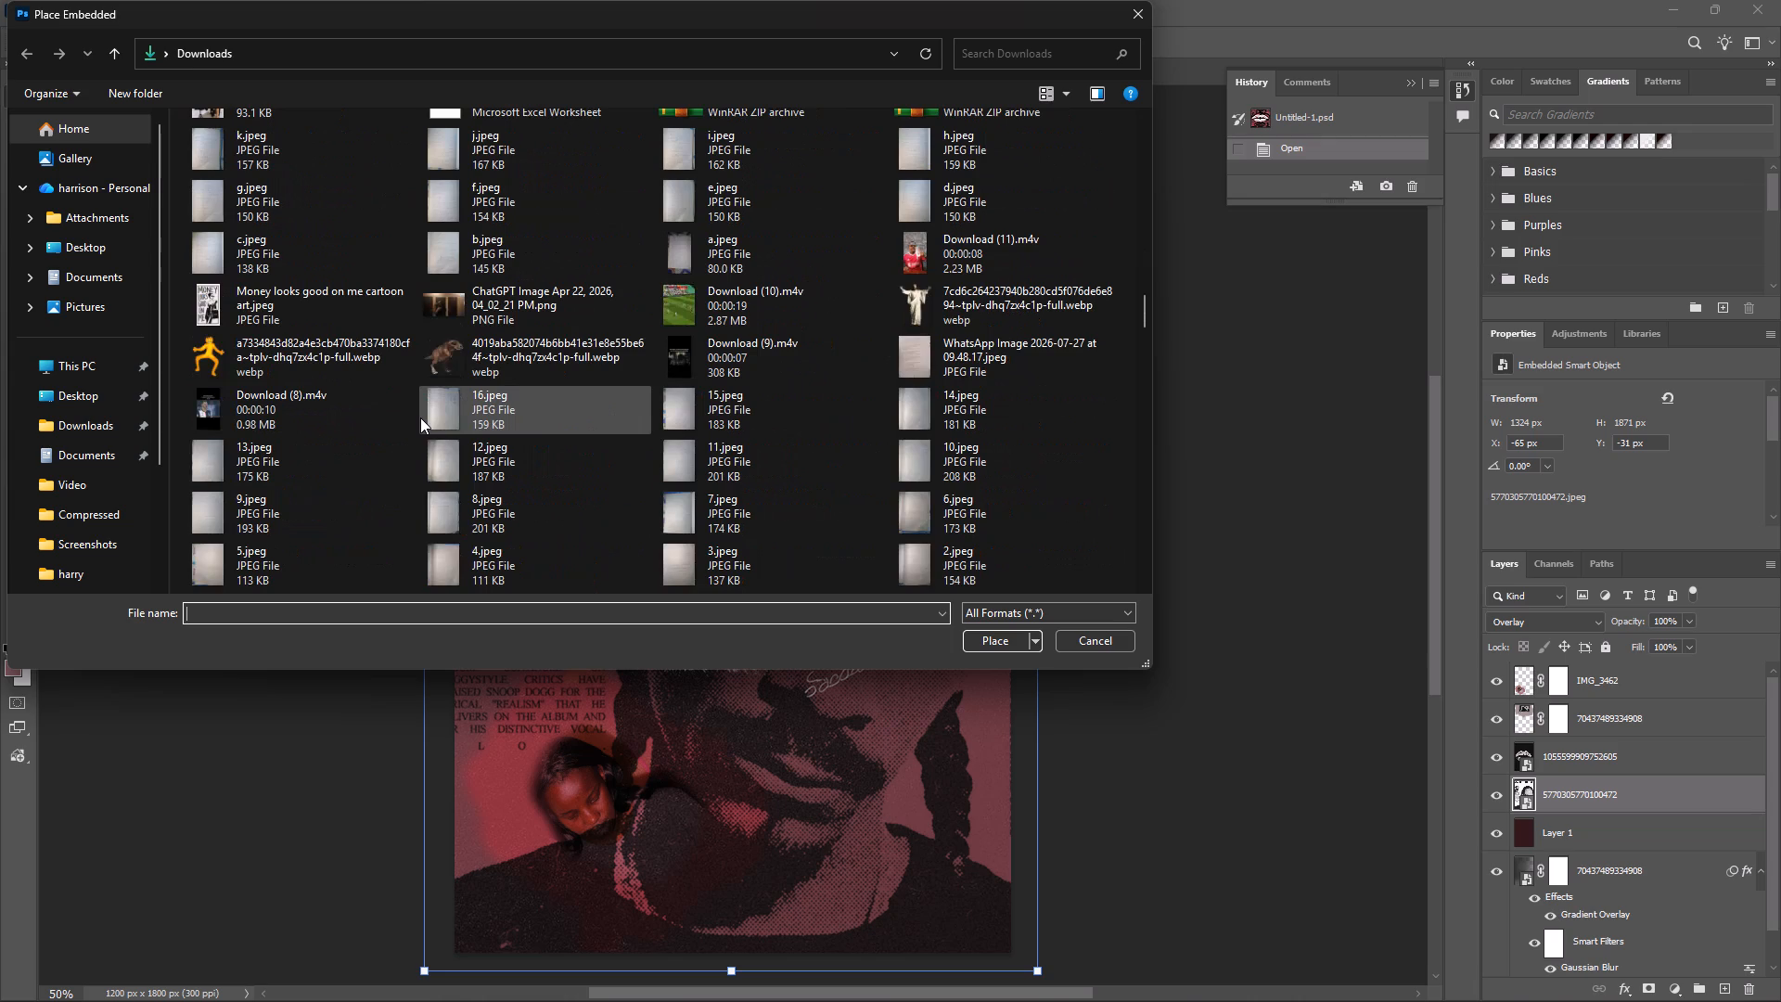
scroll(420, 417, "down", 2)
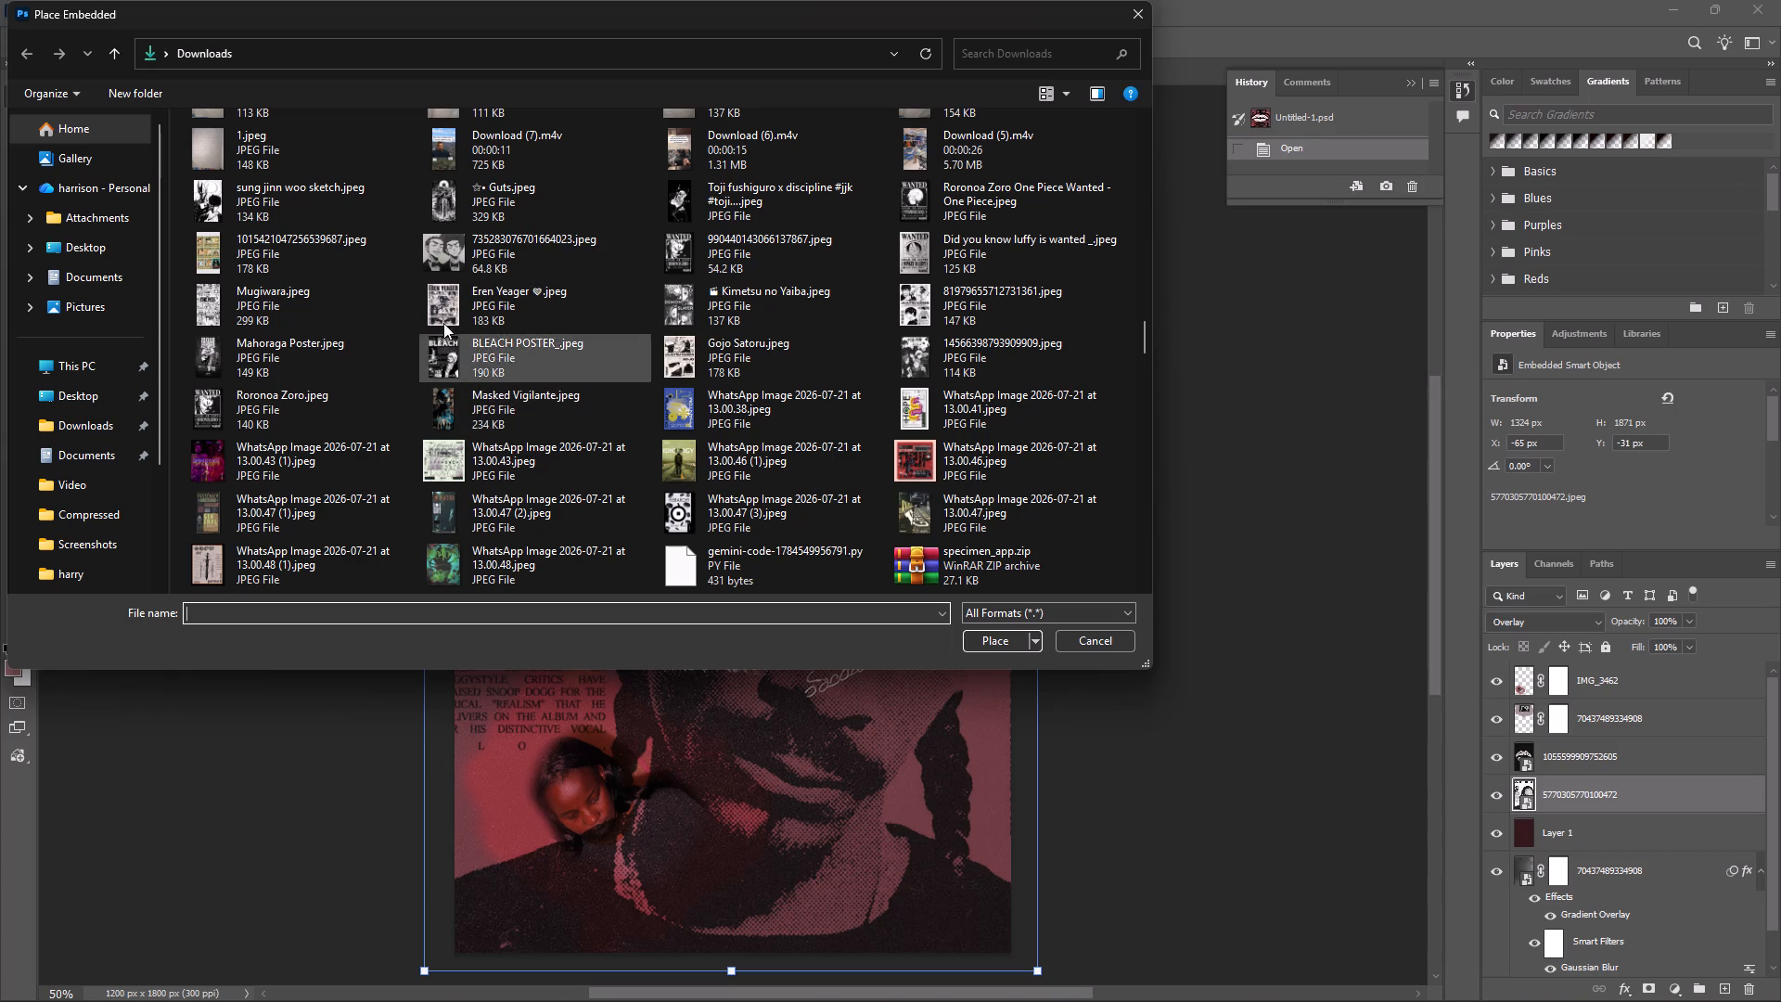
left_click(423, 258)
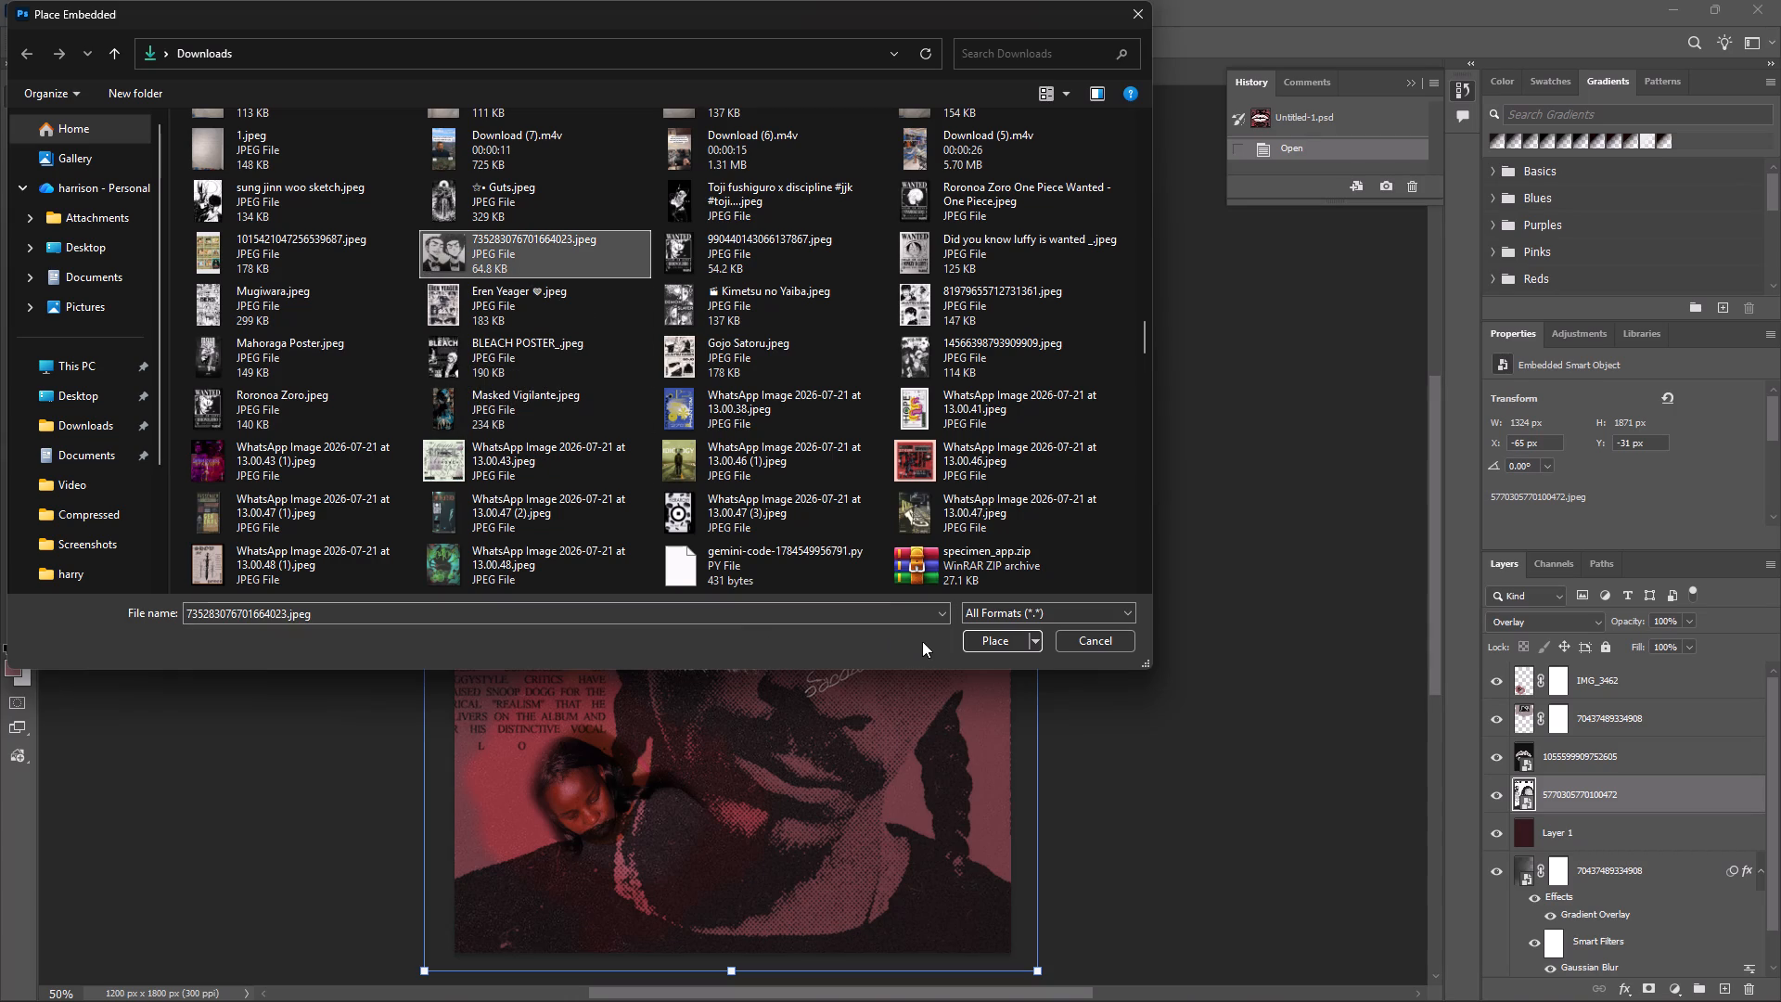
left_click(987, 641)
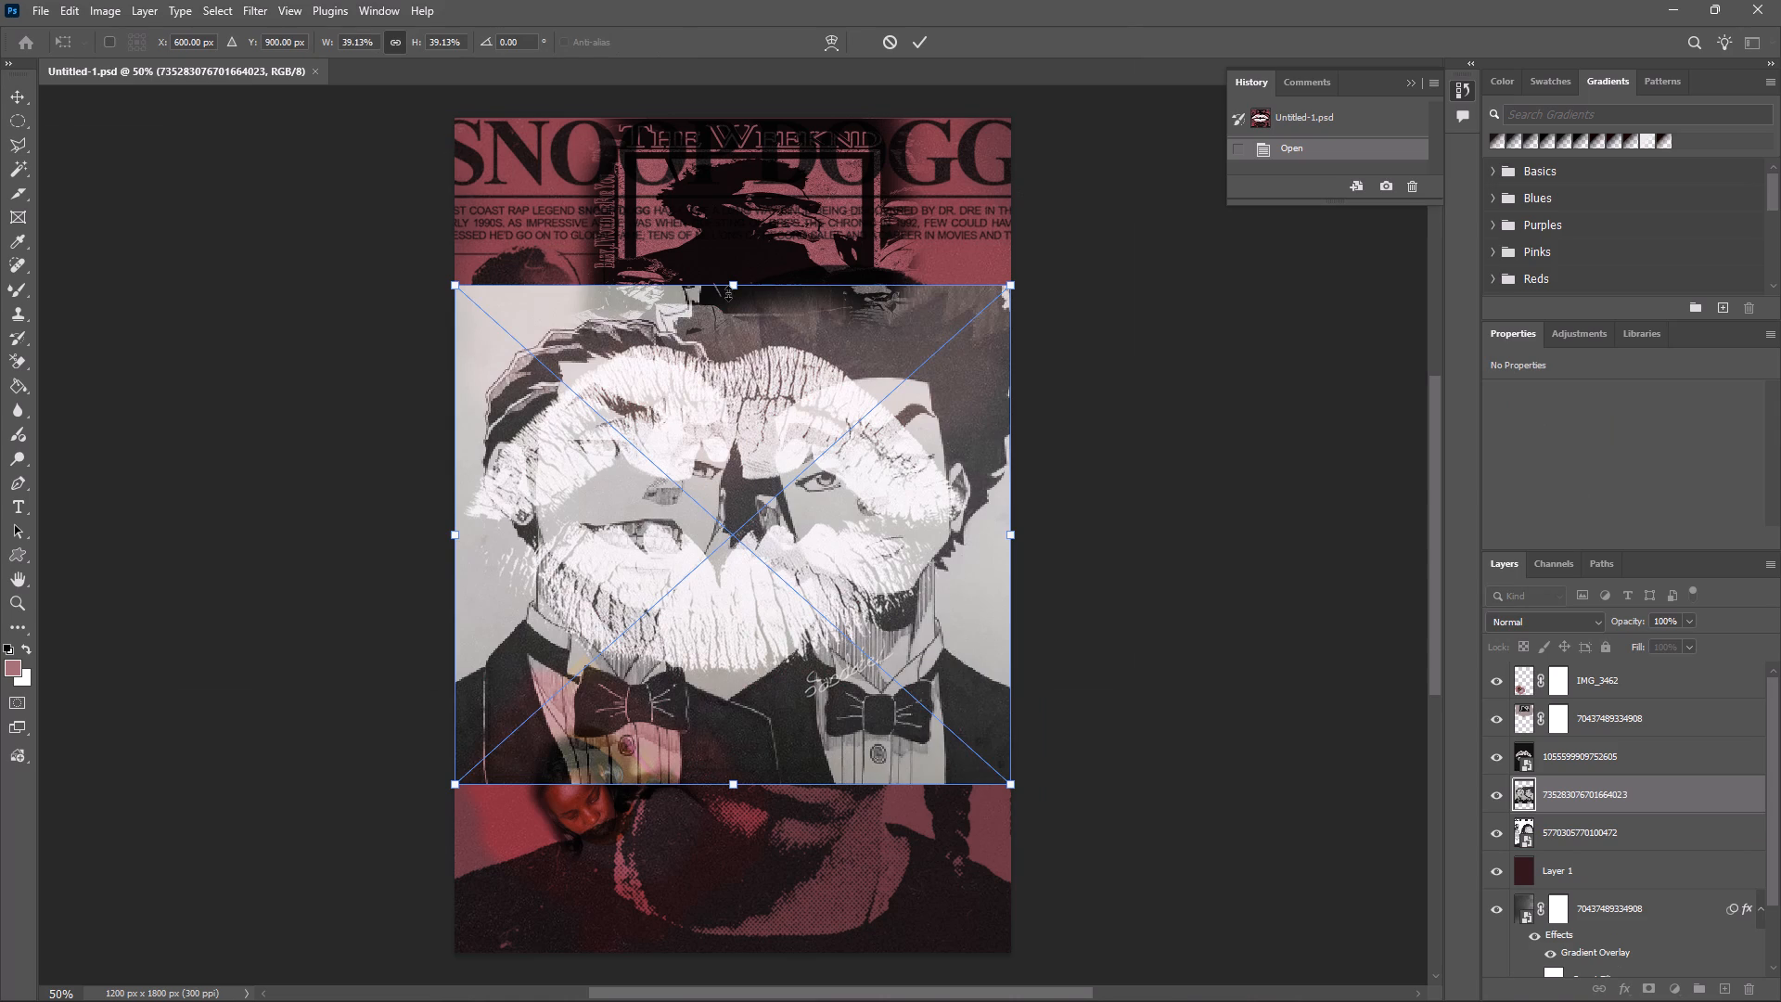
Enlarge the placed manga image proportionally to about 69% so it covers the whole poster, and commit the placement.
left_click_drag(731, 278, 724, 177)
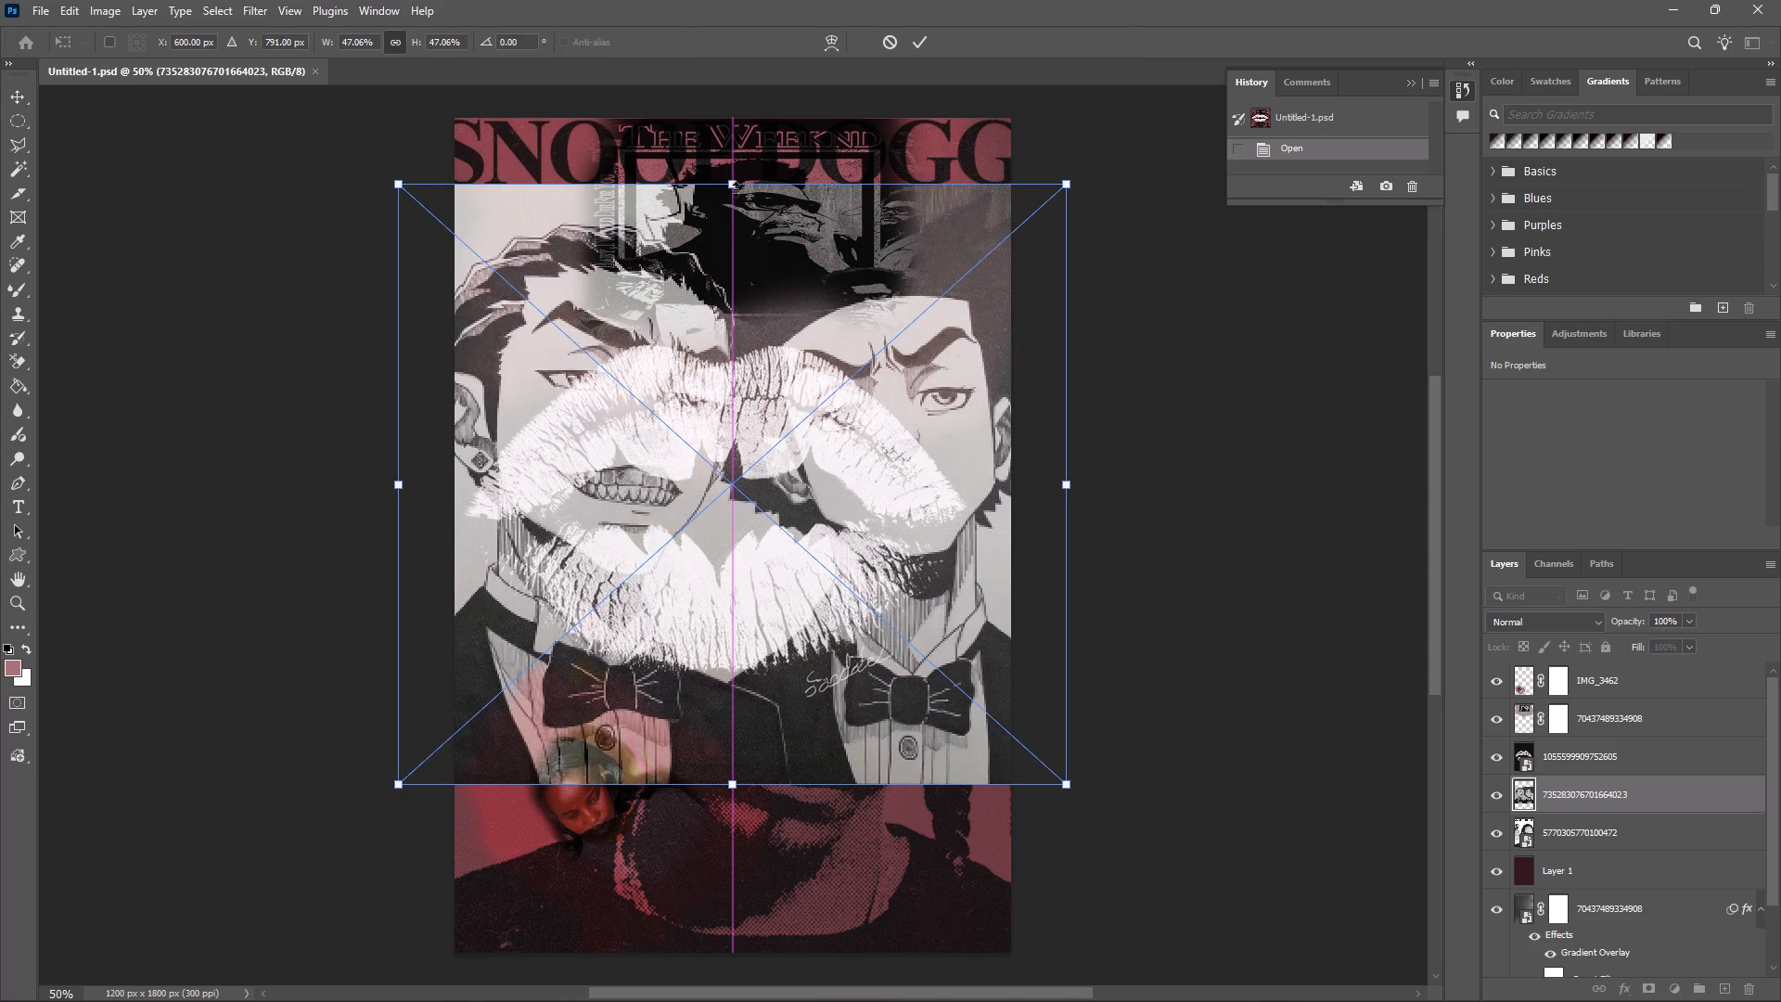
left_click_drag(736, 189, 716, 88)
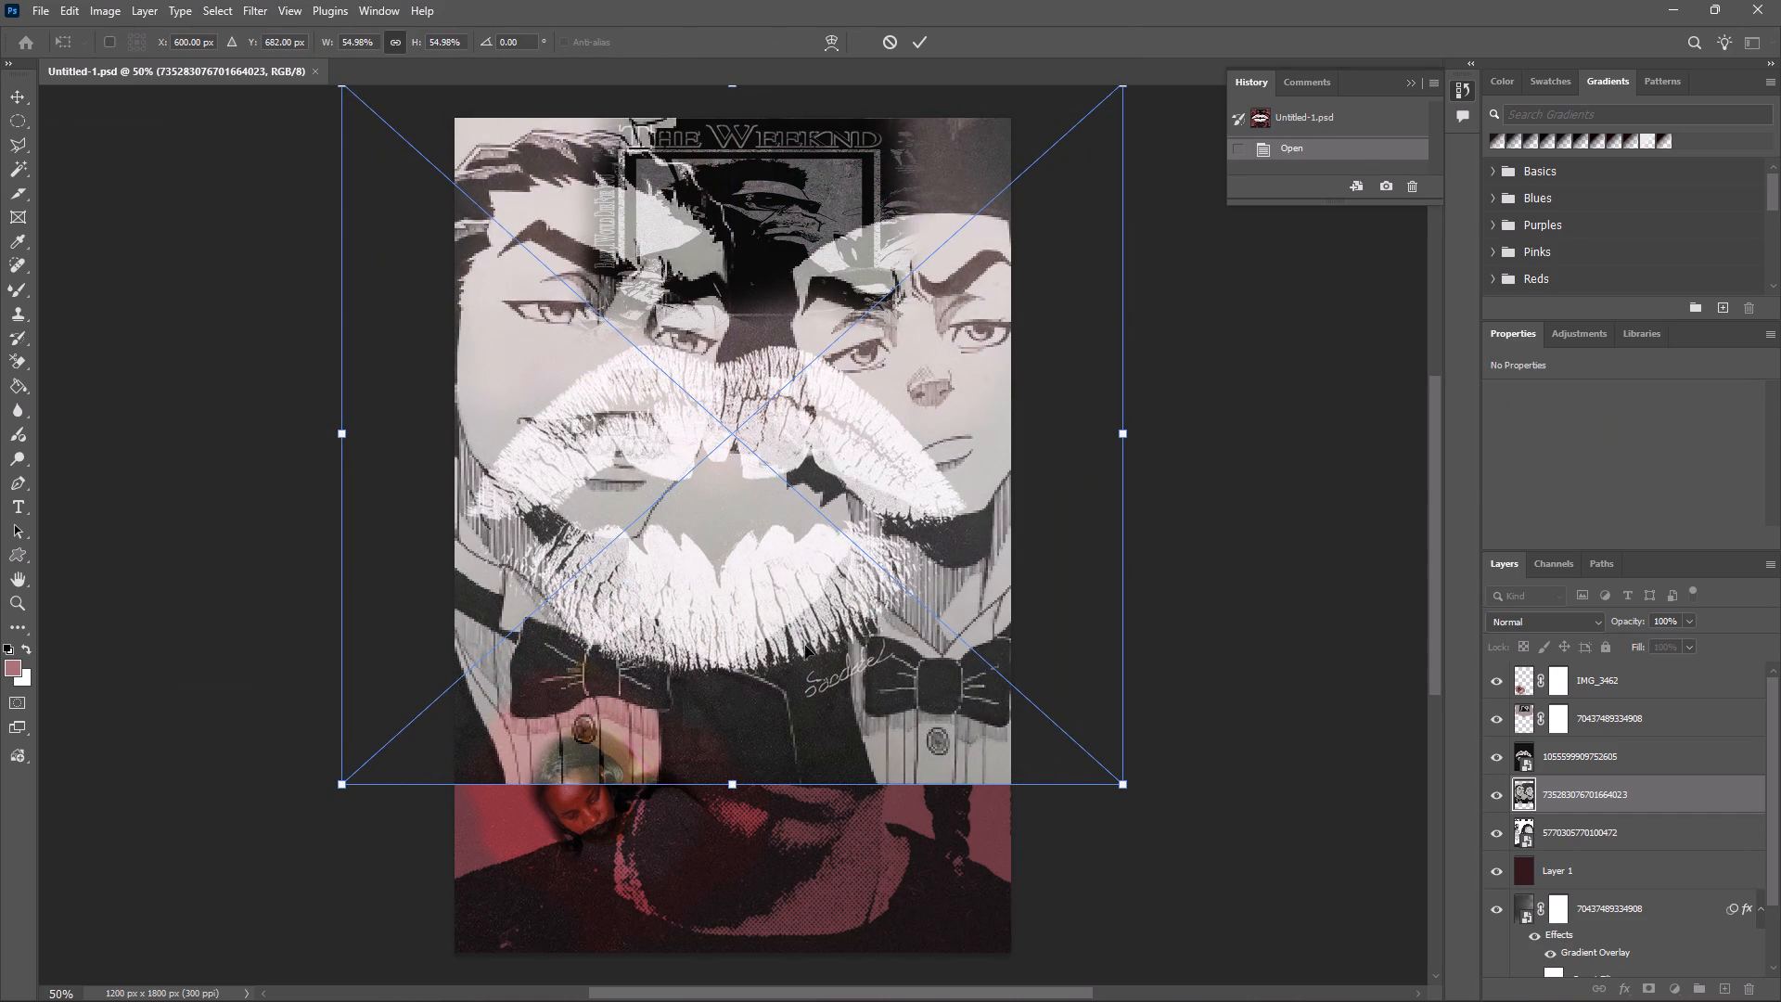
left_click_drag(727, 785, 757, 910)
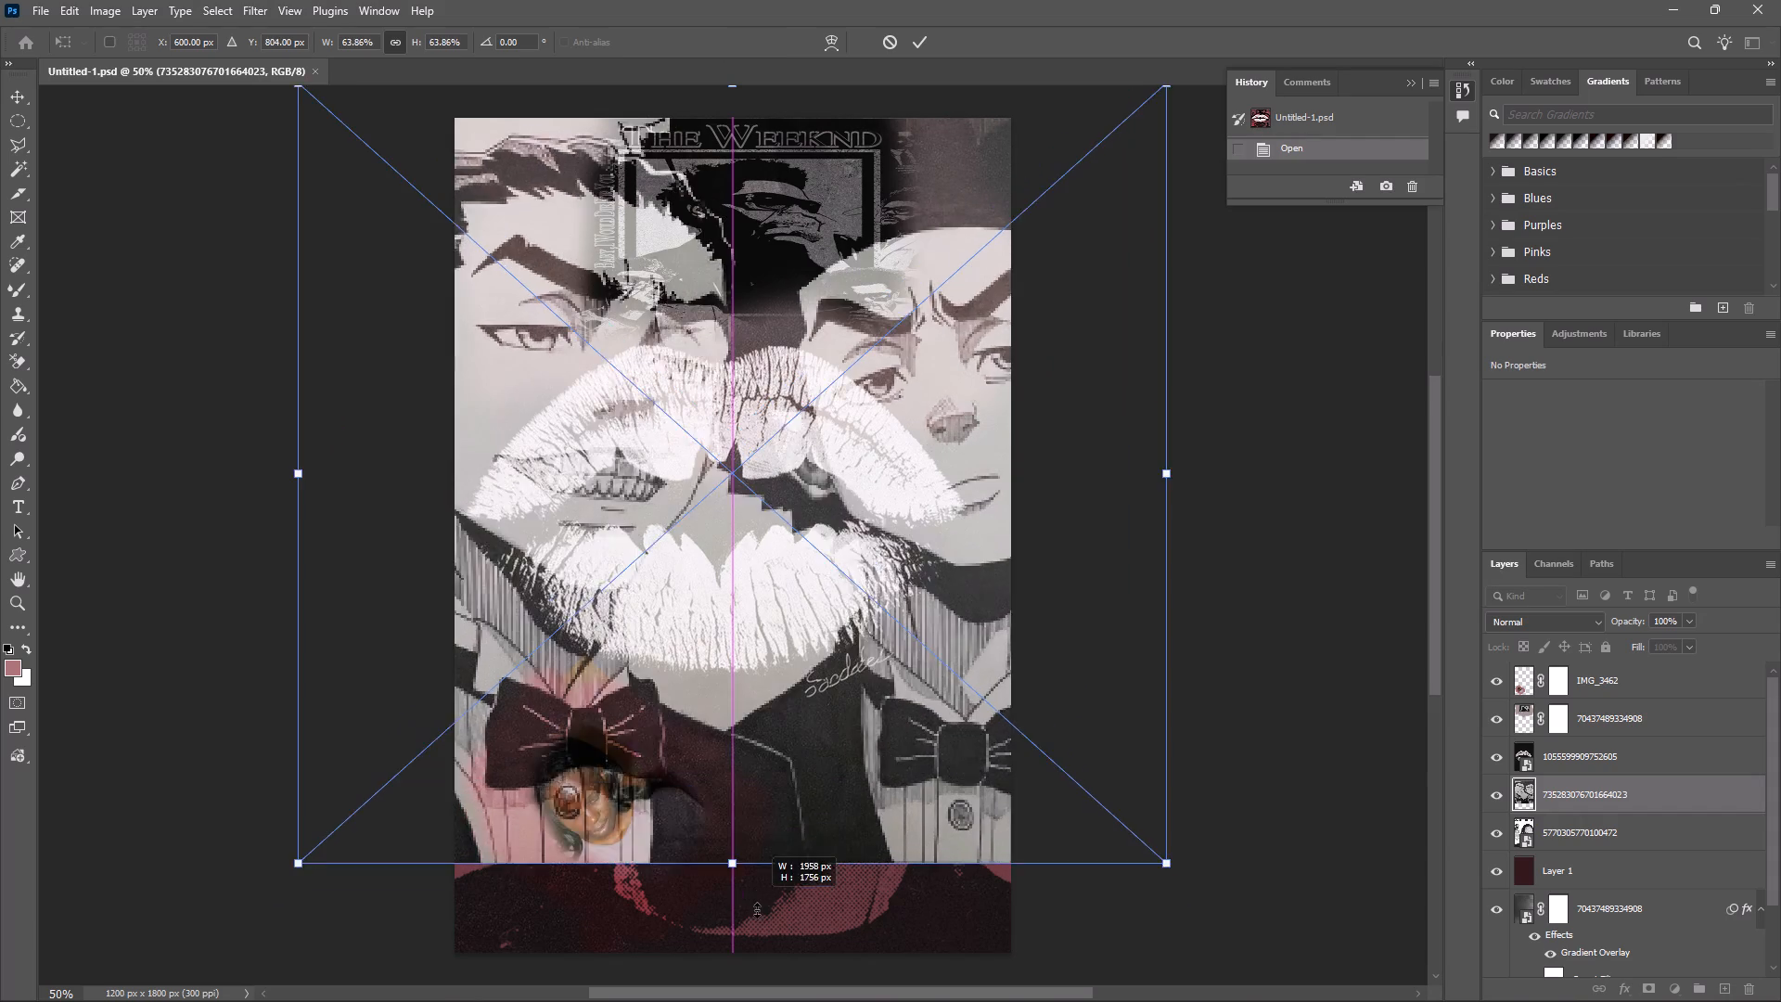
left_click_drag(757, 910, 757, 1001)
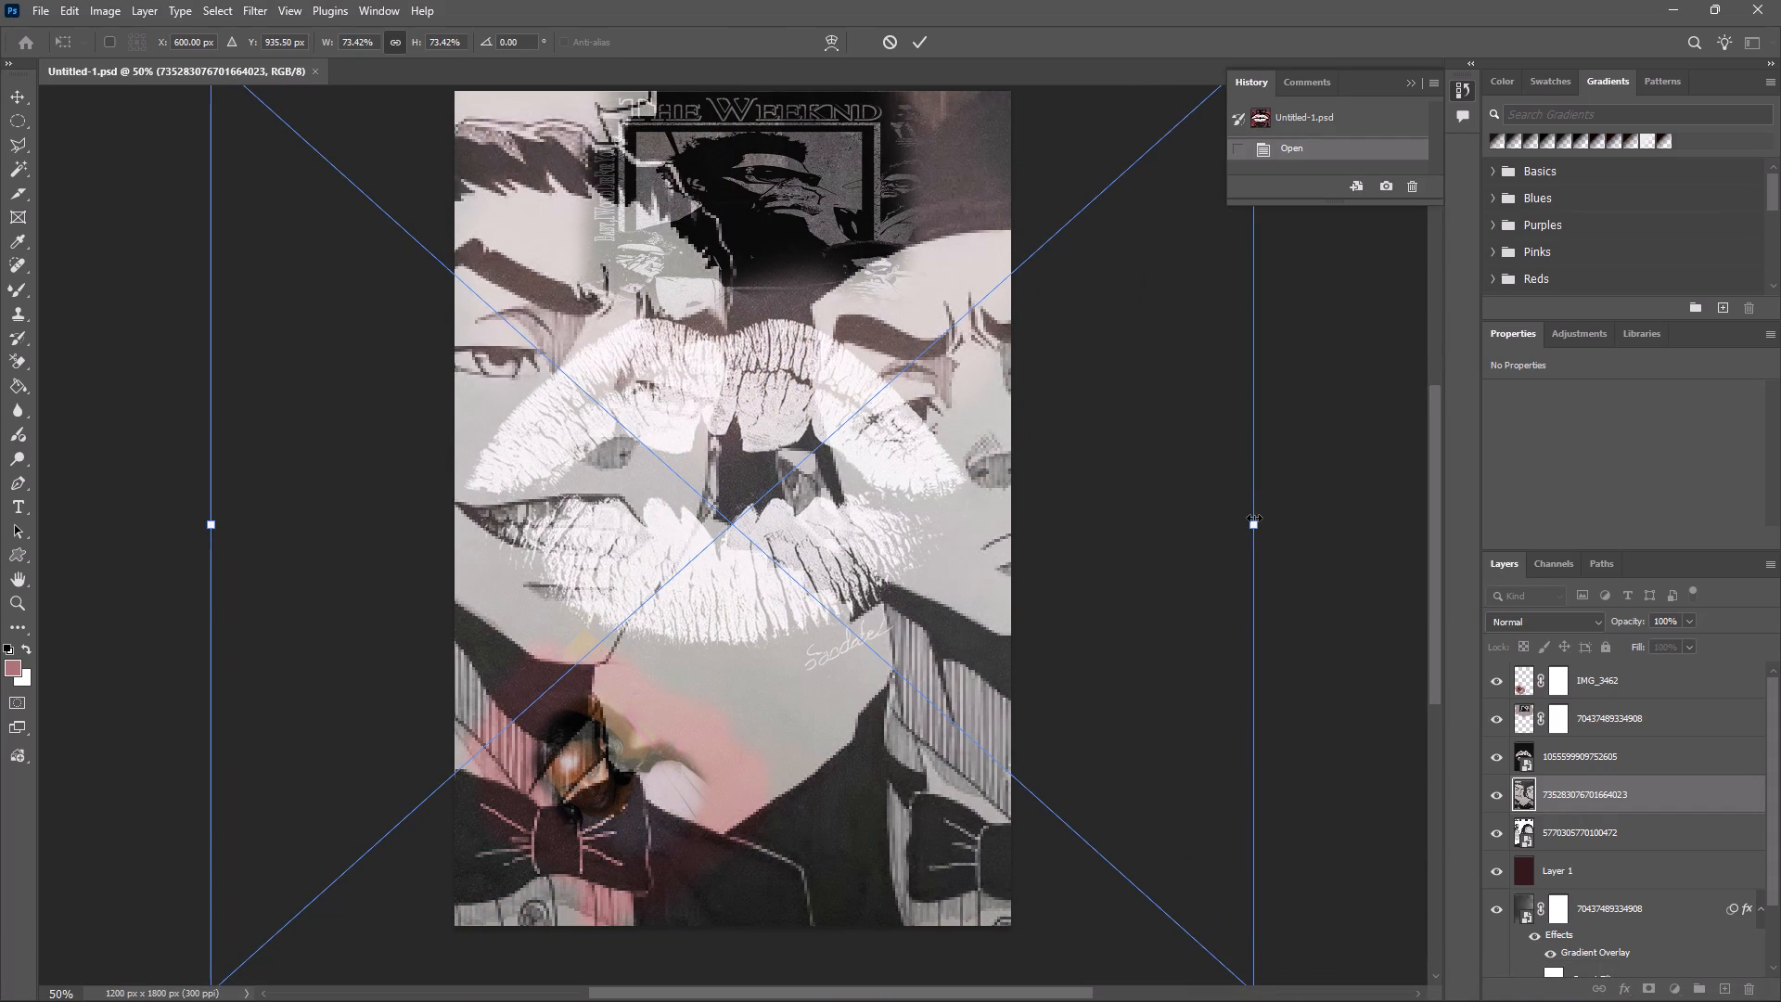
left_click_drag(1254, 518, 1171, 532)
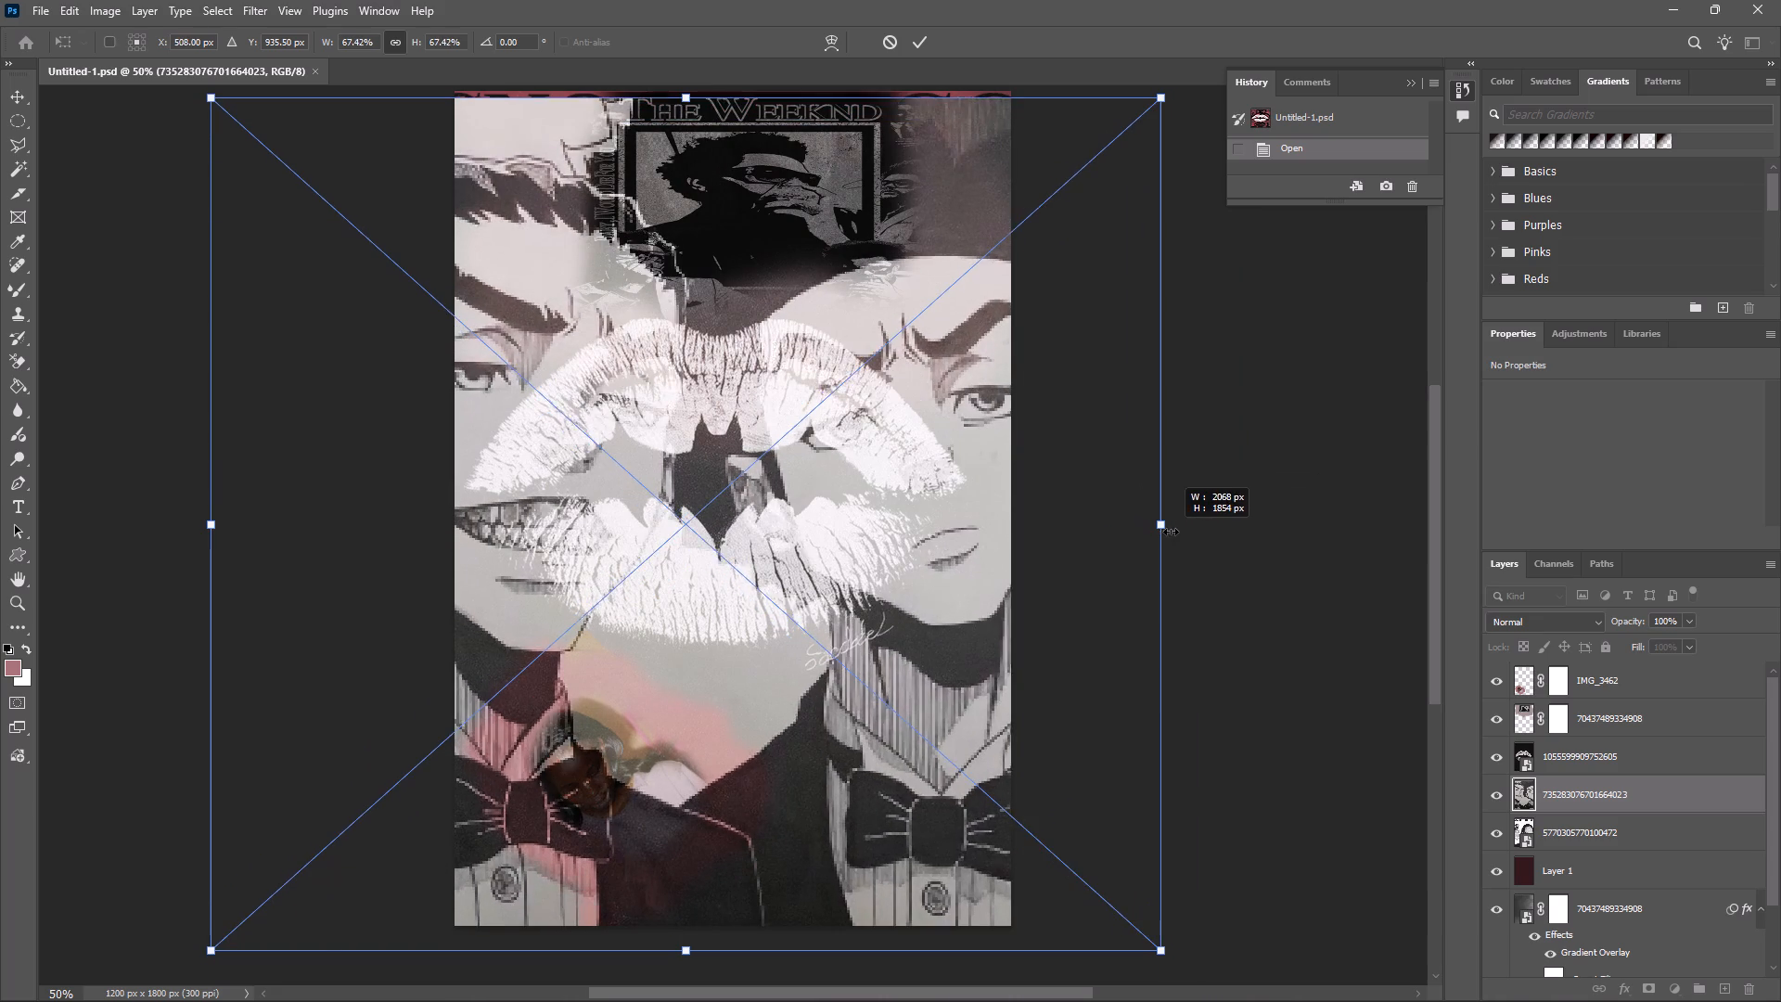
left_click_drag(1171, 532, 1164, 532)
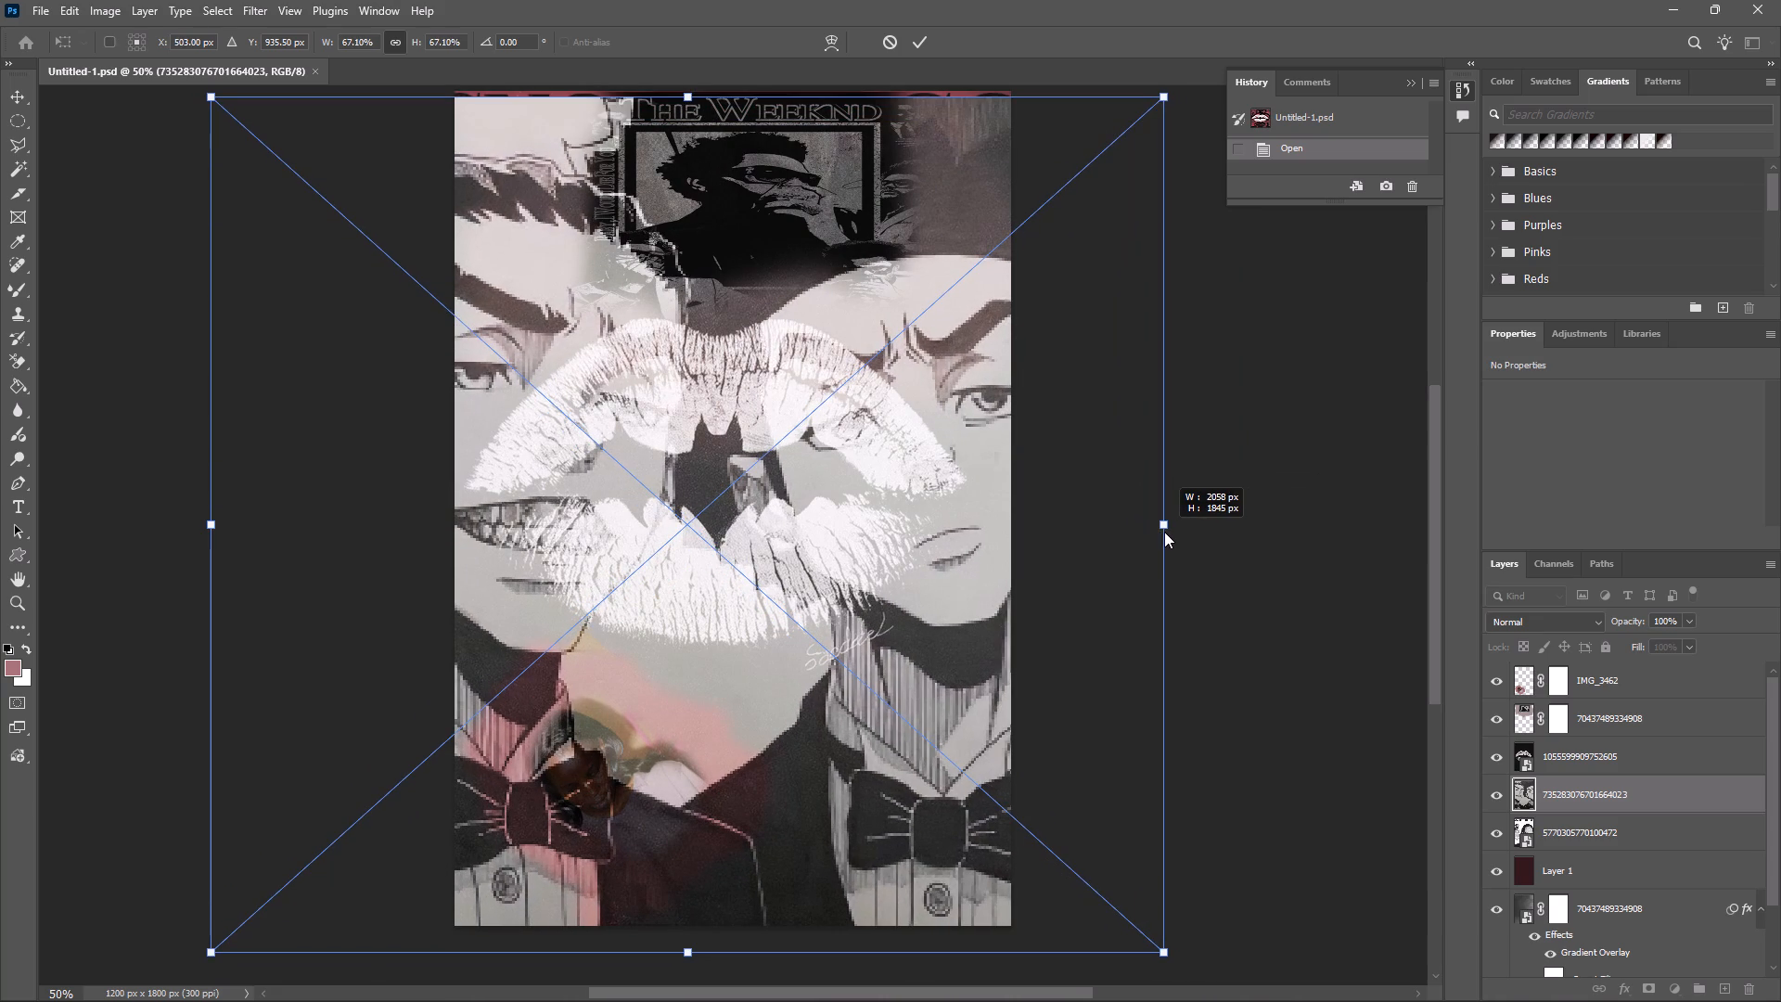
left_click_drag(1164, 532, 1196, 520)
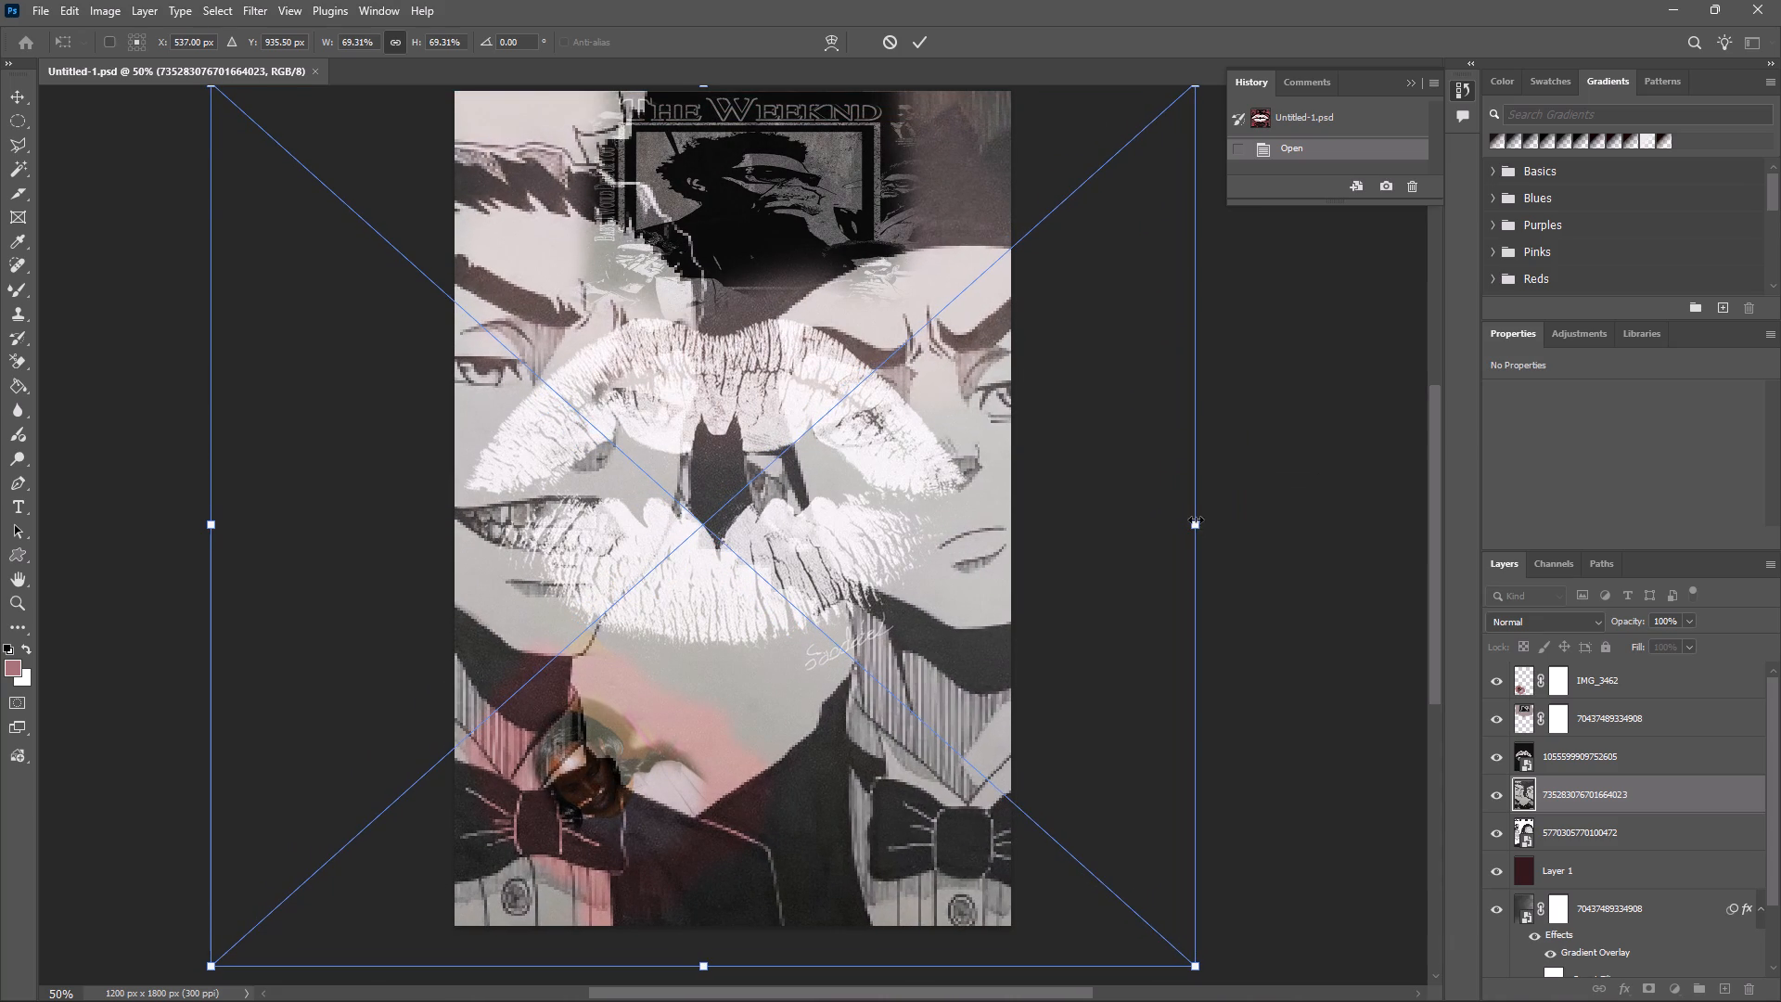
left_click(915, 32)
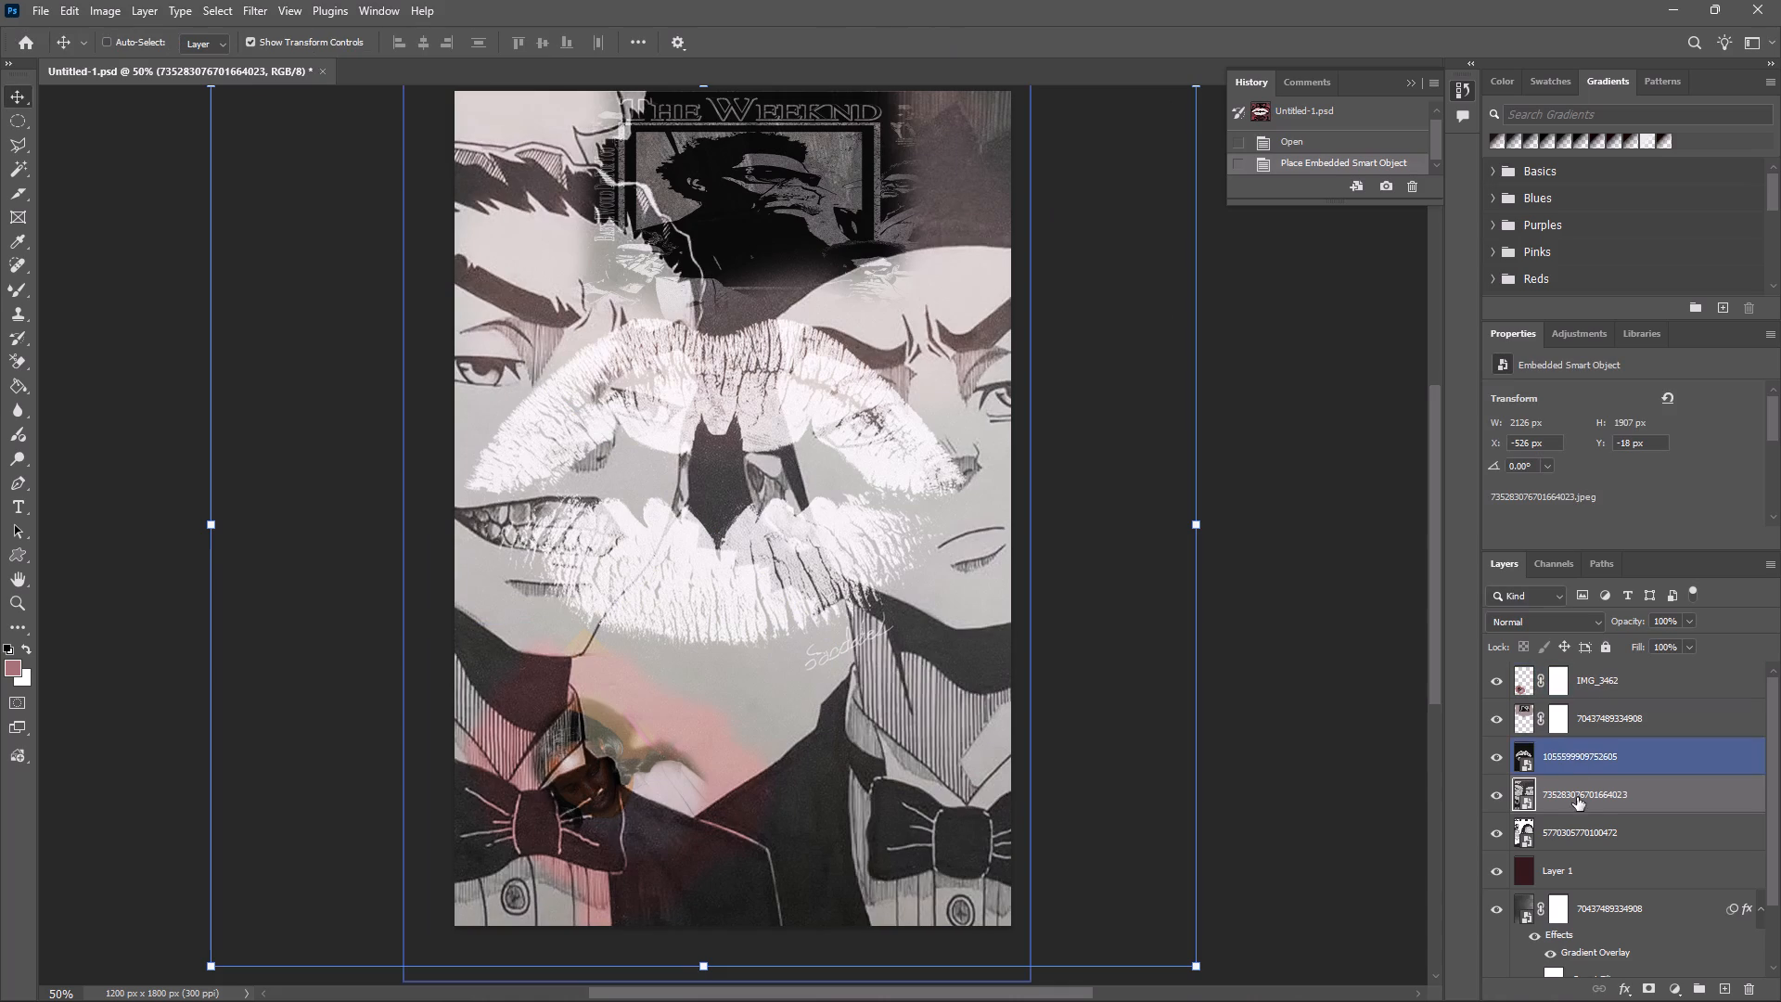
left_click_drag(1560, 791, 1568, 829)
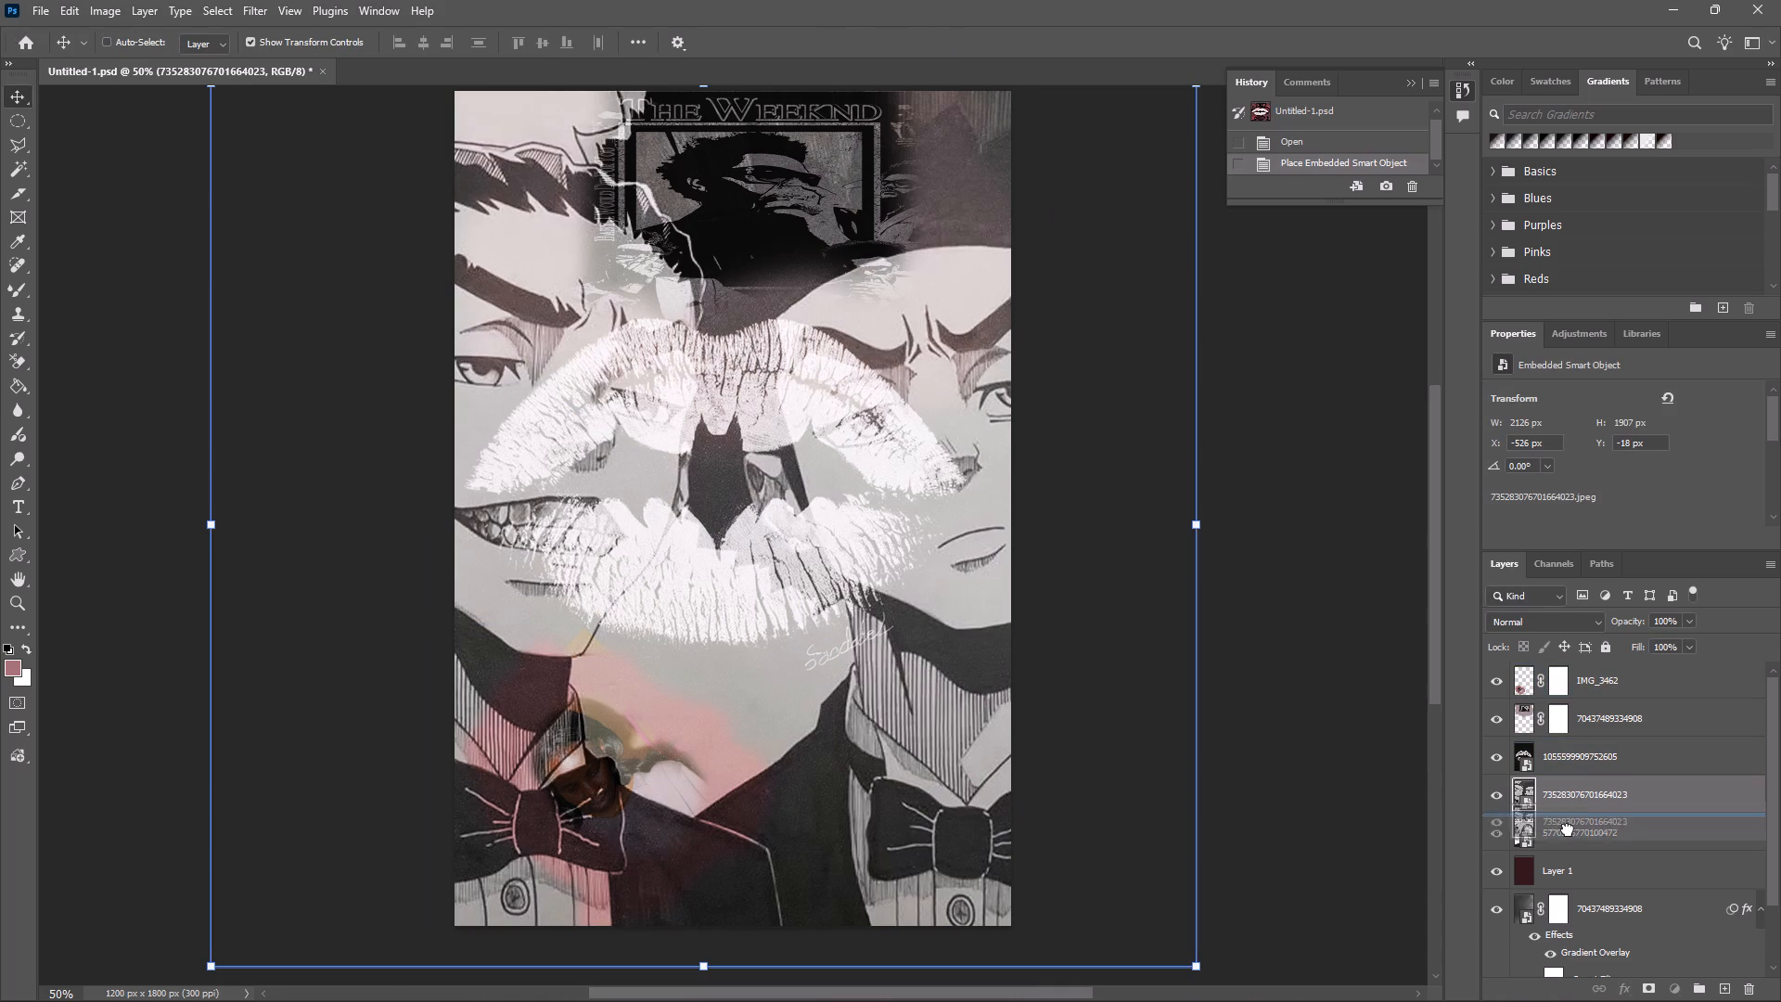
left_click_drag(1568, 829, 1568, 837)
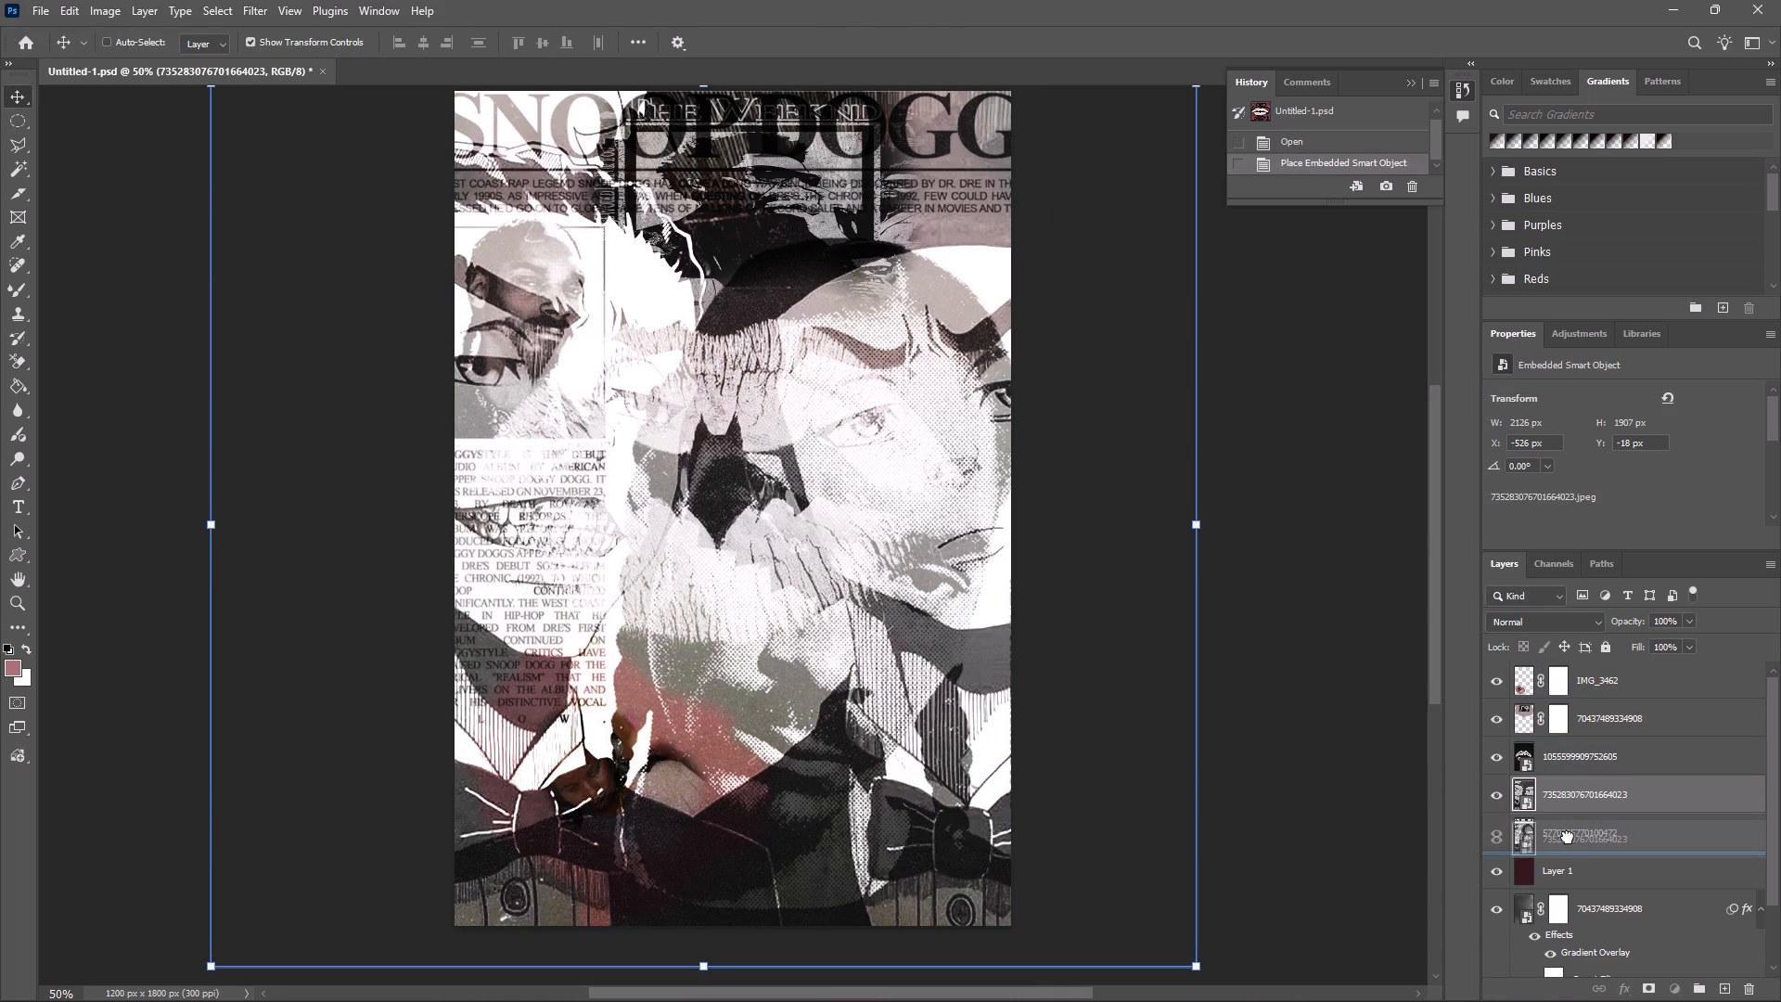
left_click_drag(1568, 837, 1567, 878)
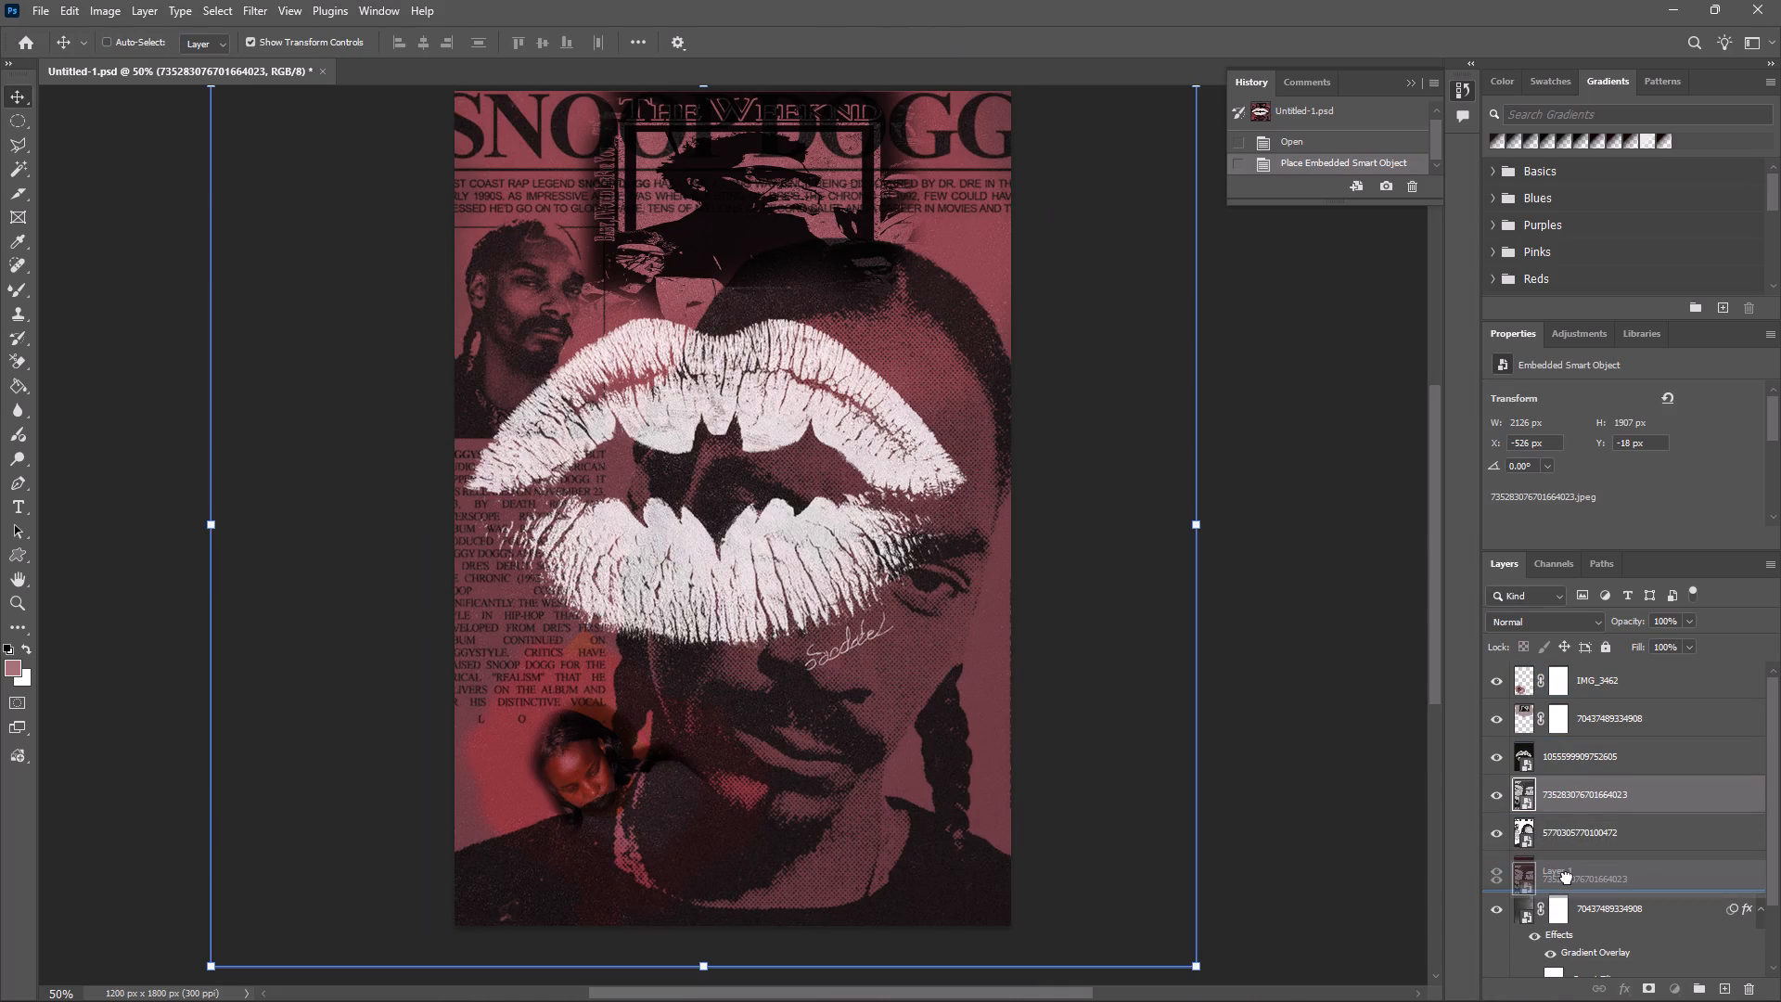
left_click_drag(1567, 878, 1567, 854)
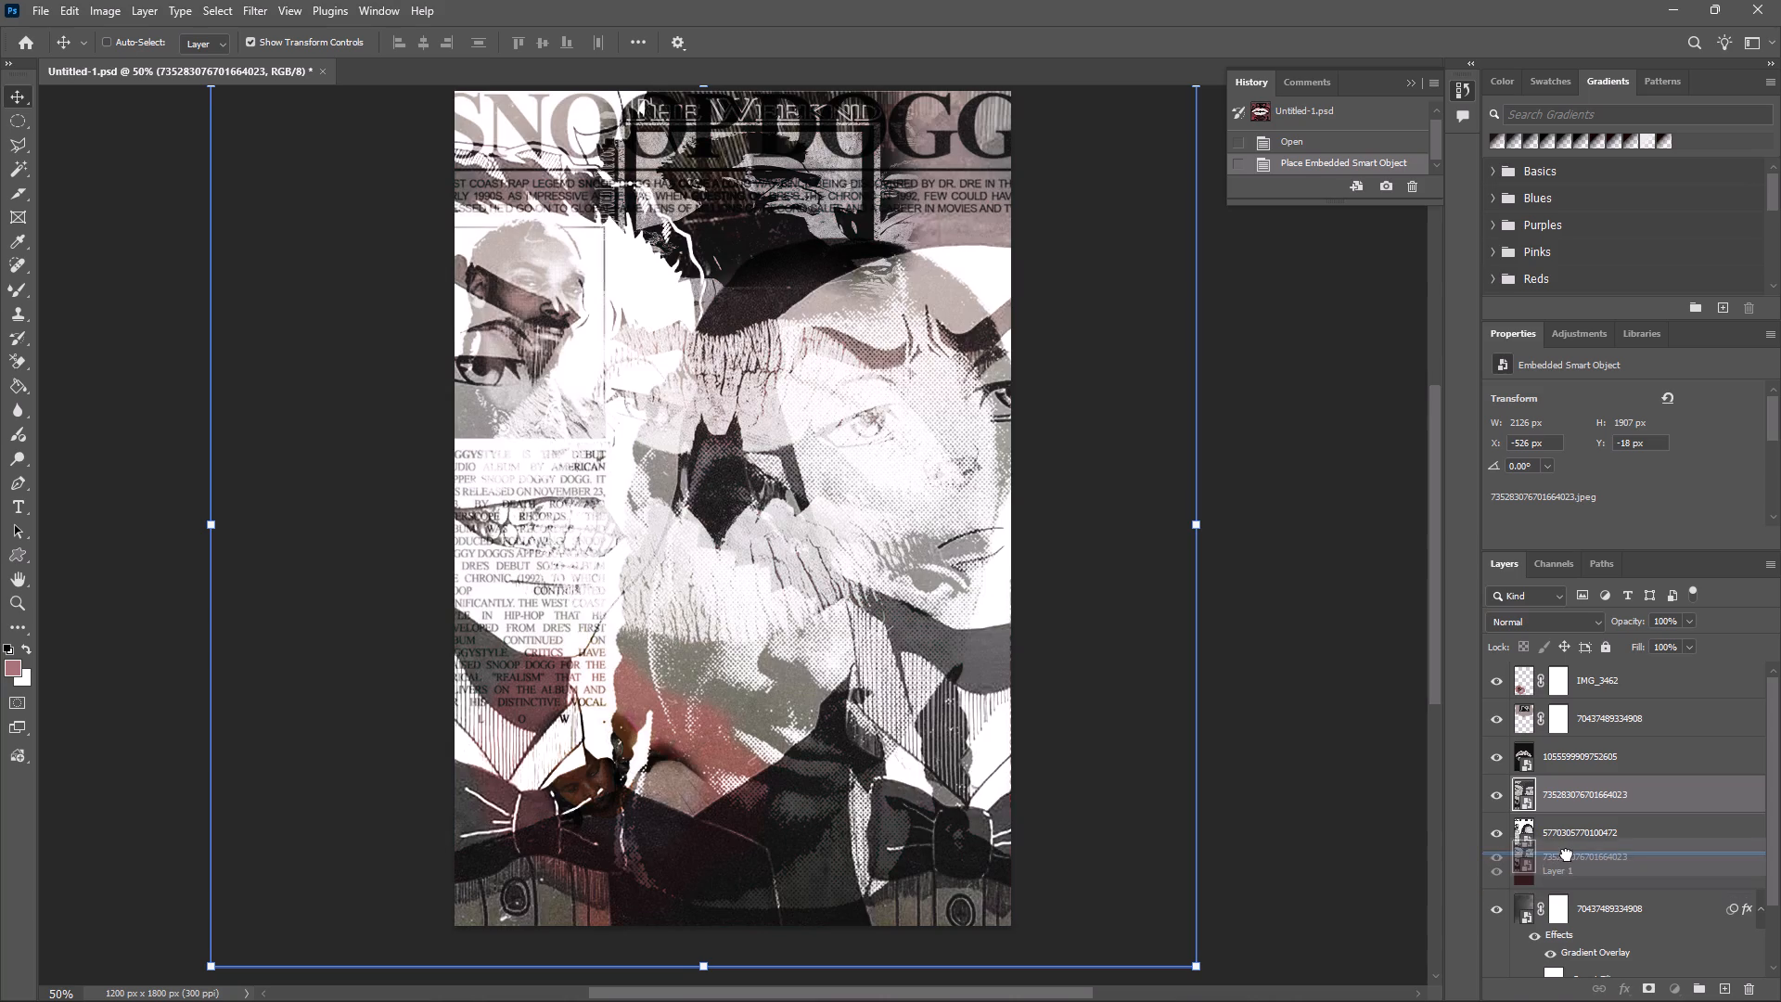
left_click_drag(1567, 854, 1567, 841)
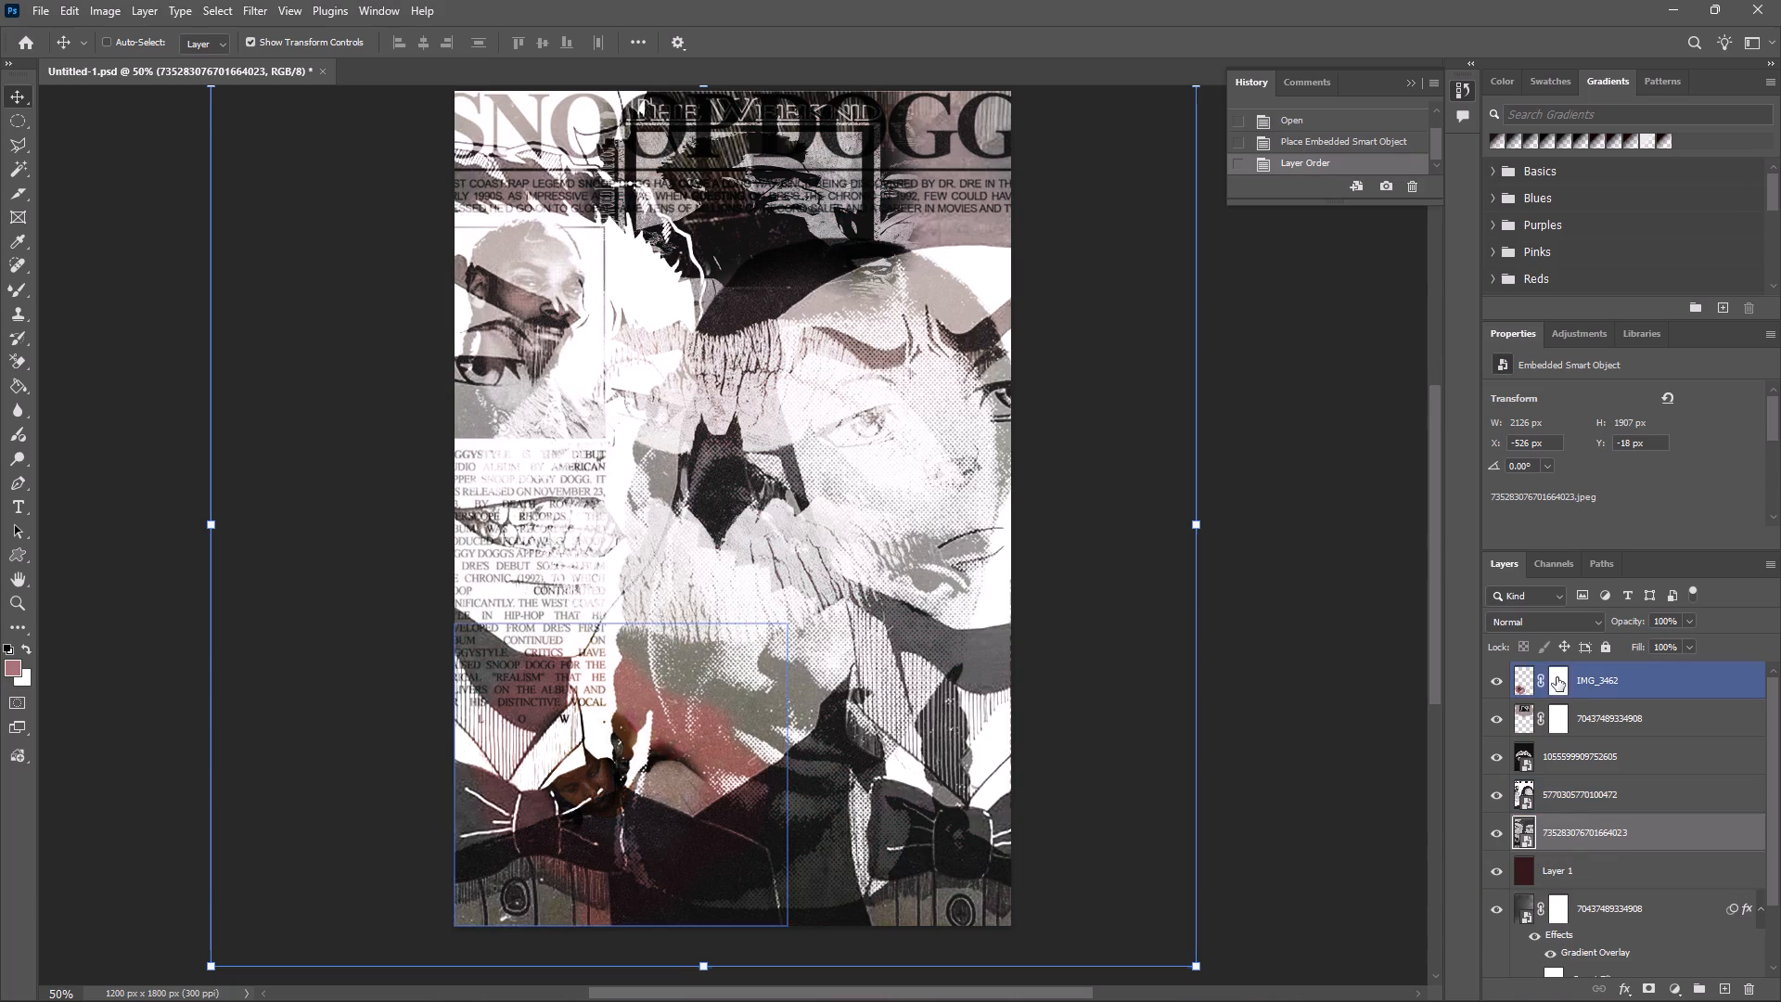
left_click(1554, 626)
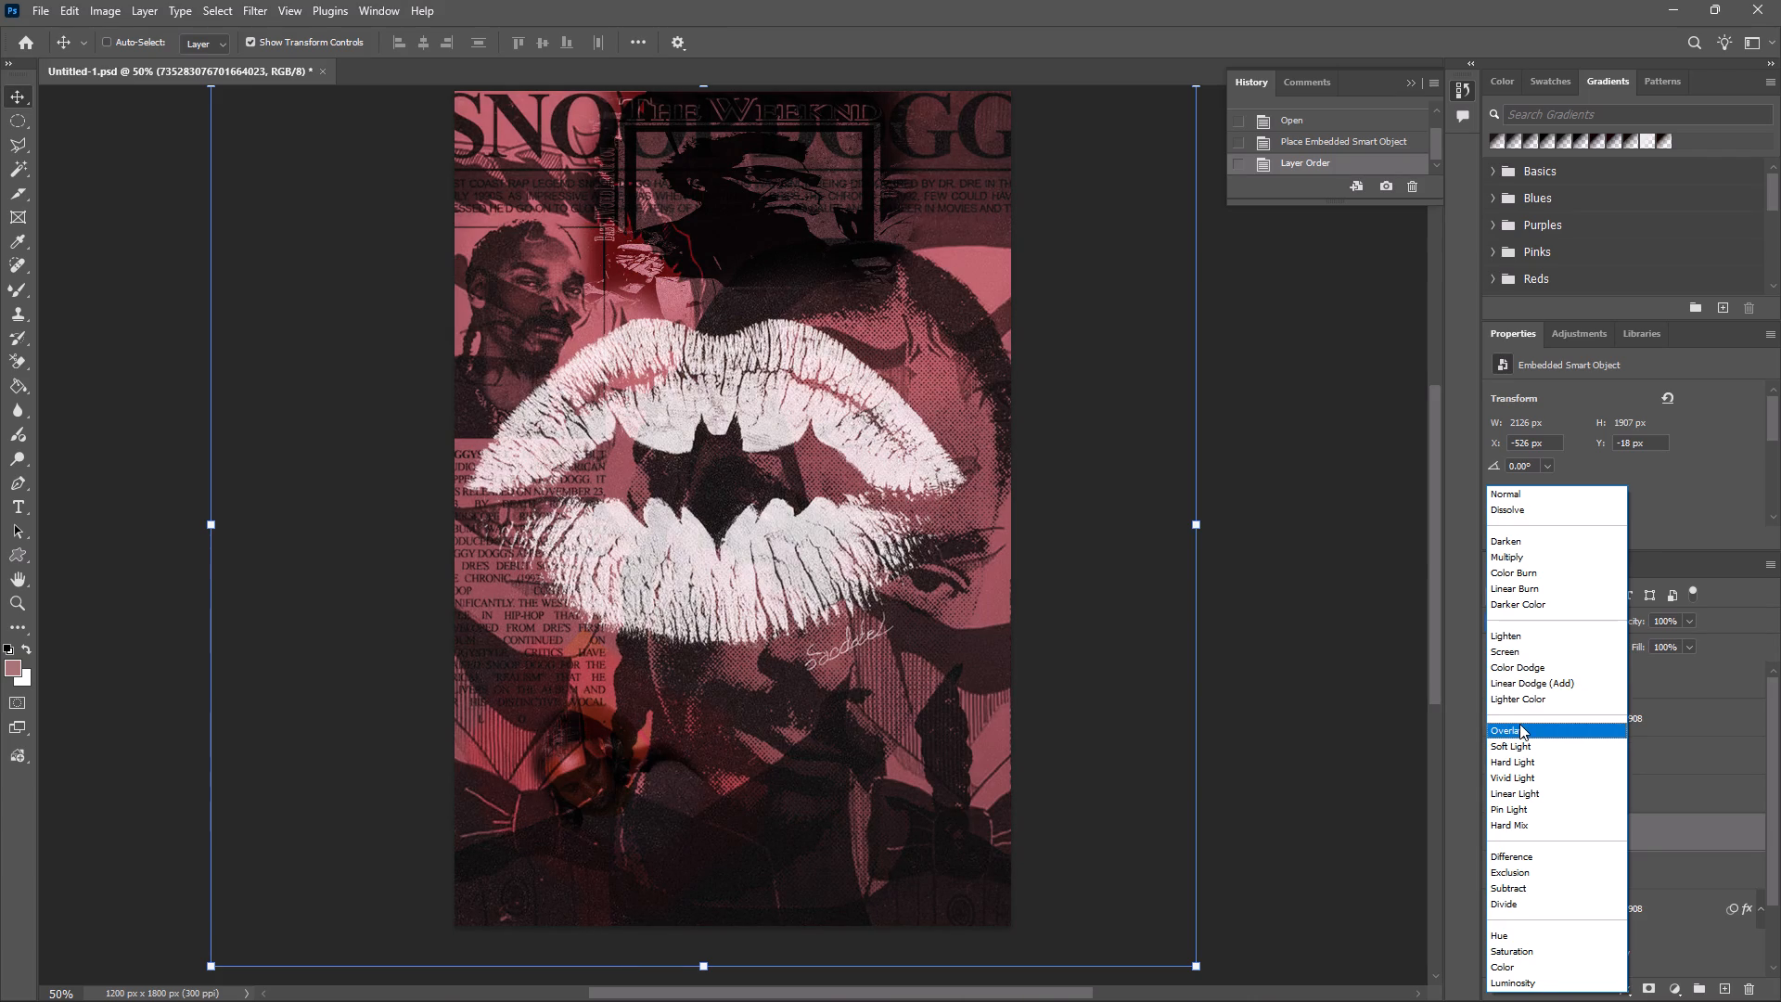
left_click(1519, 724)
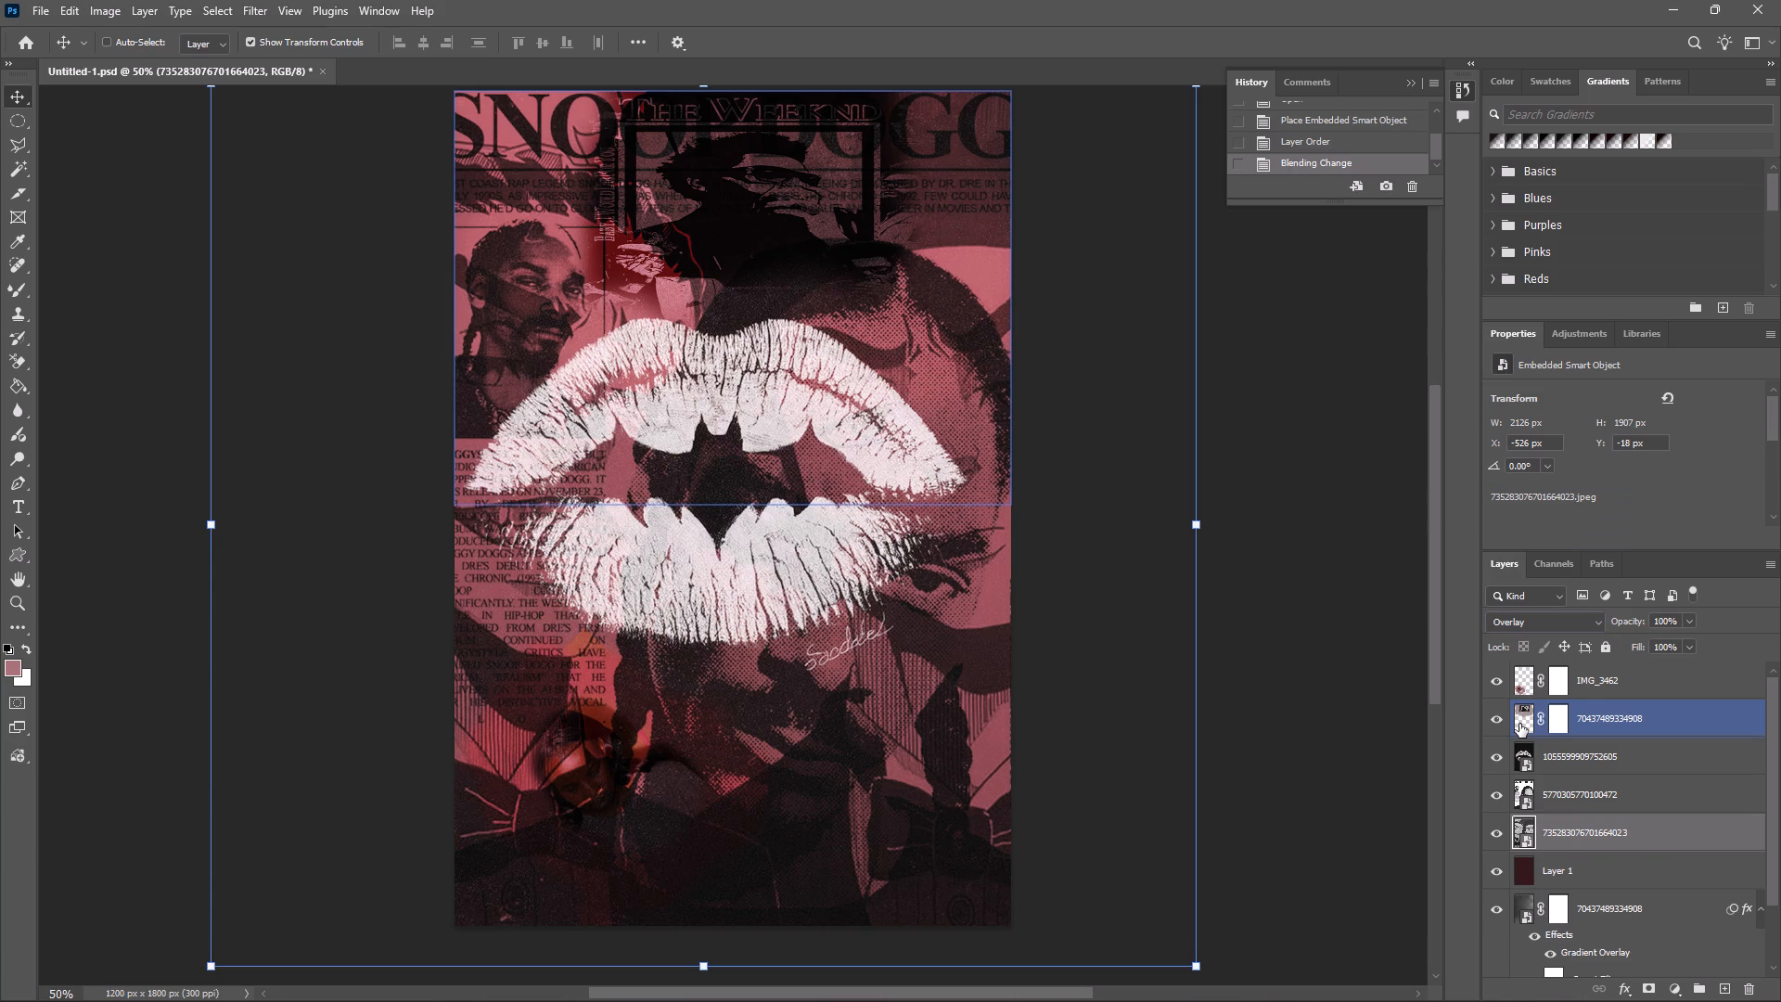
Save the poster document Untitled-1.psd.
left_click(41, 6)
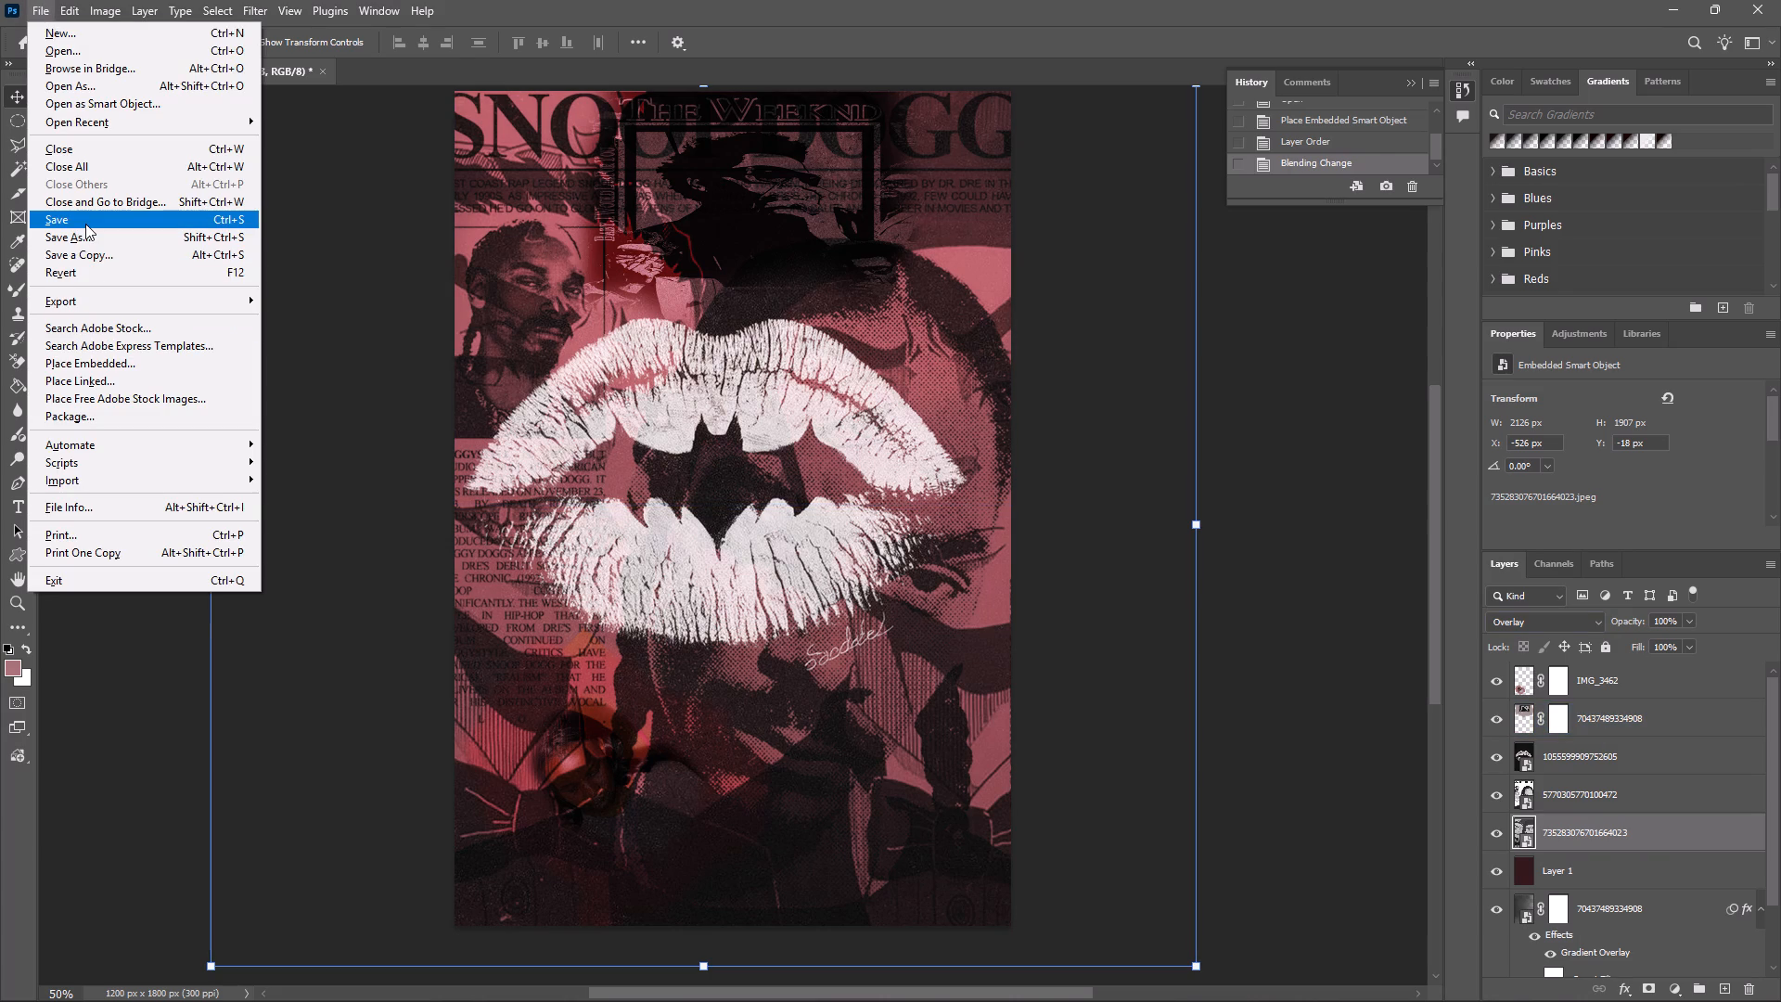
left_click(85, 224)
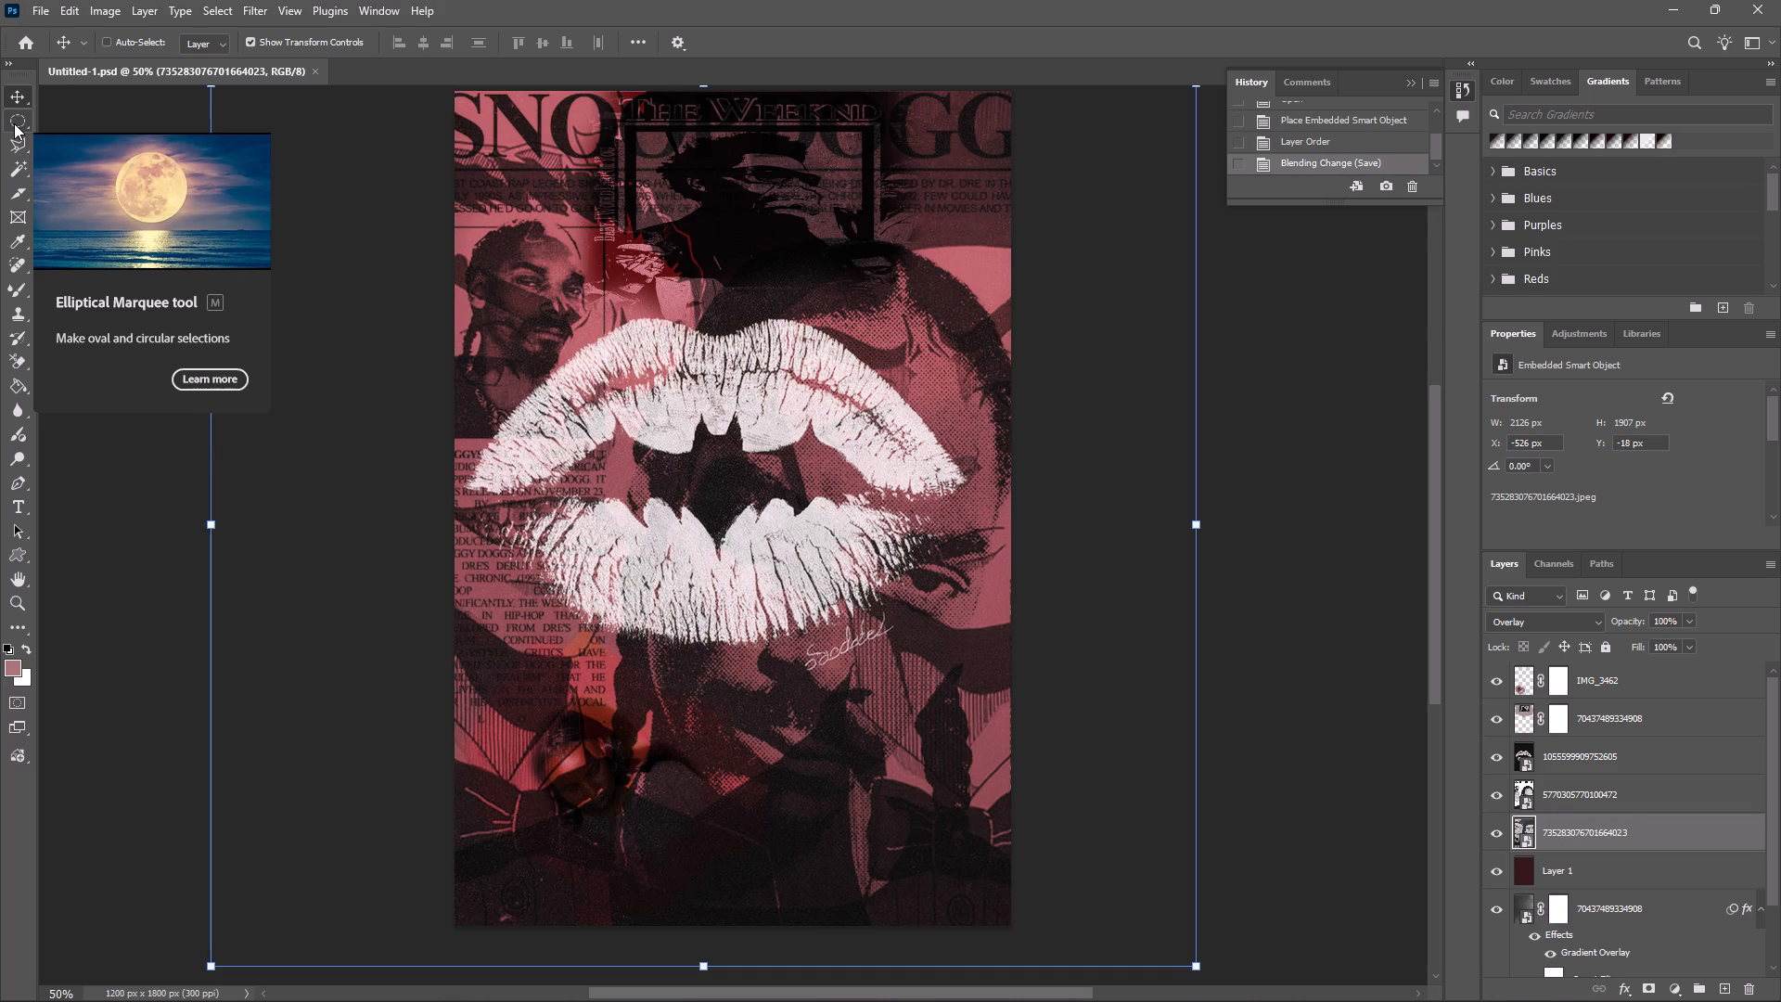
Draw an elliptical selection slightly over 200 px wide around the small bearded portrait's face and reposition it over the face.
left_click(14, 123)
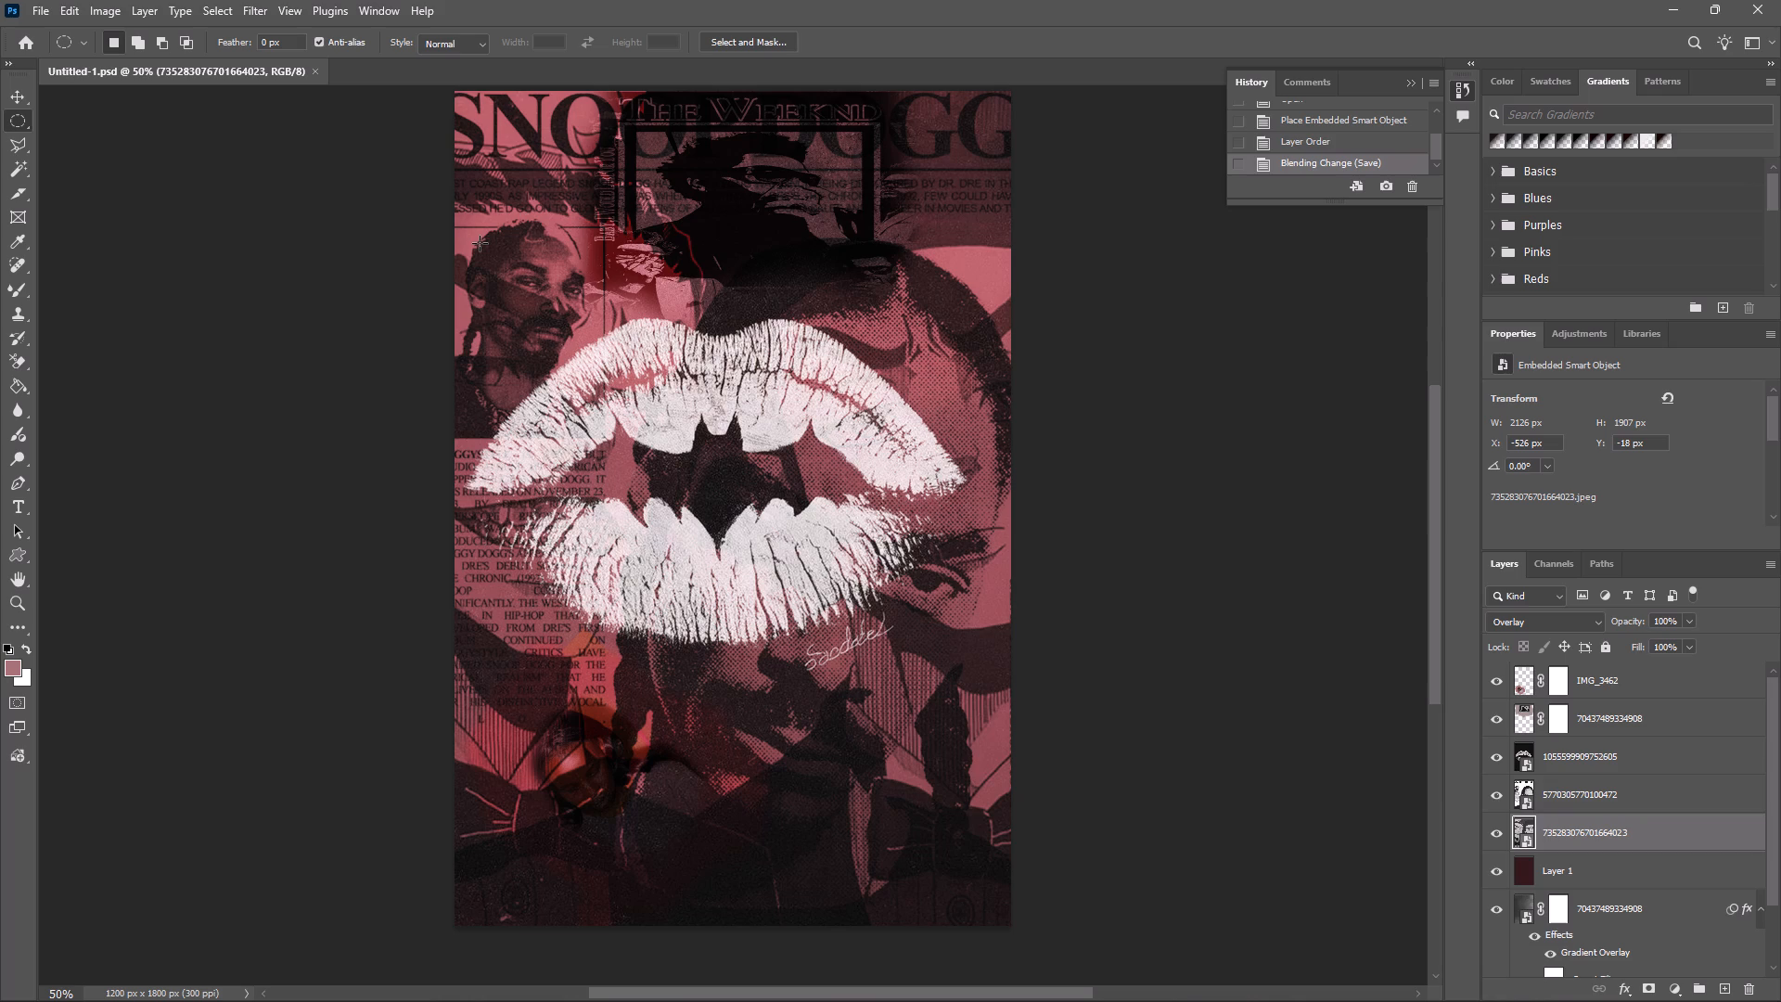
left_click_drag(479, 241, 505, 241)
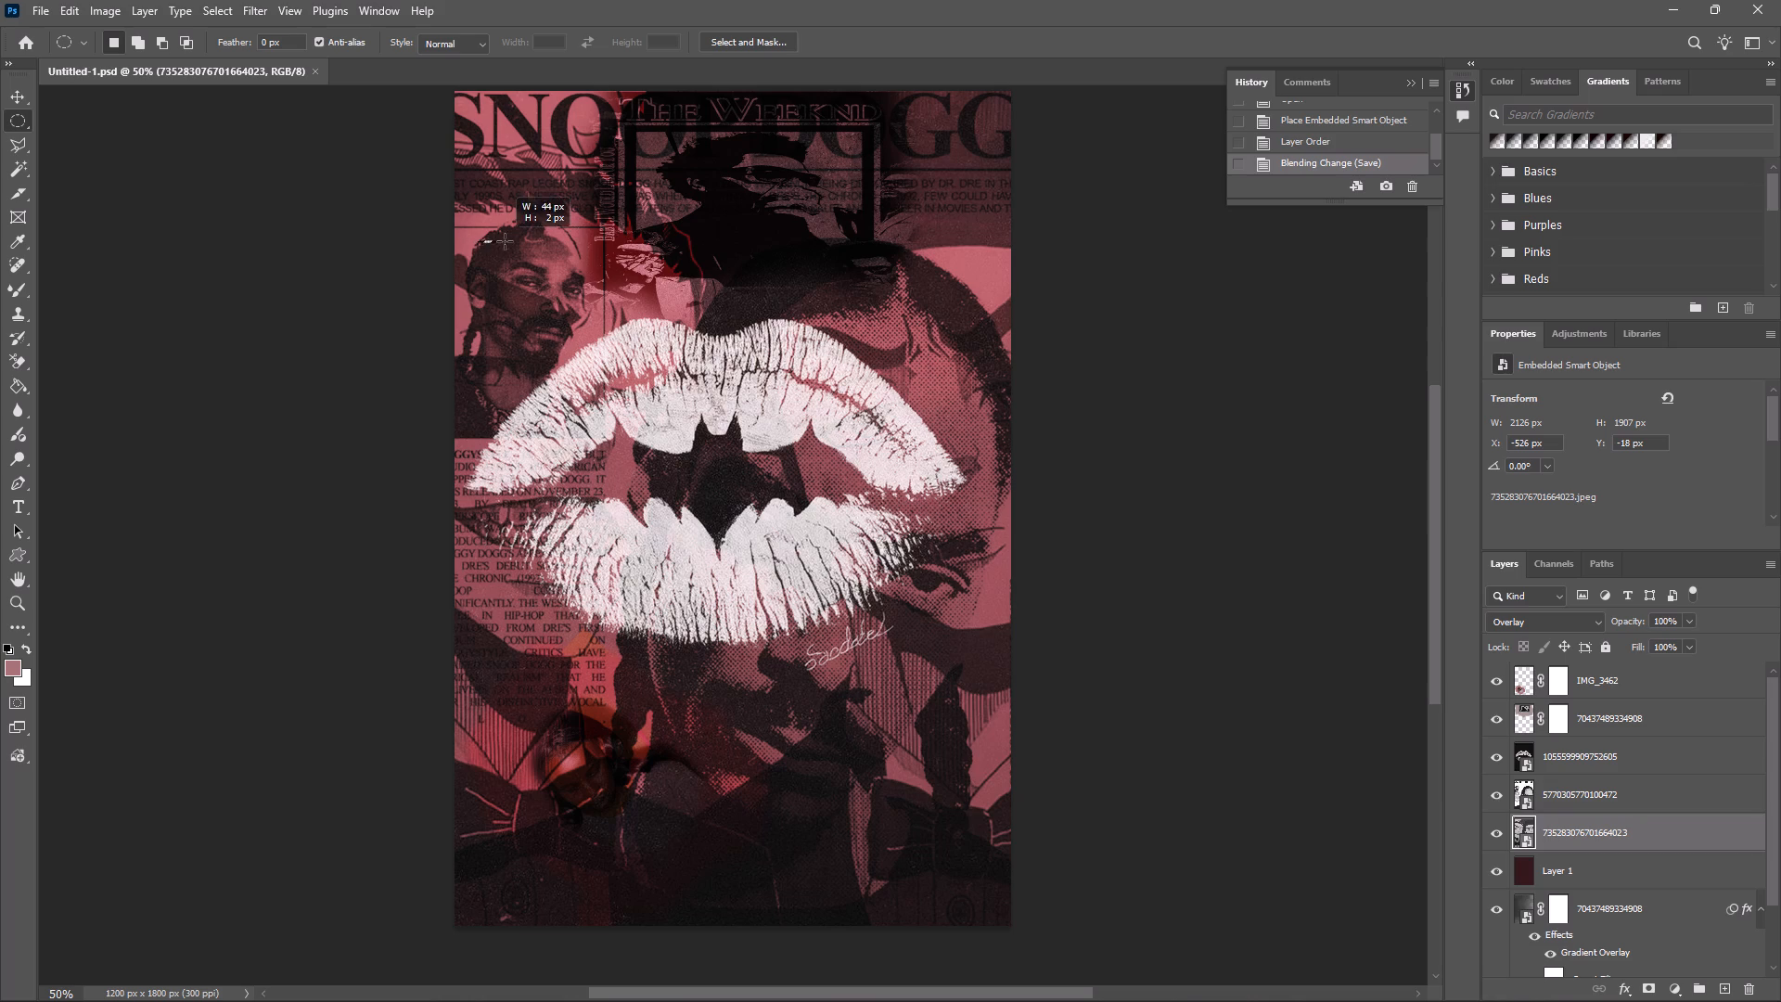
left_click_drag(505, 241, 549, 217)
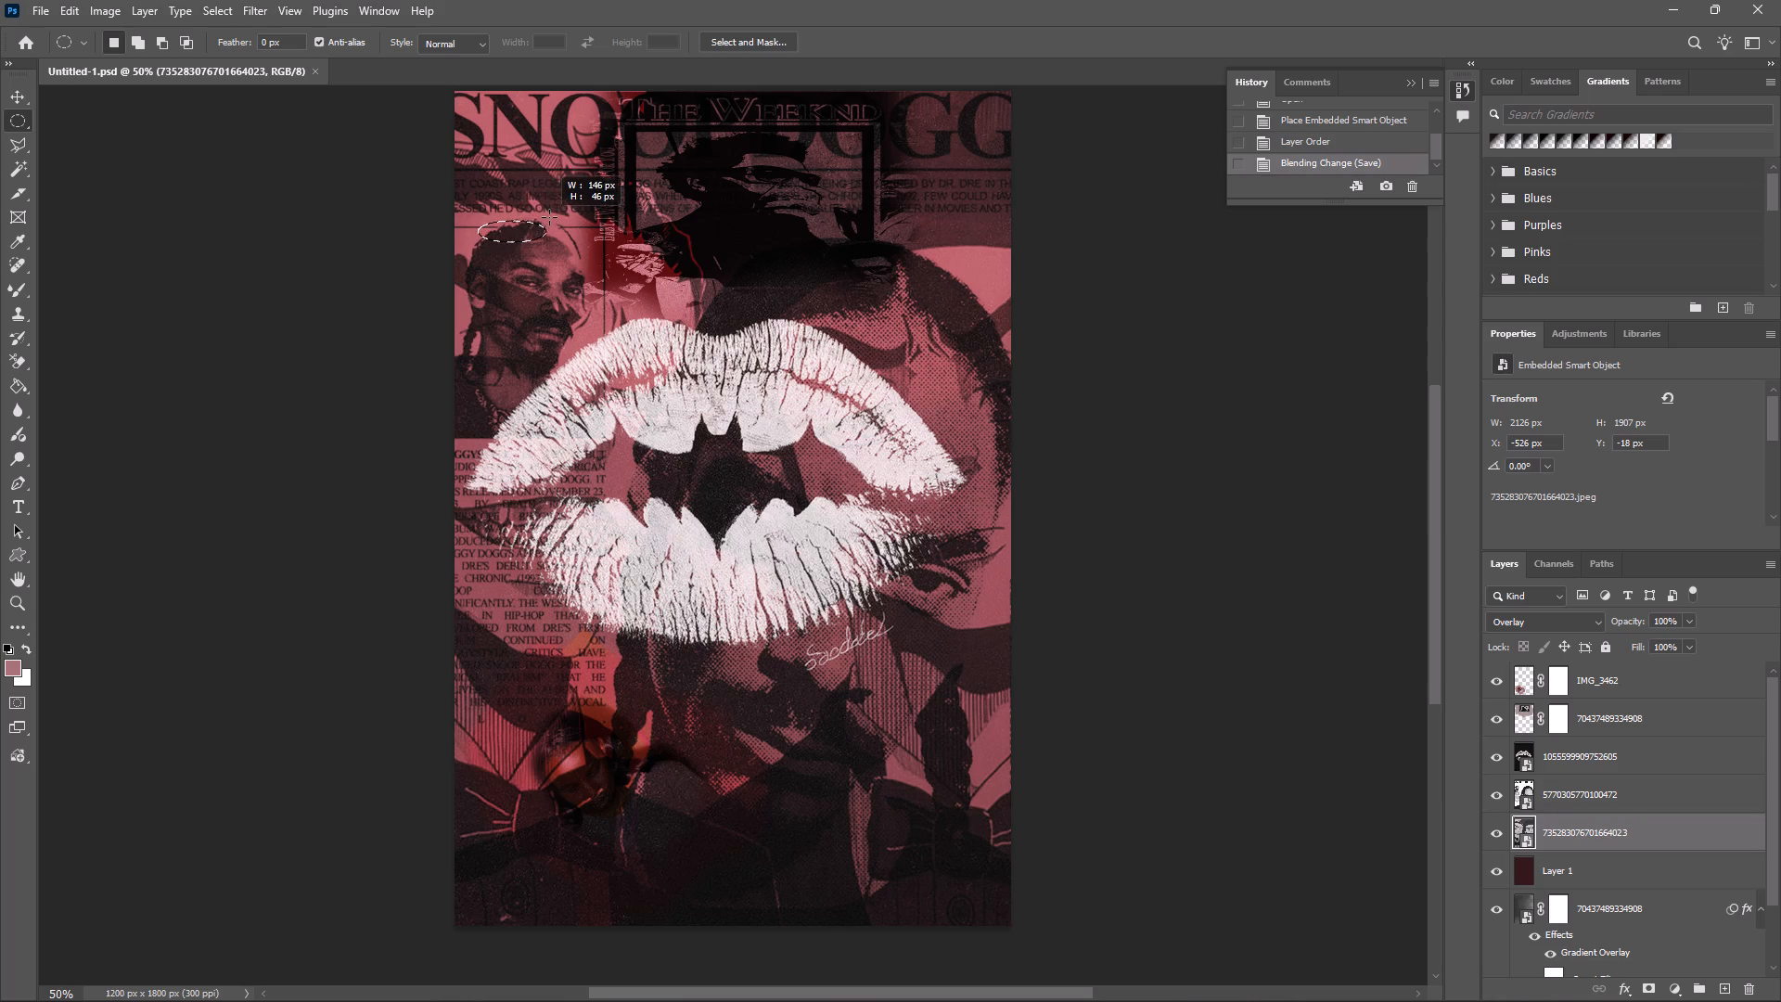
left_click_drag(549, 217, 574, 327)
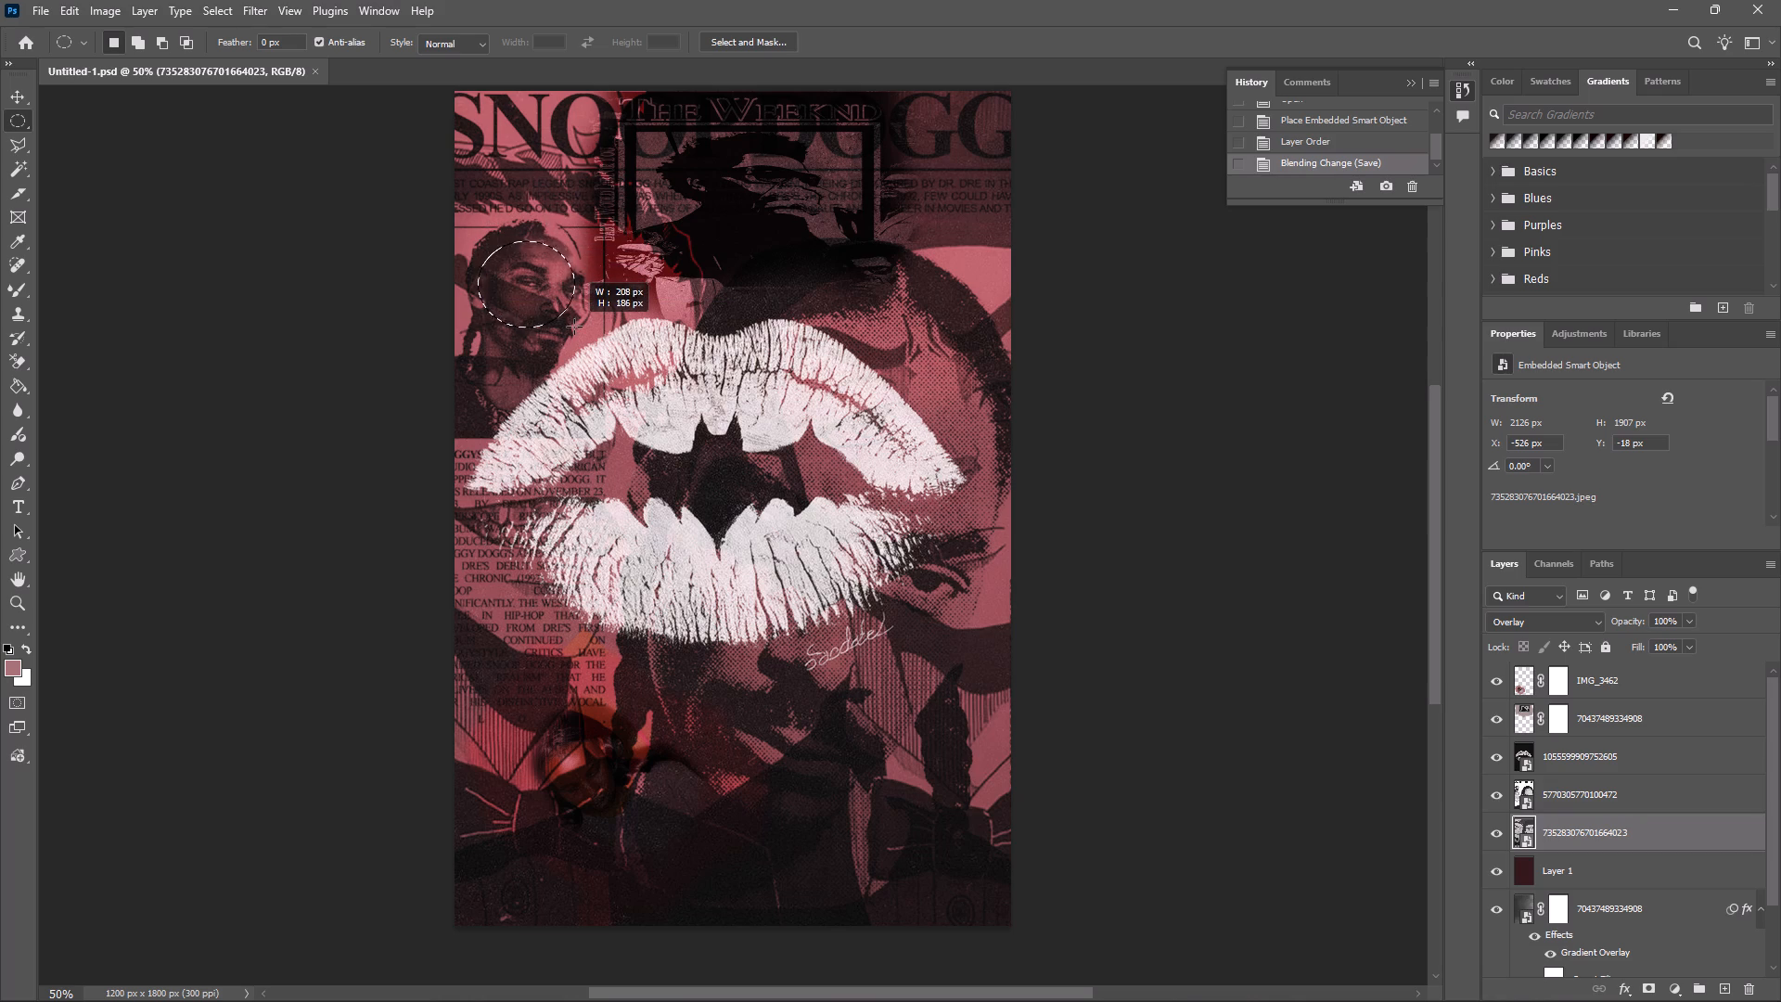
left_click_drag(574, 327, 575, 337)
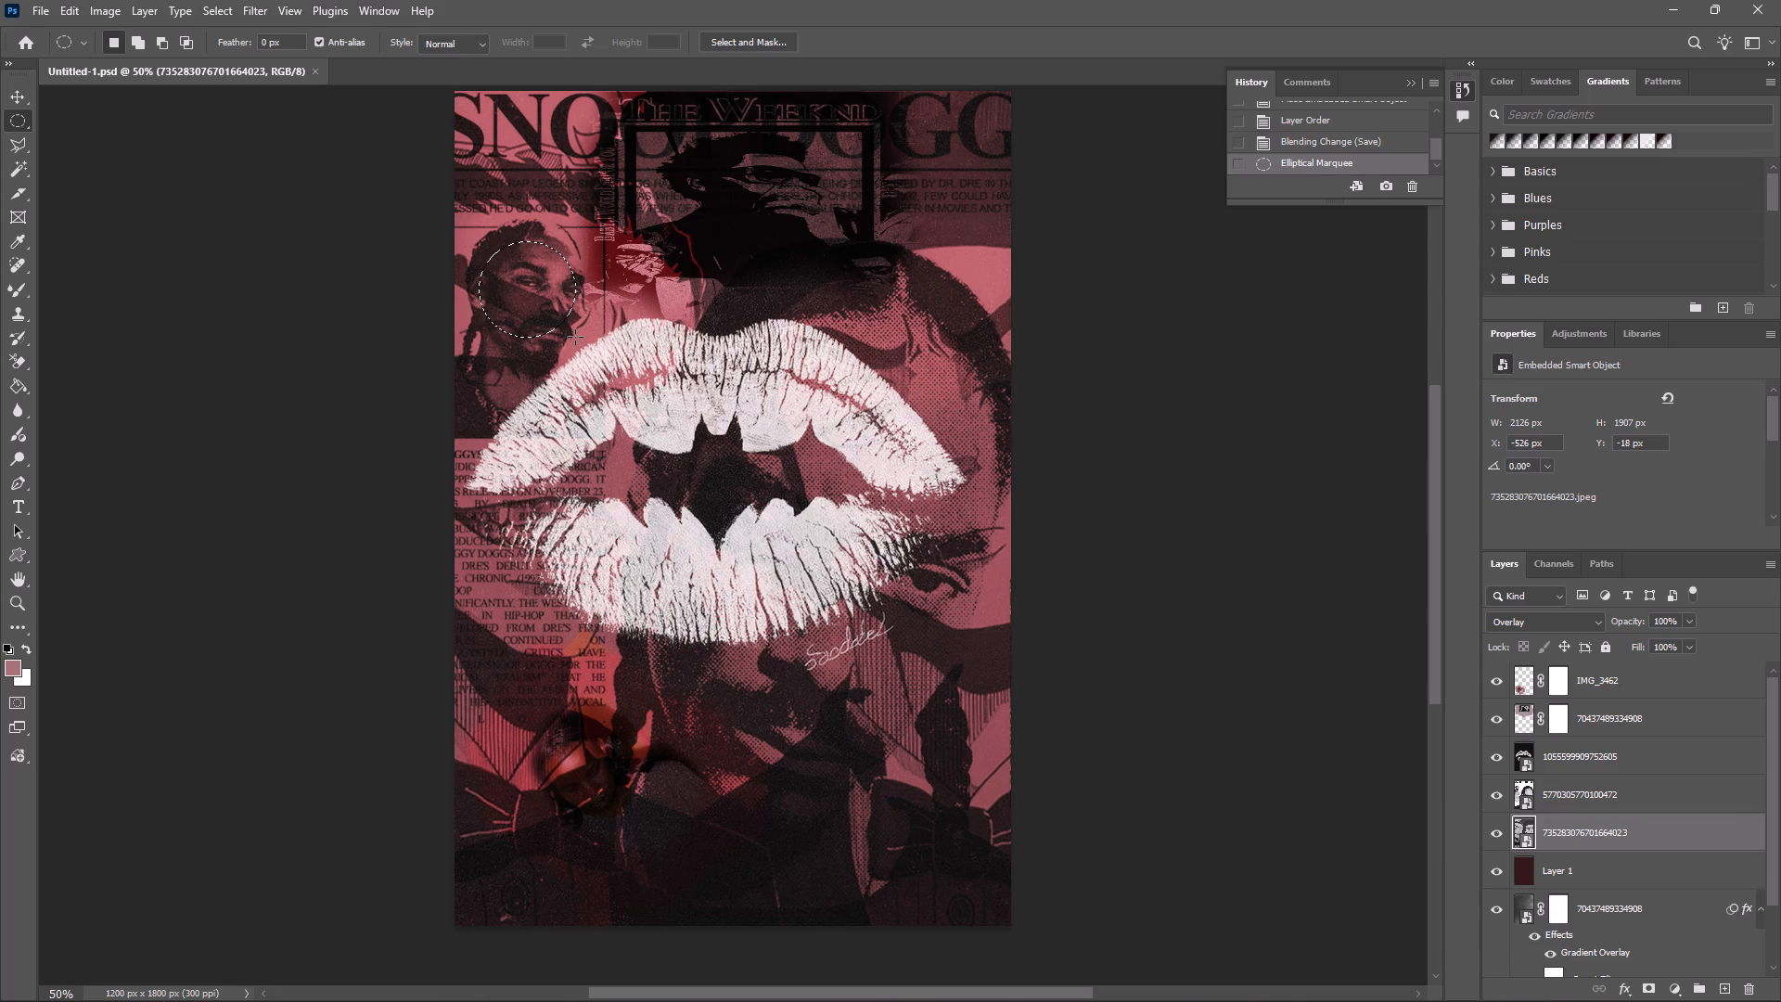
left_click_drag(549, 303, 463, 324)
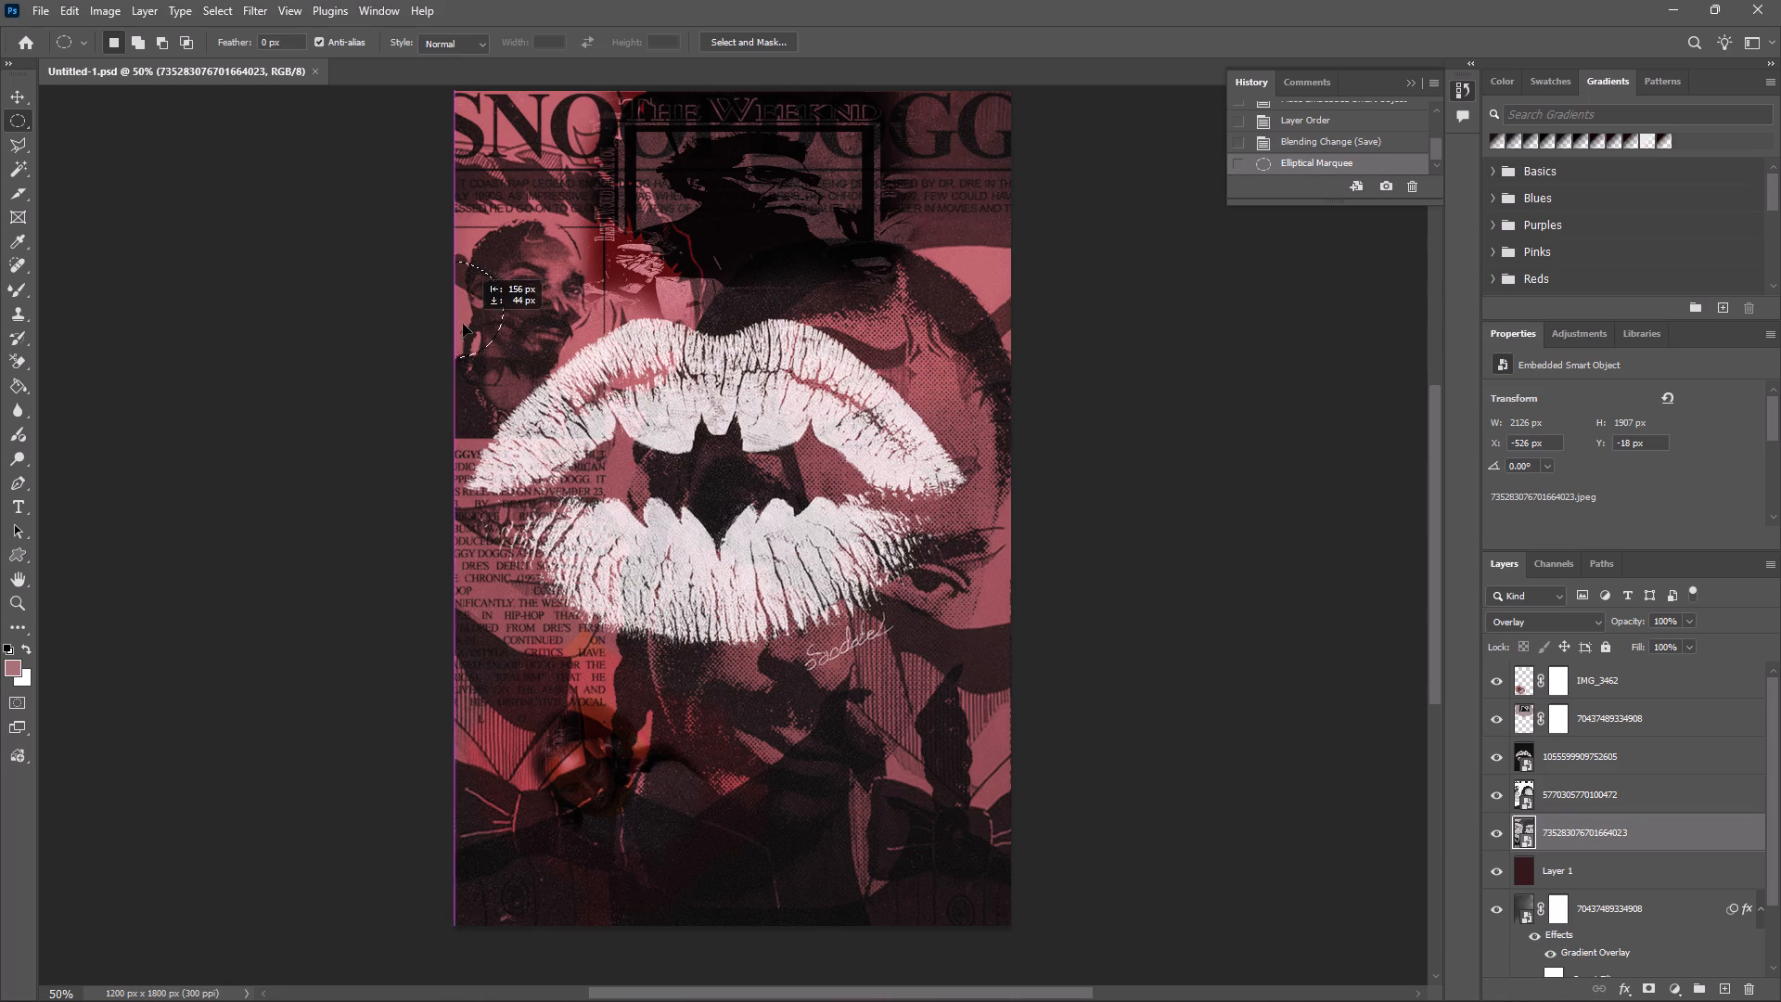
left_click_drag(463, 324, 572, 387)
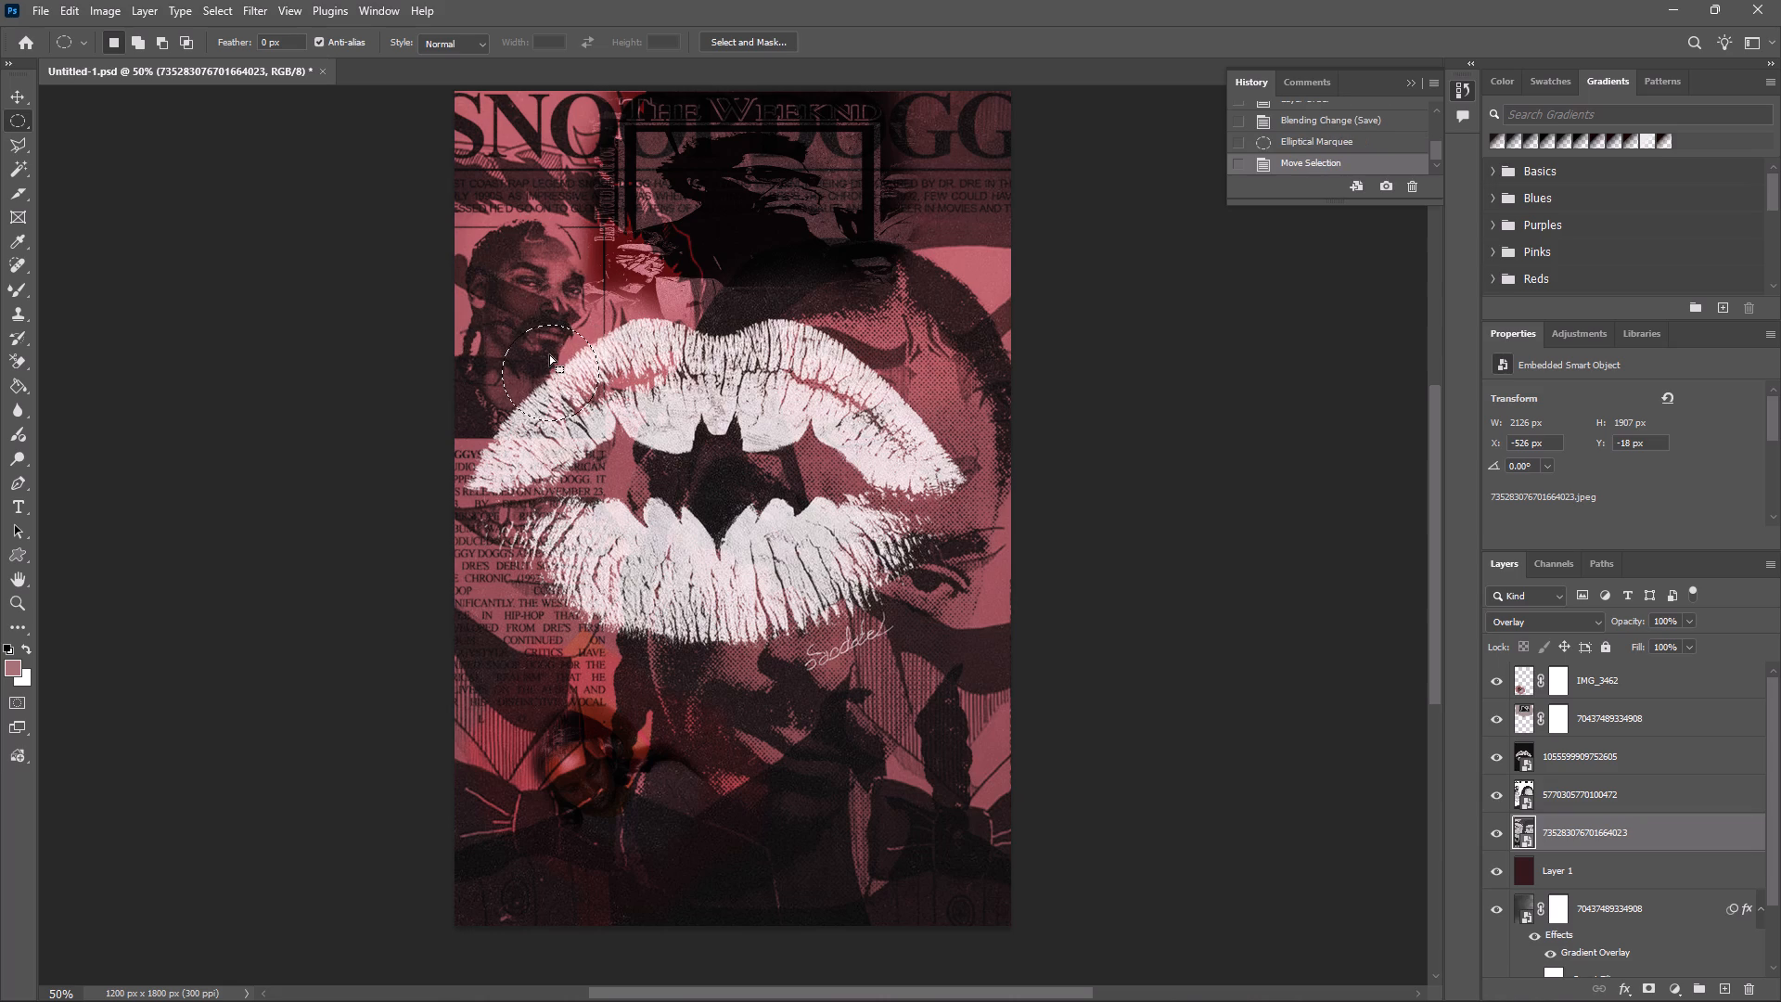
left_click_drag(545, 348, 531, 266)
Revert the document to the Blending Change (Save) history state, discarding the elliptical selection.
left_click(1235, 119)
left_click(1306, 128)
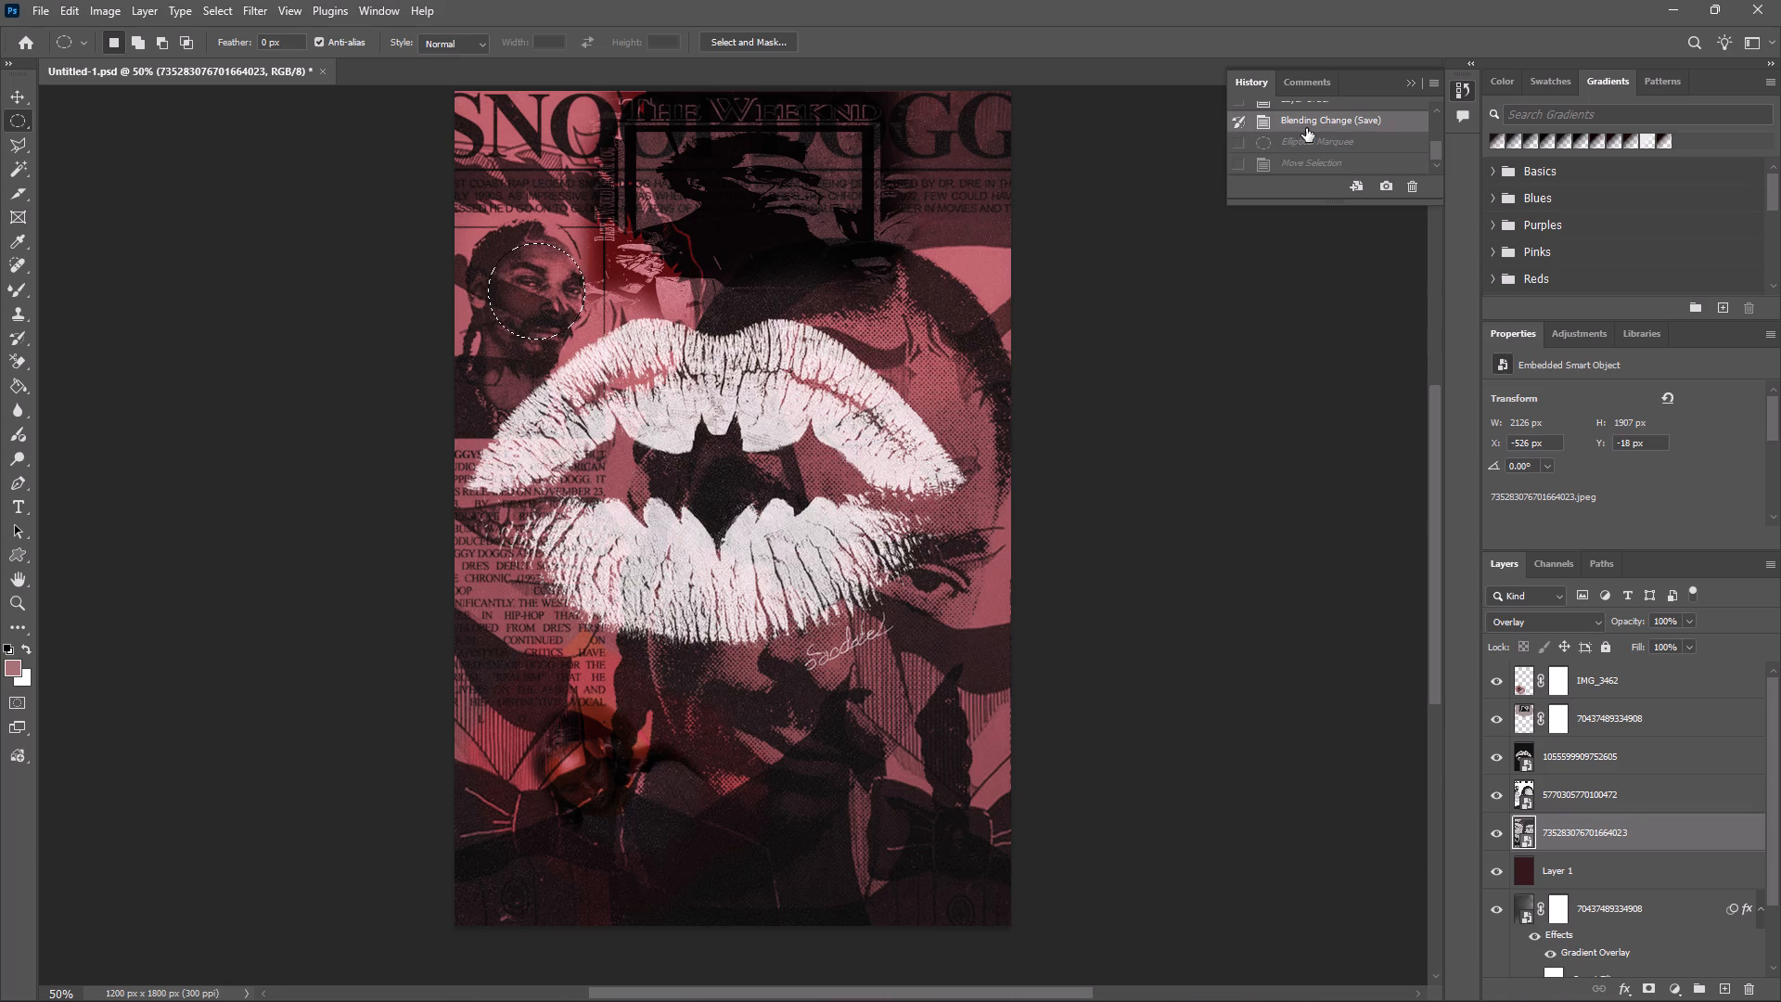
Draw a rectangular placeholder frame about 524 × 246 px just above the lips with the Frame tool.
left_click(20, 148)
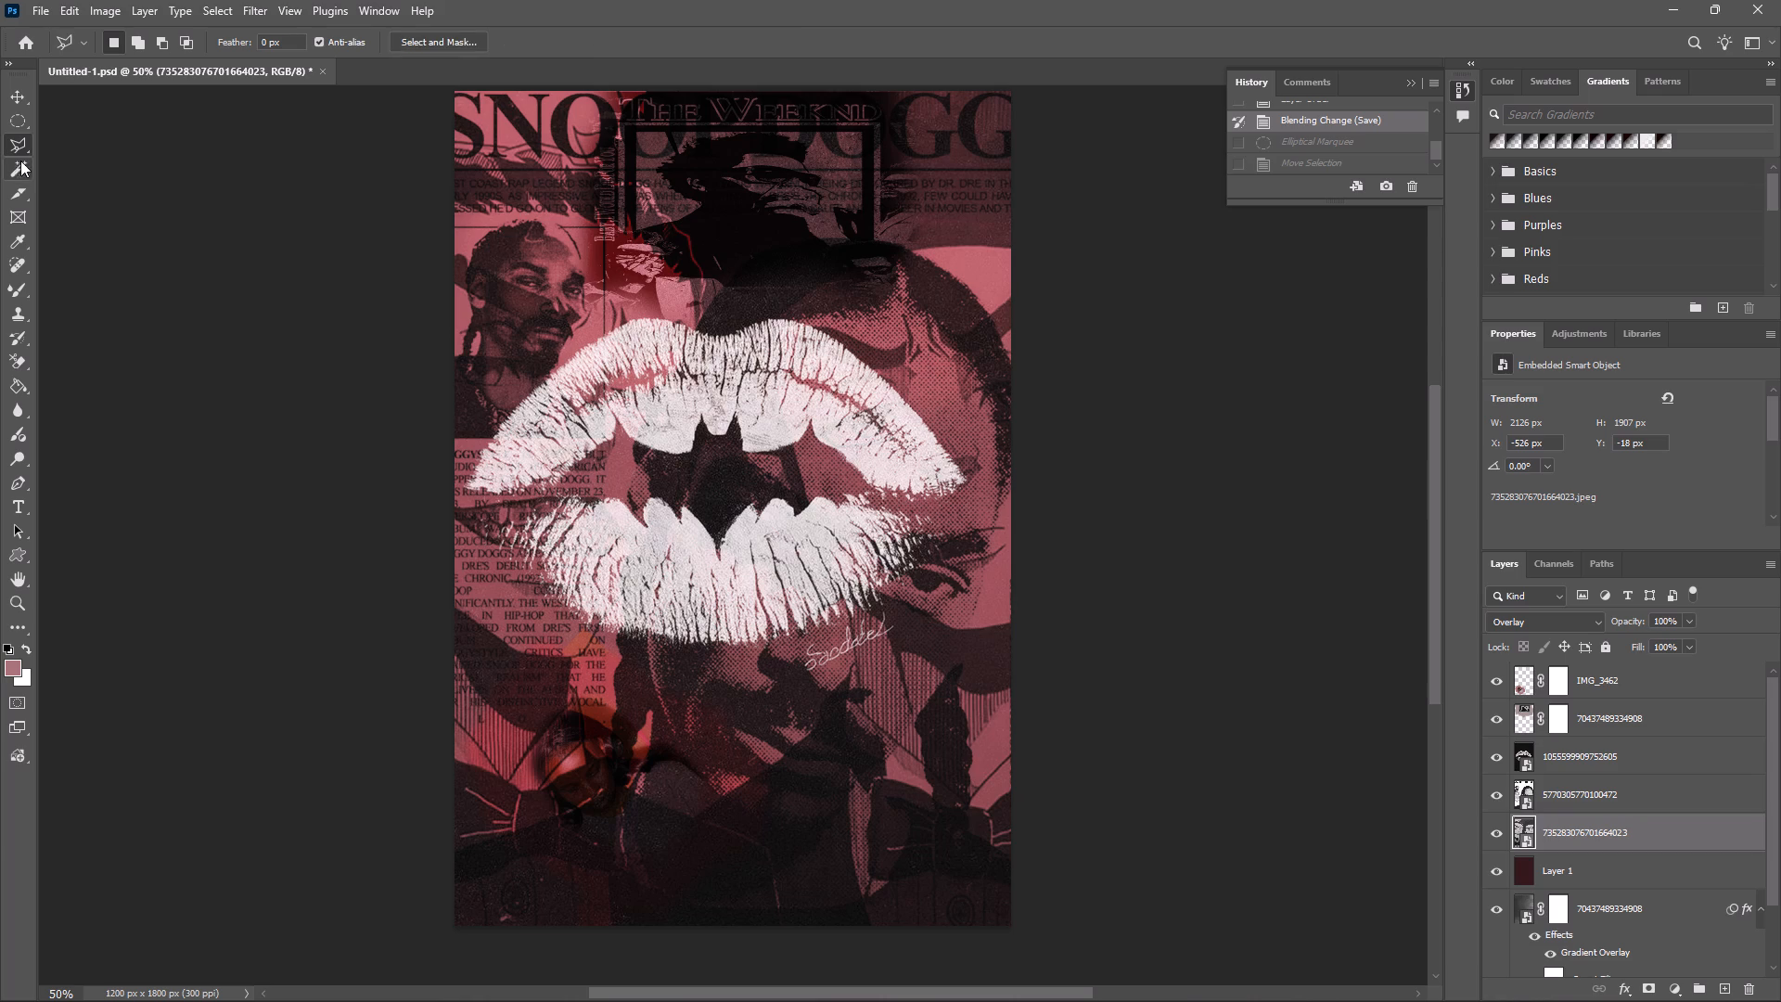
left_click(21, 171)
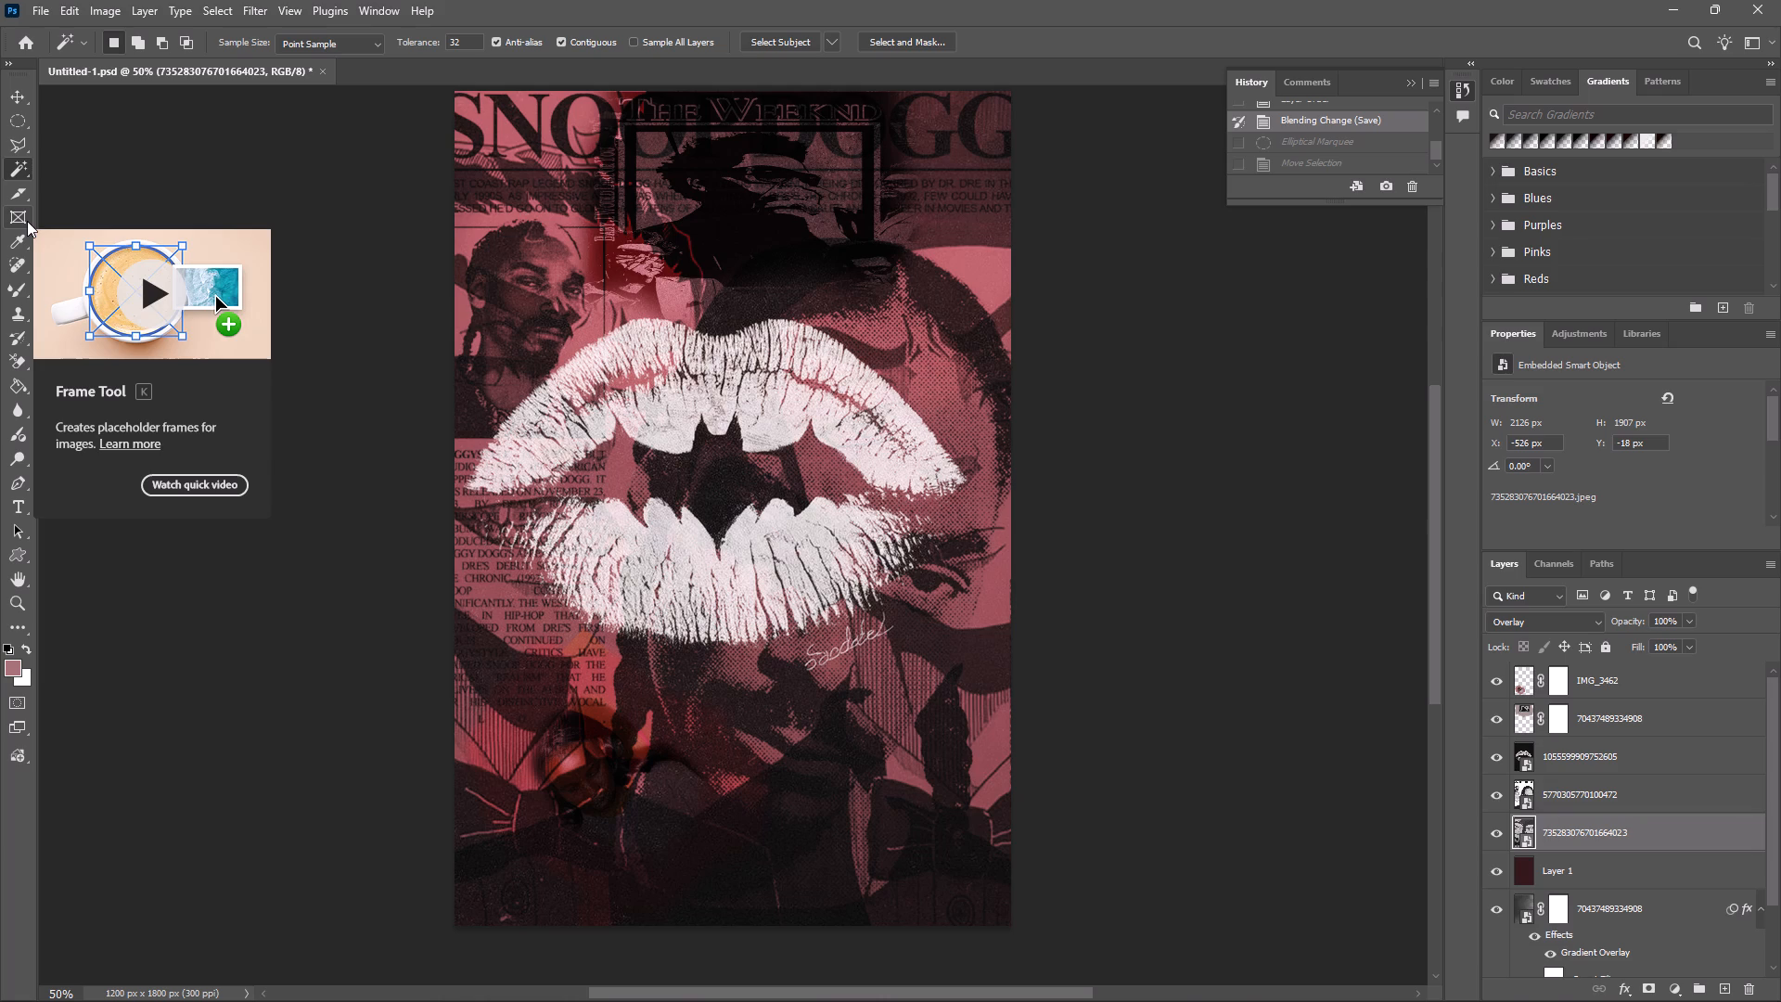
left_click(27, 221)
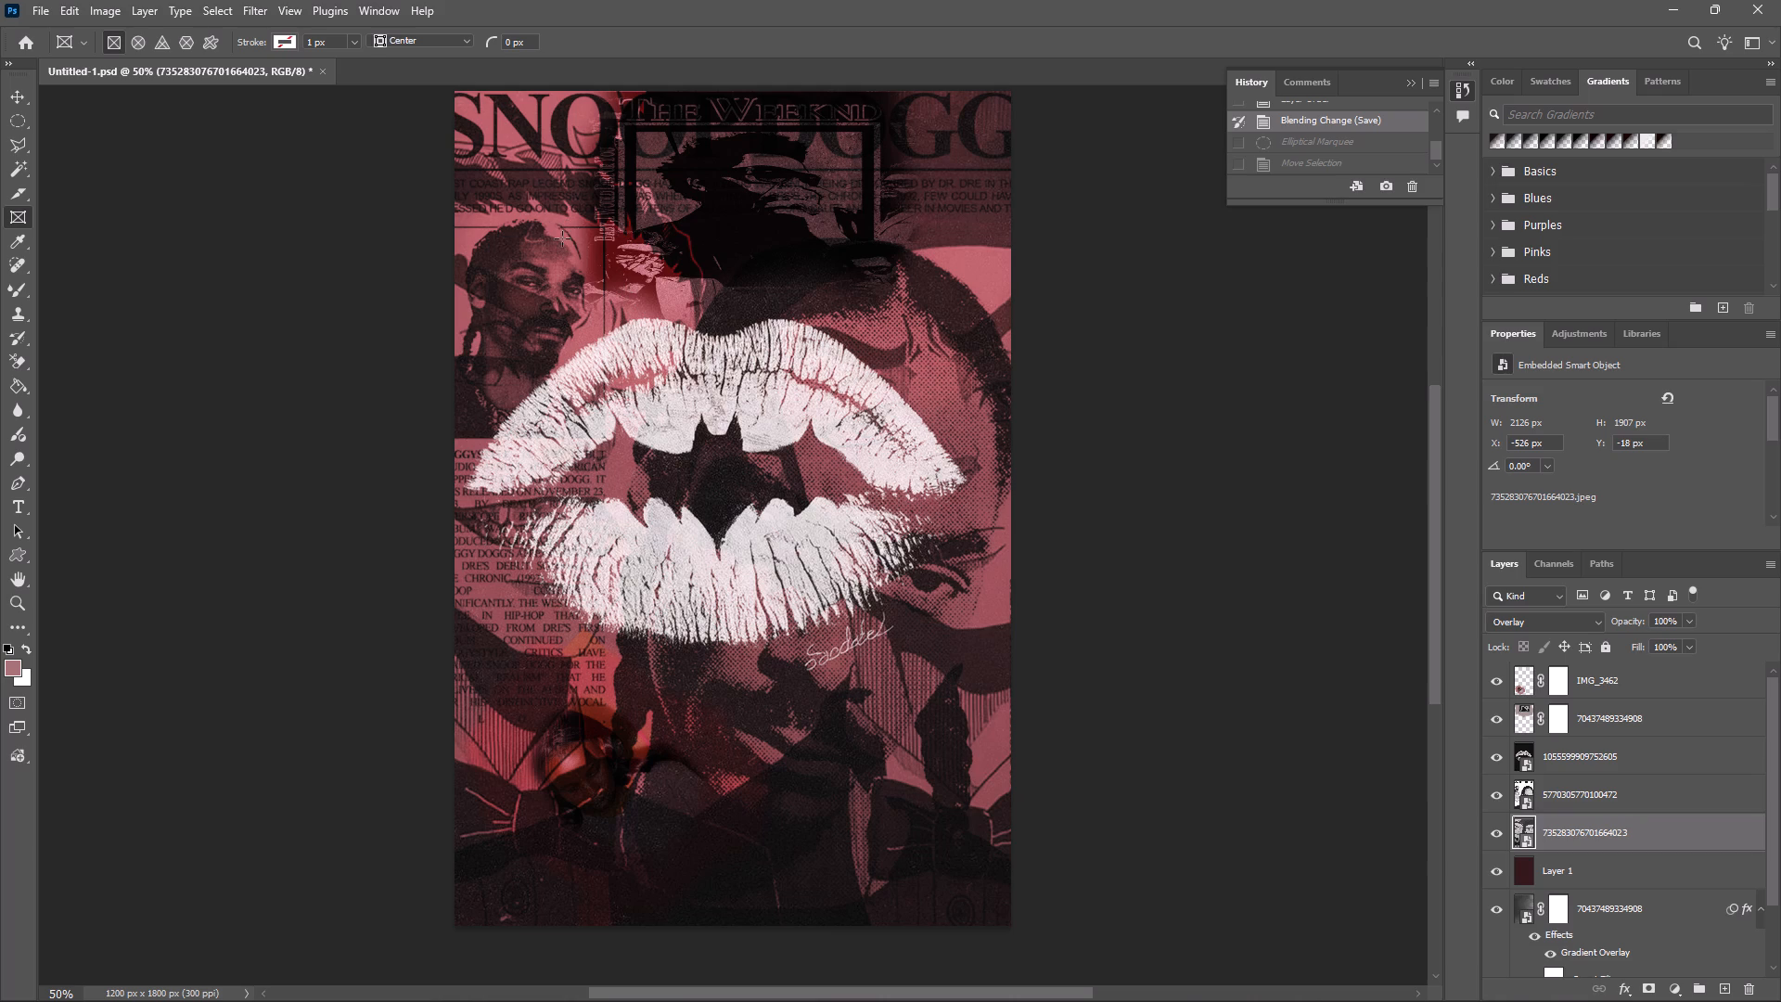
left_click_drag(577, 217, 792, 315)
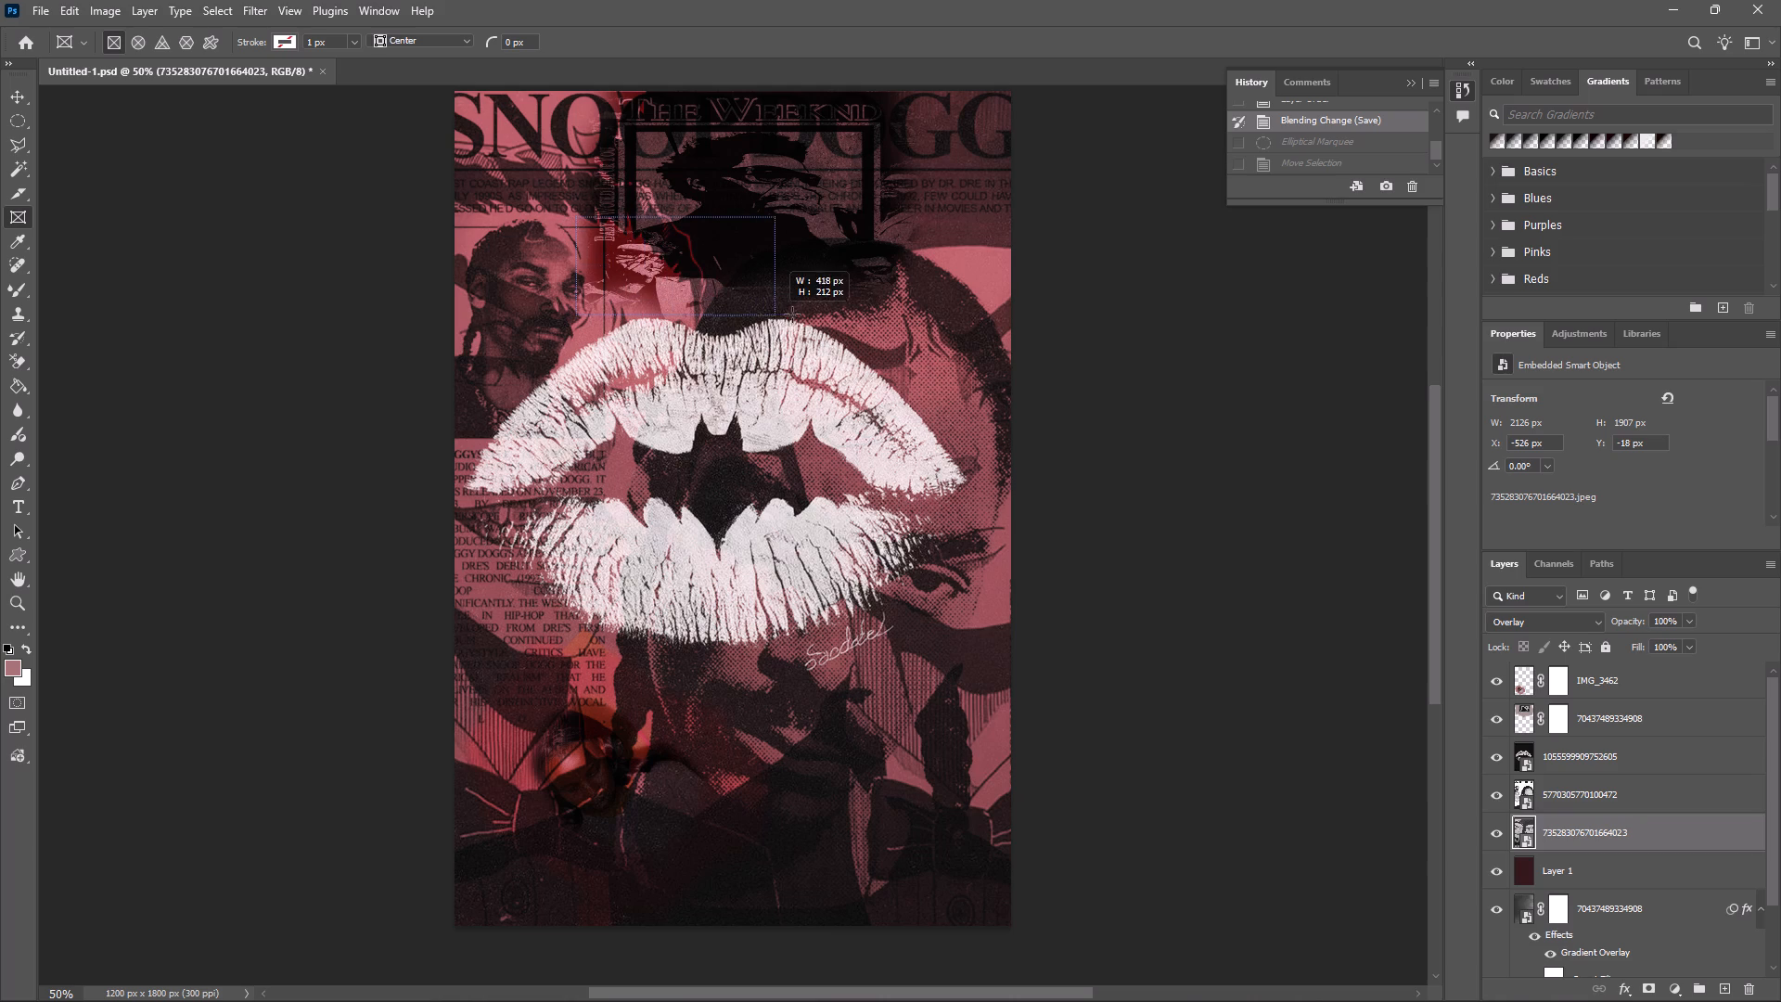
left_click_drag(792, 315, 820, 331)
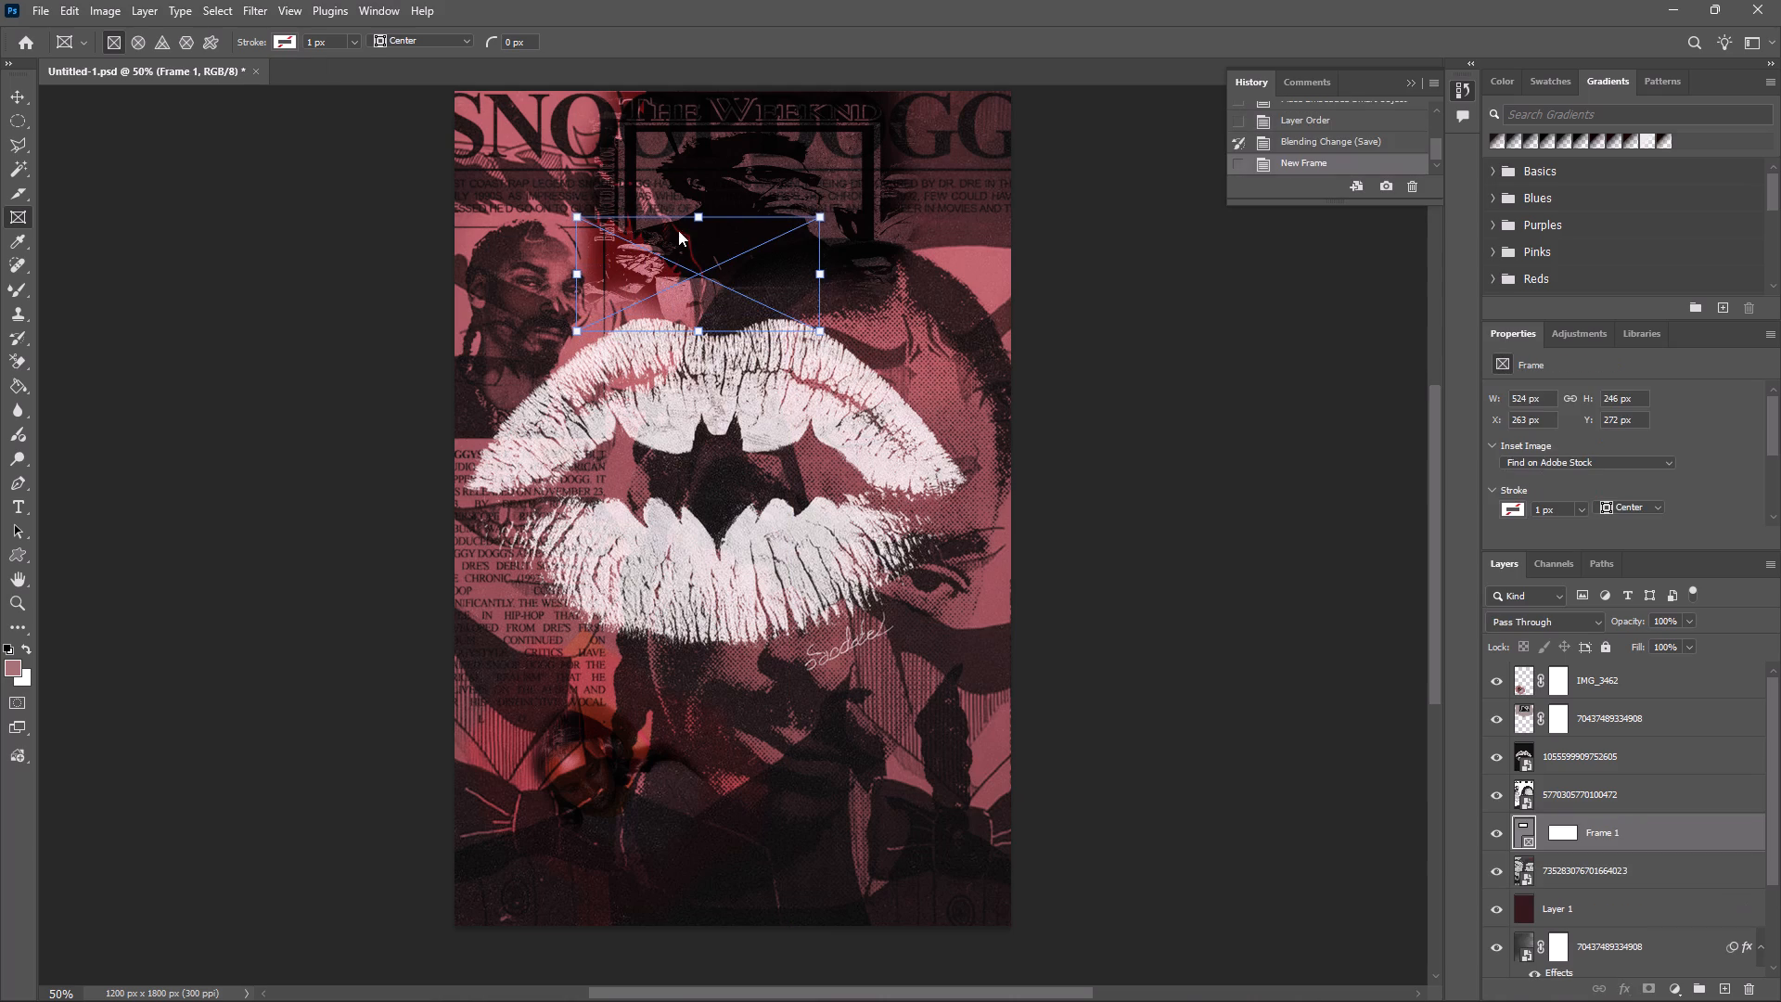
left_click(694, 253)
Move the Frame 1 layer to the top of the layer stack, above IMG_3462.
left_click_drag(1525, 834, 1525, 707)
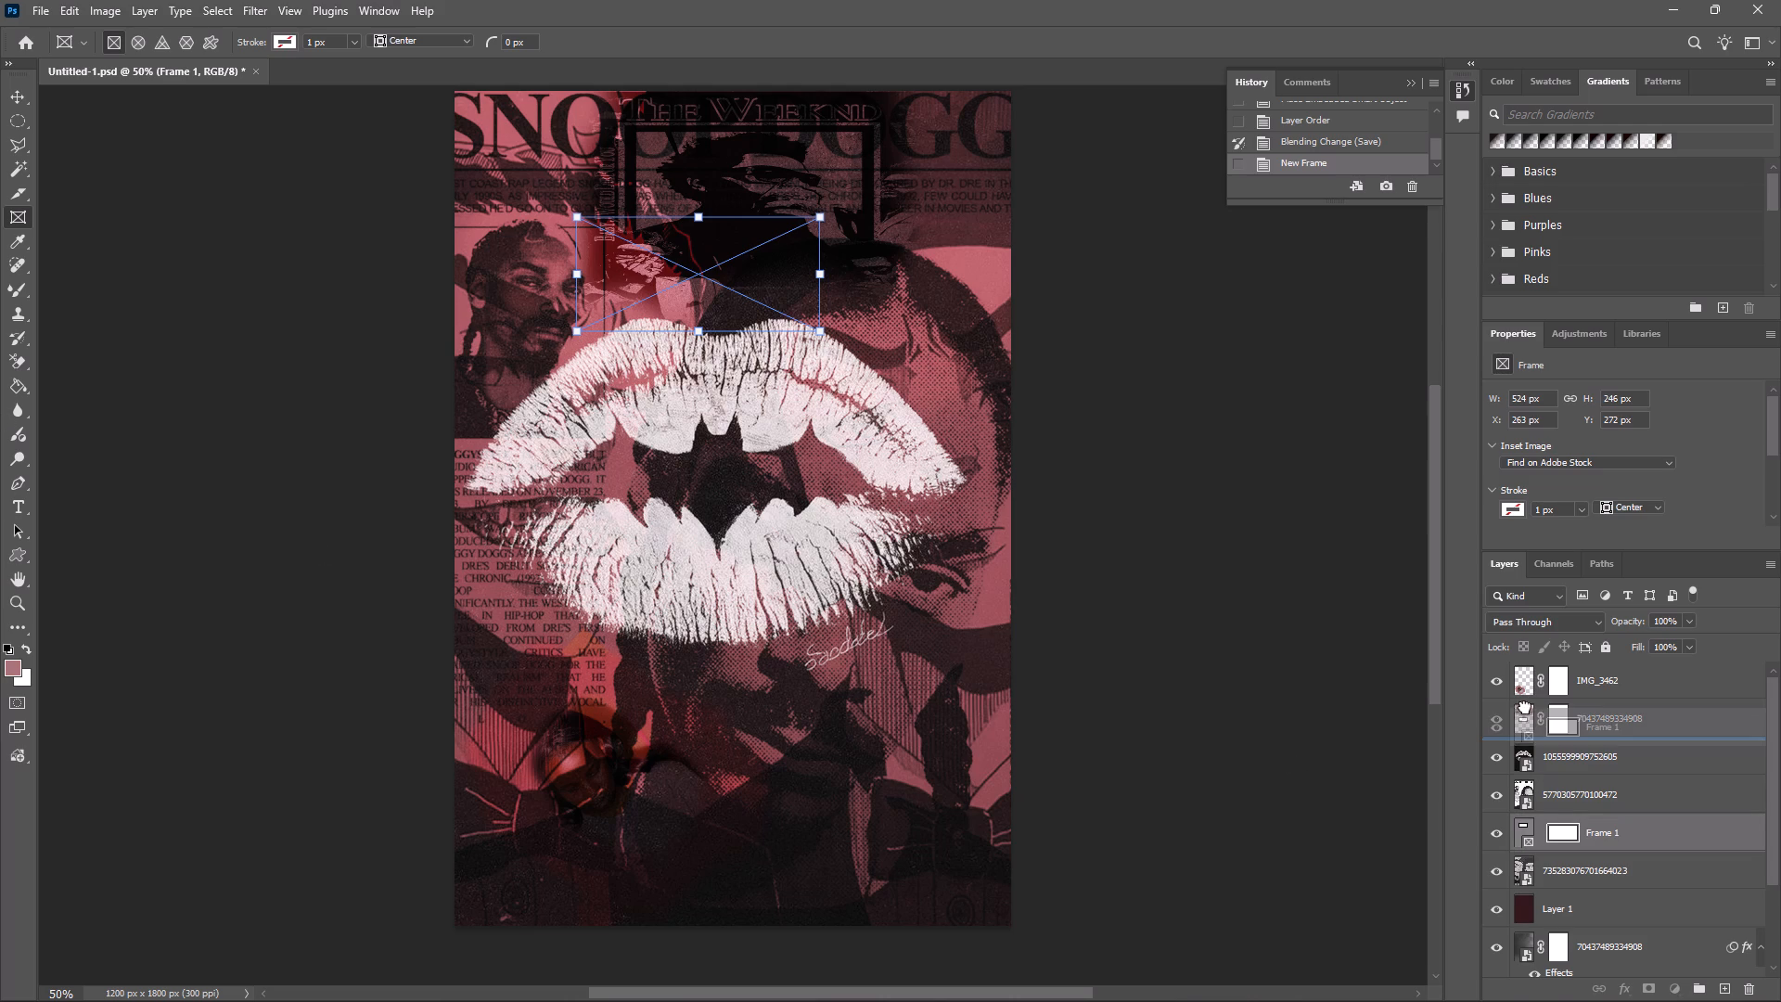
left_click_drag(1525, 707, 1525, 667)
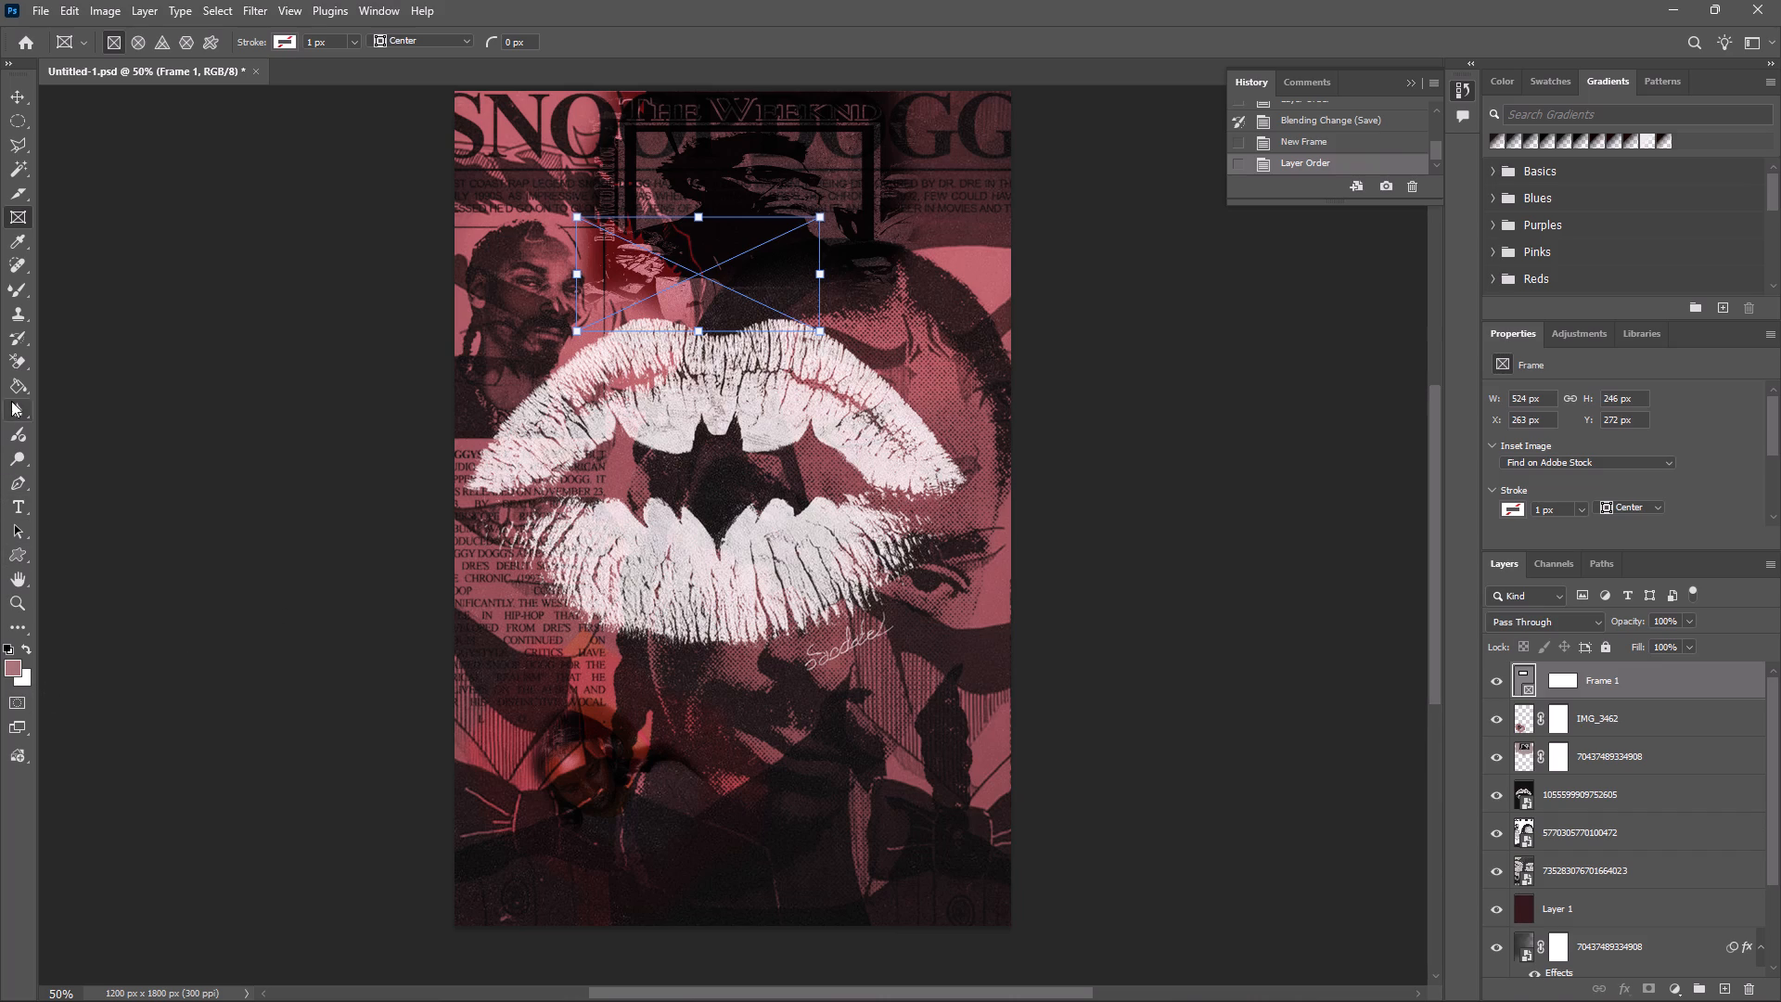
Choose the Paint Bucket and set the foreground colour to dark maroon #352427.
left_click(13, 377)
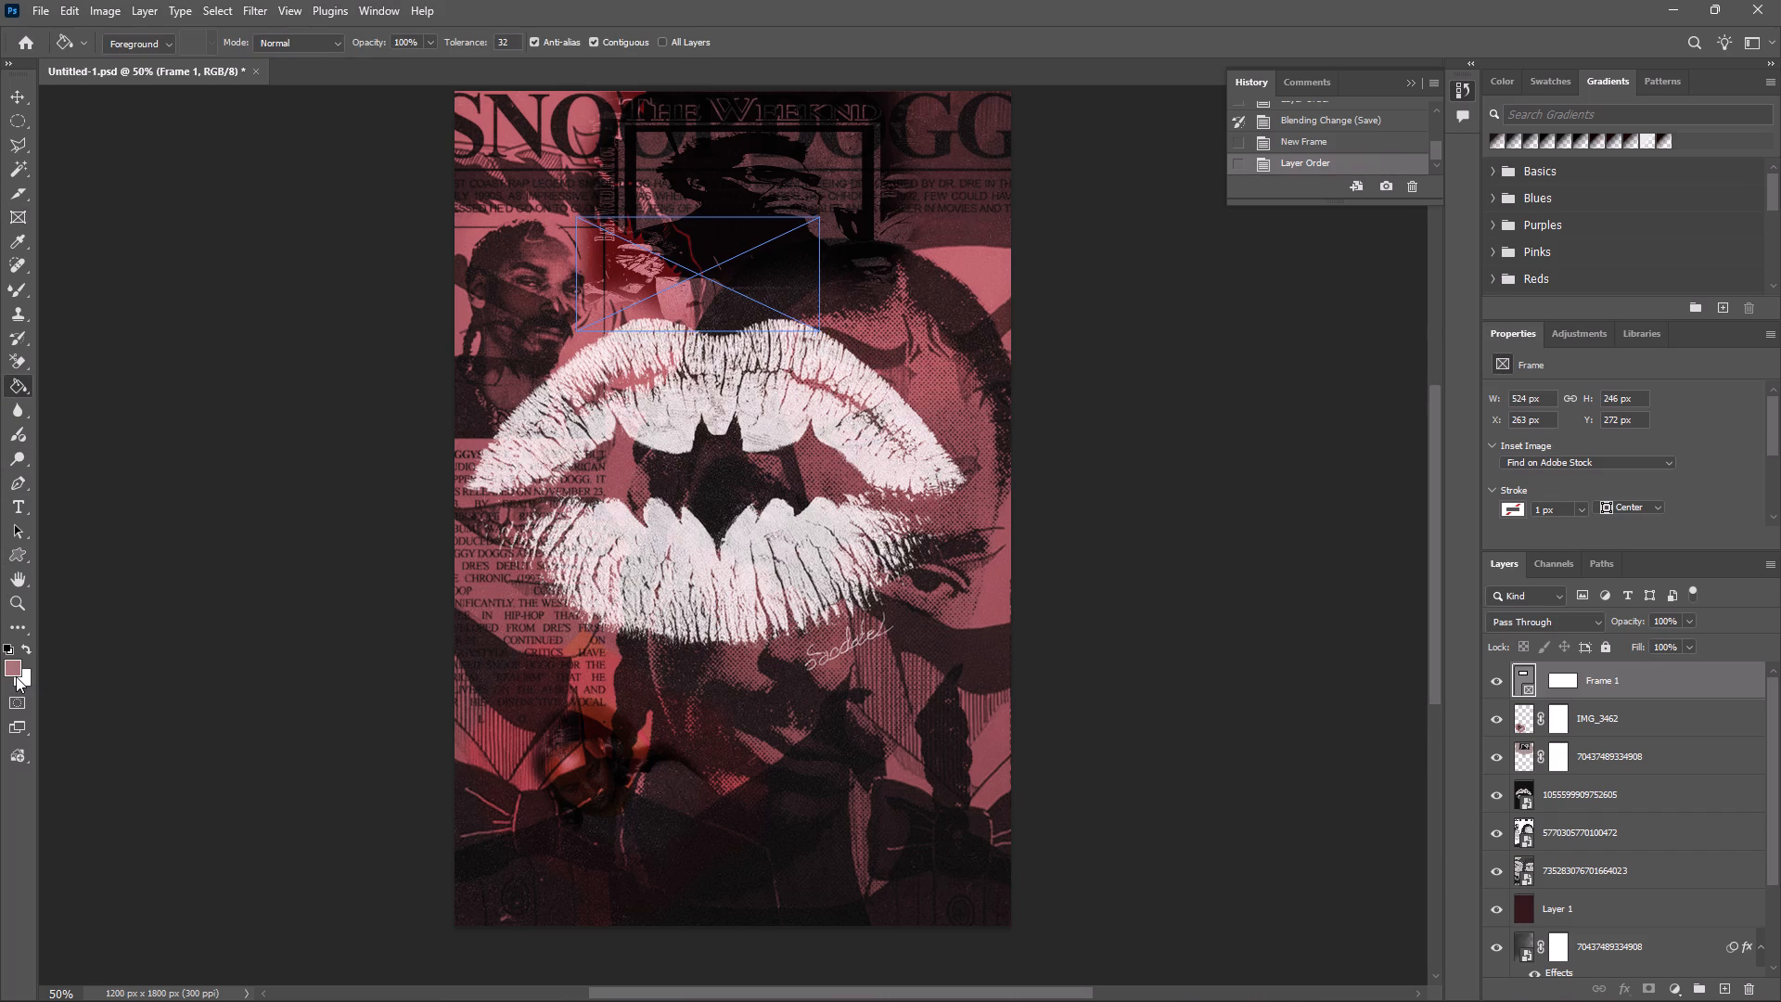
left_click(16, 674)
left_click(10, 665)
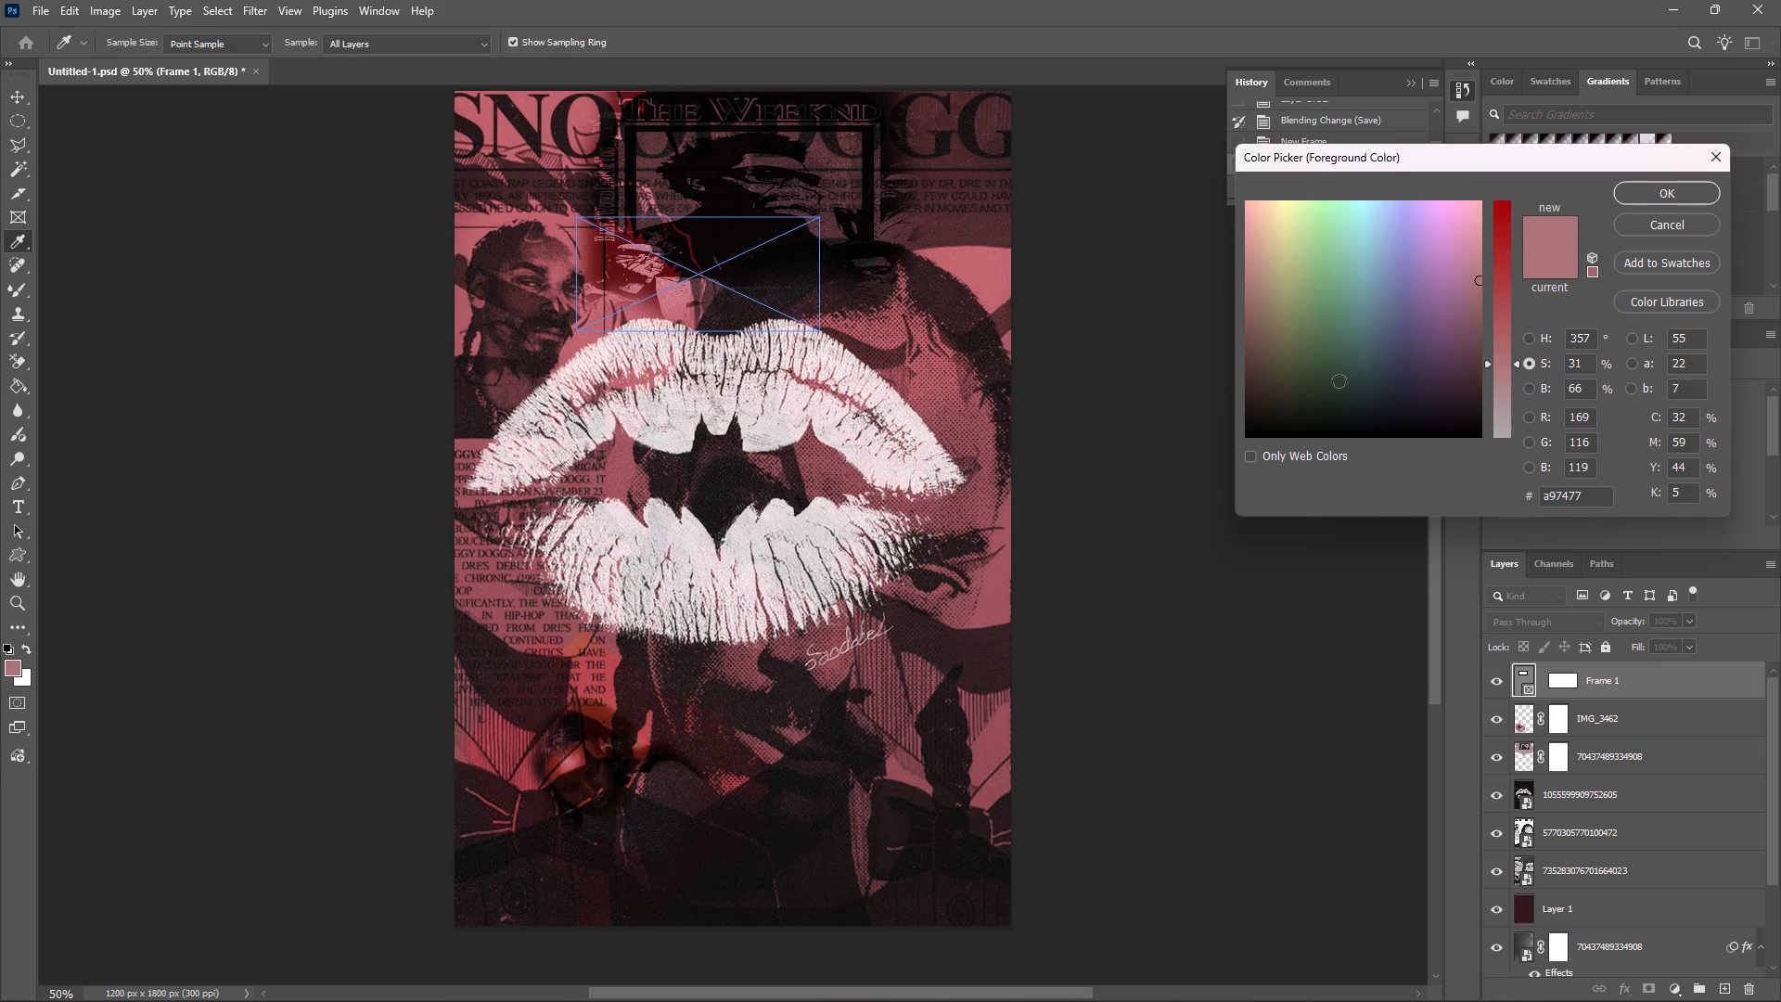
left_click(1406, 367)
left_click(1455, 330)
left_click_drag(1455, 330, 1456, 364)
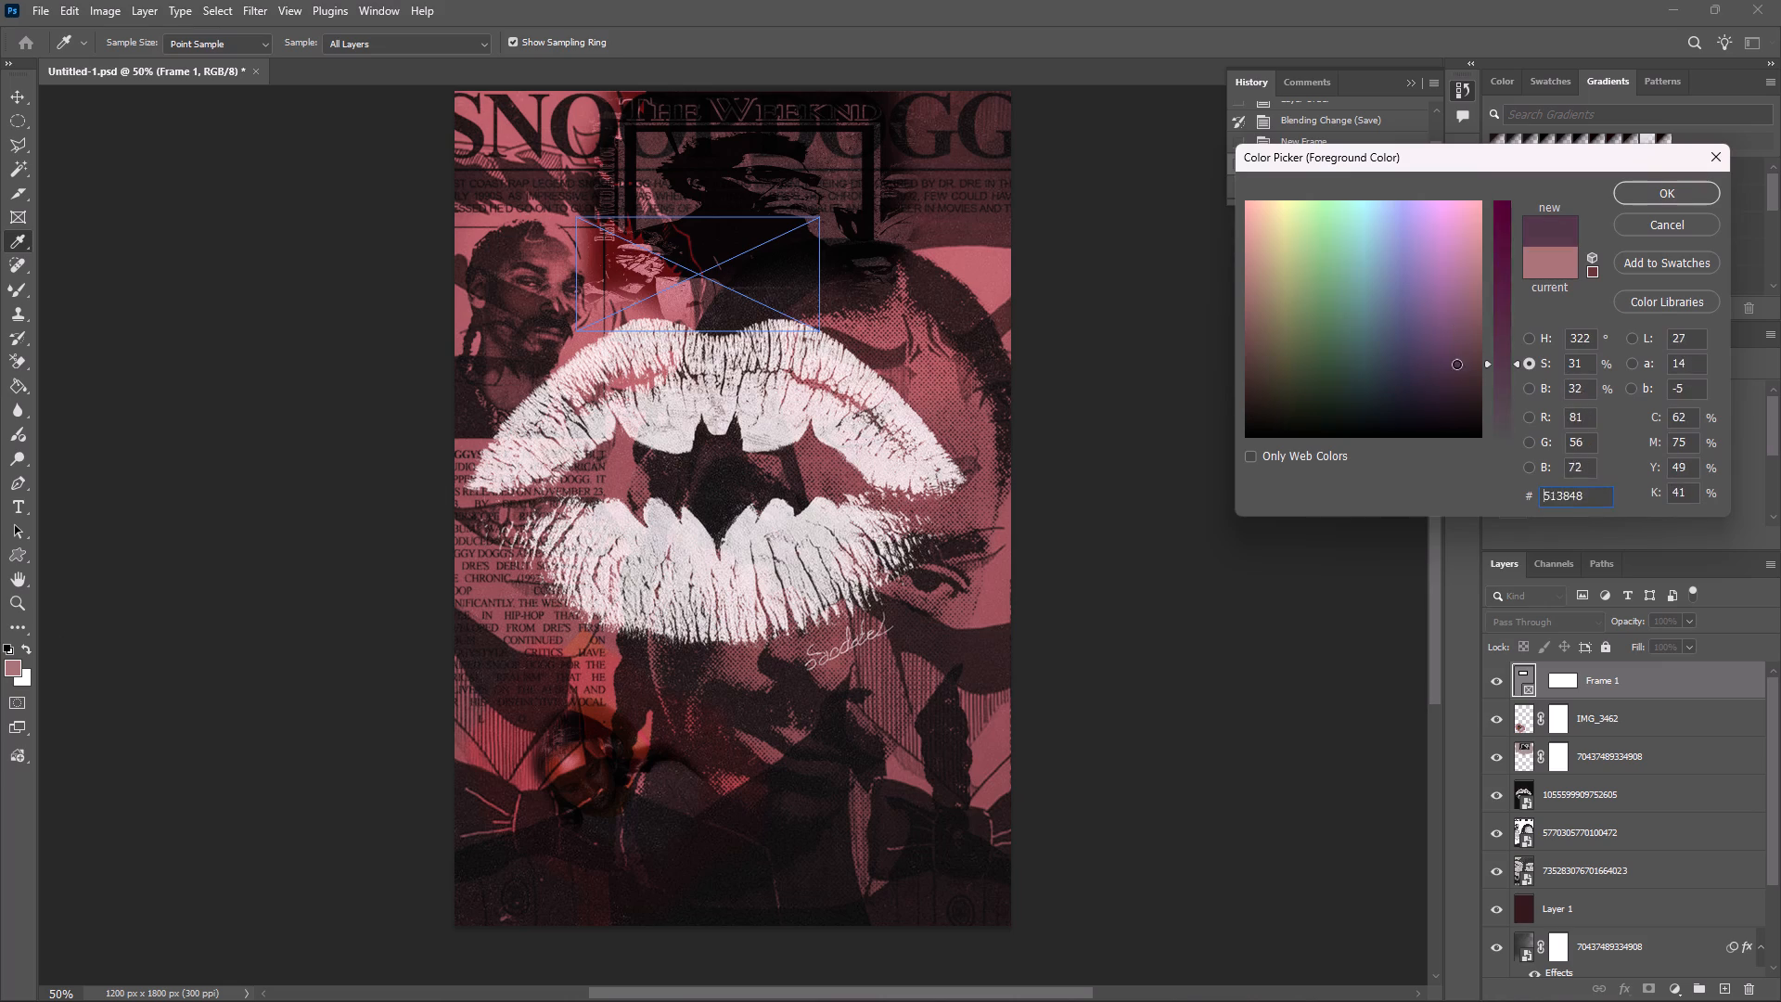
left_click_drag(1456, 364, 1475, 388)
left_click(1689, 181)
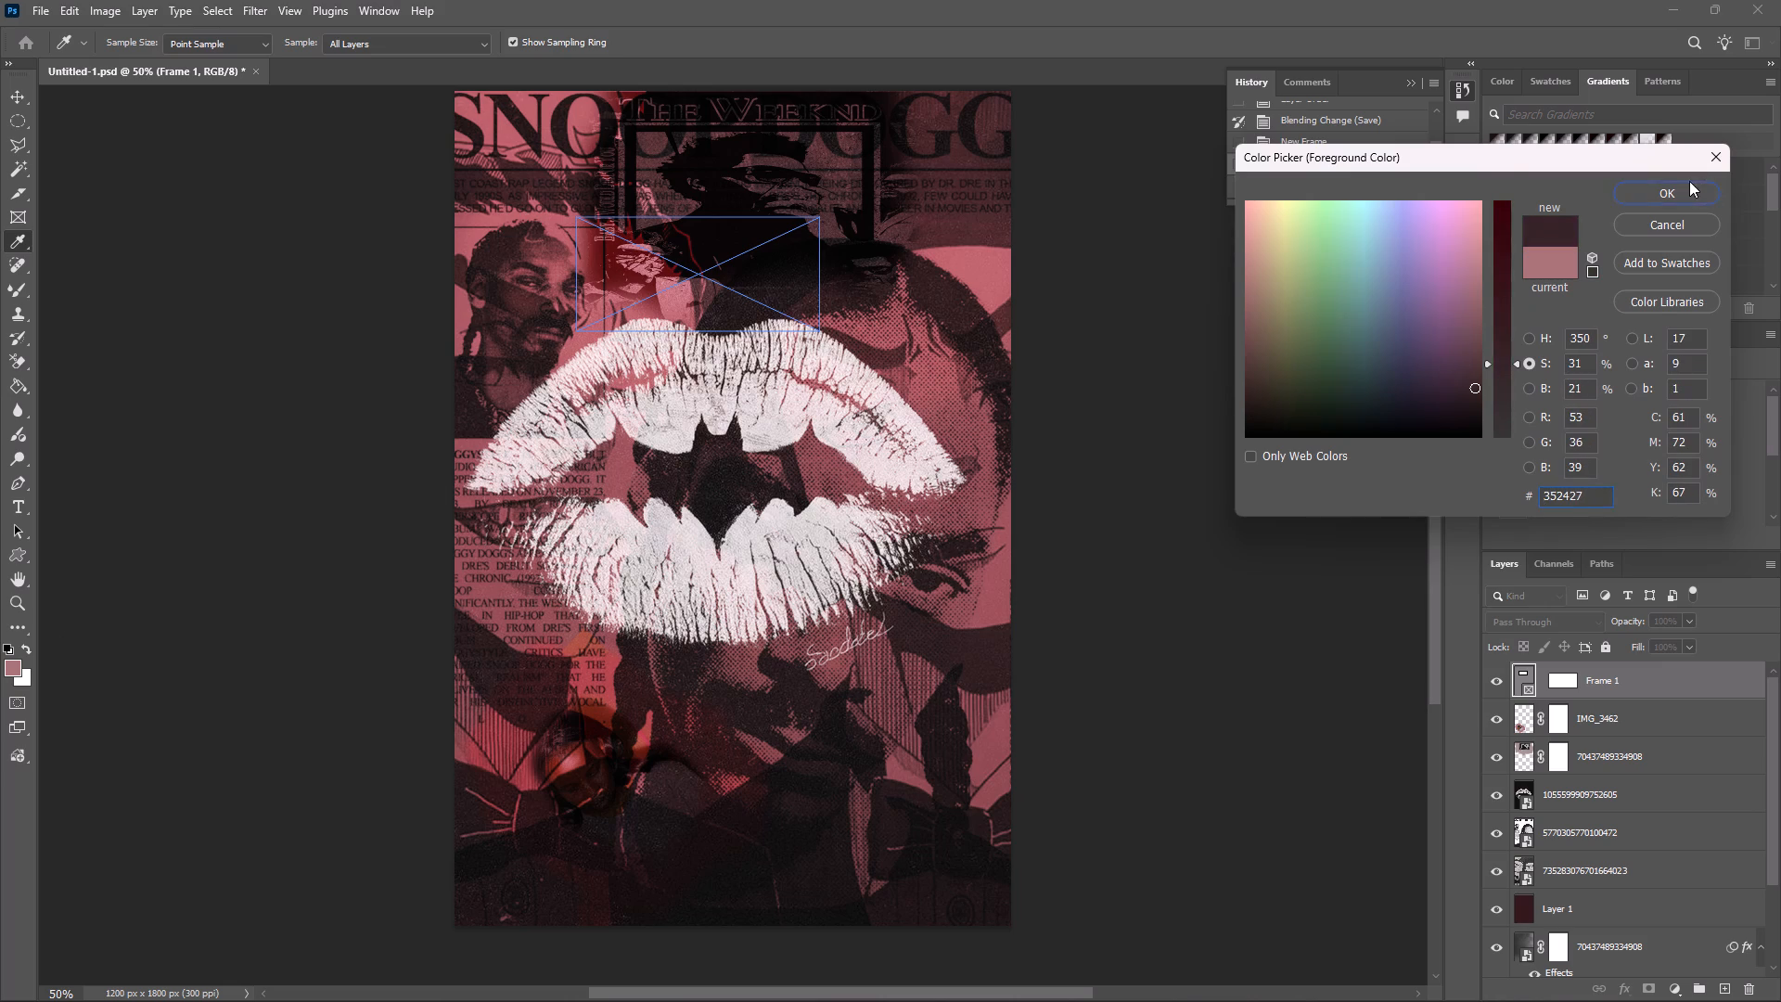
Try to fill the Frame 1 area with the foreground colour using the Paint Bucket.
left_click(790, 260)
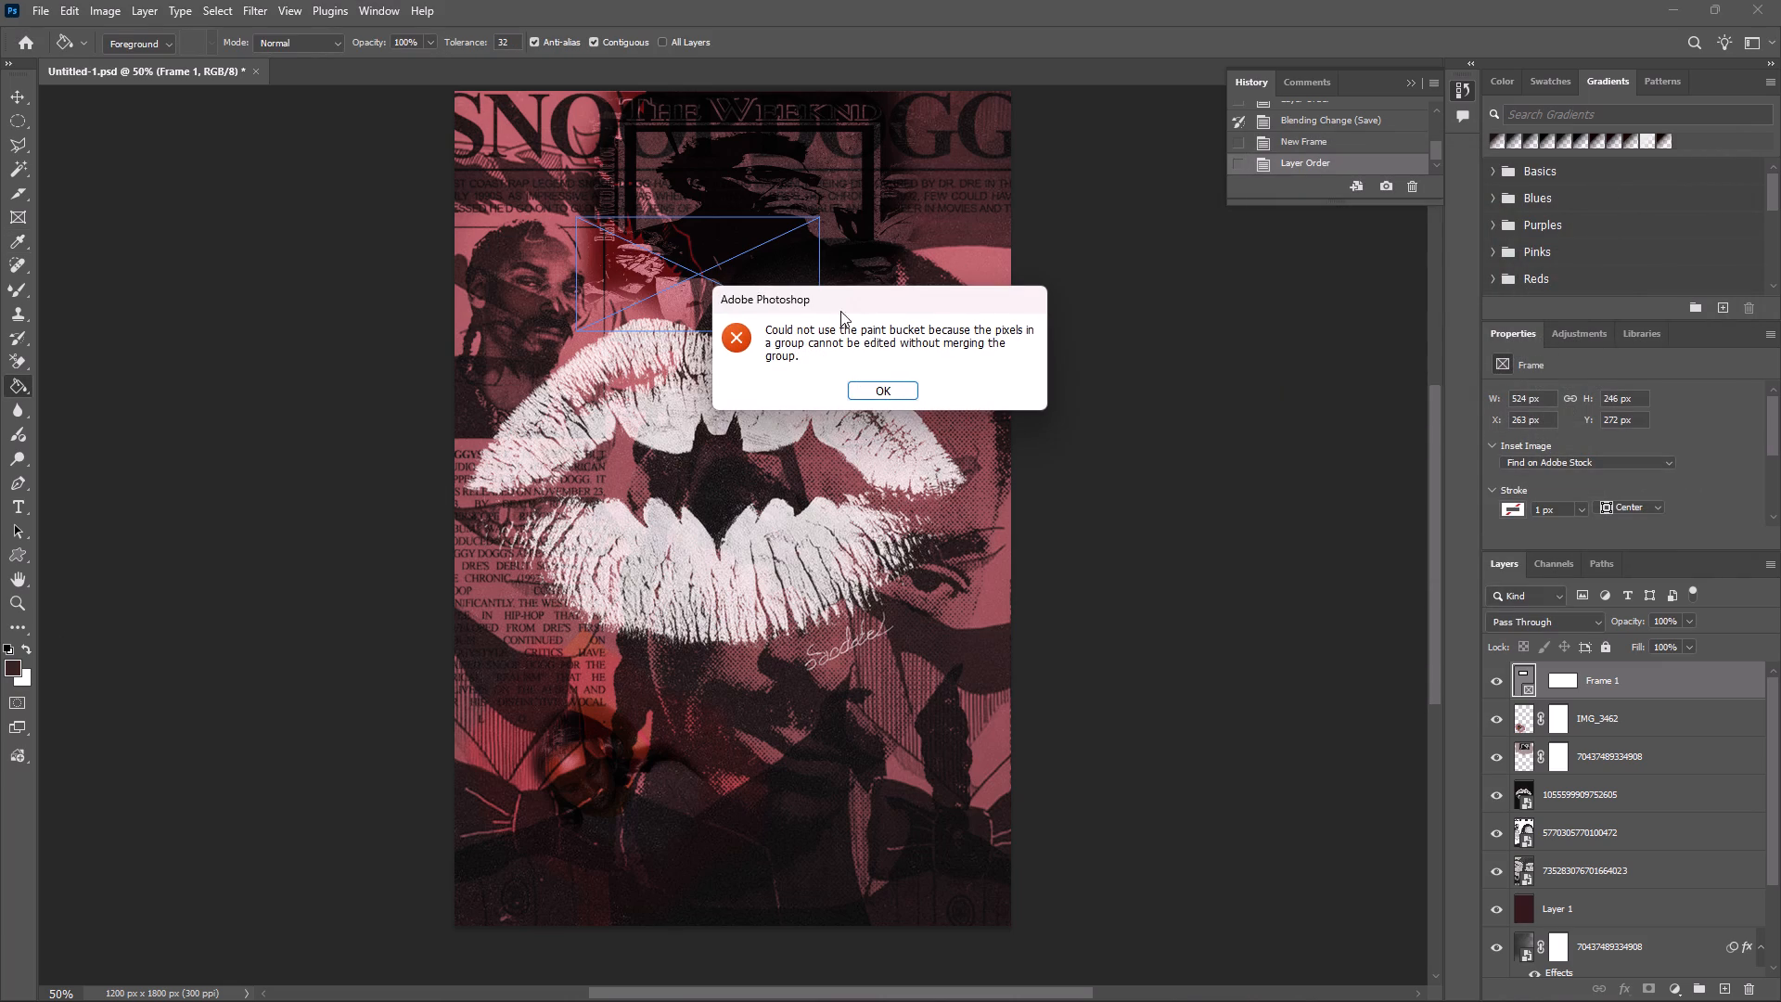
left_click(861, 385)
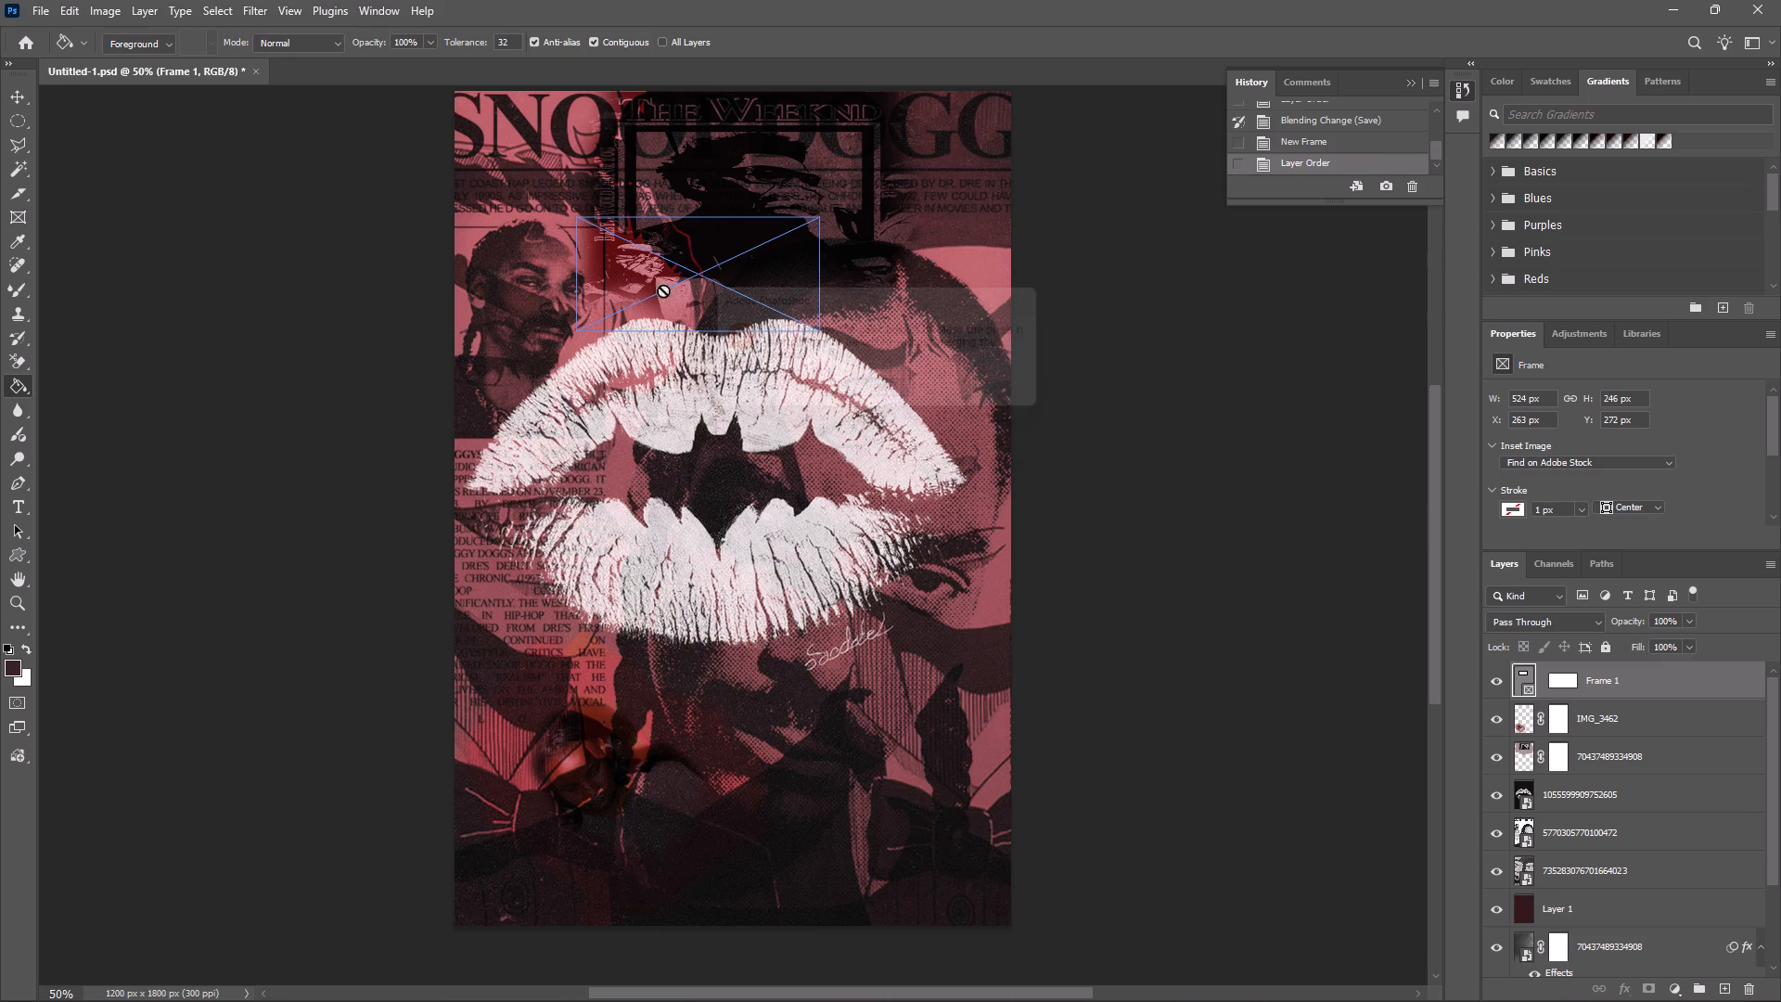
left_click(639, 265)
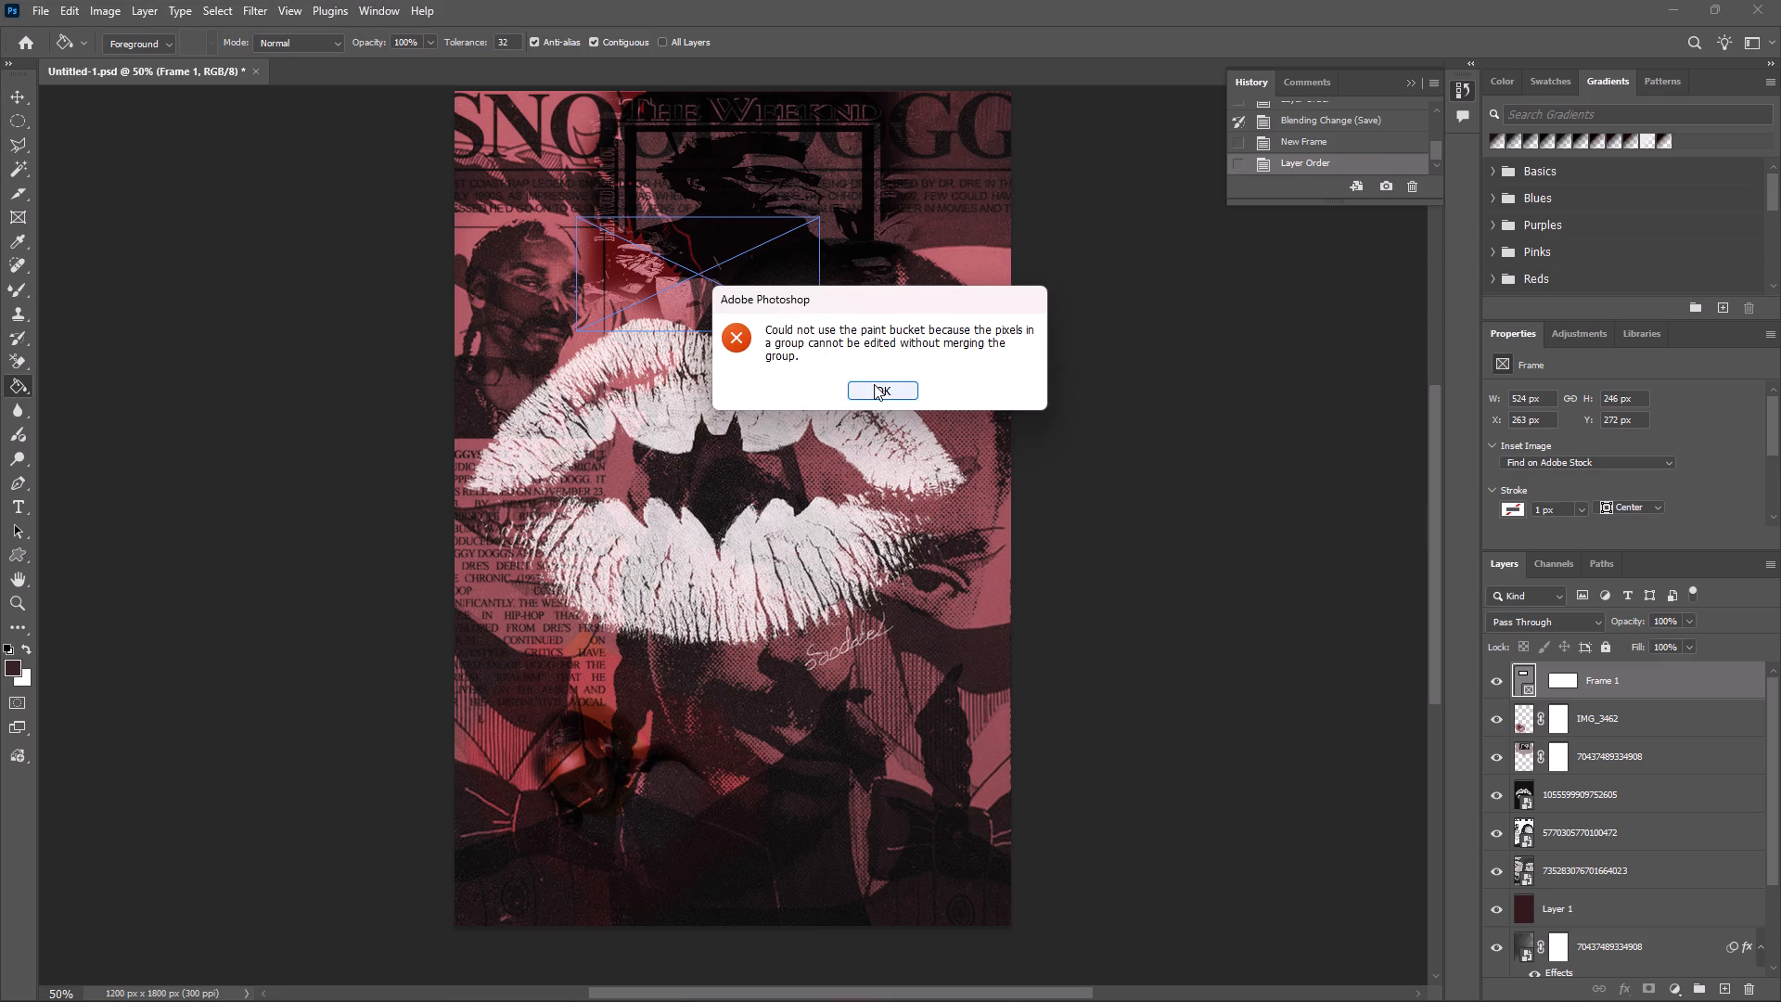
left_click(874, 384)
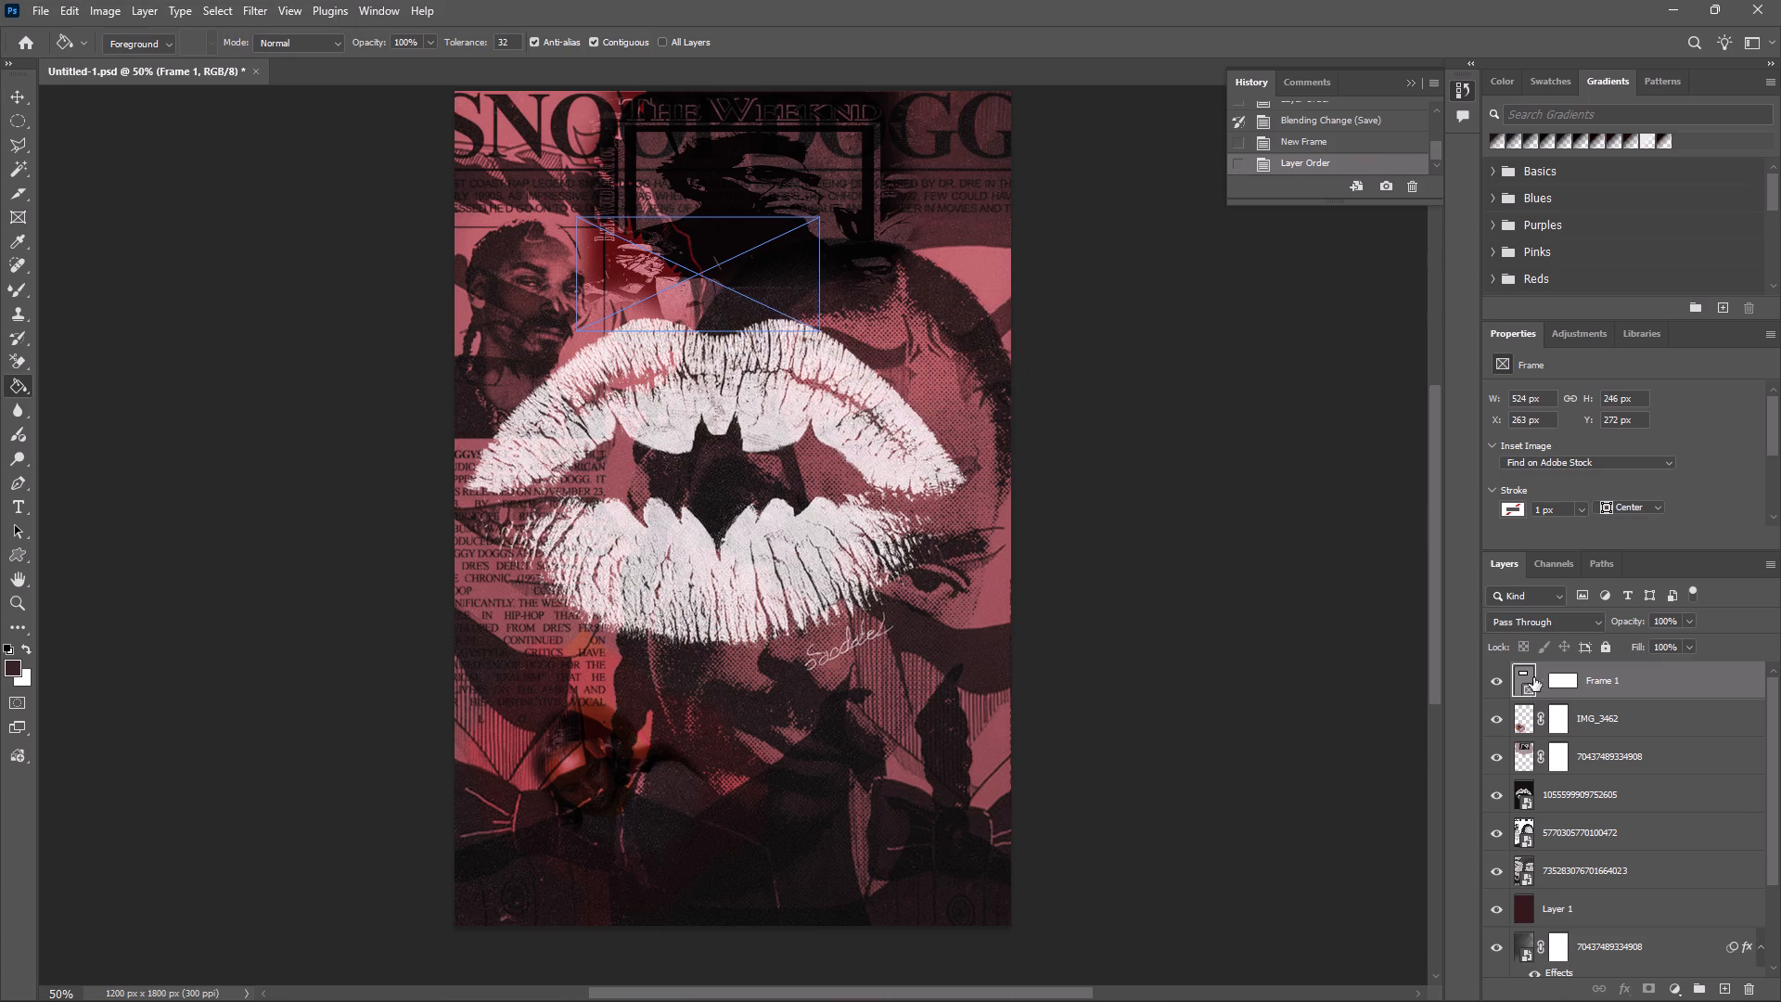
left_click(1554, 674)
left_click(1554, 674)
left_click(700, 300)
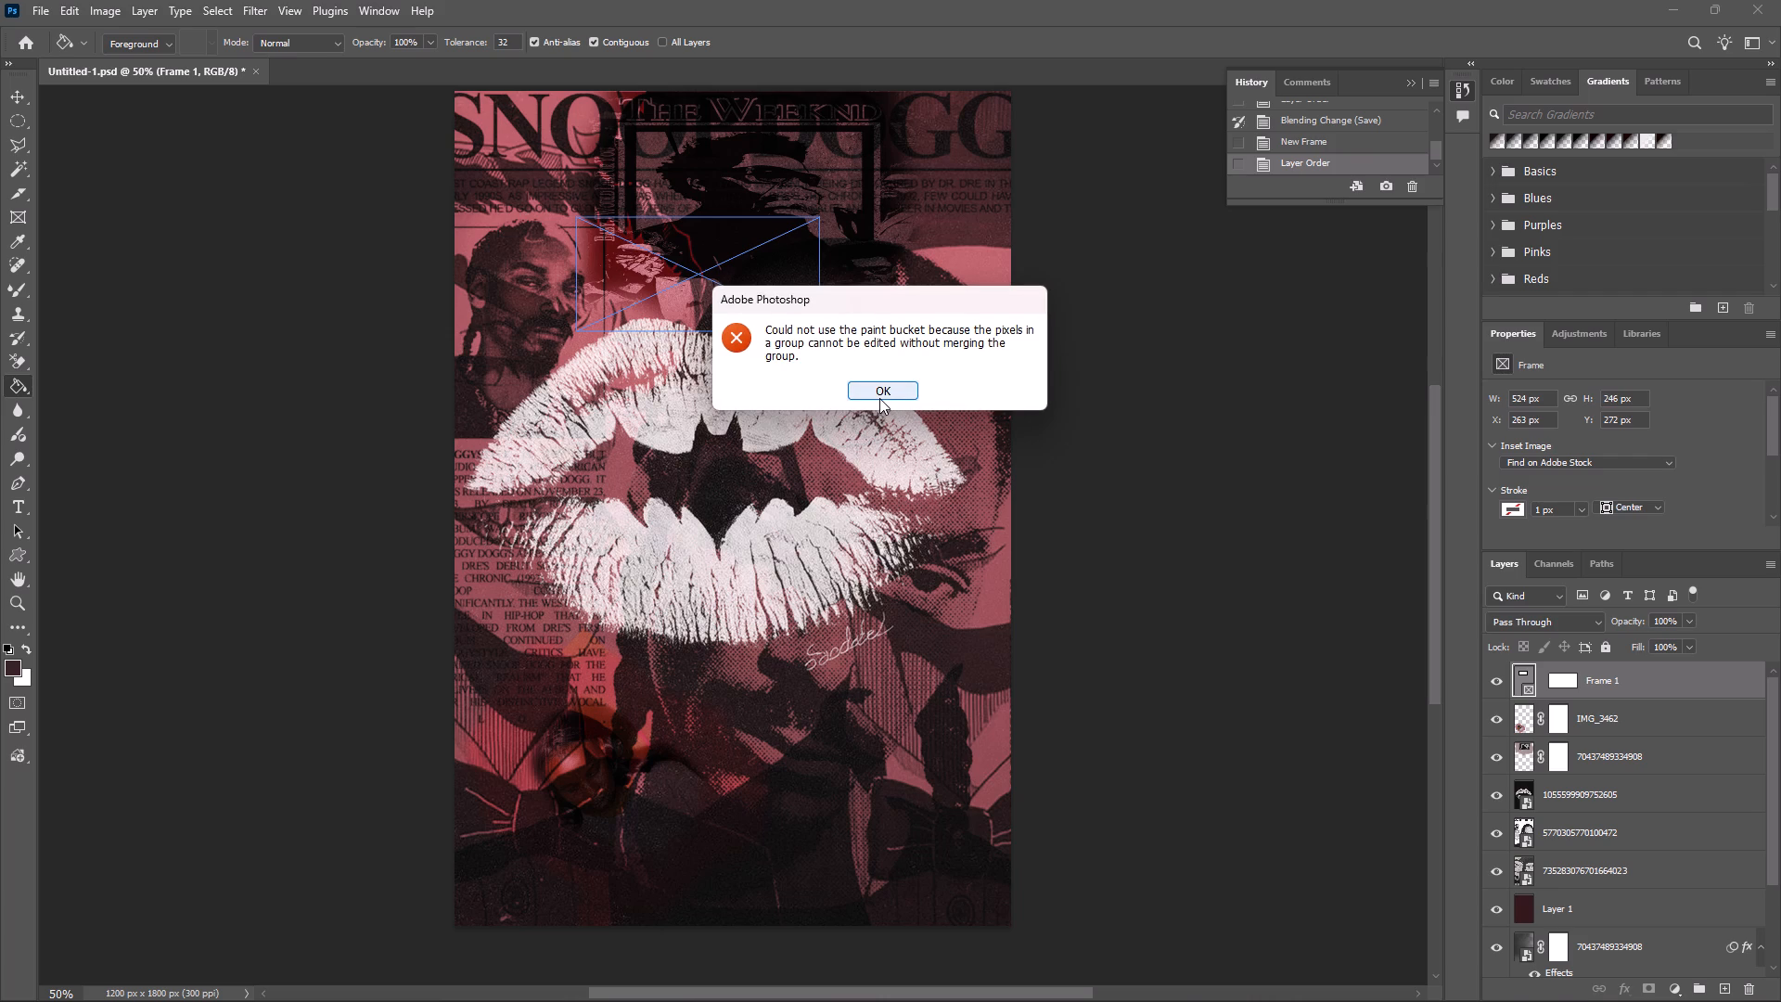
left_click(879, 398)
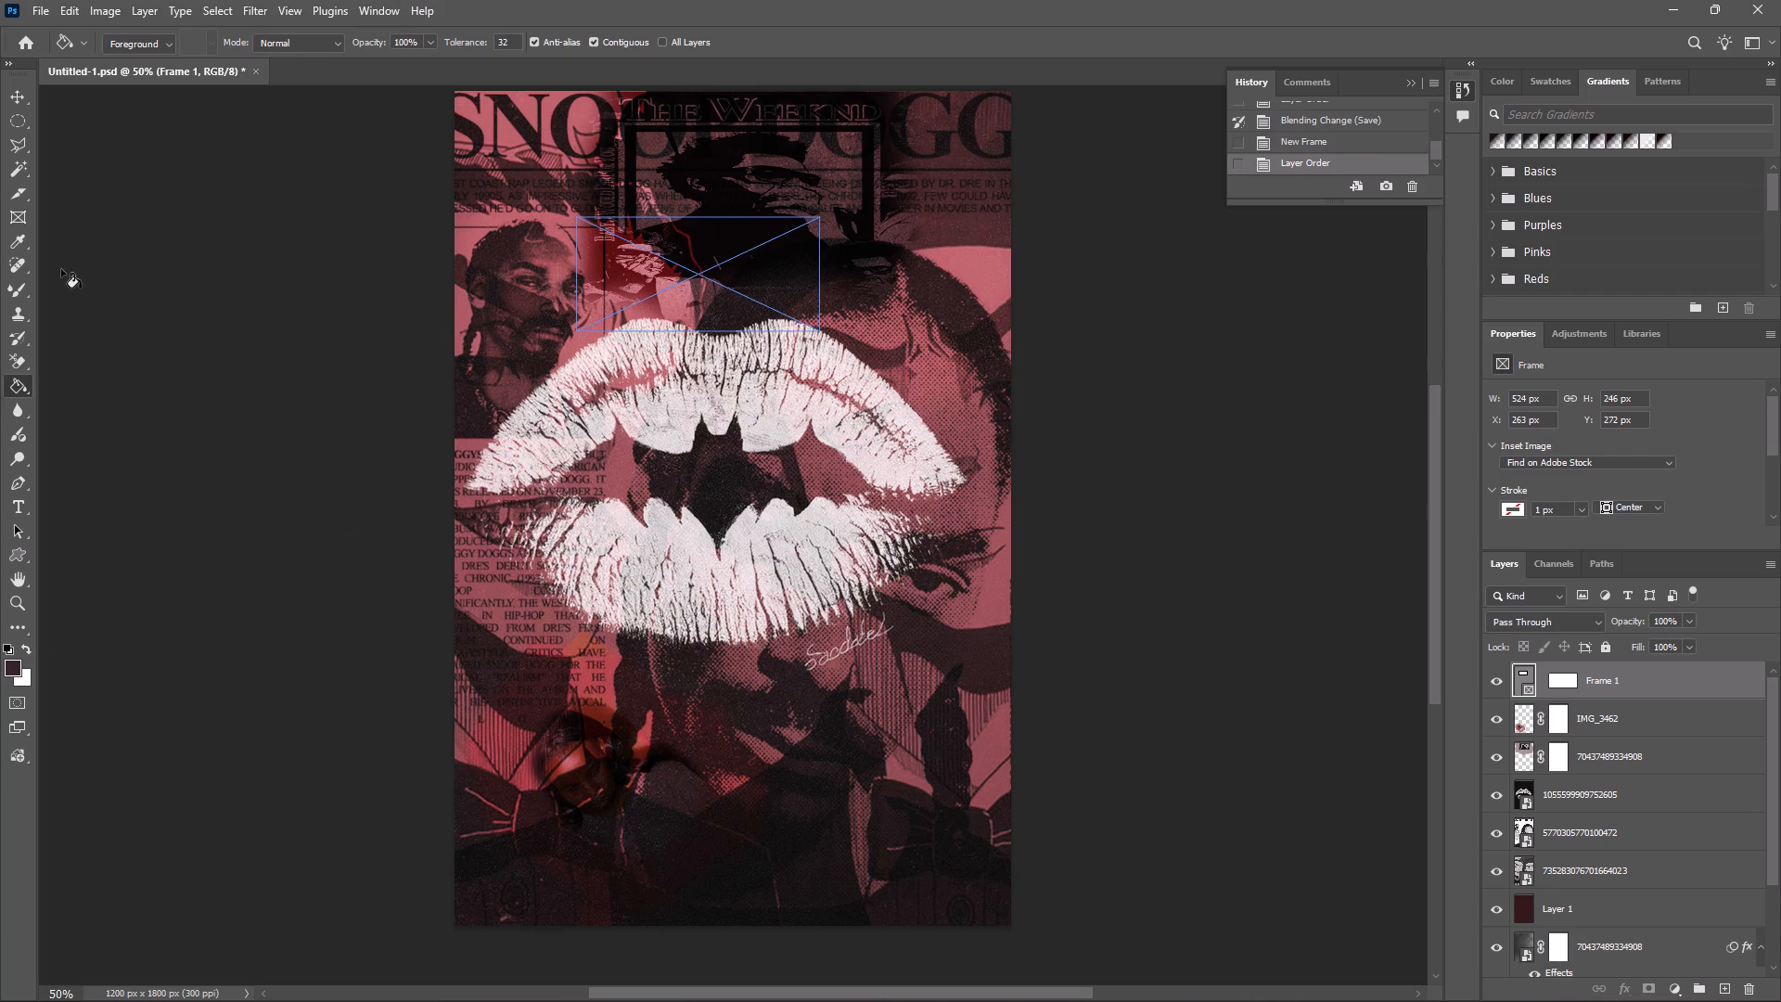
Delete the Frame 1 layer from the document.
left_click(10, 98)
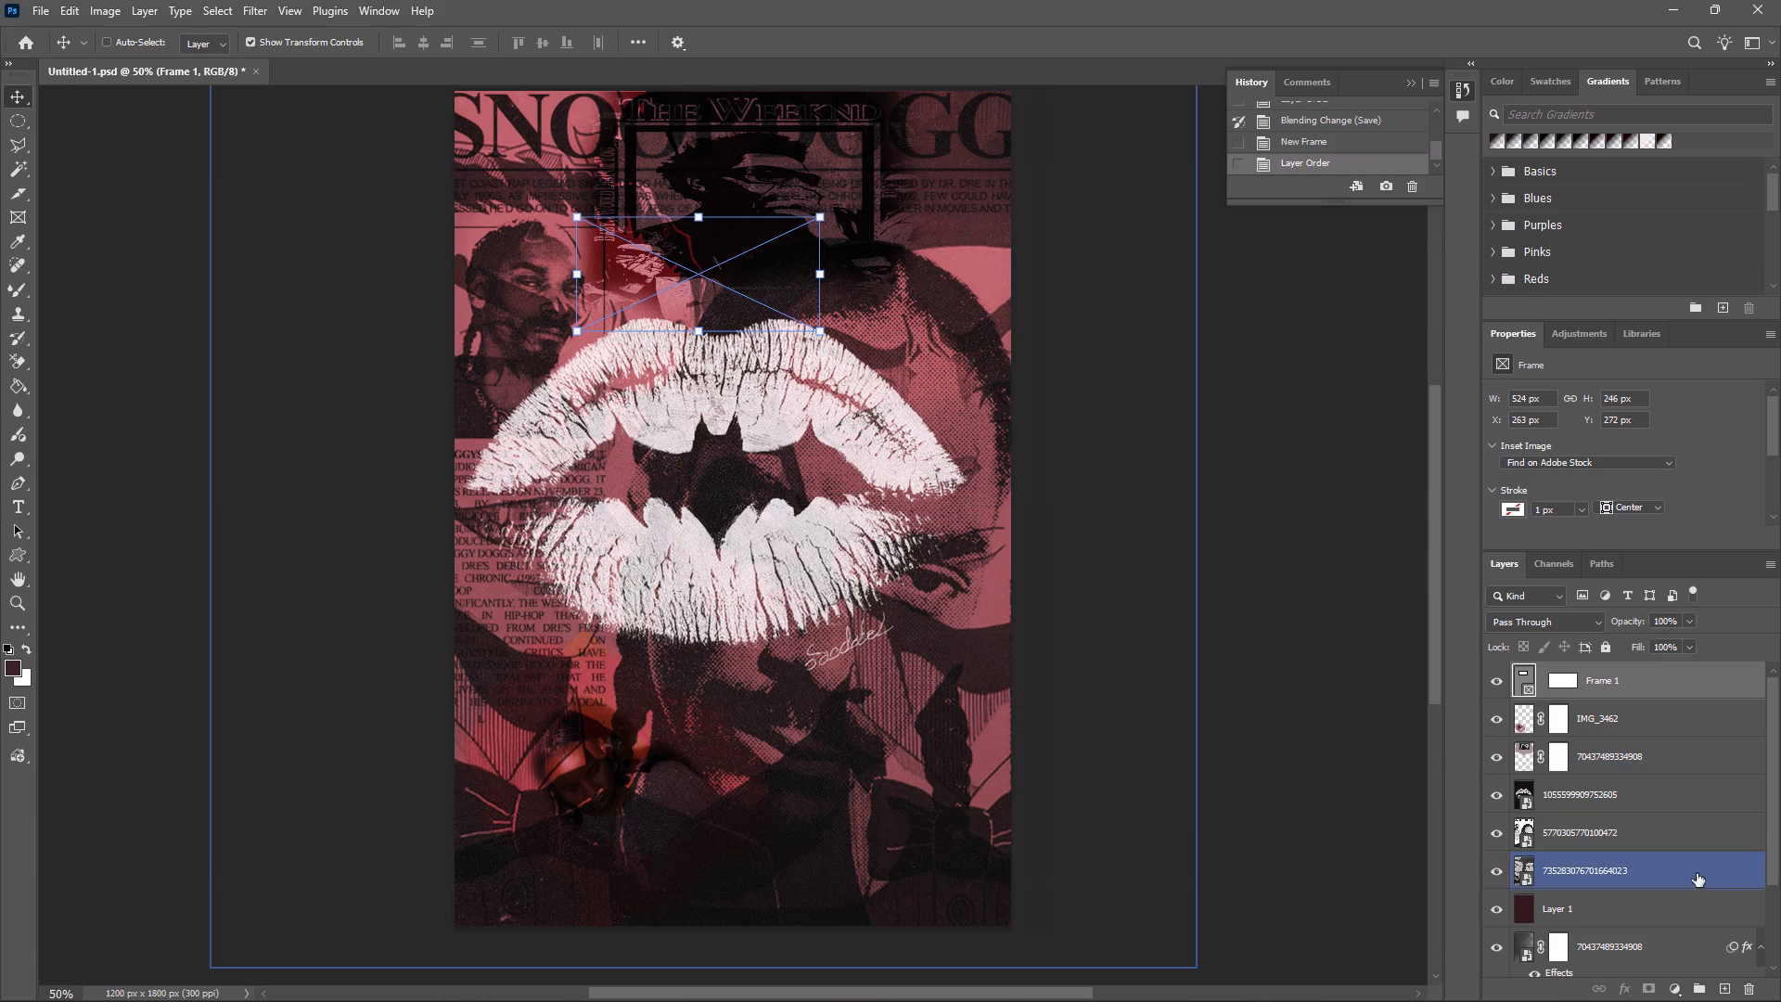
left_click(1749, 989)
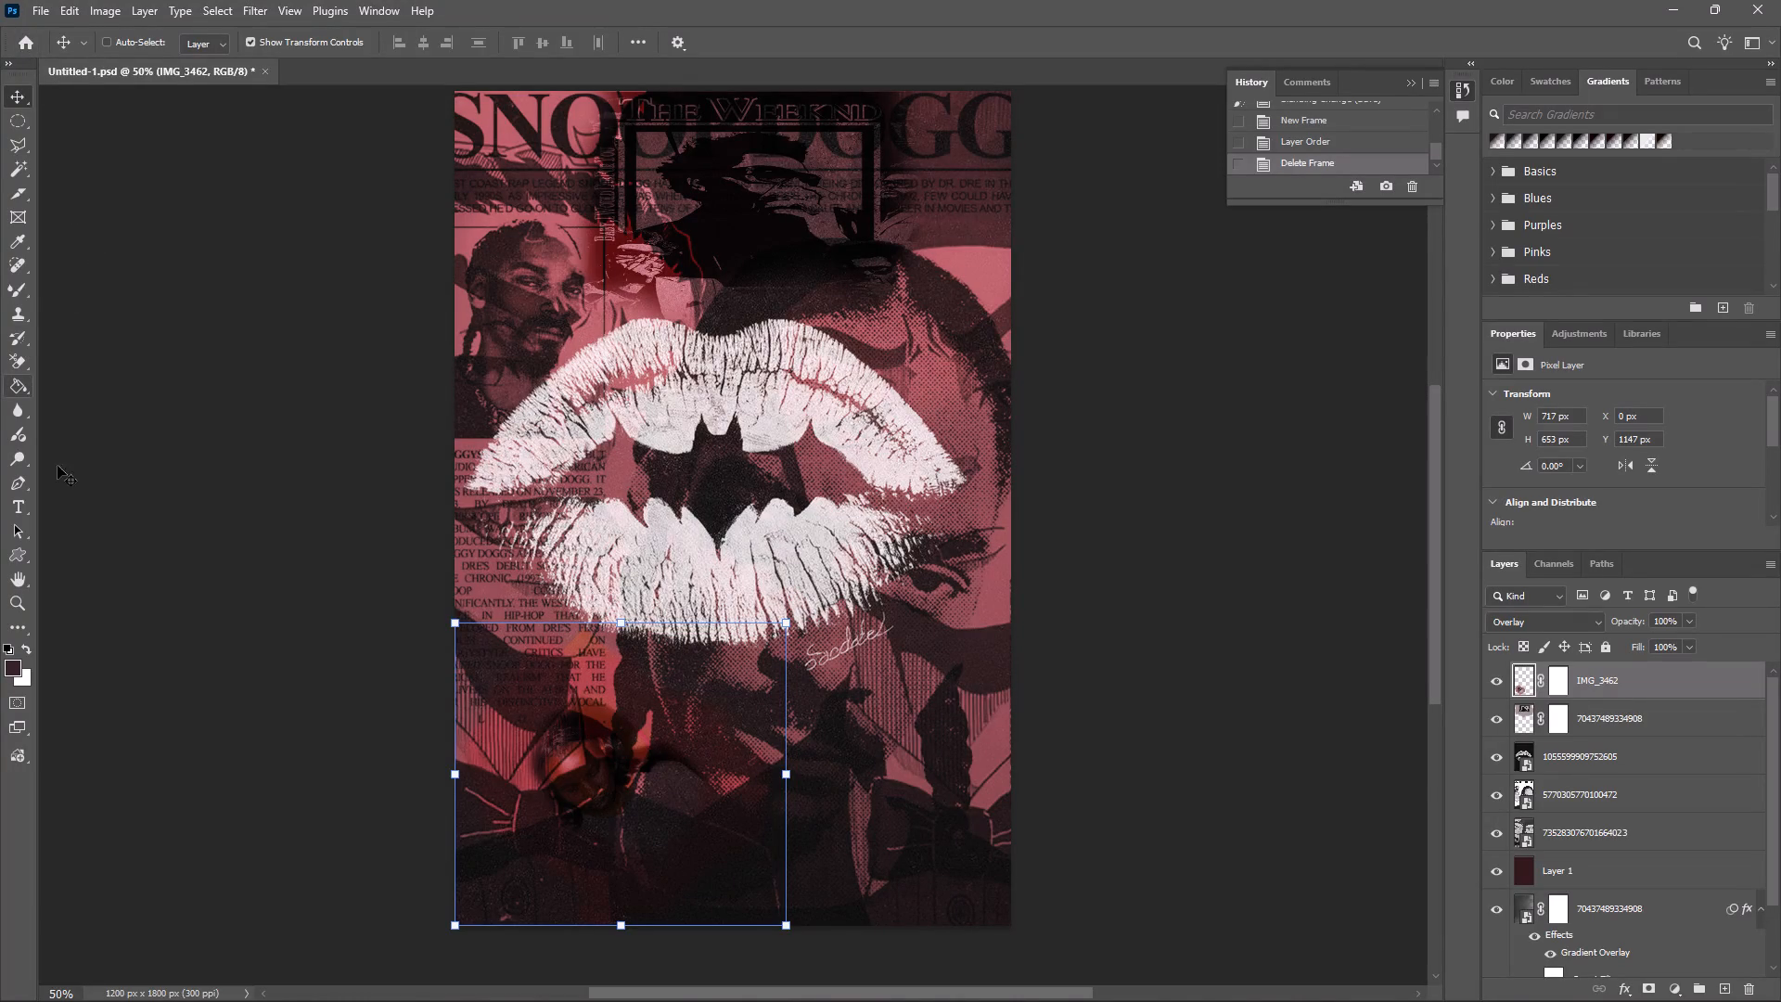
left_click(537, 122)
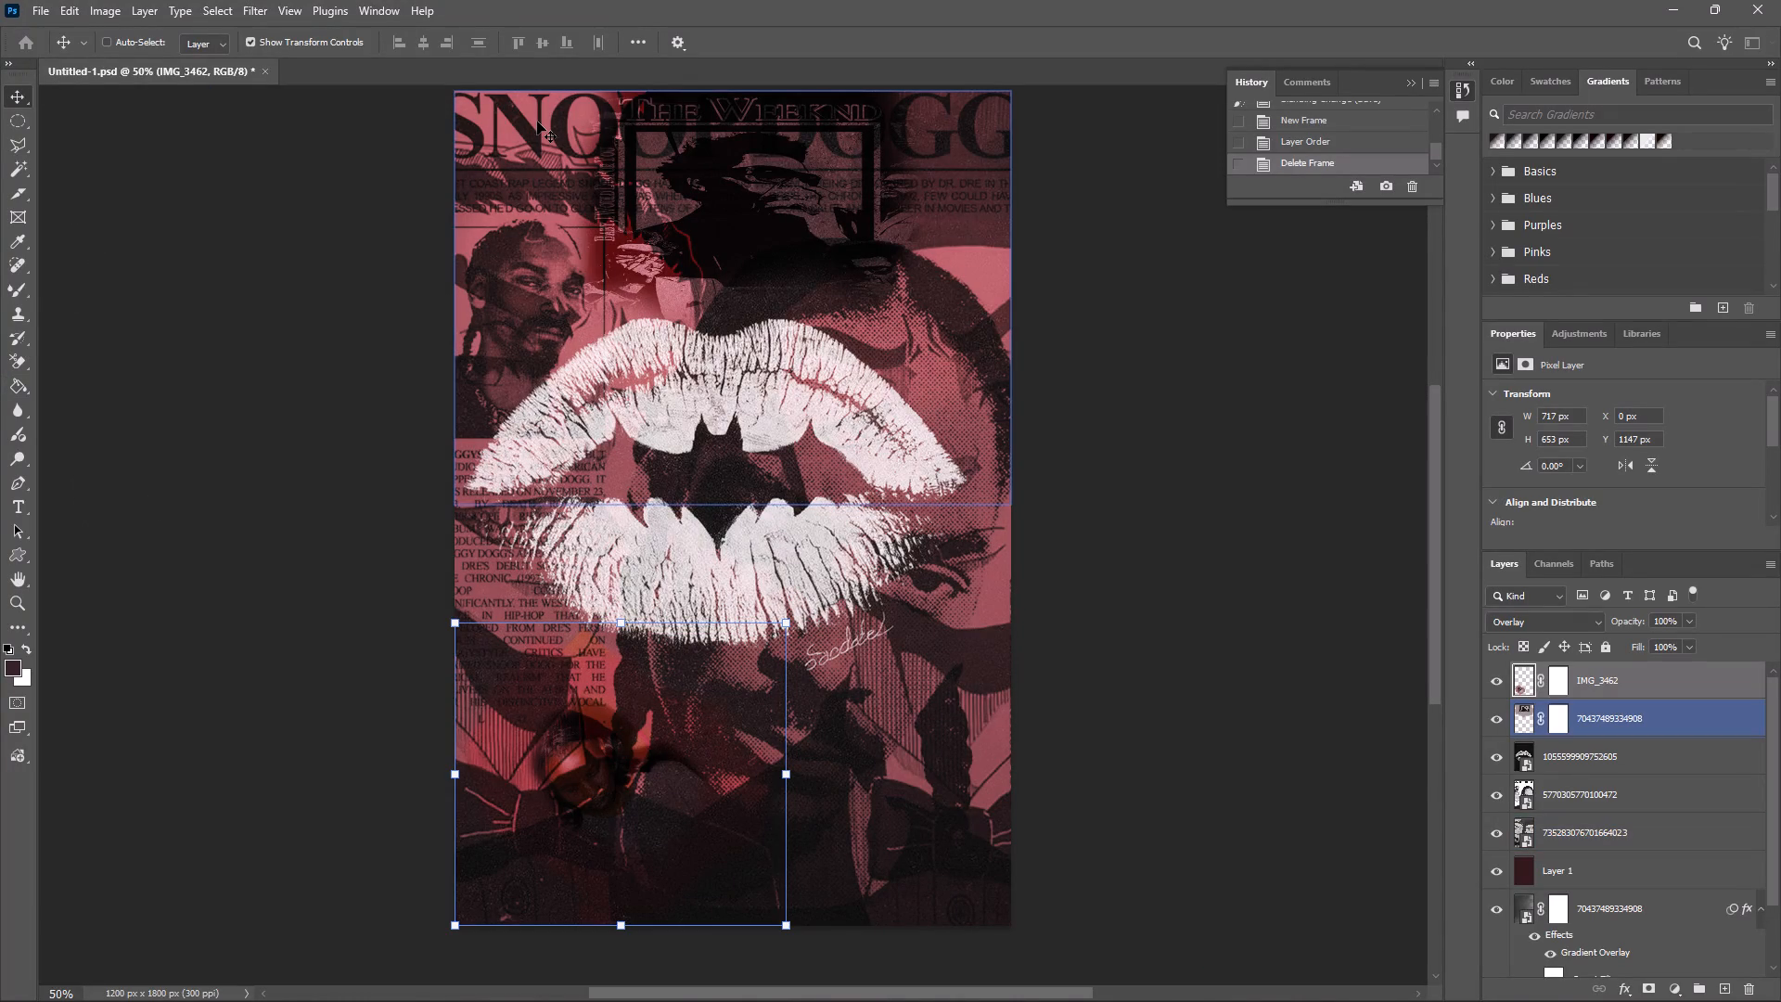